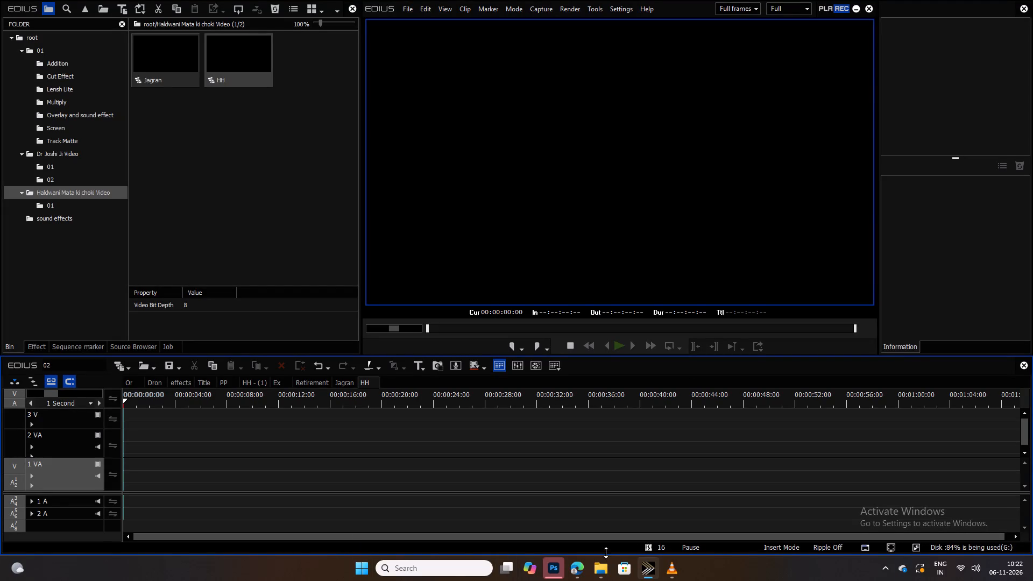
Switch to Photoshop and close it.
left_click(552, 569)
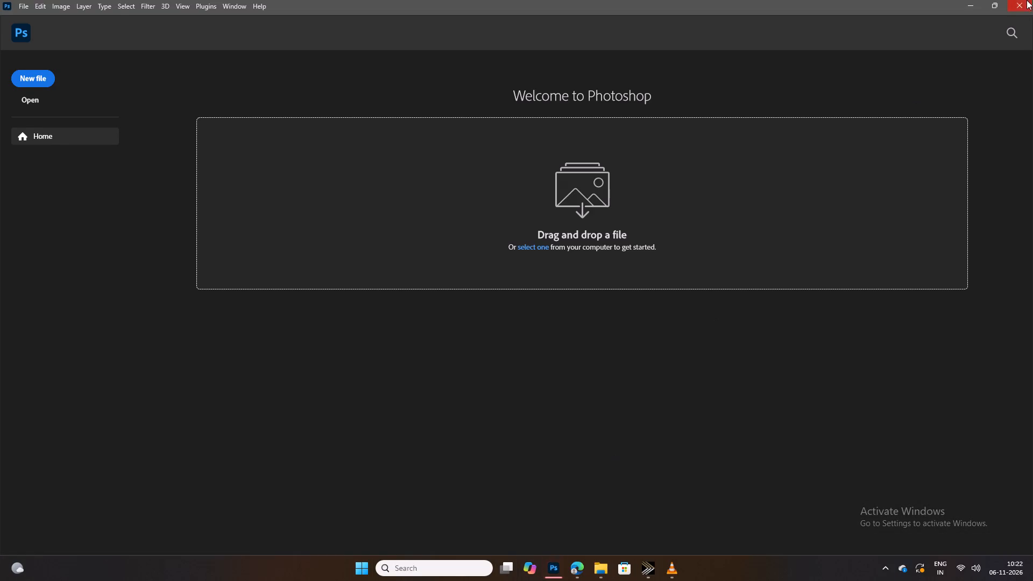
left_click(1020, 0)
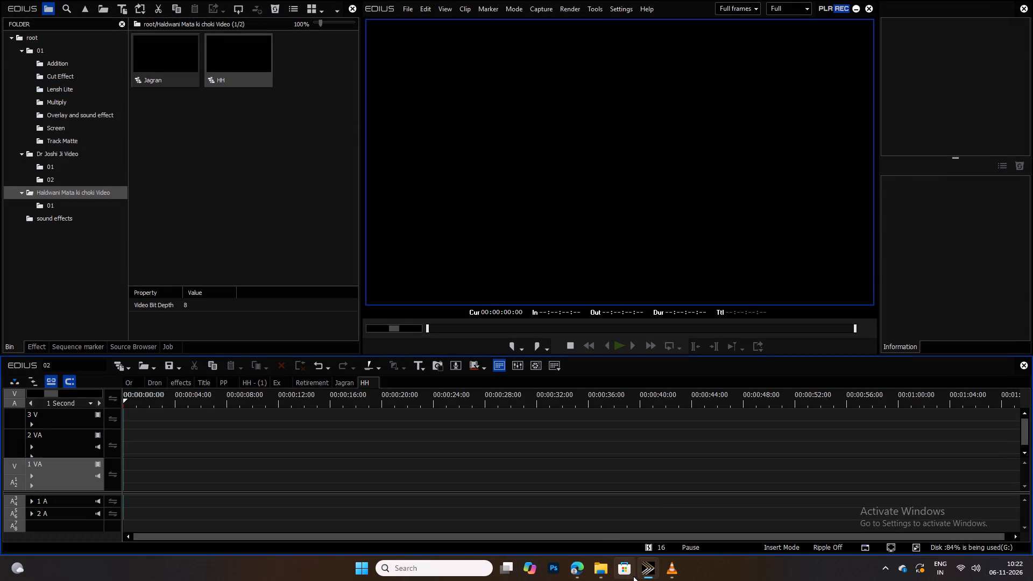
Place the Jagran Song video from the Sempal folder in File Explorer at the start of track 1 VA in the EDIUS HH sequence.
left_click(595, 527)
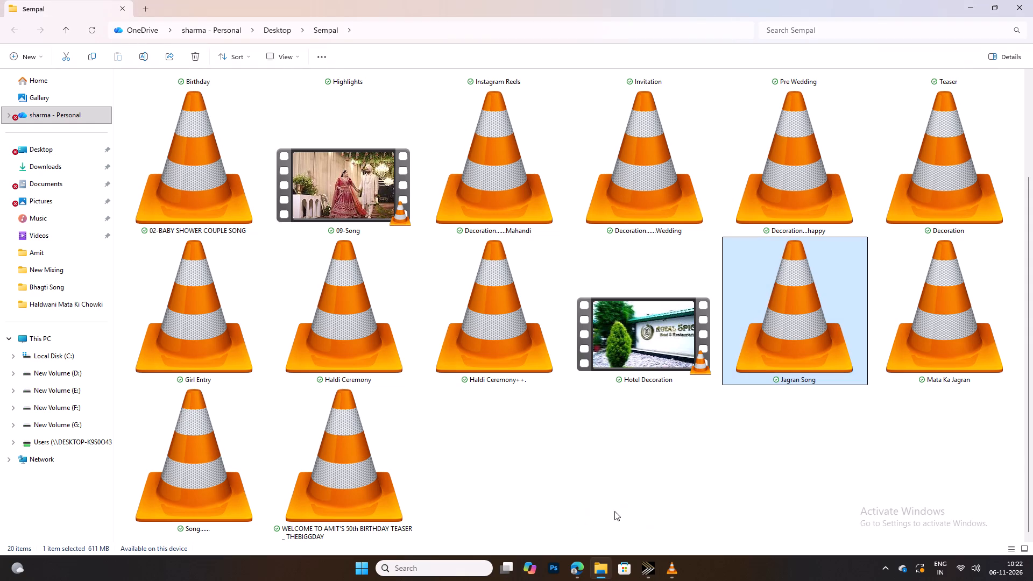
left_click_drag(797, 327, 765, 580)
key("alt+Tab")
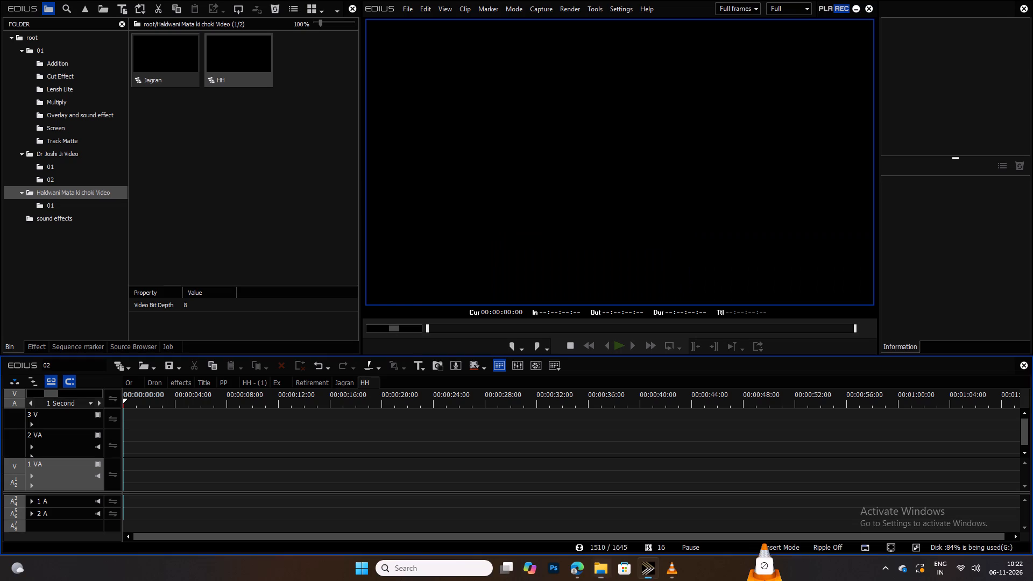
left_click_drag(765, 580, 123, 480)
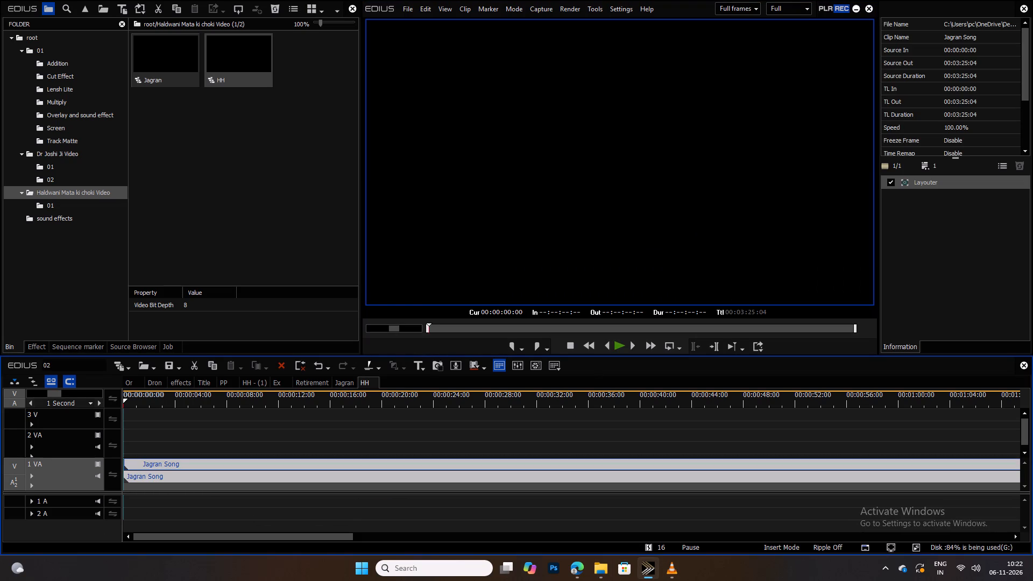
Add a sequence marker at 00:00:02:22, on the black frame where the opening title gives way to the first idol shot.
scroll(141, 466, "down", 2, "ctrl")
scroll(141, 466, "up", 1, "ctrl")
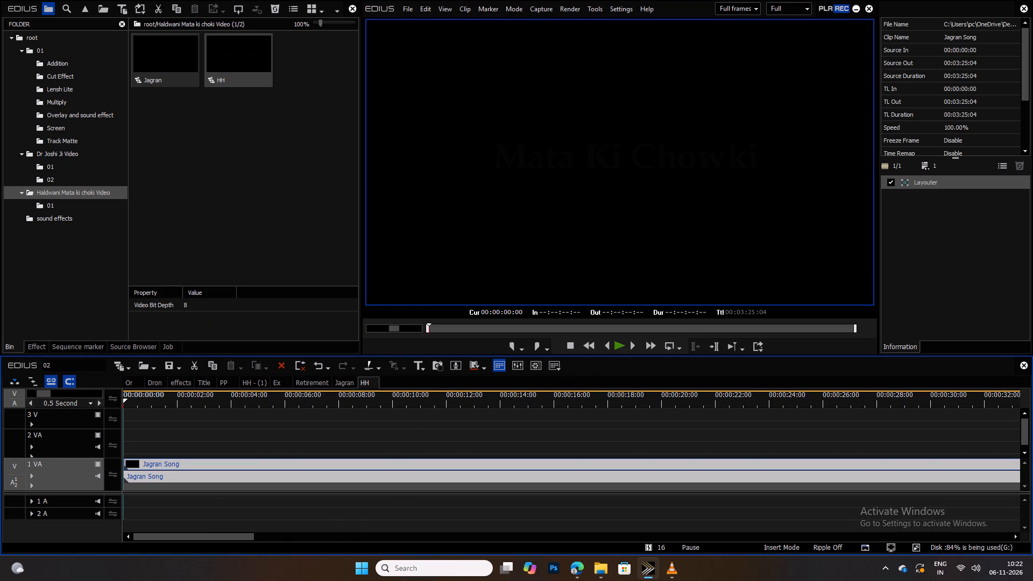
key("space")
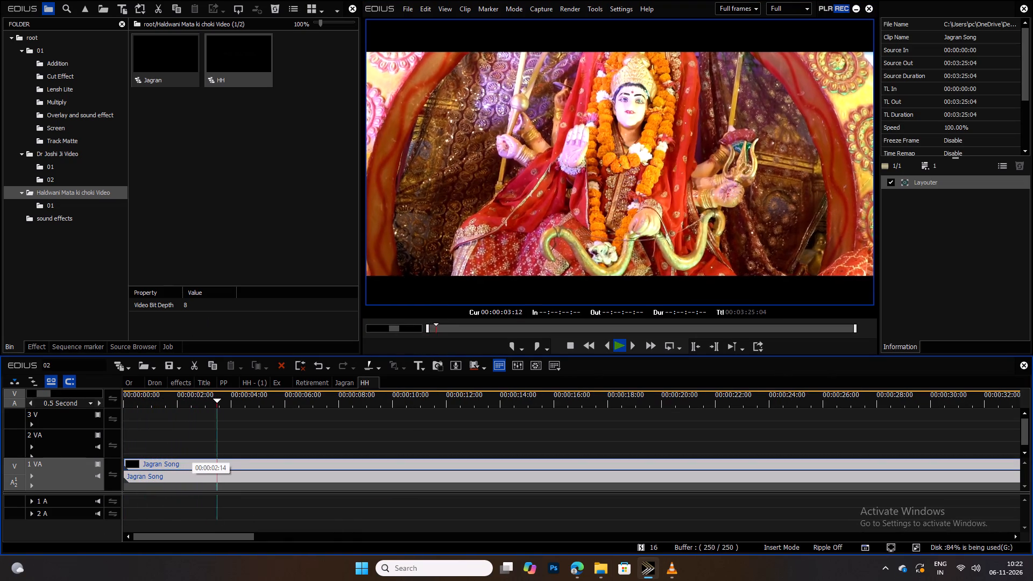
key("space")
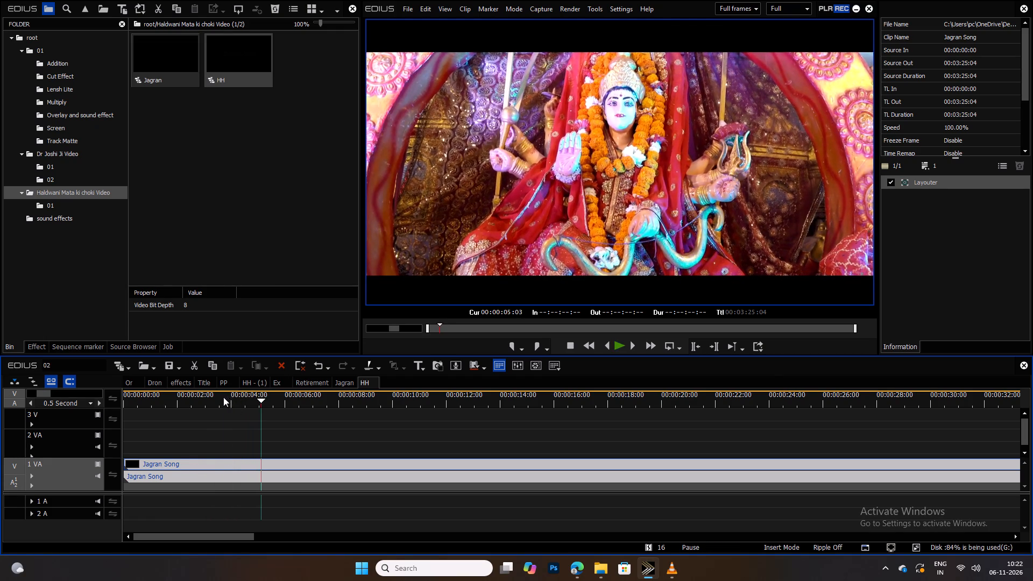
left_click_drag(224, 396, 208, 402)
key("space")
left_click_drag(190, 399, 179, 399)
key("space")
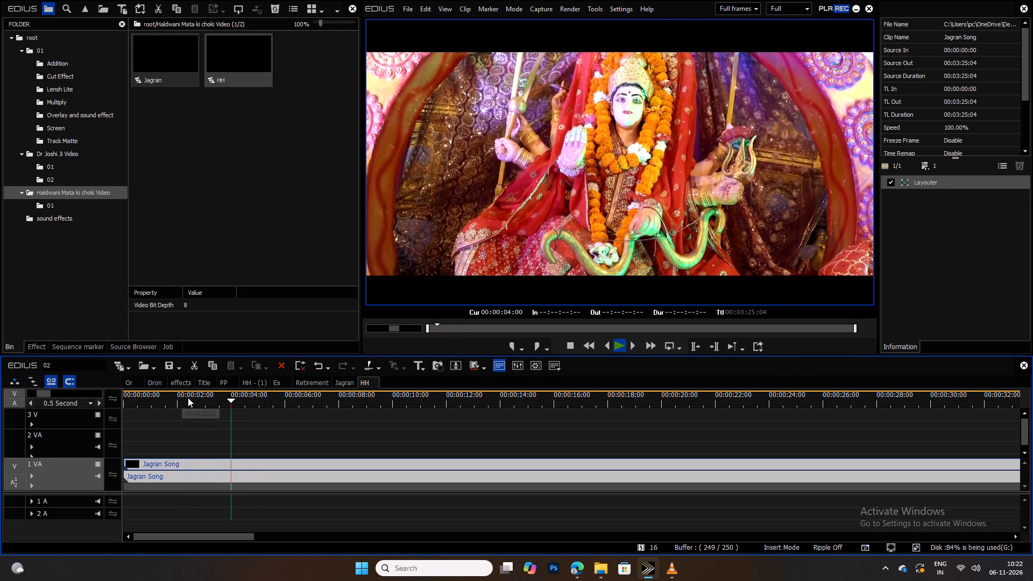
left_click_drag(206, 400, 187, 405)
key("space")
key("space")
scroll(188, 405, "up", 3)
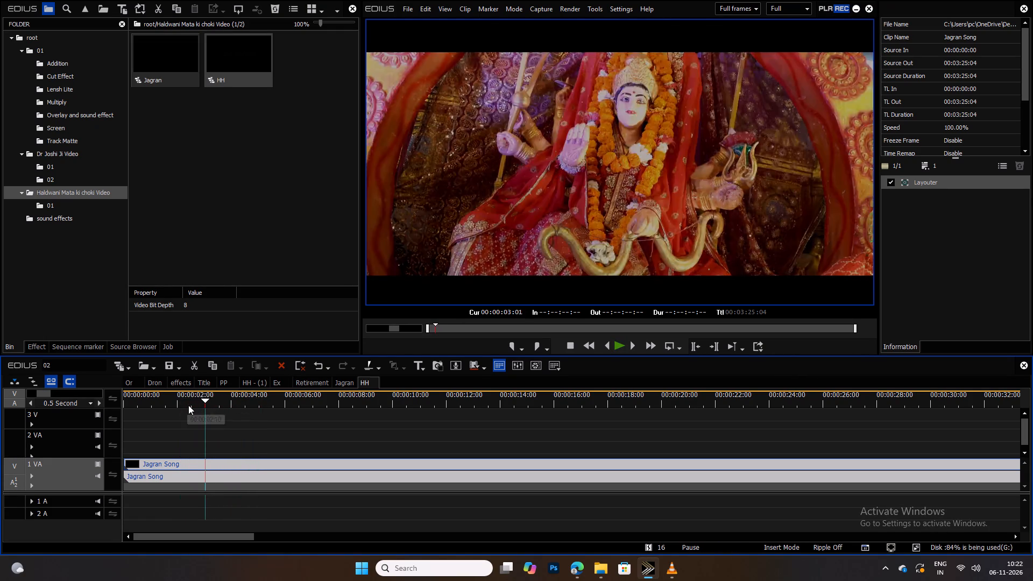
scroll(188, 405, "up", 4)
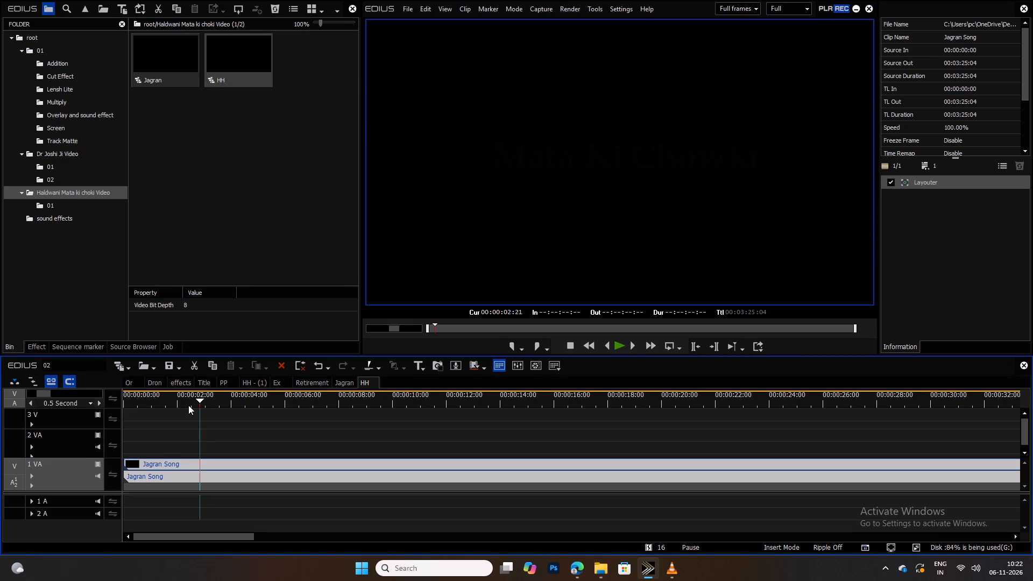
scroll(188, 405, "down", 2)
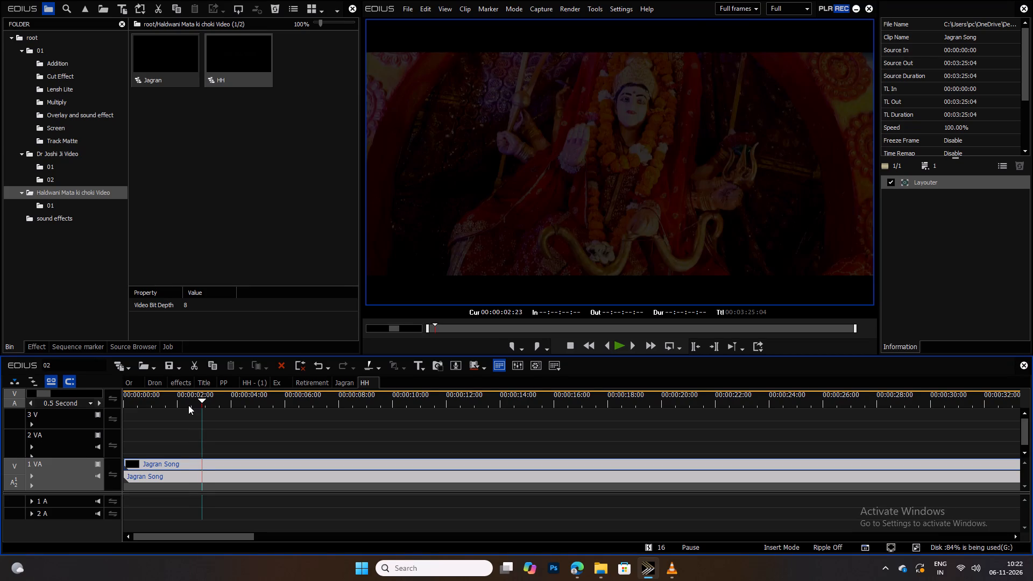
scroll(188, 405, "up", 2)
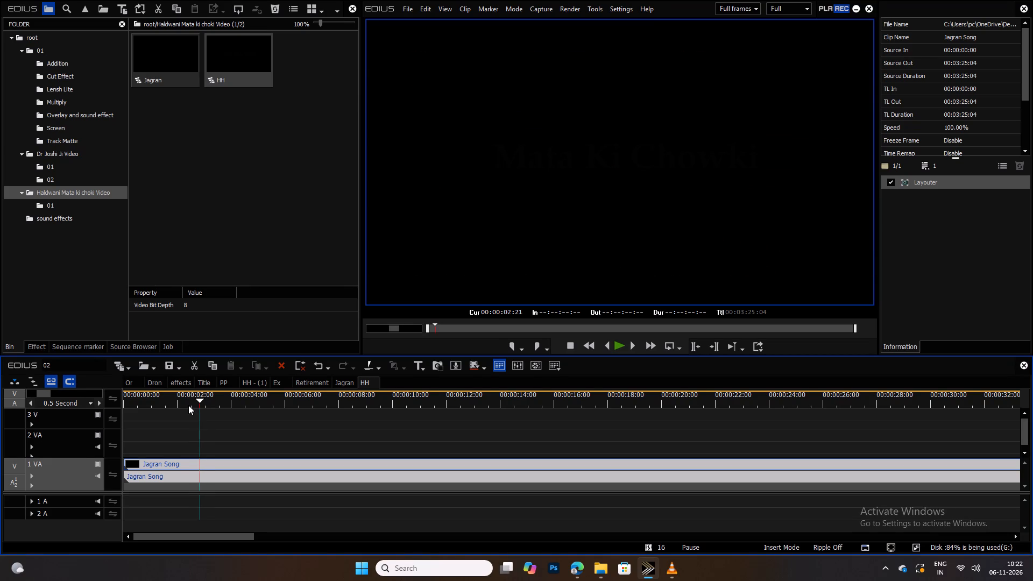
scroll(188, 405, "down", 1)
type("v")
Add a sequence marker at 00:00:10:06, on the black frame before the fruit and marigold offering shot.
key("space")
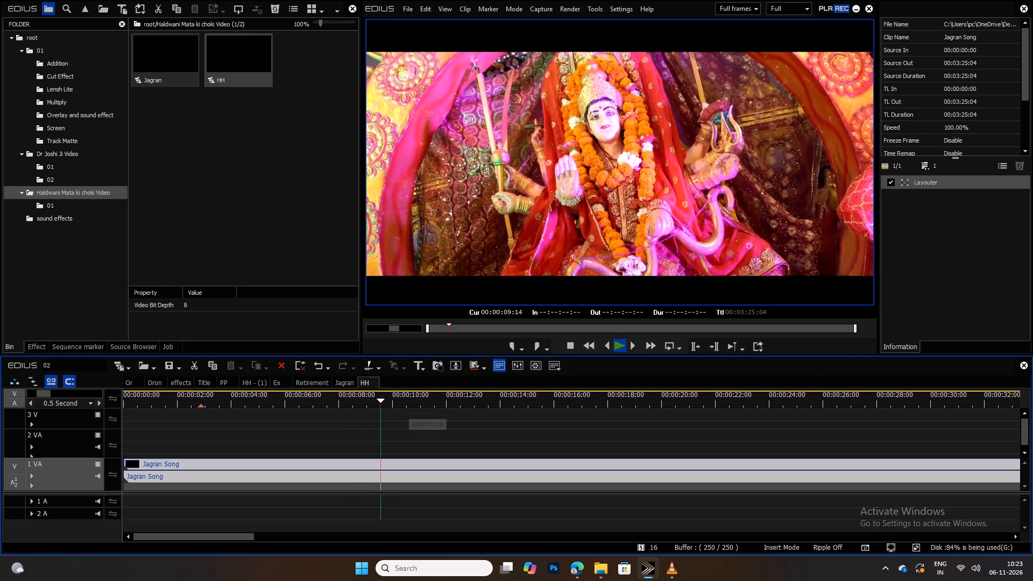
key("space")
scroll(448, 429, "up", 7)
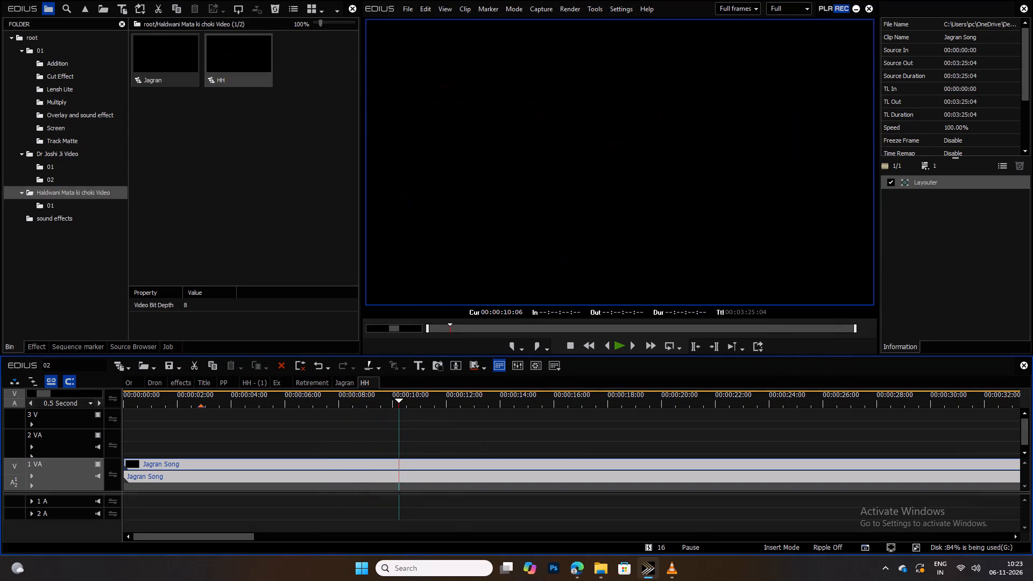
scroll(448, 429, "up", 1)
scroll(448, 429, "down", 1)
scroll(448, 429, "up", 2)
scroll(448, 429, "down", 1)
scroll(448, 429, "up", 1)
scroll(448, 429, "down", 2)
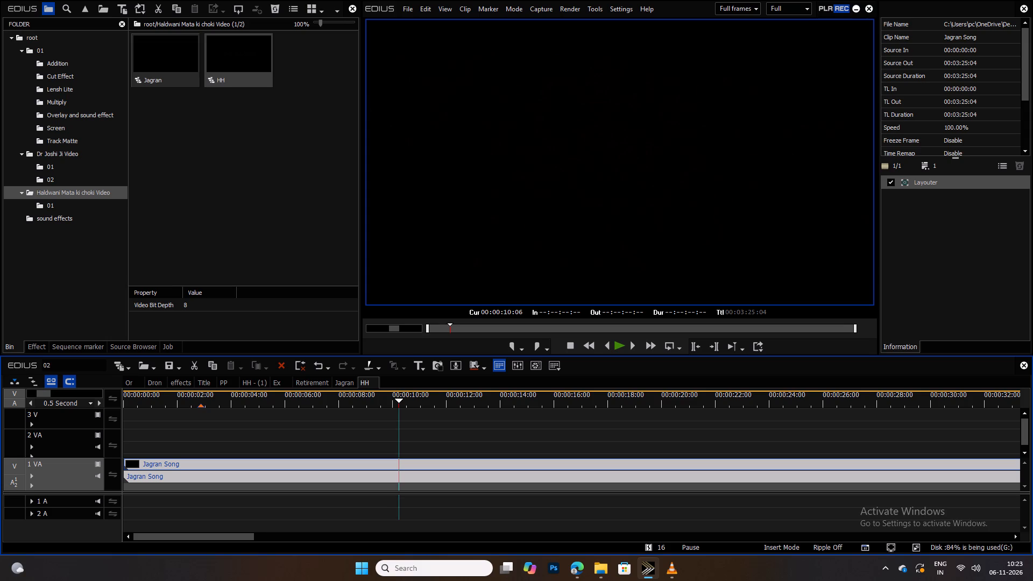
type("v")
Add a sequence marker at 00:00:13:00, on the black frame between the offering shot and the side view of the idol.
key("space")
key("space")
key("space")
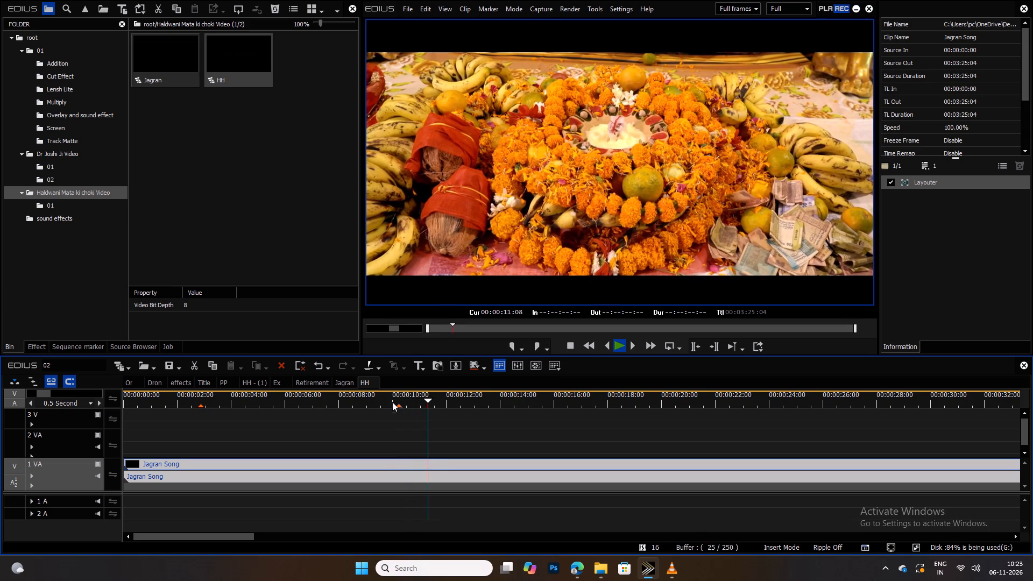
key("space")
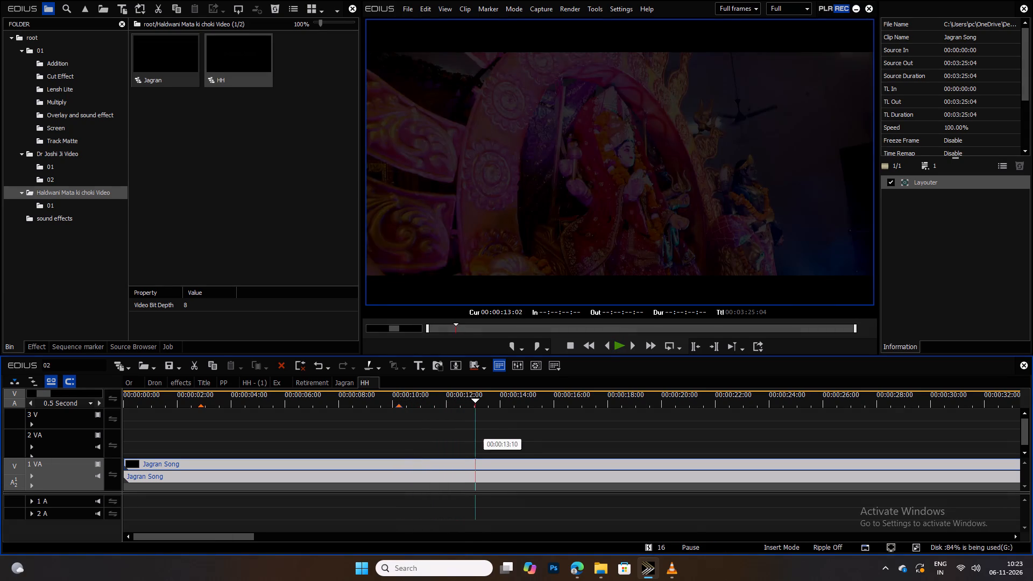
scroll(484, 430, "up", 3)
scroll(484, 430, "down", 1)
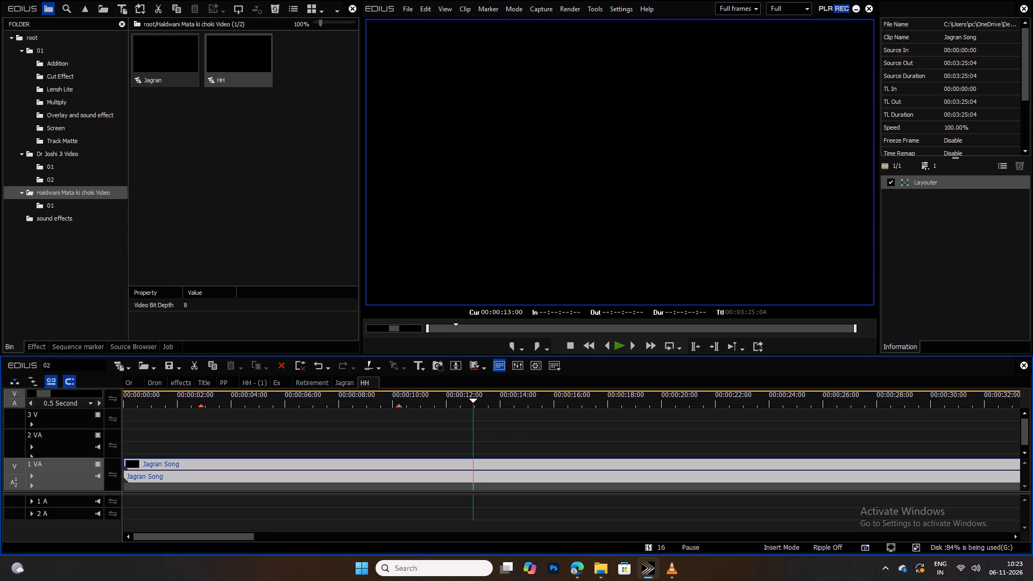
scroll(484, 430, "down", 2)
scroll(484, 430, "up", 2)
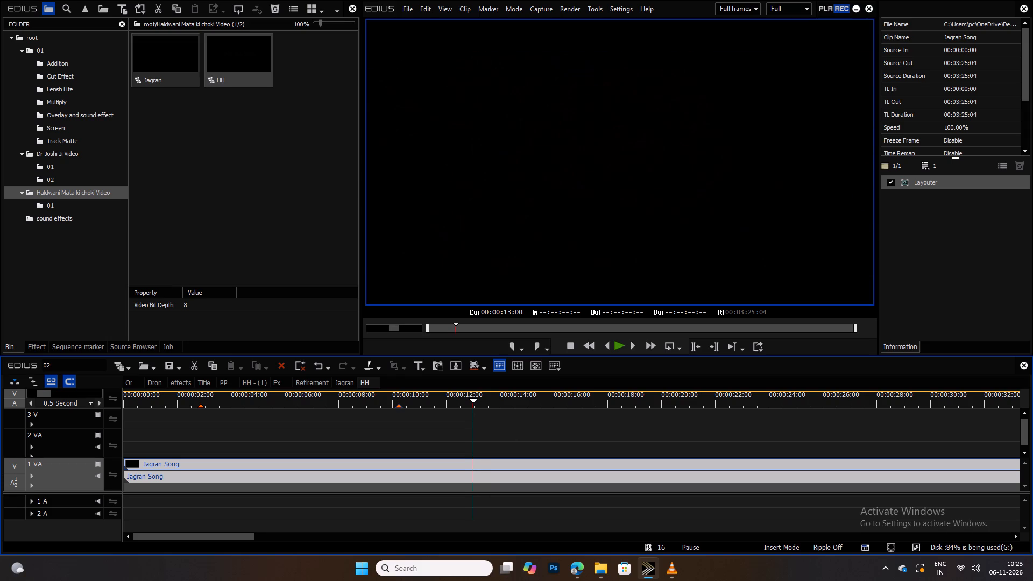
key("v")
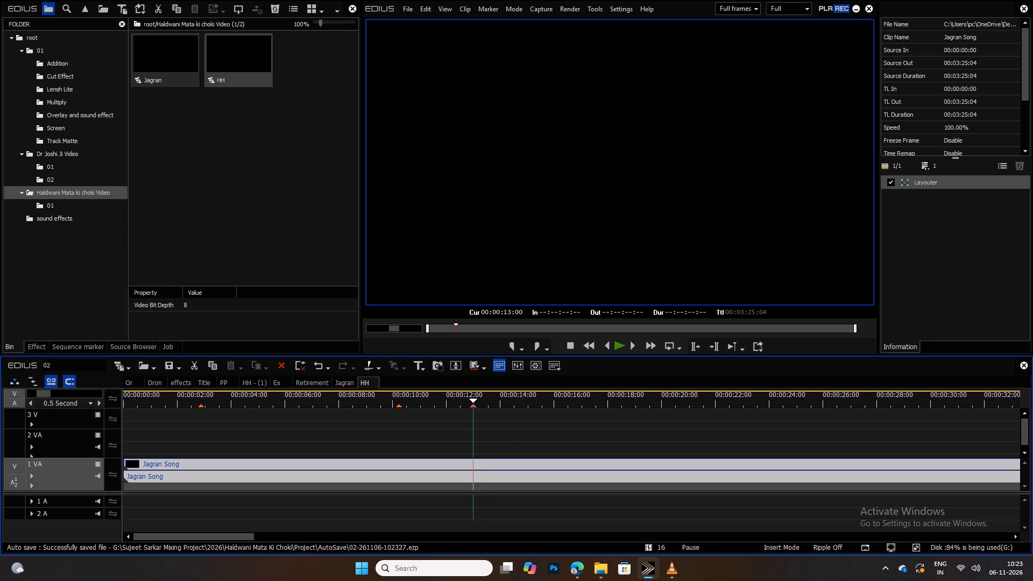
Add a sequence marker at 00:00:18:20, on the black frame before the shot of the couple holding the red pot.
scroll(484, 430, "down", 7)
key("space")
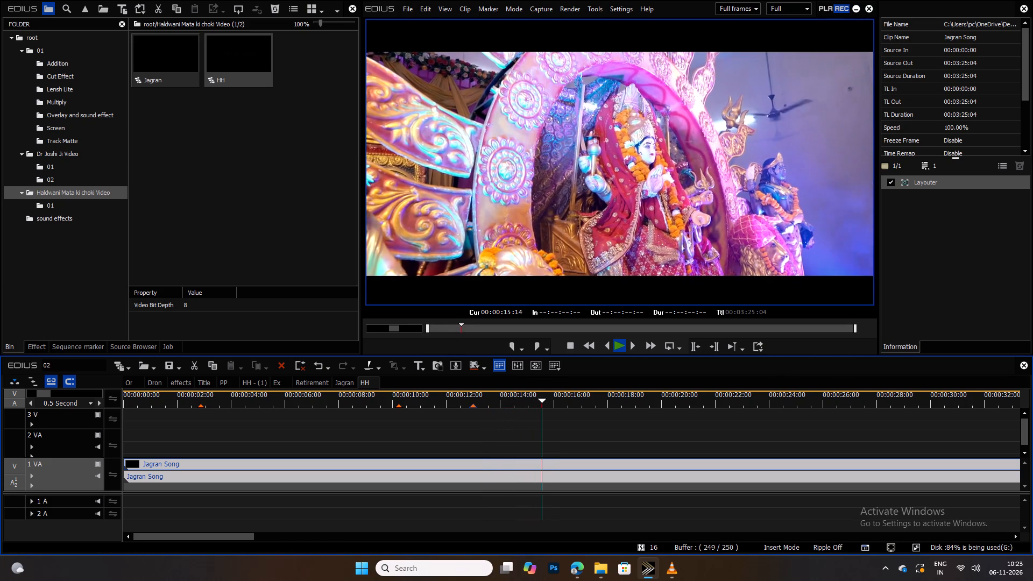
key("space")
key("space")
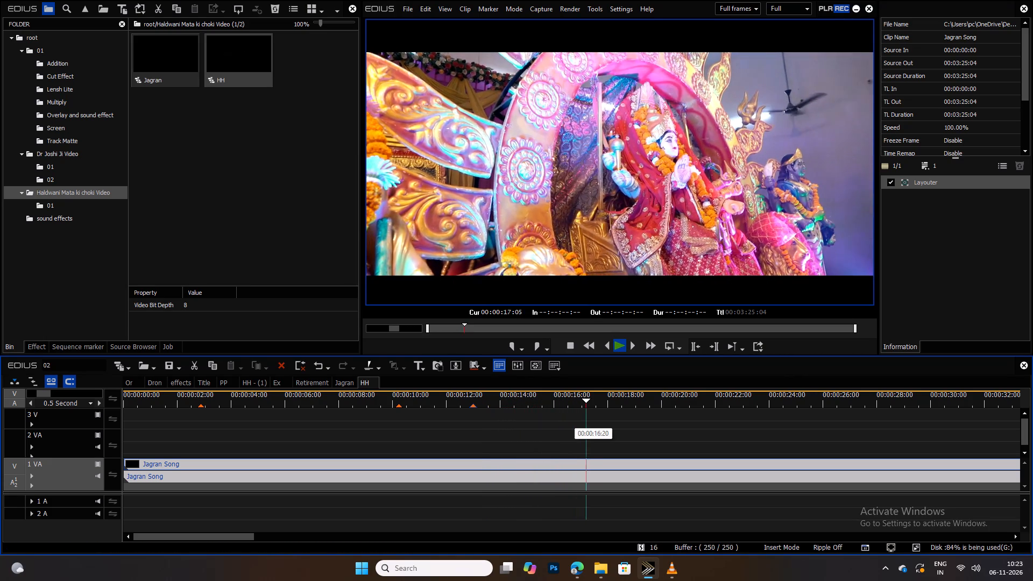
key("space")
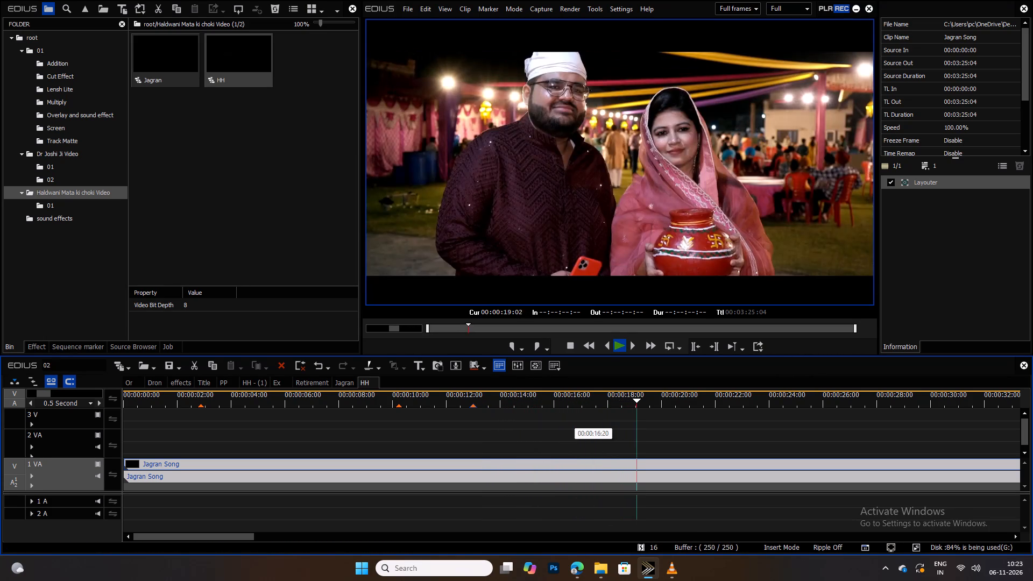
scroll(575, 420, "up", 14)
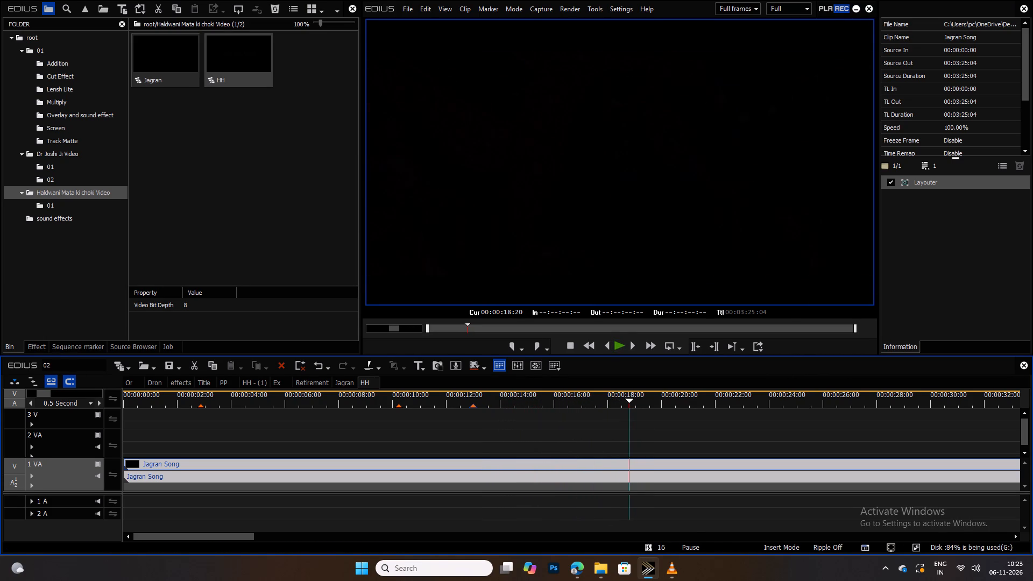
scroll(575, 420, "up", 1)
scroll(575, 420, "down", 2)
scroll(575, 420, "up", 1)
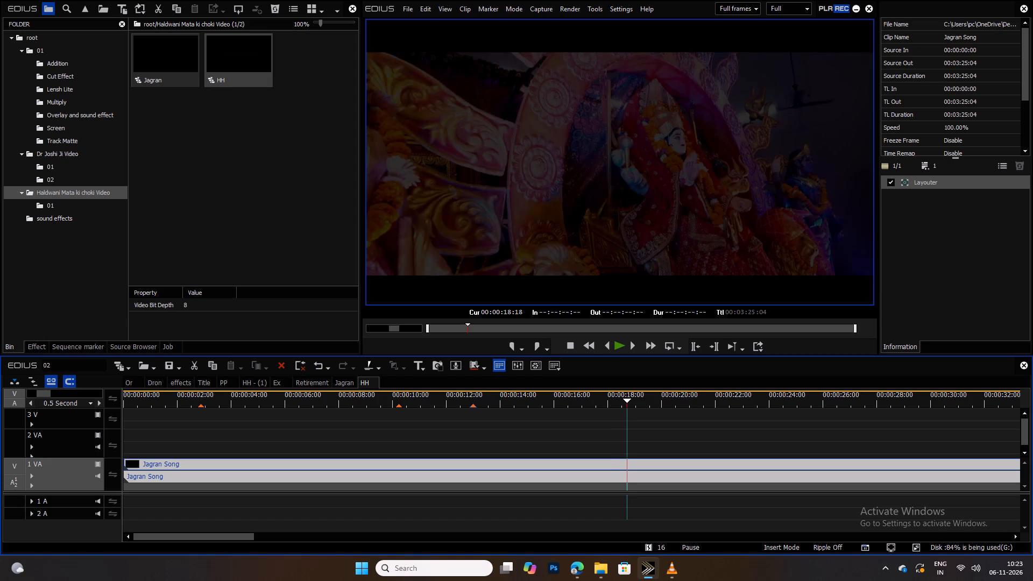
scroll(575, 420, "down", 2)
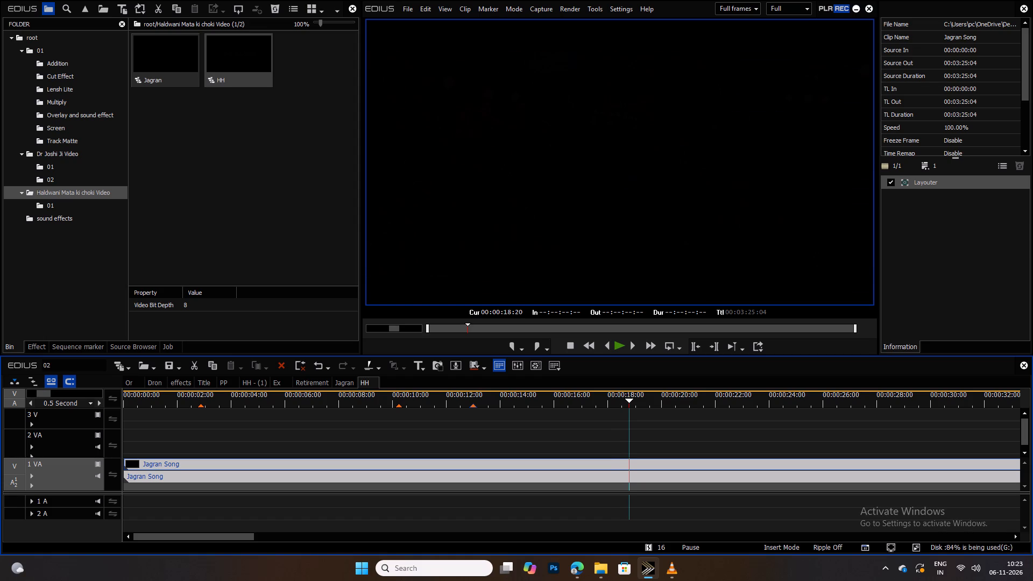
scroll(575, 420, "up", 2)
scroll(575, 420, "down", 1)
scroll(575, 420, "up", 1)
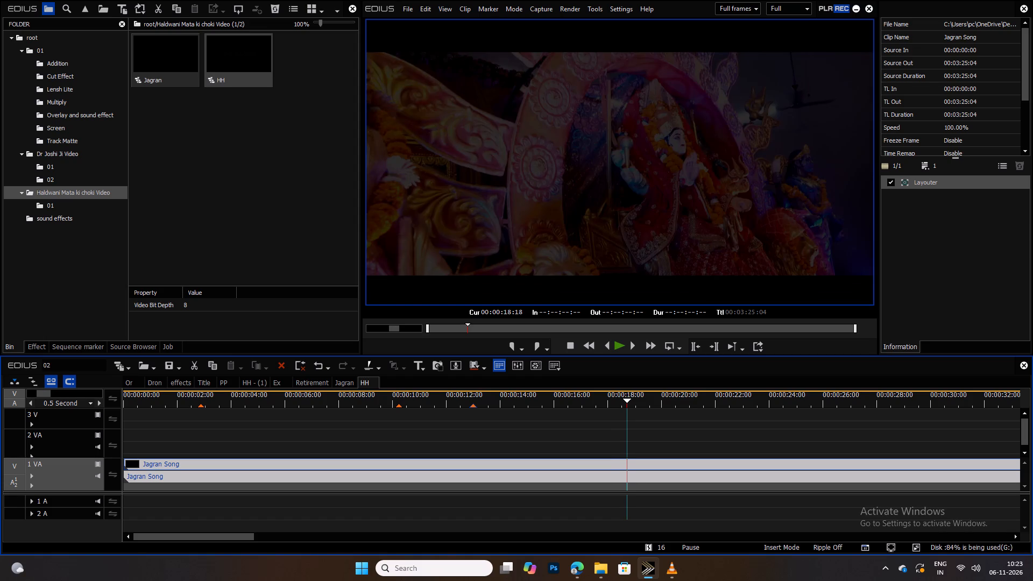
scroll(575, 420, "down", 2)
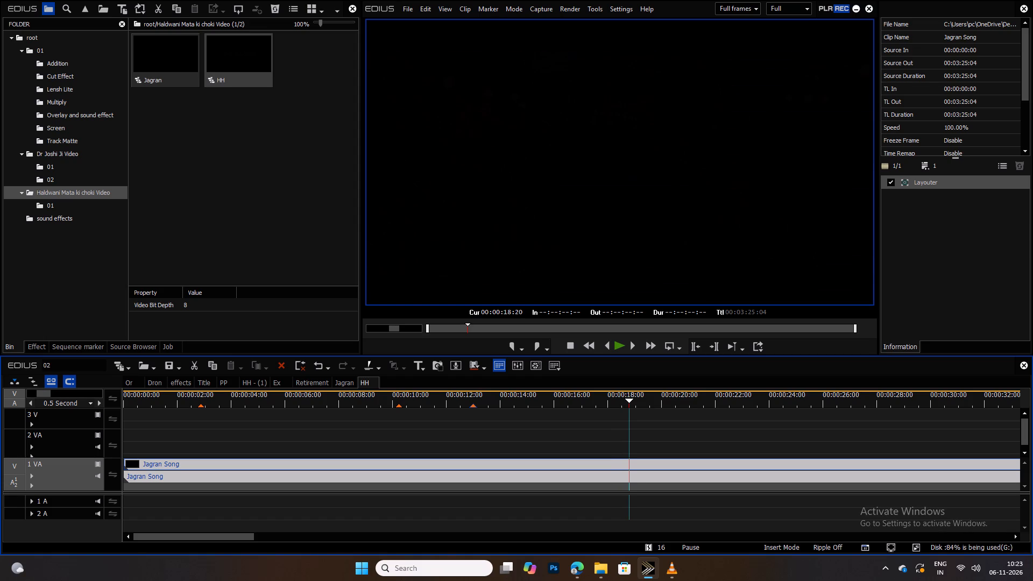
type("v")
Add a sequence marker at 00:00:21:13, on the black frame between the couple with the red pot and the wide idol shot.
key("space")
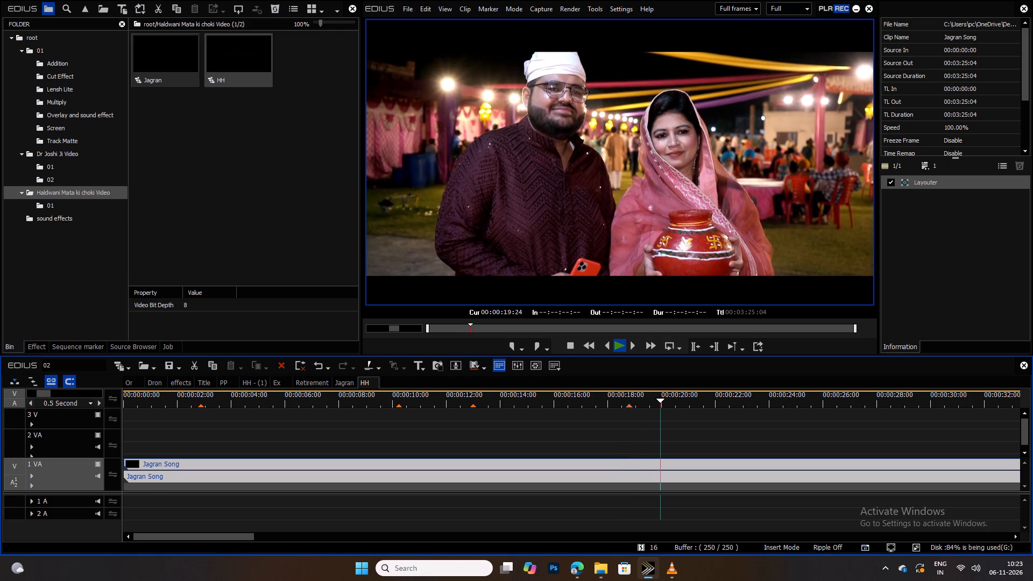
key("space")
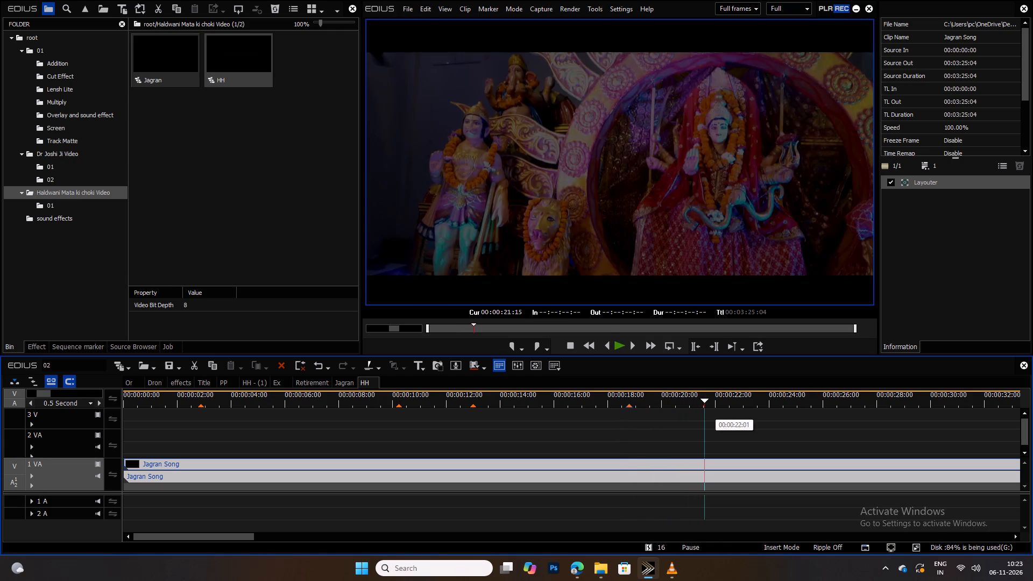
scroll(716, 411, "up", 6)
scroll(716, 411, "down", 4)
type("v")
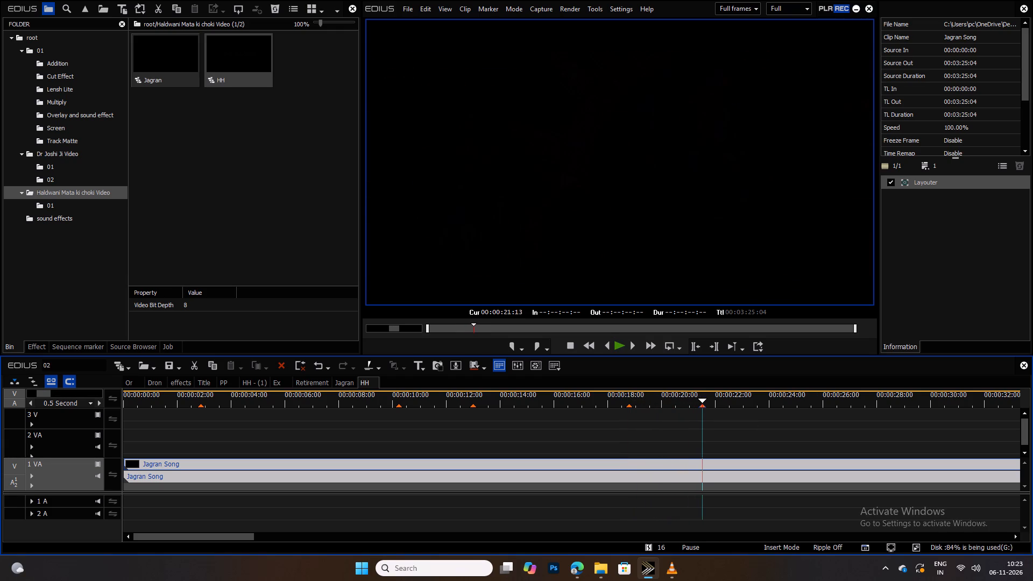
Add a sequence marker at 00:00:27:04, on the black frame between the idol shot and the woman carrying the pot through the doorway.
key("space")
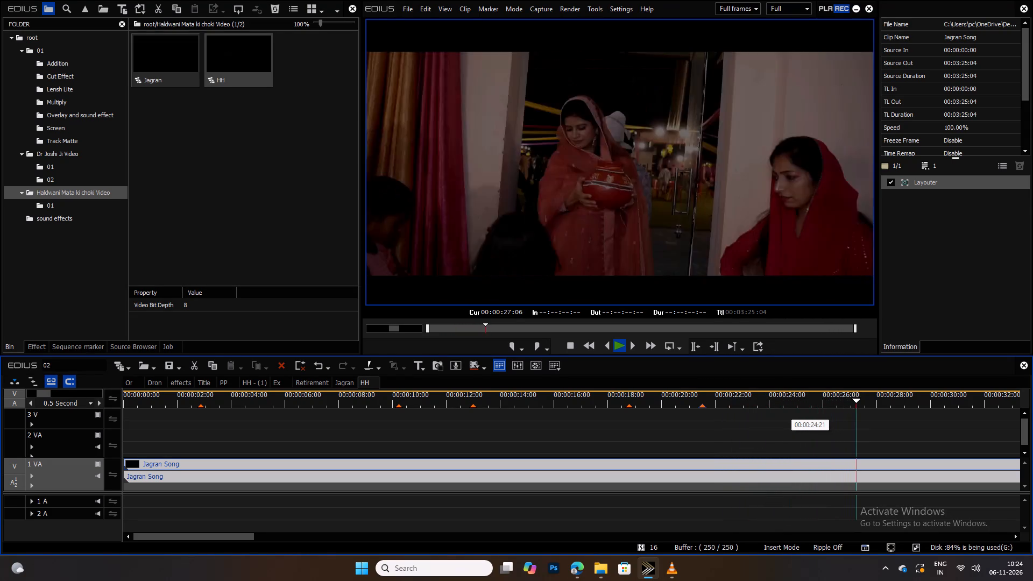
key("space")
scroll(792, 411, "up", 10)
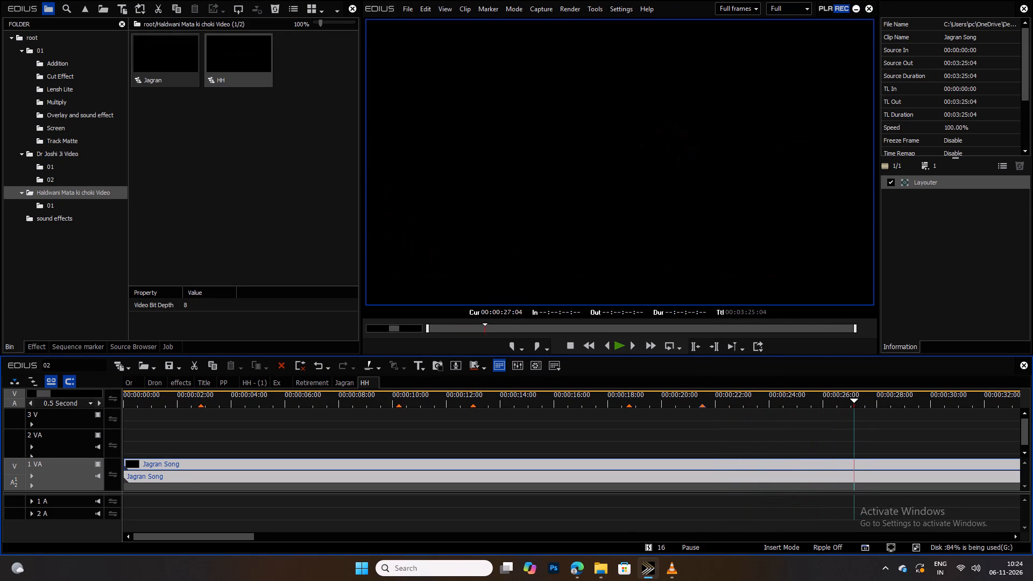
scroll(792, 411, "up", 3)
scroll(792, 411, "down", 4)
scroll(792, 411, "up", 2)
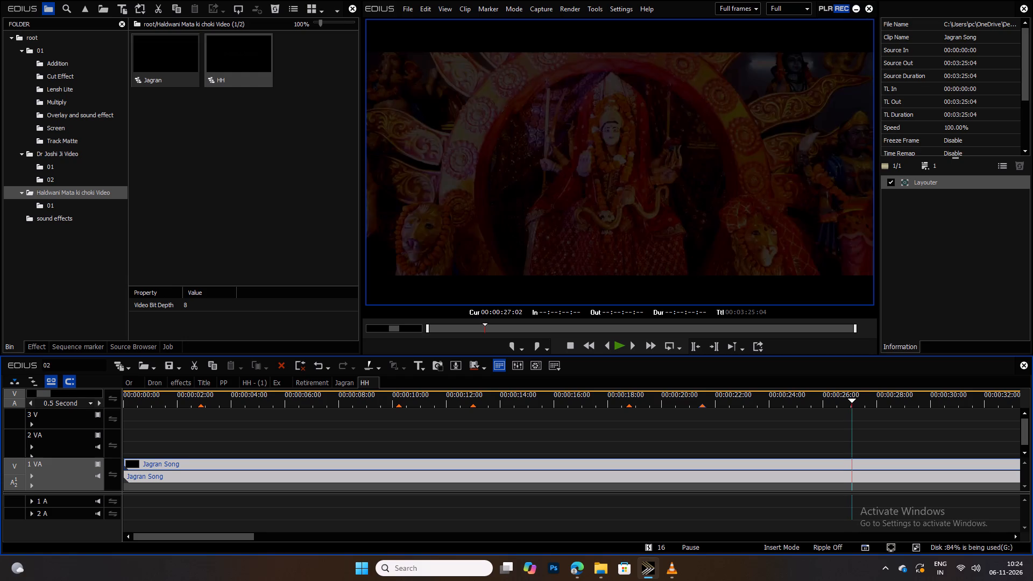
scroll(792, 411, "down", 2)
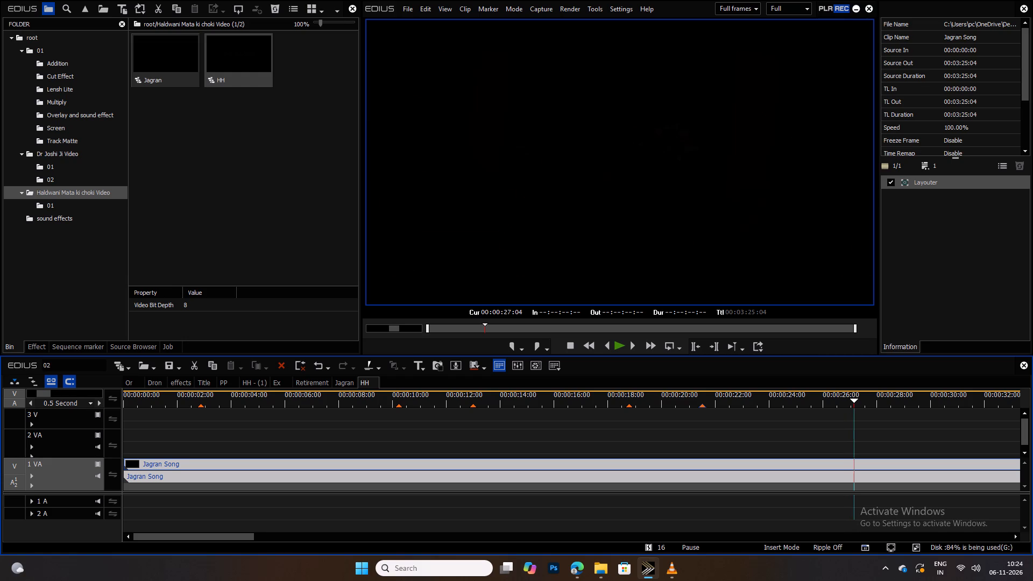
type("v")
Add a sequence marker at 00:00:32:20, on the black frame that ends the shot of the woman carrying the pot through the doorway.
key("space")
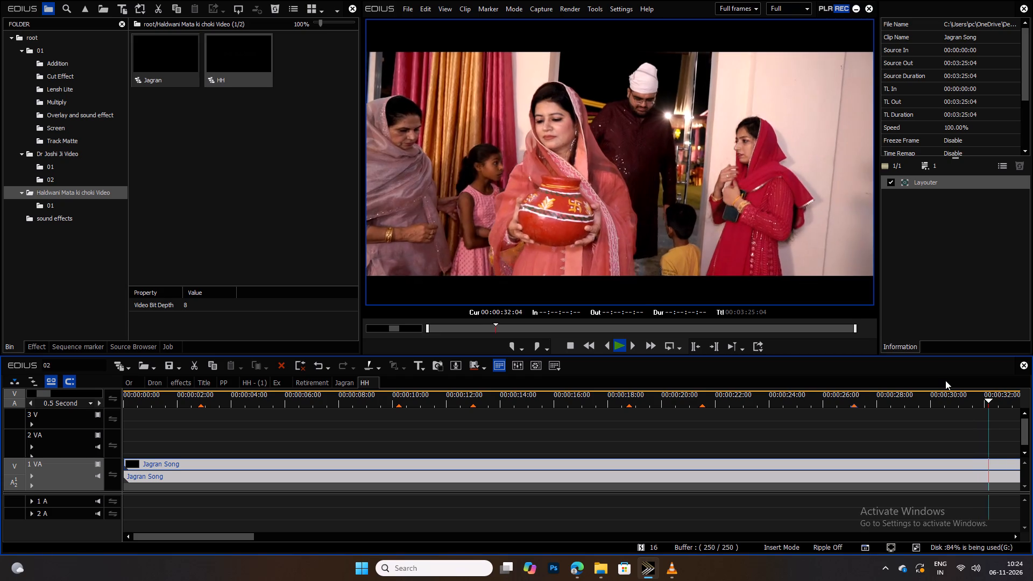
key("space")
scroll(945, 380, "up", 4)
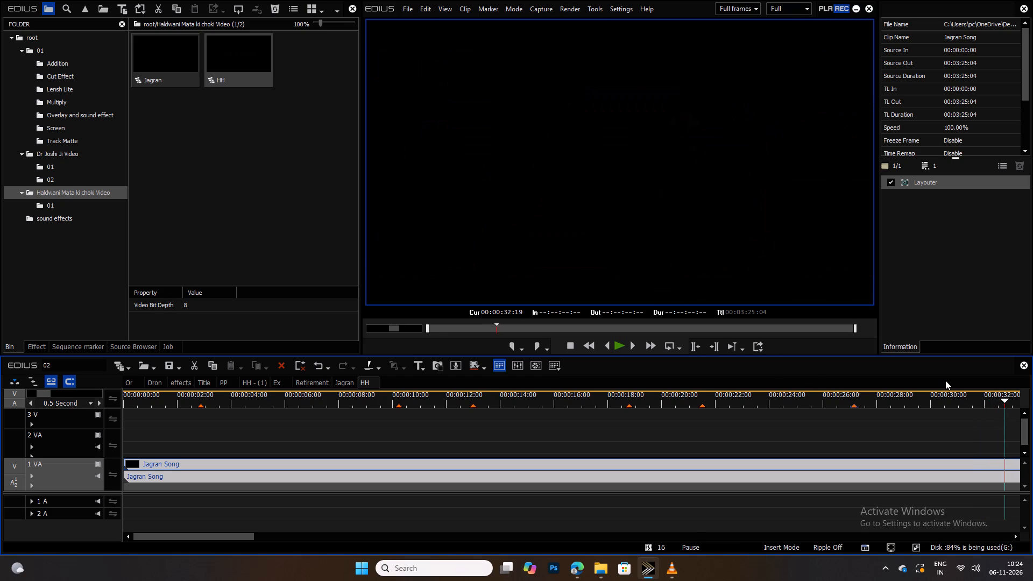
scroll(945, 380, "down", 2)
scroll(945, 380, "up", 3)
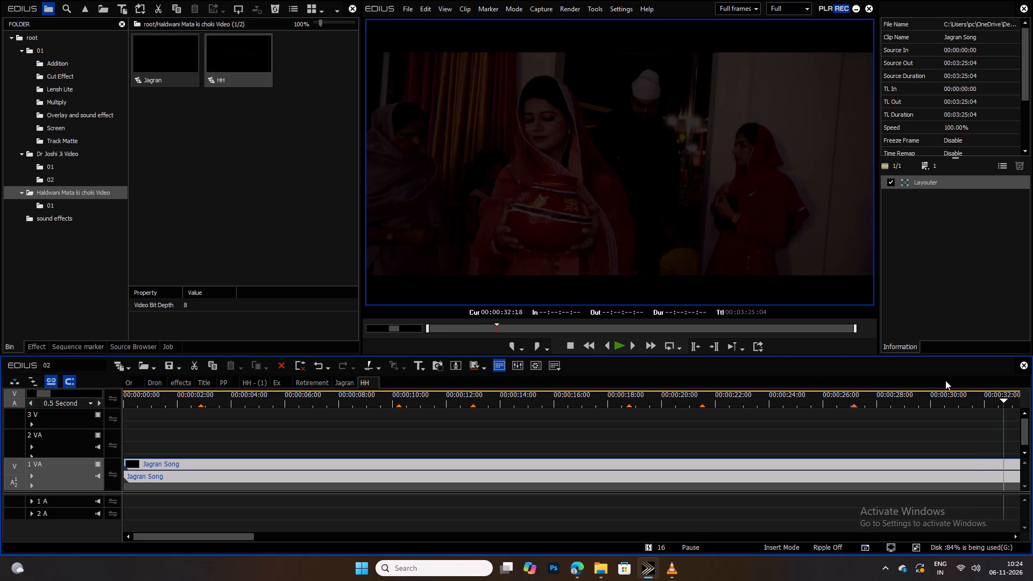
scroll(945, 380, "down", 2)
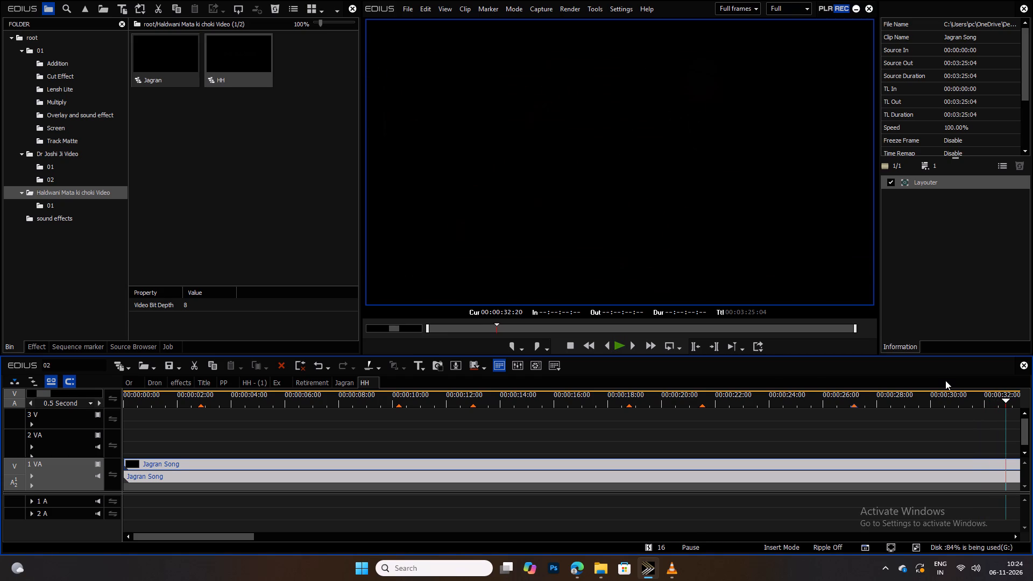
type("v")
Add a sequence marker at 00:00:38:12, on the black frame before the shot of the woman lowering the pot in front of the idols.
key("space")
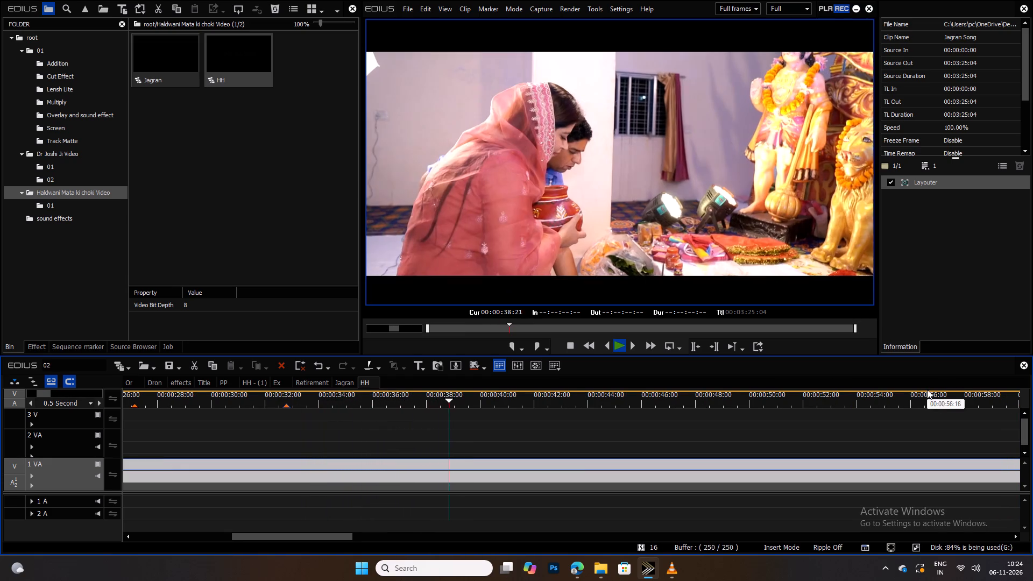
key("space")
scroll(927, 389, "up", 8)
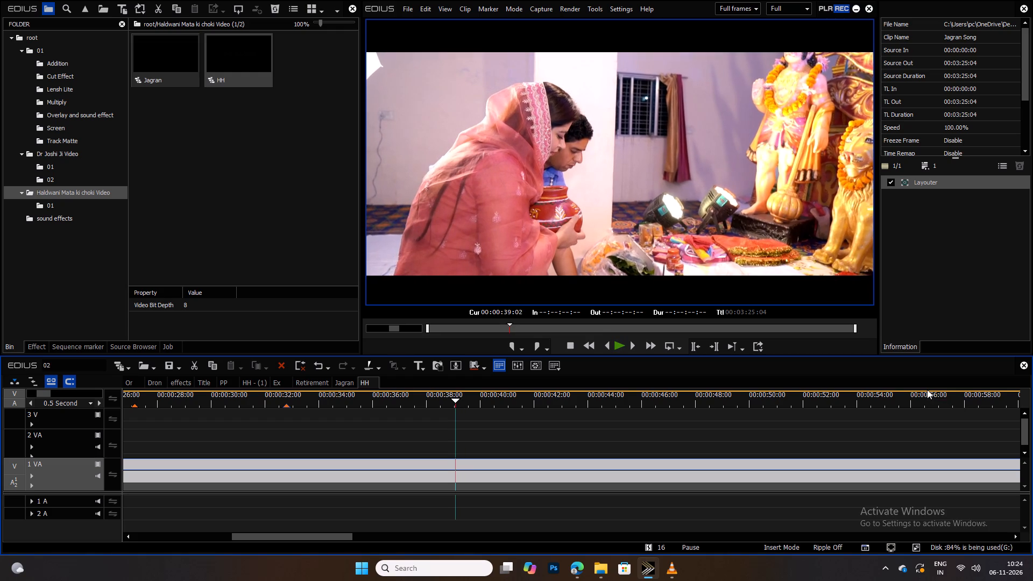
scroll(927, 389, "up", 15)
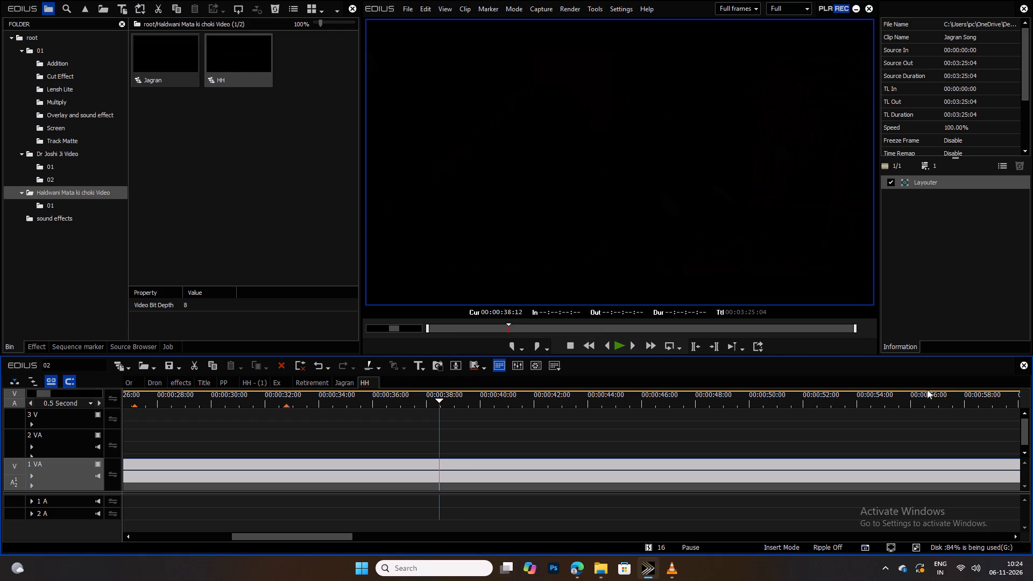
scroll(927, 389, "up", 4)
scroll(927, 389, "down", 2)
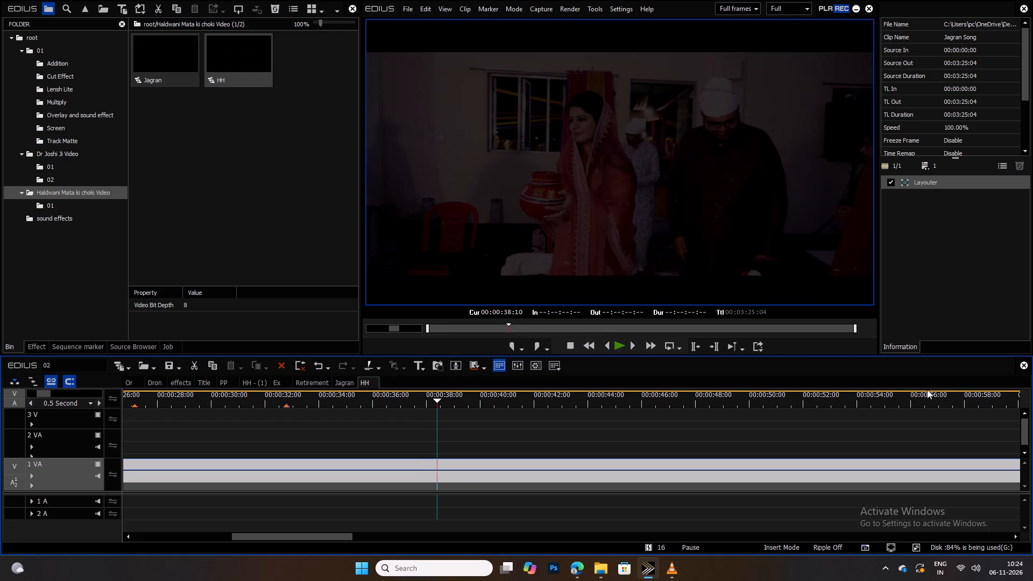
scroll(927, 389, "down", 1)
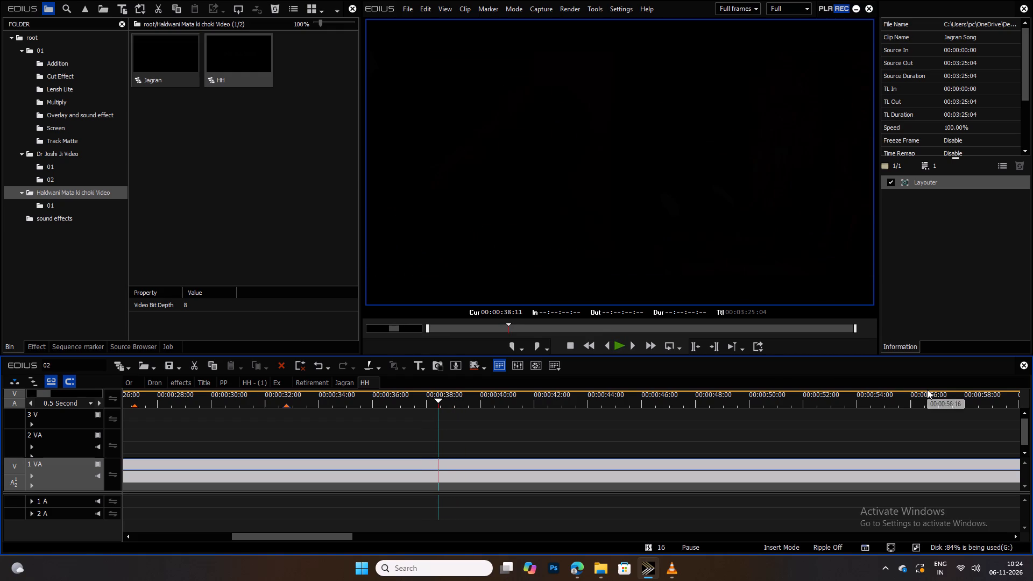
scroll(927, 389, "up", 1)
scroll(927, 389, "down", 2)
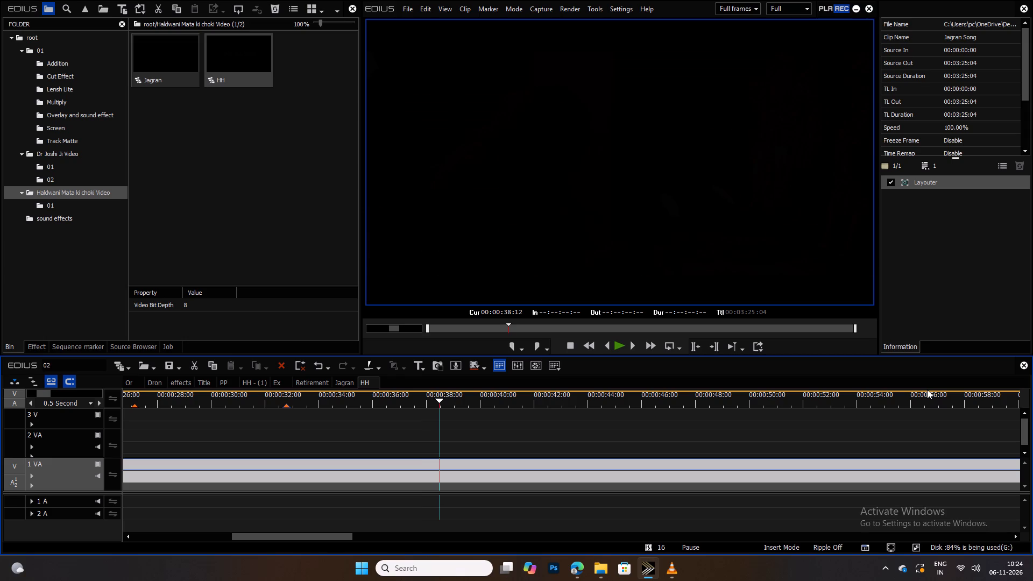
key("v")
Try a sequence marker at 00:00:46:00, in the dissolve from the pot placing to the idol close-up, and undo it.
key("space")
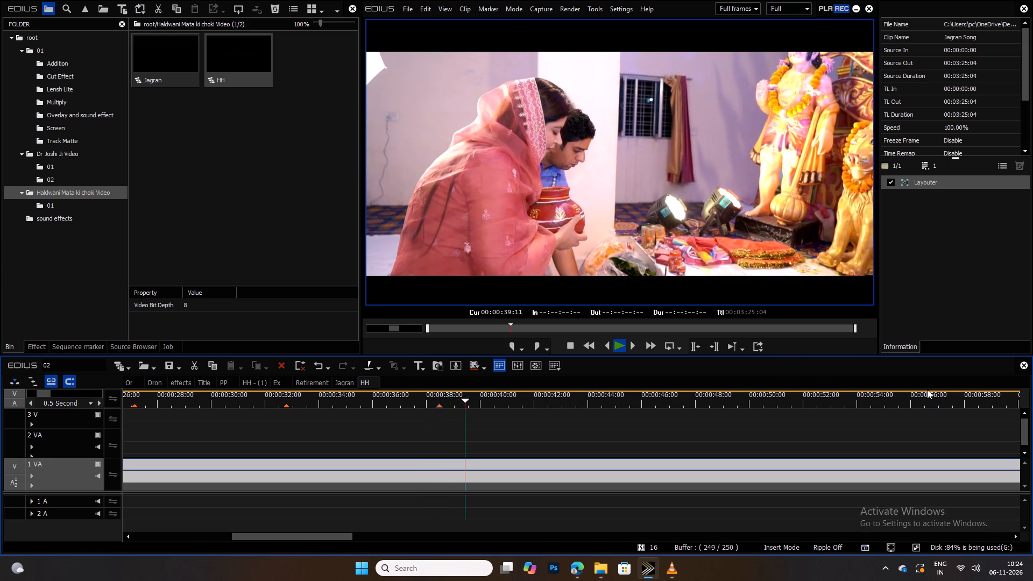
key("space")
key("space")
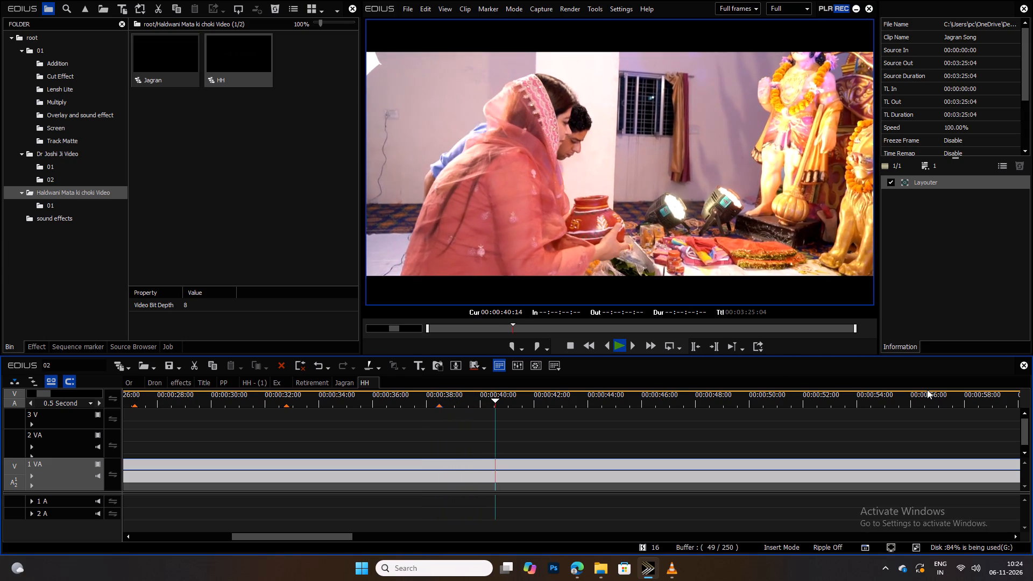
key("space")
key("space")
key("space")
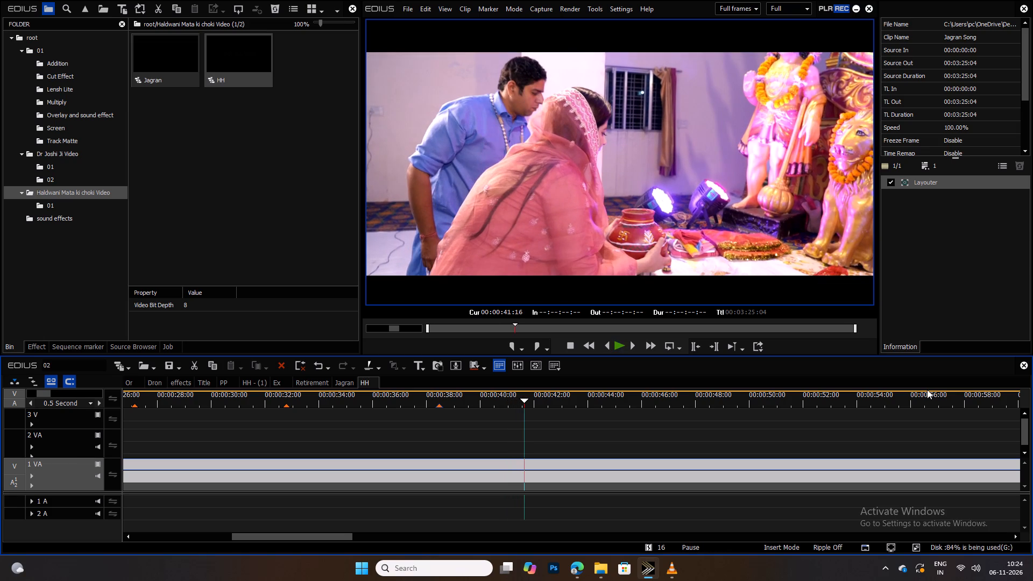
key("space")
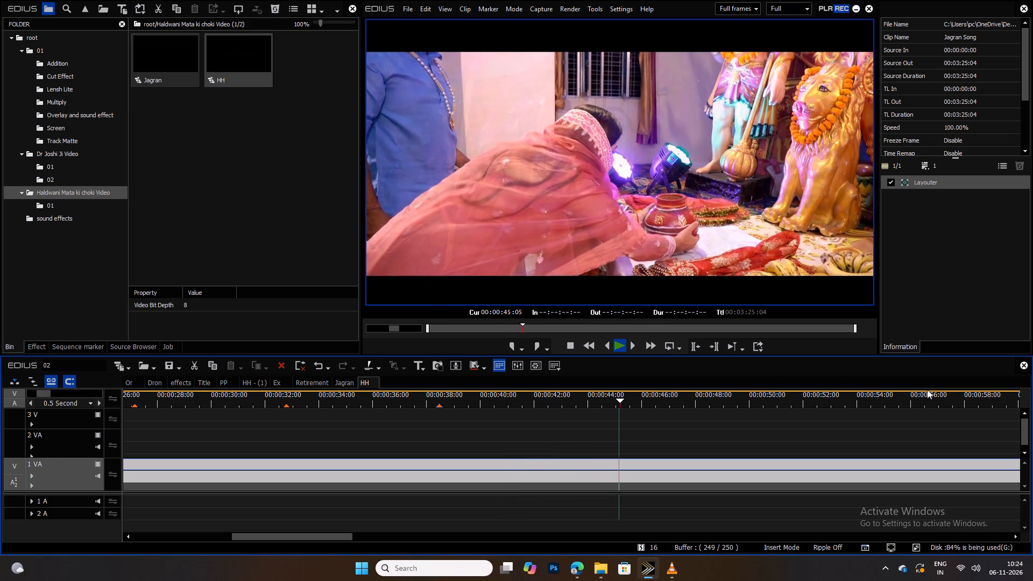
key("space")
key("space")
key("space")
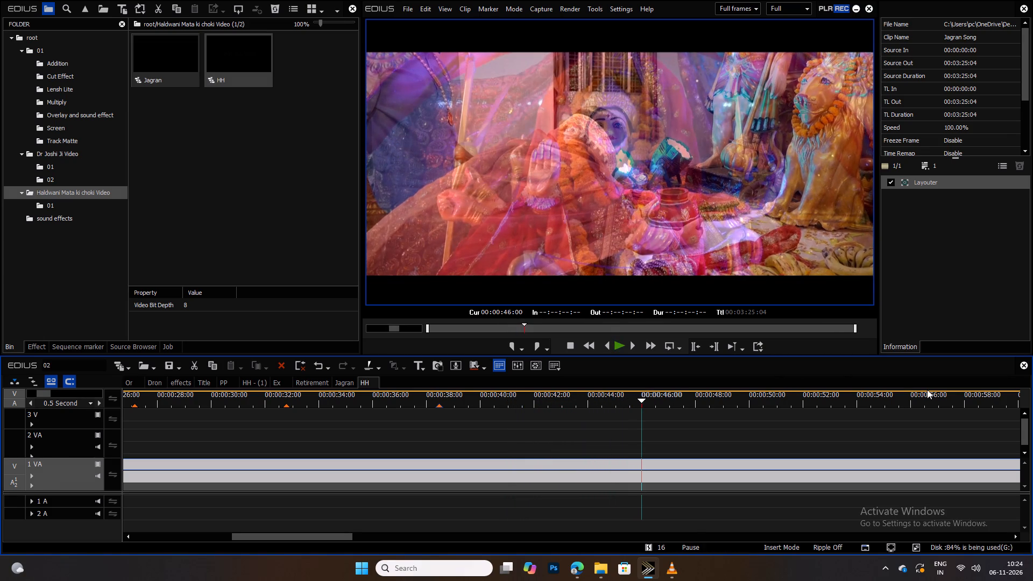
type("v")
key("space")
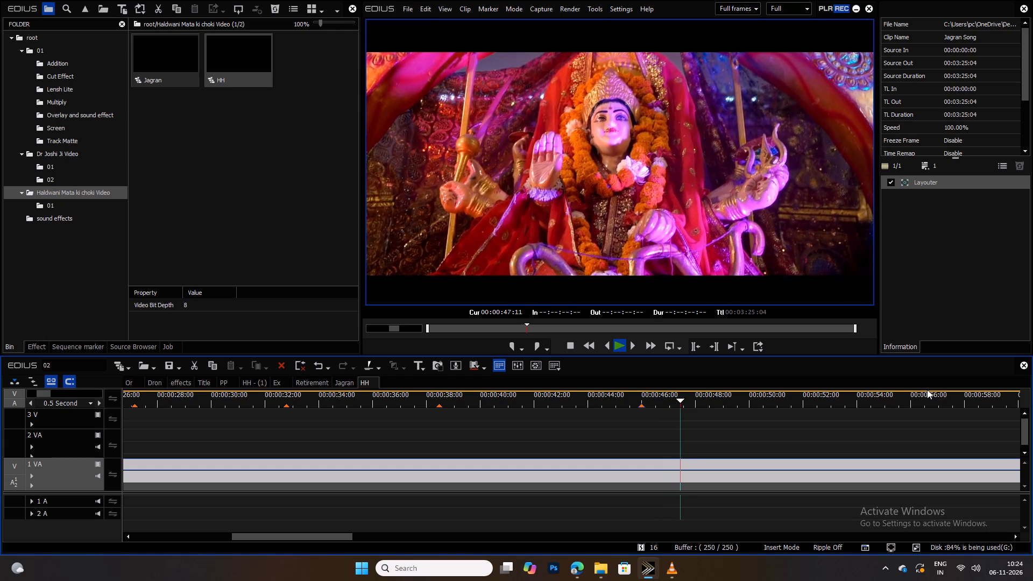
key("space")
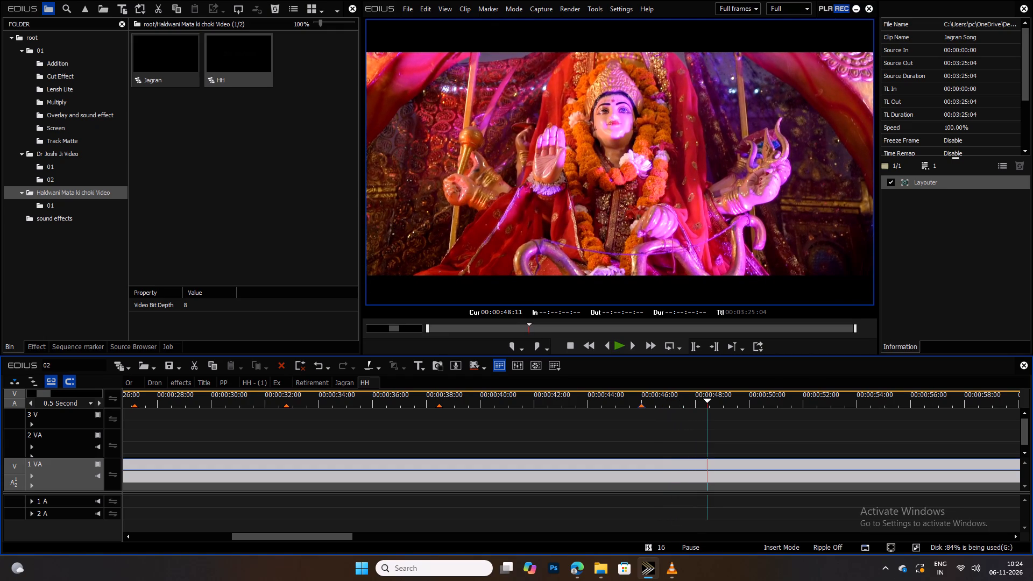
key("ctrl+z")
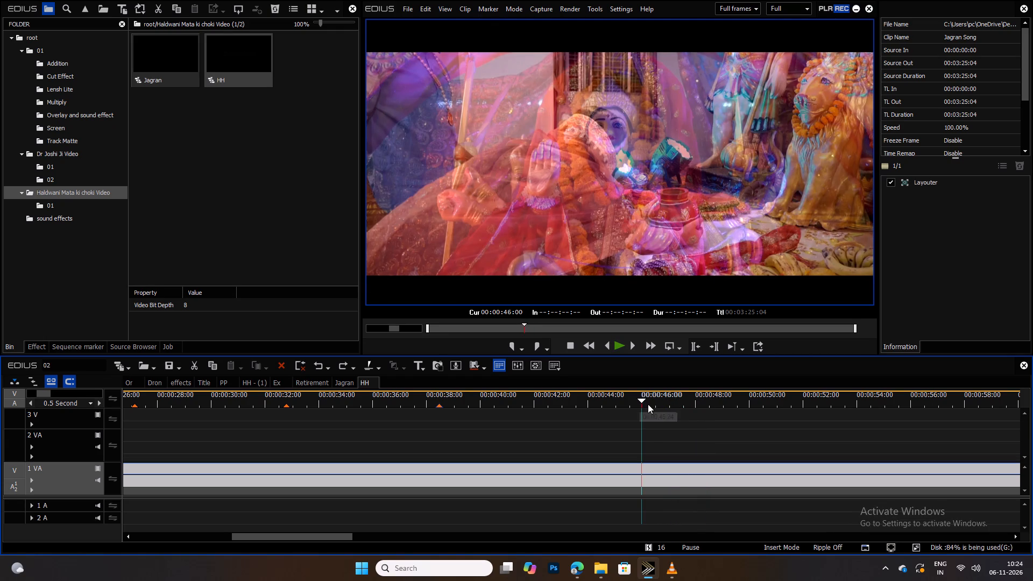
Add a sequence marker at 00:00:46:05, in the dissolve from the pot placing to the idol close-up.
scroll(686, 415, "down", 5)
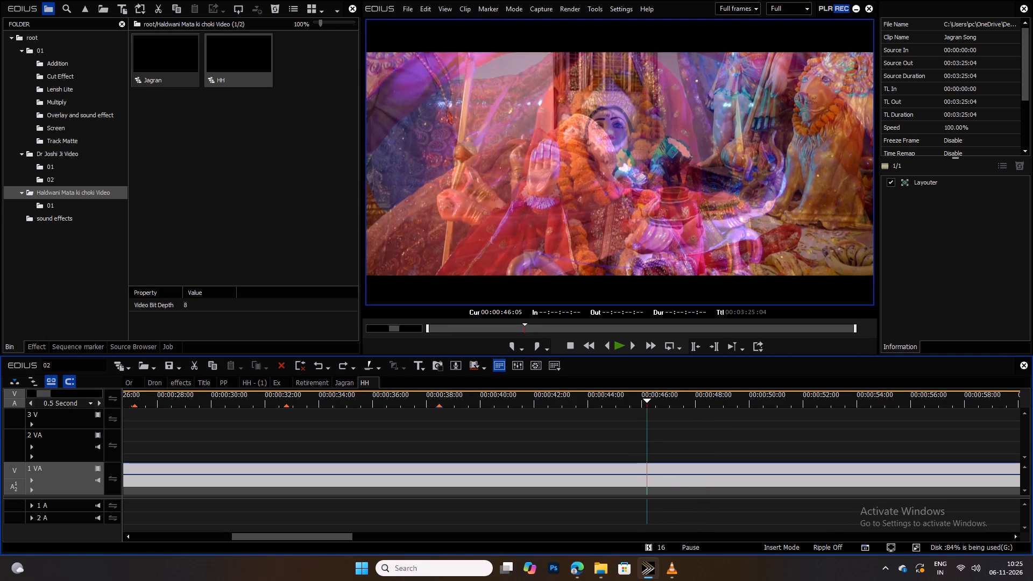
type("v")
Add a sequence marker at 00:00:49:23, in the dissolve from the idol close-up back to the woman placing the pot.
key("space")
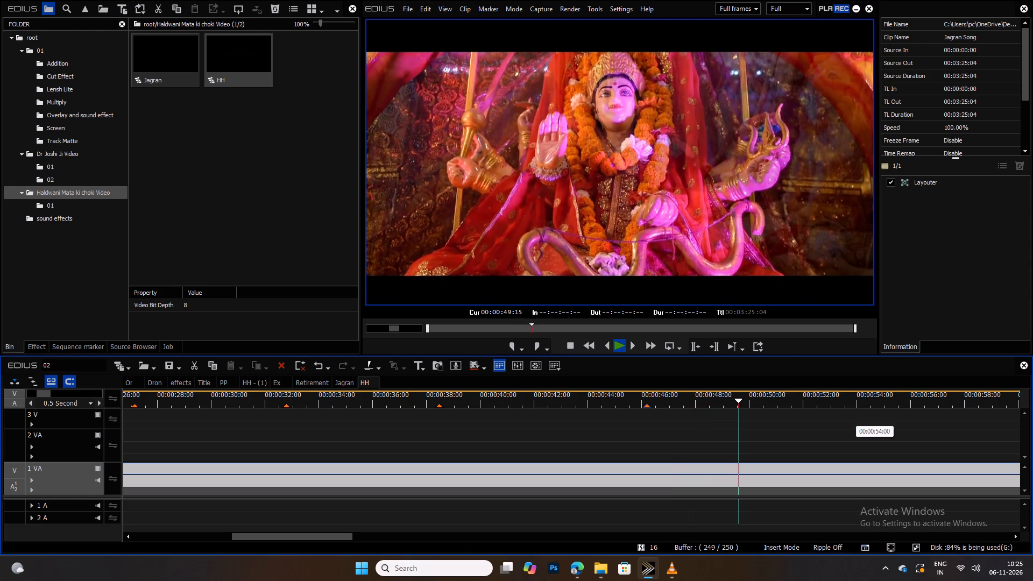
key("space")
scroll(856, 417, "up", 10)
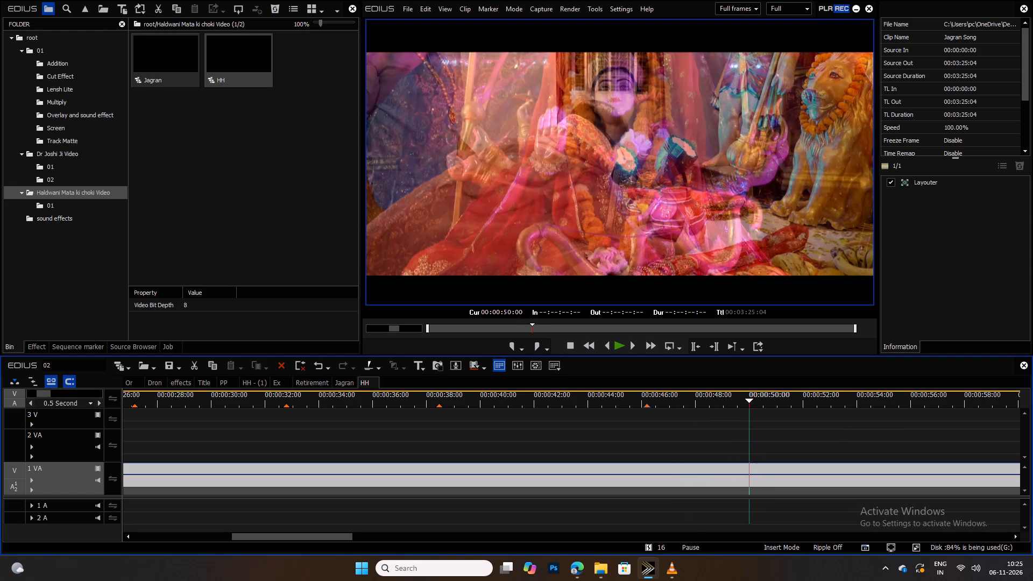
scroll(856, 417, "up", 3)
scroll(856, 417, "down", 2)
scroll(856, 417, "up", 1)
type("v")
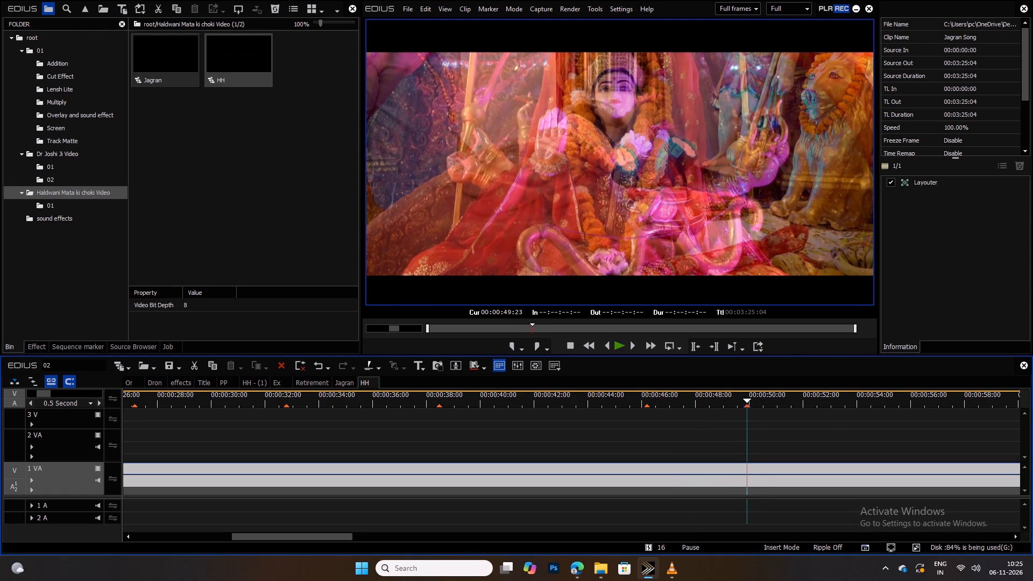
Add a sequence marker at about 00:00:55:08, on the black frame between the woman placing the pot and the red pot close-up.
key("space")
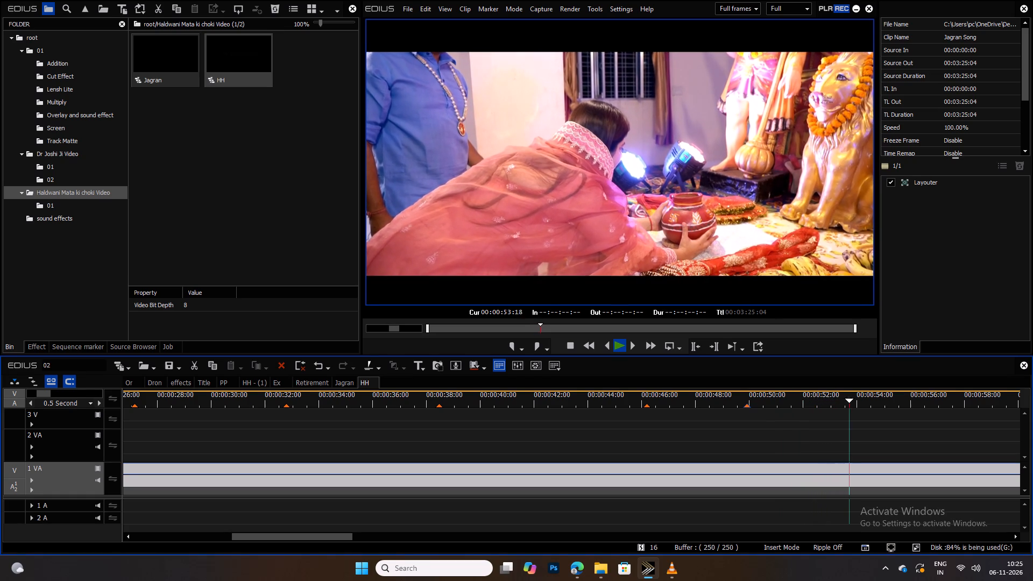
key("space")
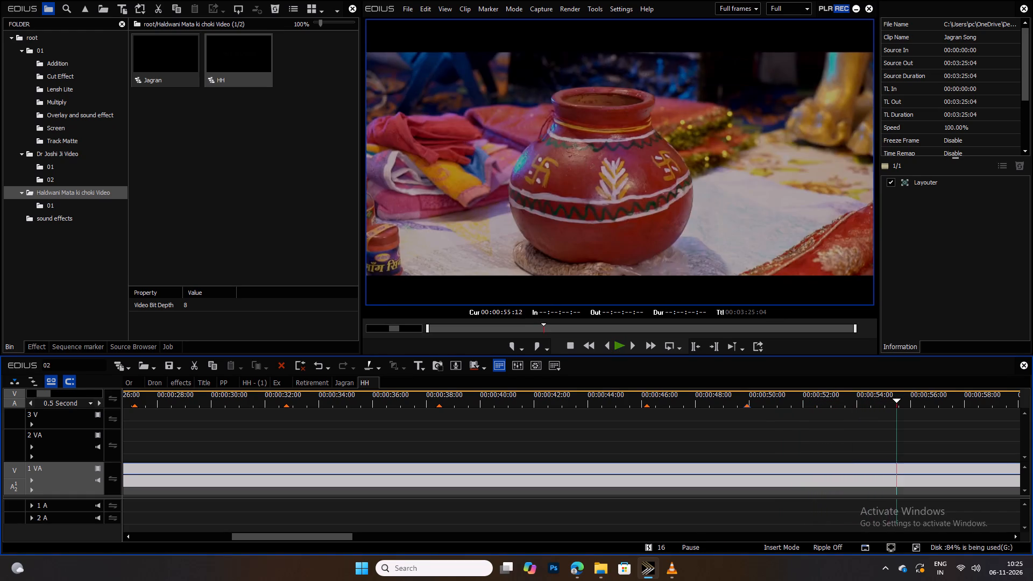
scroll(856, 417, "up", 5)
scroll(856, 417, "down", 2)
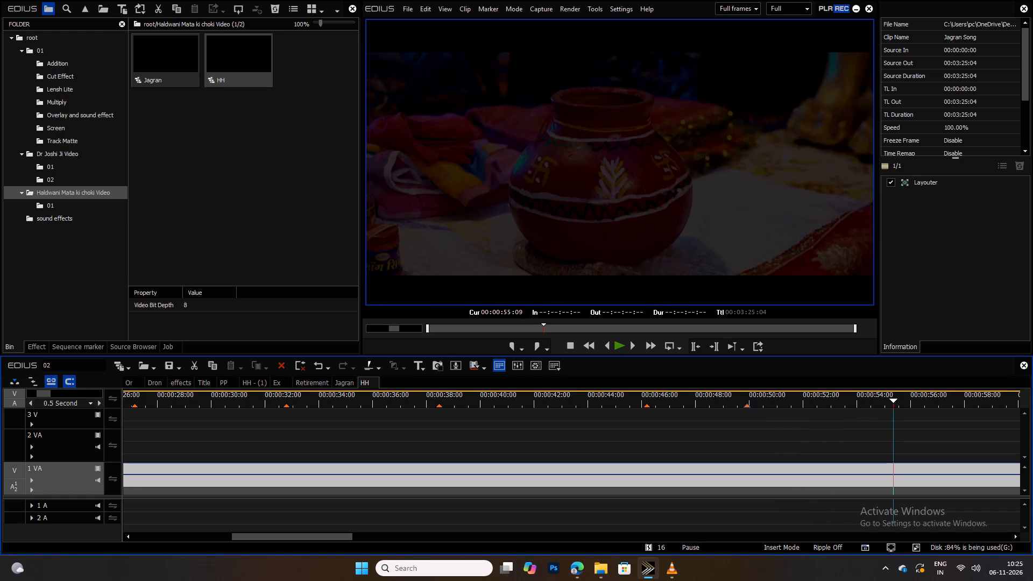
scroll(856, 417, "up", 3)
scroll(856, 417, "down", 1)
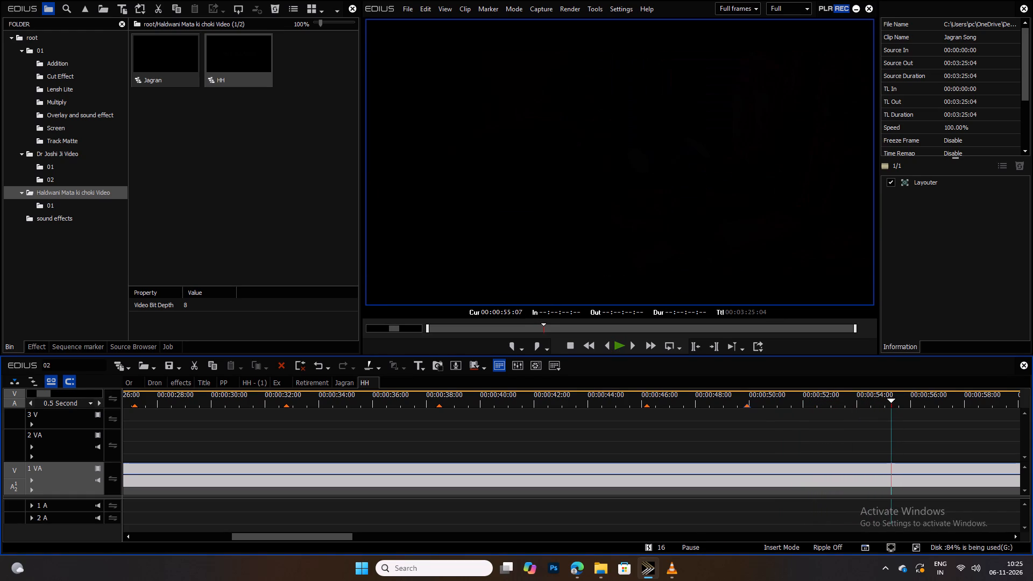
scroll(856, 417, "down", 1)
type("v")
Add a sequence marker at about 00:01:01:00, on the black frame between the red pot close-up and the woman praying before the idols.
key("space")
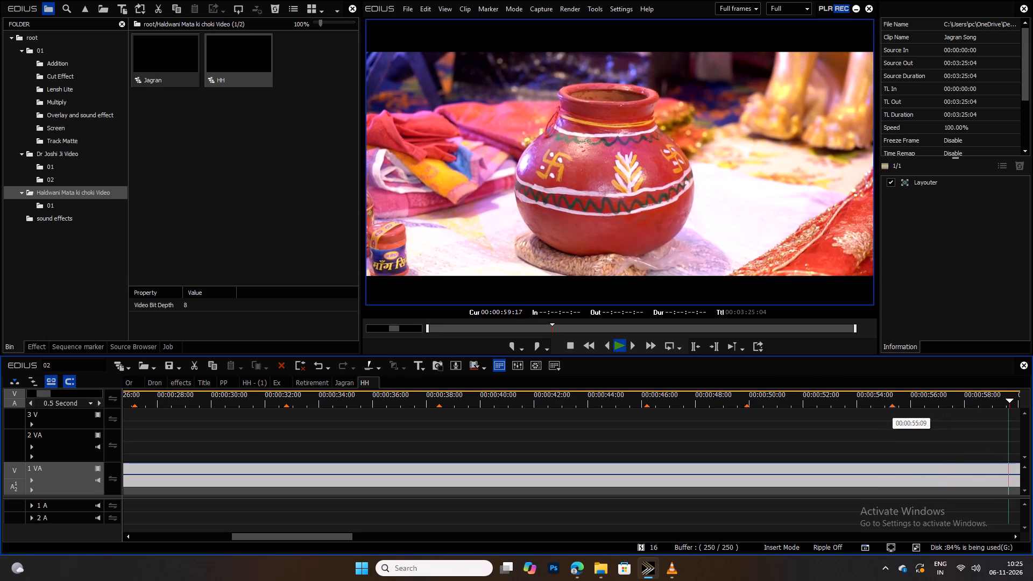
key("space")
scroll(893, 409, "down", 3)
scroll(893, 409, "up", 1)
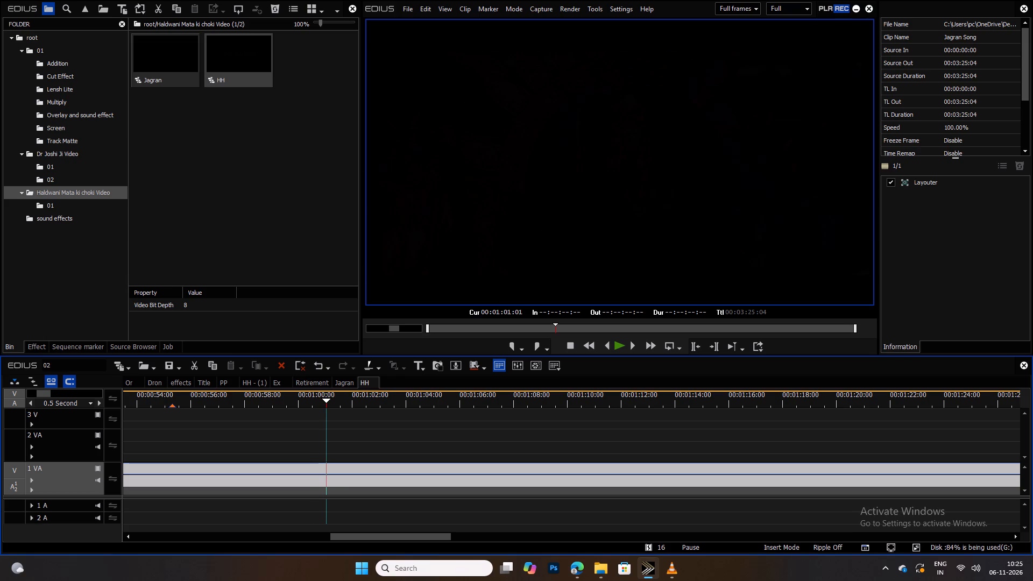
scroll(893, 409, "down", 1)
scroll(893, 409, "up", 1)
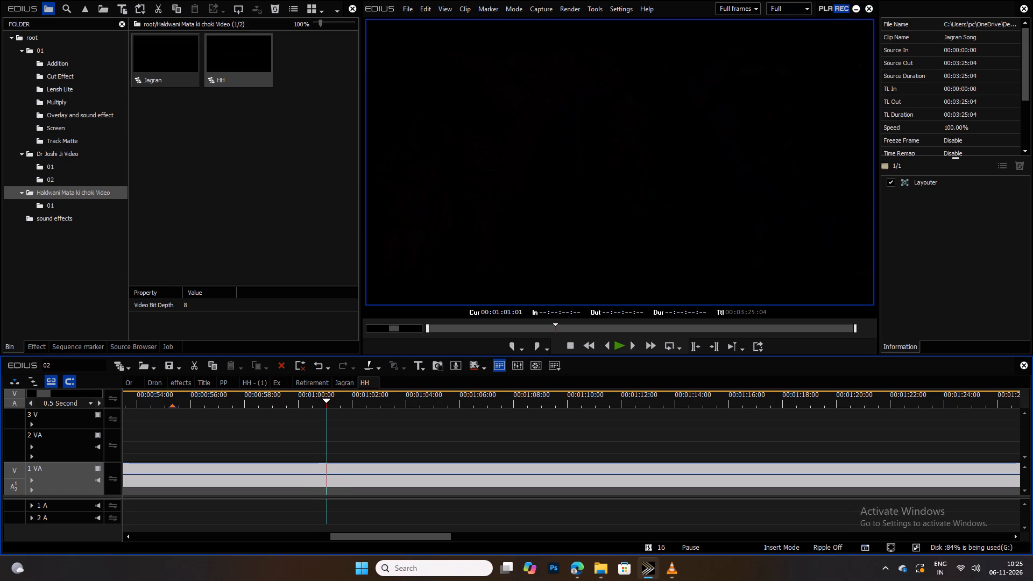
scroll(893, 409, "up", 1)
type("v")
Add a sequence marker at 00:01:06:17, on the black frame before the shot of the man holding the little girl's wrist.
key("space")
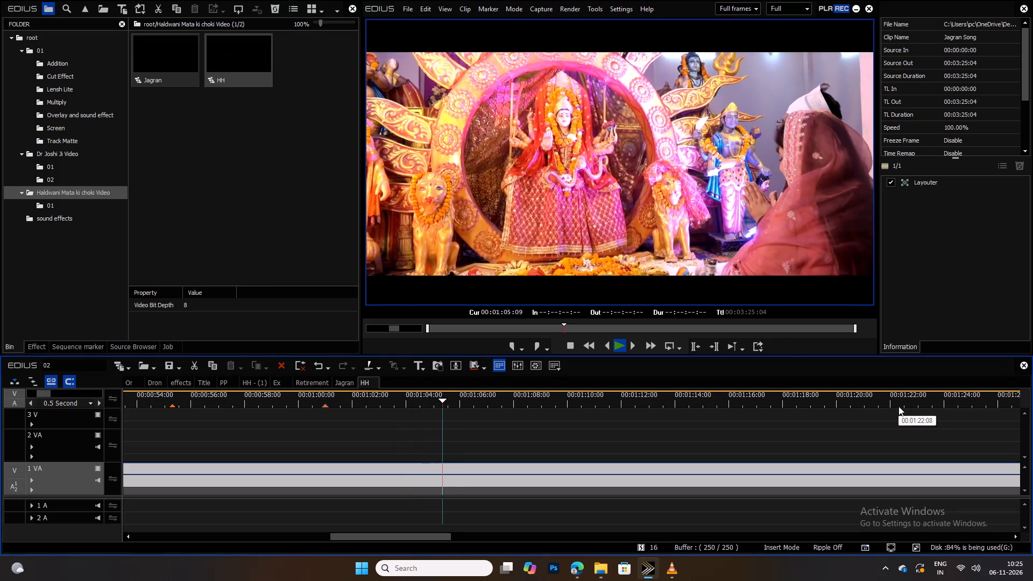
key("space")
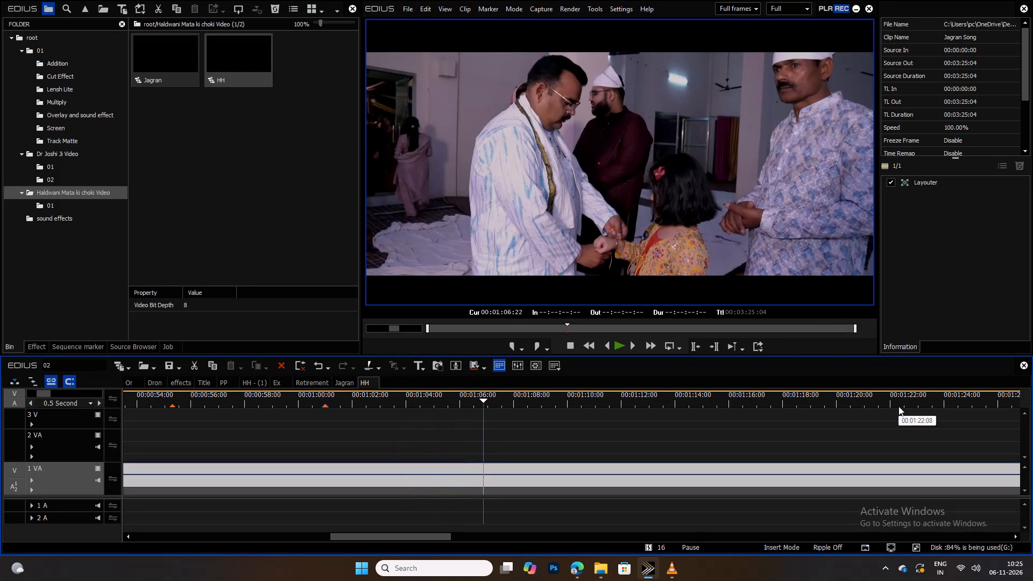
scroll(898, 406, "up", 5)
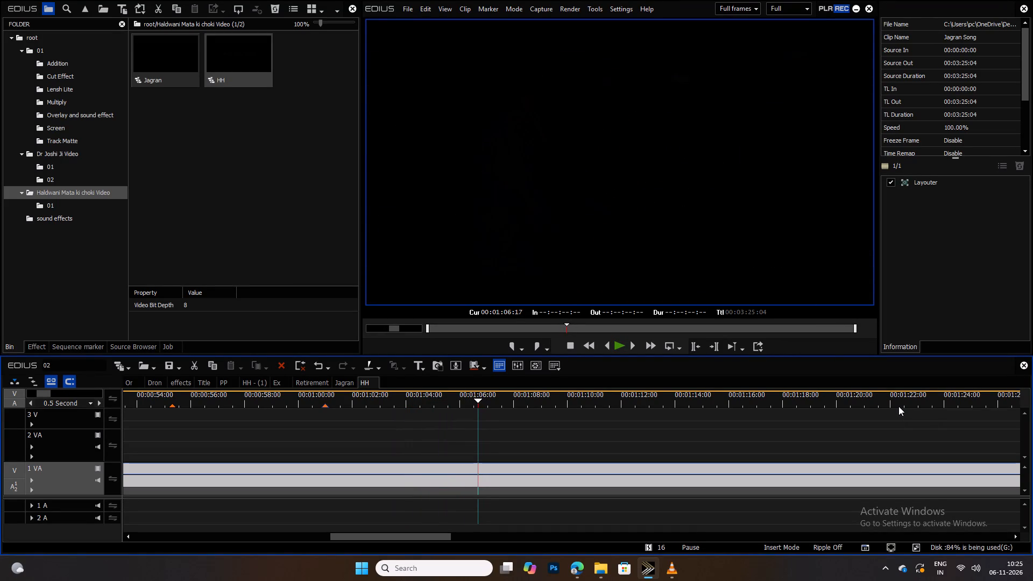
scroll(898, 406, "up", 2)
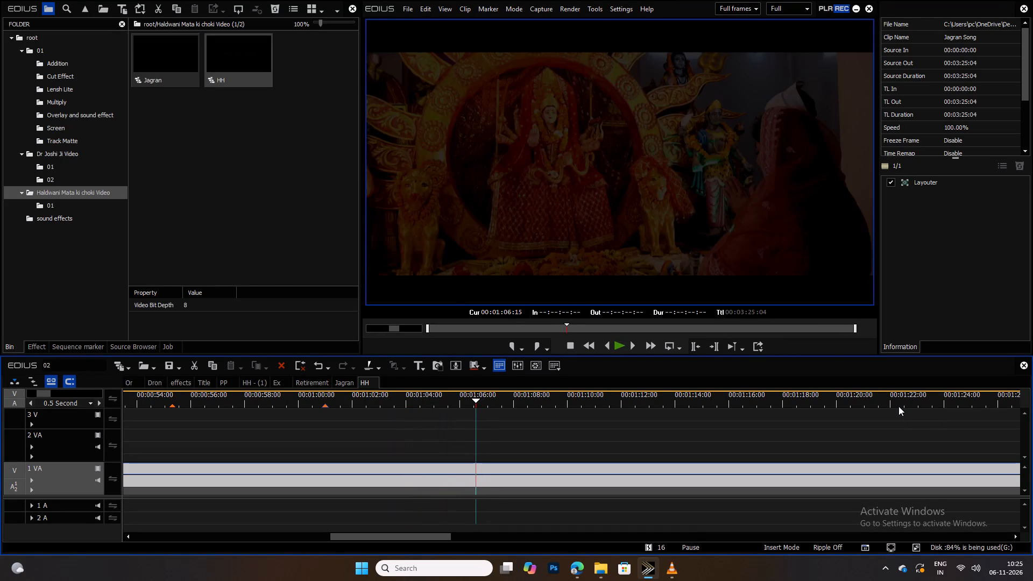
scroll(898, 406, "down", 1)
scroll(898, 406, "up", 1)
scroll(898, 406, "down", 1)
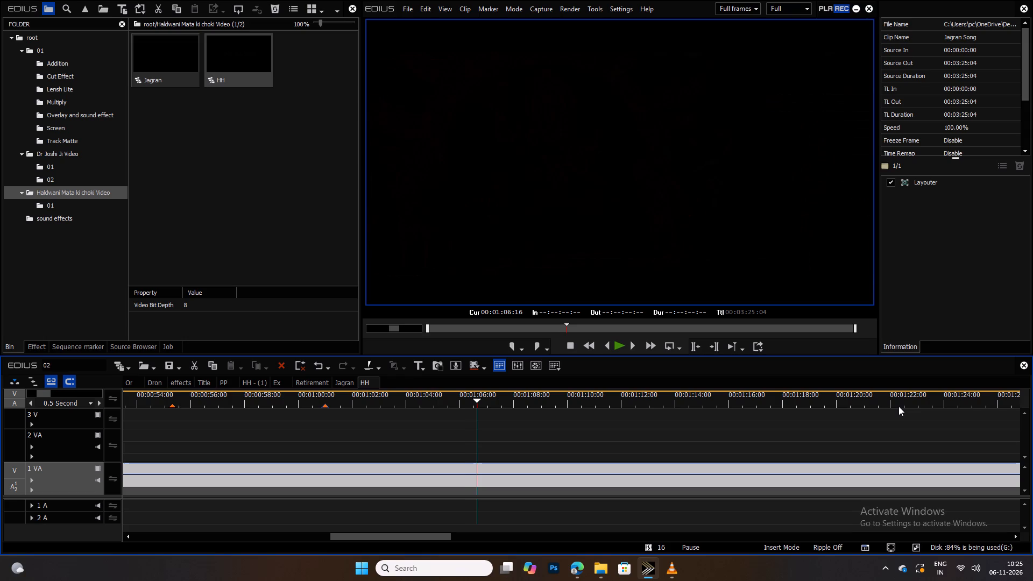
scroll(898, 406, "down", 1)
type("v")
Add a sequence marker at 00:01:12:05, on the black frame before the shot of the two little girls.
key("space")
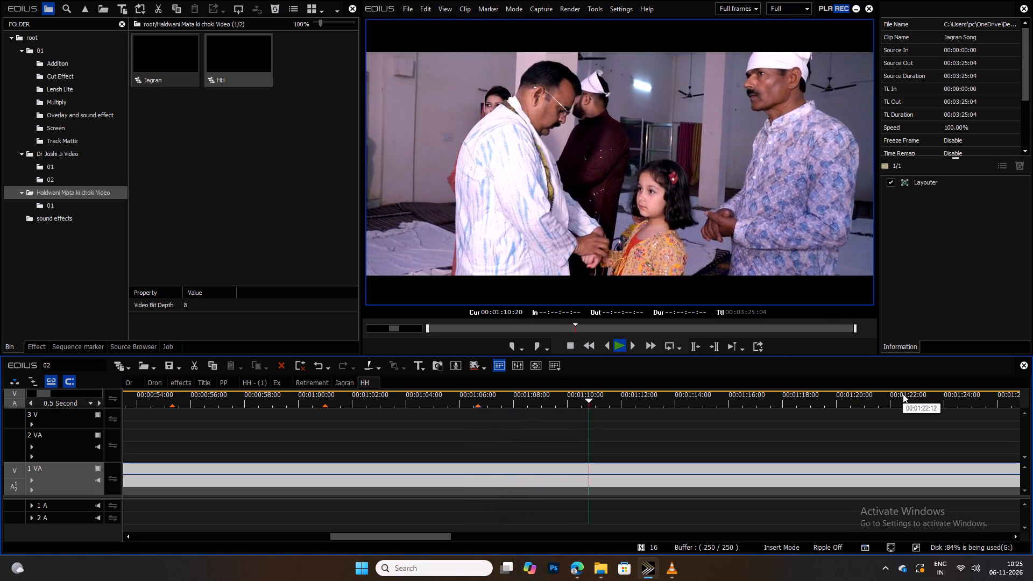
key("space")
scroll(903, 394, "up", 14)
scroll(903, 394, "down", 2)
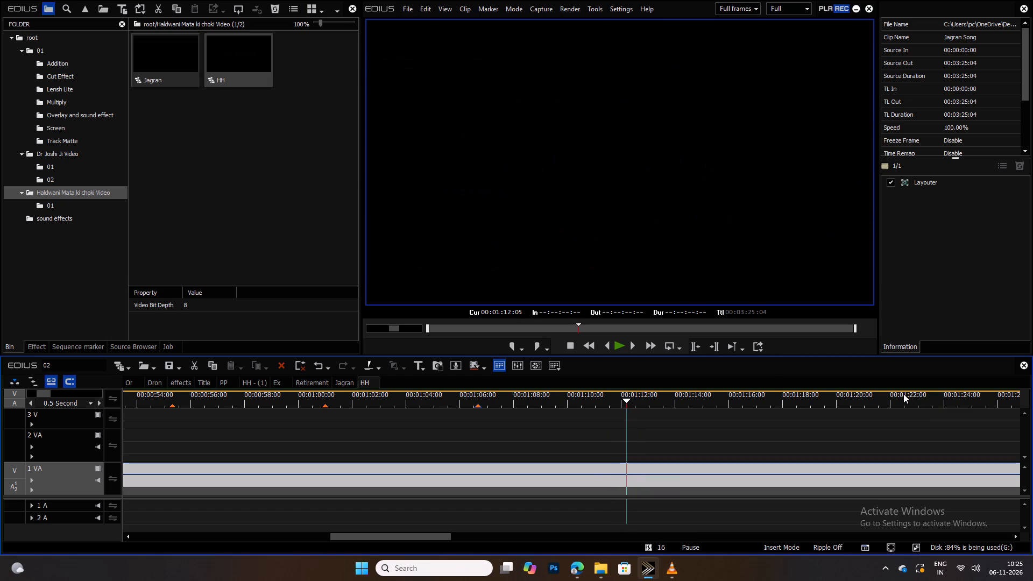
scroll(903, 394, "up", 3)
scroll(903, 394, "down", 2)
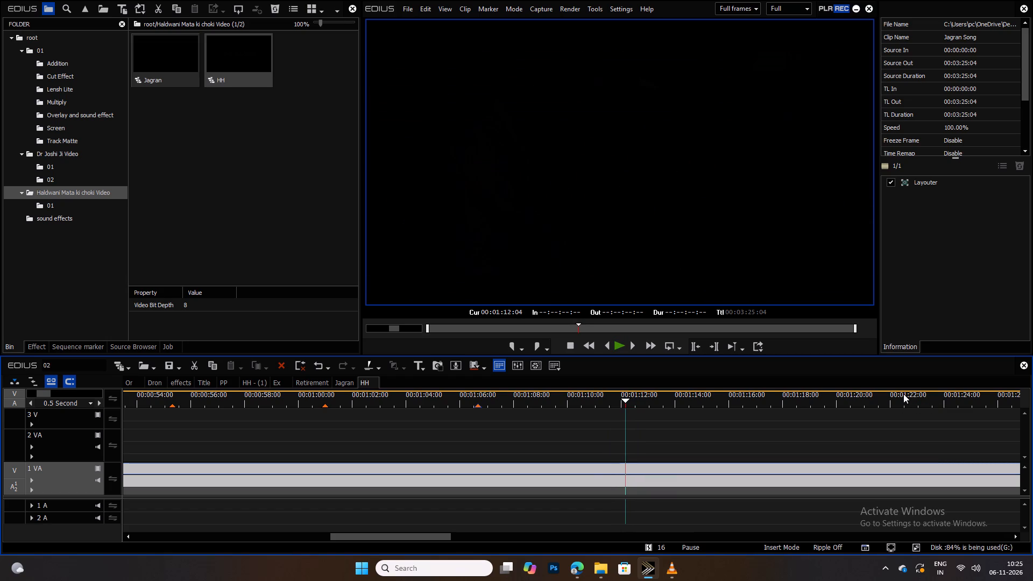
scroll(903, 394, "down", 1)
type("v")
Add a sequence marker at about 00:01:17:20, in the dissolve from the two little girls to the group beside the offerings.
key("space")
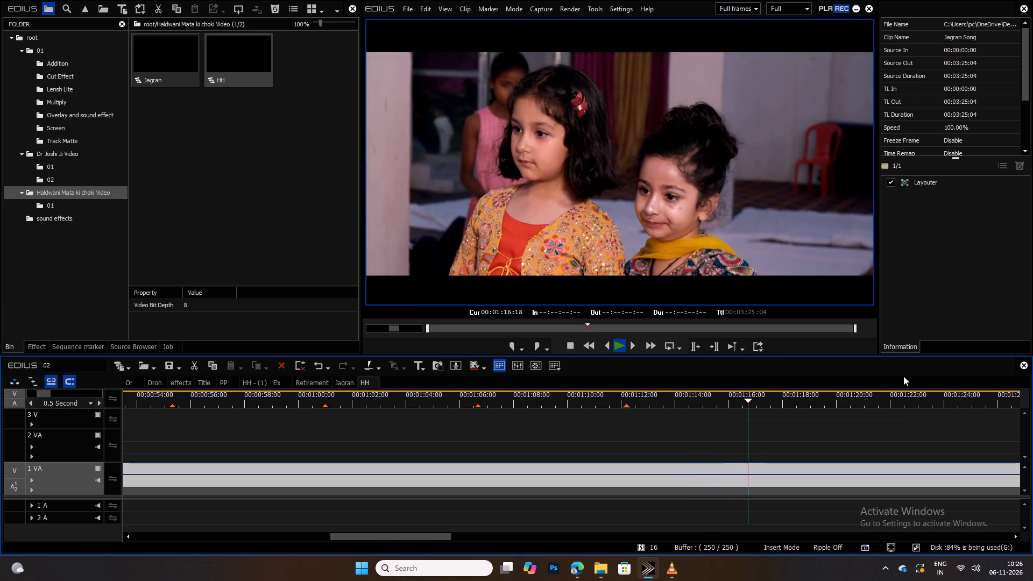
key("space")
scroll(903, 376, "up", 4)
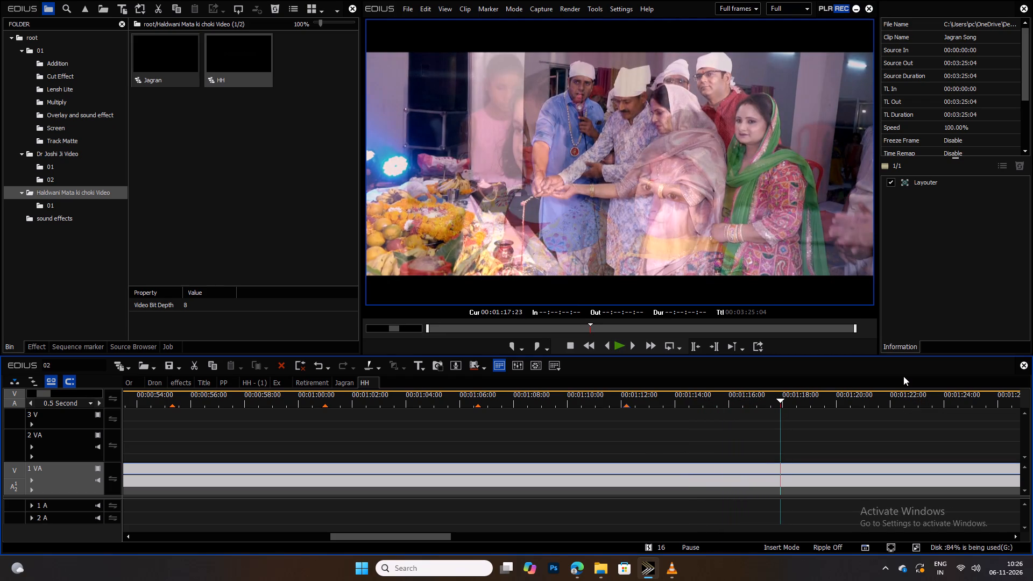
scroll(903, 376, "up", 3)
type("v")
Add a sequence marker at 00:01:22:22, in the dissolve between the two shots of the group beside the offerings.
key("space")
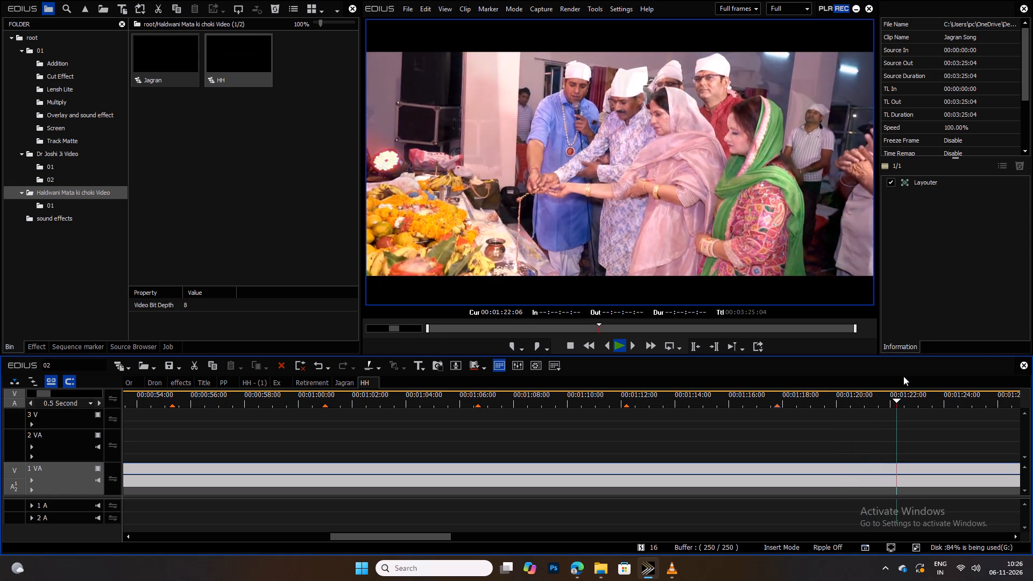
key("space")
scroll(903, 376, "up", 5)
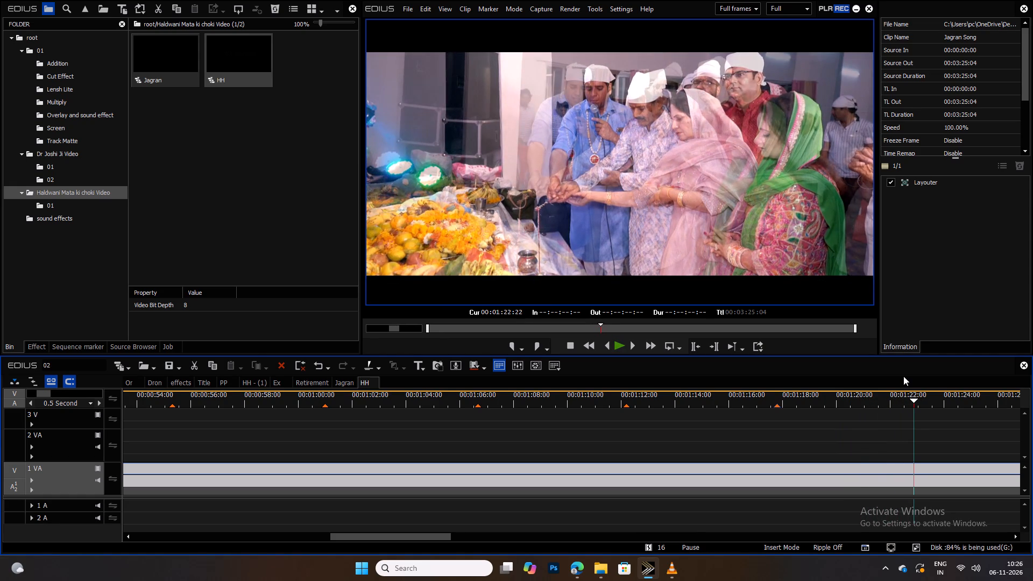
type("v")
Add a sequence marker at about 00:01:28:17, in the dissolve from the group to the close-up of the fruit and flame.
key("space")
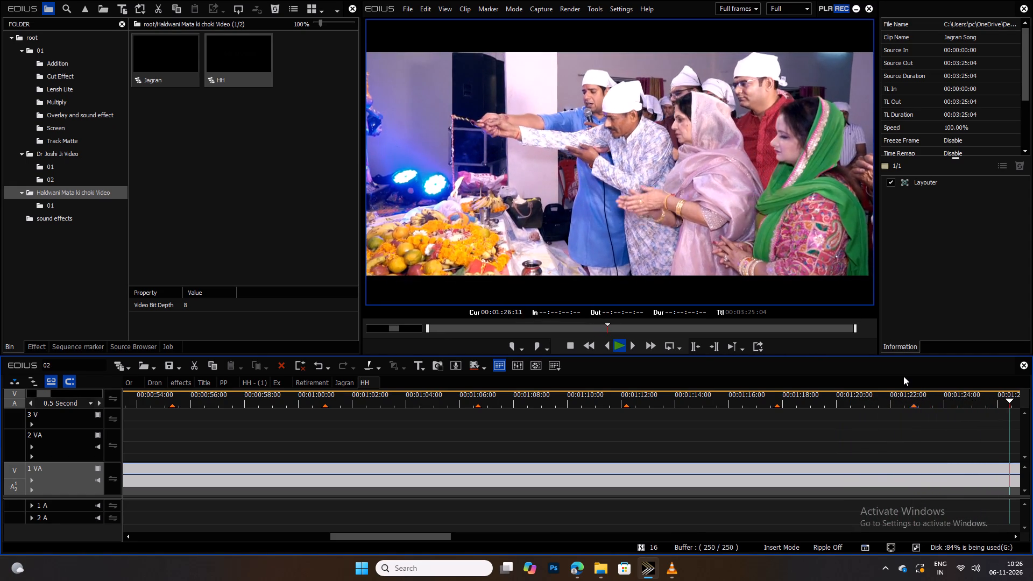
key("space")
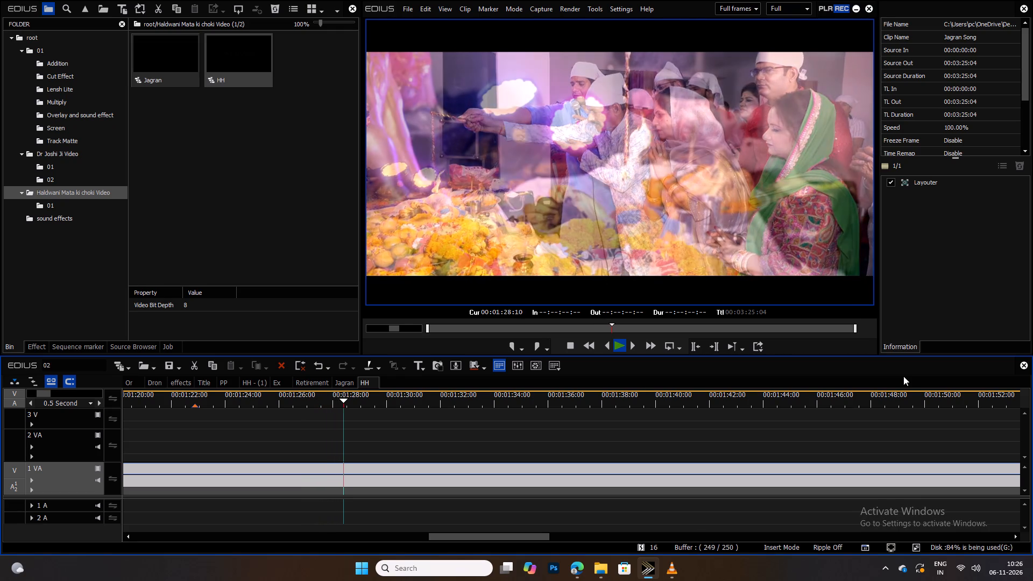
scroll(903, 376, "down", 1)
type("v")
Add a sequence marker at about 00:01:32:14, in the dissolve from the fruit and flame close-up to the wide idol shot.
key("space")
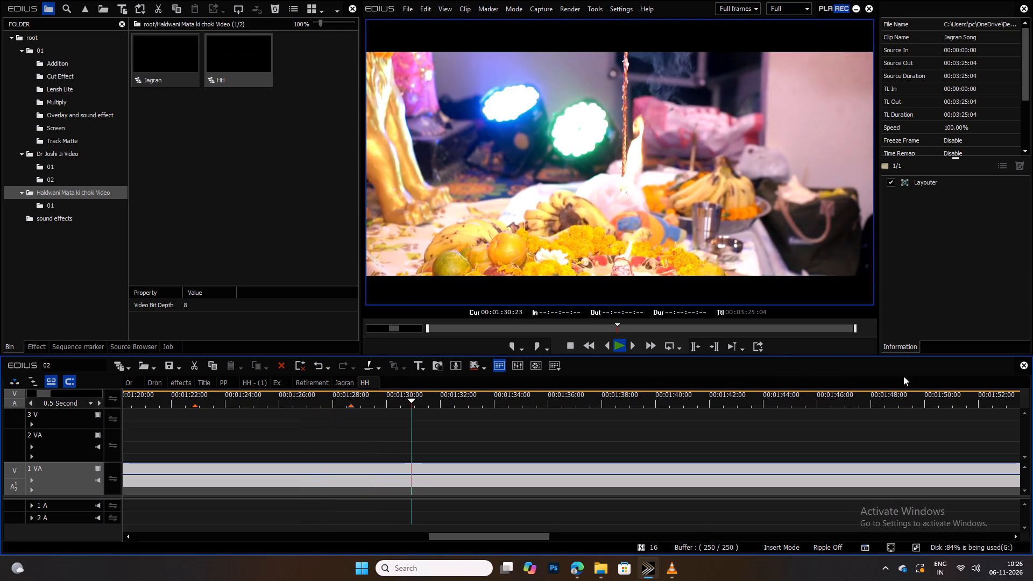
key("space")
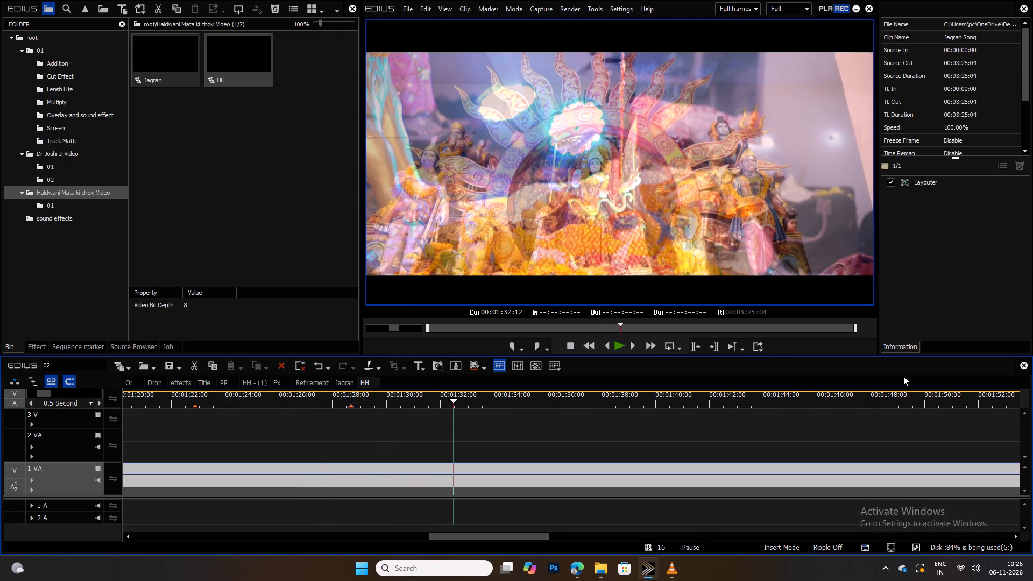
scroll(903, 376, "down", 2)
type("v")
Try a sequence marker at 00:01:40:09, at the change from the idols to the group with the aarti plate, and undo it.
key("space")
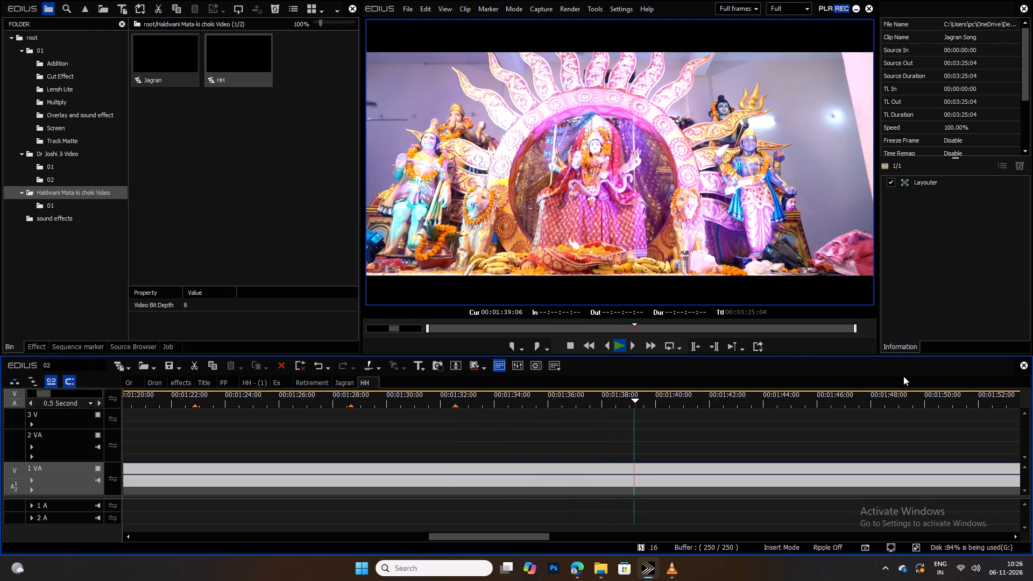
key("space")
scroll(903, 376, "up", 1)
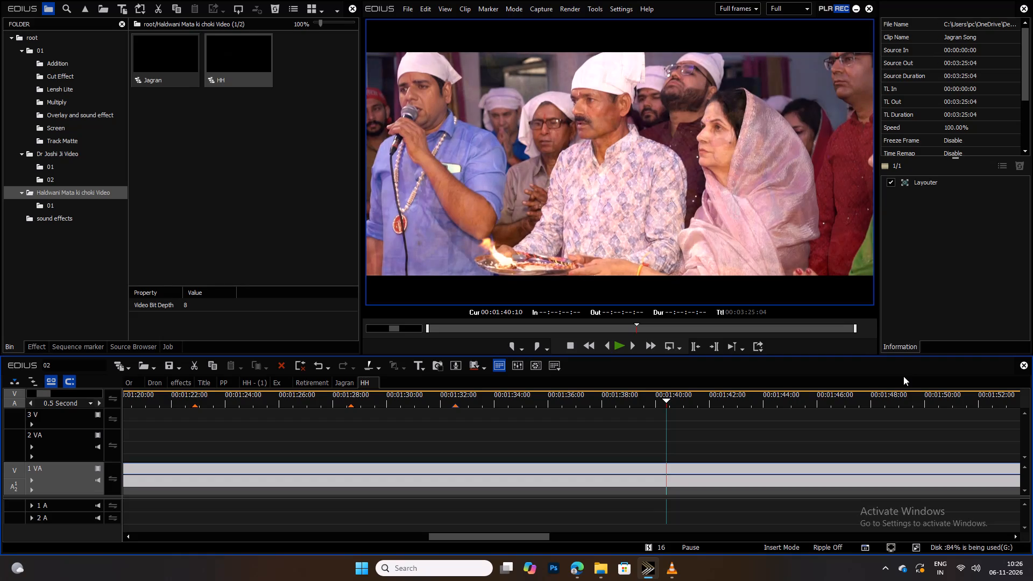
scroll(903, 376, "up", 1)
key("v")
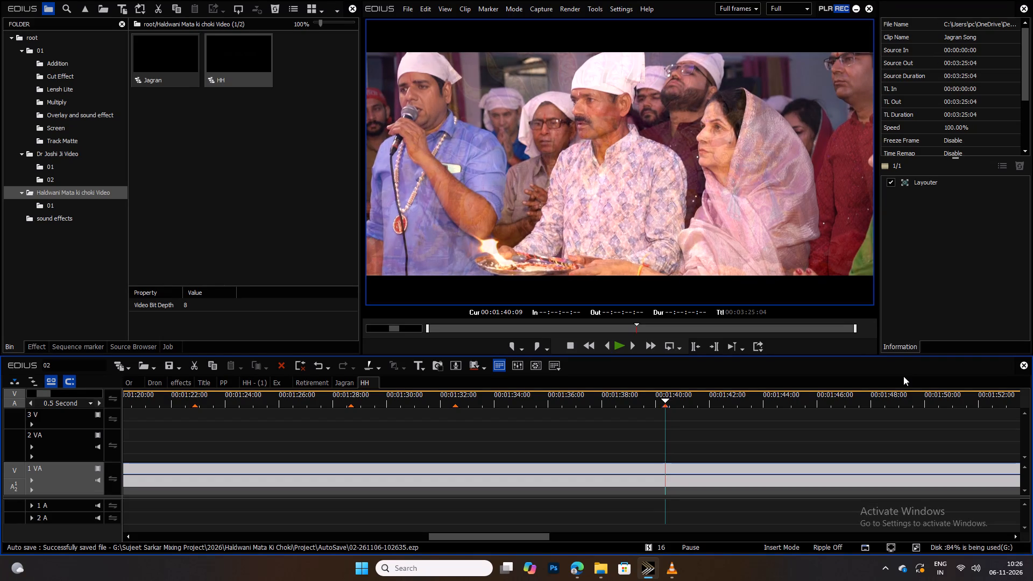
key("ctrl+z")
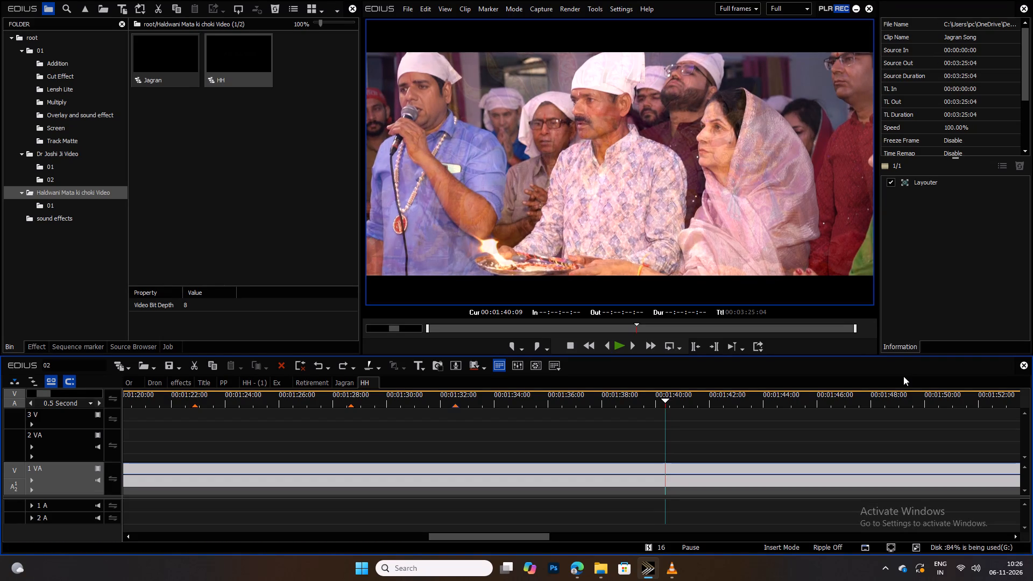
Add a sequence marker at 00:01:40:04, in the dissolve from the idols to the group with the aarti plate.
scroll(903, 376, "up", 5)
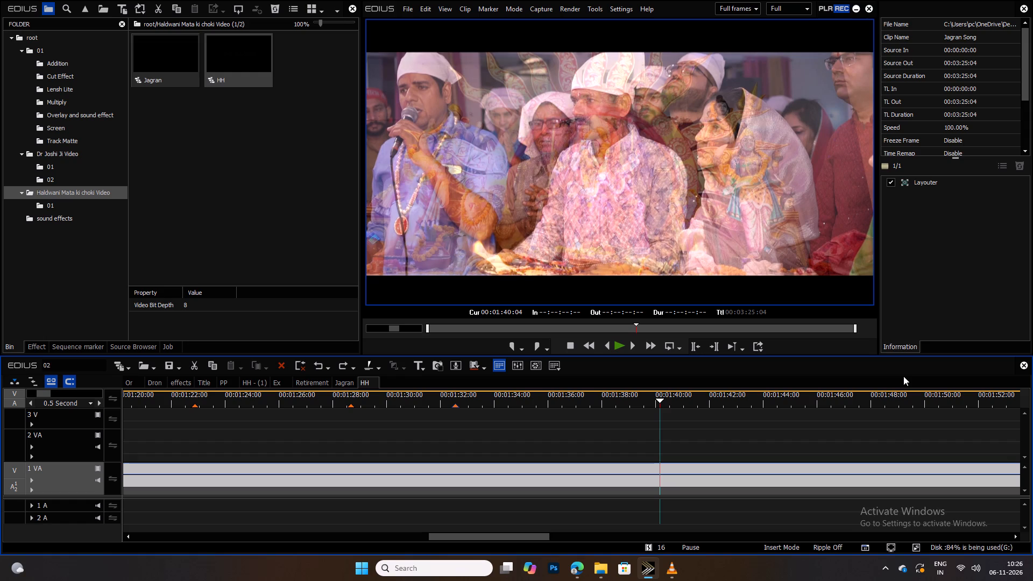
type("v")
Add a sequence marker at 00:01:45:24, in the dissolve from the group with the aarti plate to the little boy.
key("space")
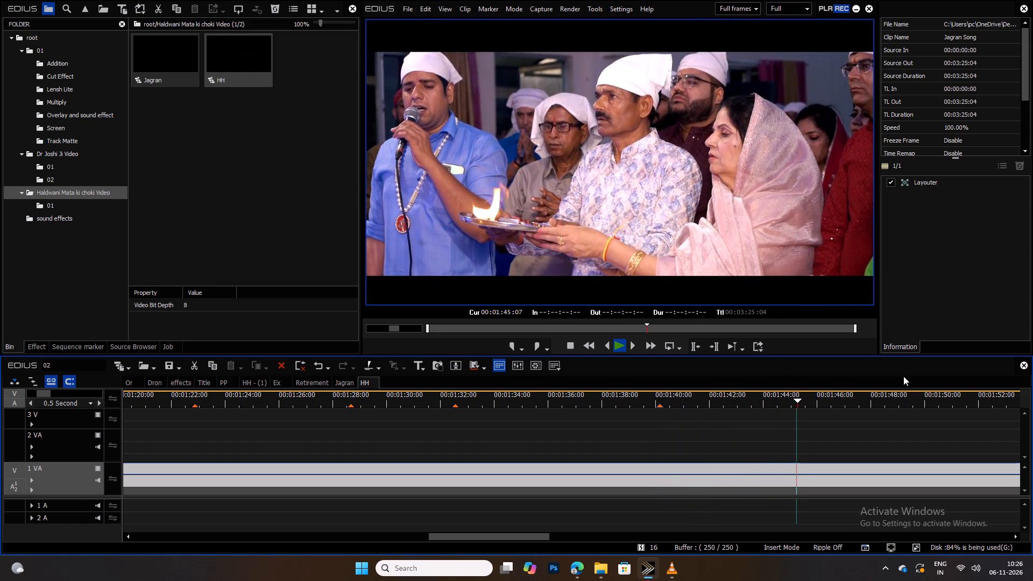
key("space")
scroll(903, 376, "up", 2)
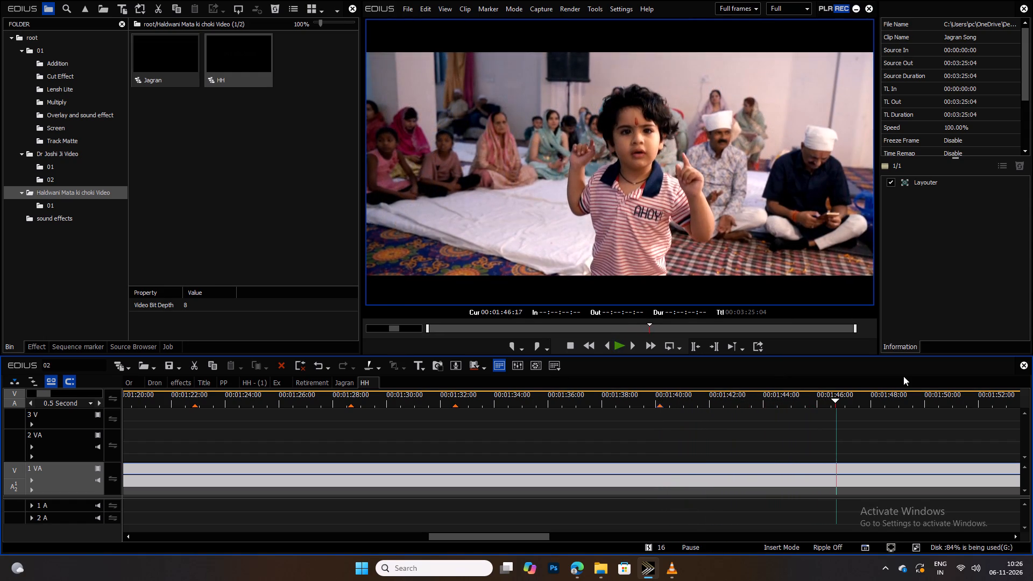
scroll(903, 376, "up", 13)
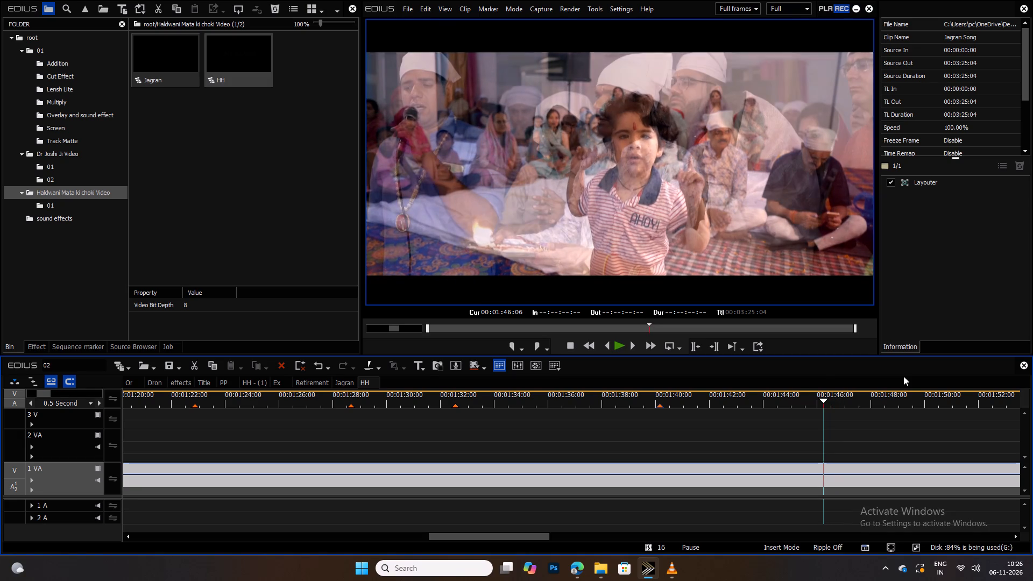
scroll(903, 376, "up", 8)
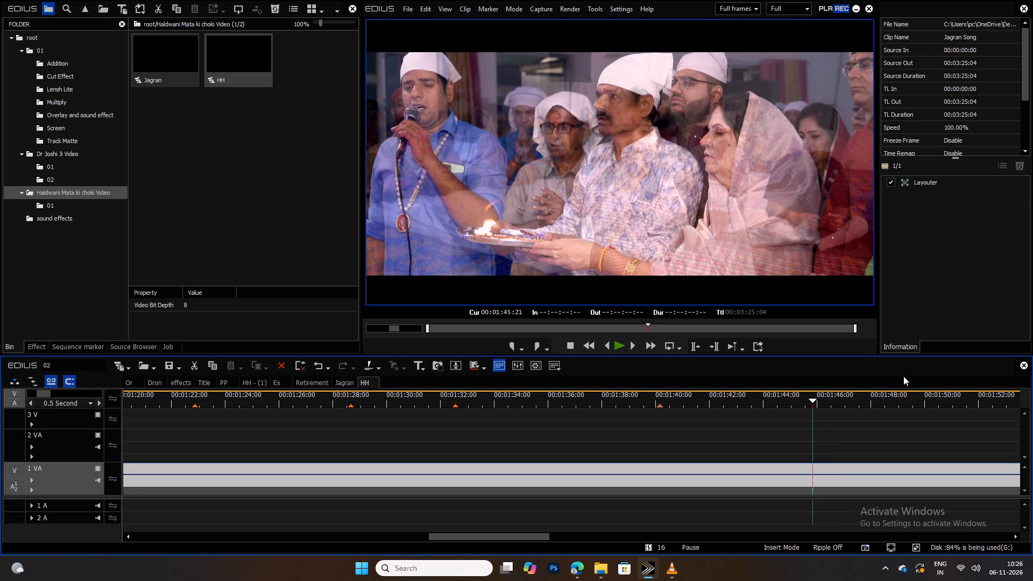
scroll(903, 376, "up", 2)
scroll(903, 376, "down", 5)
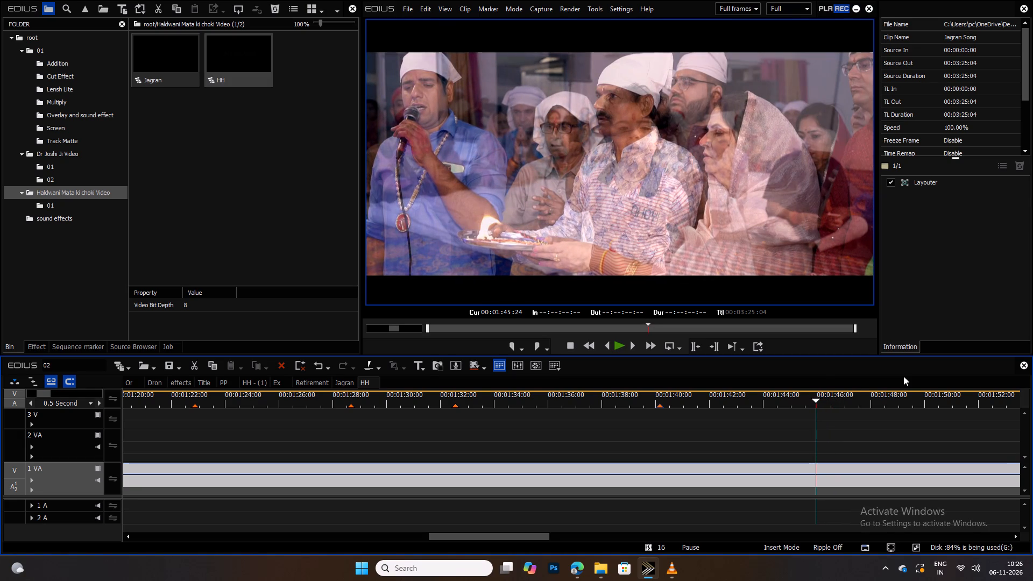
scroll(903, 376, "down", 1)
scroll(903, 376, "up", 2)
scroll(903, 376, "down", 2)
scroll(903, 376, "up", 1)
type("v")
Add a sequence marker at 00:01:52:01, in the dissolve from the little boy to the close-up of the flame and marigolds.
key("space")
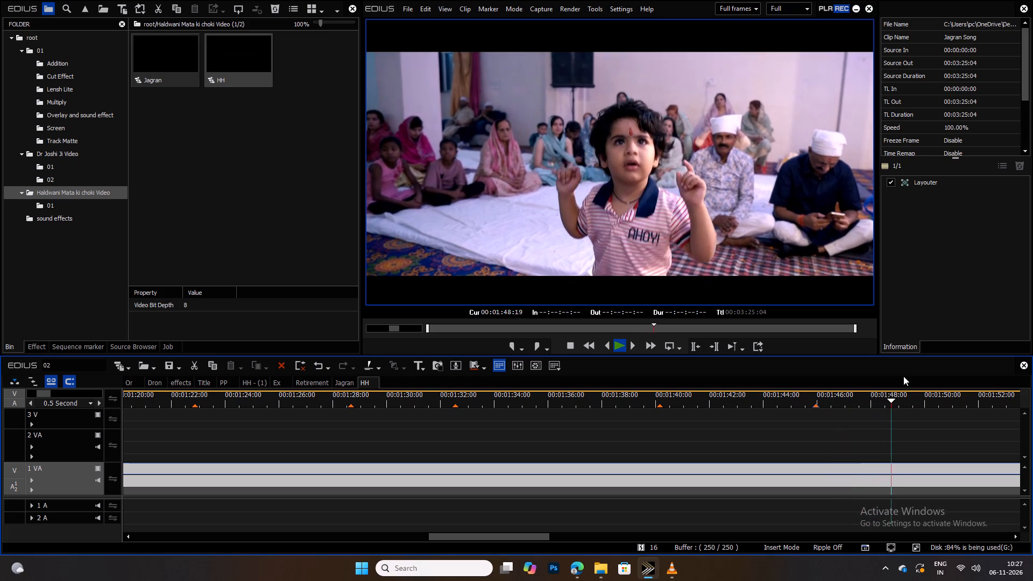
key("space")
key("space")
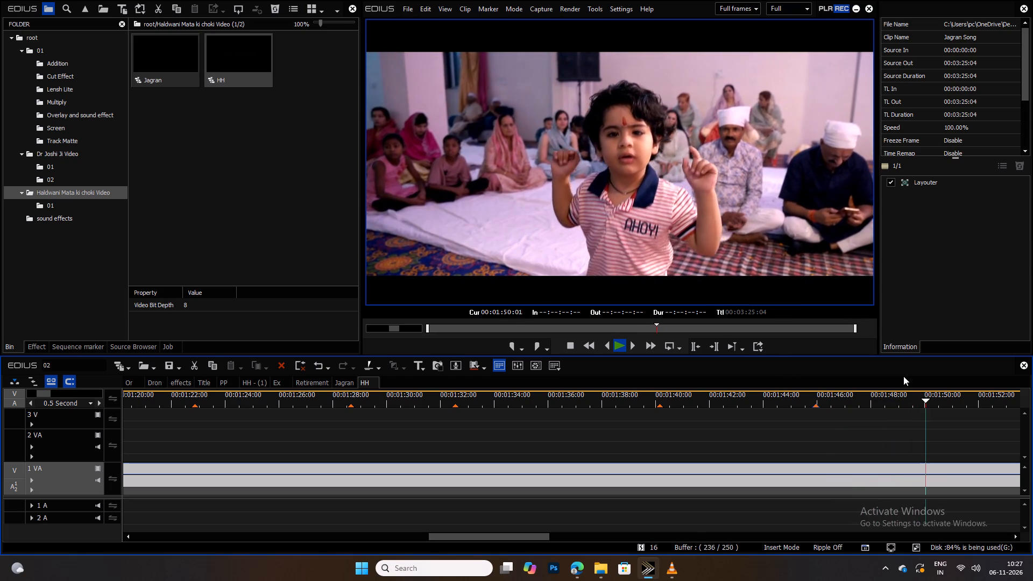
key("space")
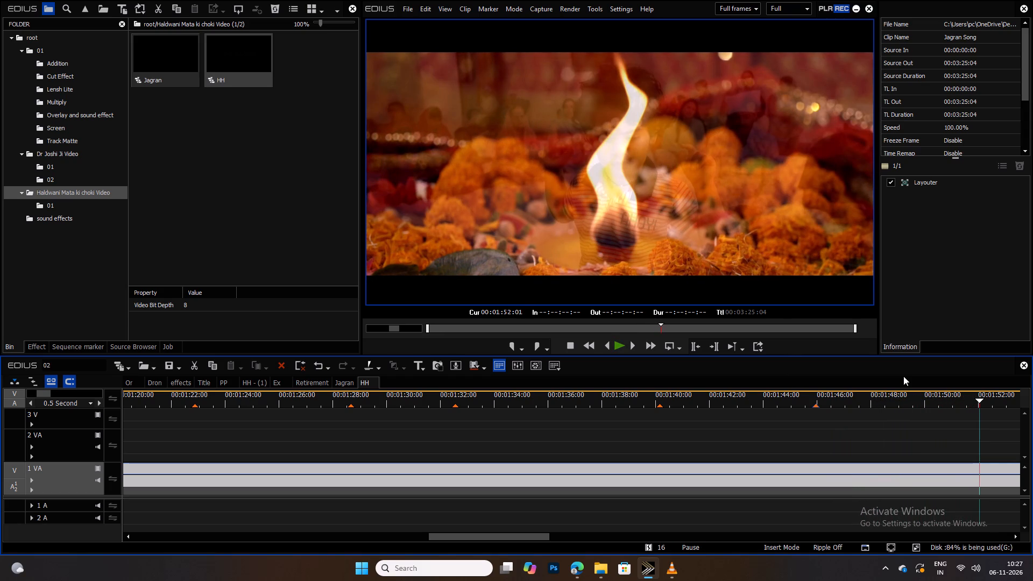
key("v")
Replay the change from the little boy to the flame to check the marker at 00:01:52:01.
left_click_drag(943, 396, 917, 397)
key("space")
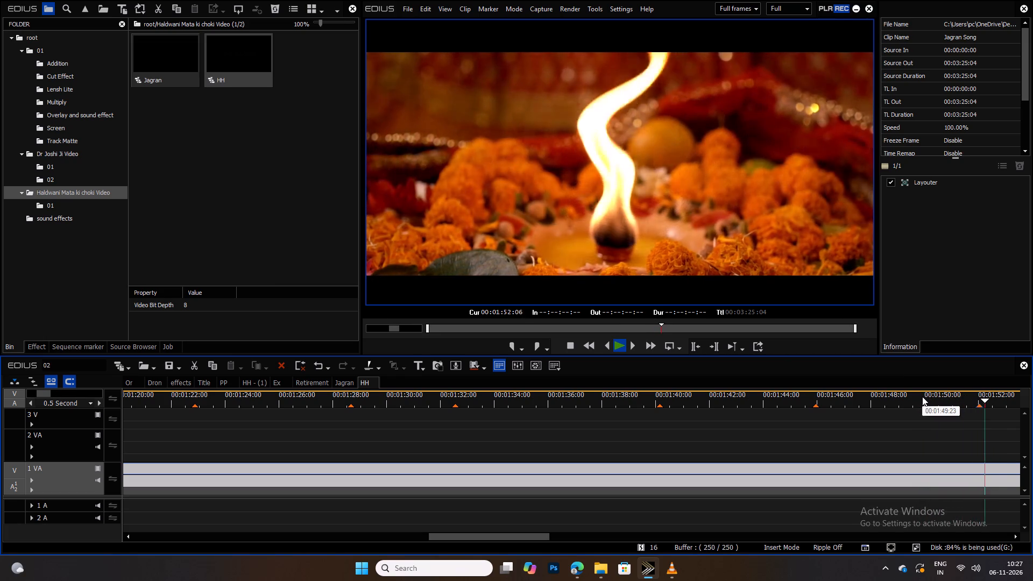
key("space")
left_click_drag(962, 395, 932, 399)
key("space")
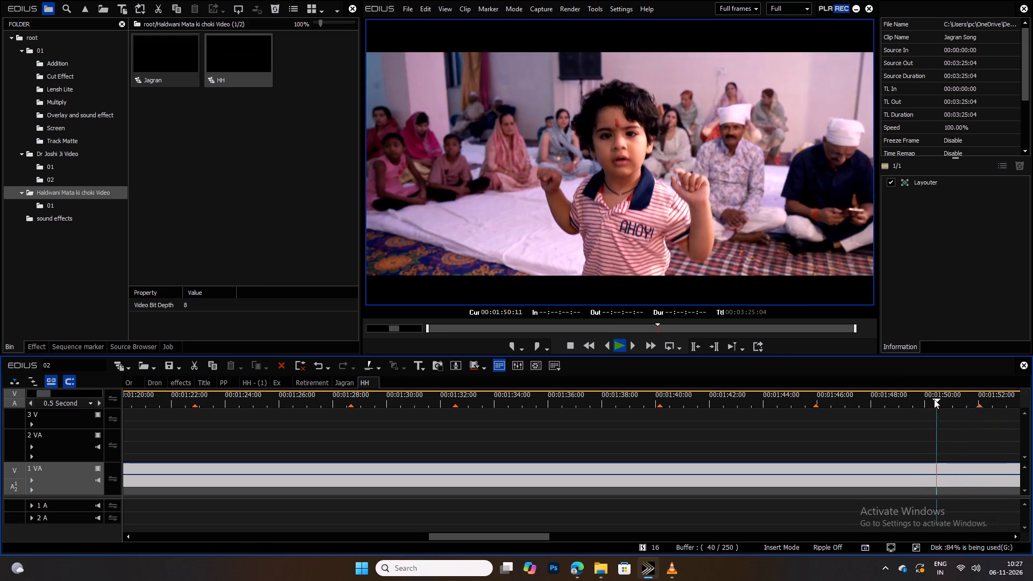
key("space")
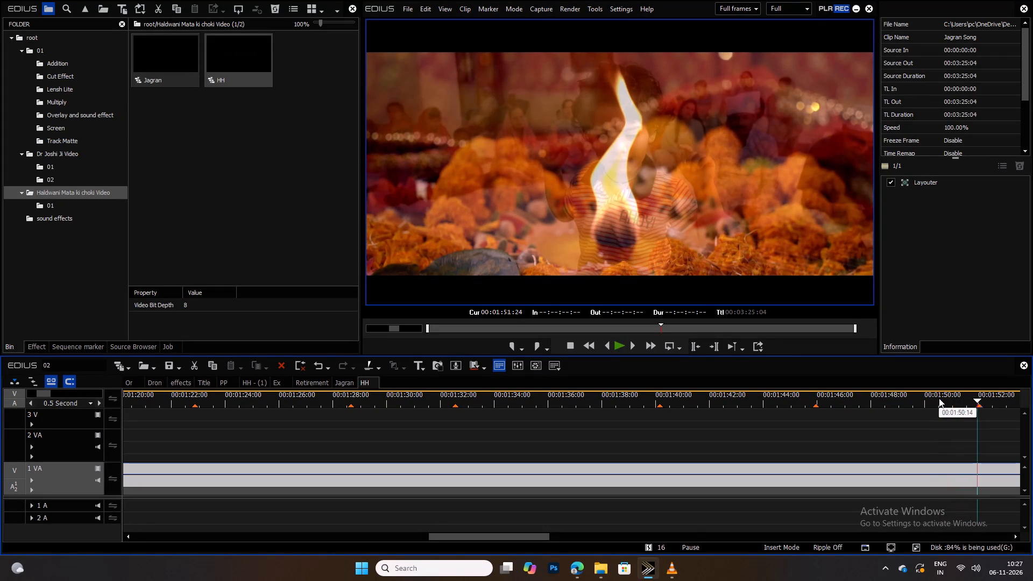
Add a sequence marker at 00:01:57:18, in the dissolve from the flame close-up to the seated goddess idol.
left_click_drag(937, 398, 929, 399)
key("space")
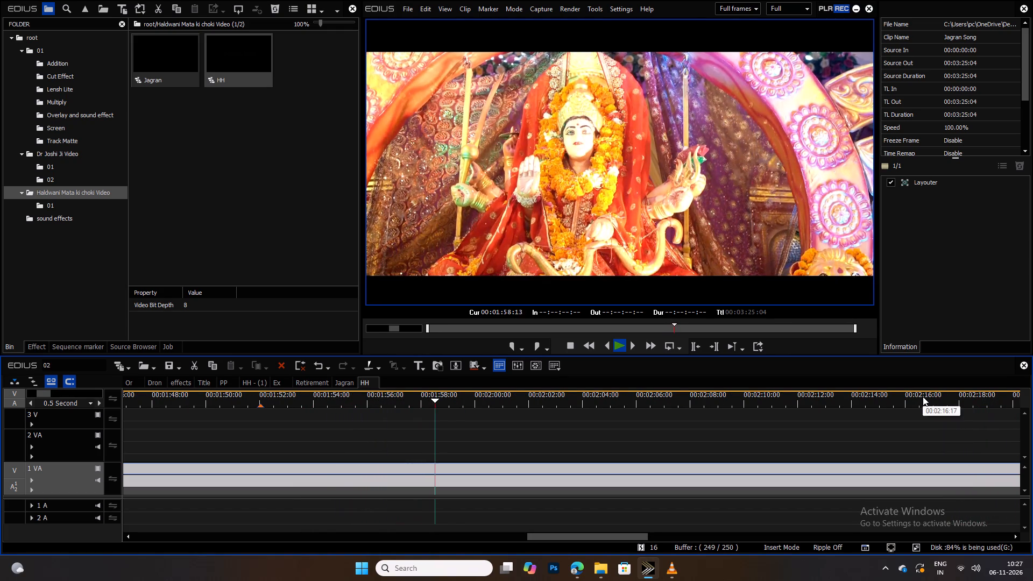
key("space")
scroll(623, 407, "up", 10)
scroll(623, 405, "up", 20)
scroll(623, 404, "up", 2)
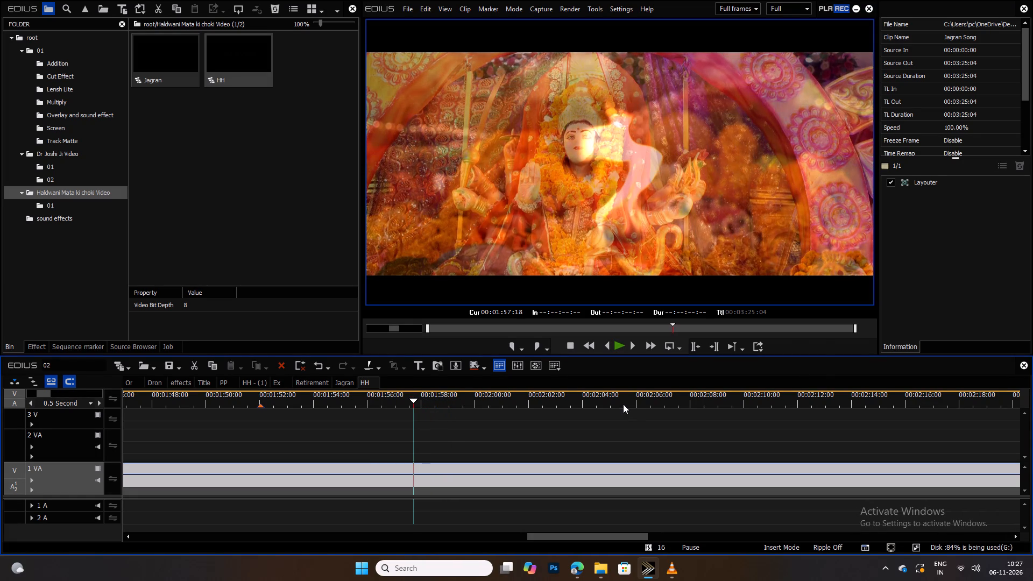
type("v")
Add a sequence marker at 00:02:03:04, at the change from the idol's upper body to its lower drapery with the flame.
key("space")
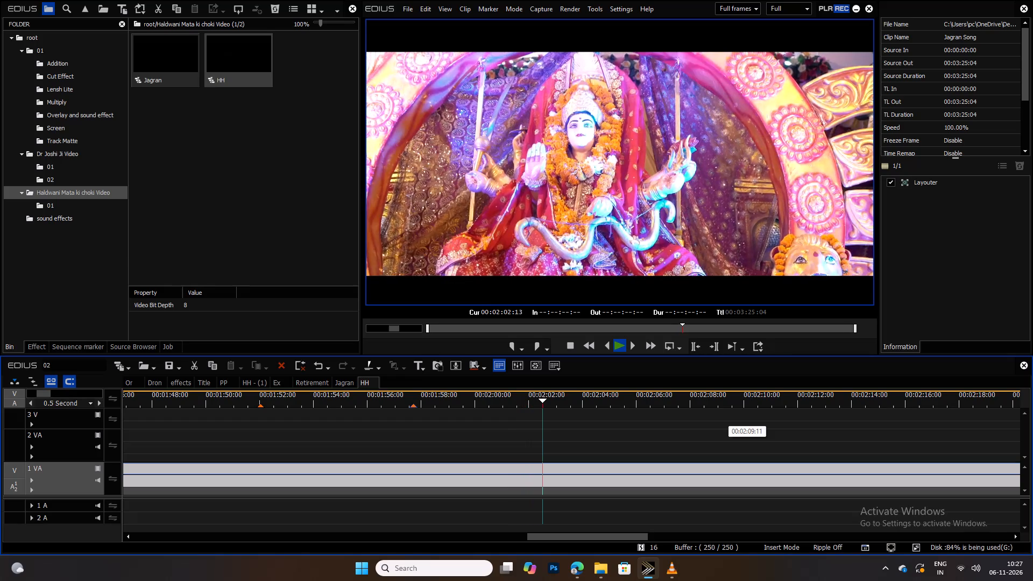
key("space")
scroll(728, 417, "up", 7)
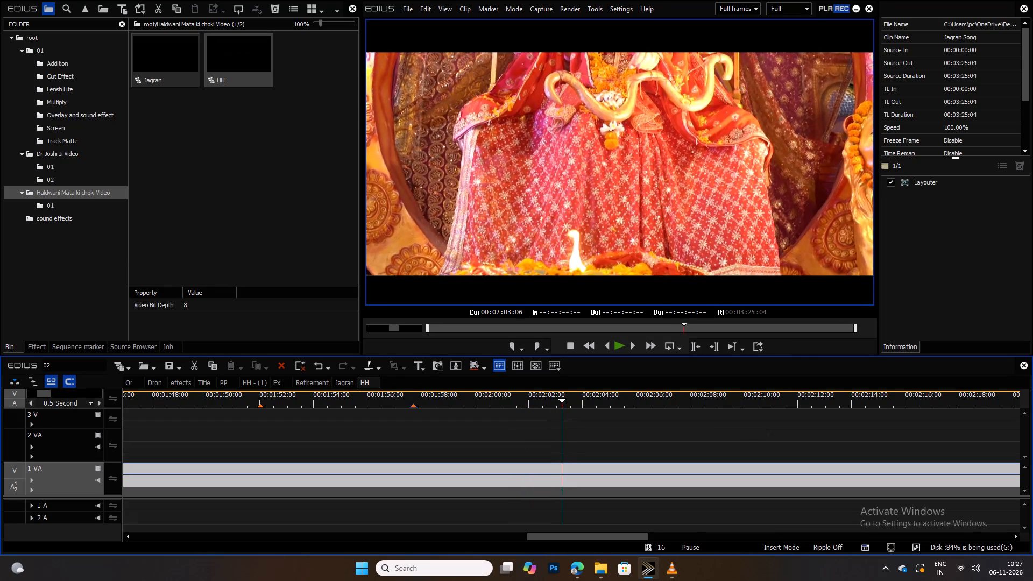
scroll(728, 417, "up", 3)
scroll(728, 417, "down", 2)
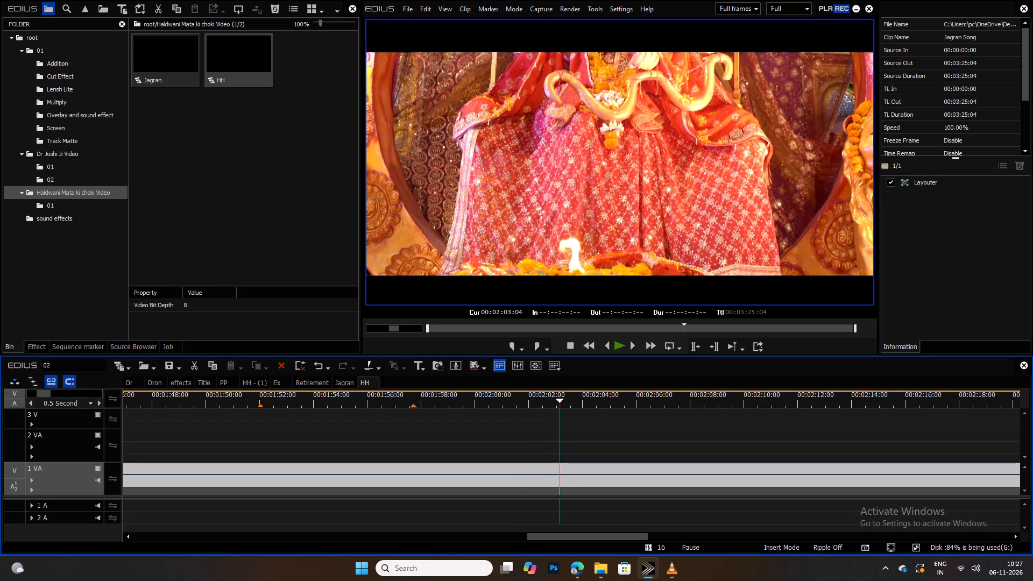
type("v")
Add a sequence marker at about 00:02:14:20, in the dissolve that leaves the close shot of the goddess idol.
key("space")
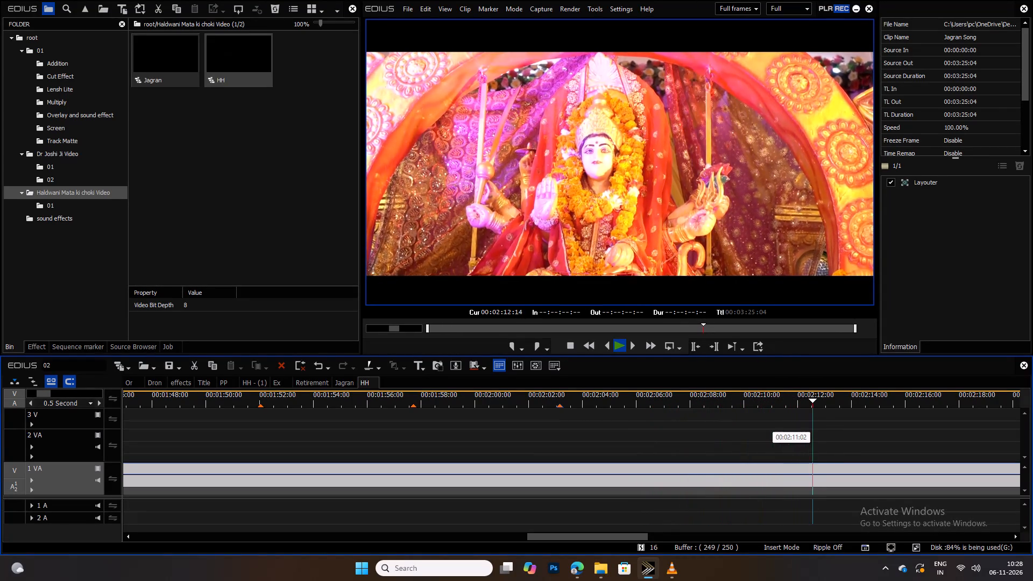
key("space")
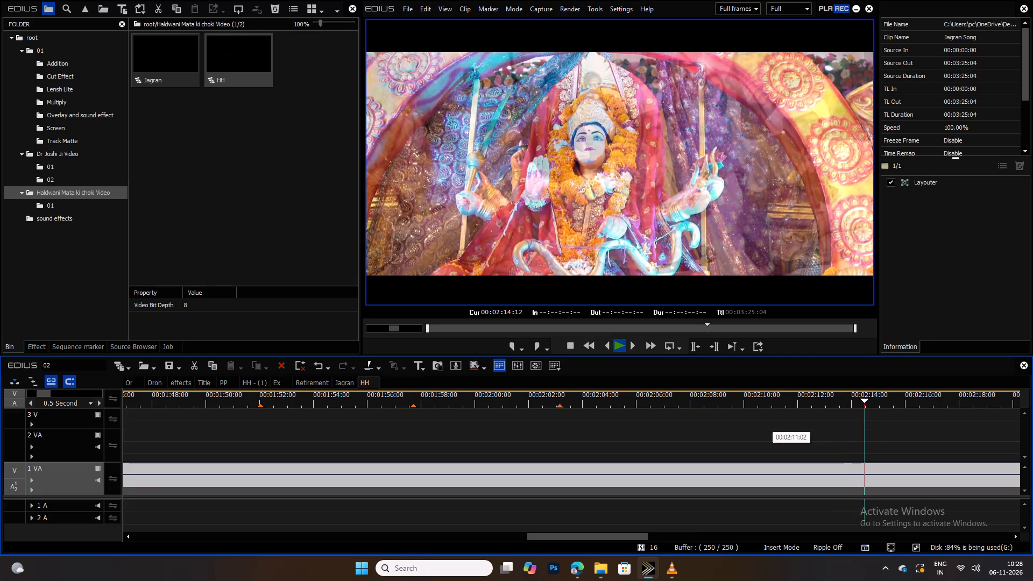
scroll(773, 423, "down", 4)
type("v")
Add a sequence marker at about 00:02:24:00, in the dissolve from the seated people clapping to the wide idol shot.
key("space")
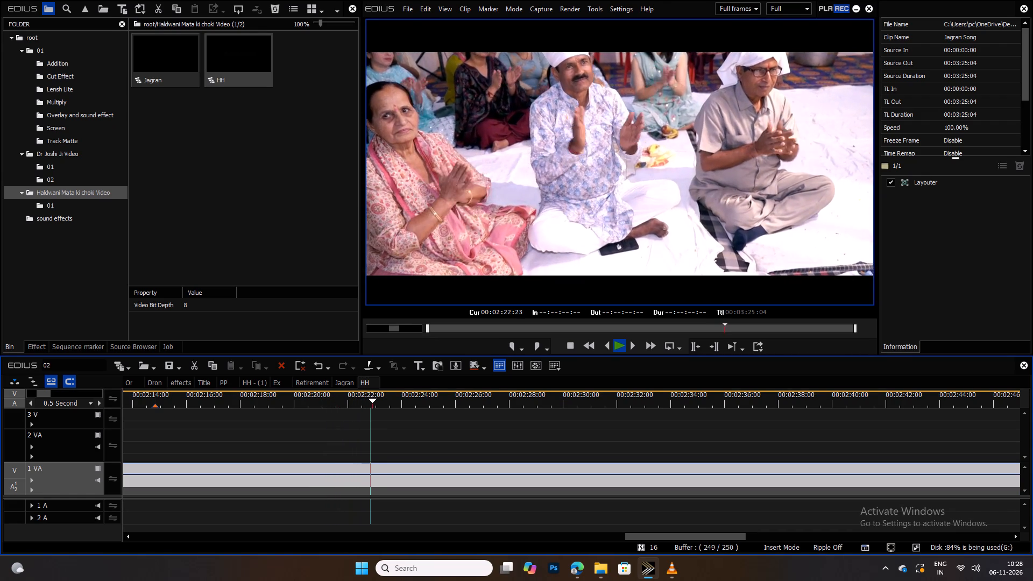
key("space")
scroll(773, 423, "down", 4)
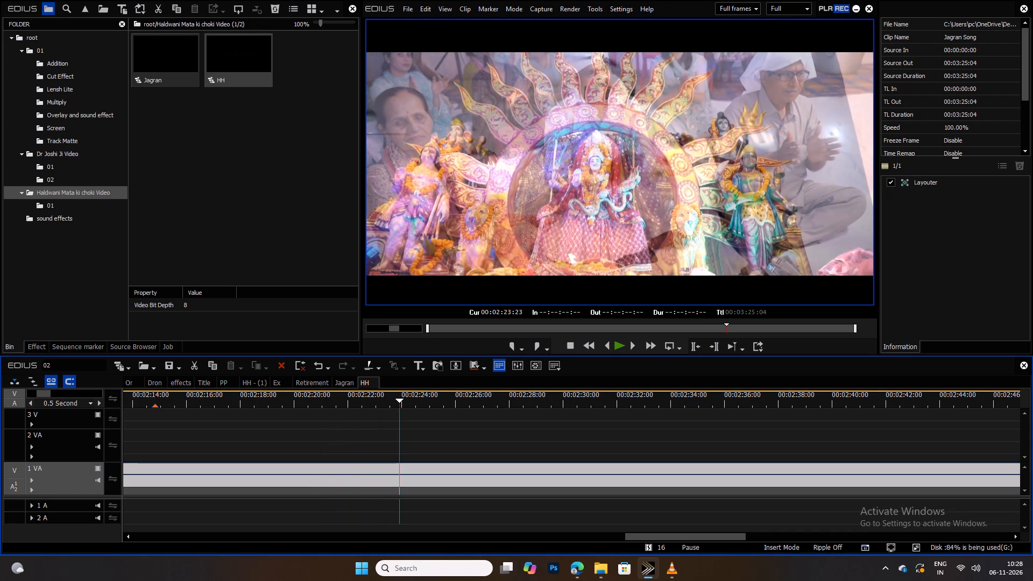
type("v")
Add a sequence marker at about 00:02:30:22, in the dissolve from the wide idol shot to the group holding the red cloth.
key("space")
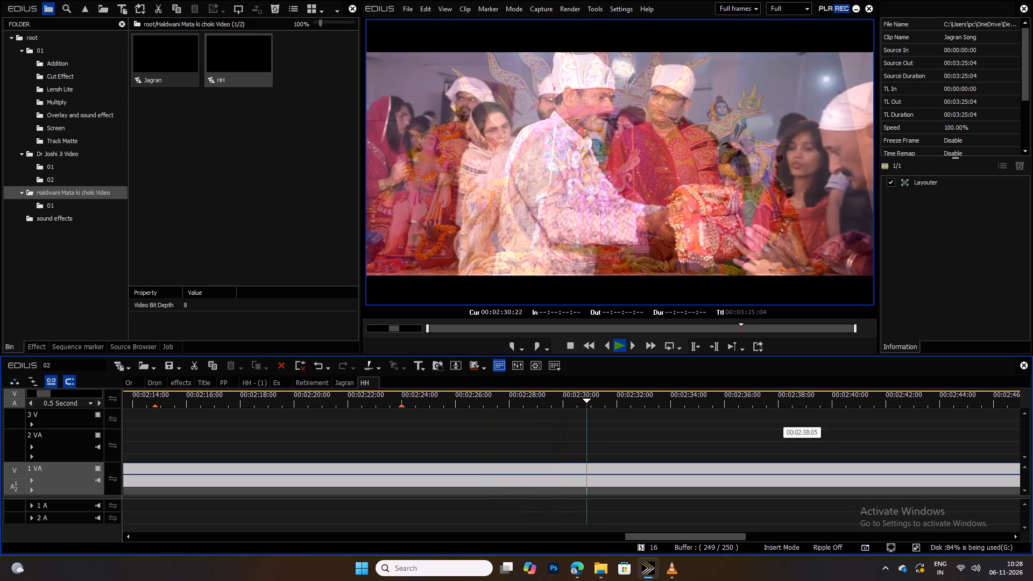
key("space")
scroll(783, 419, "up", 7)
type("v")
Add a sequence marker at about 00:02:39:20, in the dissolve from the group with the red cloth to the goddess idol.
key("space")
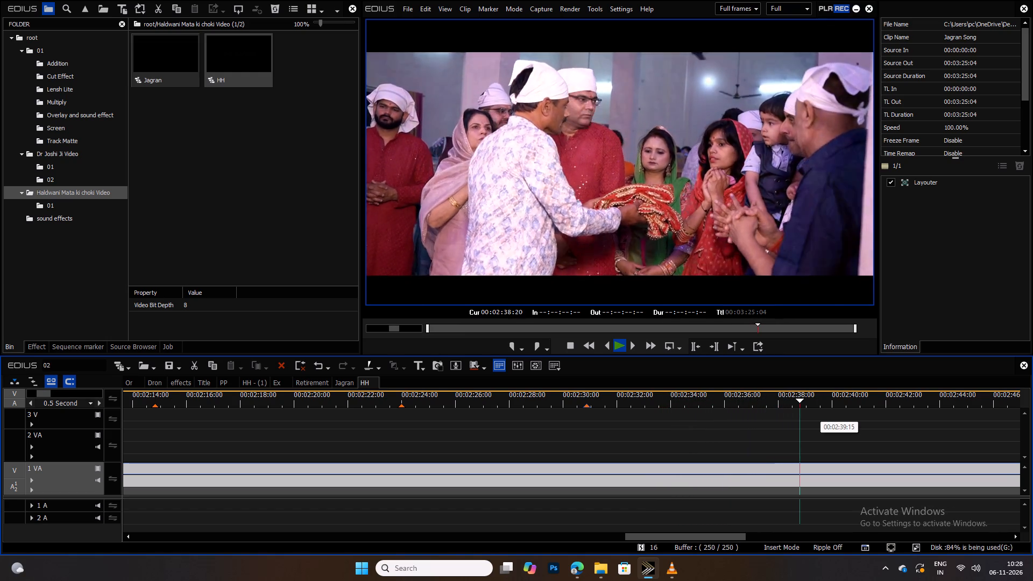
key("space")
scroll(820, 413, "down", 4)
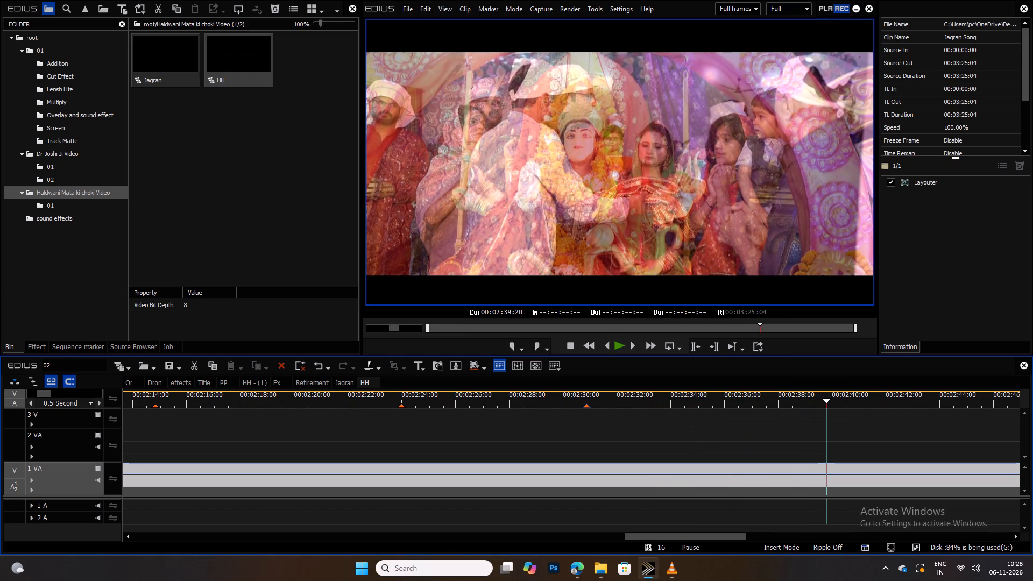
type("v")
Add a sequence marker just before 00:02:48:00, in the dissolve from the goddess idol to the people laying the red cloth.
key("space")
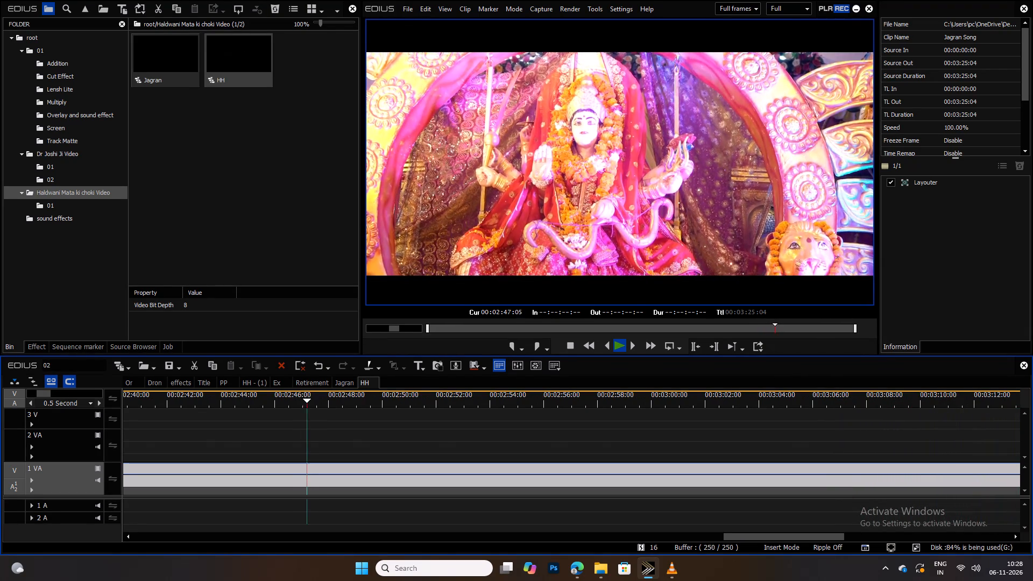
key("space")
scroll(820, 413, "up", 3)
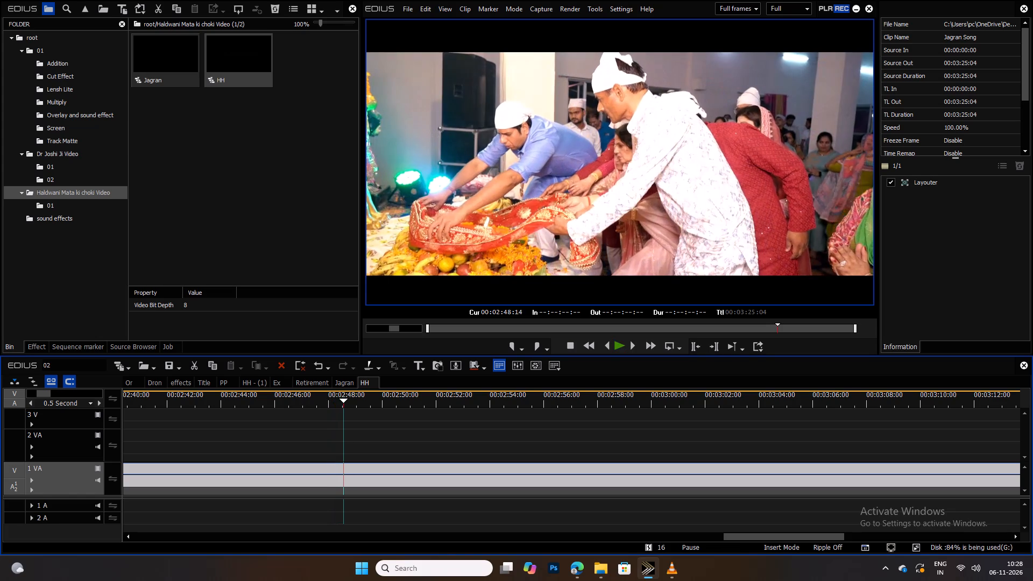
scroll(820, 413, "up", 14)
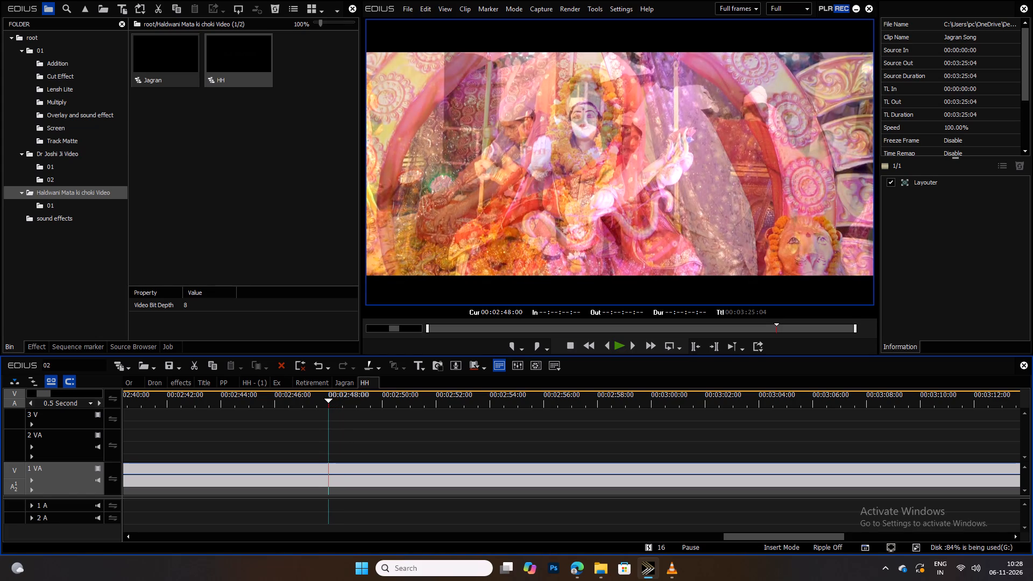
scroll(820, 413, "up", 2)
type("v")
Add a sequence marker at 00:02:55:22, in the dissolve from the people at the offerings to the idol's lower drapery.
key("space")
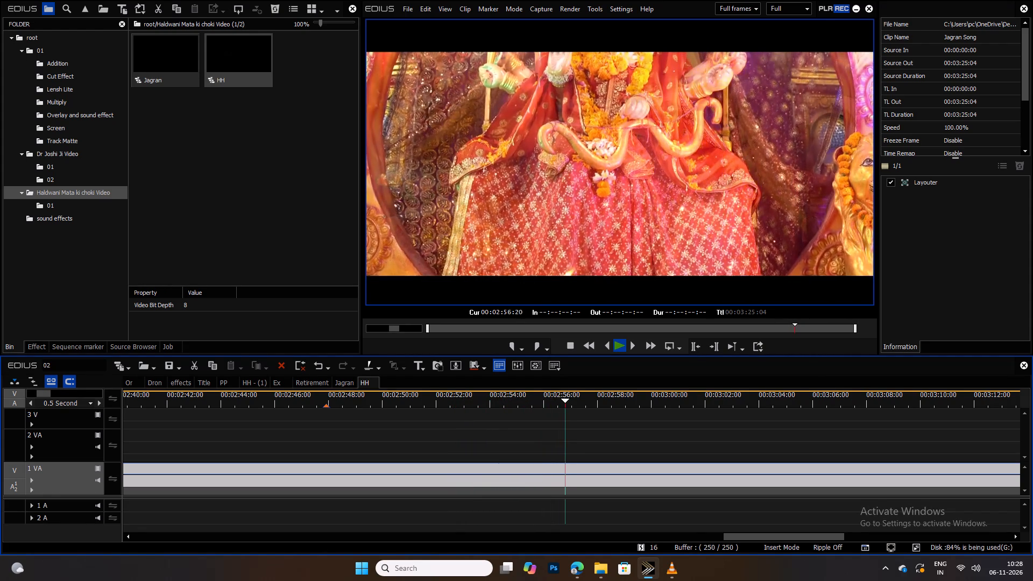
key("space")
scroll(820, 413, "up", 9)
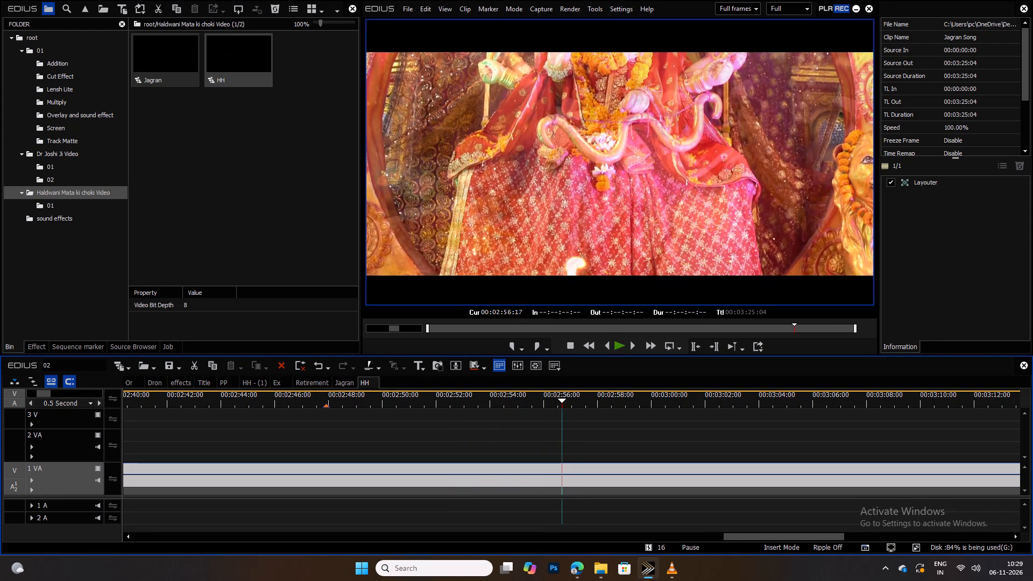
scroll(820, 413, "up", 16)
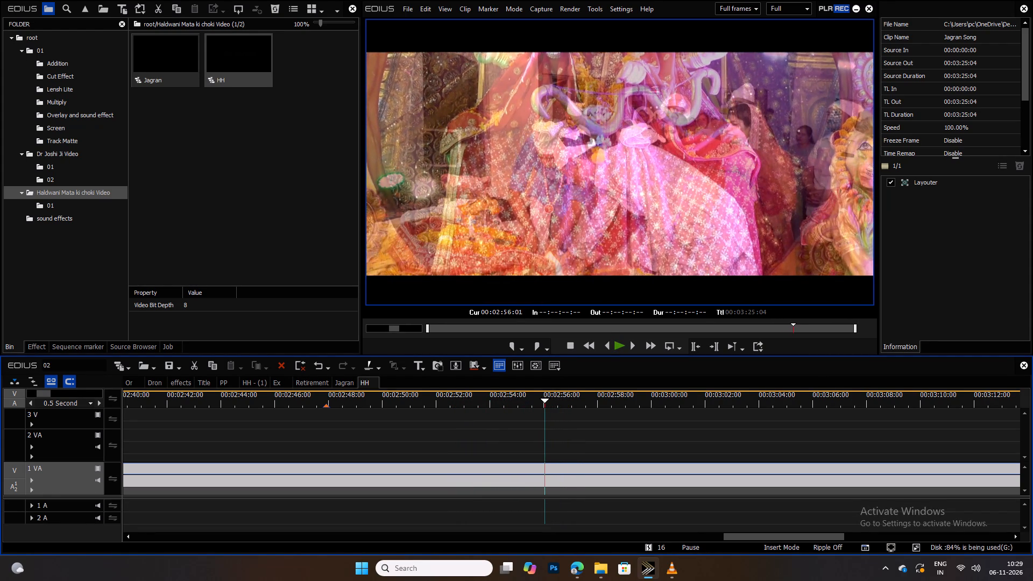
scroll(820, 413, "up", 4)
type("v")
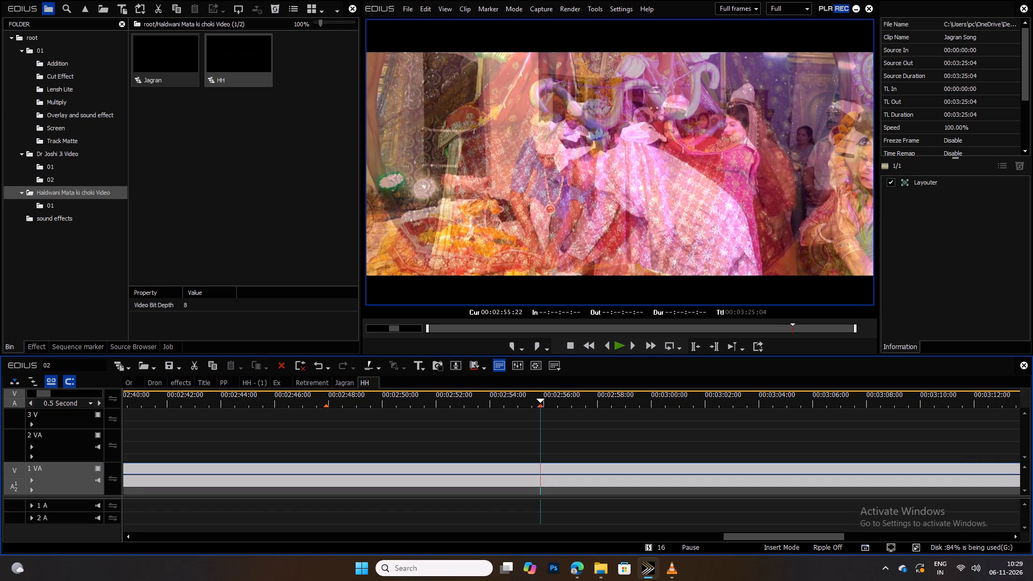
Undo the last sequence marker and add it again a few frames further on, at about 00:02:56:00.
key("space")
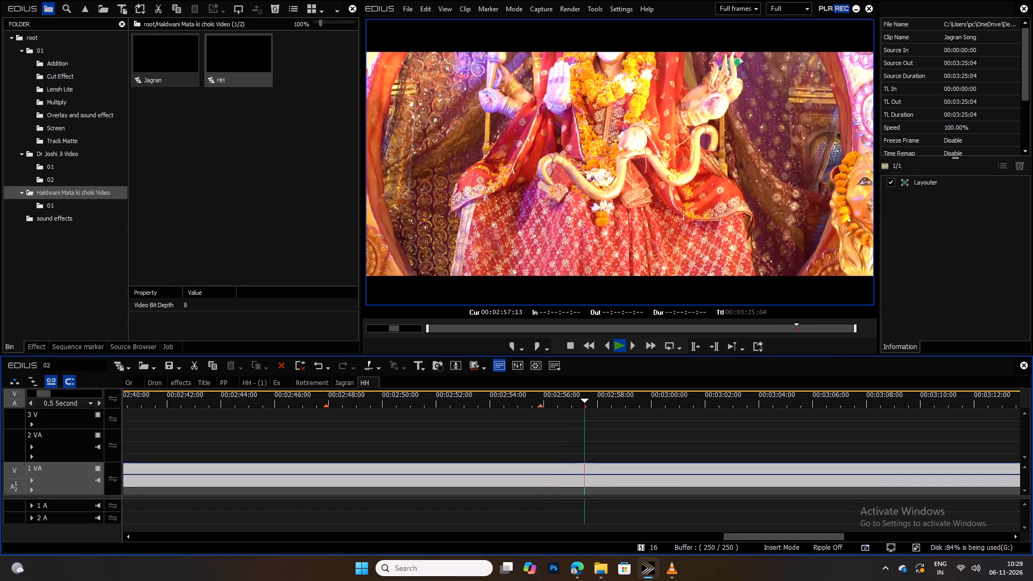
key("space")
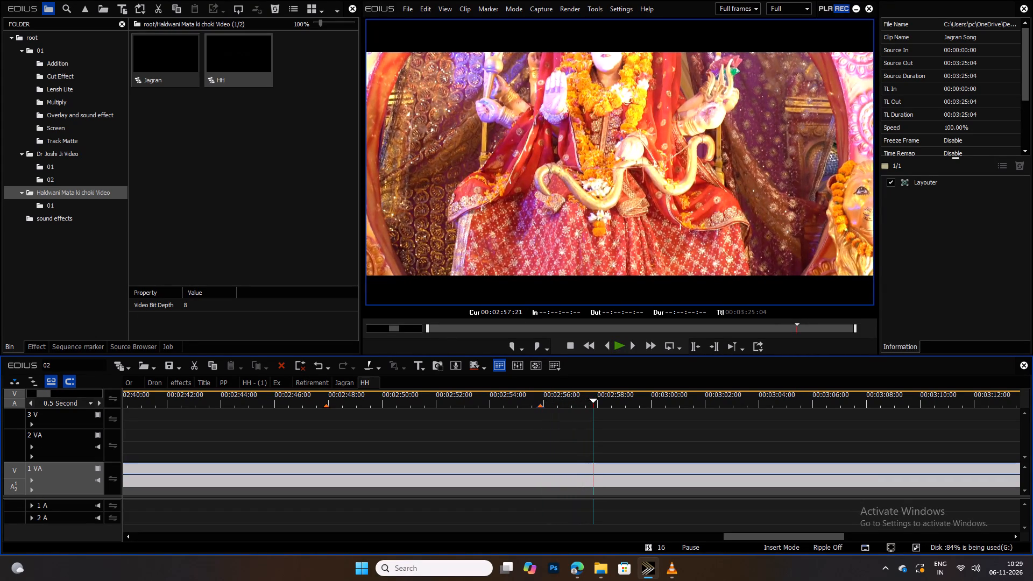
key("ctrl+z")
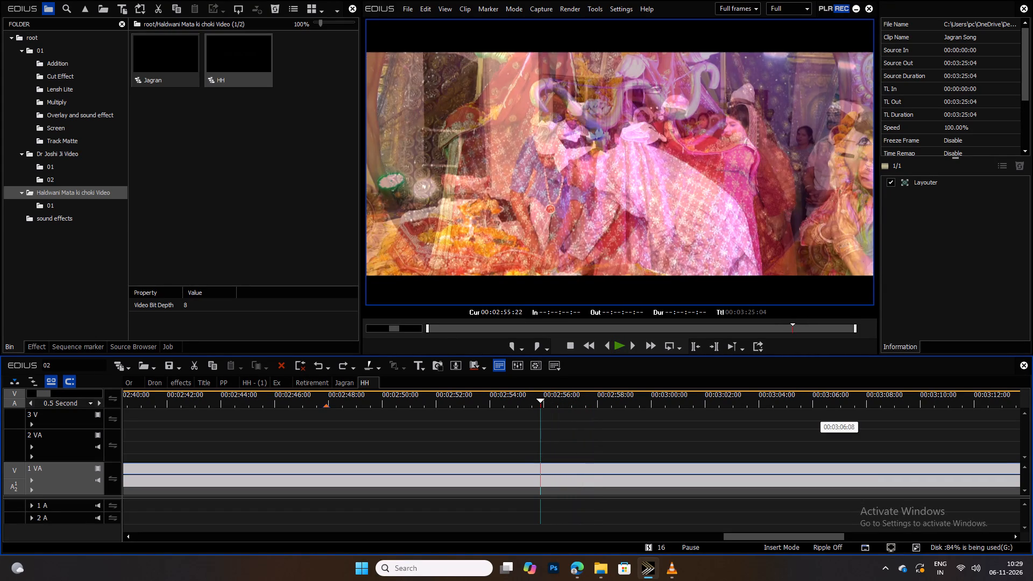
scroll(820, 413, "down", 3)
type("v")
Add a sequence marker at about 00:03:06:18, in the dissolve from the goddess idol to the men with raised arms.
key("space")
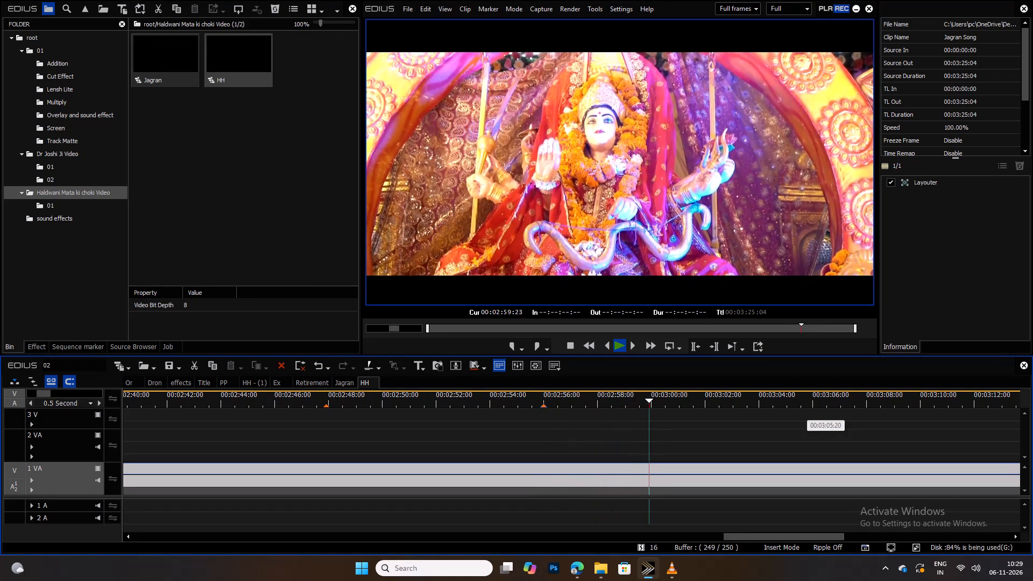
scroll(807, 412, "up", 5, "ctrl")
scroll(807, 412, "down", 5, "ctrl")
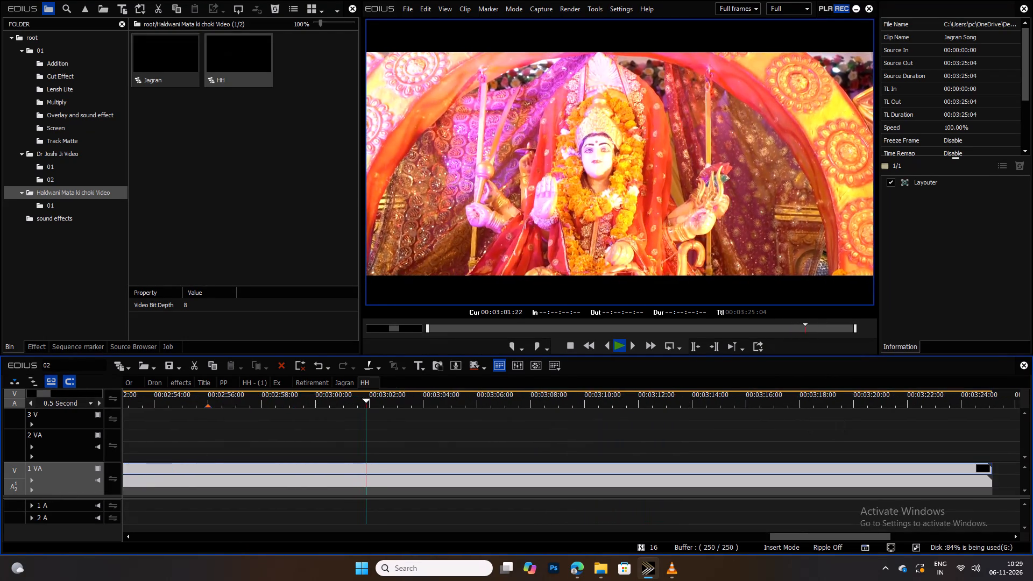
scroll(807, 412, "down", 1, "ctrl")
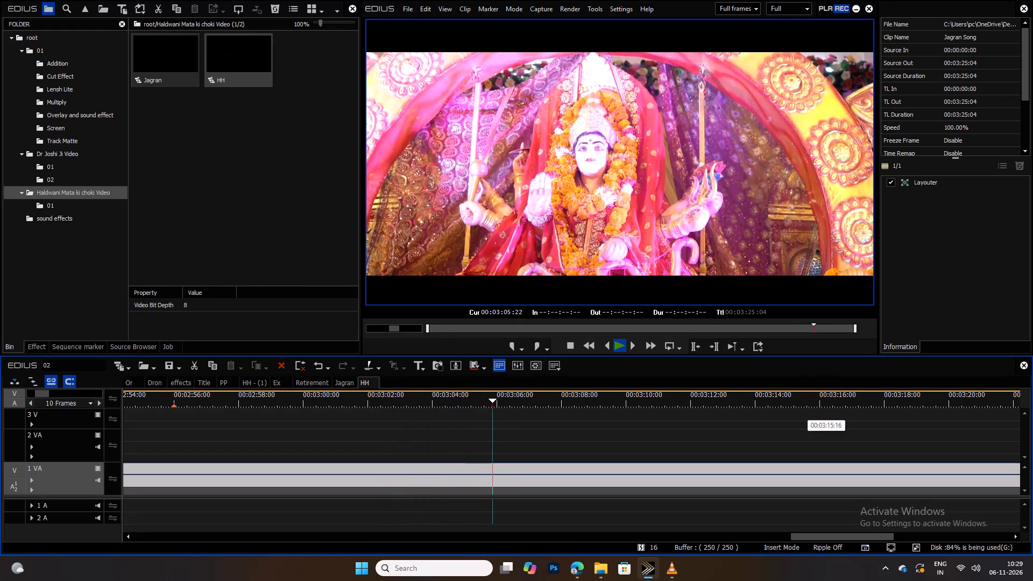
key("space")
scroll(808, 412, "up", 7)
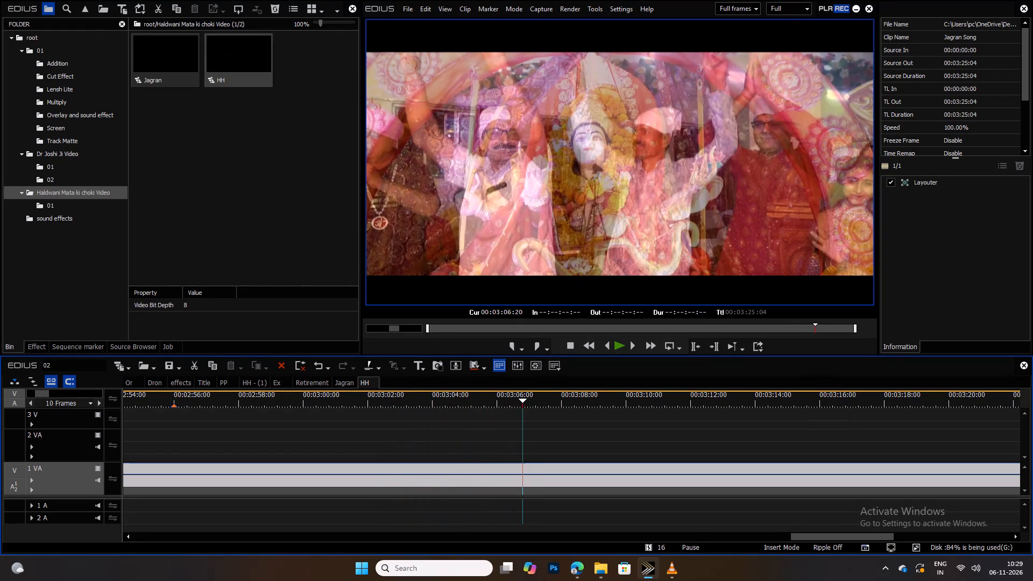
scroll(808, 412, "up", 2)
type("v")
Add a sequence marker at 00:03:10:20, in the dissolve from the men with raised arms to the clapping women.
key("space")
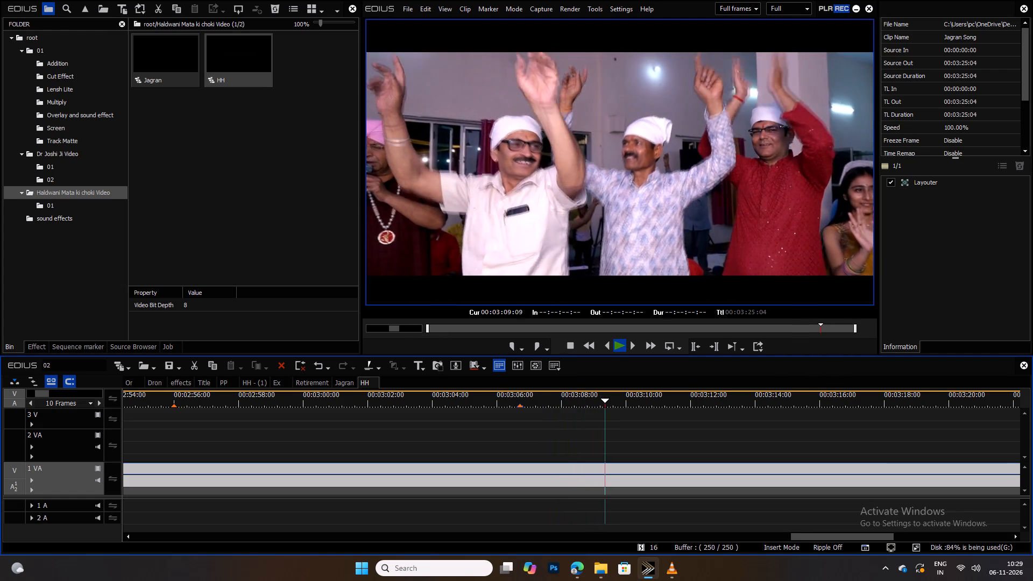
key("space")
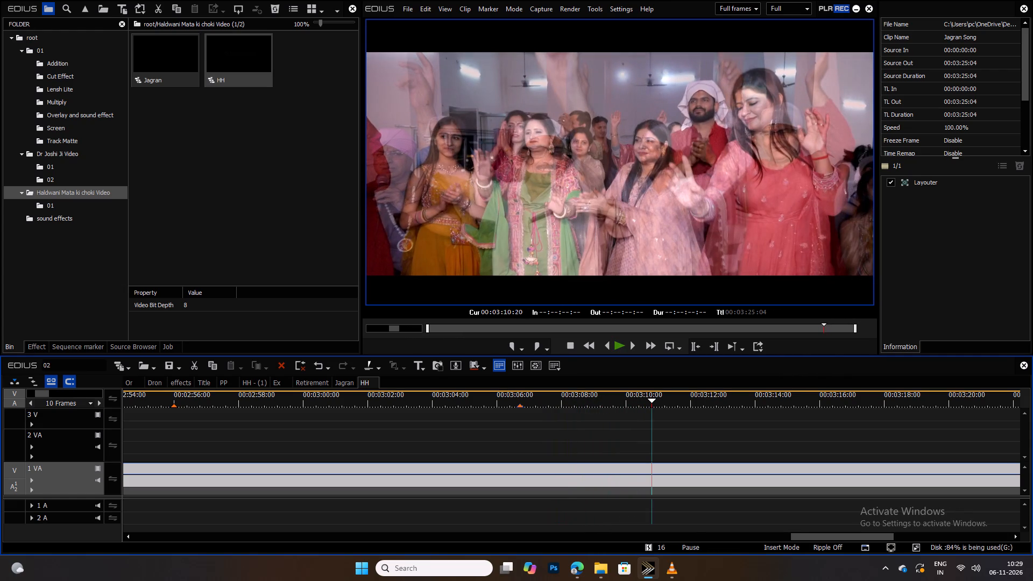
type("v")
Add a sequence marker at about 00:03:16:10, in the dissolve from the clapping women to the wide idol shot.
key("space")
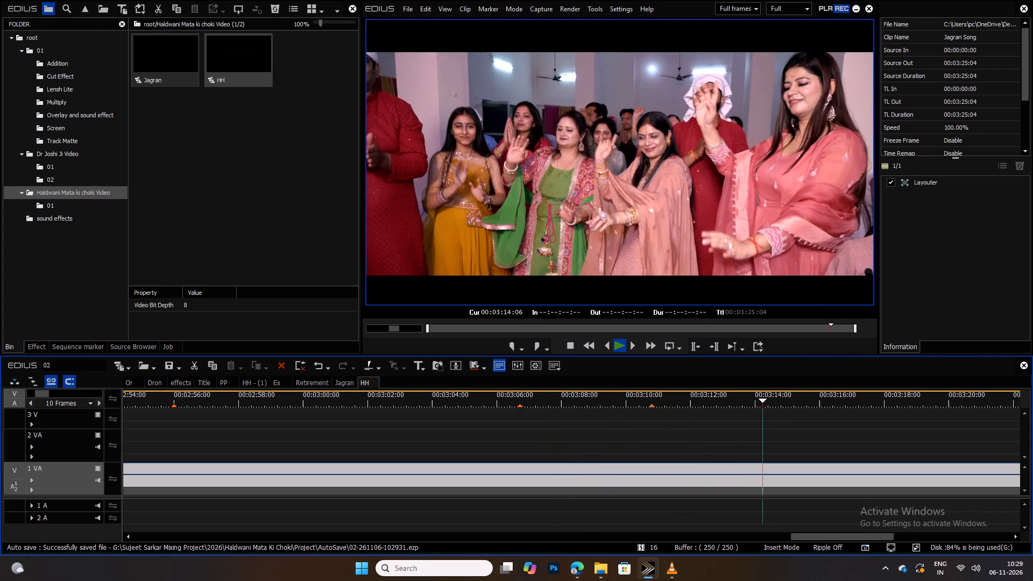
key("space")
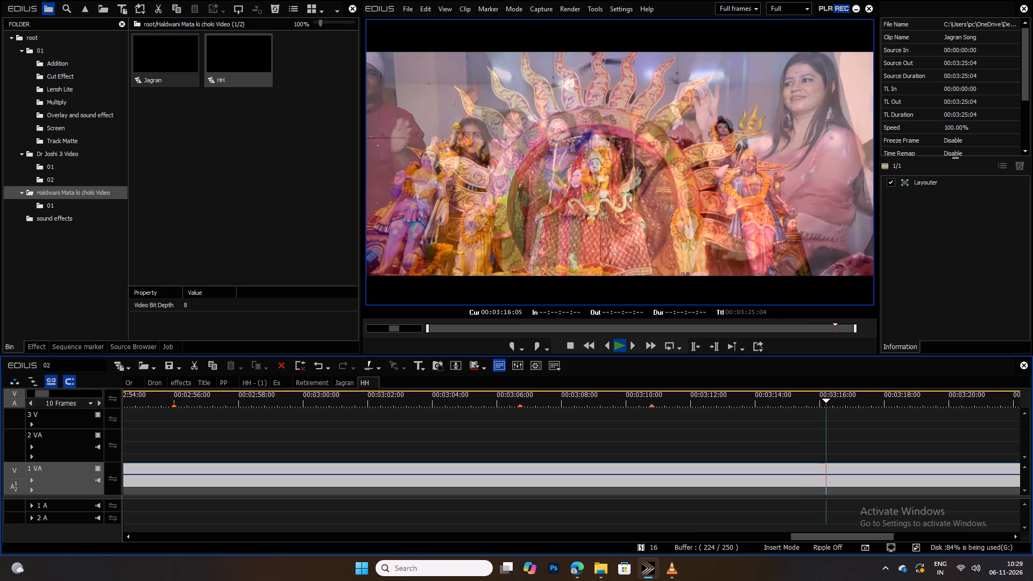
scroll(808, 412, "down", 2)
type("v")
Add a sequence marker at about 00:03:21:23, in the dissolve from the wide idol shot to the group holding petals.
key("space")
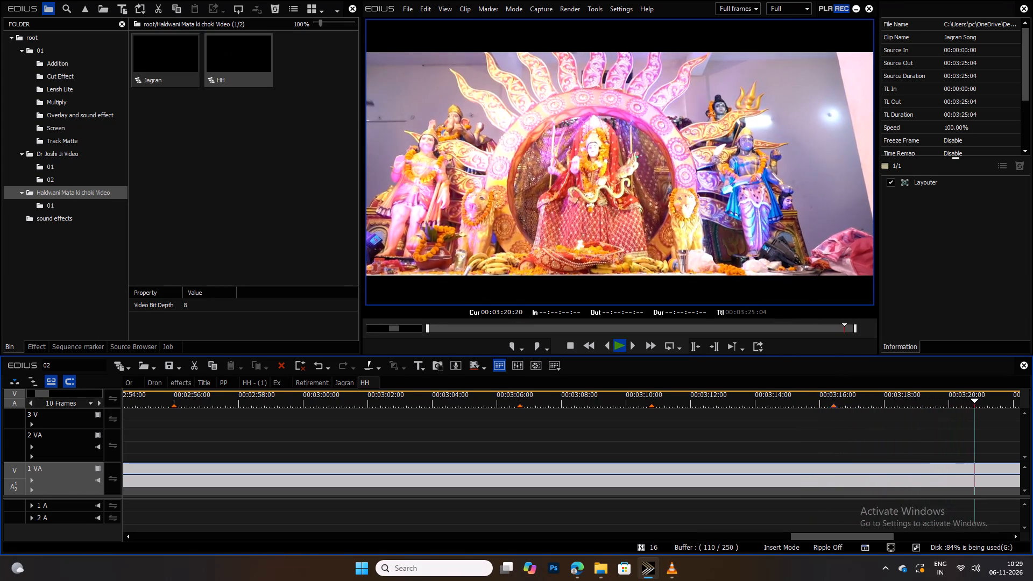
key("space")
scroll(808, 412, "down", 1)
type("v")
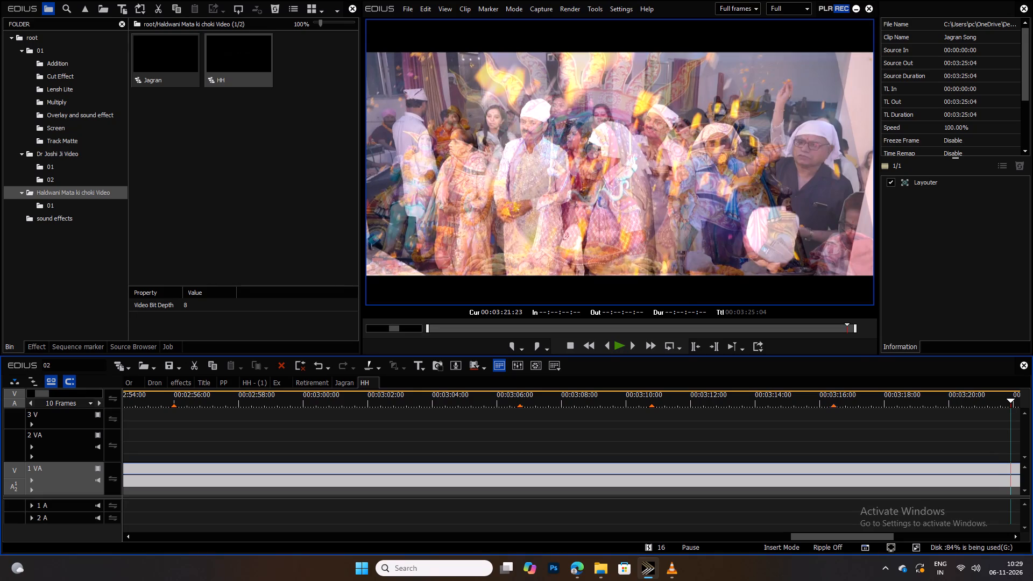
Review the final shot through to the end of the song, save the project and return to the sequence start.
key("space")
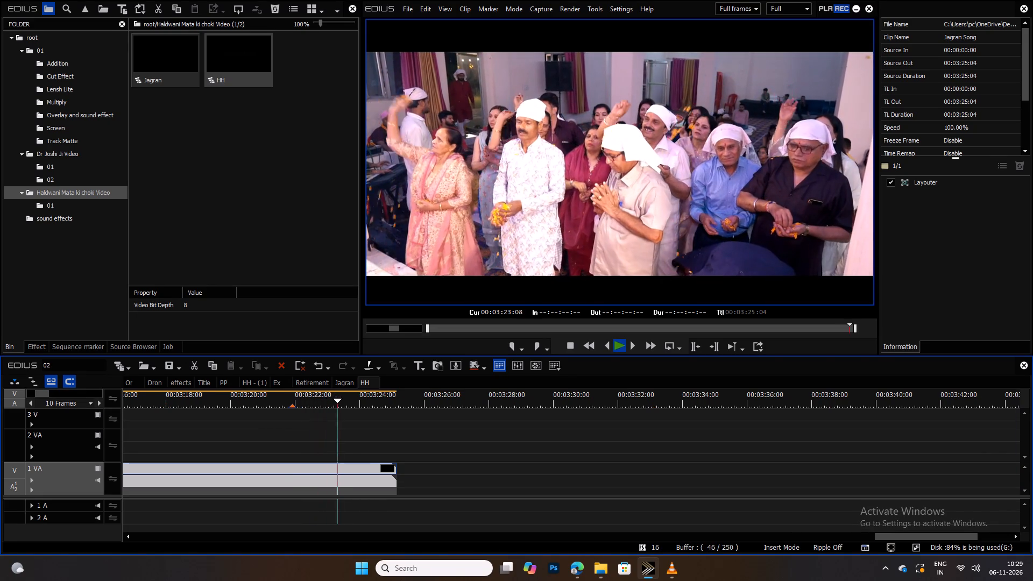
key("space")
left_click_drag(365, 404, 390, 401)
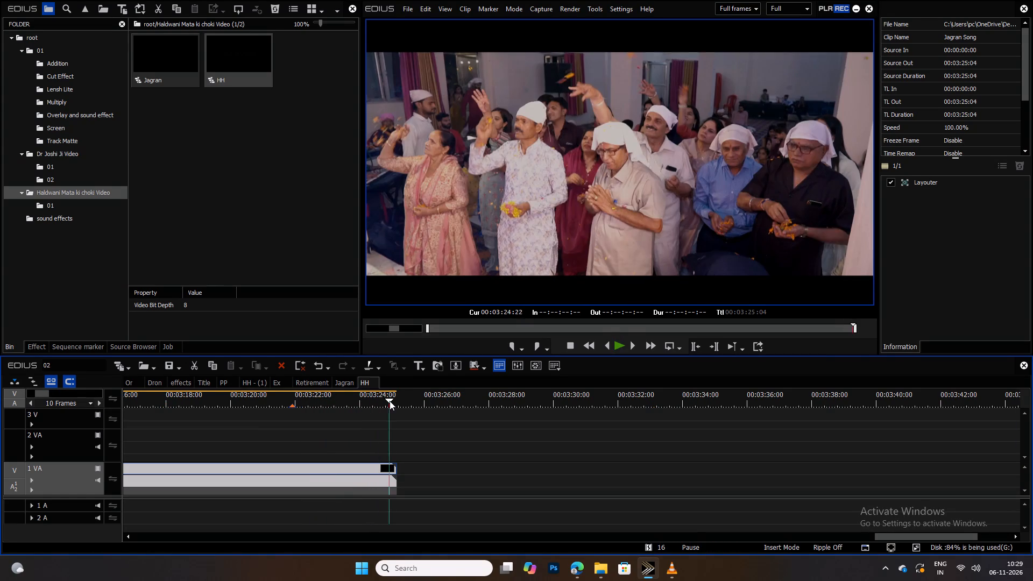
left_click_drag(390, 401, 403, 402)
key("ctrl+s")
key("Home")
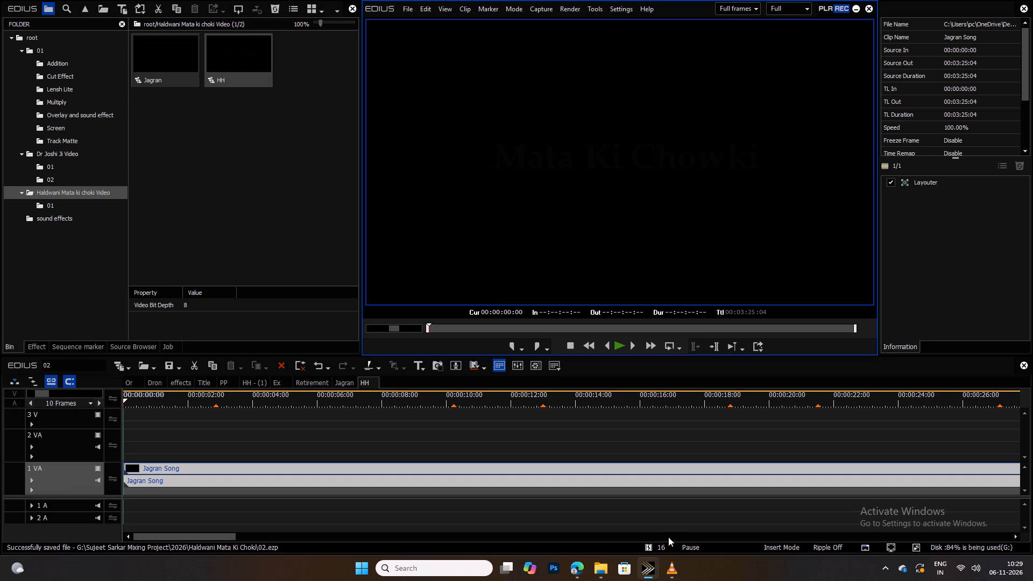
Switch to VLC media player and close the Jagran Song video.
left_click(669, 577)
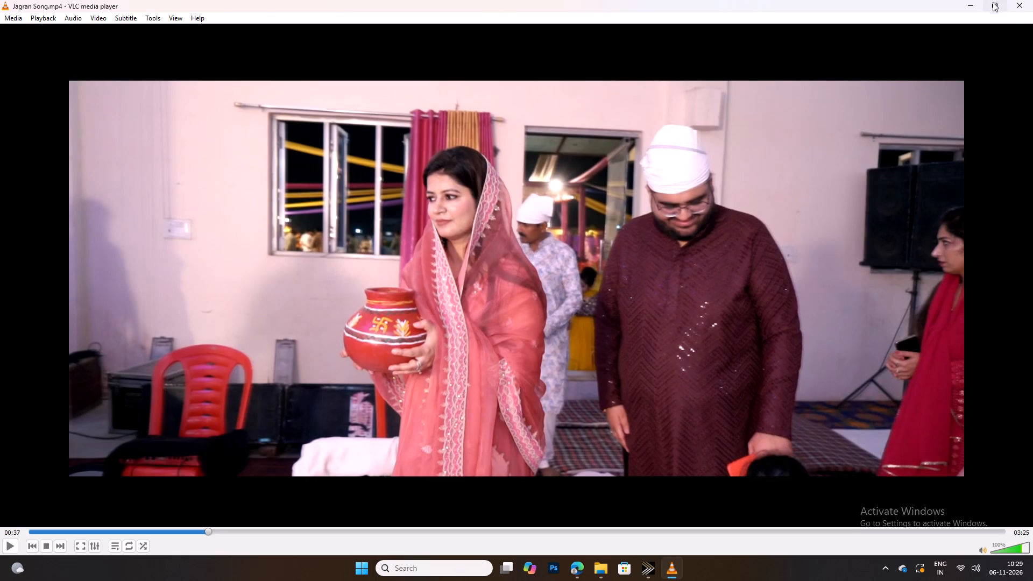
left_click(1020, 6)
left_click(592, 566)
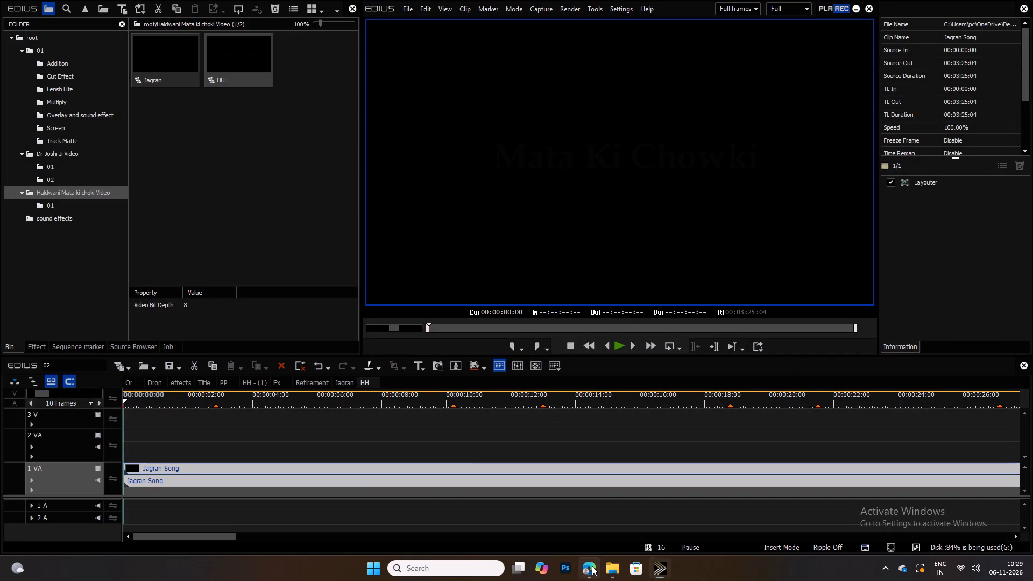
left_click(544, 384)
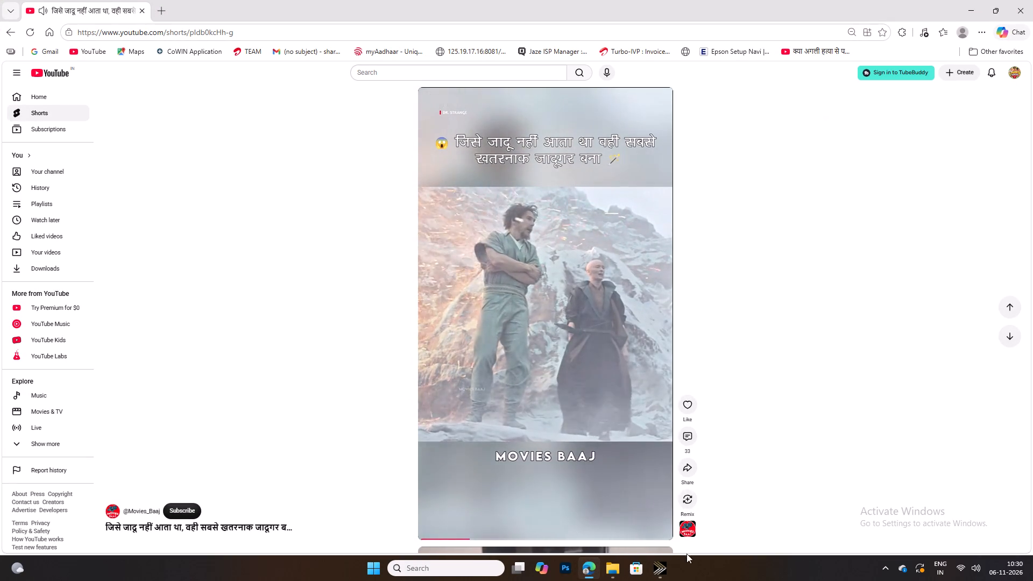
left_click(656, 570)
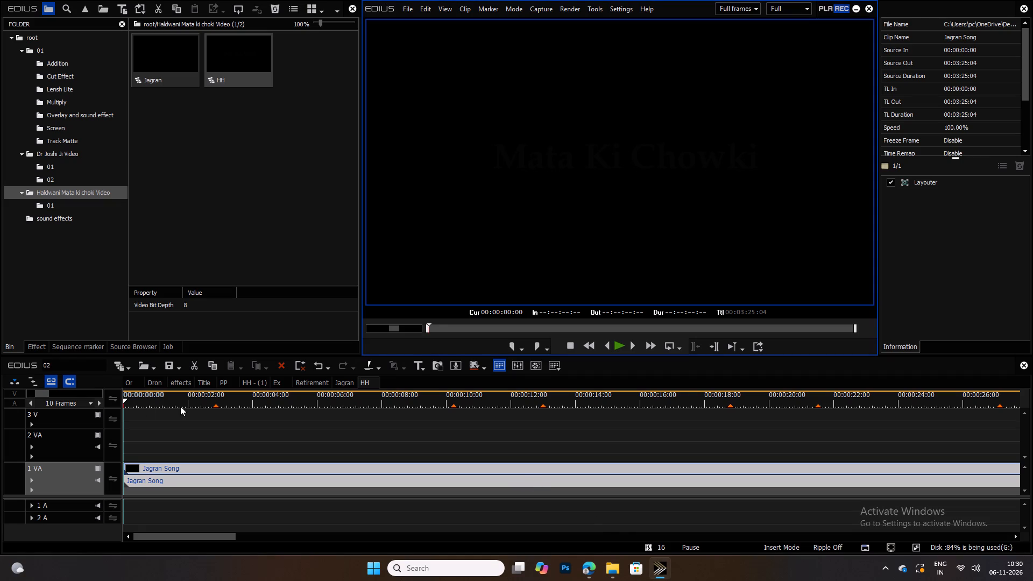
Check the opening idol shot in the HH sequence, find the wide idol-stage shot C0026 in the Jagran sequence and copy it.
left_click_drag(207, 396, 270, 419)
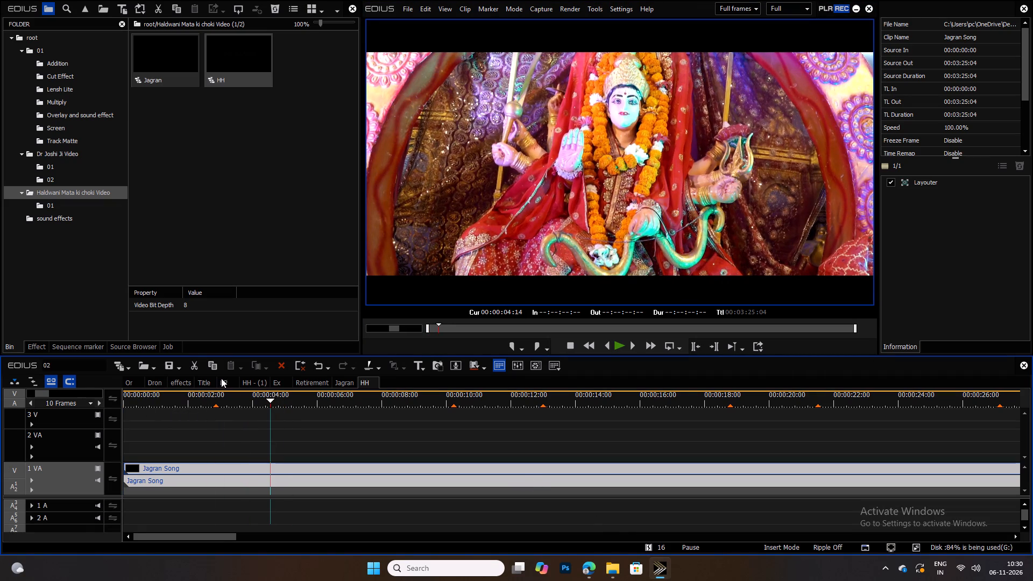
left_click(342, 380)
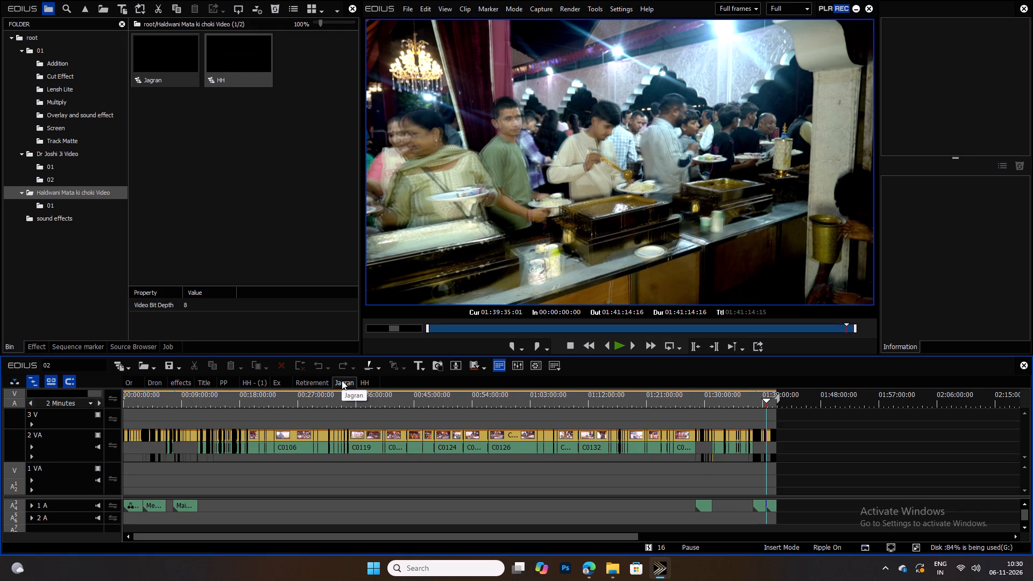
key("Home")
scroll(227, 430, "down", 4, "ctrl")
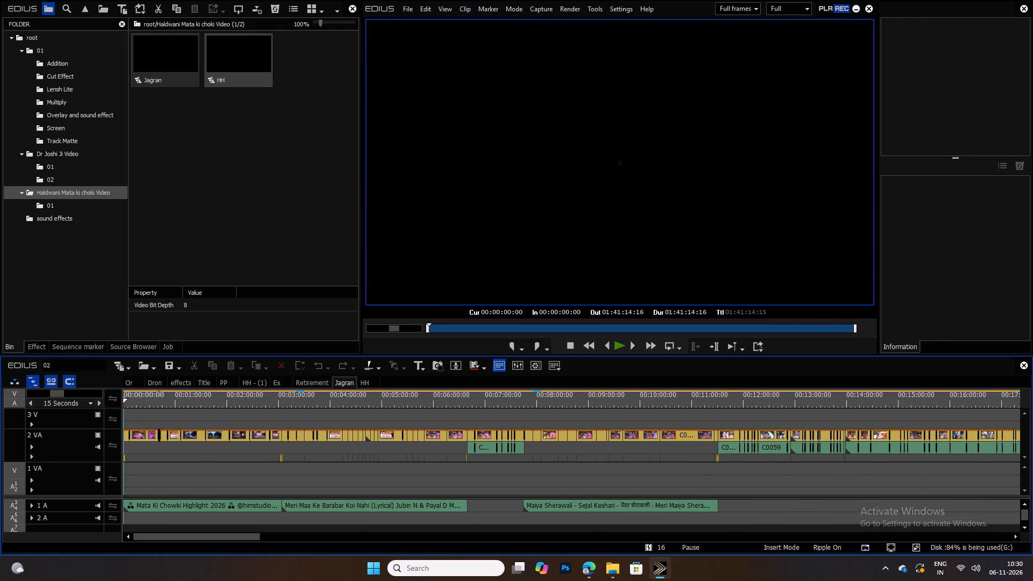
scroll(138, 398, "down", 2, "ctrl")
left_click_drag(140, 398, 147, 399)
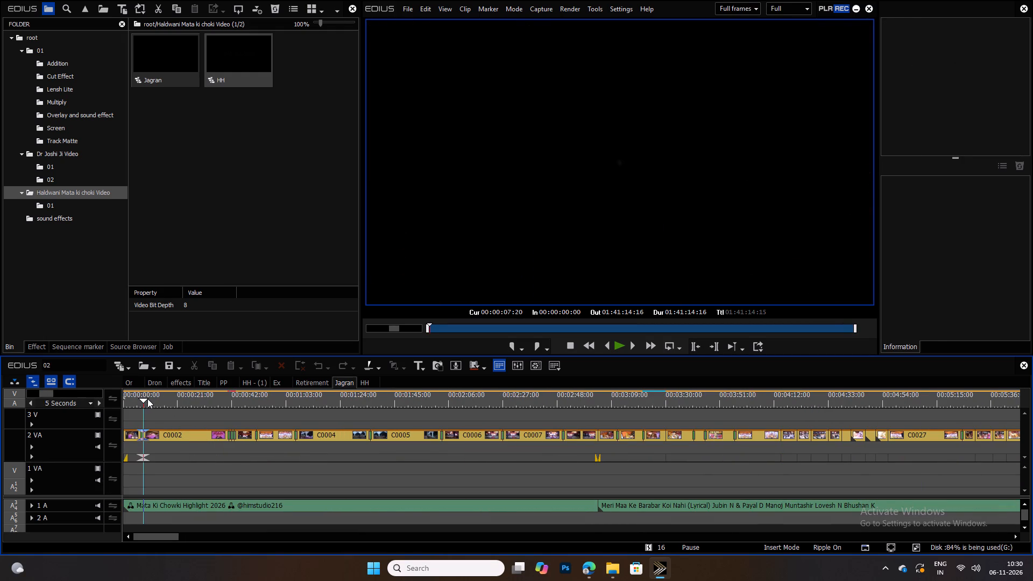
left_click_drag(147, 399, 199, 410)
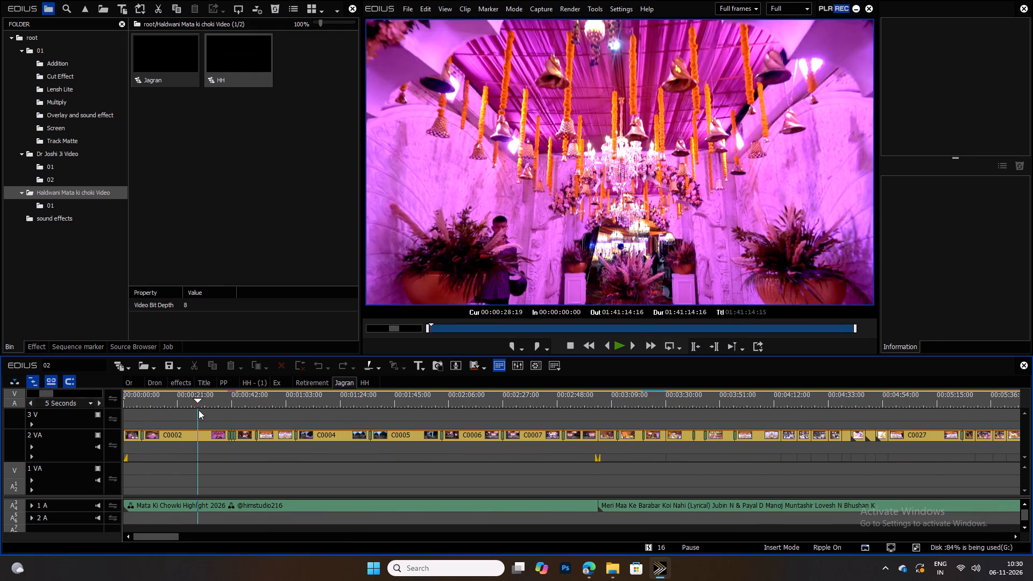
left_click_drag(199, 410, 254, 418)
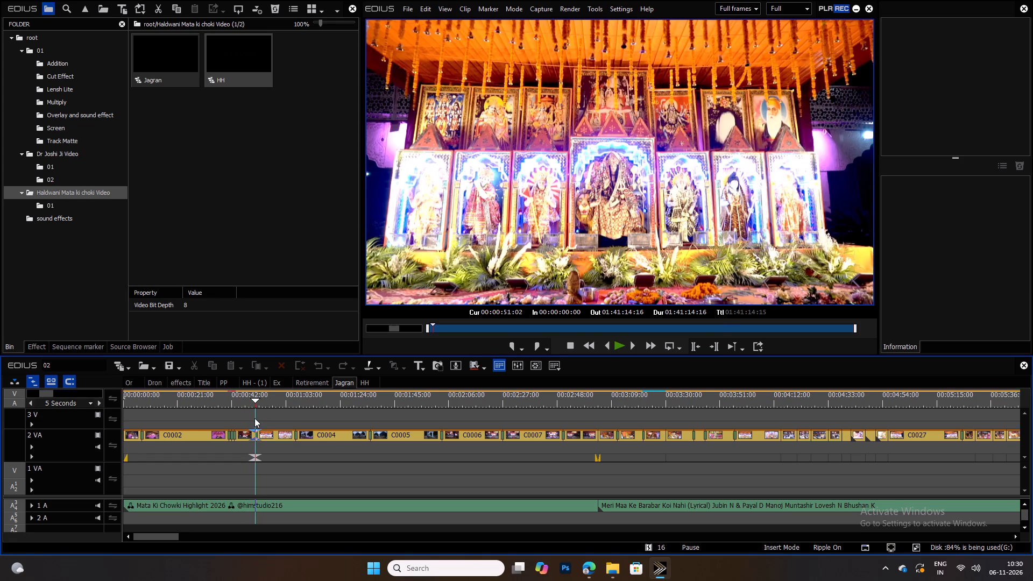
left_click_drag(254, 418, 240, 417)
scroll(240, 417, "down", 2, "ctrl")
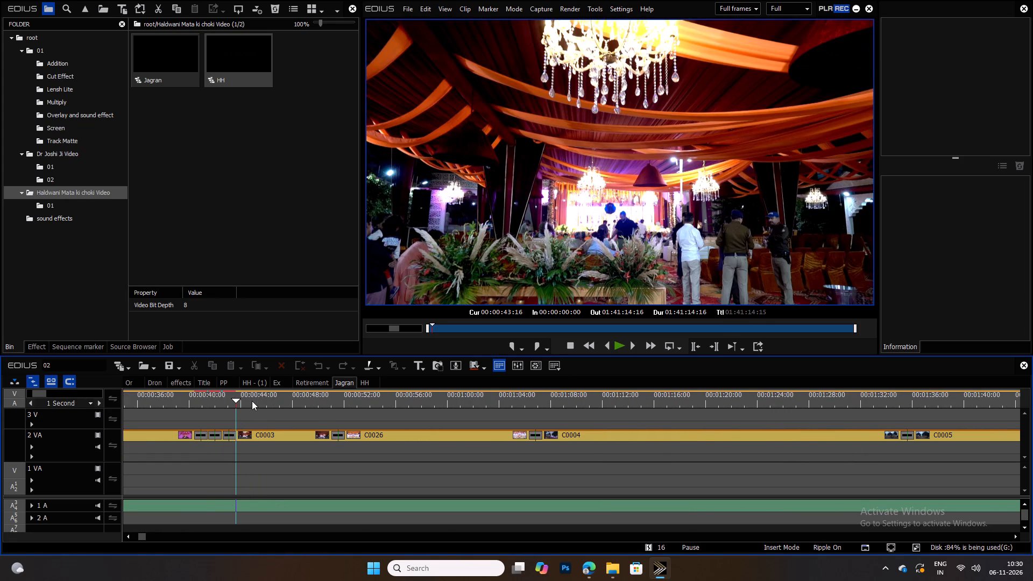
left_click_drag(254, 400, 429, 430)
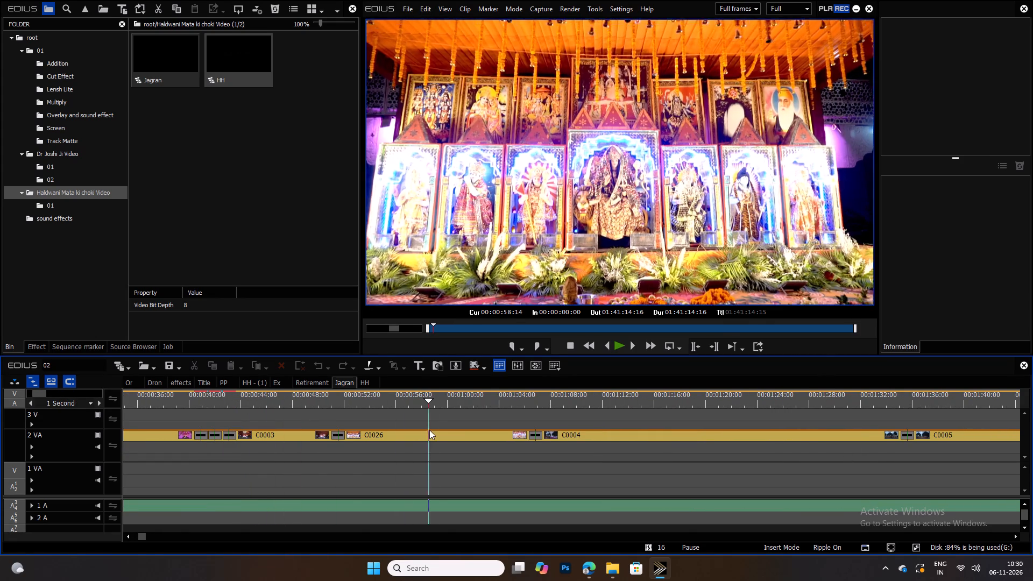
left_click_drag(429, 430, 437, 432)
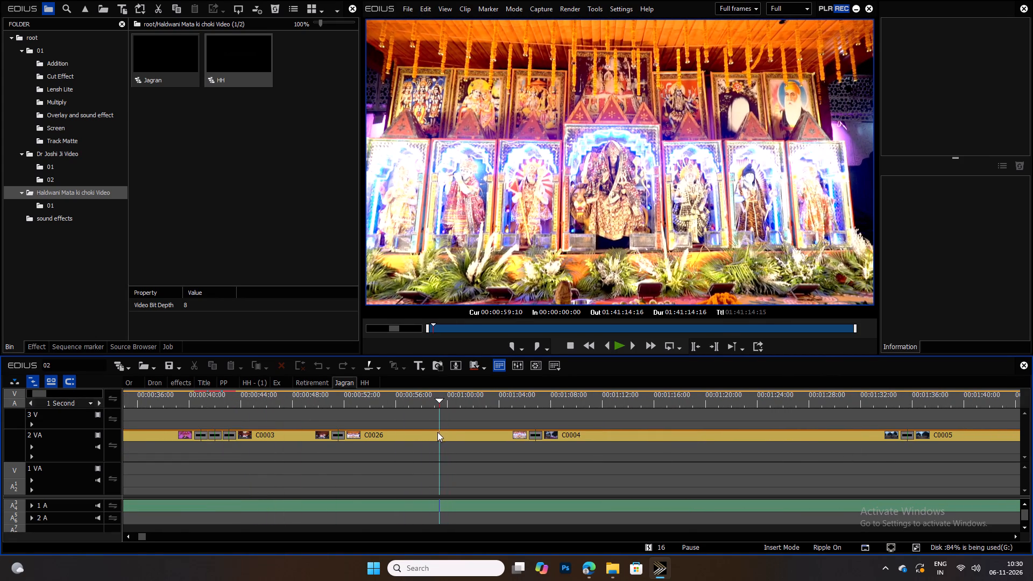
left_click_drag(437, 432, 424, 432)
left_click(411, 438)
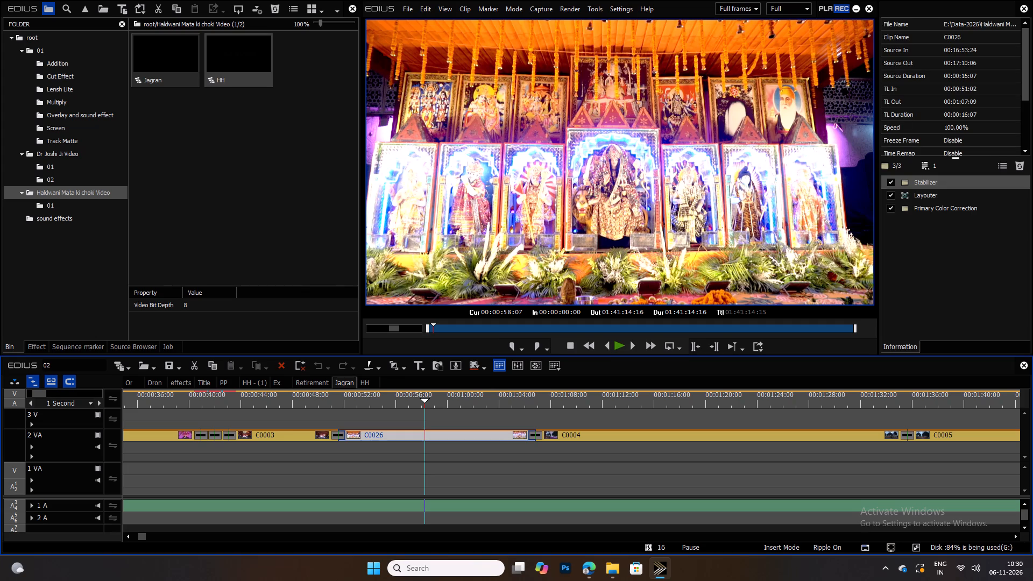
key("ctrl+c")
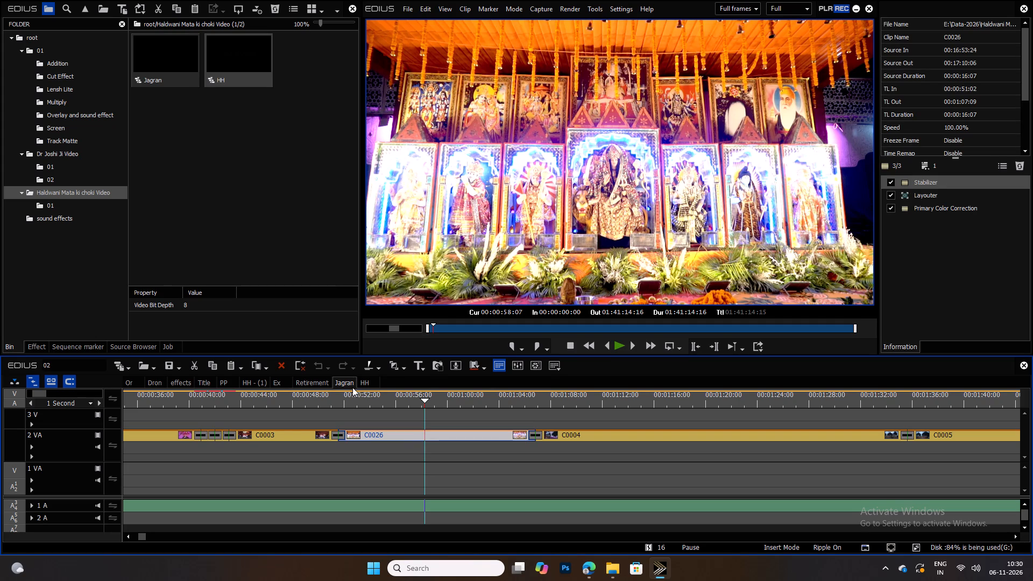
In the HH sequence, copy the Jagran Song clip and paste it onto track 2 VA at the first marker, 00:00:02:22.
left_click(363, 384)
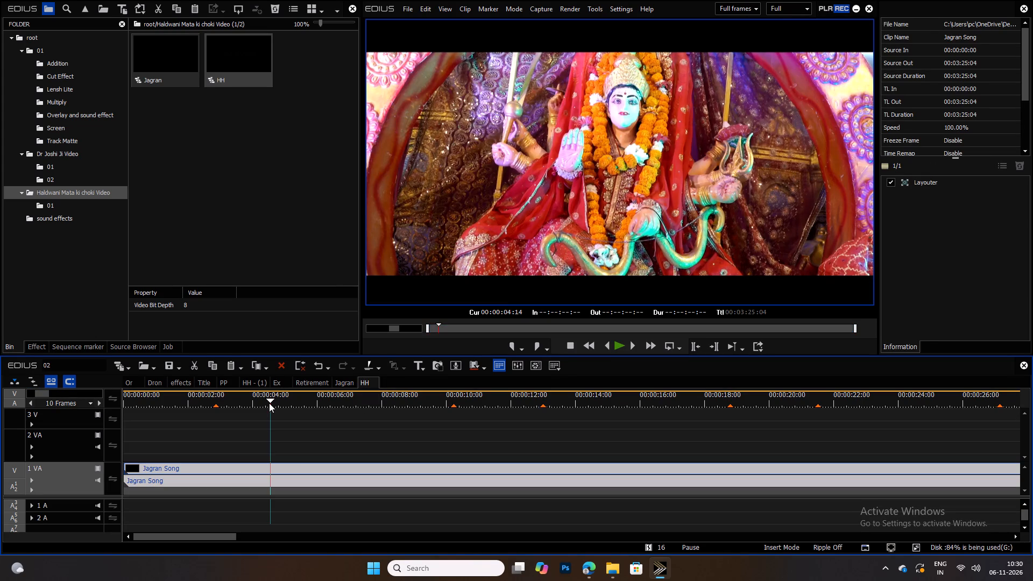
left_click(217, 396)
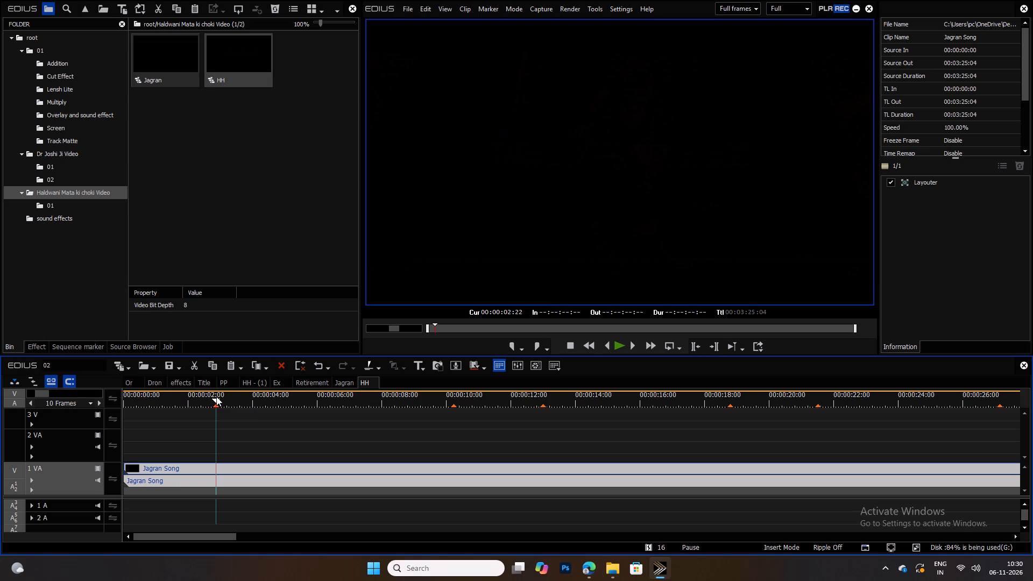
key("ctrl+c")
left_click(68, 446)
key("ctrl+v")
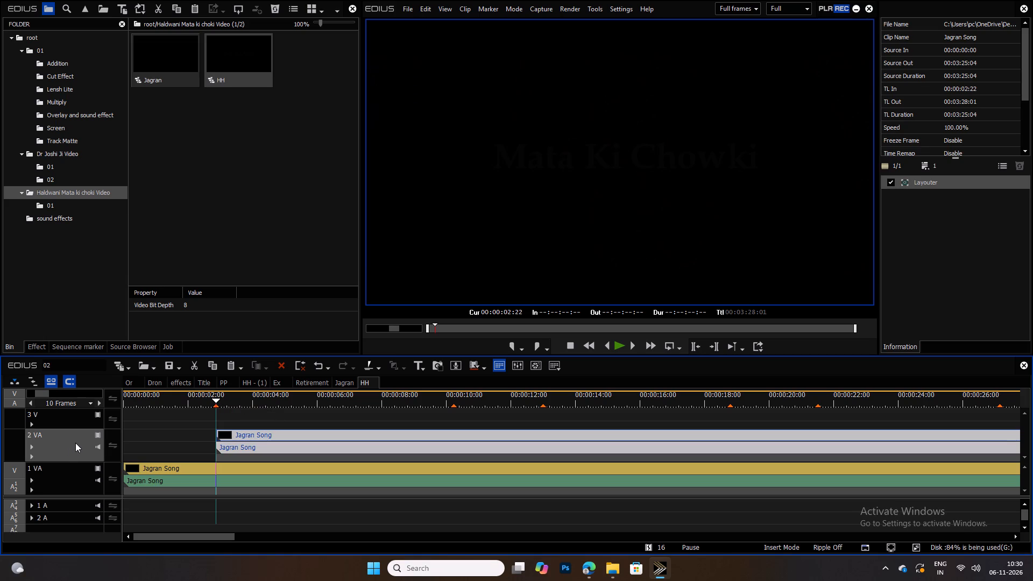
Undo pasting the Jagran Song clip onto track 2 VA and return to the start of the HH sequence.
key("ctrl+z")
key("ctrl+z")
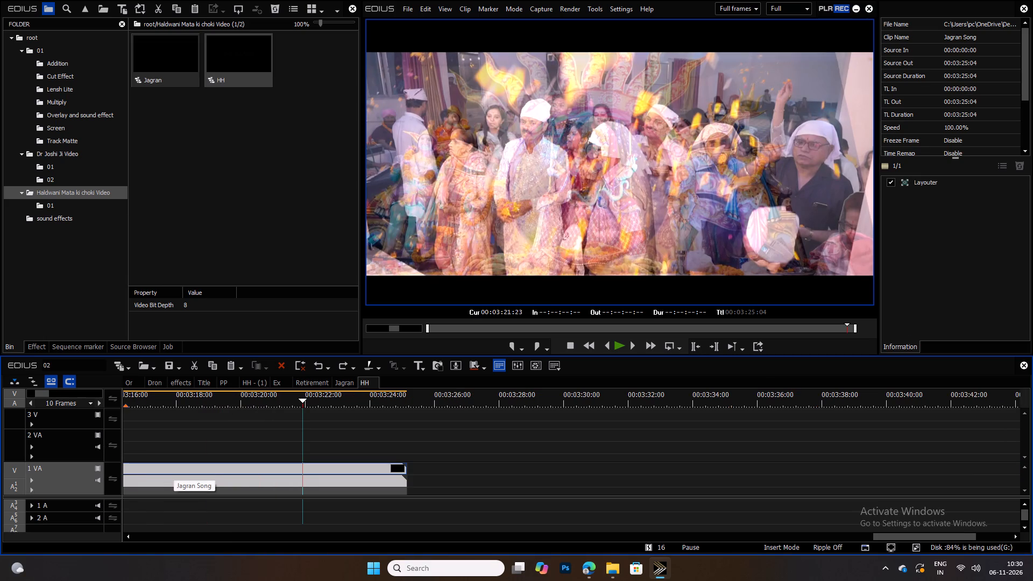
key("v")
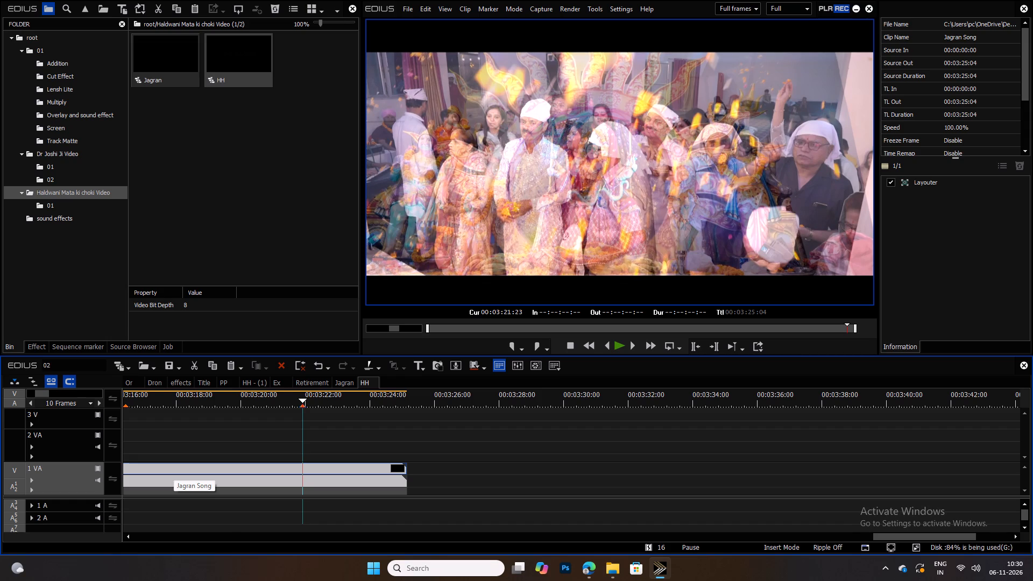
key("Home")
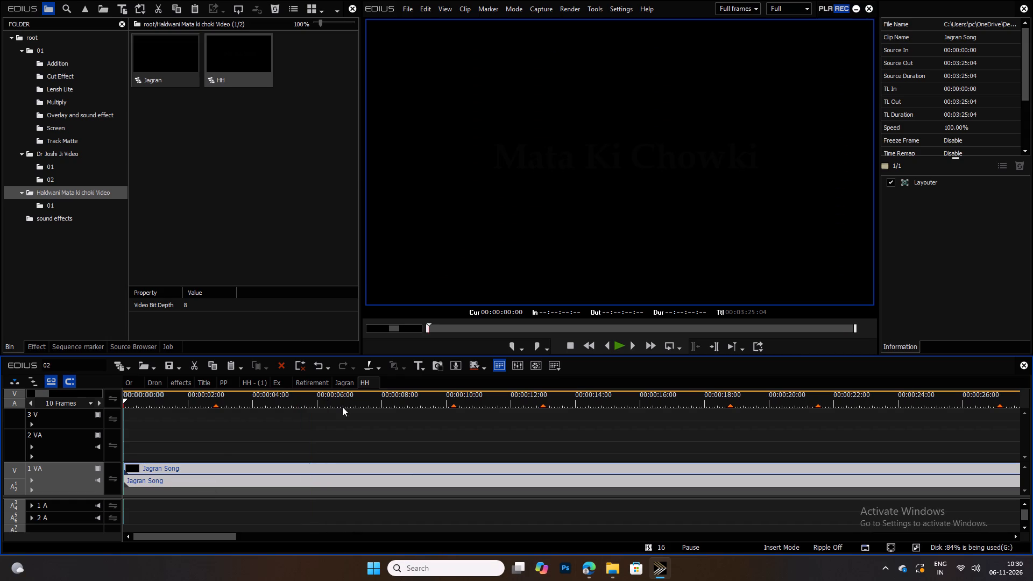
Copy the wide idol-stage clip C0026 from the Jagran sequence onto HH track 2 VA, starting at the 00:00:02:22 marker.
left_click(342, 380)
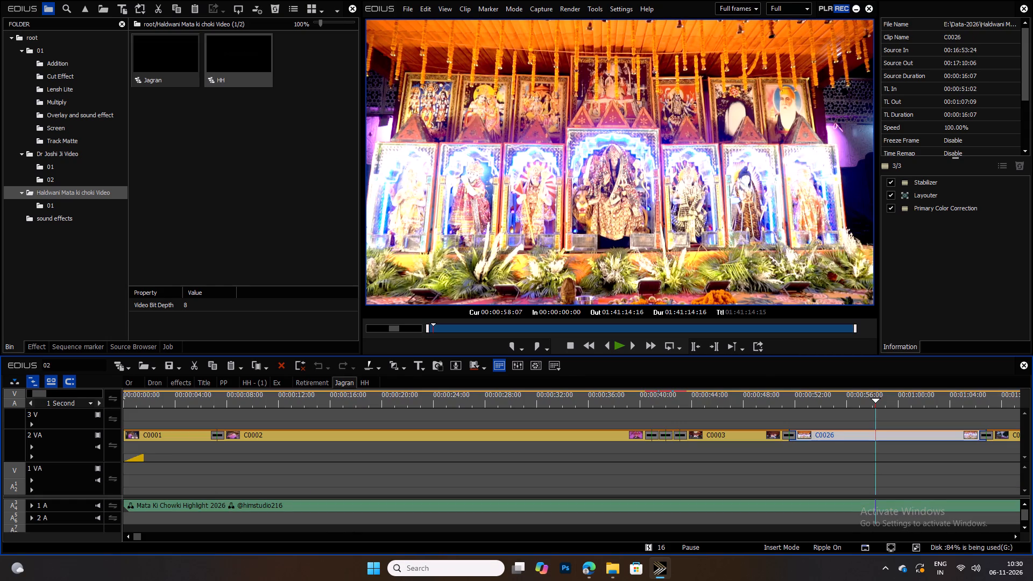
left_click(867, 419)
left_click(869, 434)
key("ctrl+c")
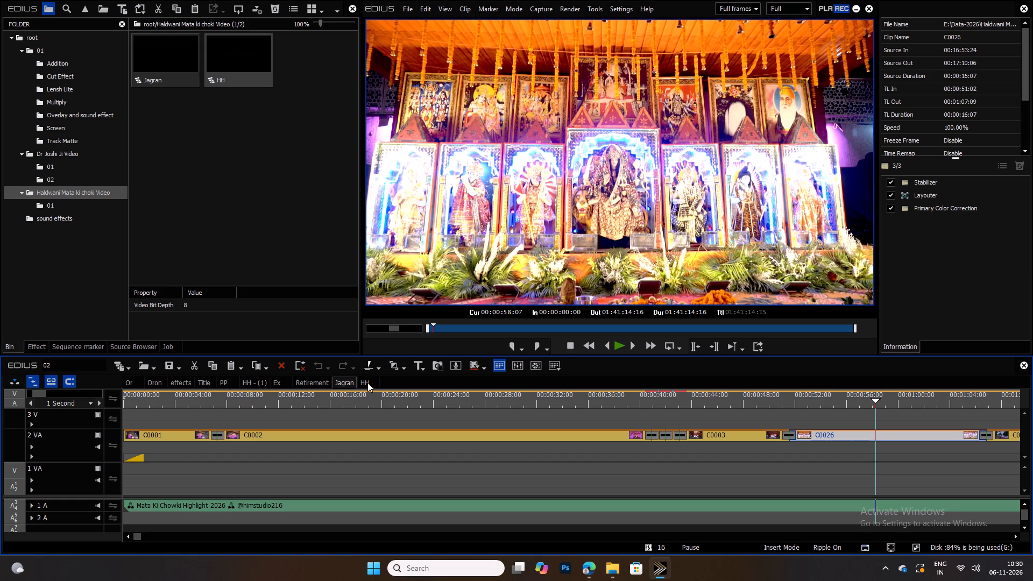
left_click(367, 382)
left_click(82, 451)
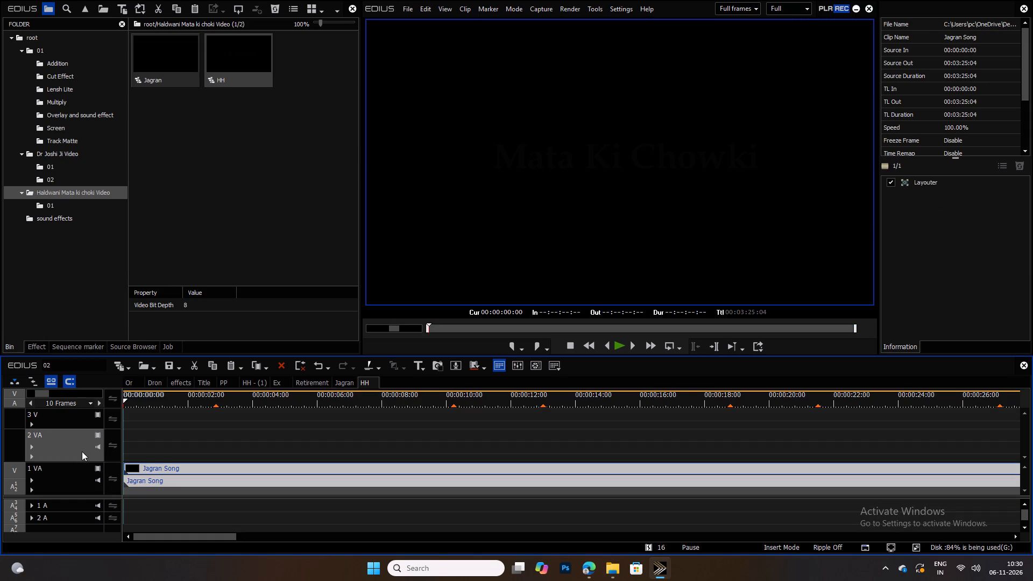
key("ctrl+v")
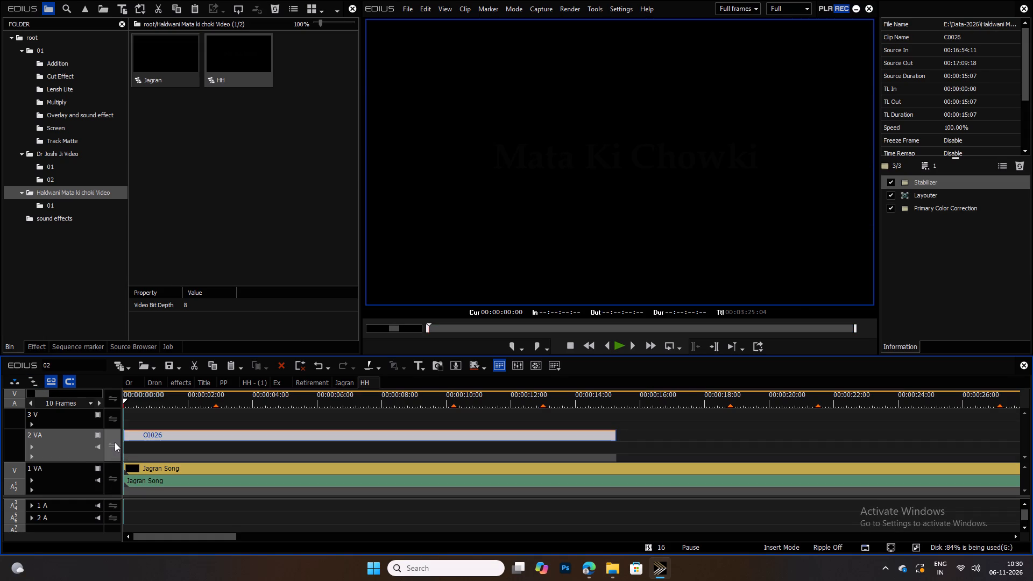
left_click_drag(180, 435, 265, 434)
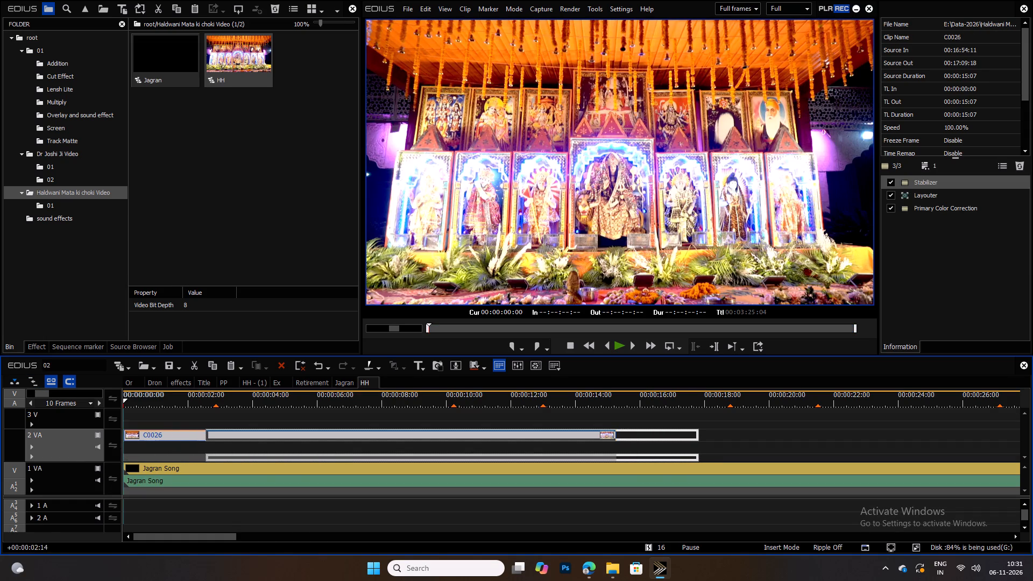
left_click_drag(265, 434, 275, 435)
Play through C0026 in the HH sequence and trim its end to the marker at 00:00:10:06.
left_click(246, 397)
key("space")
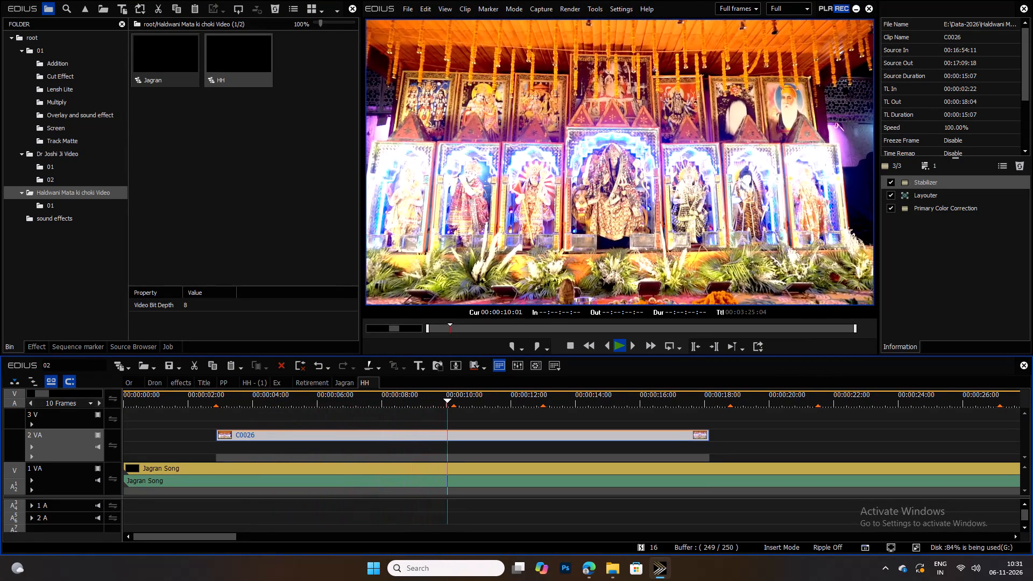
key("space")
left_click(452, 400)
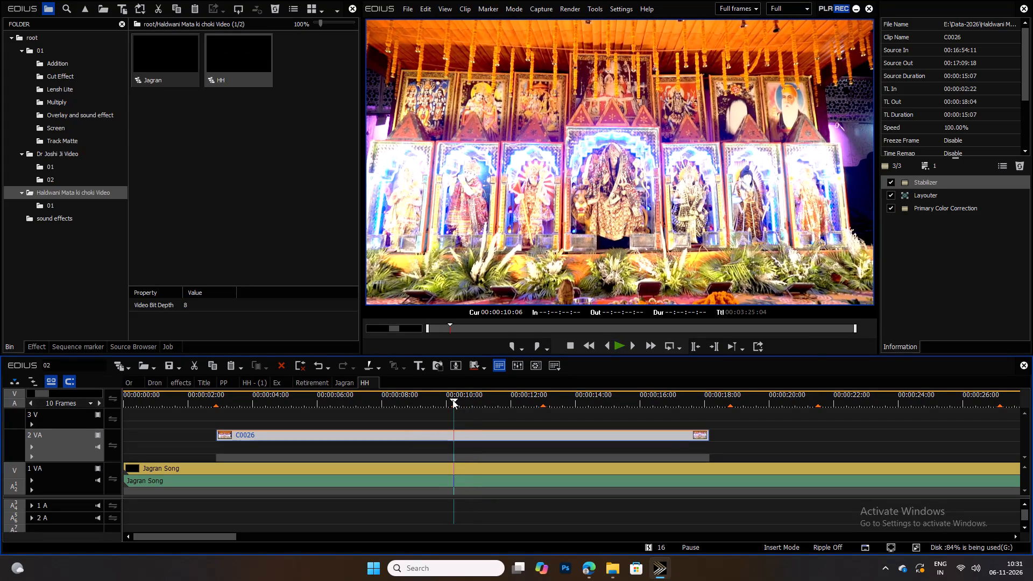
key("m")
Check the reference shot after 00:00:10:06, then look through Jagran clips C0004 to C0008 for a match.
key("space")
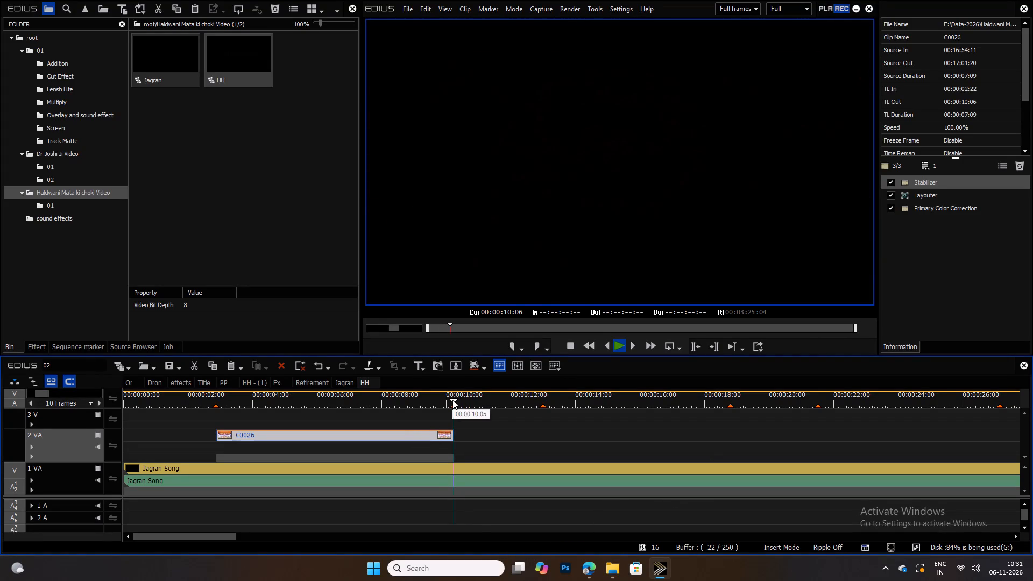
key("space")
key("space")
key("space")
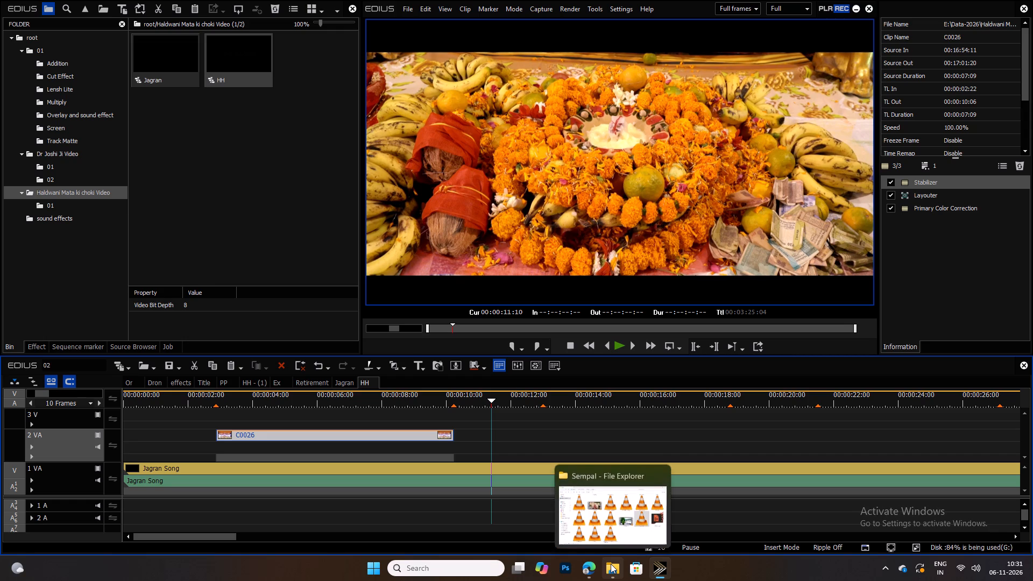
left_click(350, 381)
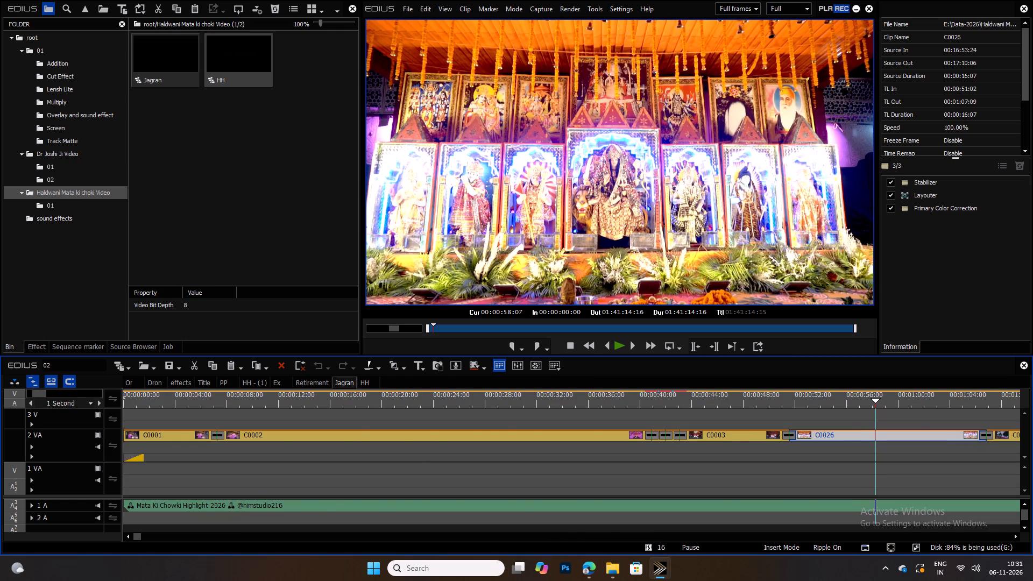
scroll(635, 440, "up", 5, "ctrl")
scroll(282, 438, "down", 4, "ctrl")
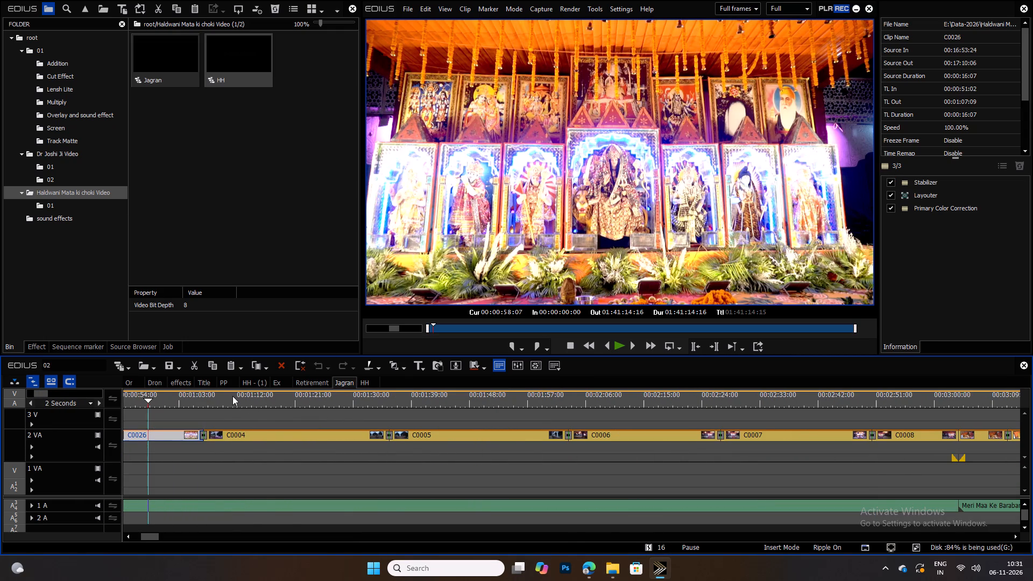
left_click_drag(232, 396, 500, 426)
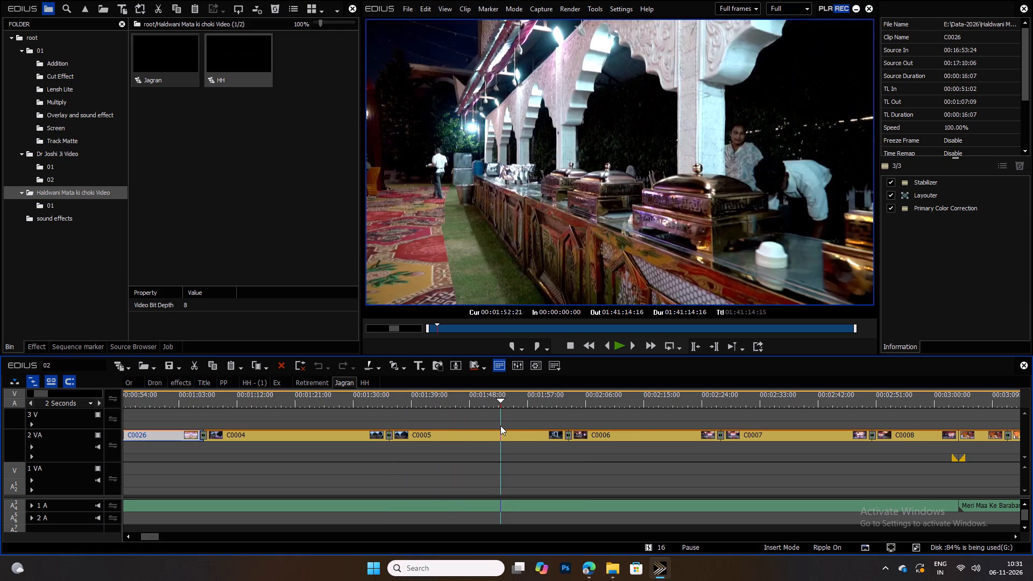
left_click_drag(500, 426, 727, 431)
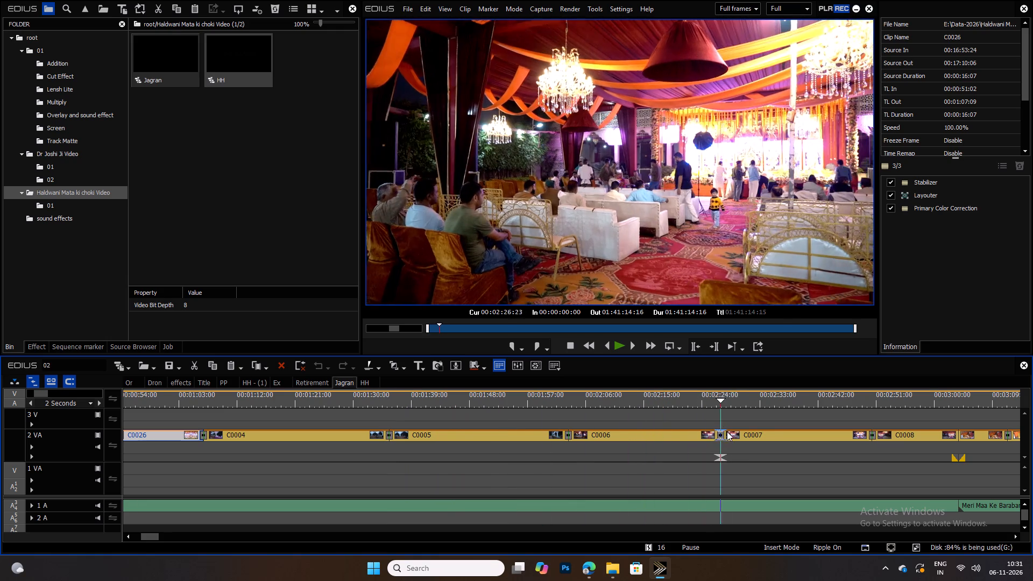
left_click_drag(727, 431, 798, 431)
scroll(782, 430, "up", 5, "ctrl")
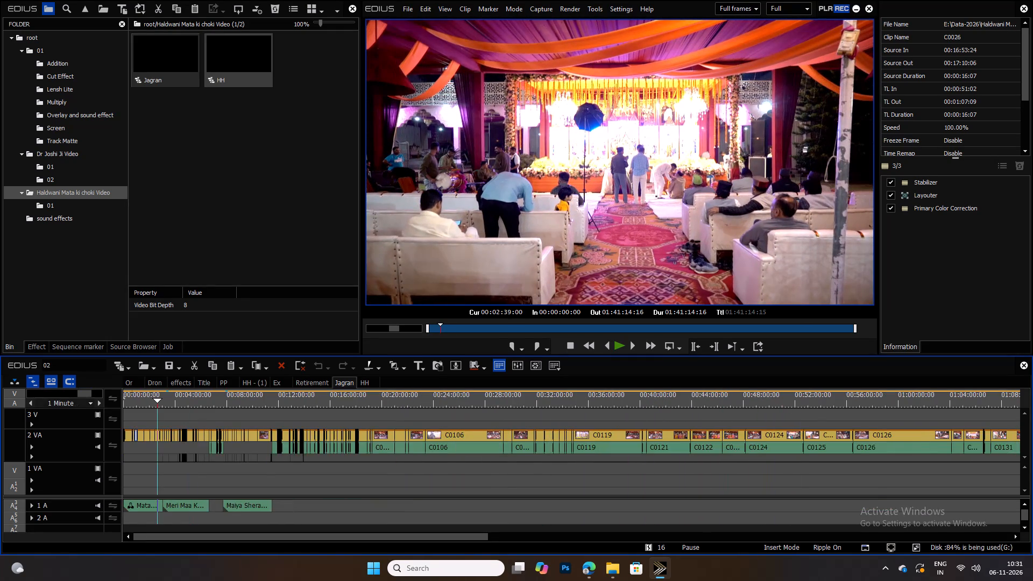
scroll(548, 423, "down", 4, "ctrl")
scroll(335, 397, "down", 2, "ctrl")
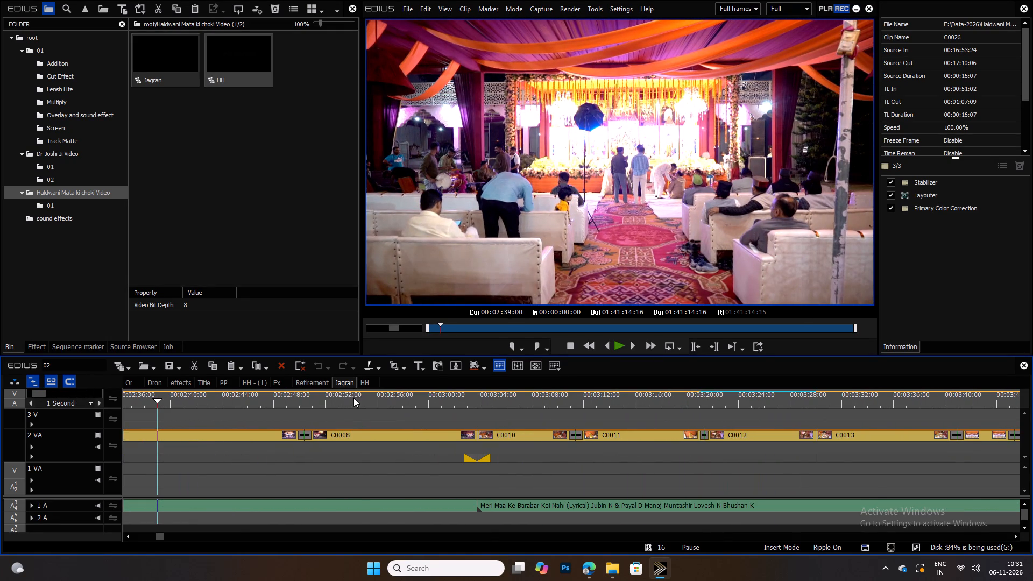
Copy the garlanded idol shot C0011 from the Jagran sequence and paste it on HH track 2 VA at 00:00:10:06.
left_click_drag(353, 398, 539, 402)
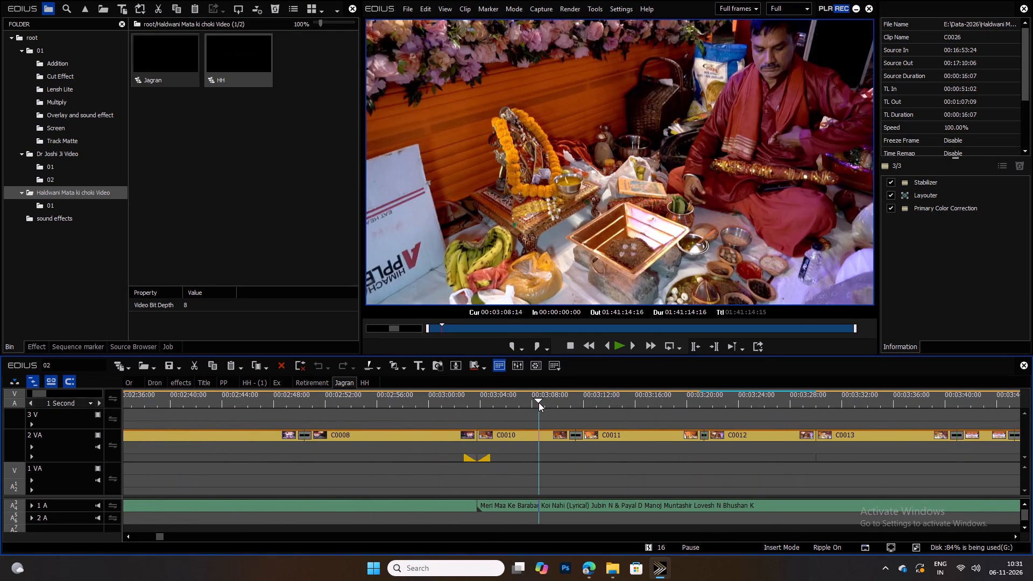
left_click_drag(539, 402, 629, 405)
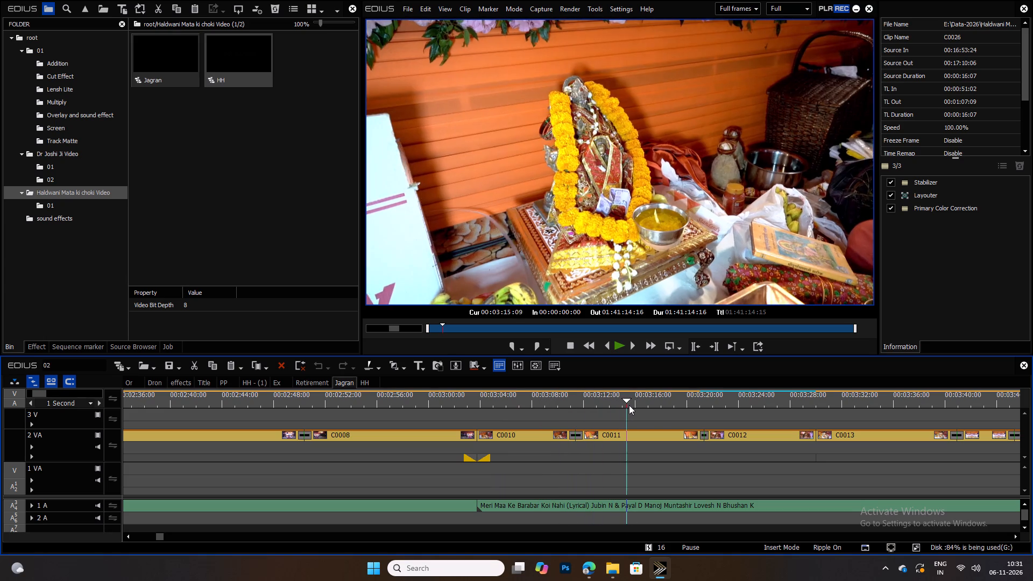
left_click_drag(629, 405, 733, 414)
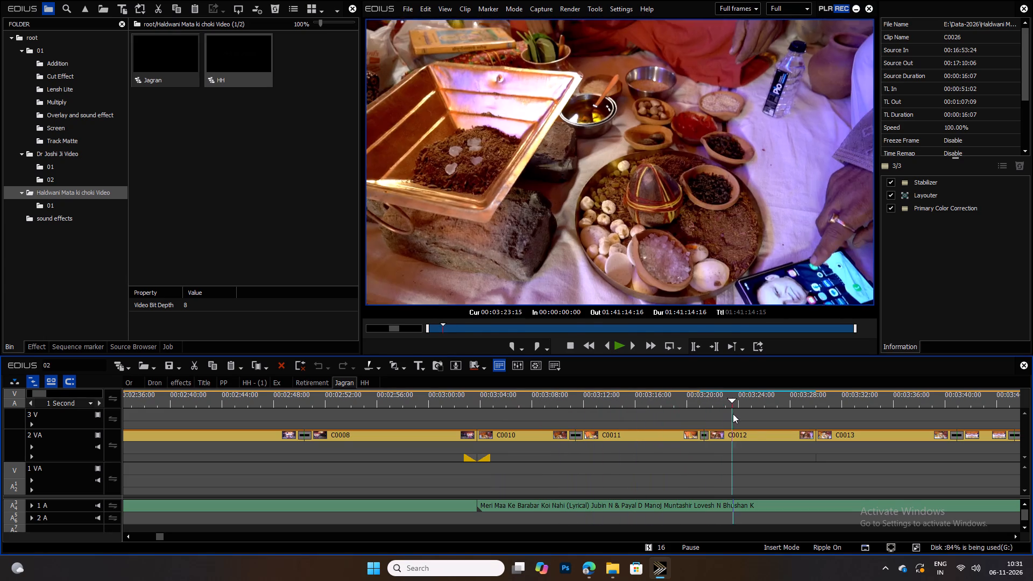
left_click_drag(733, 414, 625, 431)
left_click(624, 437)
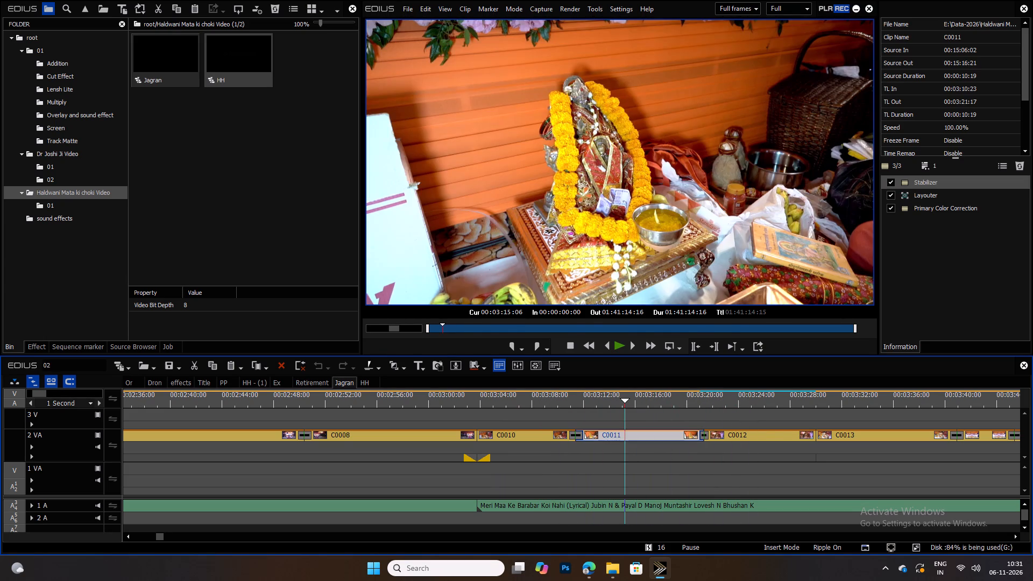
key("ctrl+c")
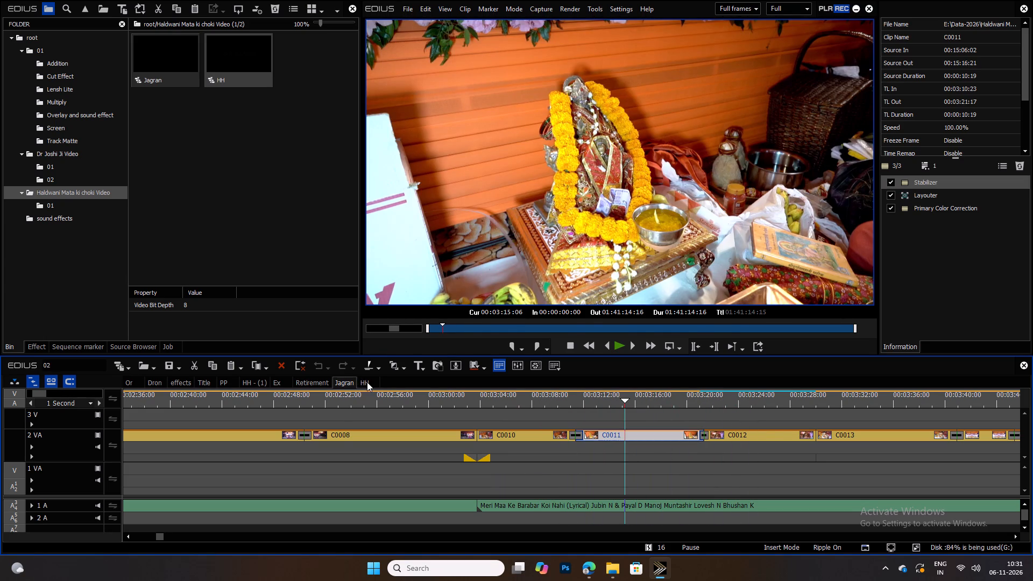
left_click(367, 382)
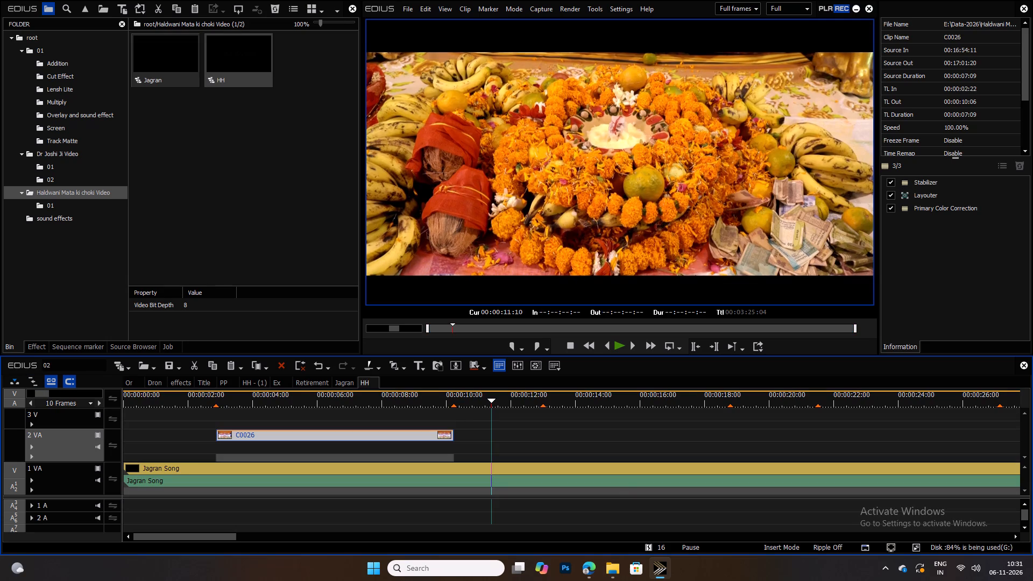
left_click(458, 398)
key("ctrl+v")
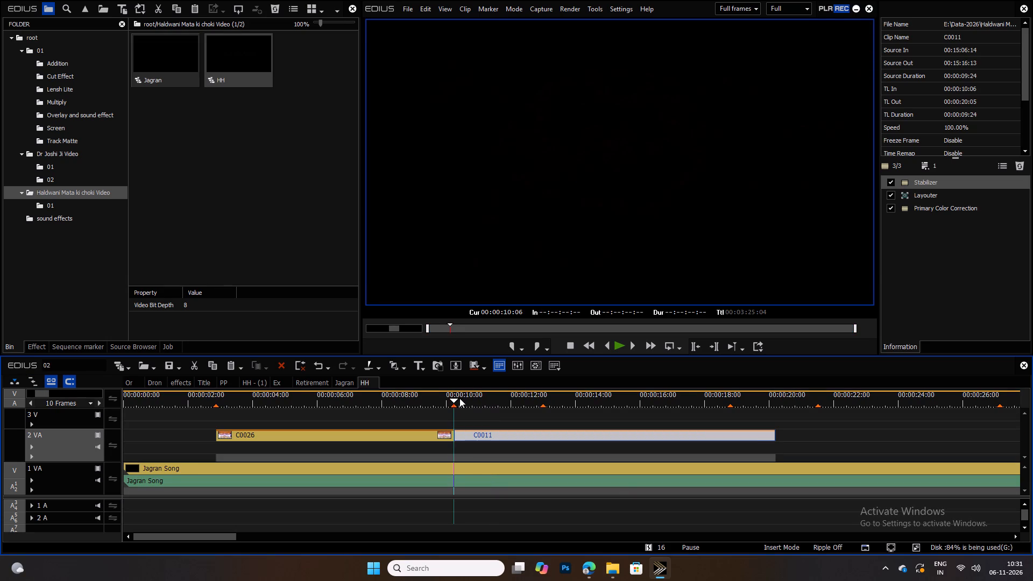
Trim the start of C0011 to 00:00:13:17, then move the clip back against the end of C0026.
key("space")
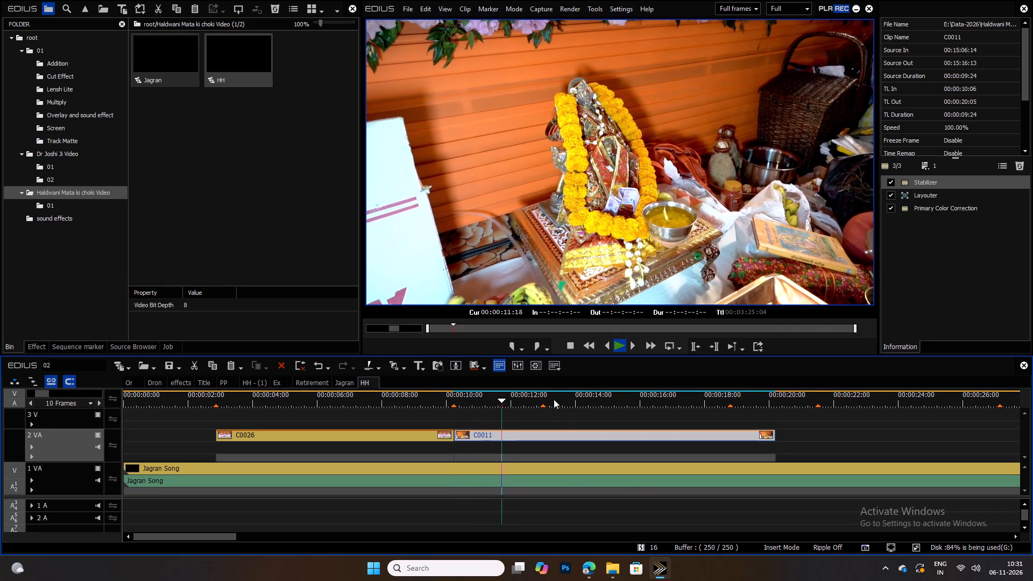
left_click_drag(554, 399, 691, 401)
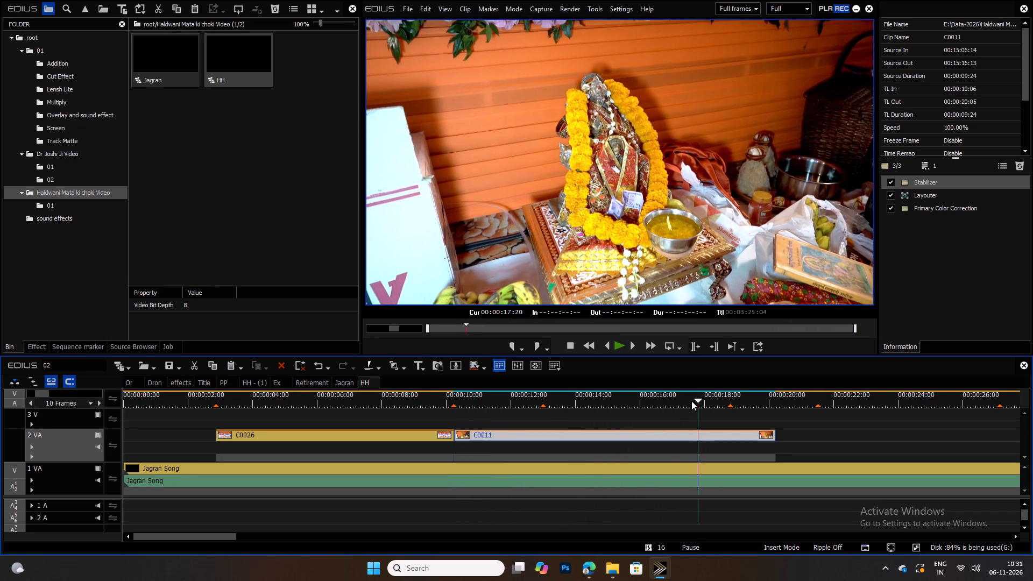
left_click_drag(691, 401, 575, 403)
key("space")
key("space")
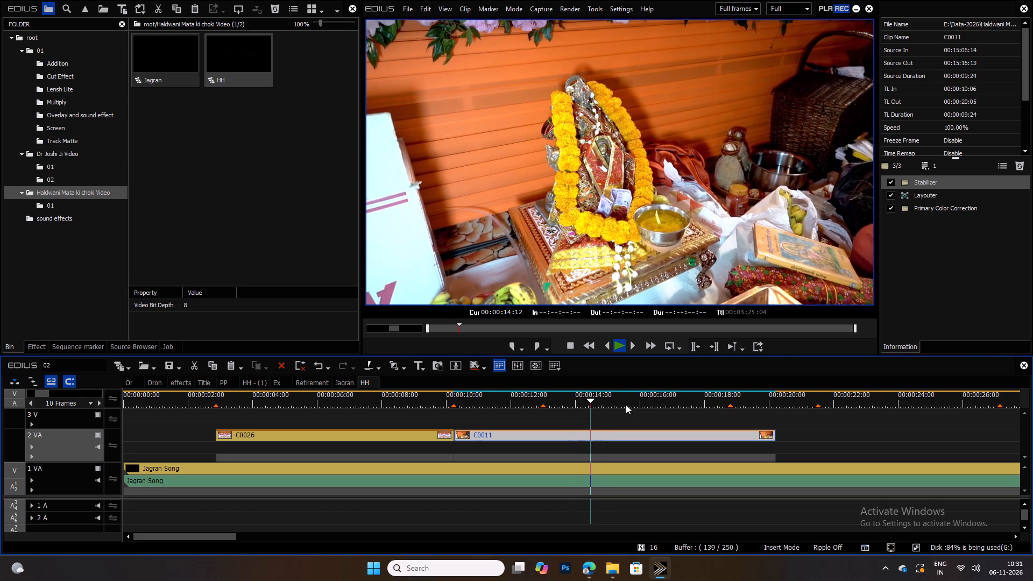
key("space")
left_click_drag(581, 399, 570, 401)
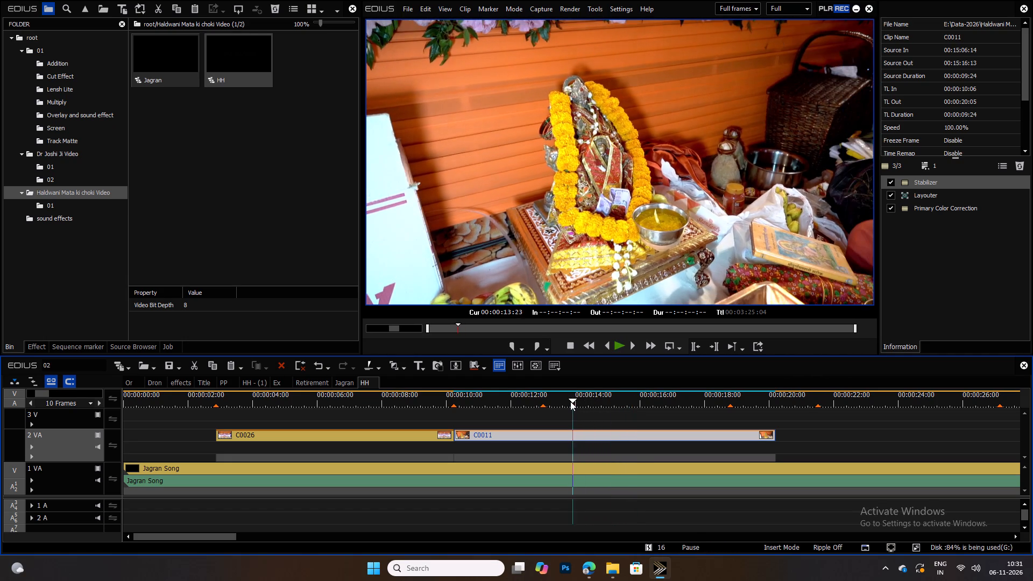
left_click_drag(570, 401, 563, 403)
key("n")
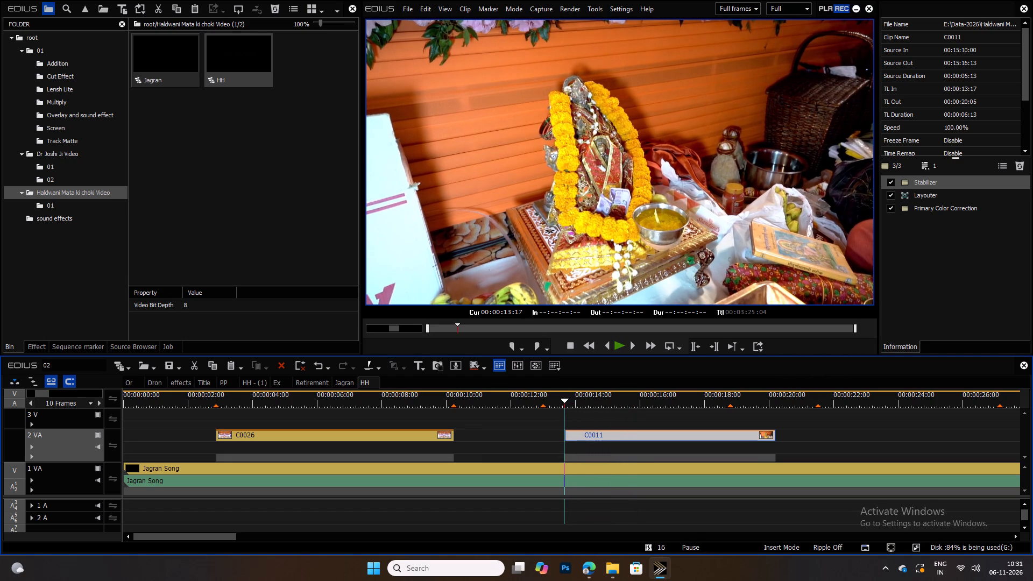
left_click_drag(622, 435, 516, 436)
Trim the end of C0011 to the marker at 00:00:13:00.
left_click(540, 396)
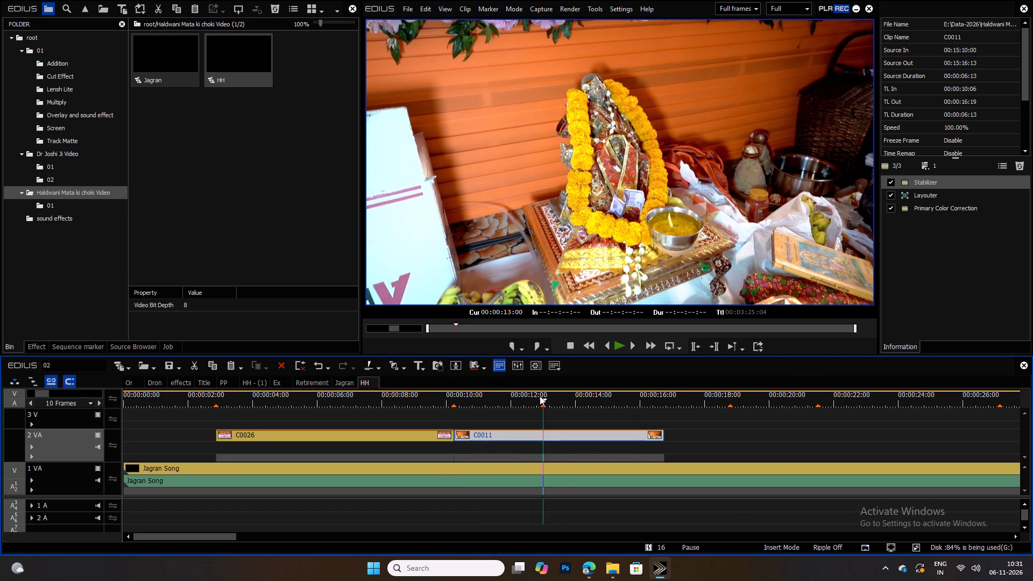
key("m")
Check the reference shot after 00:00:13:00, then look through Jagran clips C0012 and C0013 for a match.
key("space")
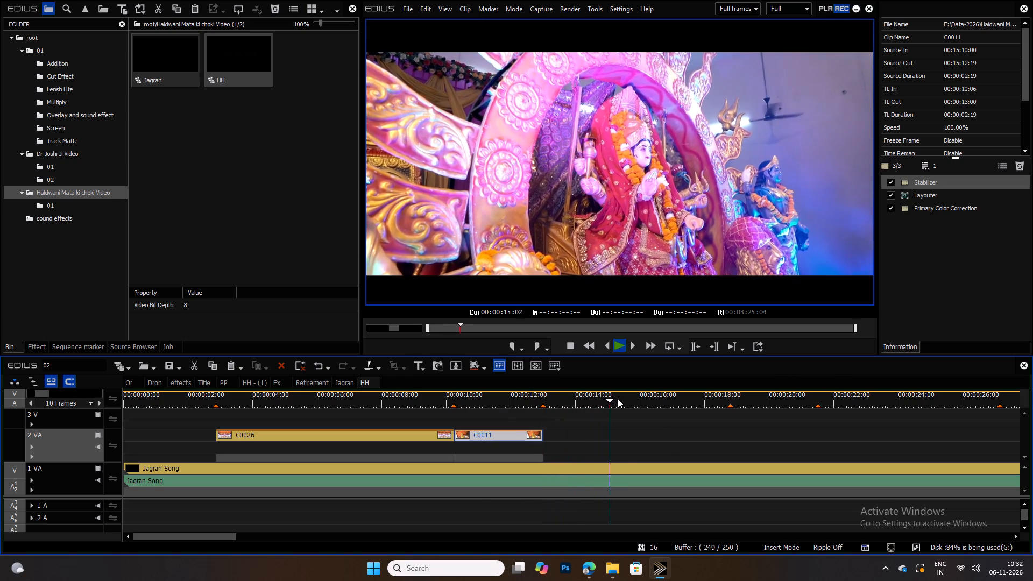
key("space")
left_click_drag(564, 396, 544, 403)
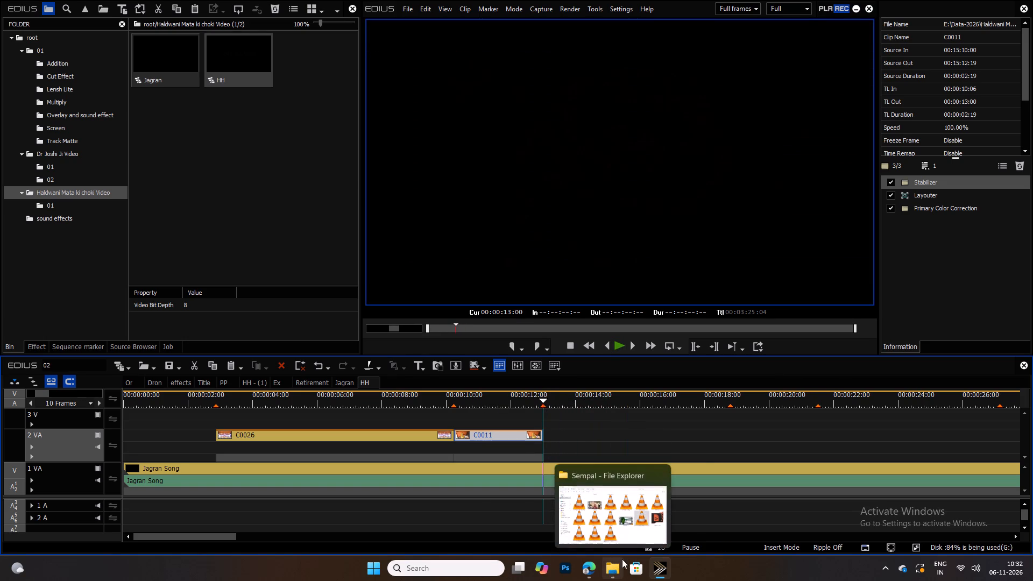
left_click(346, 383)
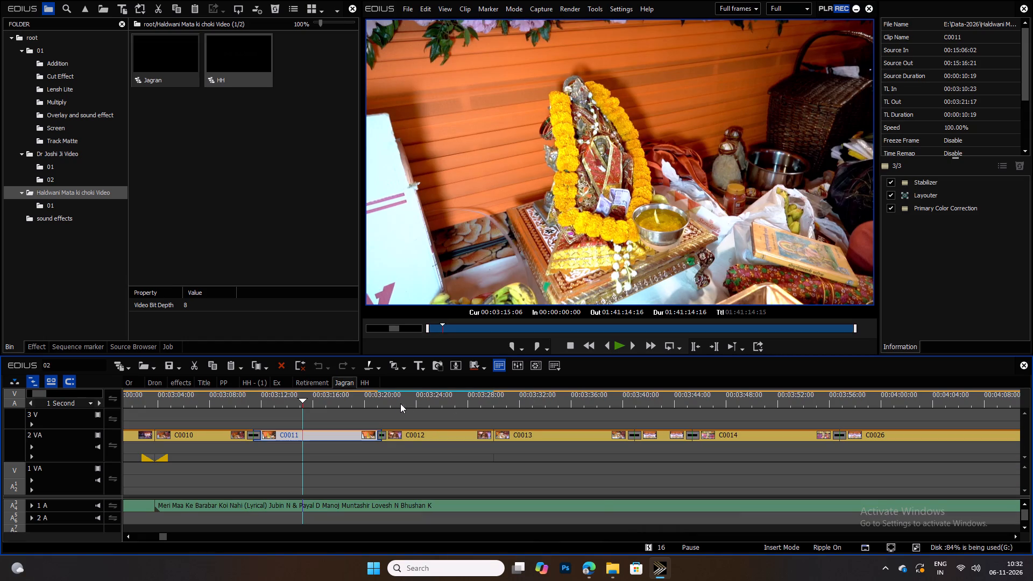
left_click_drag(394, 394, 443, 396)
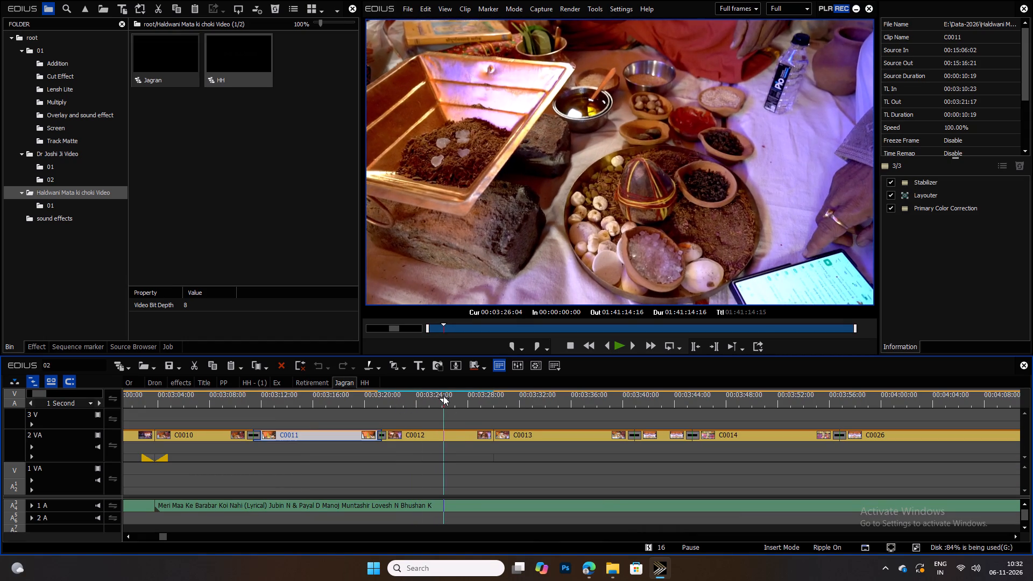
left_click_drag(443, 396, 528, 407)
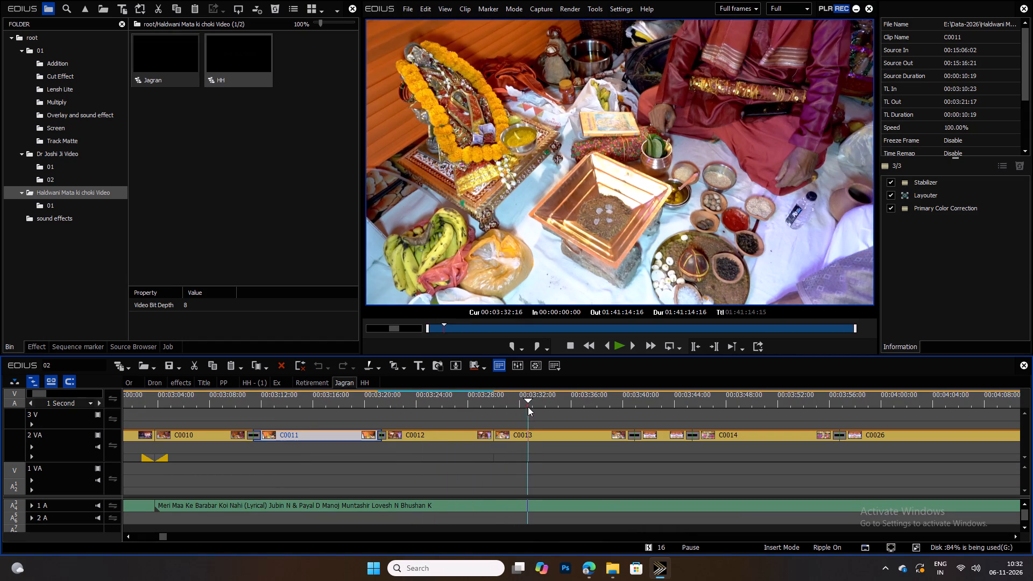
left_click_drag(528, 407, 465, 408)
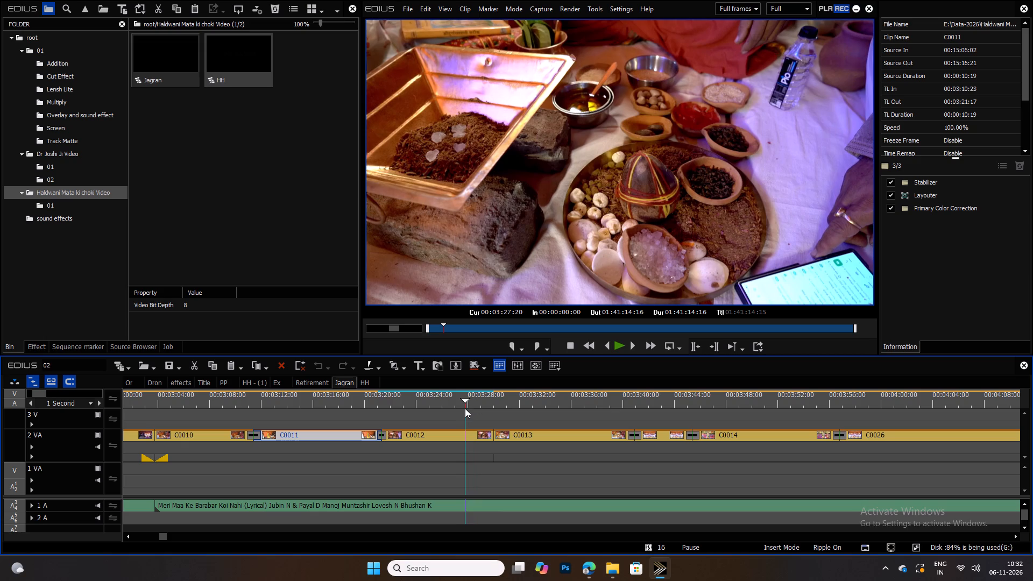
left_click_drag(465, 408, 502, 413)
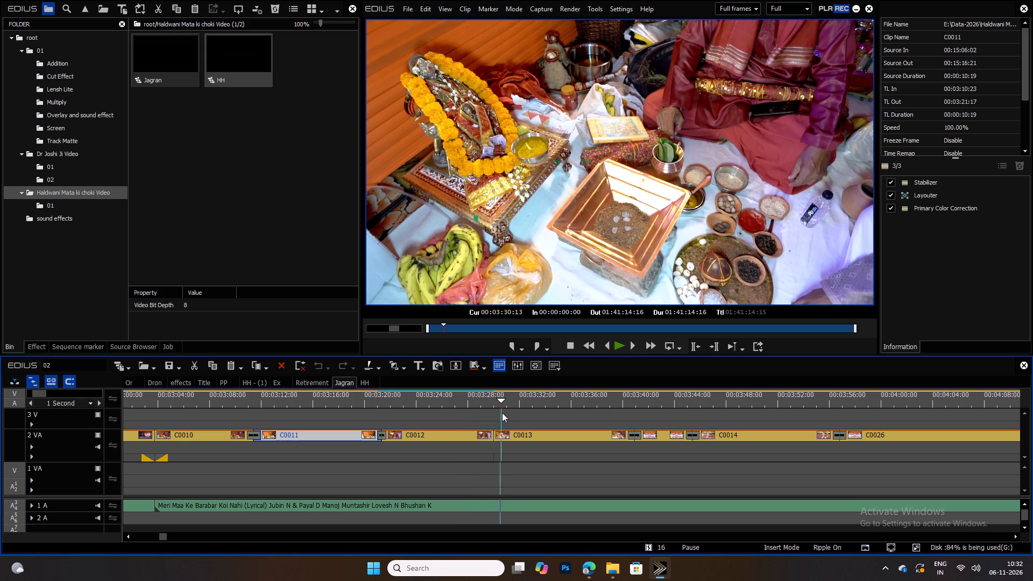
left_click_drag(502, 413, 475, 412)
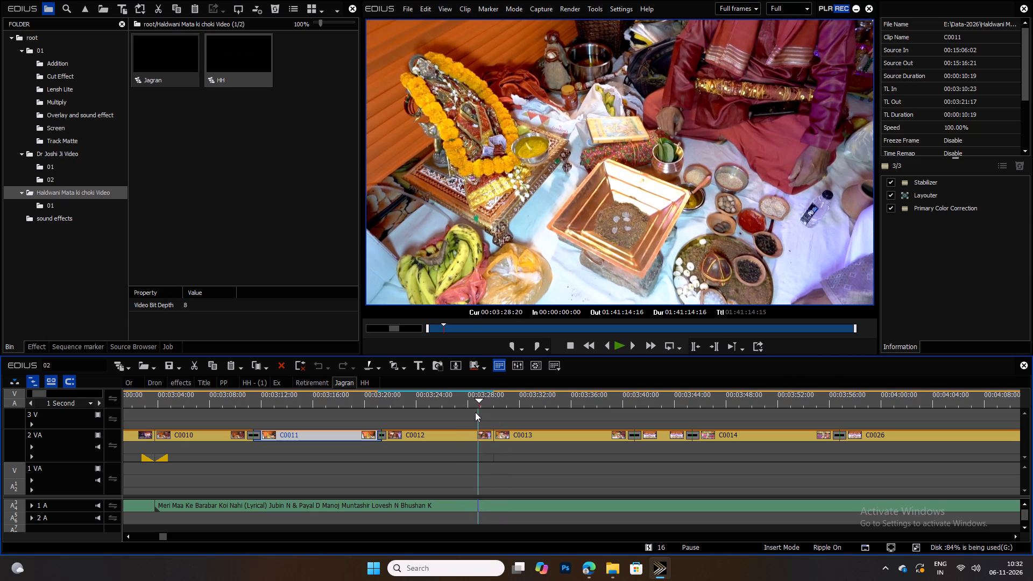
left_click_drag(475, 412, 470, 412)
Copy the puja items shot C0012 from the Jagran sequence and paste it on HH track 2 VA at 00:00:13:00.
left_click(444, 430)
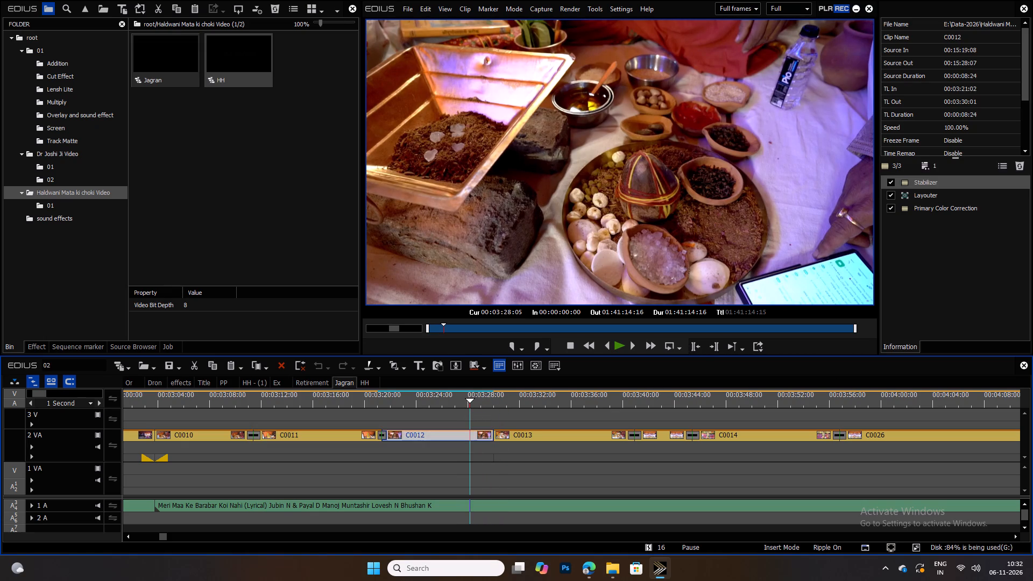
key("ctrl+c")
left_click_drag(523, 400, 530, 403)
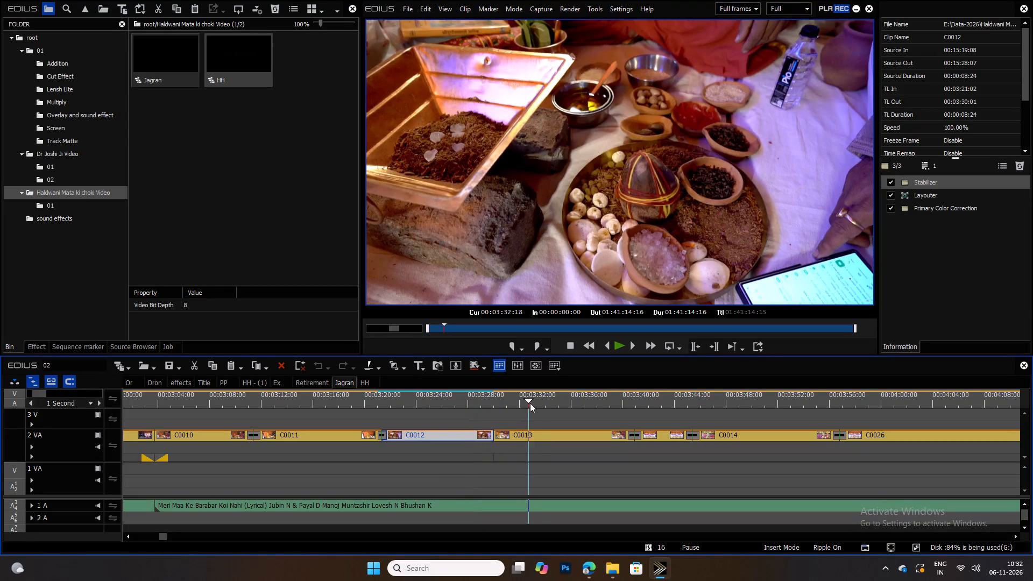
left_click_drag(530, 403, 463, 409)
left_click(371, 381)
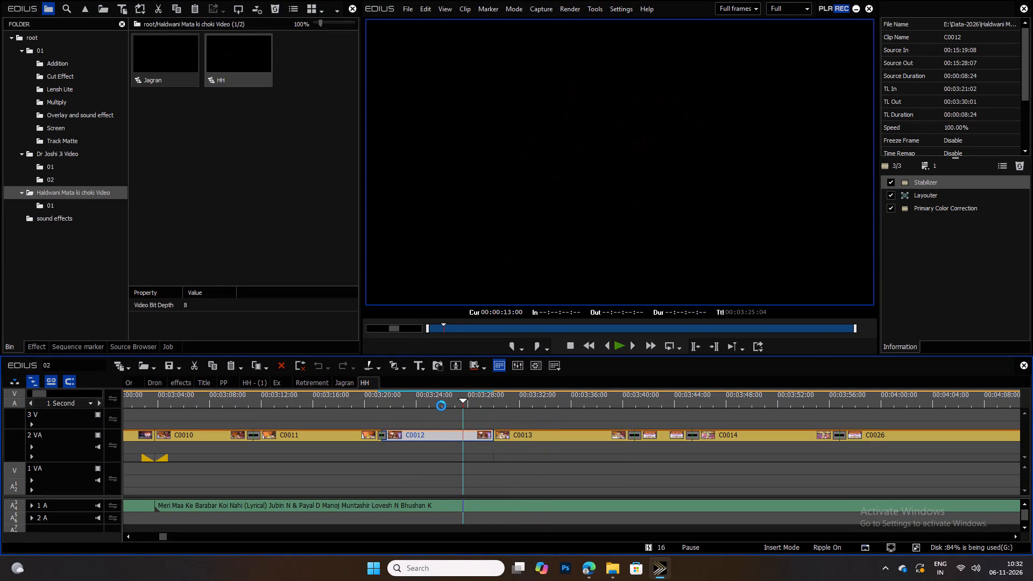
key("ctrl+v")
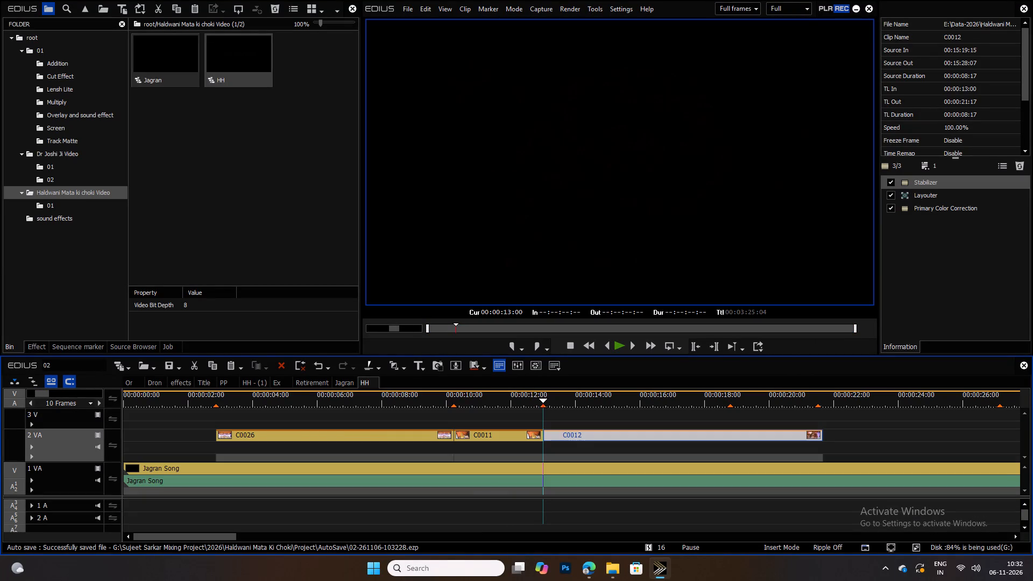
Review C0012, trim its start to 00:00:15:19, and move the clip back against the end of C0011.
left_click_drag(598, 405, 694, 405)
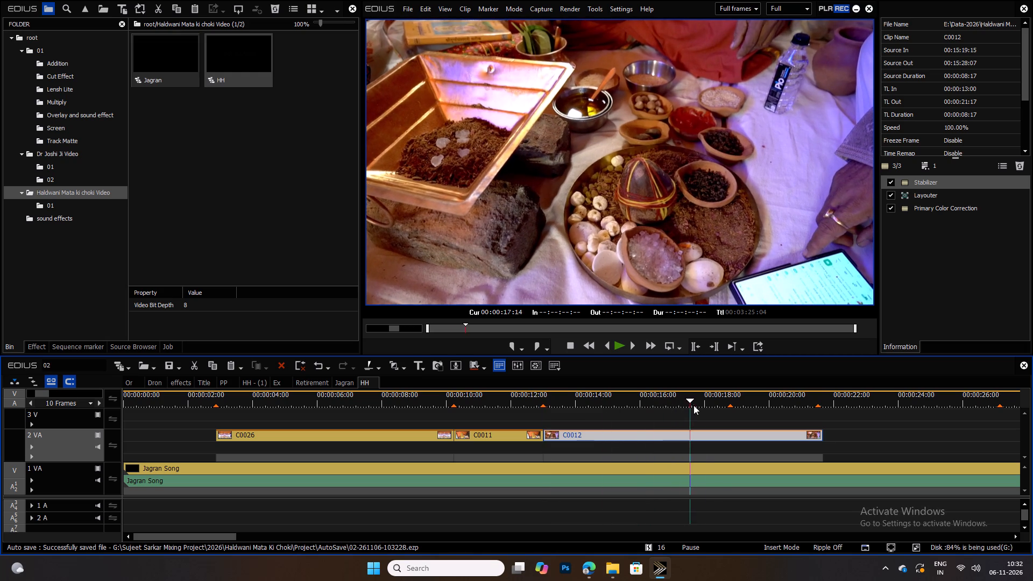
left_click_drag(694, 405, 612, 412)
key("space")
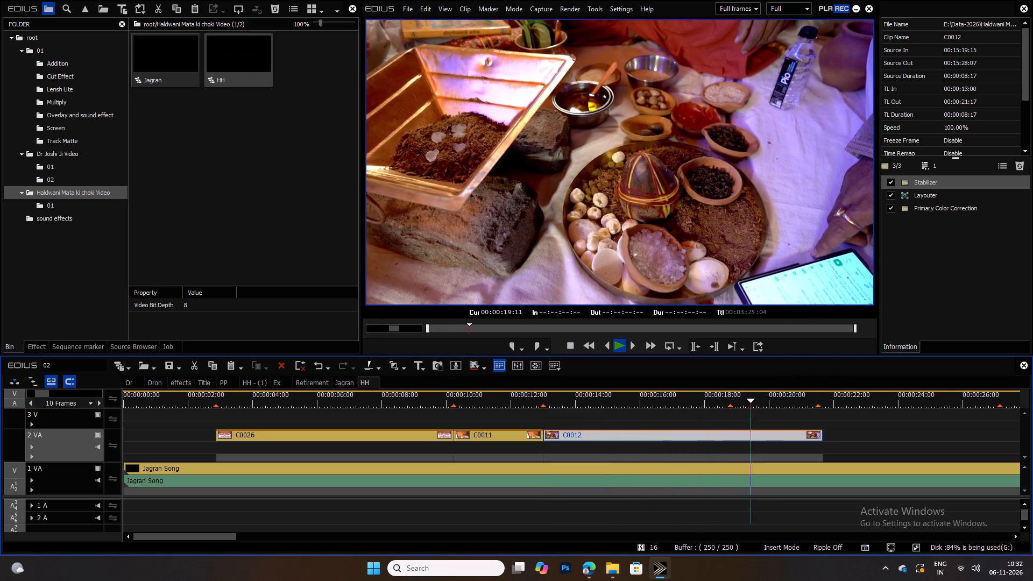
key("space")
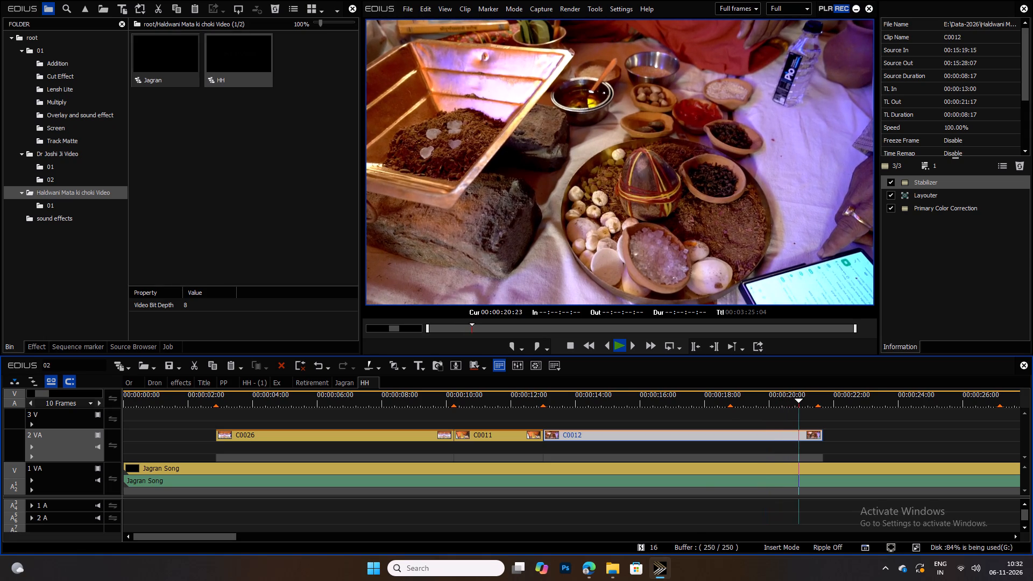
left_click_drag(706, 402, 581, 402)
key("space")
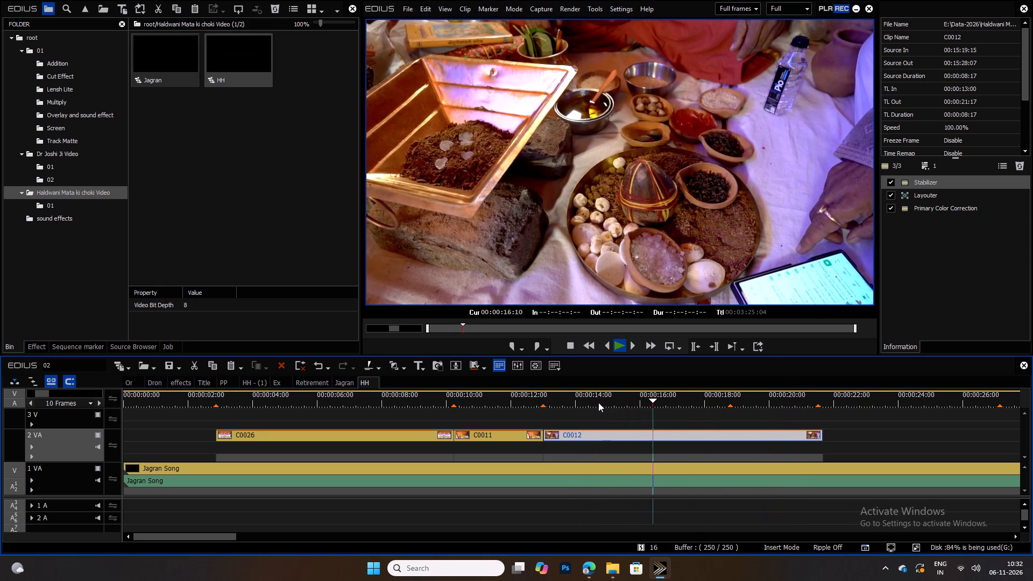
key("space")
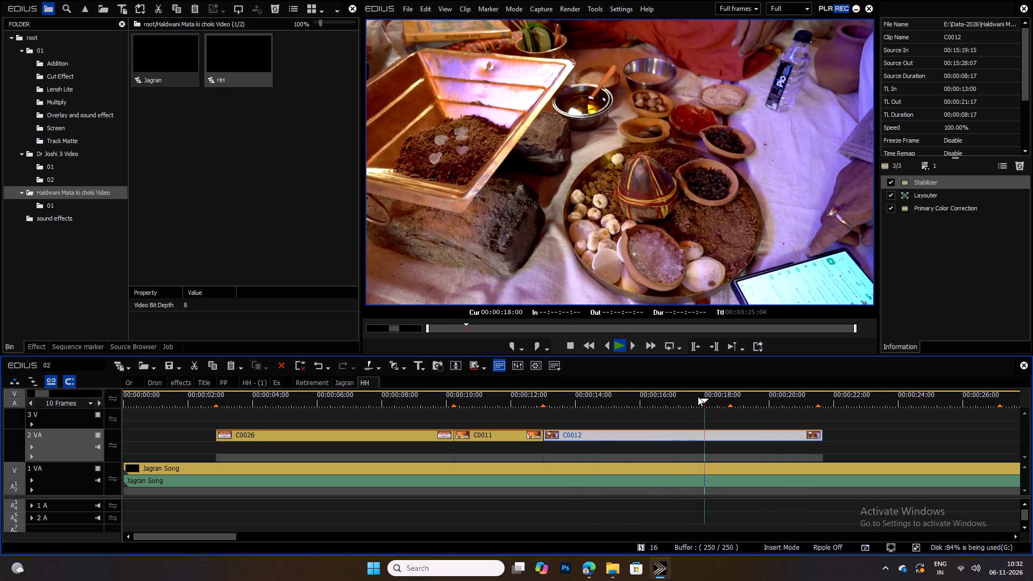
left_click_drag(692, 396, 643, 403)
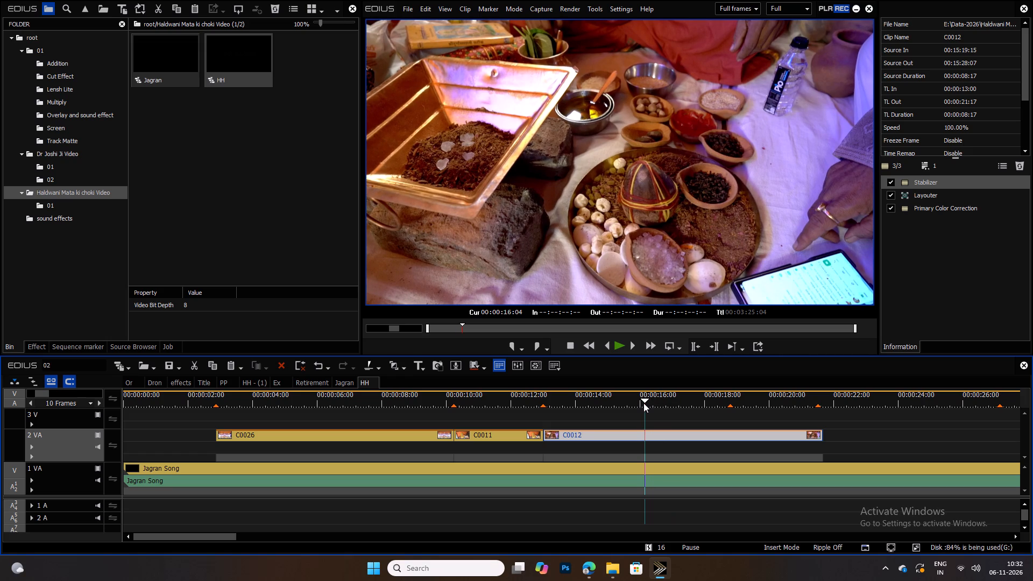
left_click_drag(643, 403, 644, 403)
left_click_drag(644, 403, 638, 407)
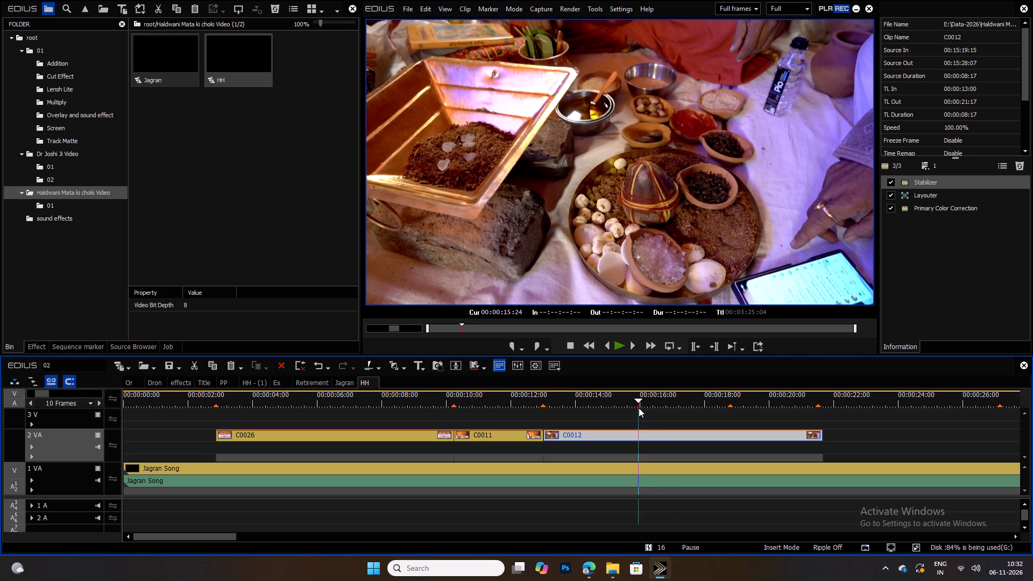
key("space")
key("space")
left_click_drag(642, 395, 634, 398)
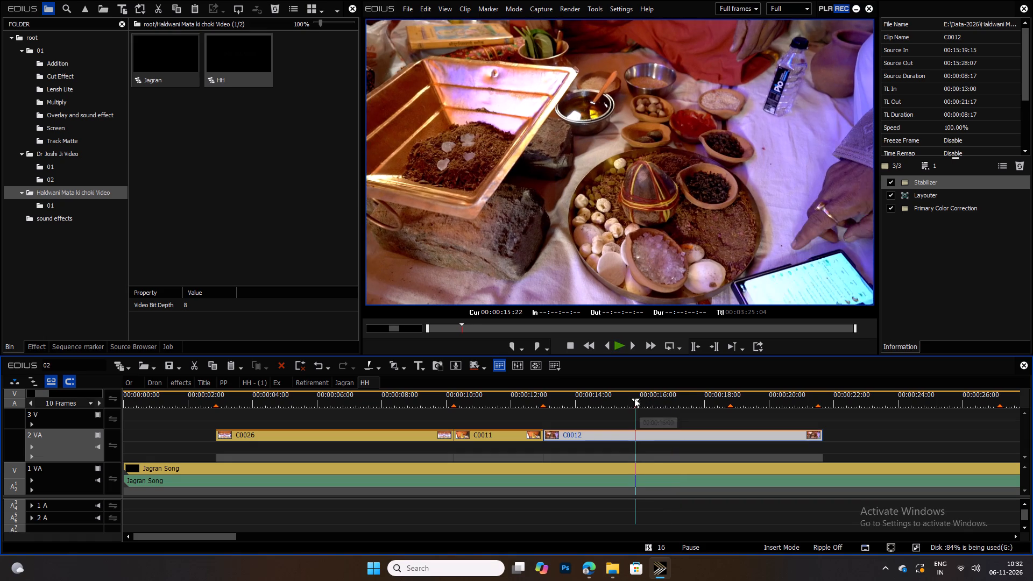
left_click_drag(634, 398, 632, 399)
key("n")
left_click_drag(698, 429, 696, 430)
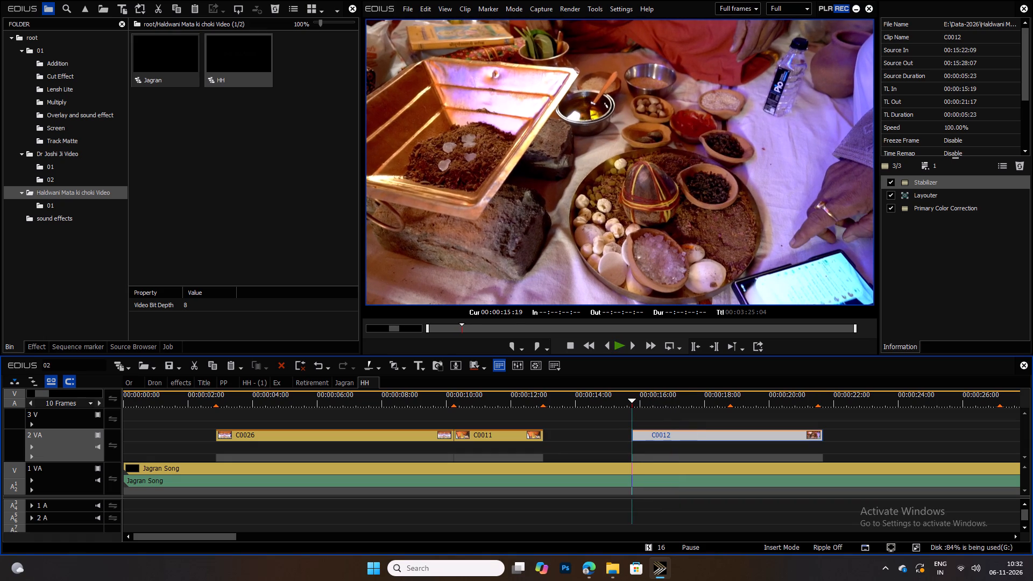
left_click_drag(696, 430, 612, 437)
Trim the end of C0012 to the marker at 00:00:18:20.
left_click_drag(670, 399, 726, 412)
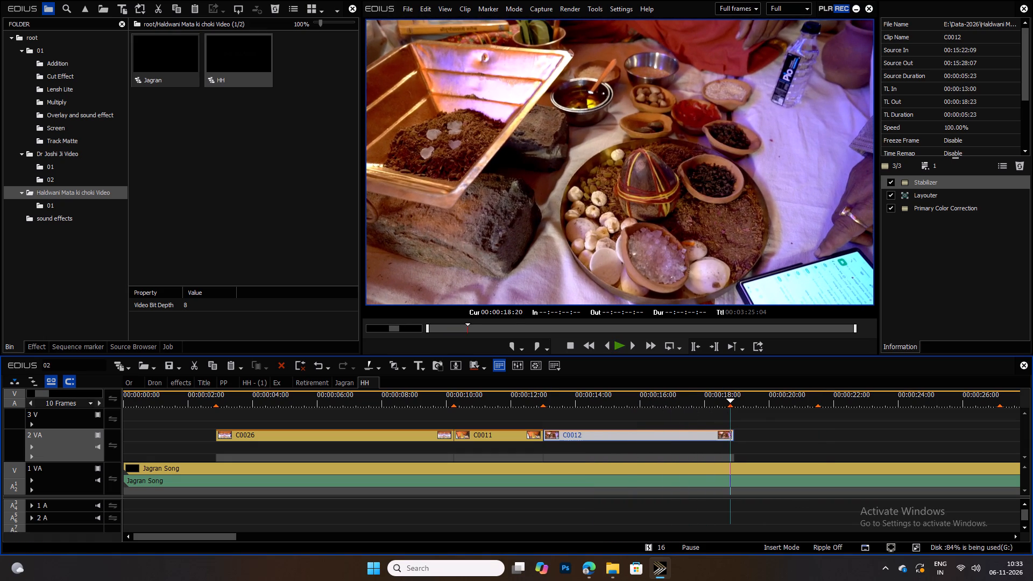
key("m")
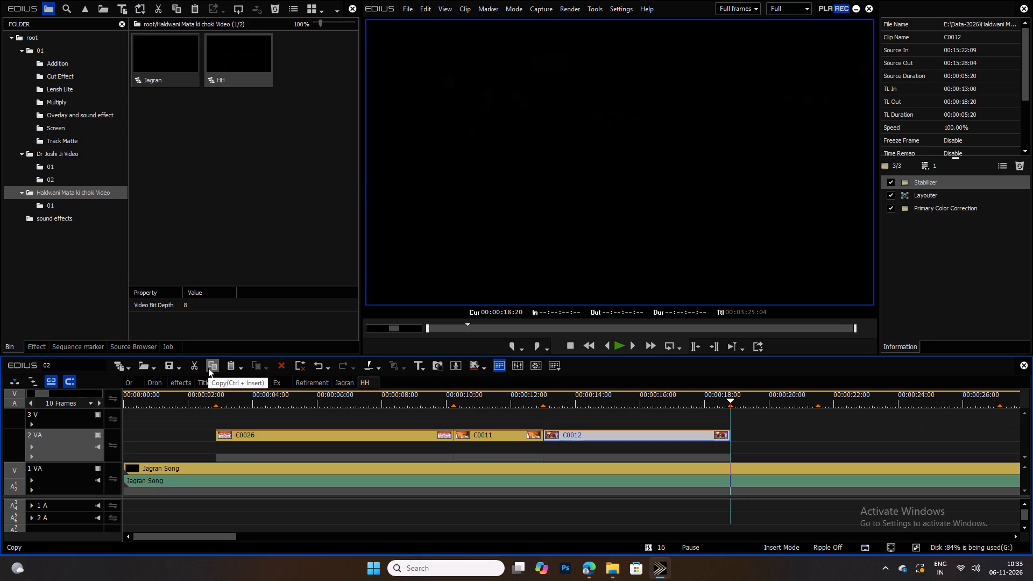
Copy the short stage shot C0026 between C0013 and C0014 in the Jagran sequence and paste it on HH track 2 VA at 00:00:18:20.
left_click(346, 382)
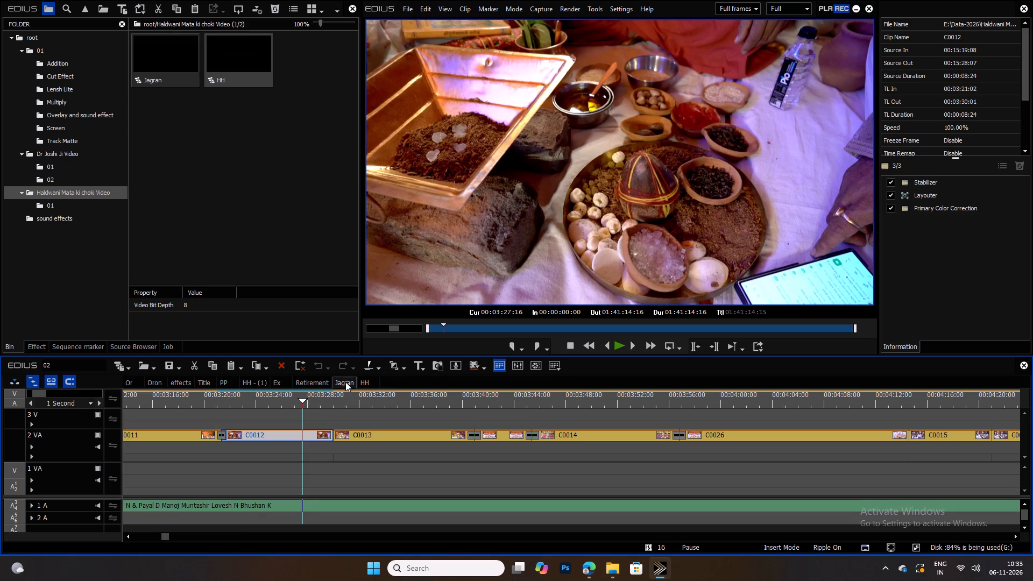
left_click_drag(348, 399, 365, 402)
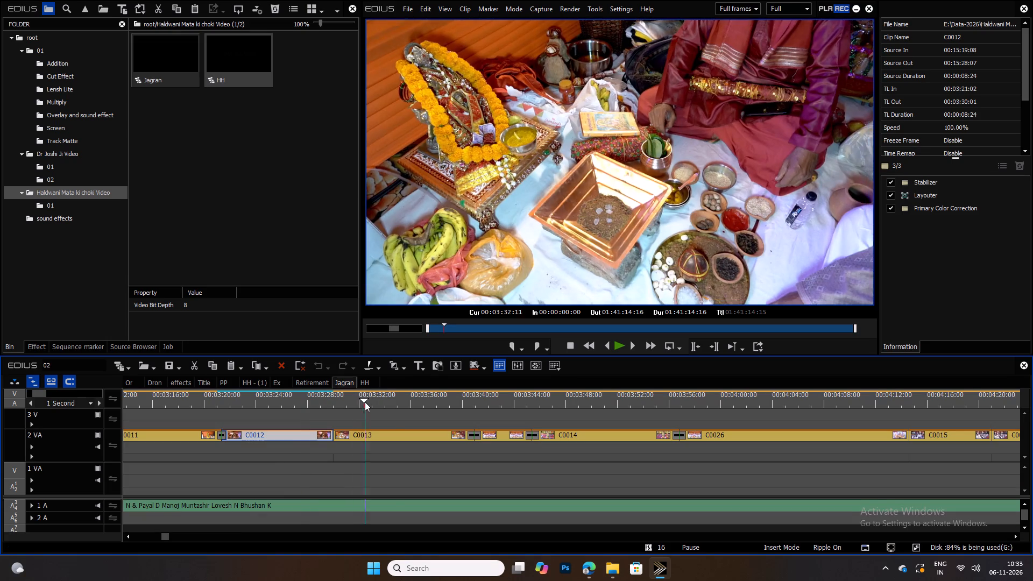
left_click_drag(365, 402, 505, 412)
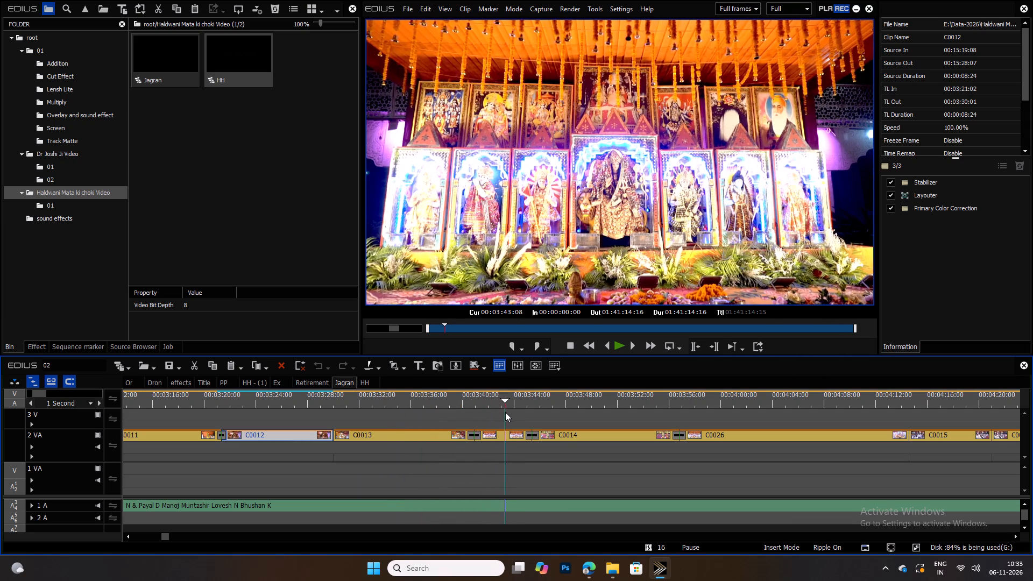
left_click_drag(505, 412, 494, 413)
left_click(503, 437)
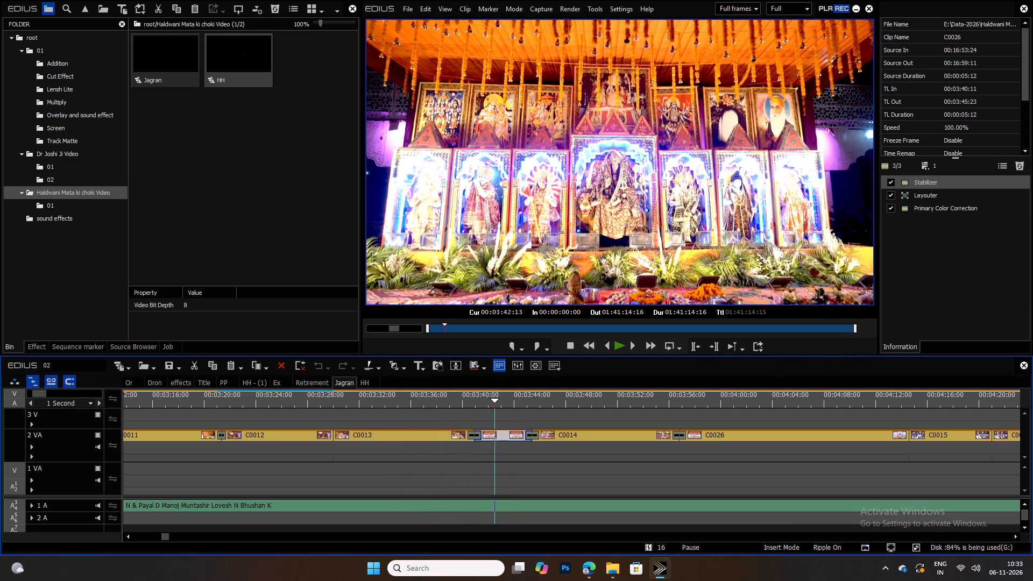
key("ctrl+c")
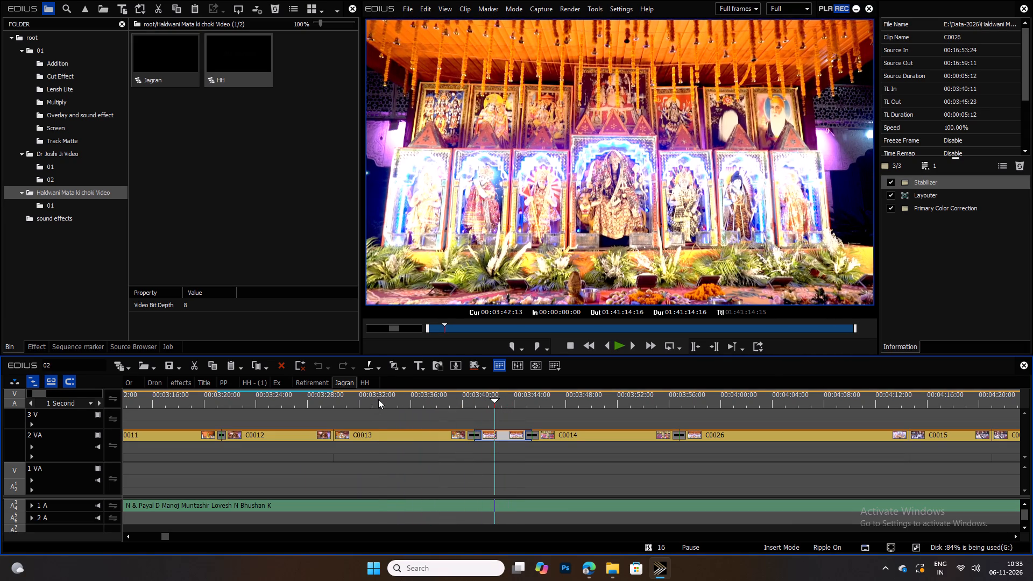
left_click(378, 399)
left_click(368, 383)
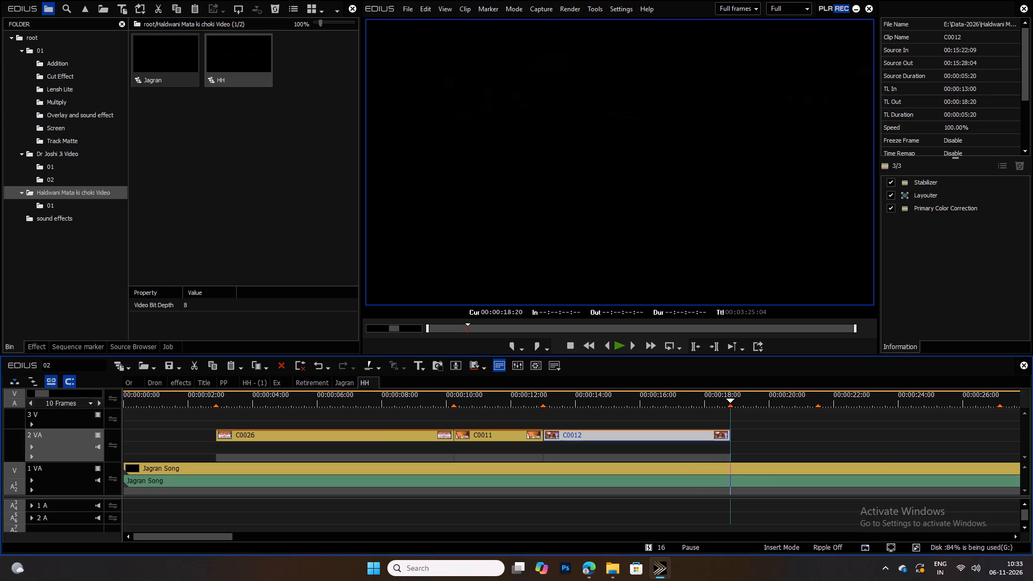
key("ctrl+v")
key("space")
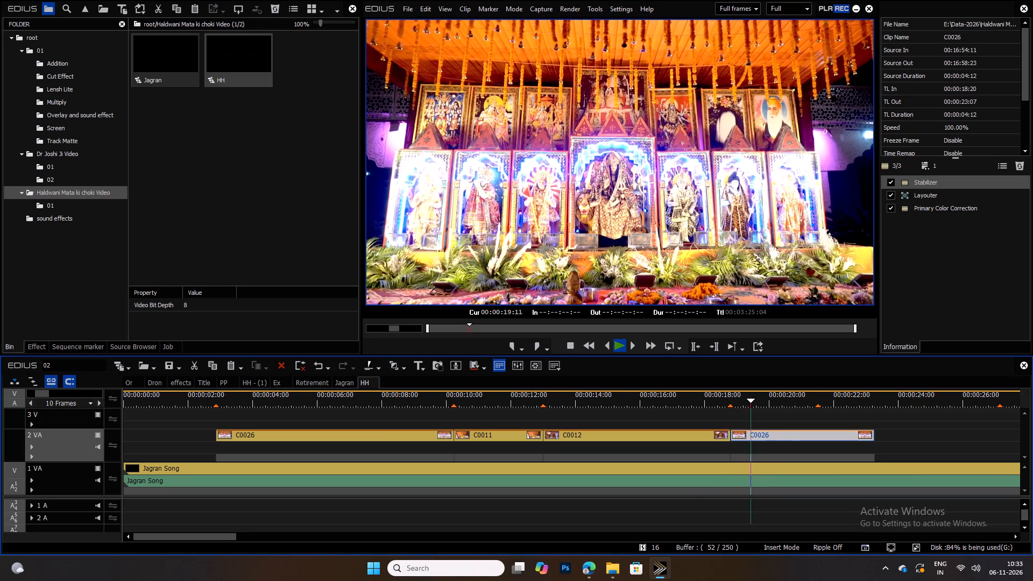
key("space")
Shift the pasted C0026 to 00:00:19:18 to uncover the reference footage and play the reference shot around 00:00:19:05.
left_click_drag(763, 434, 794, 434)
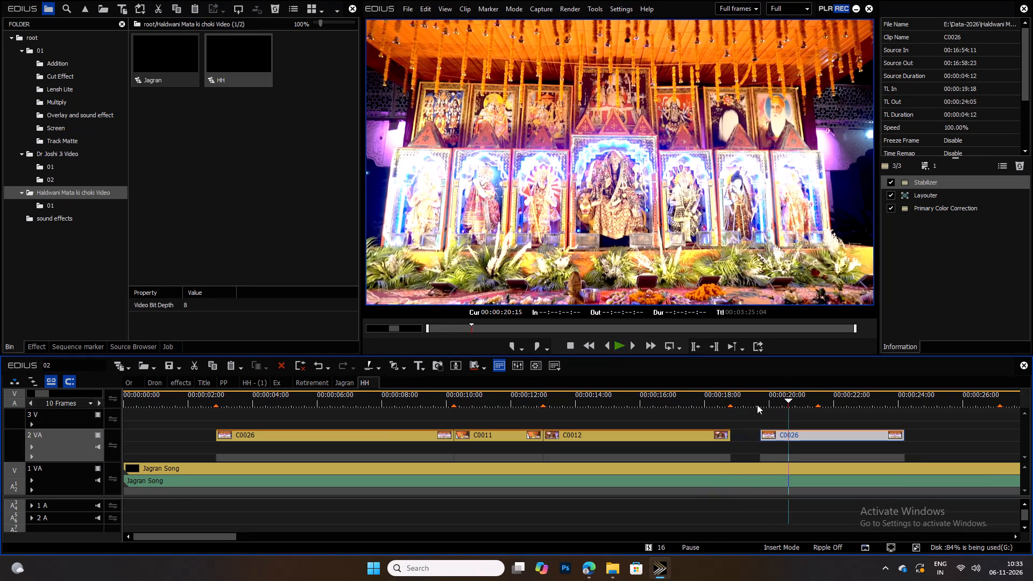
left_click(745, 396)
key("space")
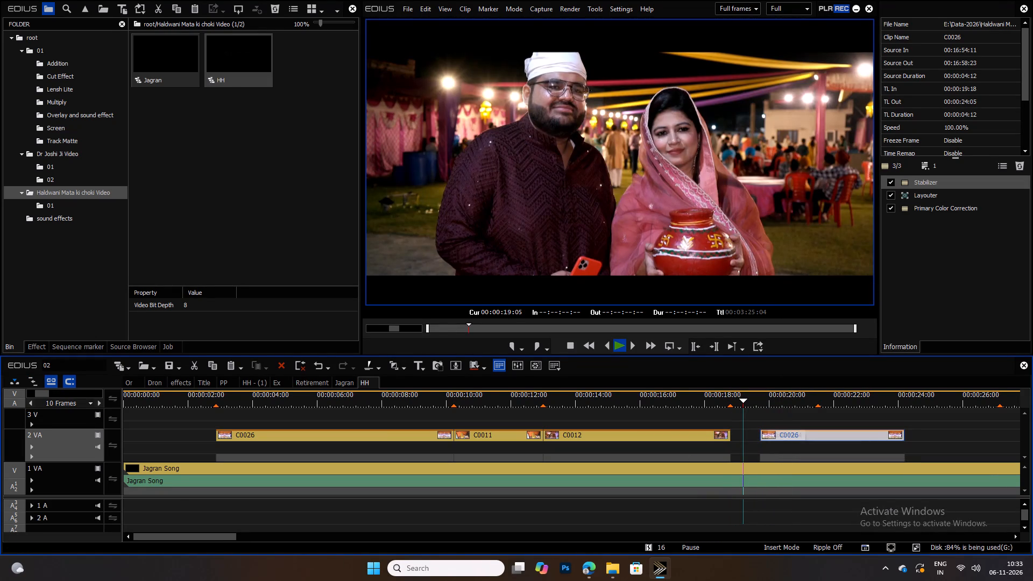
key("space")
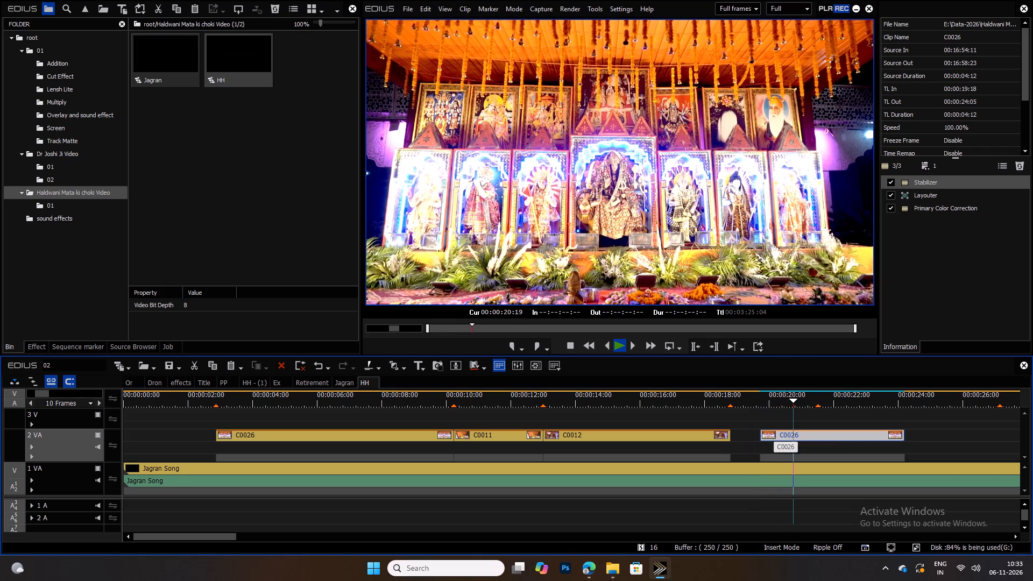
scroll(797, 435, "up", 4, "ctrl")
scroll(339, 436, "down", 3, "ctrl")
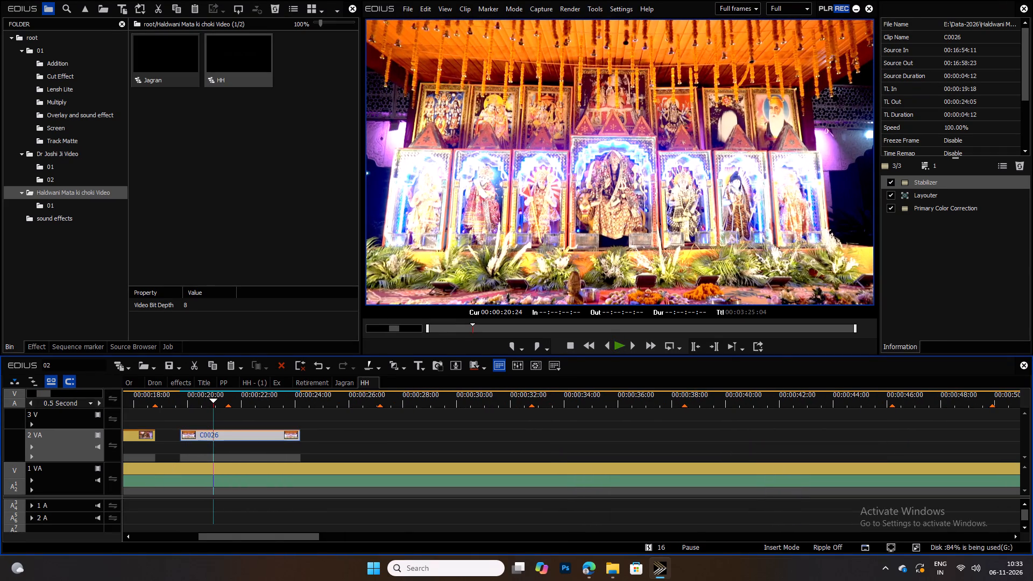
Shift C0026 on HH track 2 VA to 00:00:25:20 and review the uncovered reference shots between about 00:00:19:14 and 00:00:23:18.
left_click_drag(256, 437, 431, 441)
key("space")
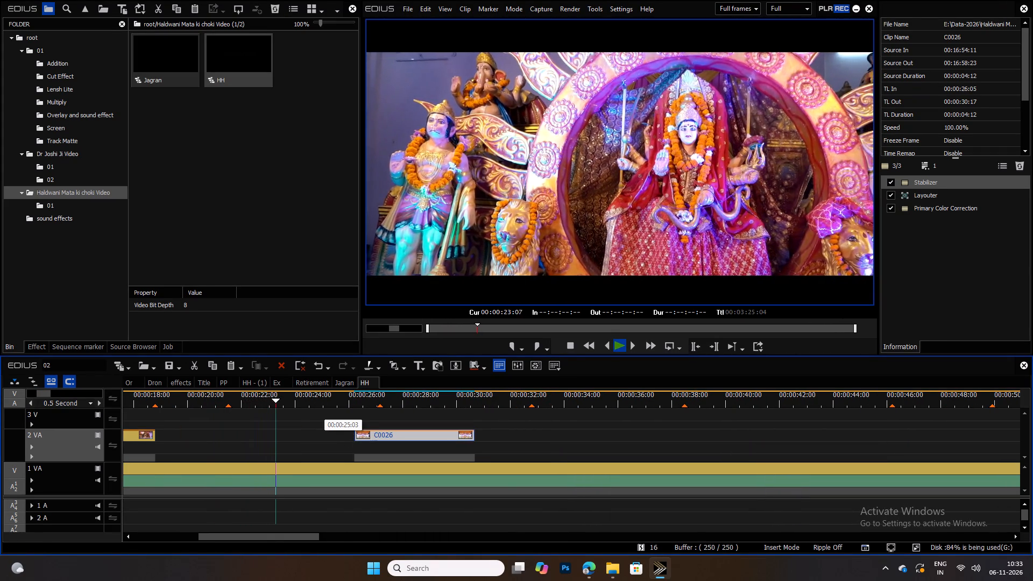
left_click_drag(316, 409, 258, 412)
left_click_drag(299, 401, 282, 401)
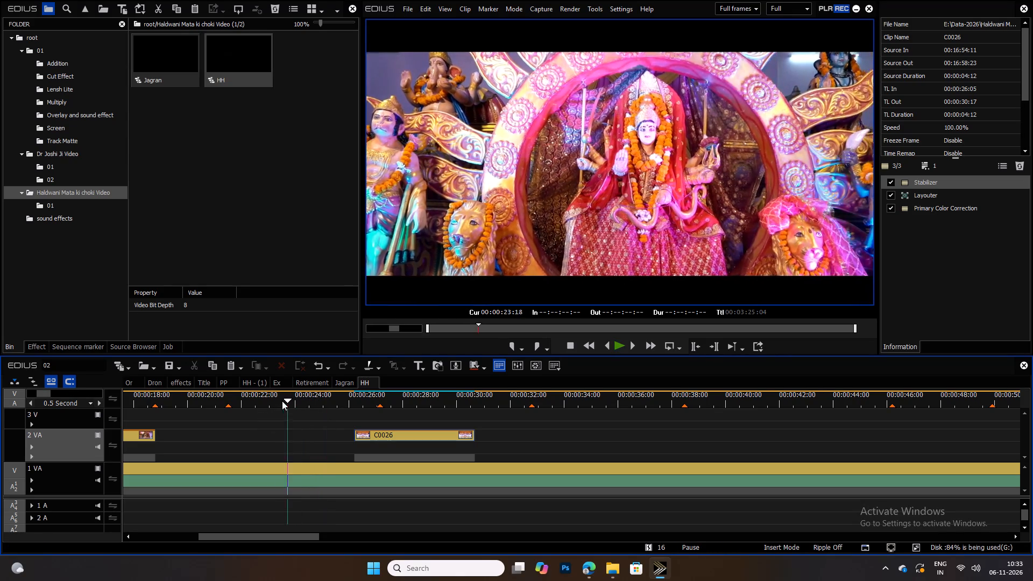
left_click_drag(282, 401, 175, 416)
left_click_drag(395, 438, 394, 430)
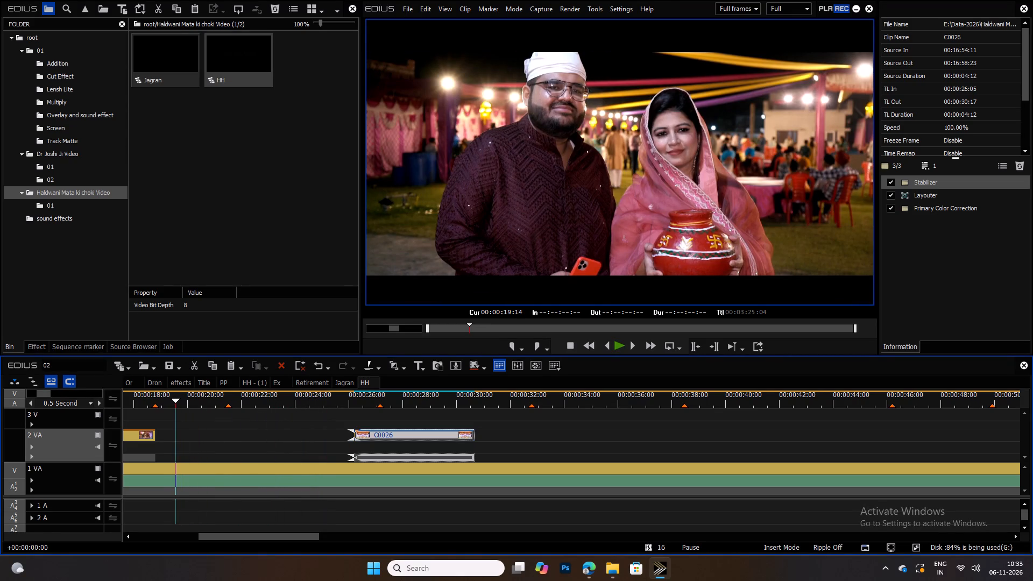
left_click_drag(394, 430, 385, 433)
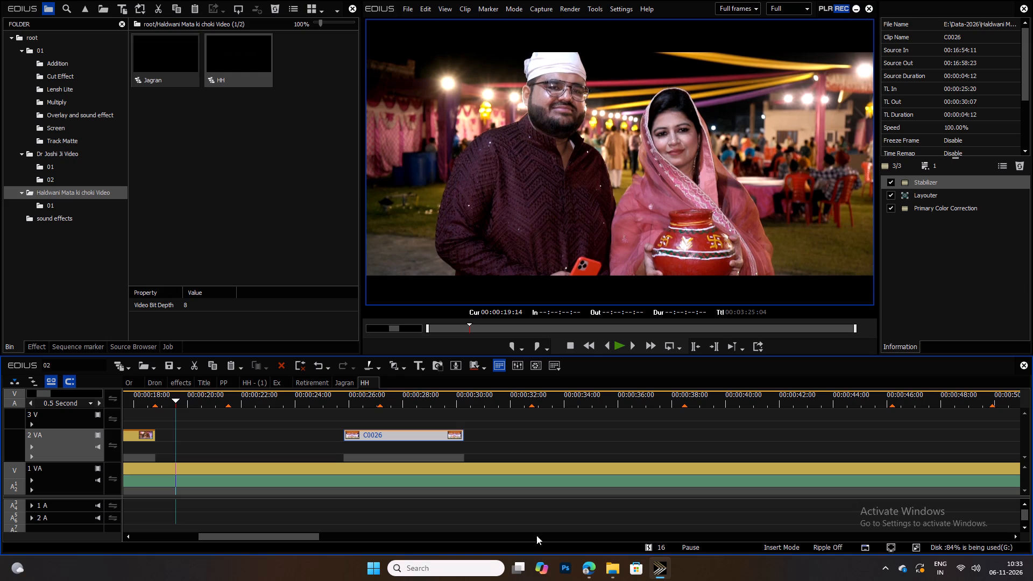
Add a marker at 00:03:33:13 in the Jagran sequence.
left_click(344, 384)
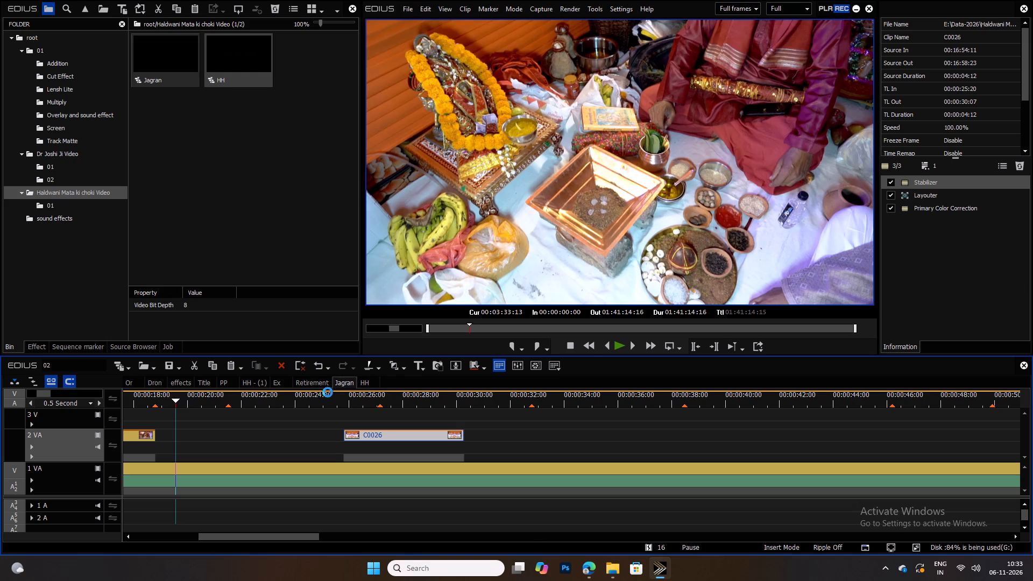
scroll(429, 417, "up", 2, "ctrl")
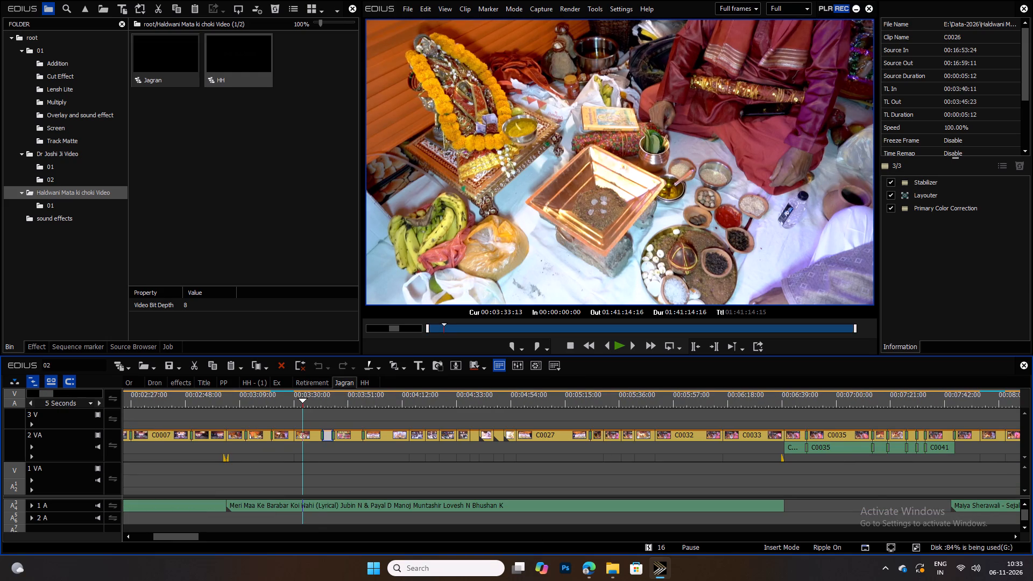
key("v")
Scan the Jagran sequence from about 00:04:00 to 00:12:55 for a shot matching the next reference shot.
left_click_drag(328, 399, 380, 402)
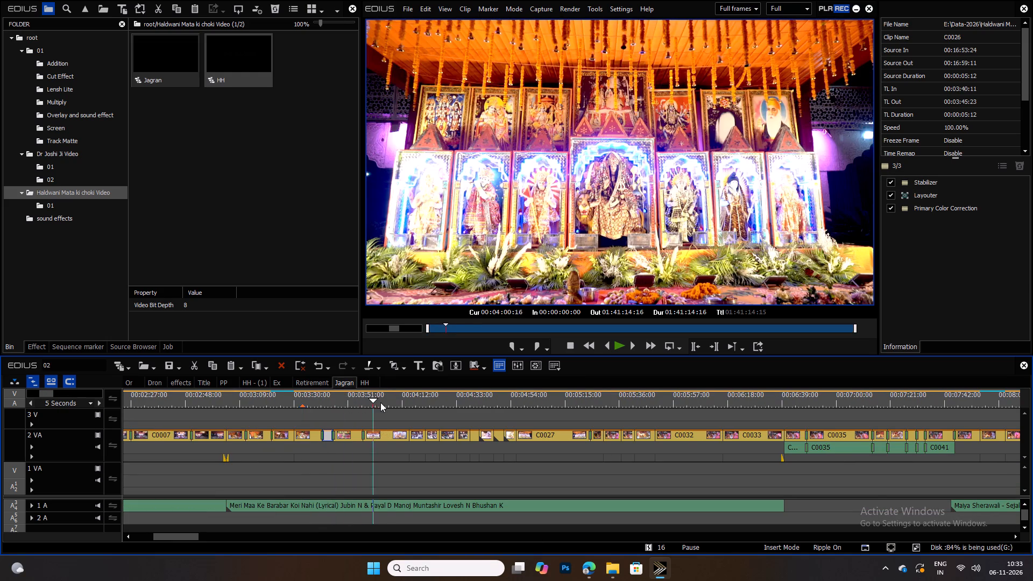
left_click_drag(380, 402, 647, 405)
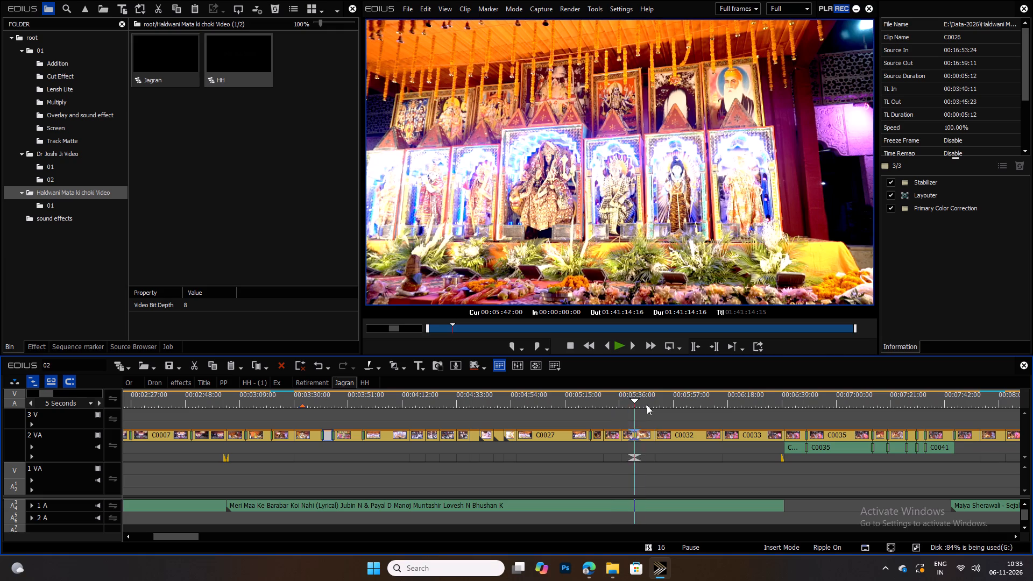
left_click_drag(647, 405, 749, 406)
scroll(746, 406, "up", 3, "ctrl")
scroll(470, 413, "down", 2, "ctrl")
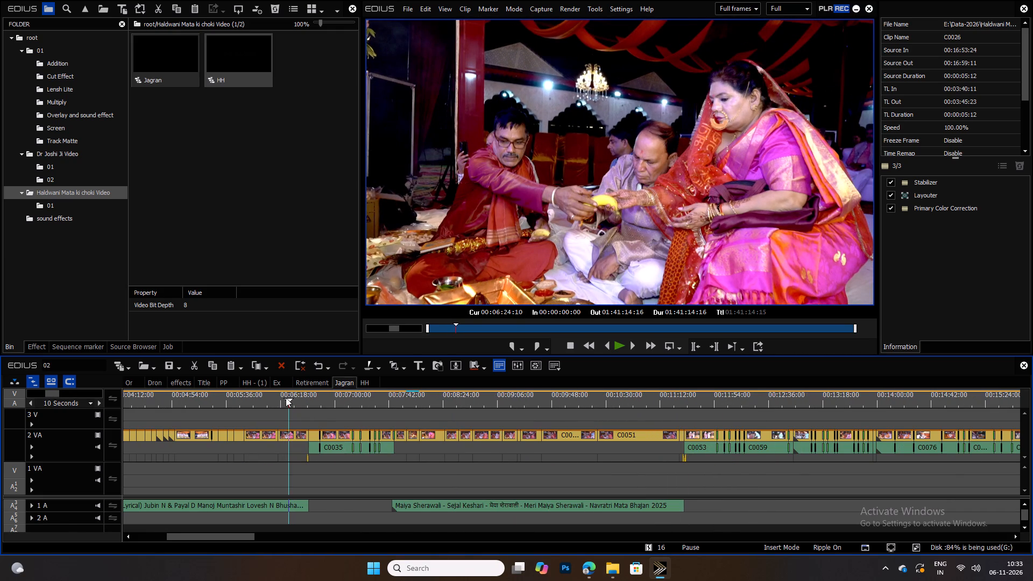
left_click_drag(279, 398, 216, 404)
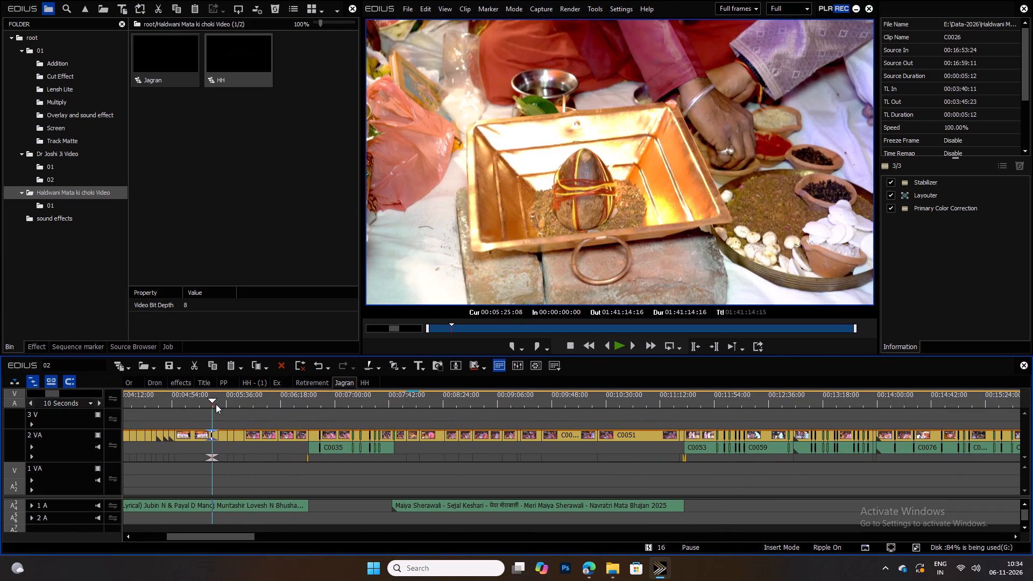
left_click_drag(216, 404, 358, 416)
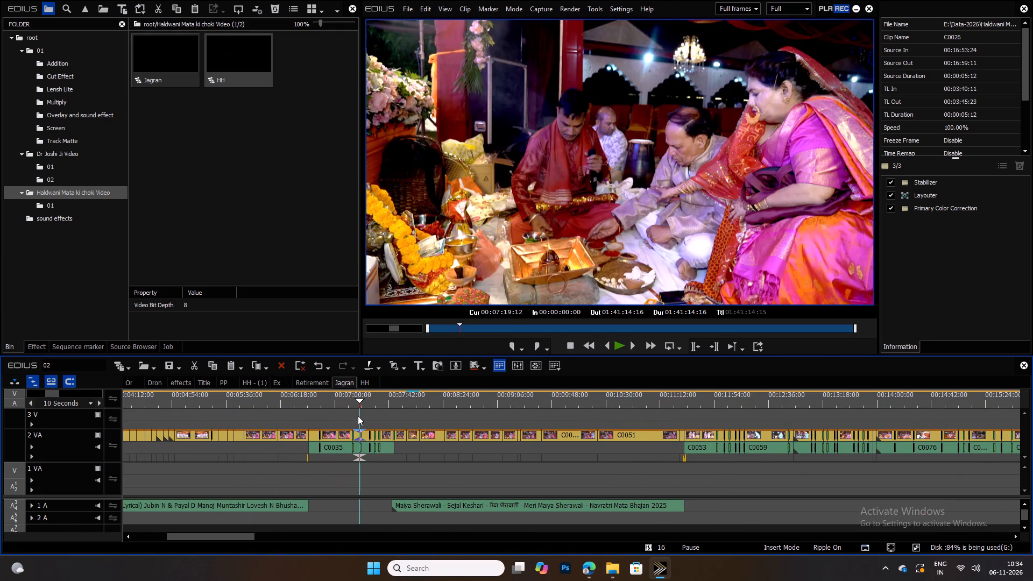
left_click_drag(358, 416, 417, 423)
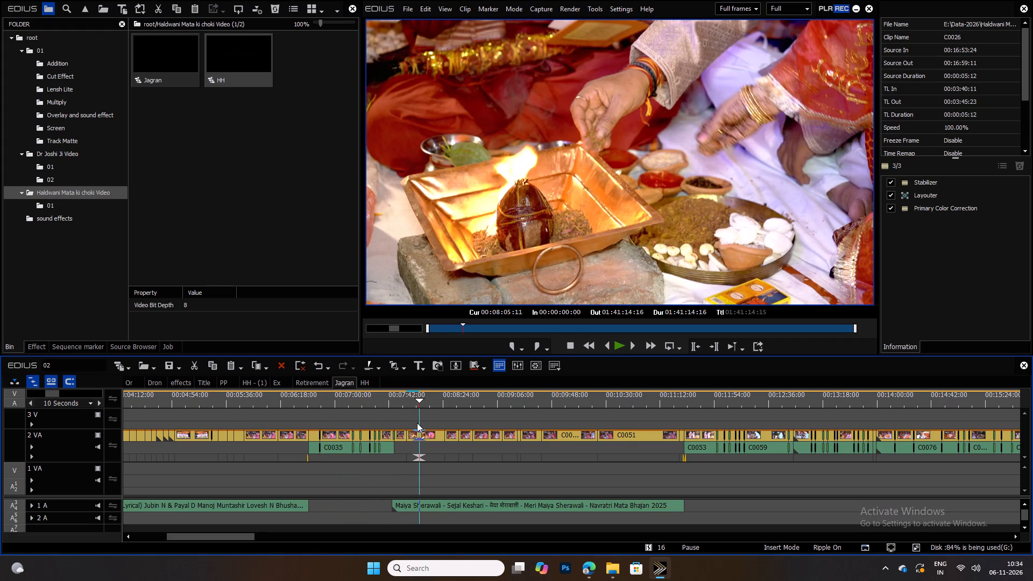
left_click_drag(417, 423, 327, 423)
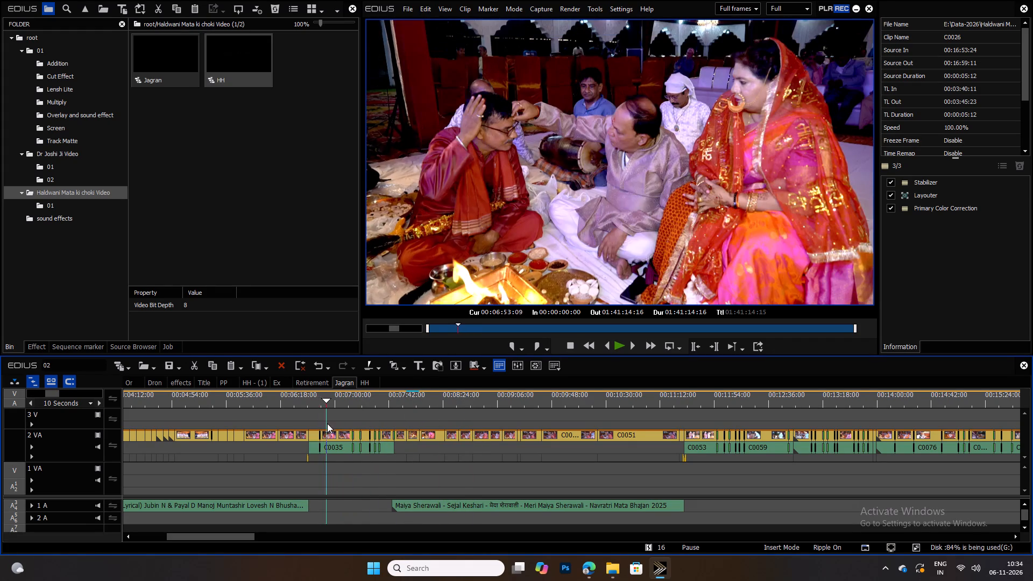
left_click_drag(327, 423, 800, 425)
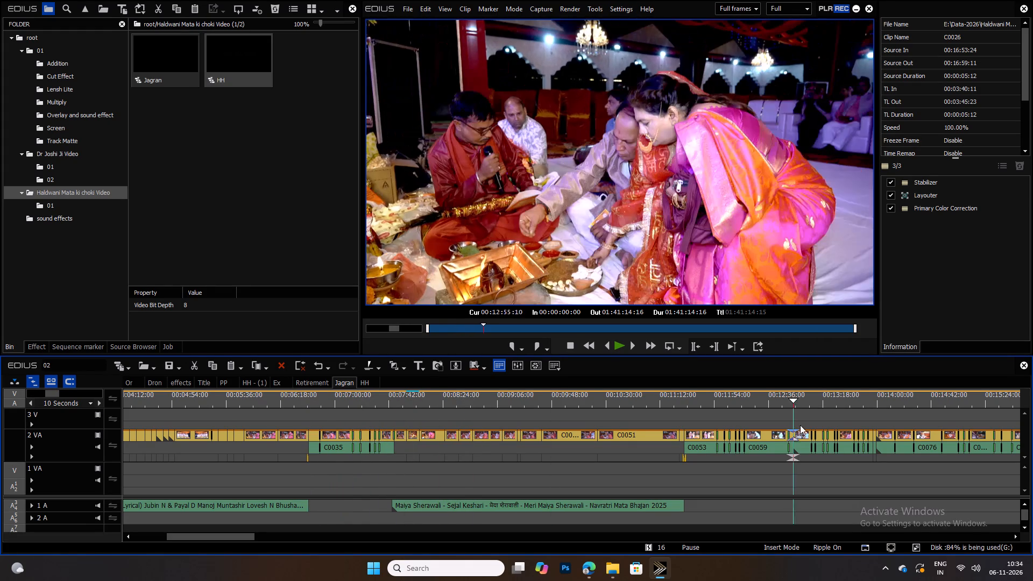
left_click_drag(800, 425, 716, 427)
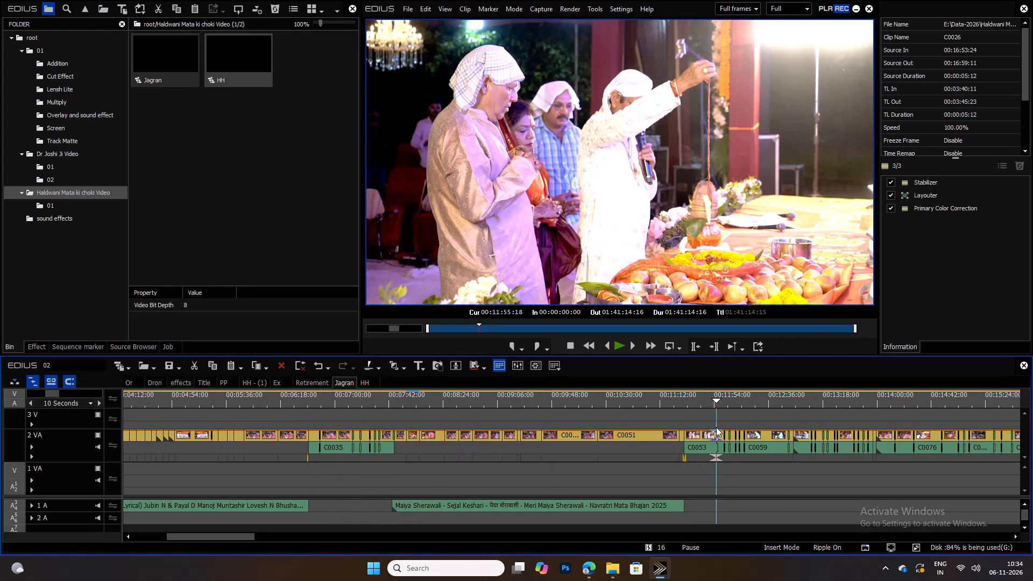
Re-examine the ceremony shots in the Jagran sequence between about 00:06:16 and 00:11:42 for a usable match.
left_click_drag(716, 427, 660, 425)
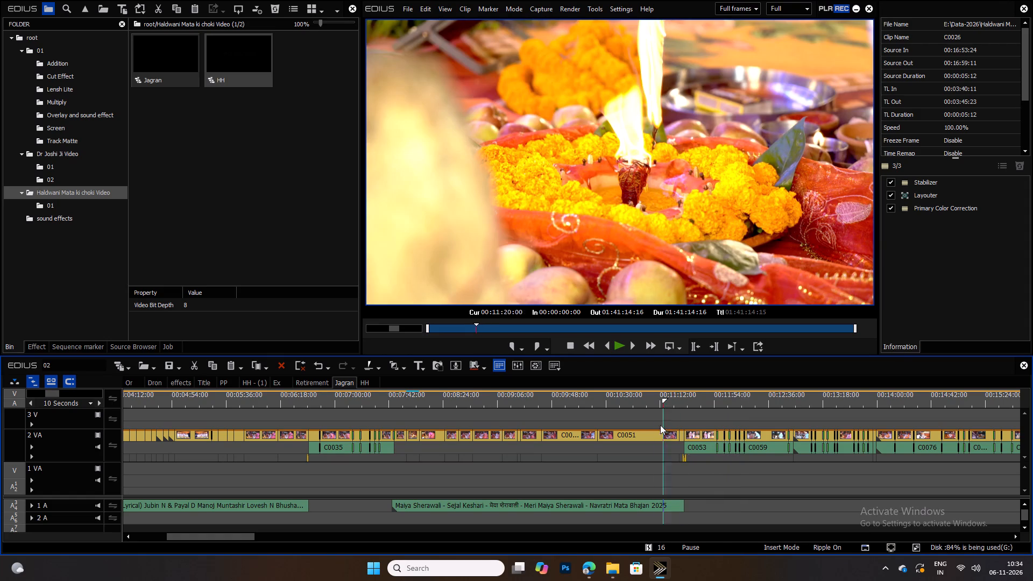
left_click_drag(660, 425, 567, 424)
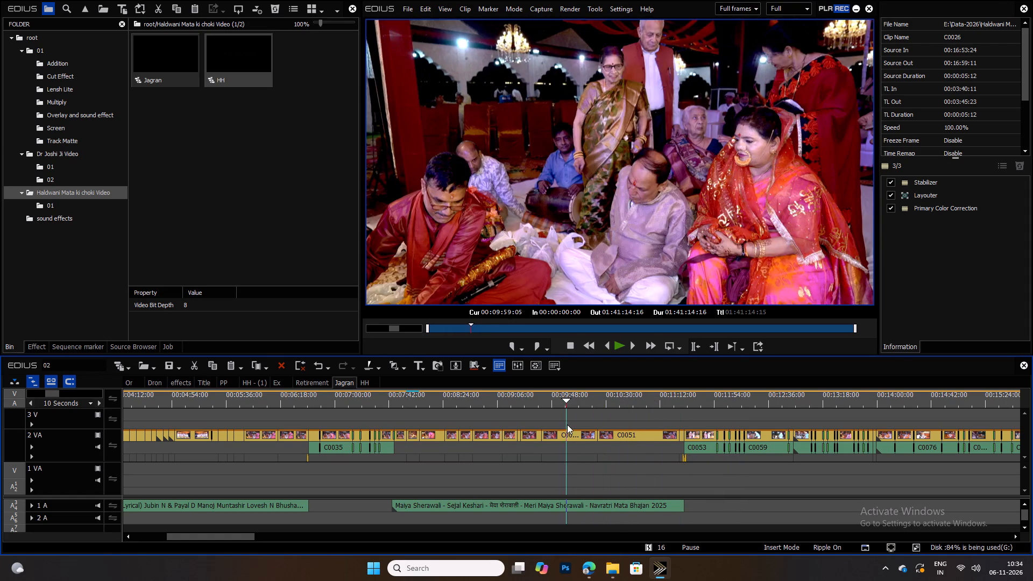
left_click_drag(567, 424, 409, 415)
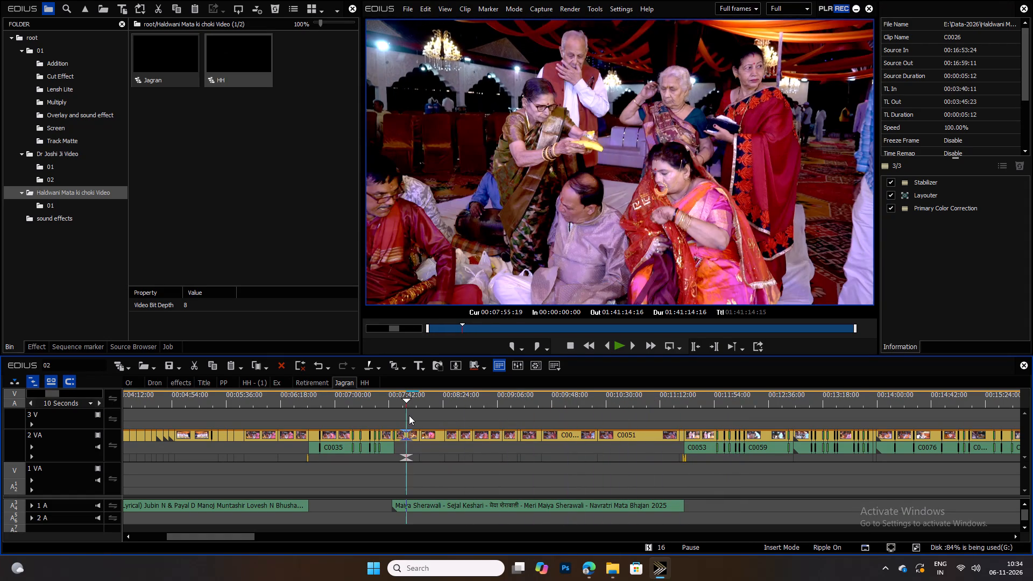
left_click_drag(409, 415, 523, 415)
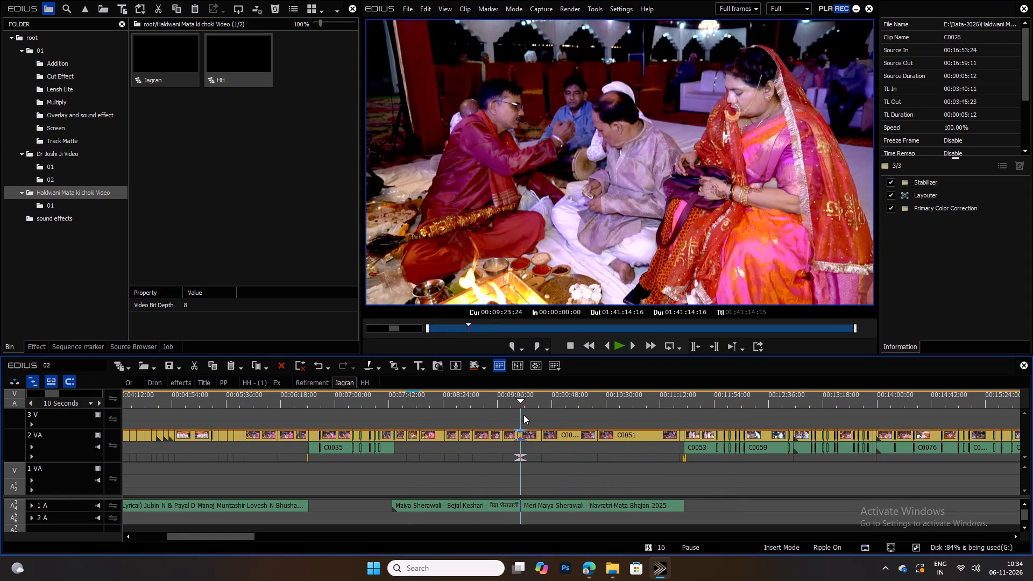
left_click_drag(523, 415, 620, 416)
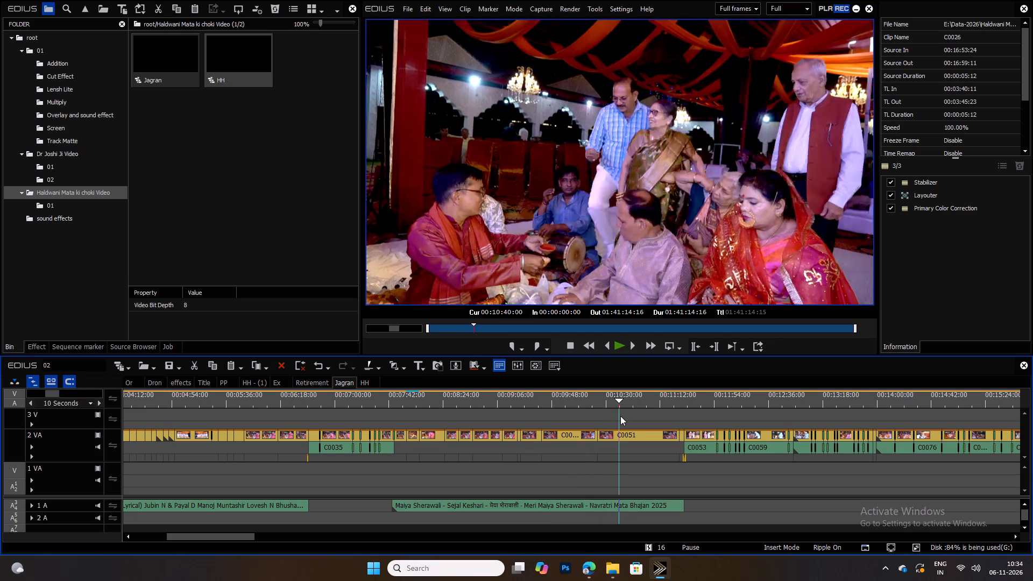
left_click_drag(620, 416, 680, 419)
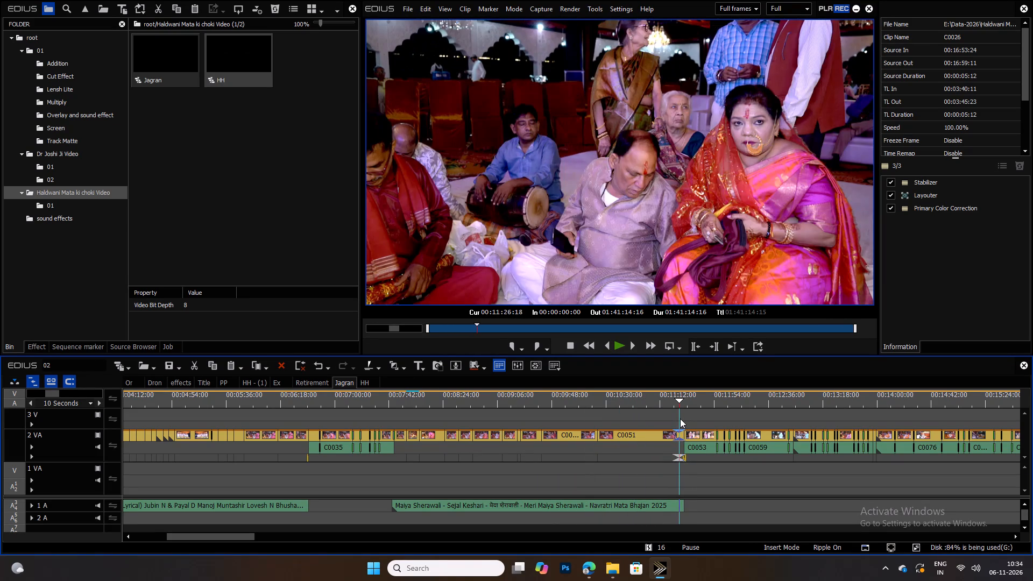
left_click_drag(680, 419, 702, 420)
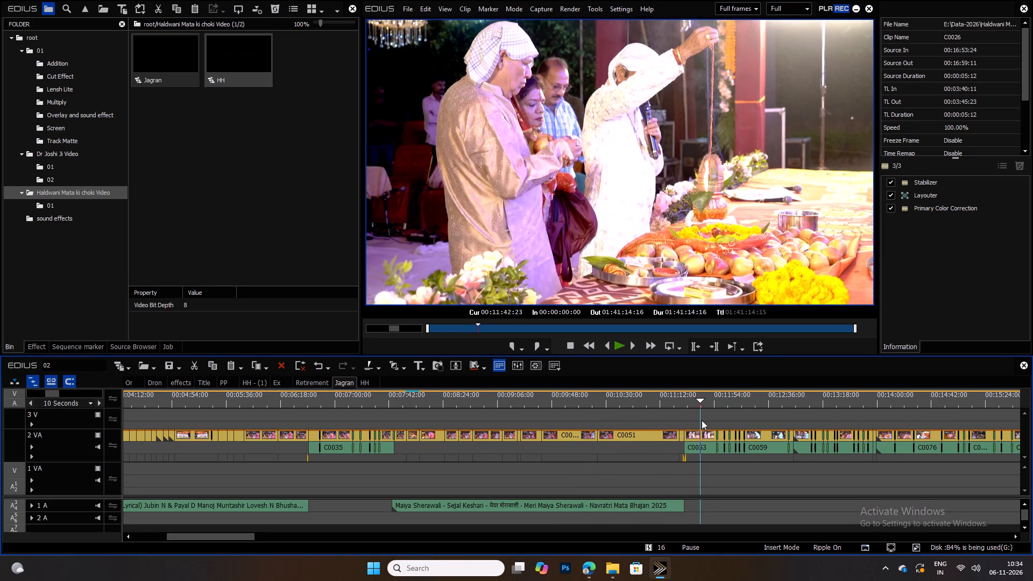
left_click_drag(702, 420, 479, 415)
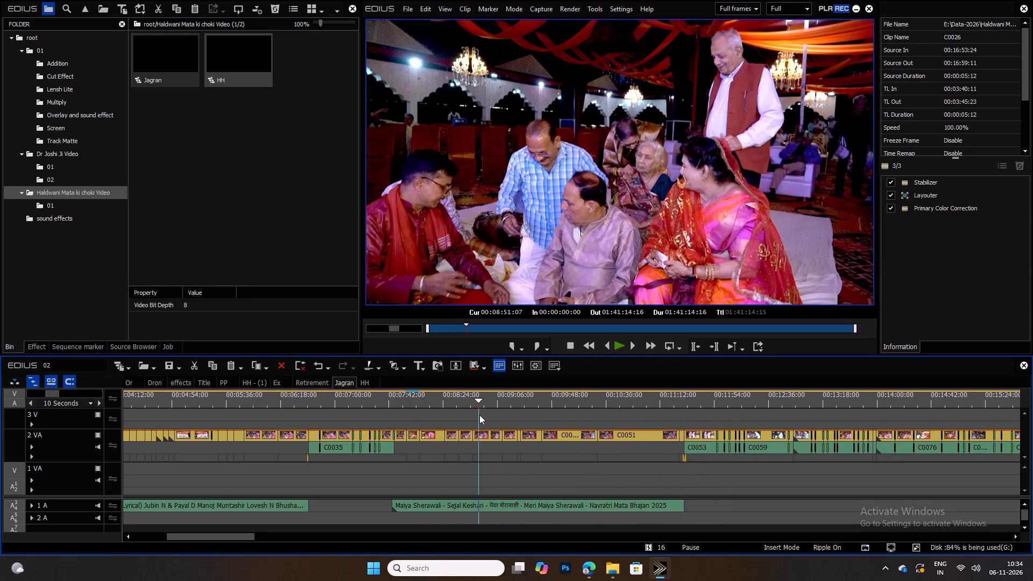
left_click_drag(479, 415, 383, 415)
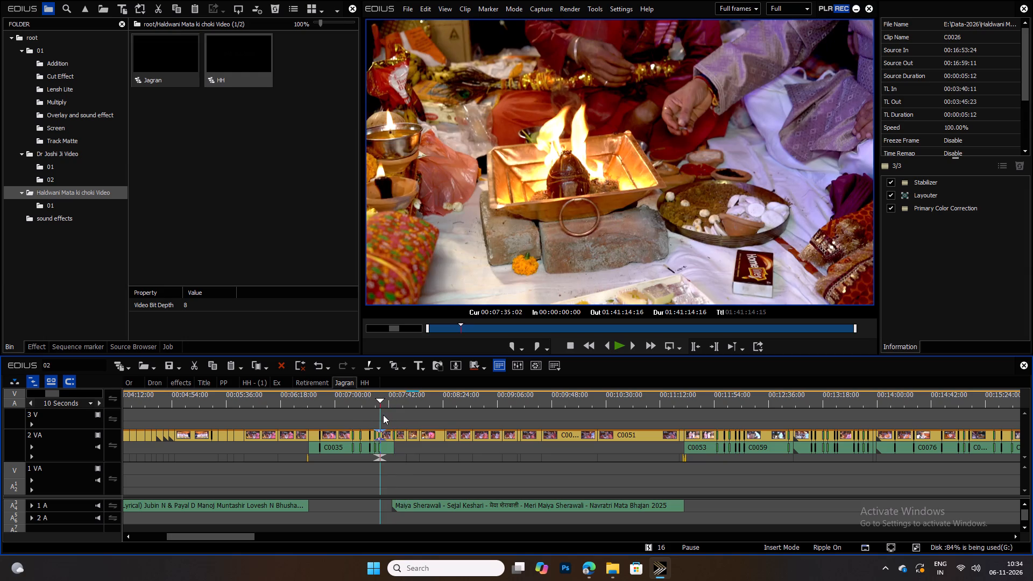
left_click_drag(383, 415, 324, 421)
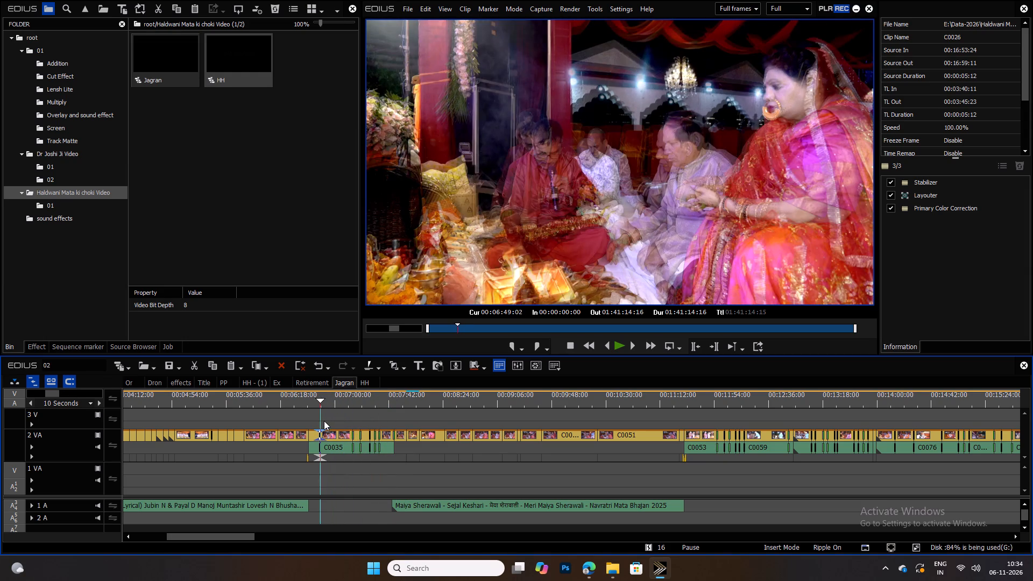
left_click_drag(324, 421, 277, 421)
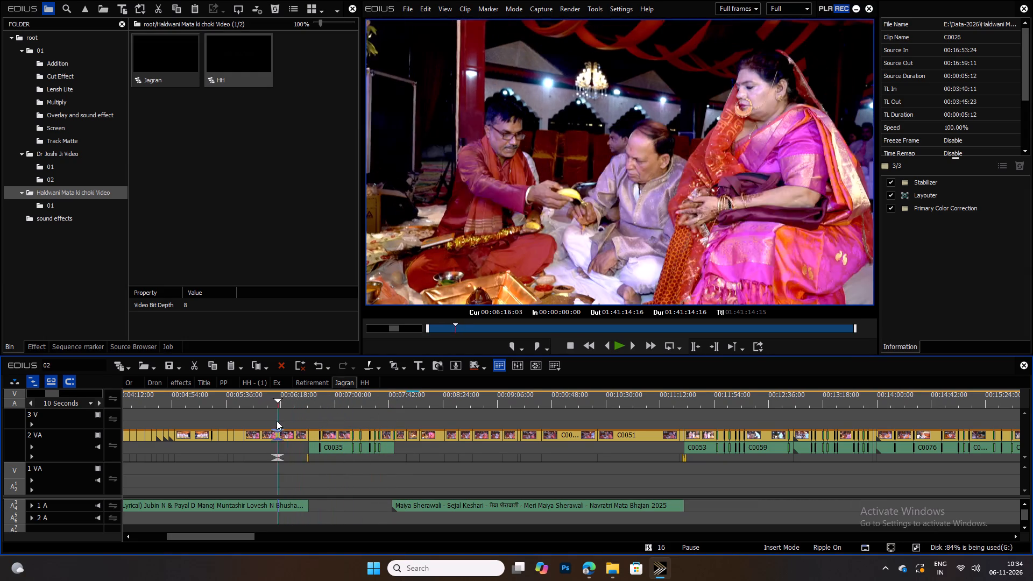
Re-check the Jagran sequence between about 00:02:10 and 00:06:16 for a shot matching the next reference shot.
left_click_drag(277, 421, 135, 403)
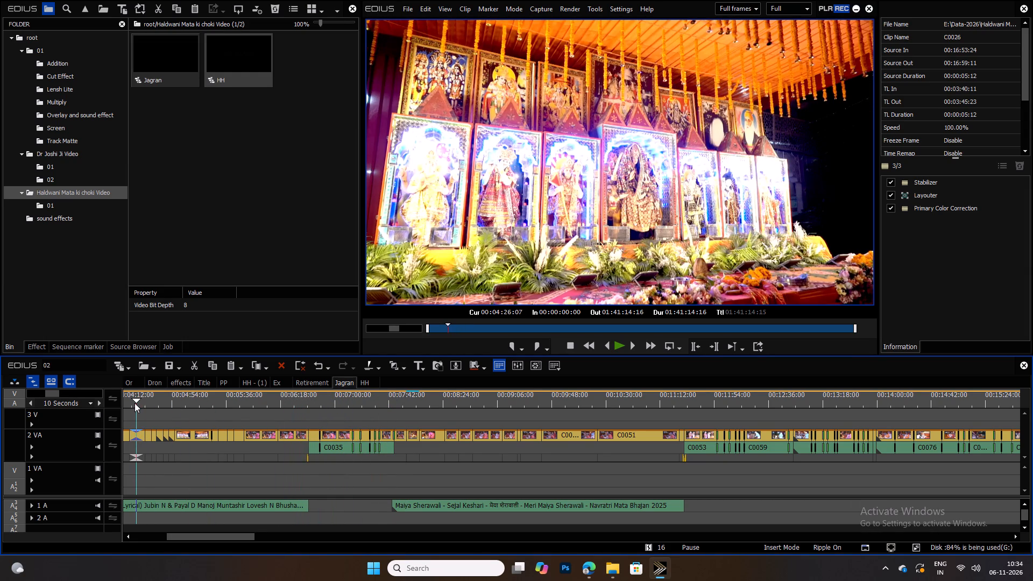
left_click_drag(135, 403, 116, 403)
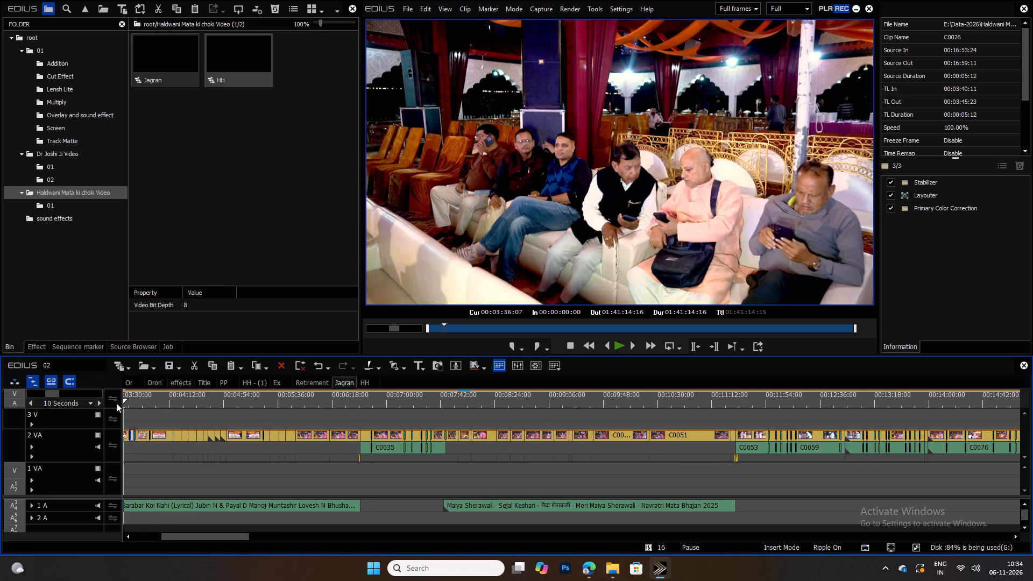
left_click_drag(116, 403, 144, 403)
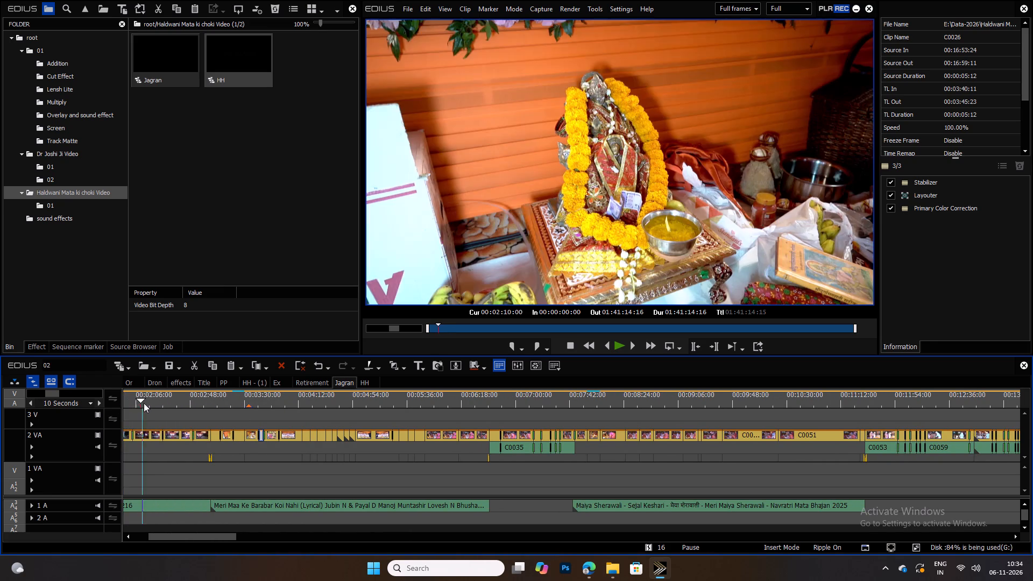
left_click_drag(144, 403, 224, 408)
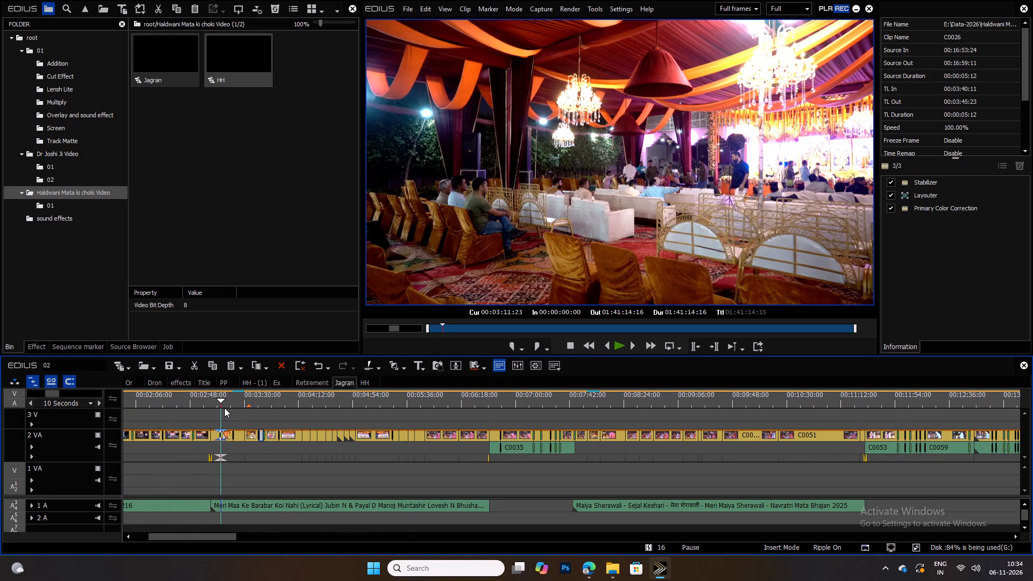
left_click_drag(224, 408, 322, 423)
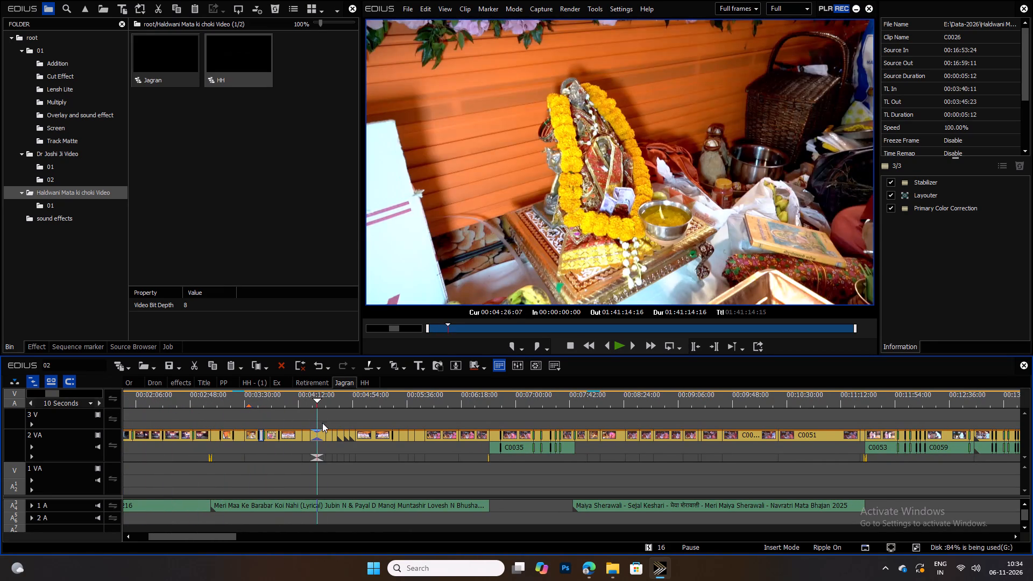
left_click_drag(322, 423, 342, 425)
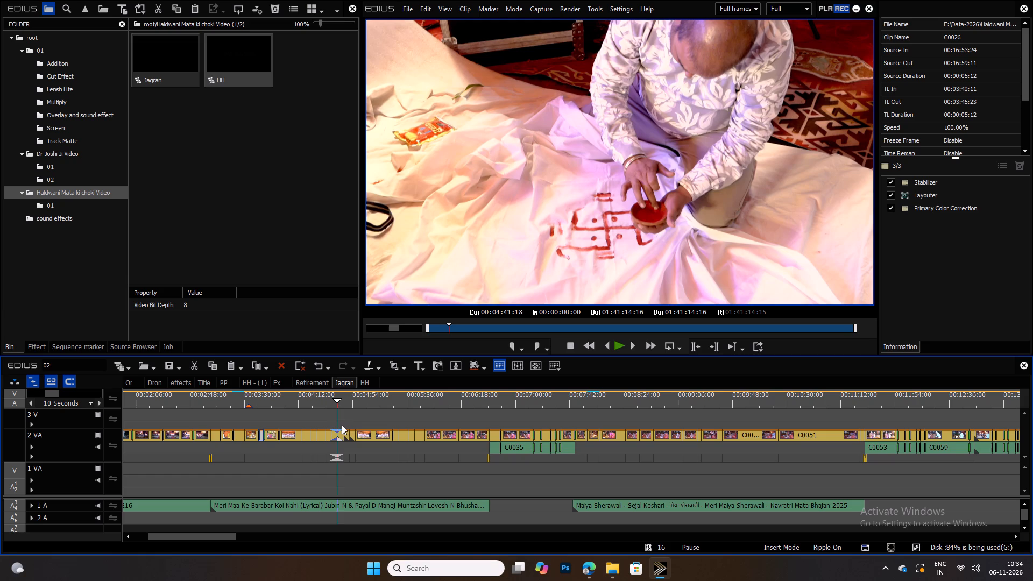
left_click_drag(342, 425, 397, 422)
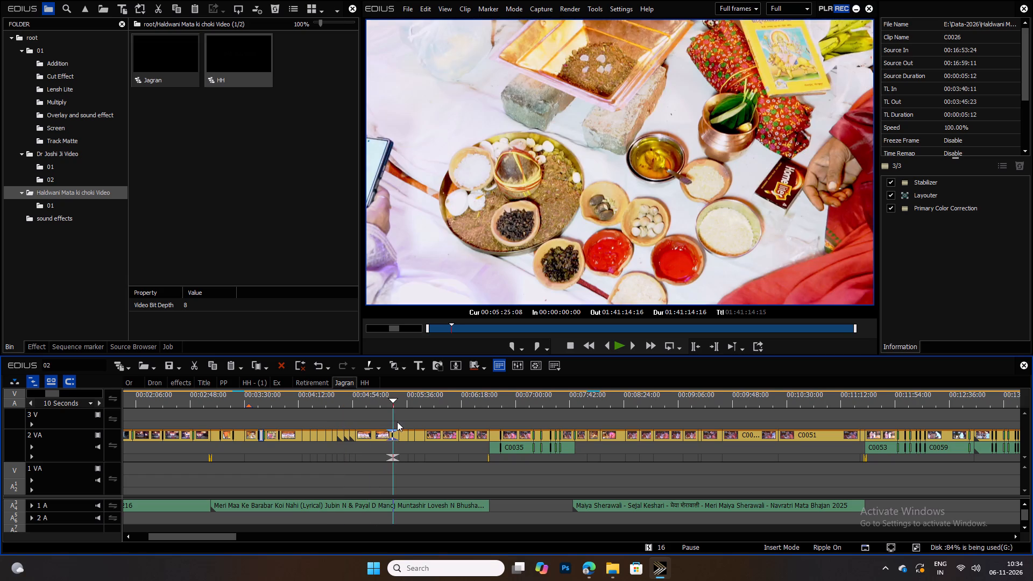
left_click_drag(397, 422, 450, 427)
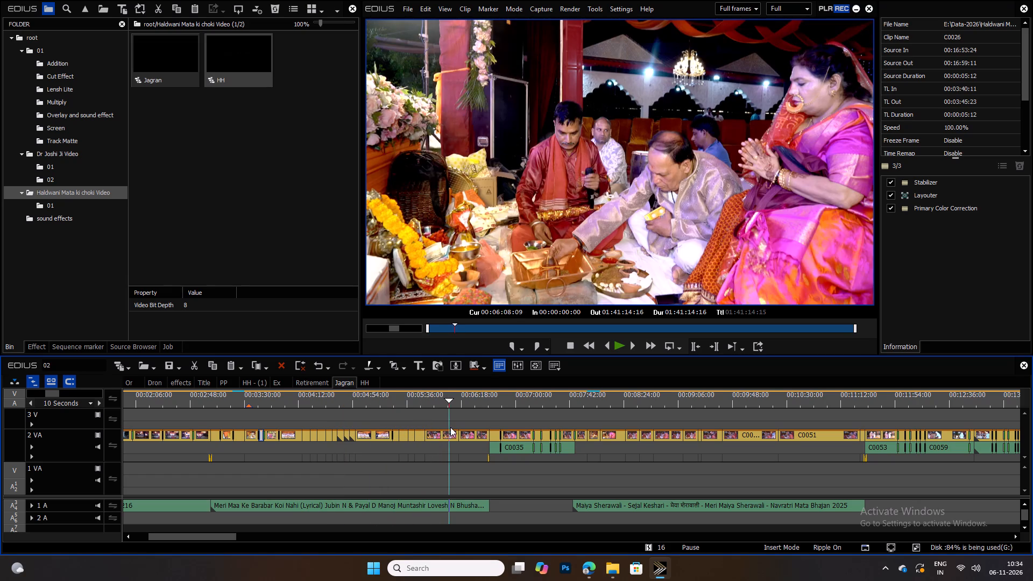
left_click_drag(450, 427, 417, 415)
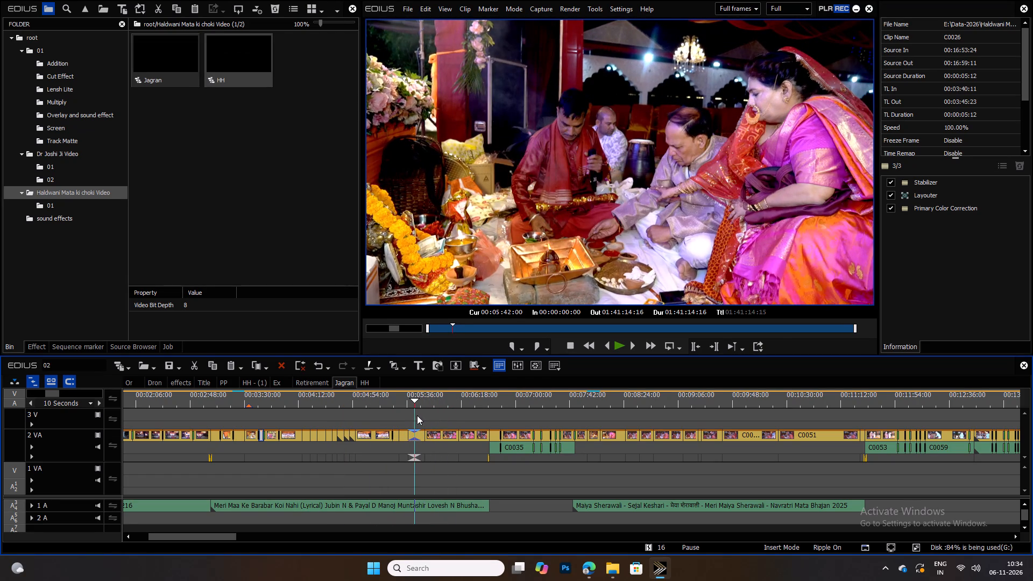
left_click_drag(417, 415, 416, 415)
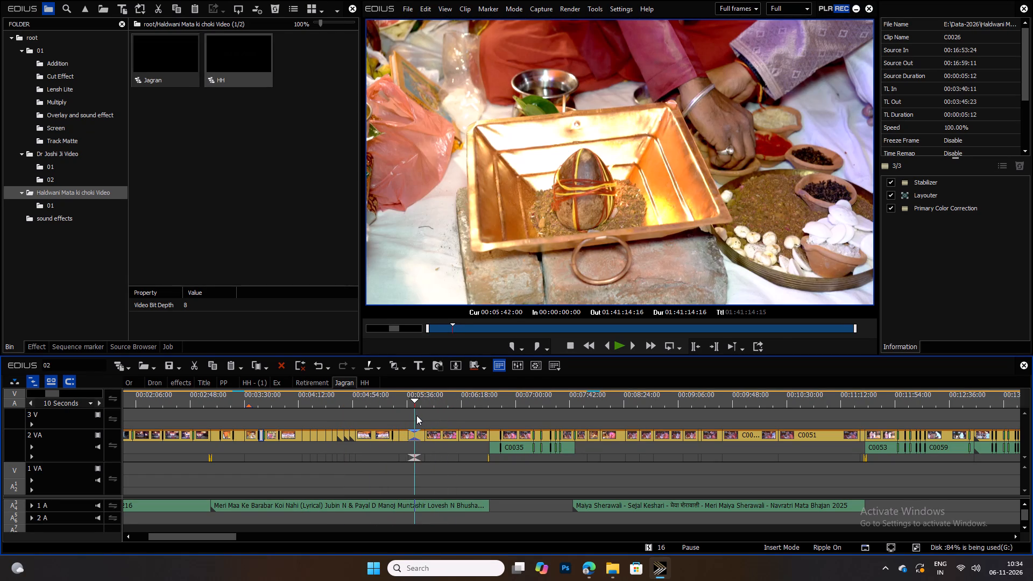
left_click_drag(416, 415, 341, 414)
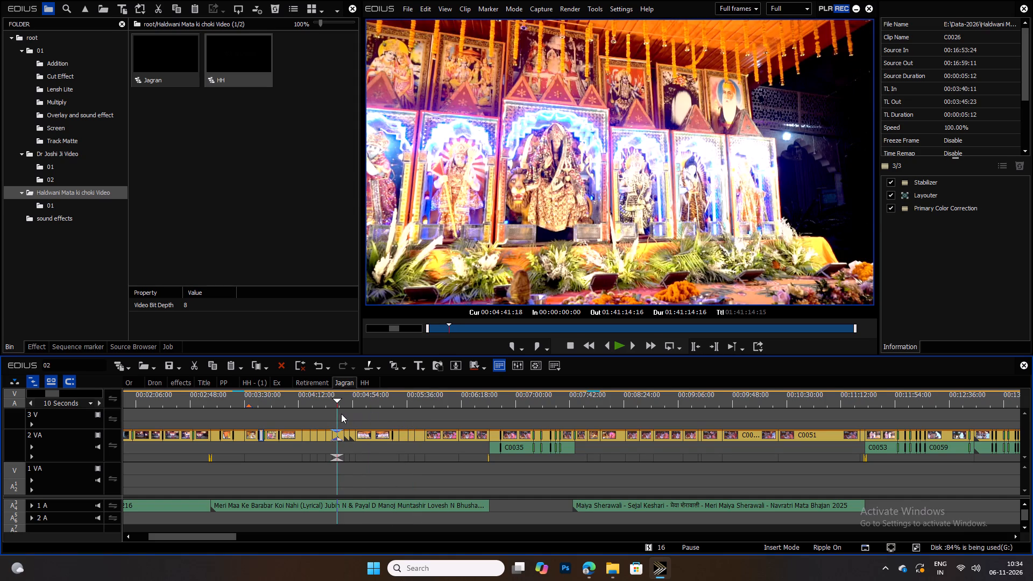
left_click_drag(341, 414, 408, 420)
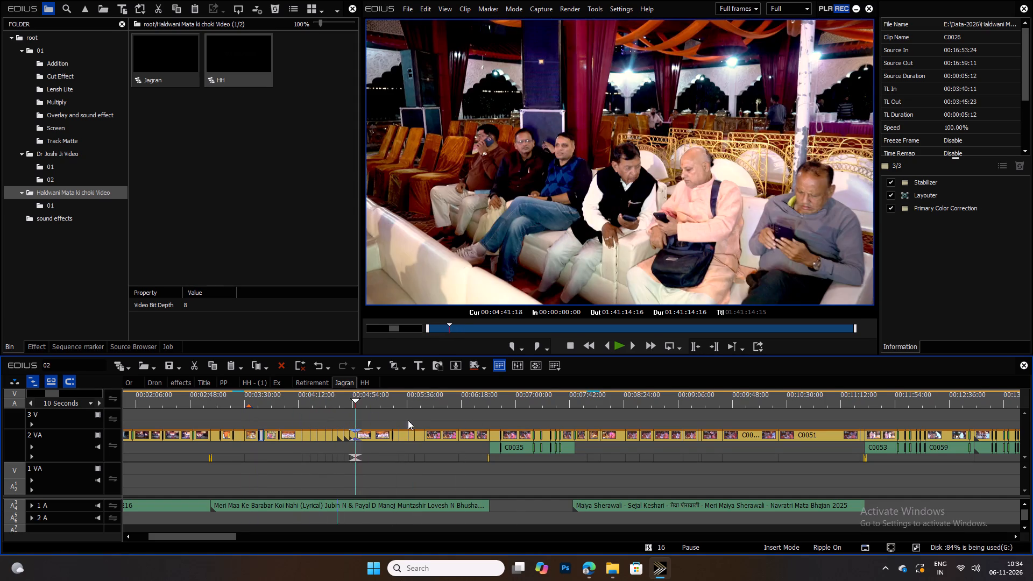
Scan the Jagran sequence from about 00:10:32 to 00:12:34 for a matching shot.
left_click_drag(408, 420, 792, 436)
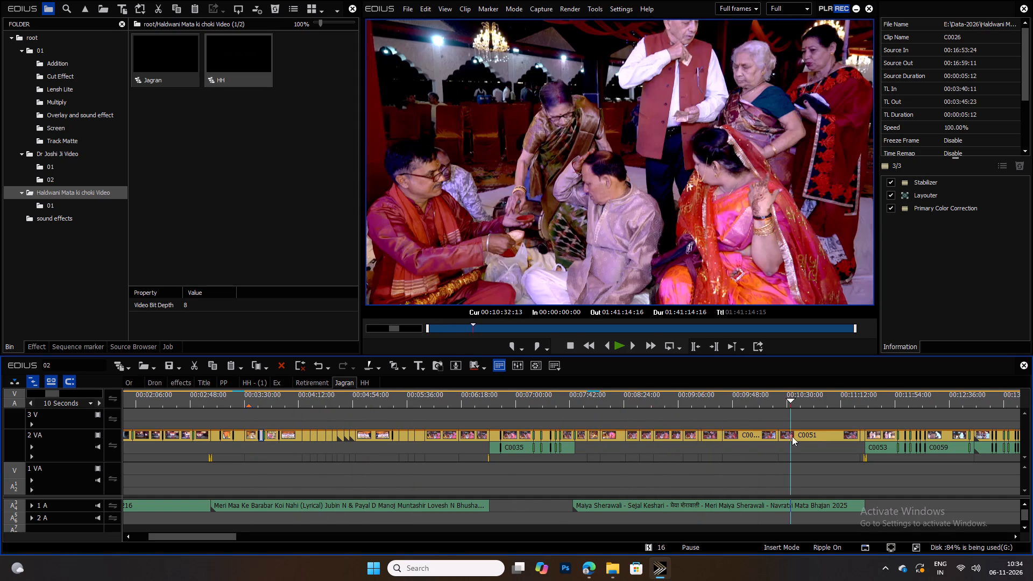
left_click_drag(792, 436, 892, 437)
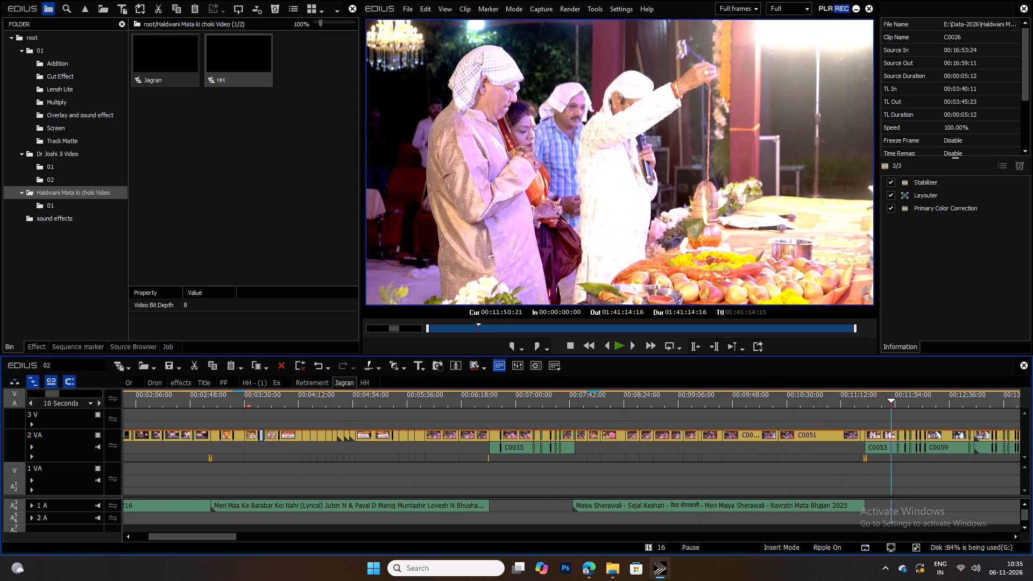
scroll(718, 424, "up", 4, "ctrl")
scroll(404, 434, "down", 4, "ctrl")
left_click_drag(234, 393, 237, 393)
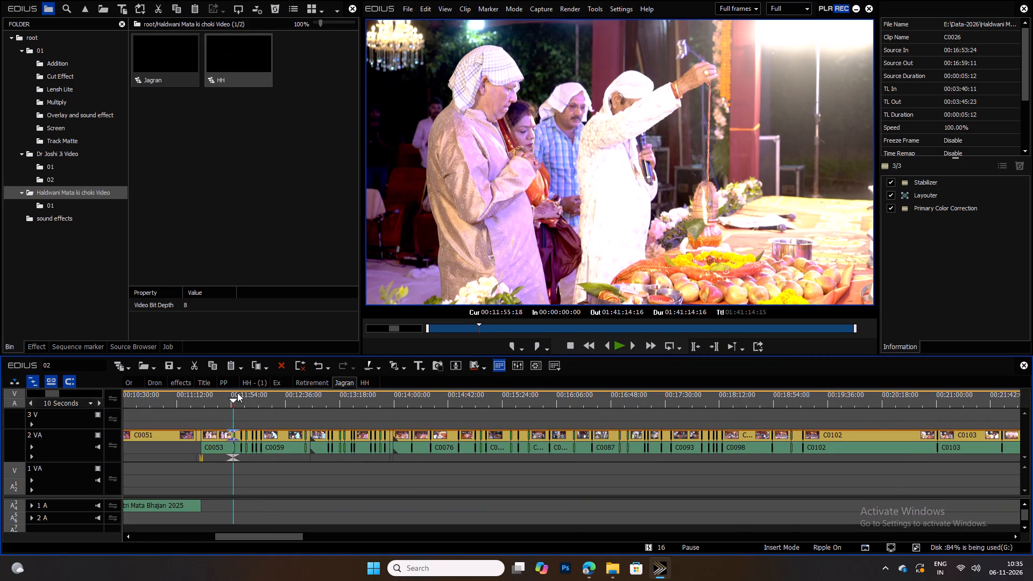
left_click_drag(237, 393, 284, 398)
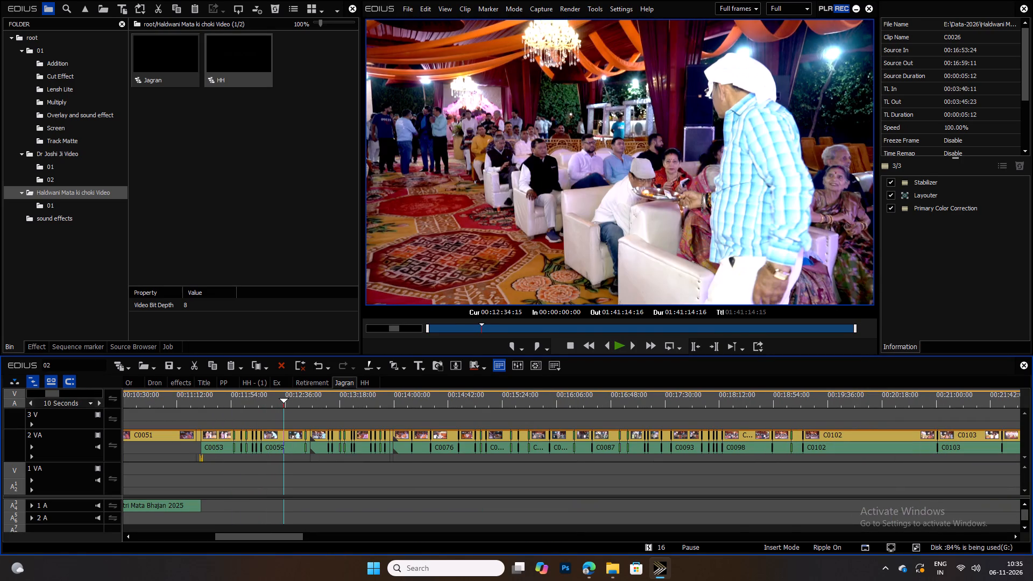
Switch to the browser and play the Thug Le Song mix from YouTube's home page in a new tab.
key("alt+Tab")
left_click(561, 339)
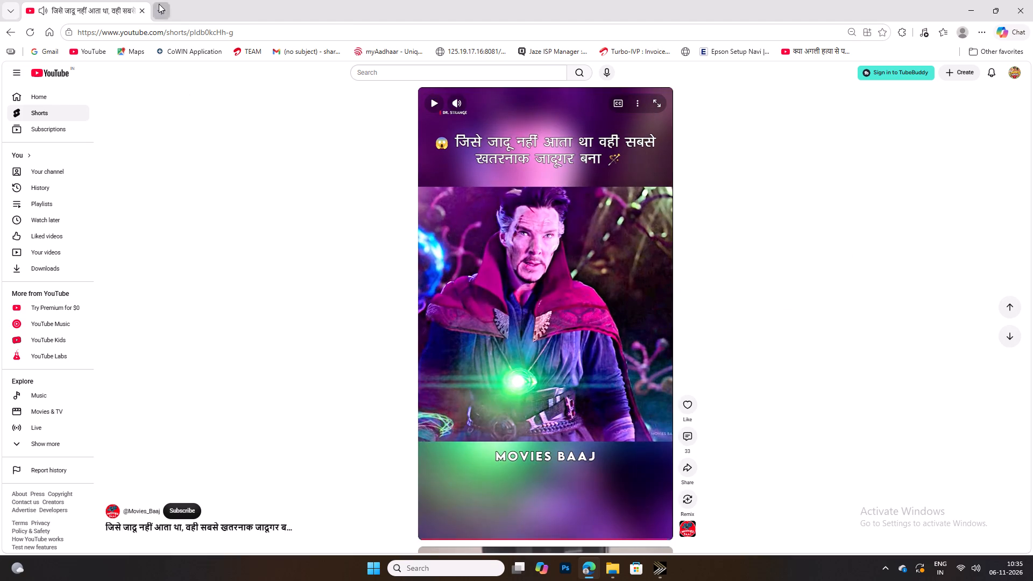
left_click(159, 4)
left_click(82, 53)
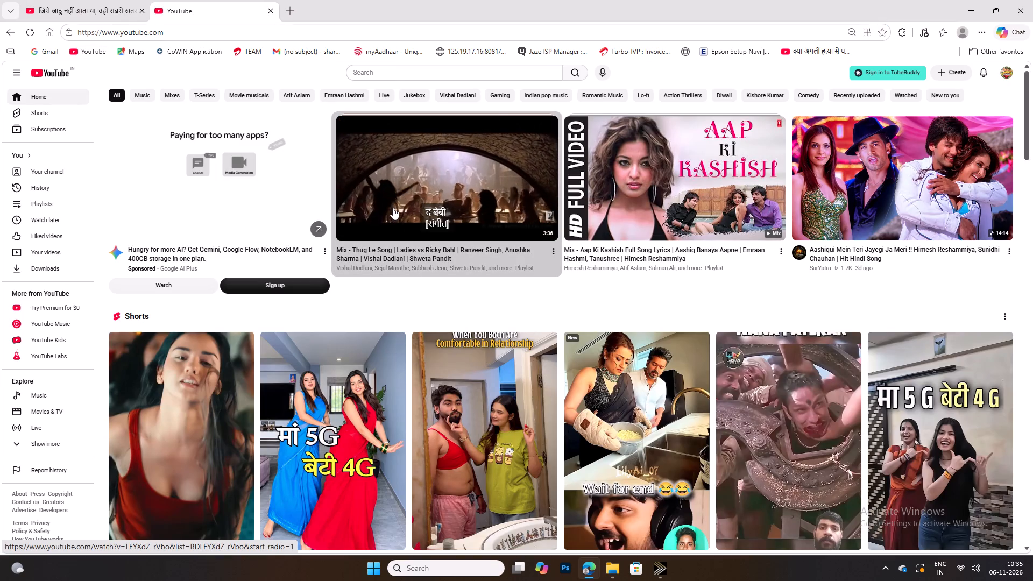
left_click(431, 166)
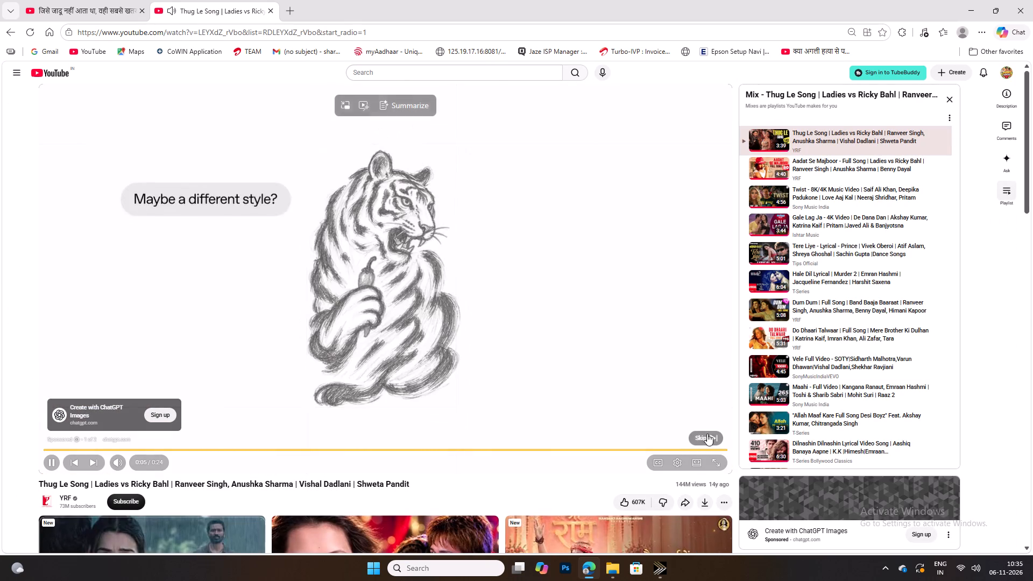
left_click(706, 434)
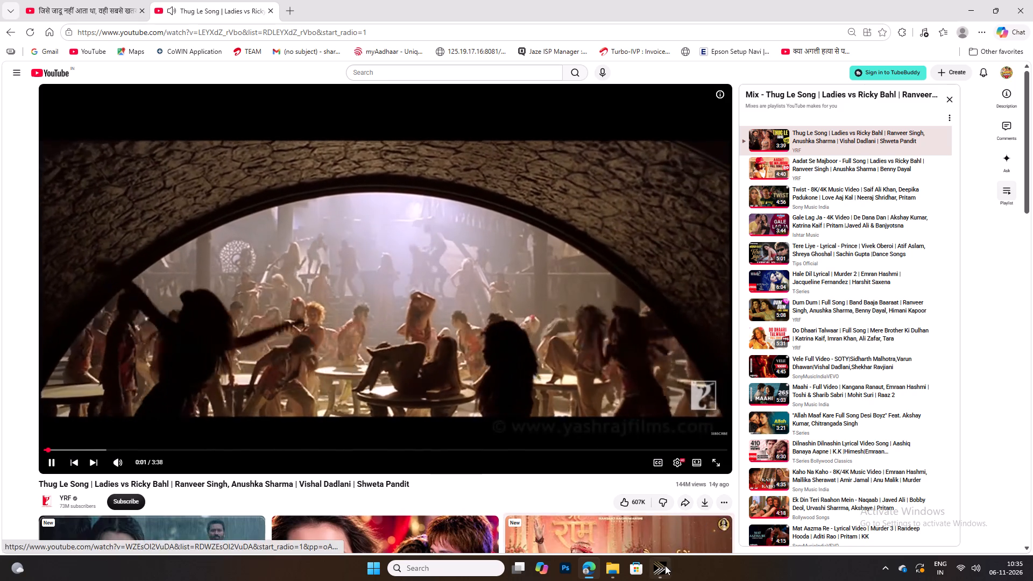
Switch back to EDIUS and scan the Jagran sequence from about 00:12:34 to 00:16:12 for a matching shot.
left_click(664, 566)
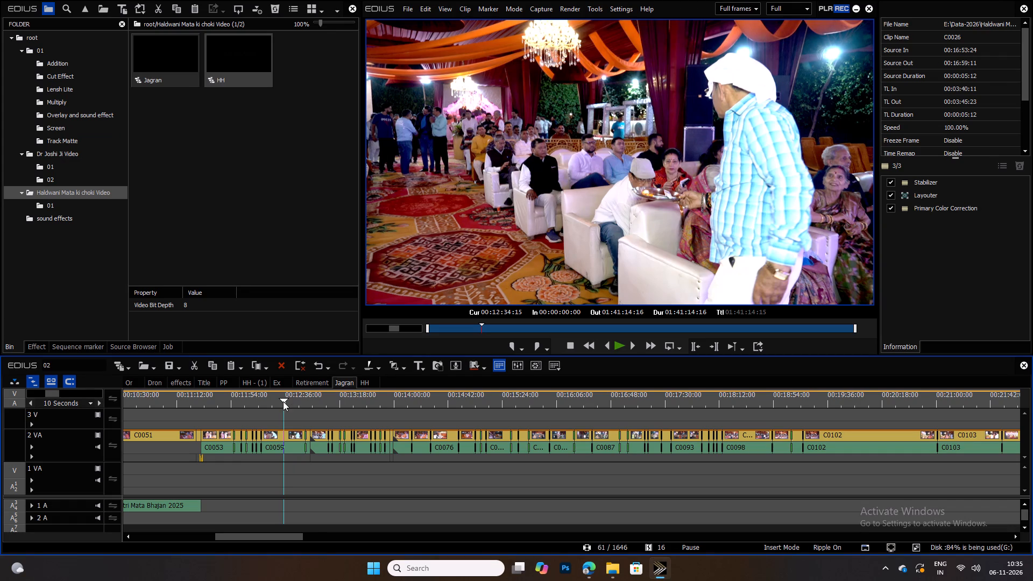
left_click_drag(287, 399, 312, 406)
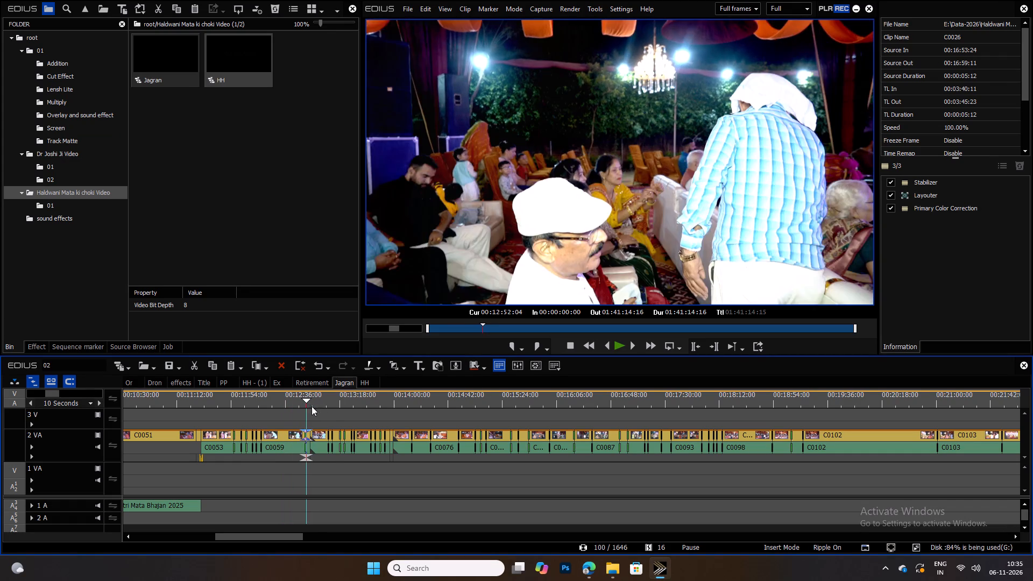
left_click_drag(312, 406, 364, 408)
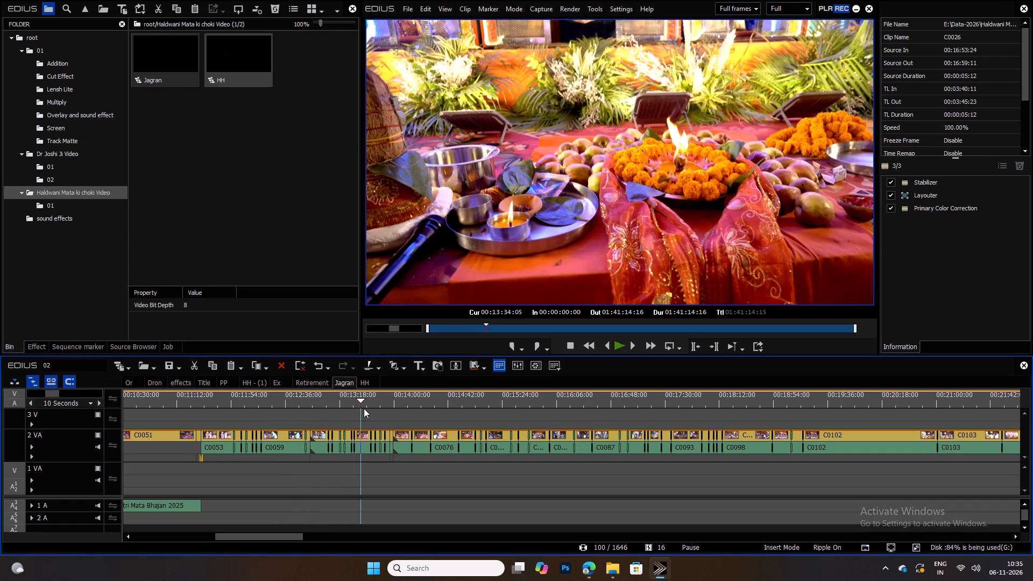
left_click_drag(364, 408, 364, 409)
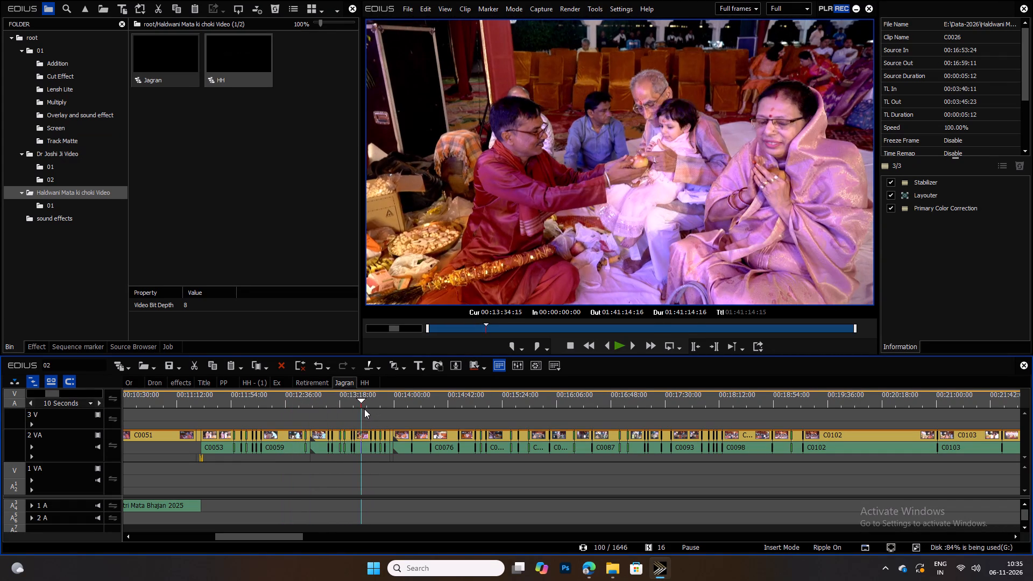
left_click_drag(364, 409, 342, 412)
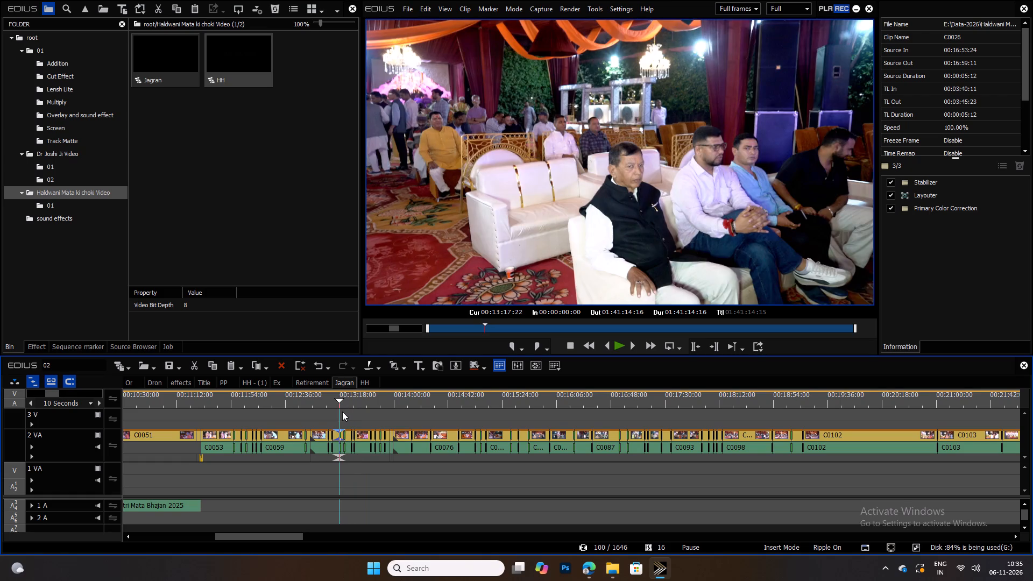
left_click_drag(342, 412, 336, 414)
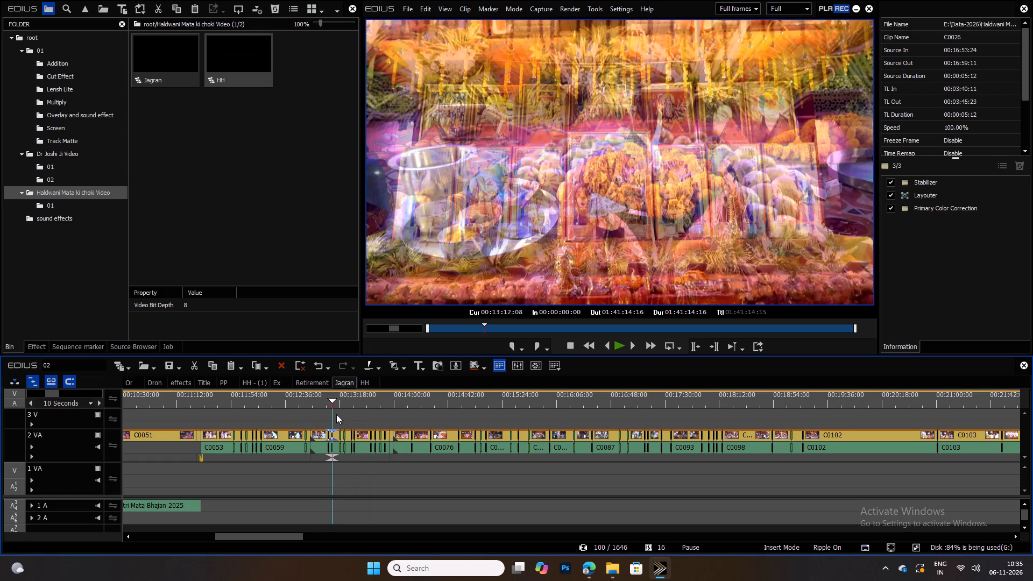
left_click_drag(336, 414, 334, 414)
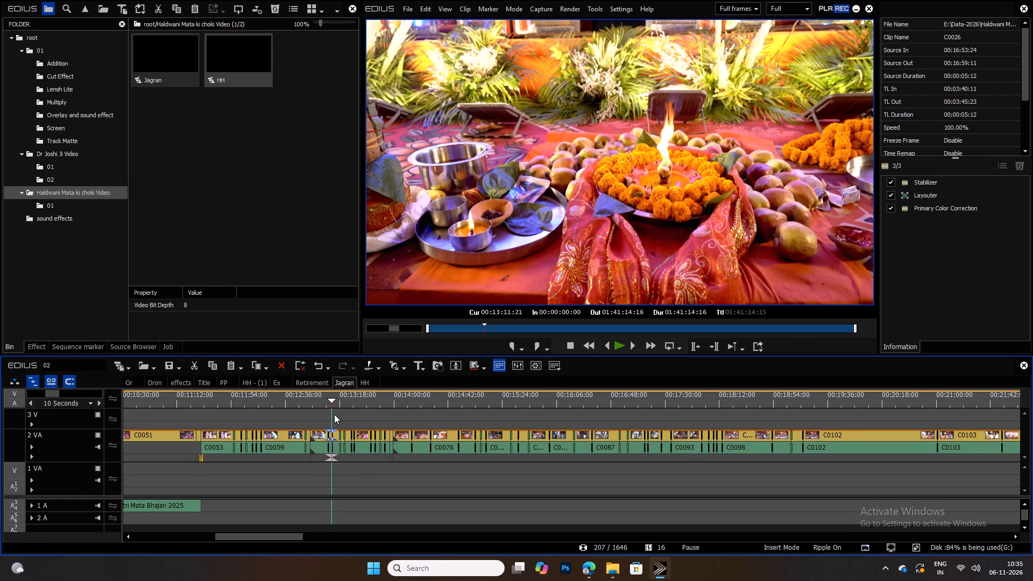
left_click_drag(334, 414, 353, 417)
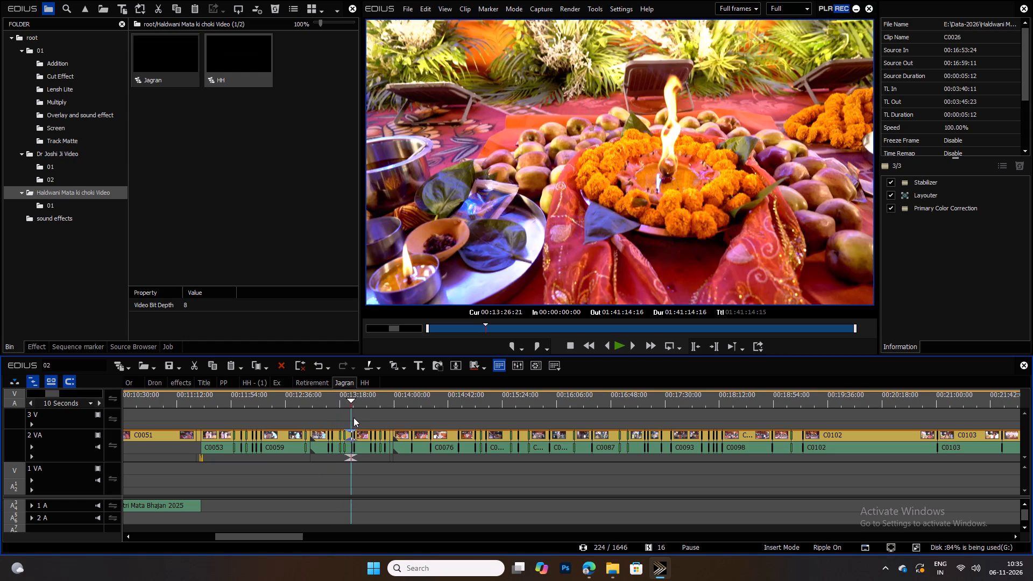
left_click_drag(353, 417, 443, 414)
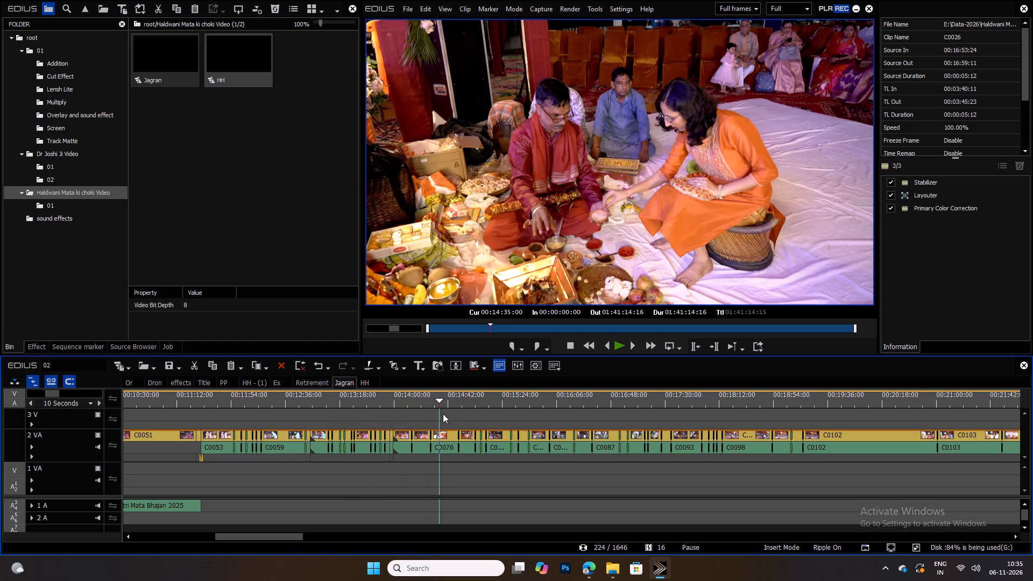
left_click_drag(443, 414, 568, 414)
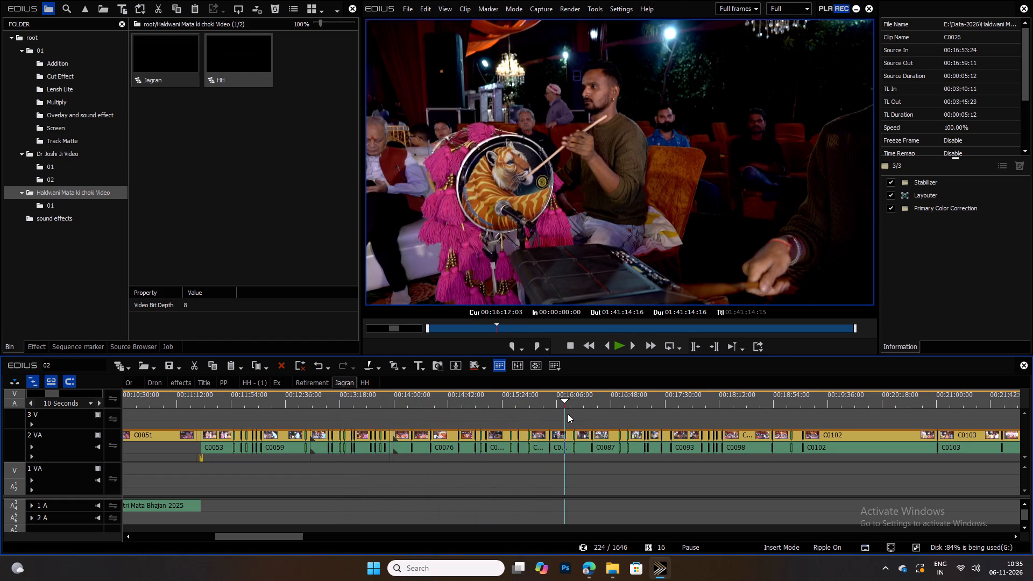
Examine clips C0081 to C0084 of the Jagran sequence, about 00:15:29 to 00:15:52, for a shot matching the reference.
left_click_drag(568, 414, 566, 414)
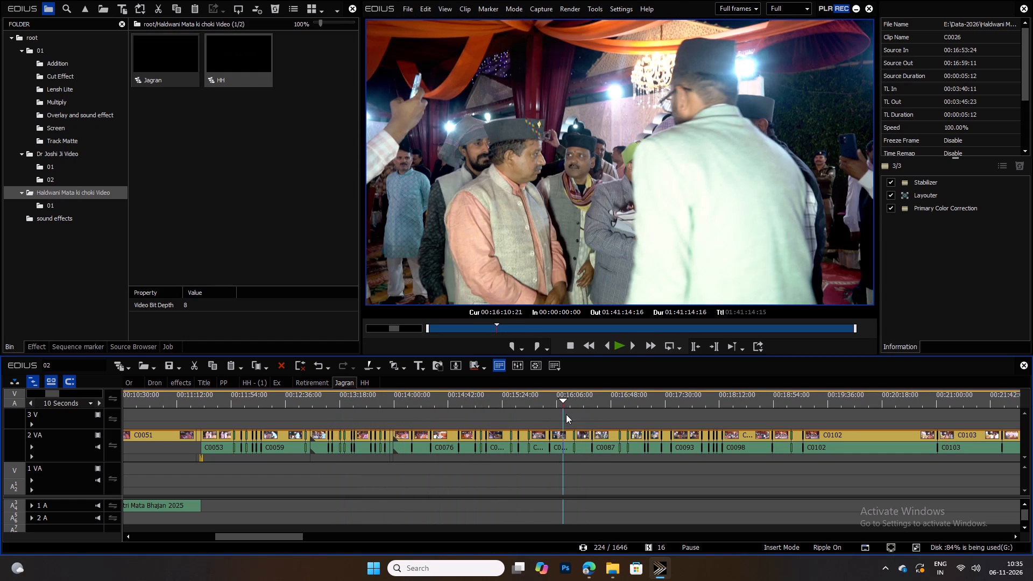
left_click_drag(566, 414, 540, 419)
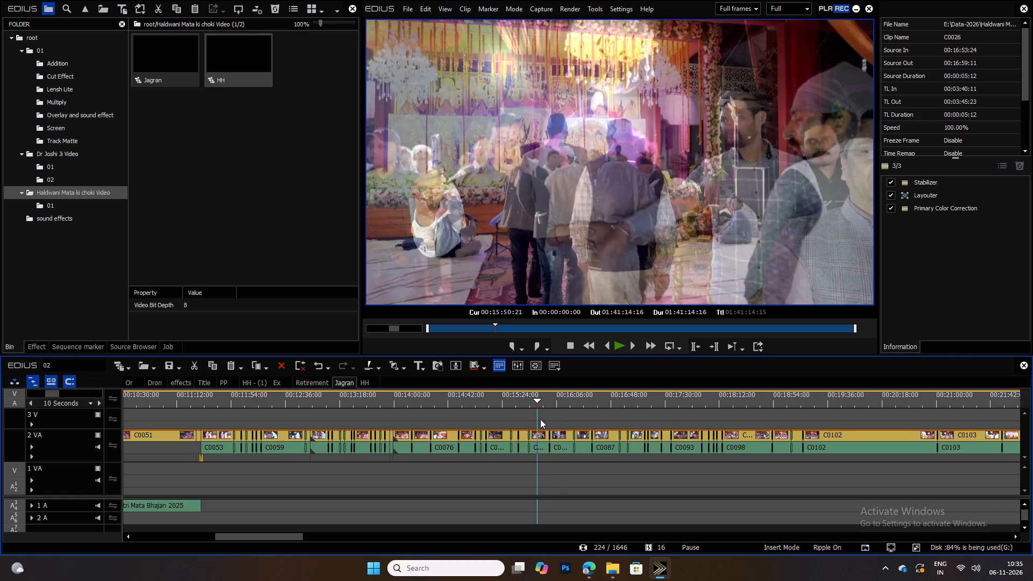
left_click_drag(540, 419, 539, 419)
scroll(541, 418, "down", 2, "ctrl")
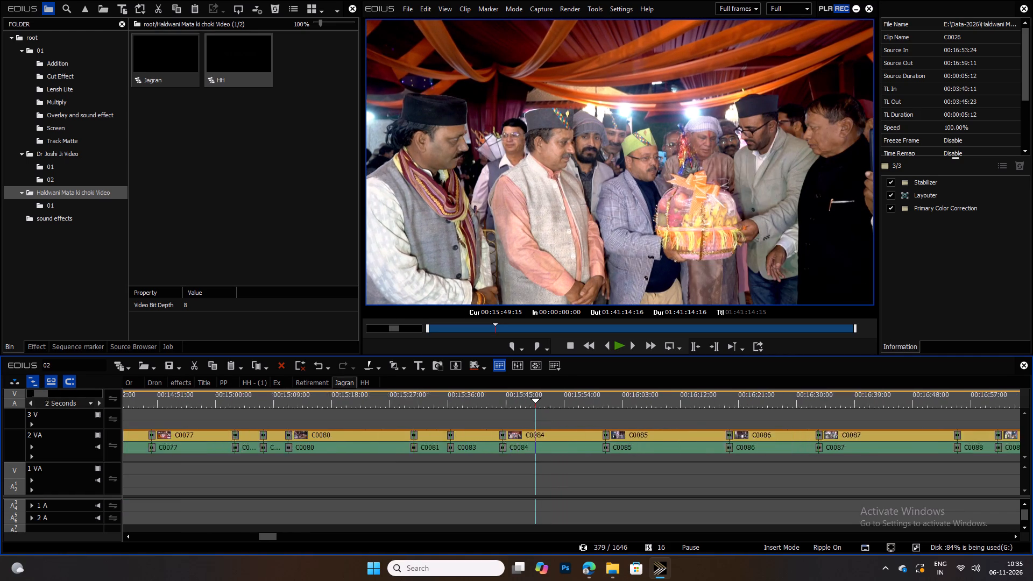
scroll(541, 418, "down", 1, "ctrl")
left_click_drag(395, 391, 393, 392)
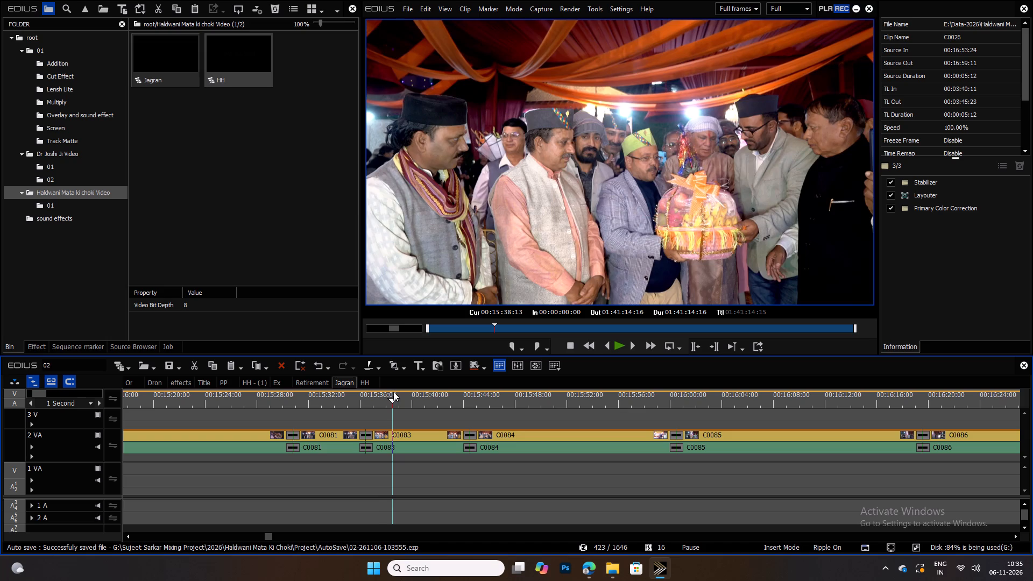
left_click_drag(393, 392, 272, 398)
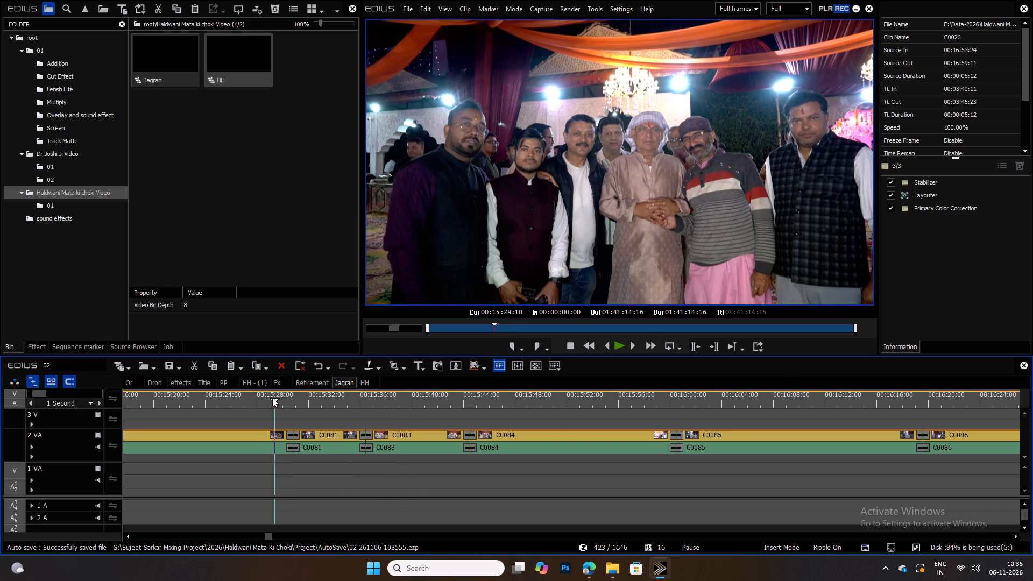
left_click_drag(272, 398, 333, 401)
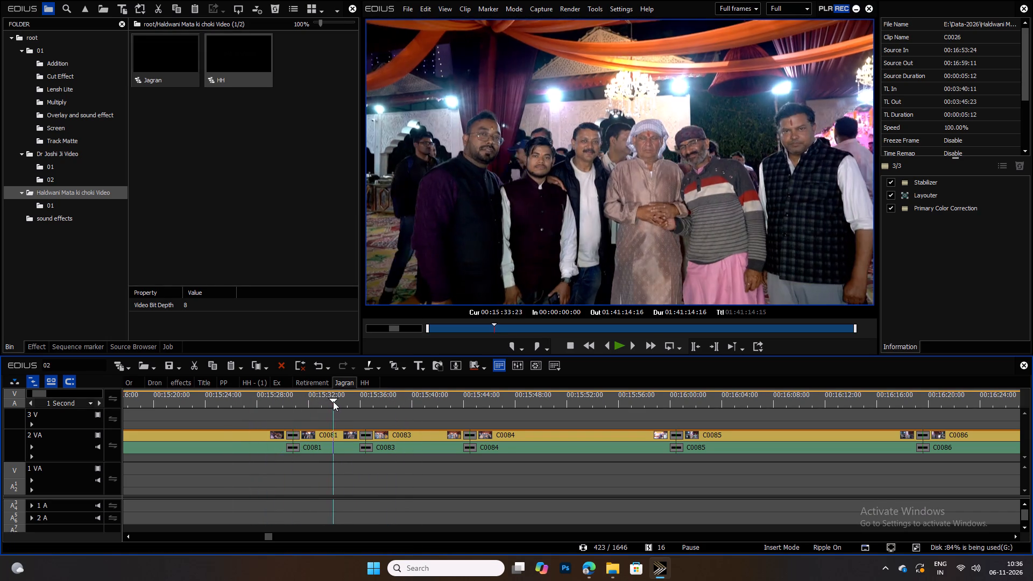
left_click_drag(333, 401, 424, 401)
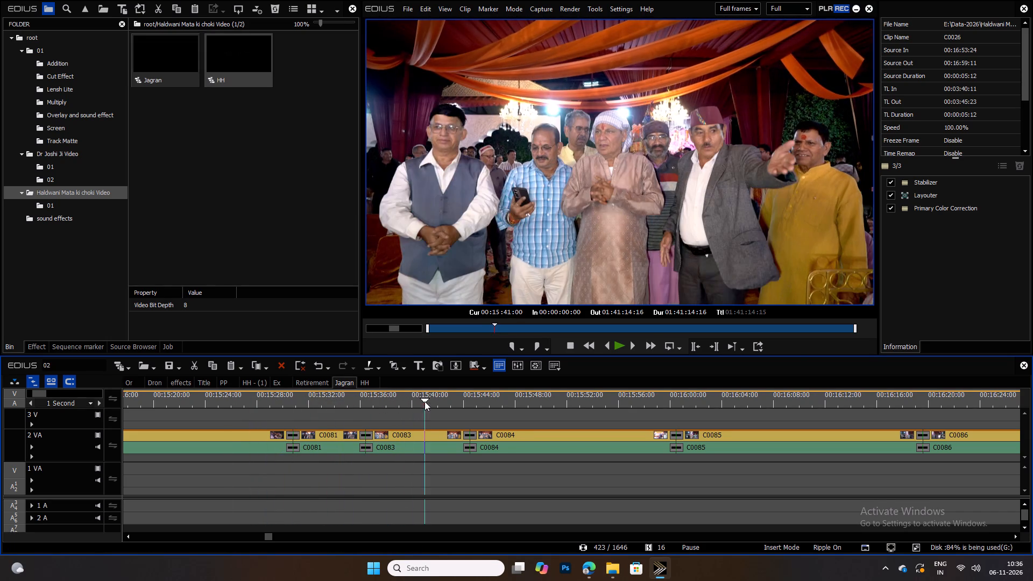
left_click_drag(424, 401, 542, 406)
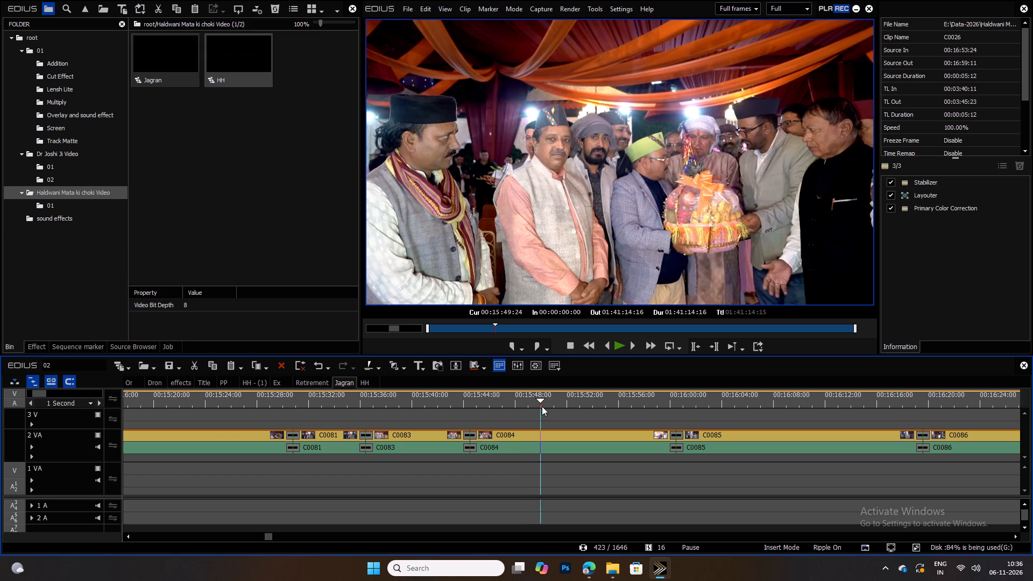
left_click_drag(542, 406, 572, 406)
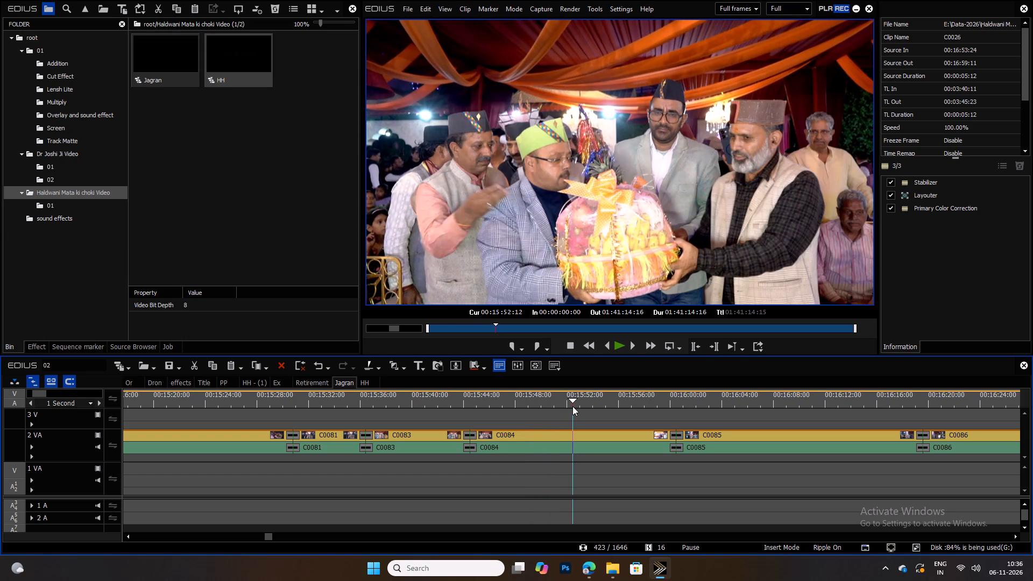
left_click_drag(572, 406, 544, 406)
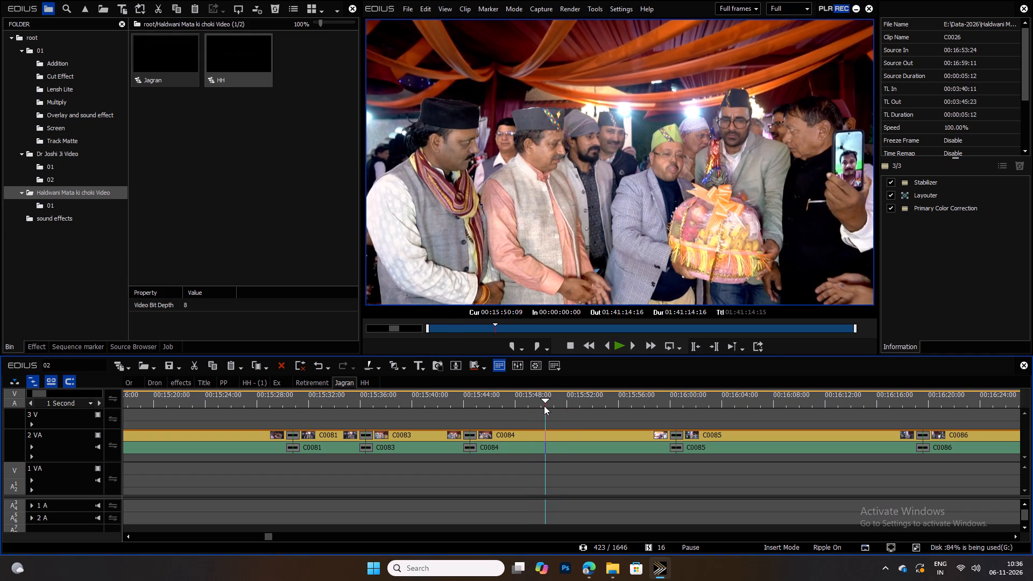
left_click_drag(544, 406, 543, 406)
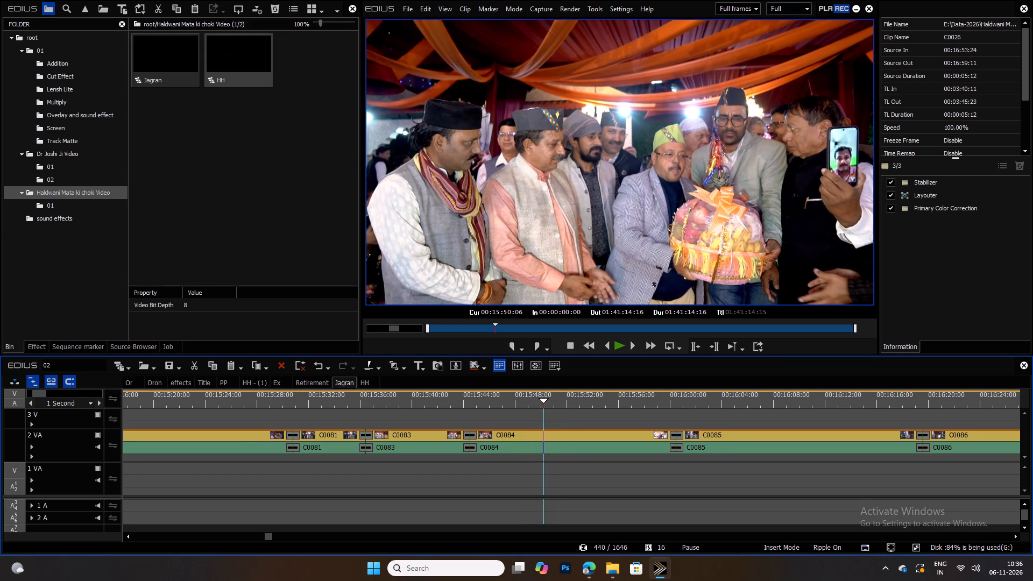
Scan the Jagran sequence backwards from about 00:15:50 to 00:06:40 for a matching shot.
scroll(513, 410, "up", 3, "ctrl")
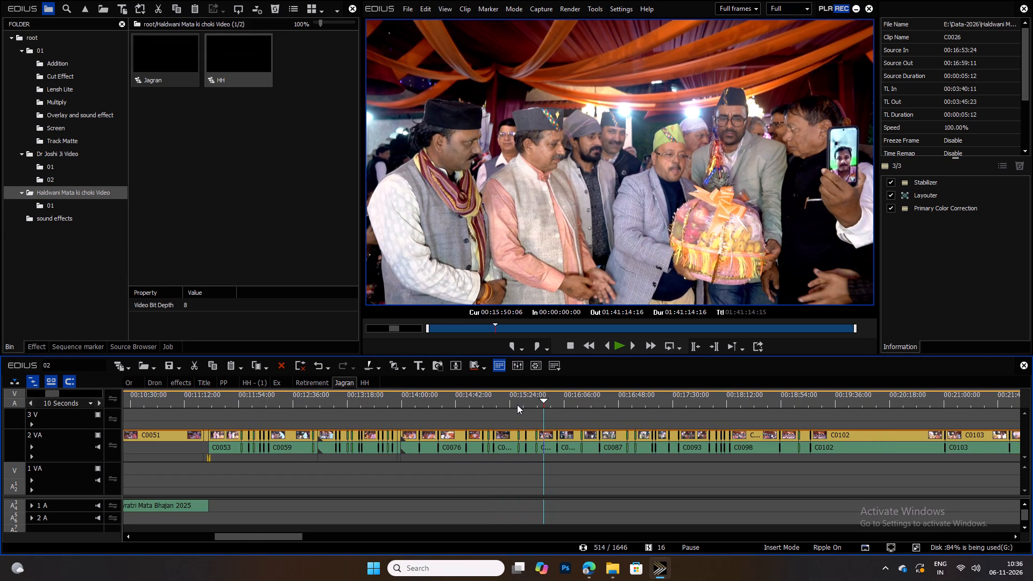
left_click_drag(514, 405, 507, 405)
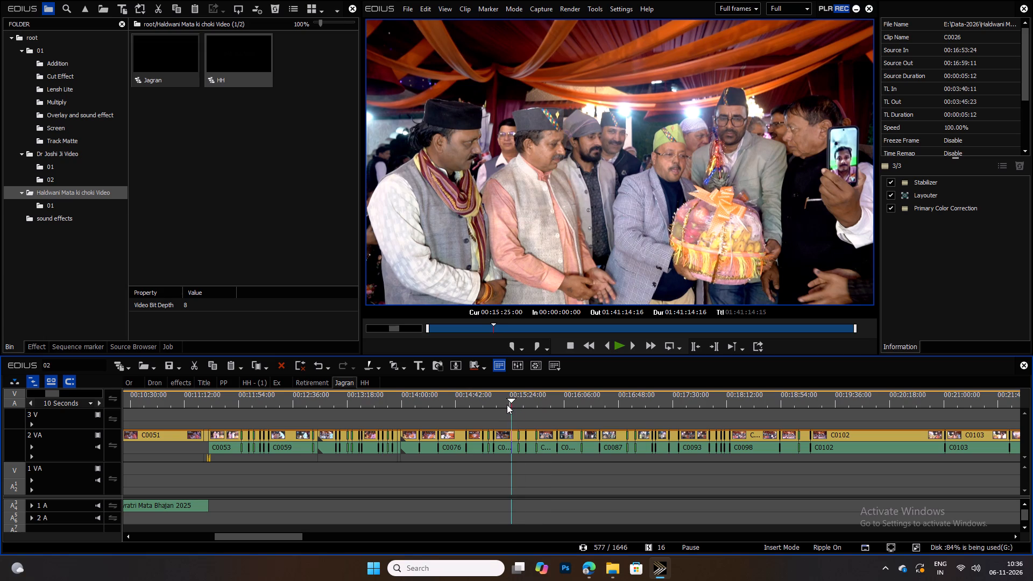
left_click_drag(507, 405, 487, 402)
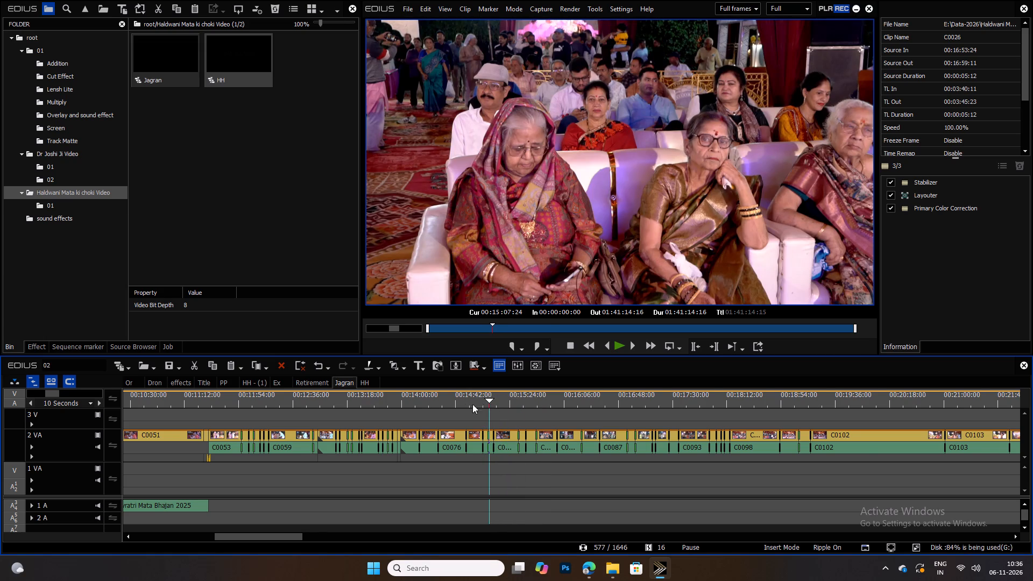
scroll(467, 404, "up", 3, "ctrl")
left_click_drag(268, 399, 257, 400)
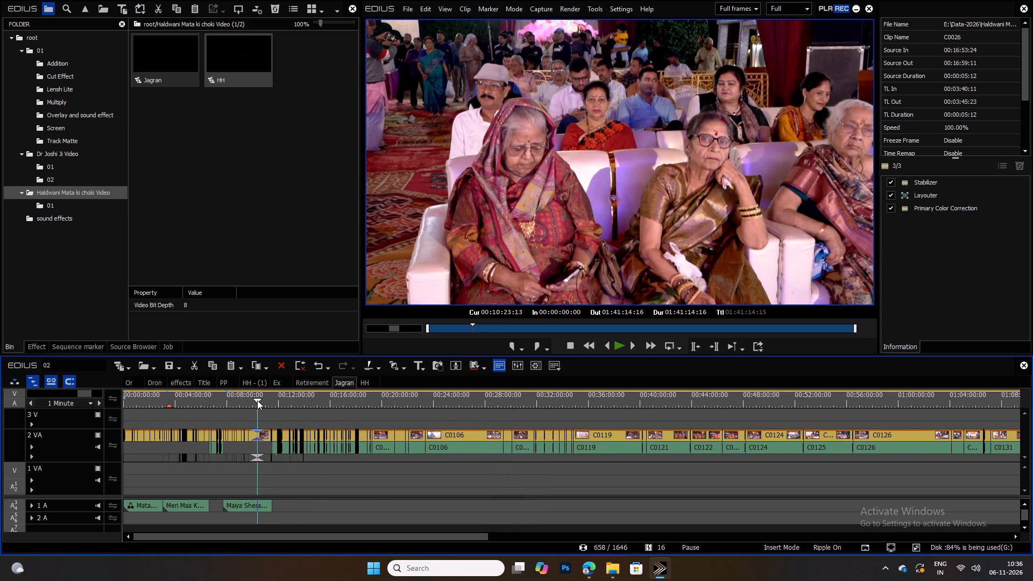
left_click_drag(257, 400, 243, 402)
scroll(245, 403, "down", 3, "ctrl")
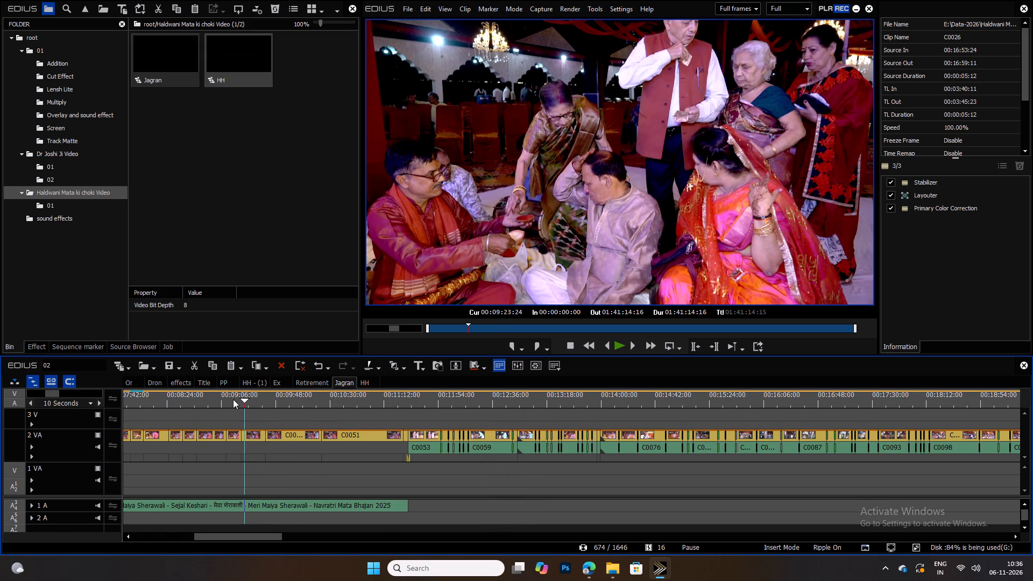
left_click_drag(235, 400, 317, 403)
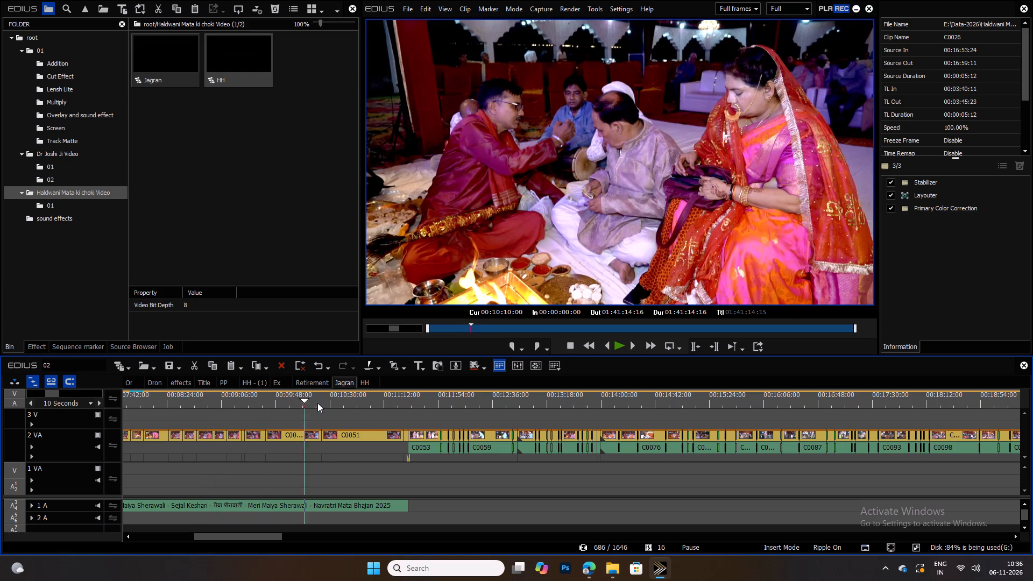
left_click_drag(317, 403, 265, 406)
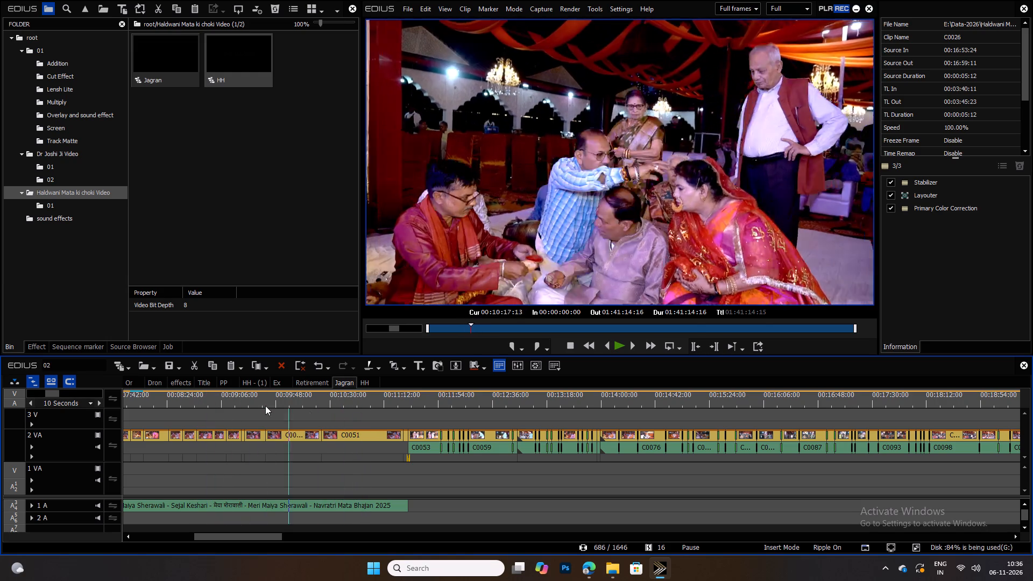
left_click_drag(265, 406, 113, 403)
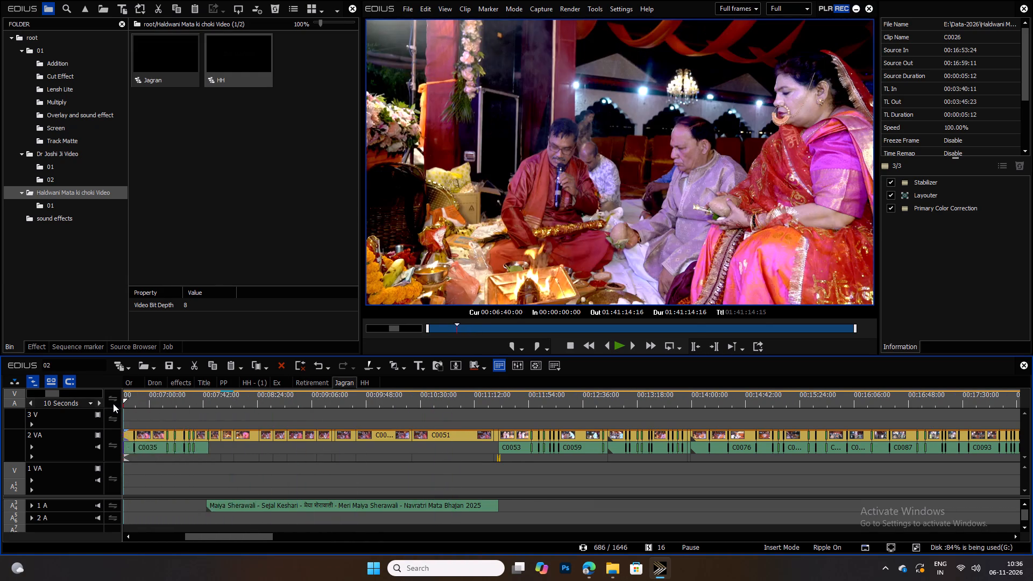
Re-check the Jagran sequence between about 00:03:57 and 00:05:49 for a matching shot.
left_click_drag(113, 403, 153, 407)
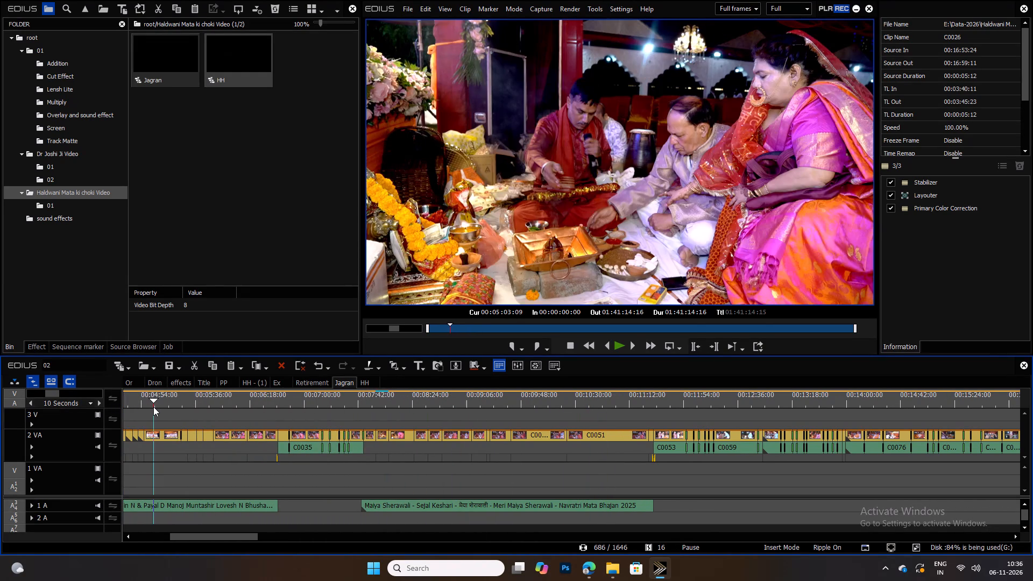
left_click_drag(153, 407, 195, 407)
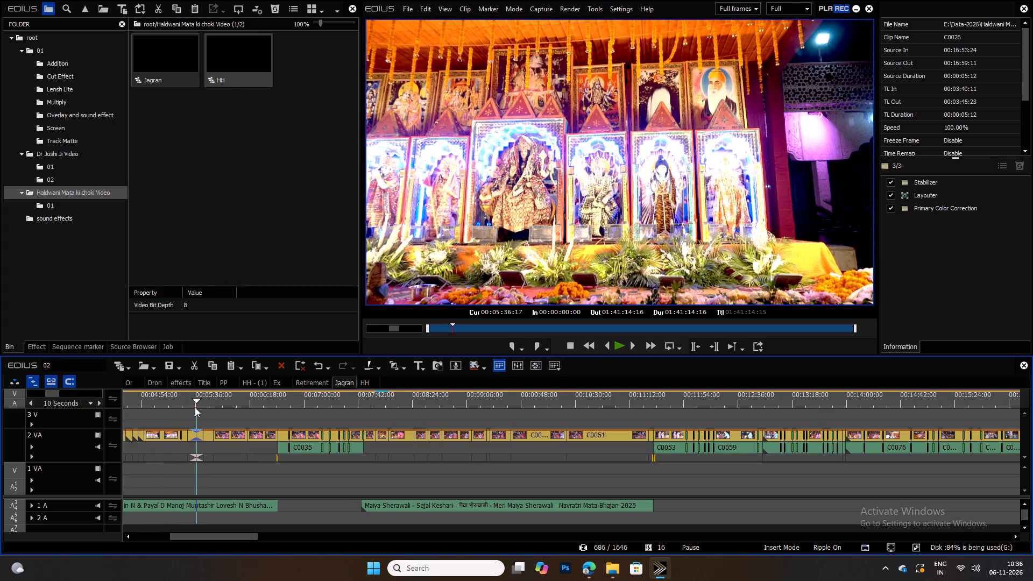
left_click_drag(195, 407, 211, 410)
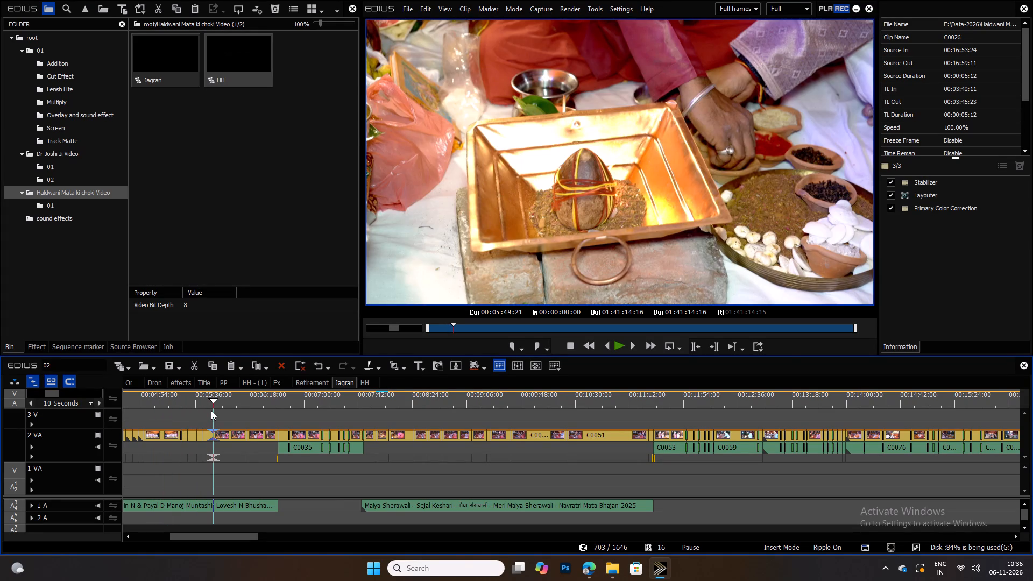
left_click_drag(211, 410, 210, 412)
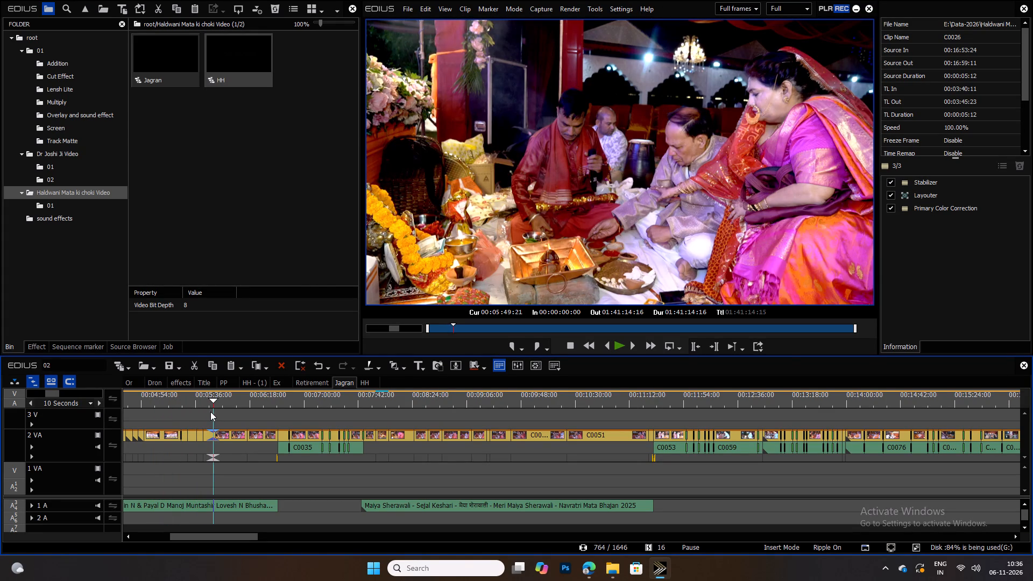
left_click_drag(210, 412, 164, 408)
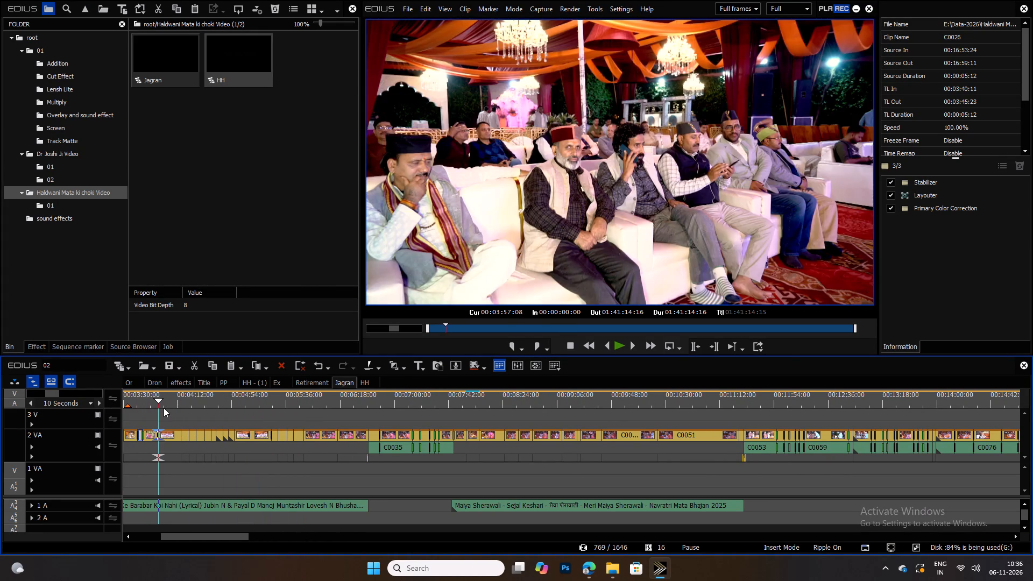
left_click_drag(164, 408, 174, 409)
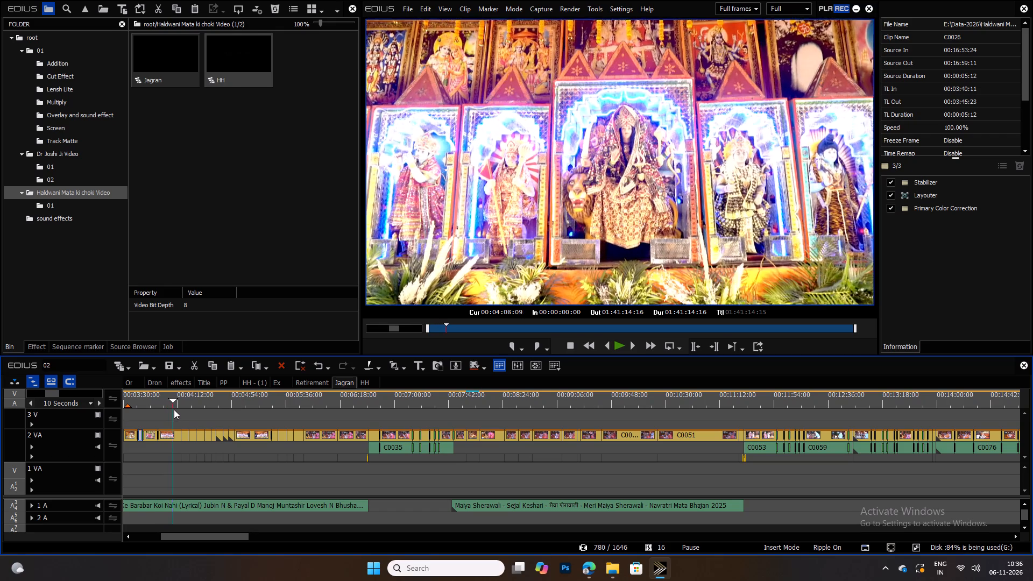
left_click_drag(174, 409, 194, 412)
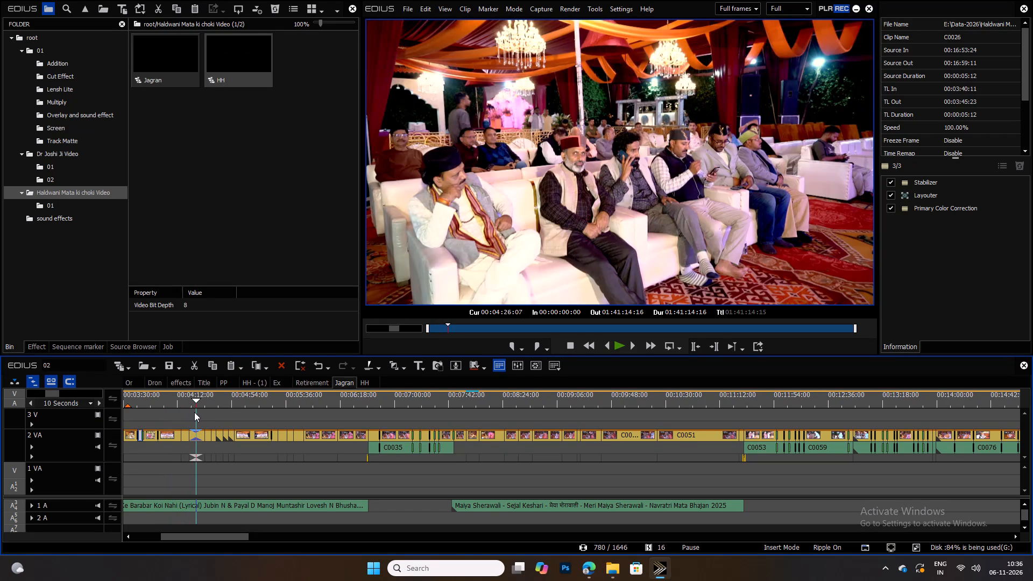
left_click_drag(194, 412, 235, 416)
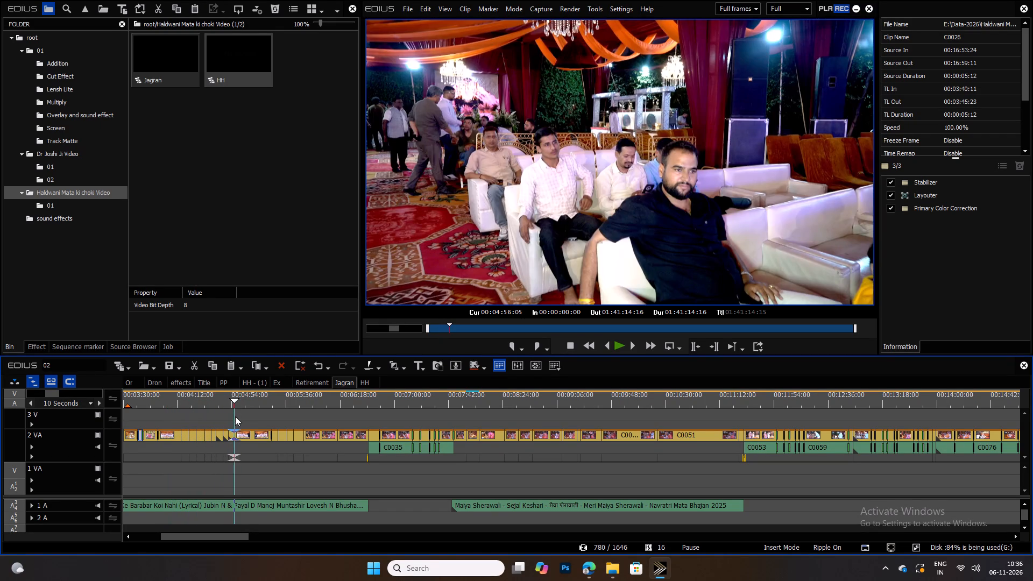
left_click_drag(235, 416, 265, 418)
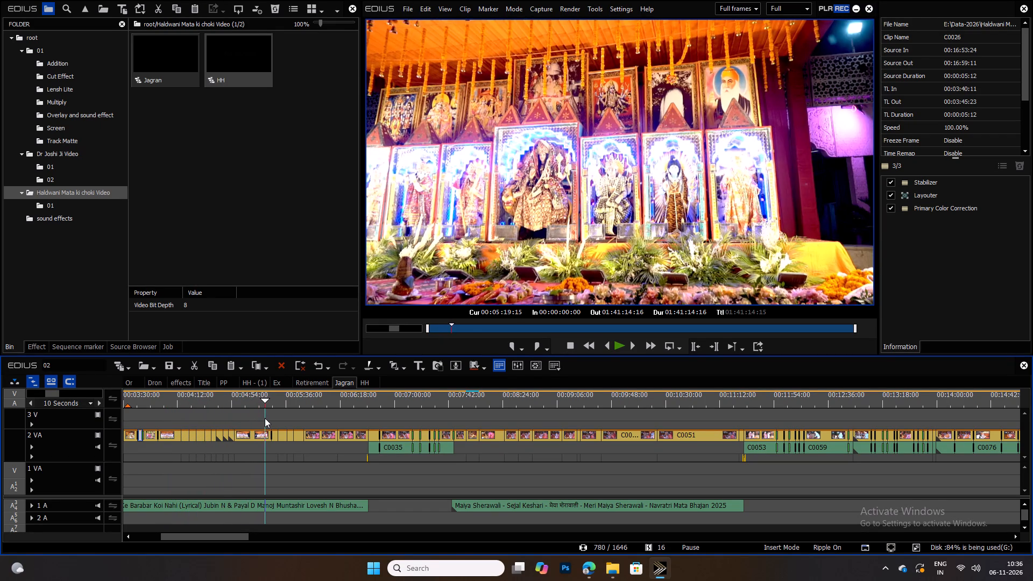
left_click_drag(265, 418, 289, 427)
Examine clips C0029 to C0032 of the Jagran sequence, about 00:05:32 to 00:05:59, for a shot matching the reference.
scroll(238, 419, "down", 2)
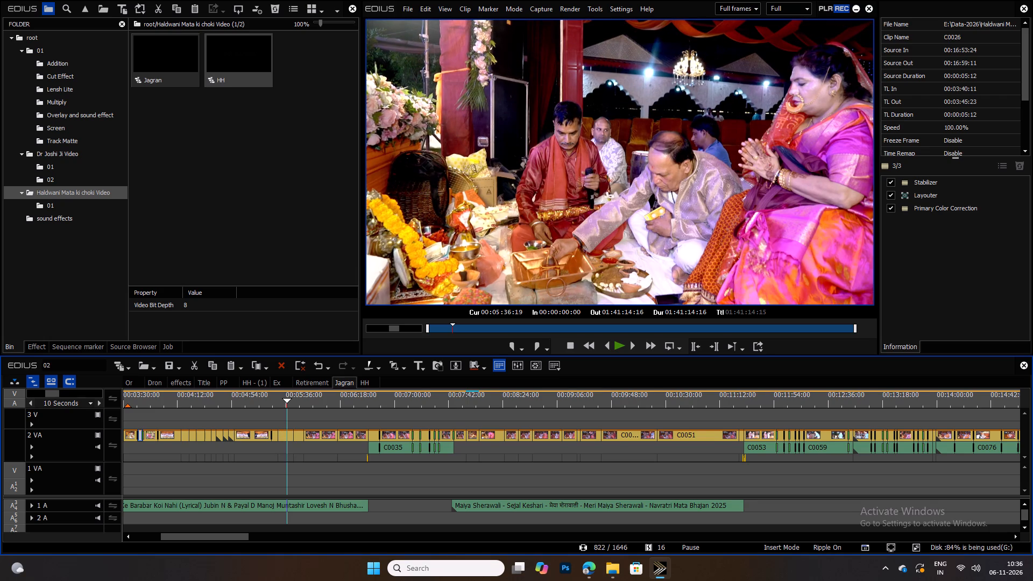
scroll(279, 419, "down", 1)
scroll(279, 419, "down", 2, "ctrl")
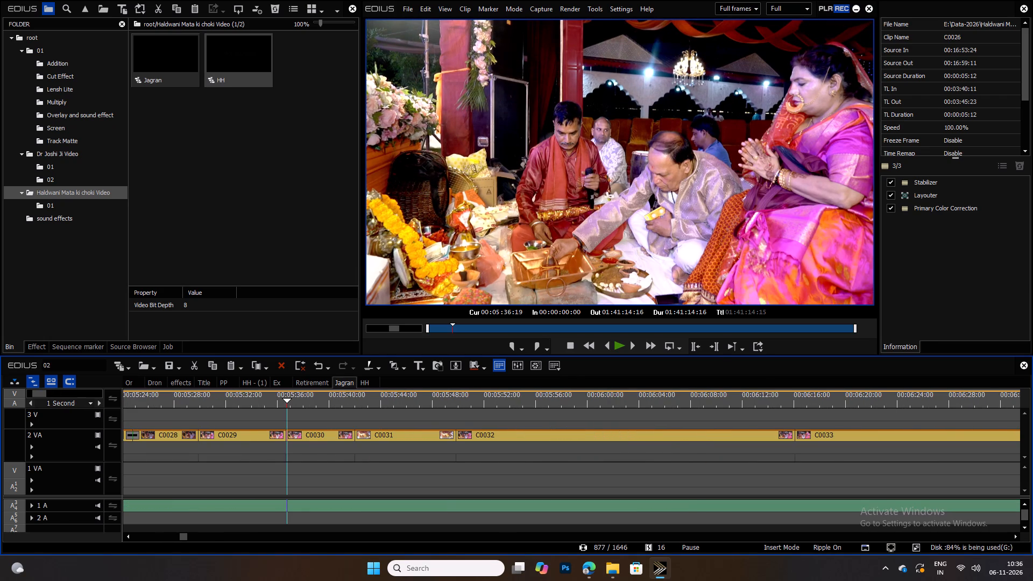
left_click_drag(251, 400, 227, 400)
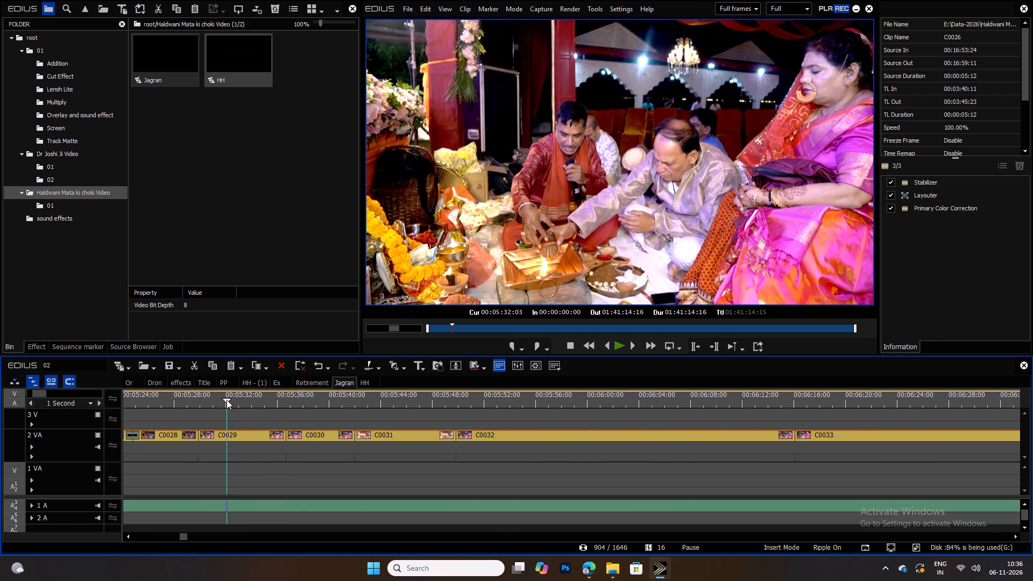
left_click_drag(227, 400, 235, 405)
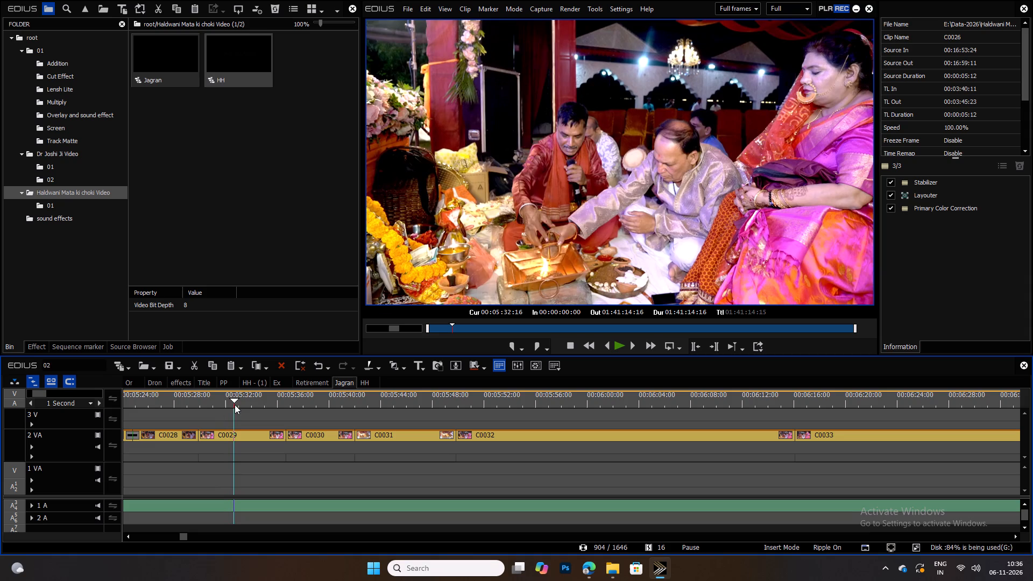
left_click_drag(235, 405, 245, 407)
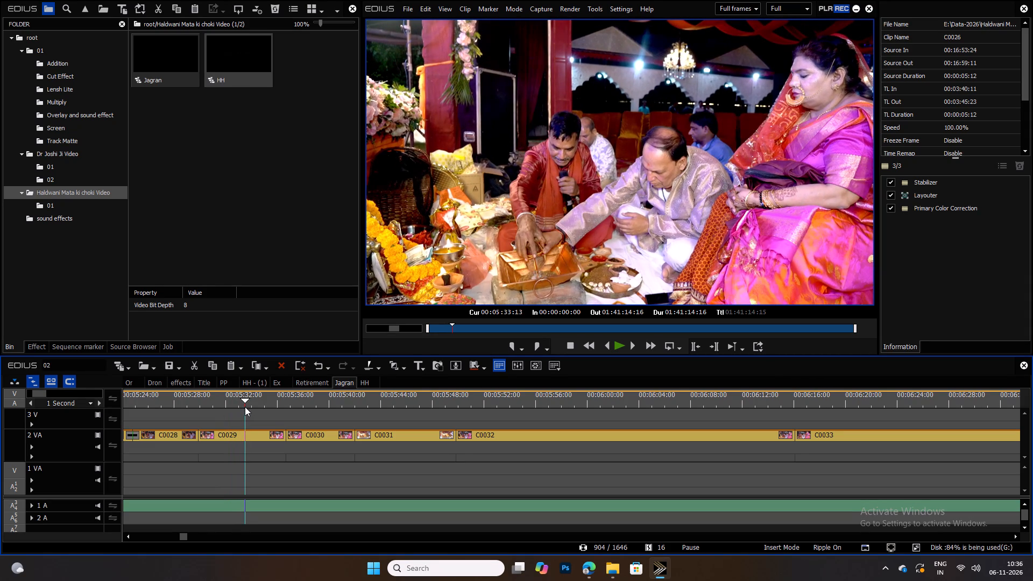
left_click_drag(245, 407, 243, 407)
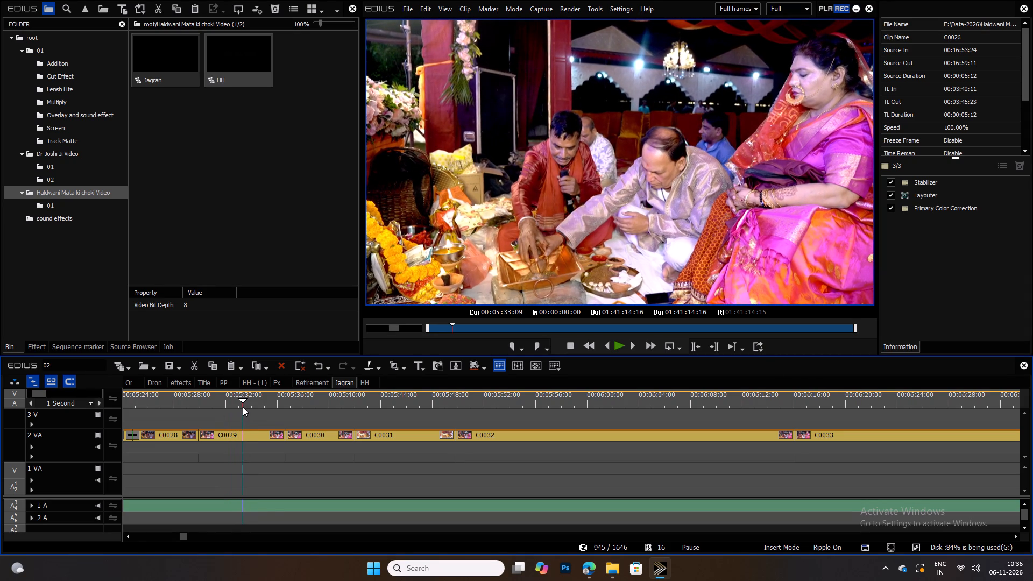
left_click_drag(243, 407, 312, 416)
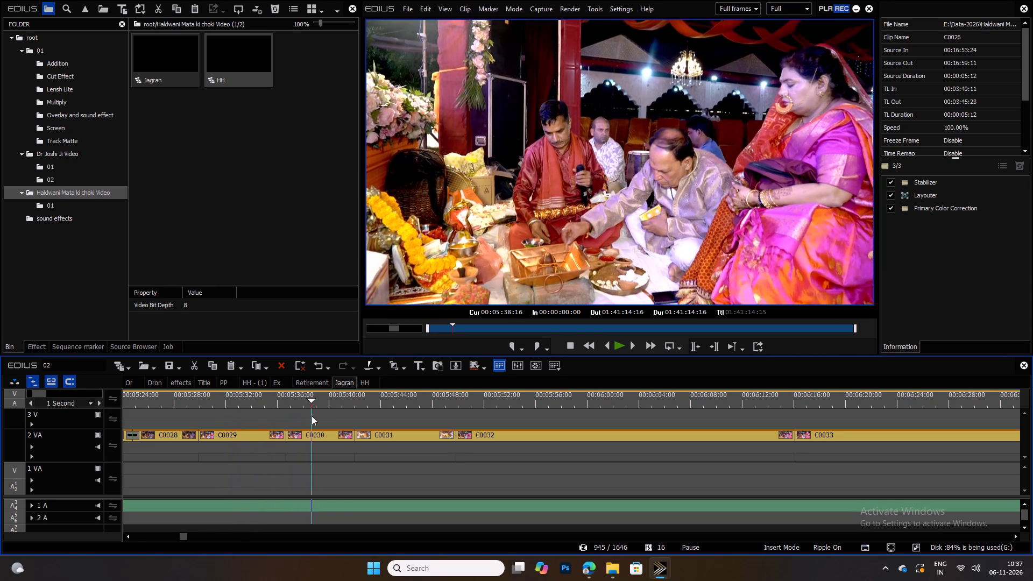
left_click_drag(312, 416, 455, 442)
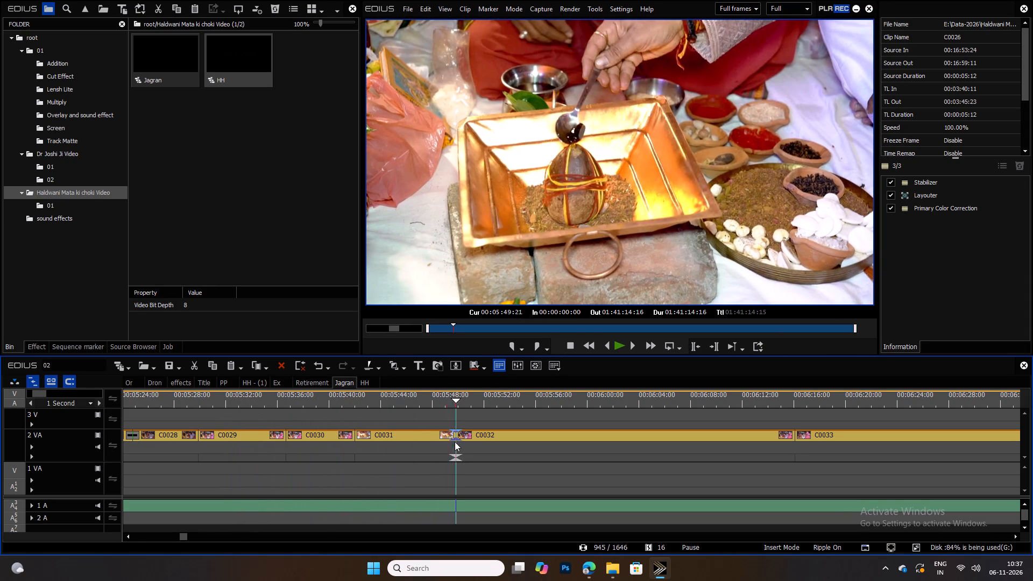
left_click_drag(455, 442, 578, 456)
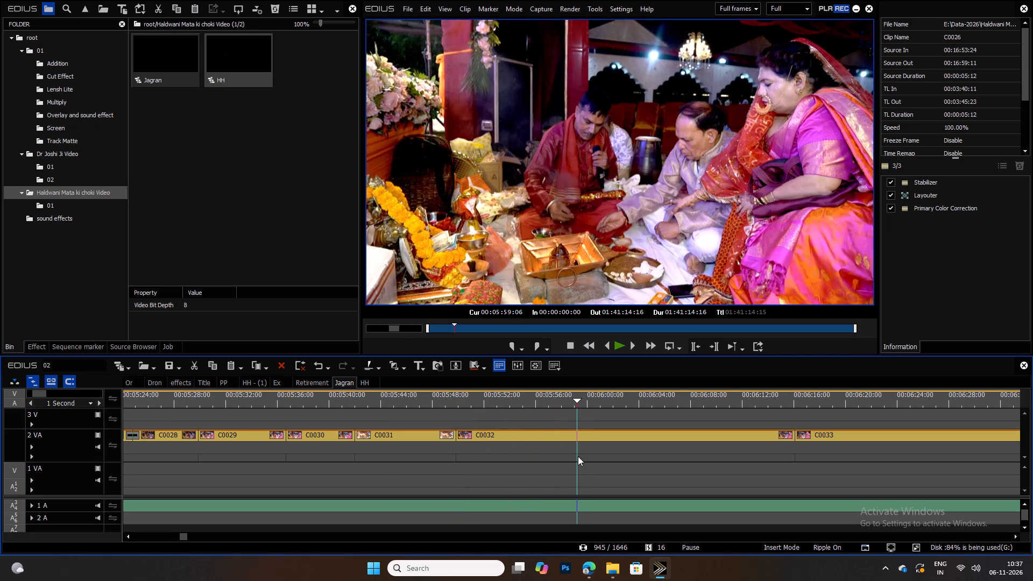
left_click_drag(578, 456, 287, 443)
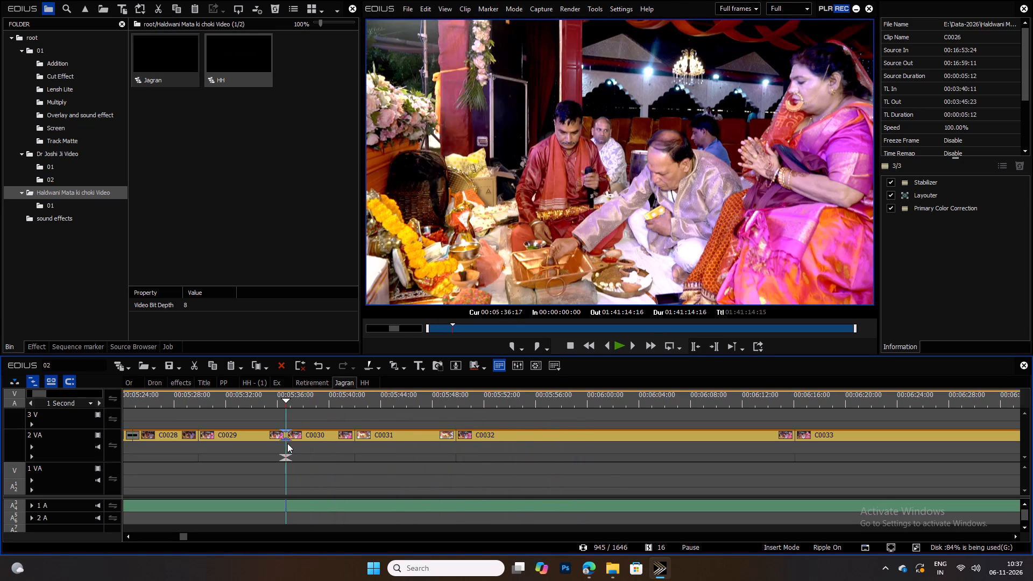
left_click_drag(287, 443, 271, 445)
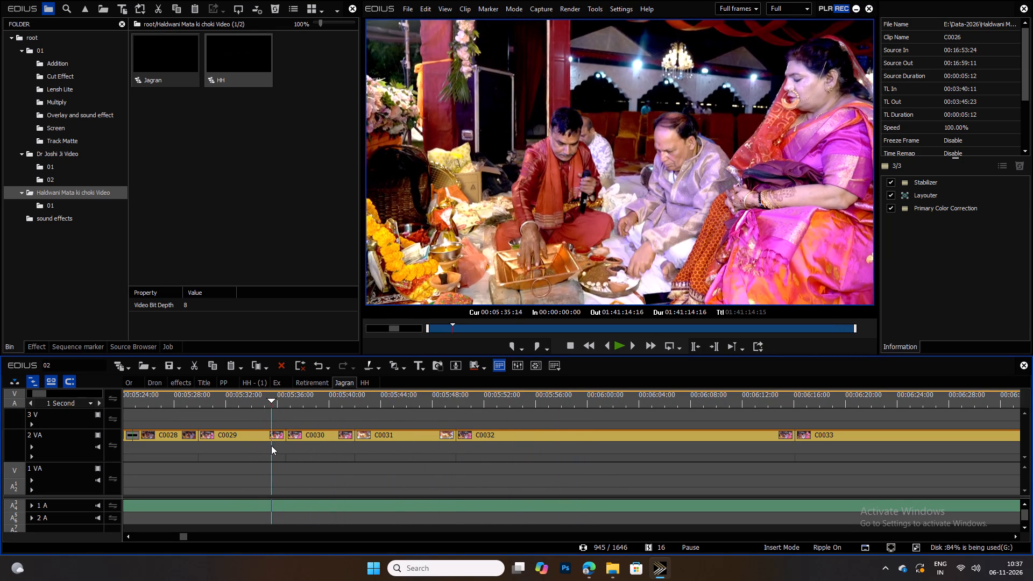
left_click_drag(271, 445, 224, 434)
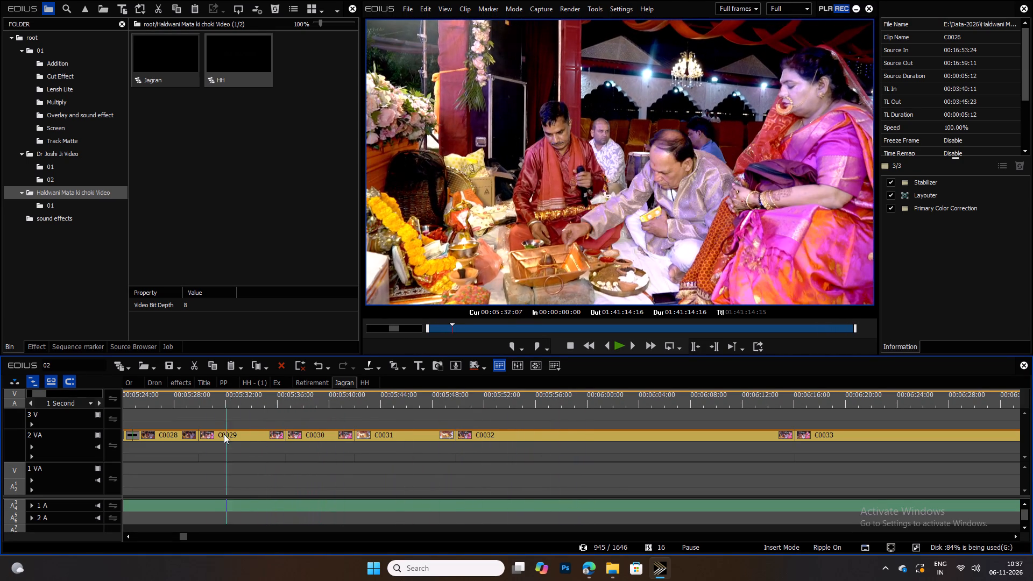
Copy clip C0029 from the Jagran sequence and paste it on track 2 VA of the HH sequence at 00:00:18:20.
left_click_drag(224, 434, 231, 433)
left_click(231, 433)
key("ctrl+c")
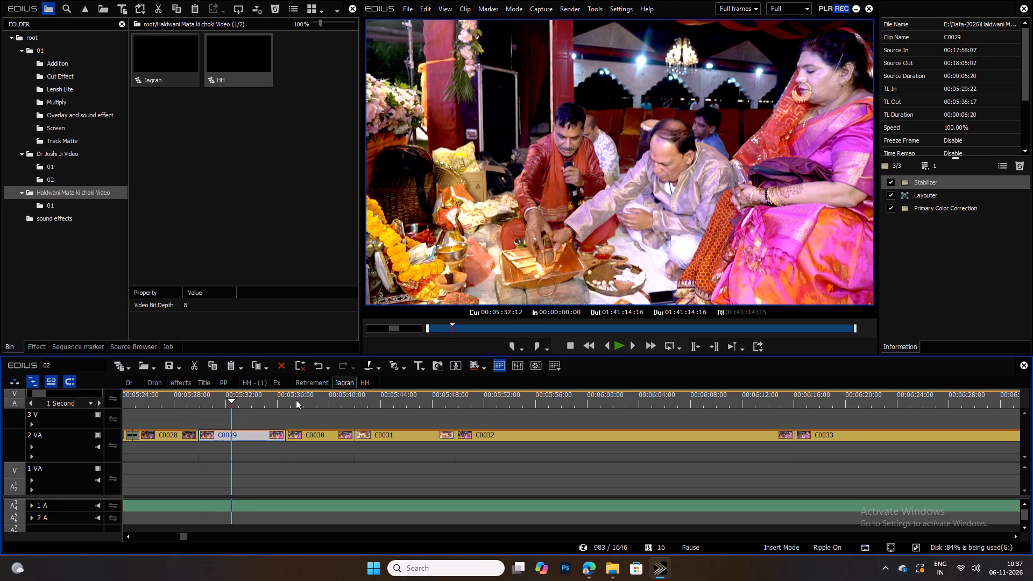
left_click(364, 383)
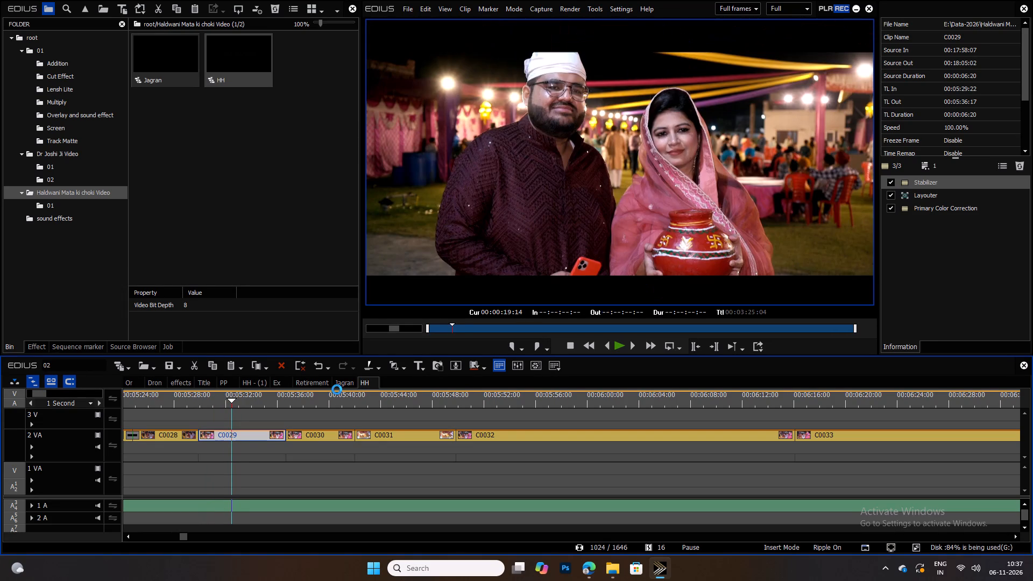
left_click_drag(642, 399, 632, 398)
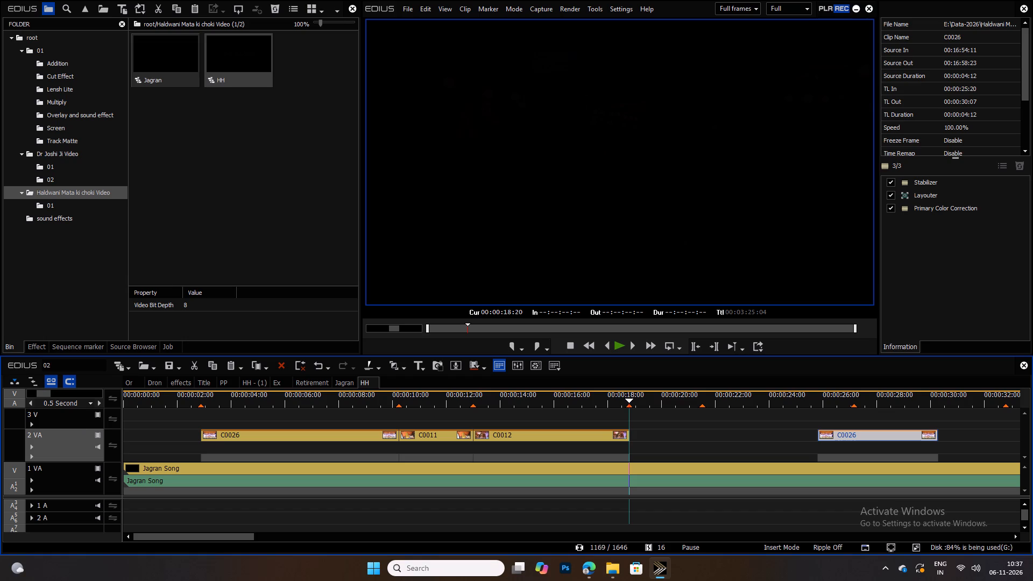
key("ctrl+v")
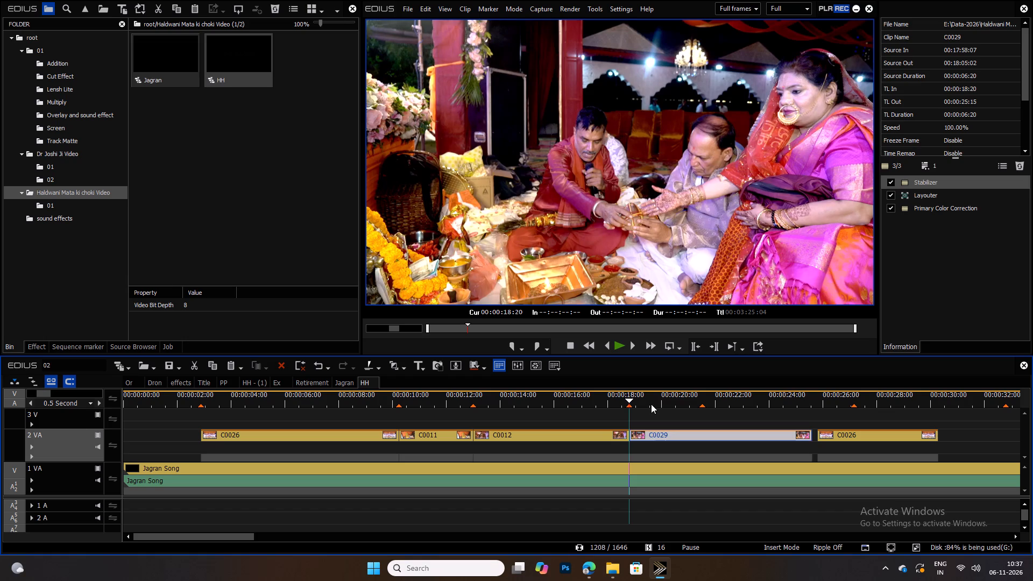
Review the pasted C0029, trim off its beginning up to 00:00:21:13 and move the remainder back against C0012 at 00:00:18:20.
left_click_drag(683, 398, 665, 399)
left_click_drag(665, 399, 635, 400)
key("space")
left_click_drag(653, 407, 676, 407)
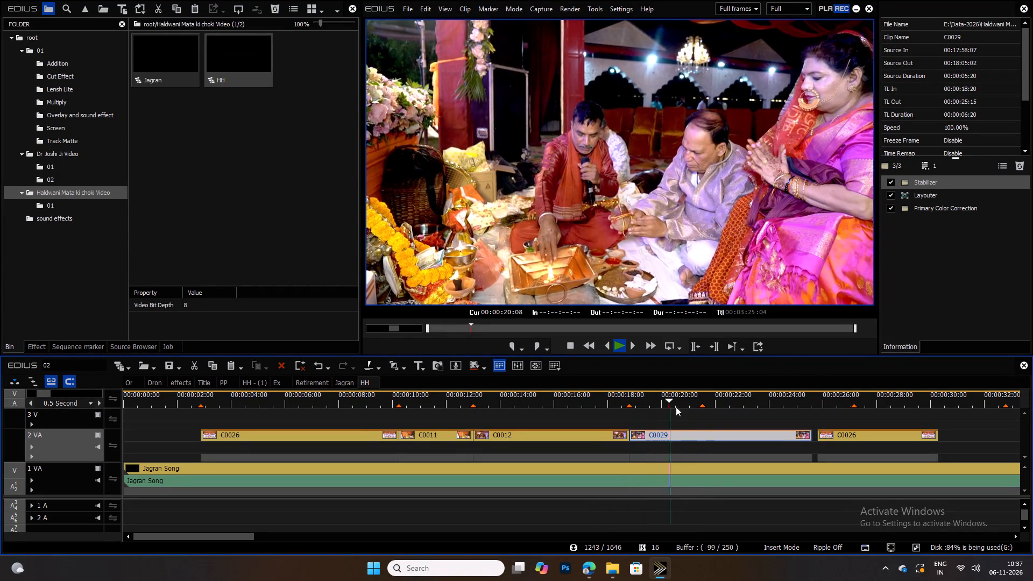
left_click_drag(676, 407, 703, 407)
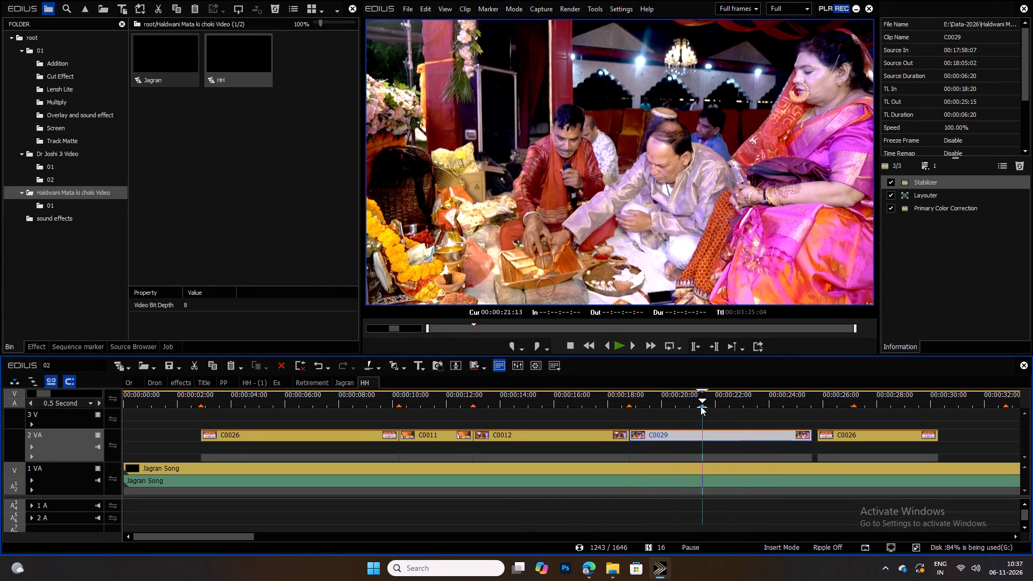
key("space")
key("space")
left_click_drag(709, 400, 703, 399)
key("n")
left_click_drag(762, 436, 716, 435)
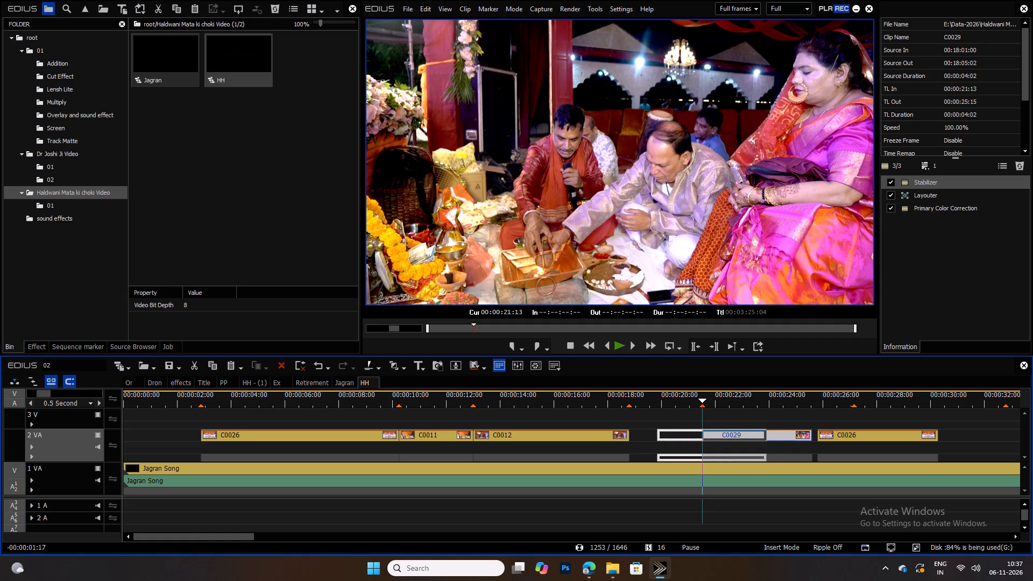
left_click_drag(716, 435, 692, 435)
Play the trimmed C0029, shift it to 00:00:19:11 and extend its start back to the end of C0012 at 00:00:18:20.
left_click_drag(645, 398, 639, 398)
key("space")
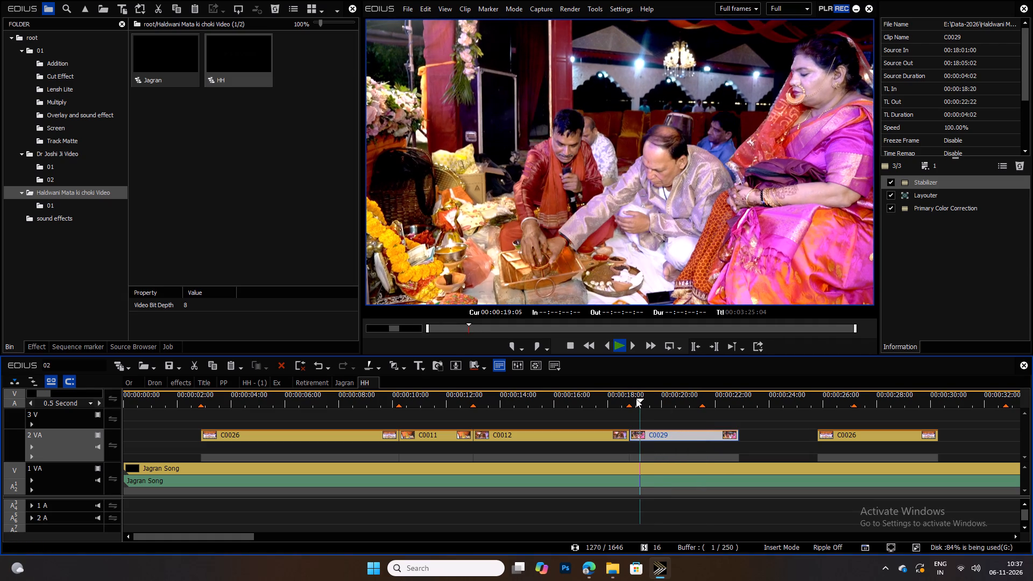
key("space")
left_click_drag(639, 399, 625, 399)
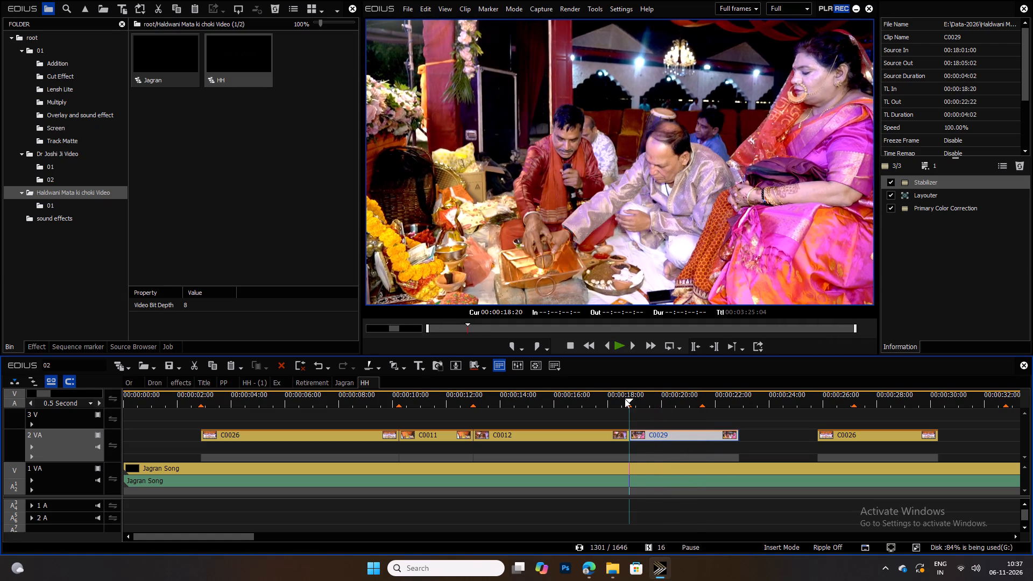
key("space")
key("space")
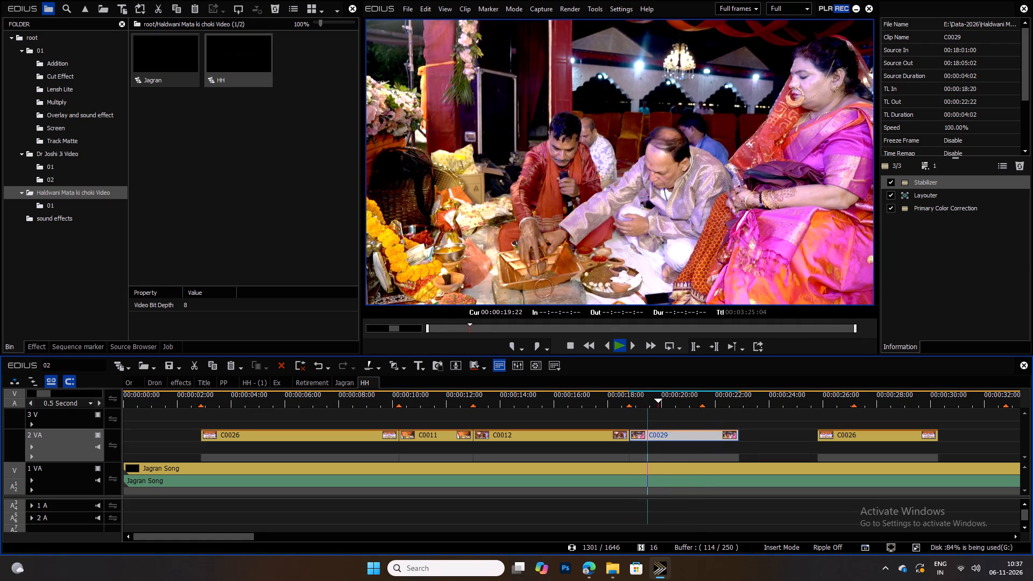
left_click_drag(660, 434, 678, 438)
left_click_drag(647, 433, 641, 433)
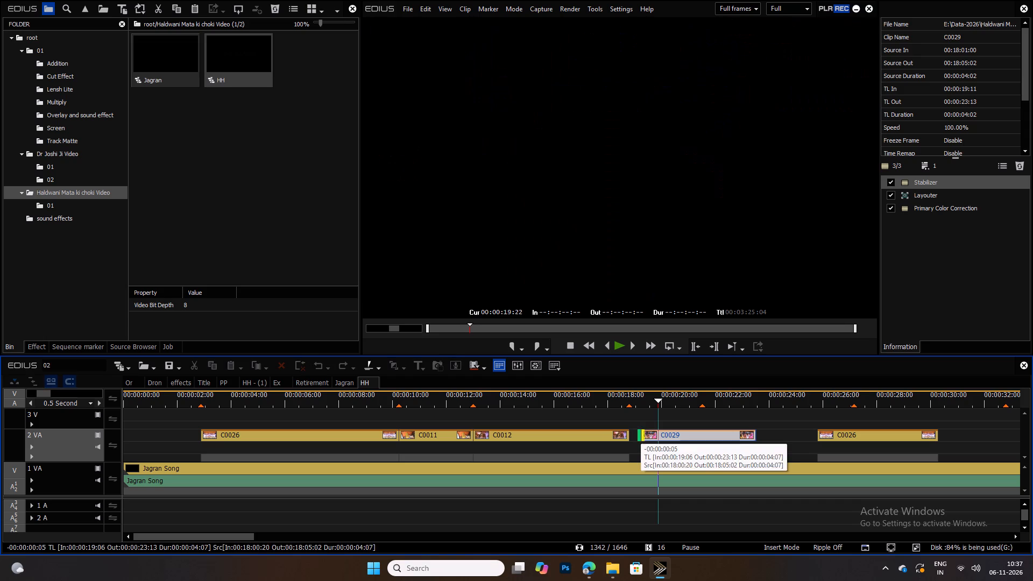
left_click_drag(641, 433, 633, 432)
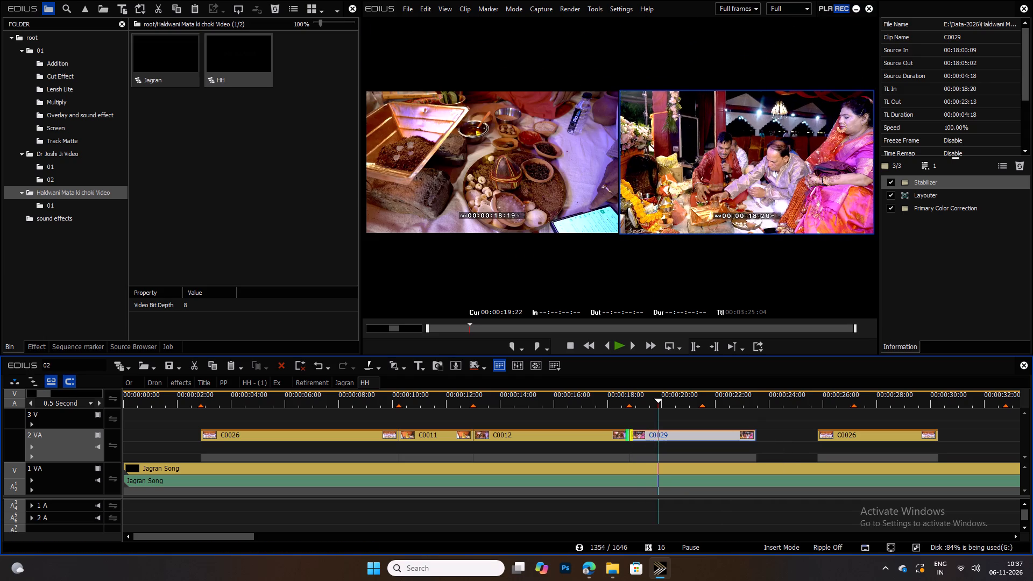
Move C0029 up to track 3 V and set its speed to 50%, letting the clip duration change.
left_click_drag(674, 434, 672, 422)
key("alt+e")
type("50")
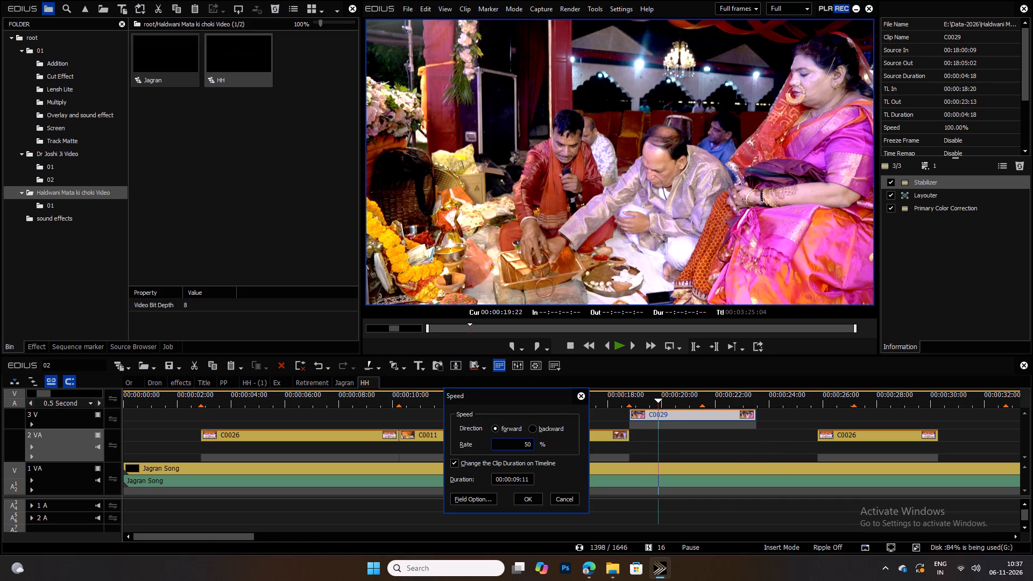
key("Return")
Play the slowed C0029, trim its end at the 00:00:21:13 marker and return it to track 2 VA after C0012.
left_click(640, 400)
key("space")
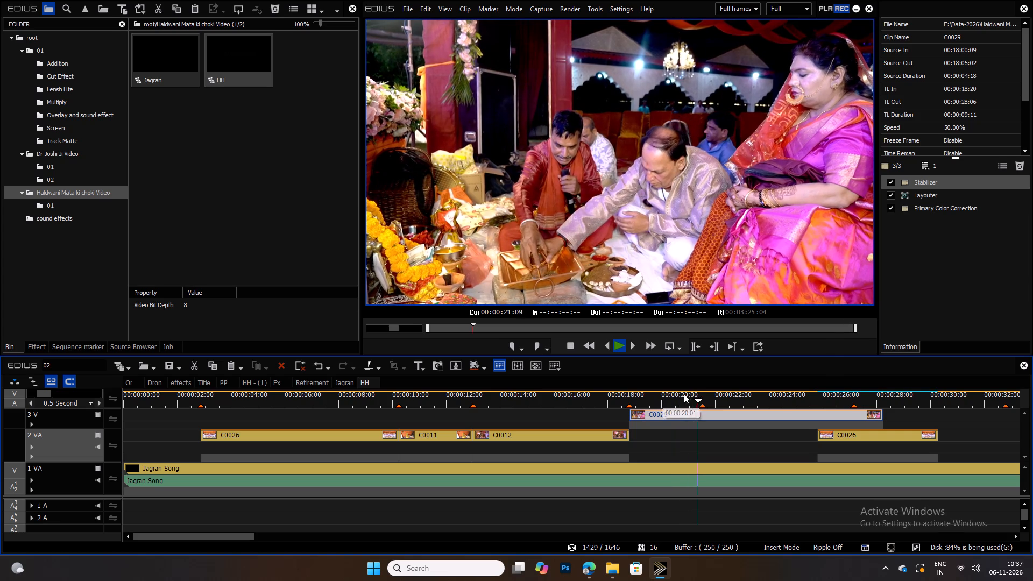
left_click(700, 389)
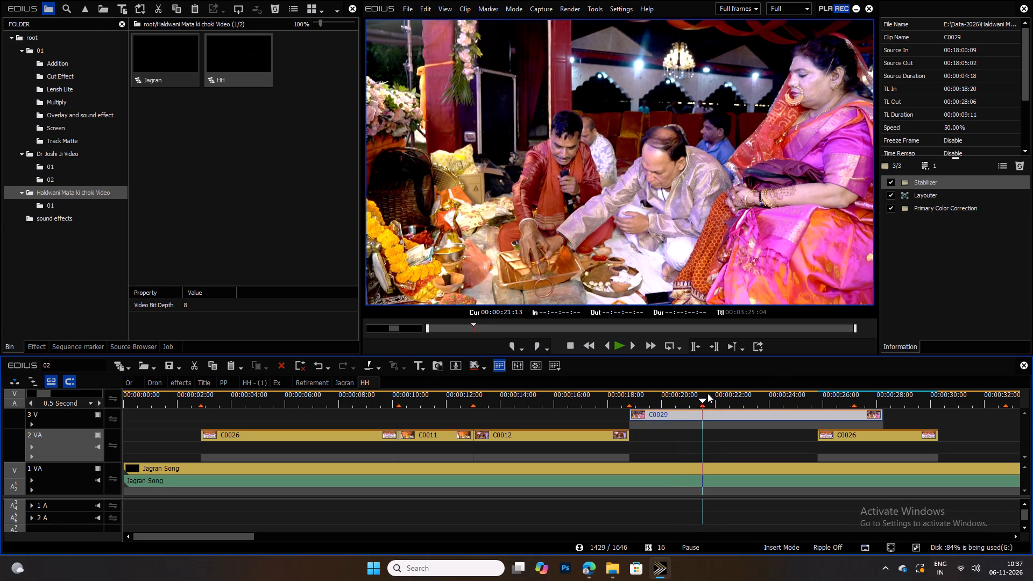
key("m")
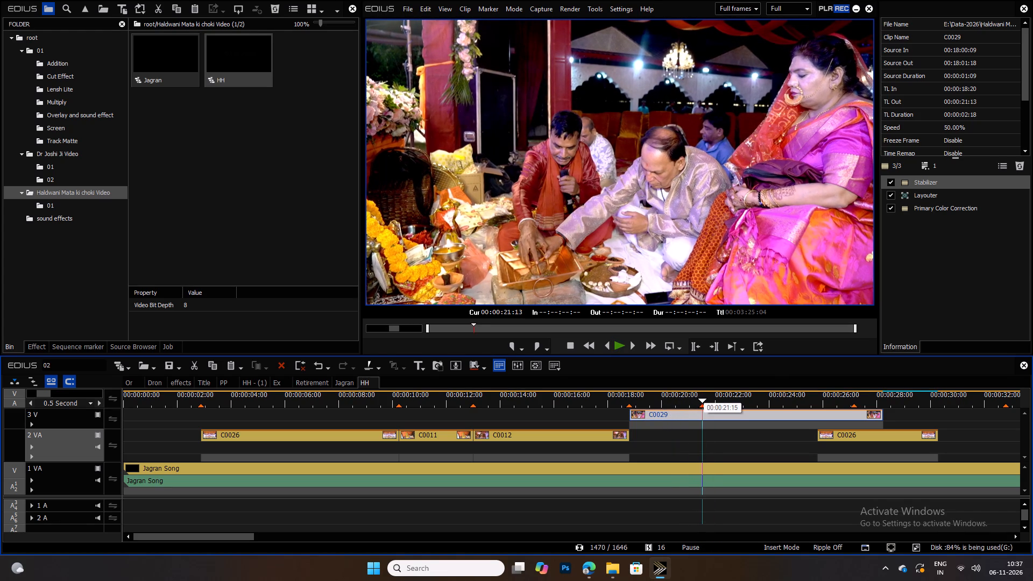
left_click_drag(661, 415, 662, 443)
Open the Layouter of C0029, enable keyframing for all its parameters and add keyframes at the clip's first frame.
left_click(649, 400)
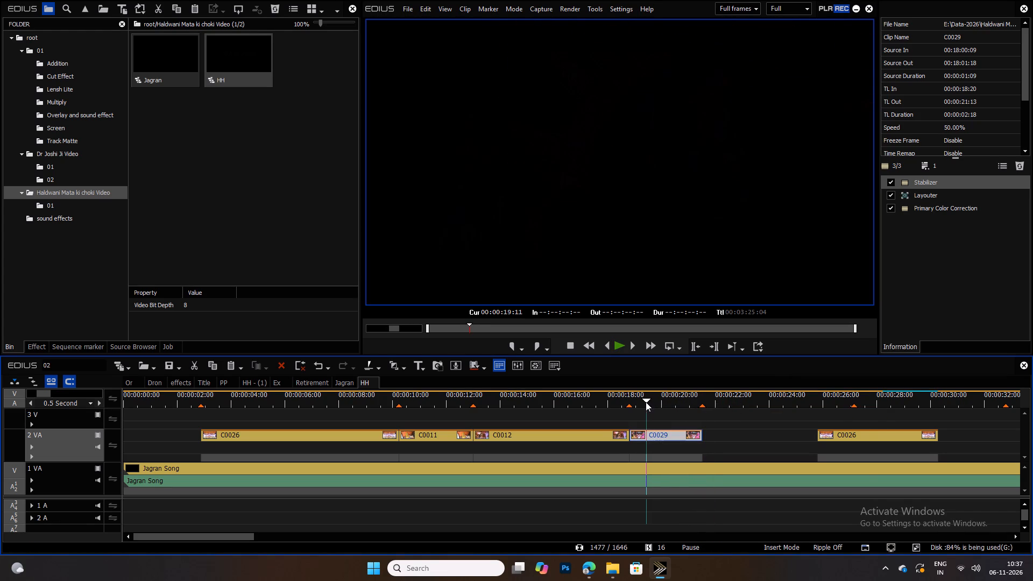
left_click(655, 438)
double_click(910, 197)
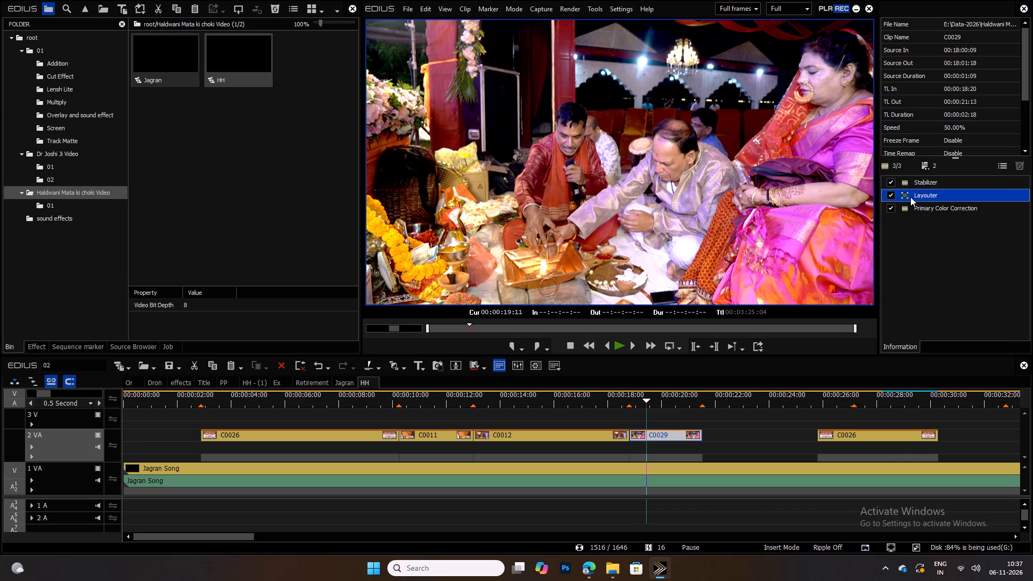
left_click_drag(634, 442, 549, 444)
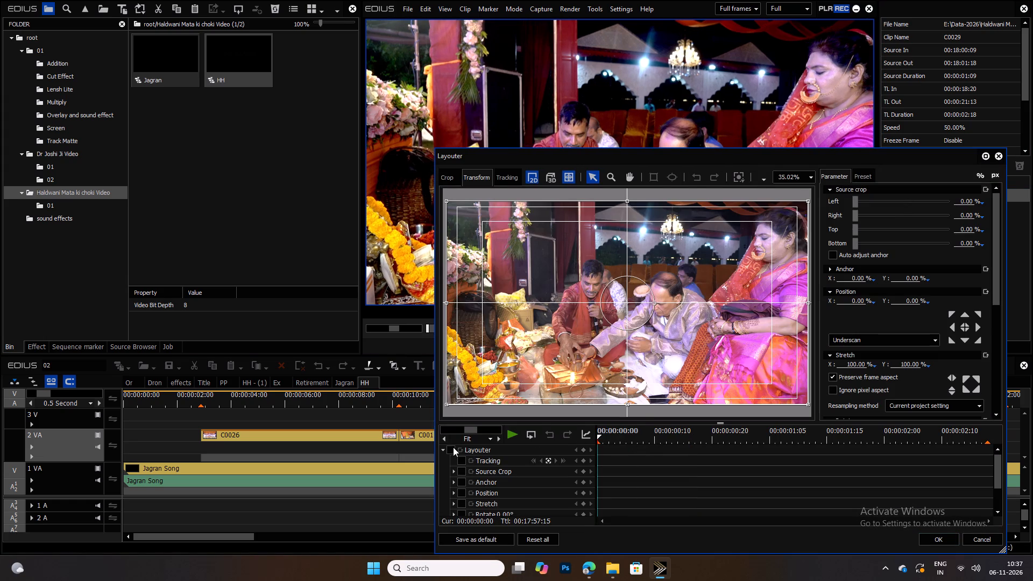
left_click(453, 447)
left_click(585, 449)
At C0029's last frame, 00:00:02:18, set the stretch to 120% and the position to about X 0.59%, Y -7.67%, and apply the layout.
left_click_drag(668, 433, 961, 433)
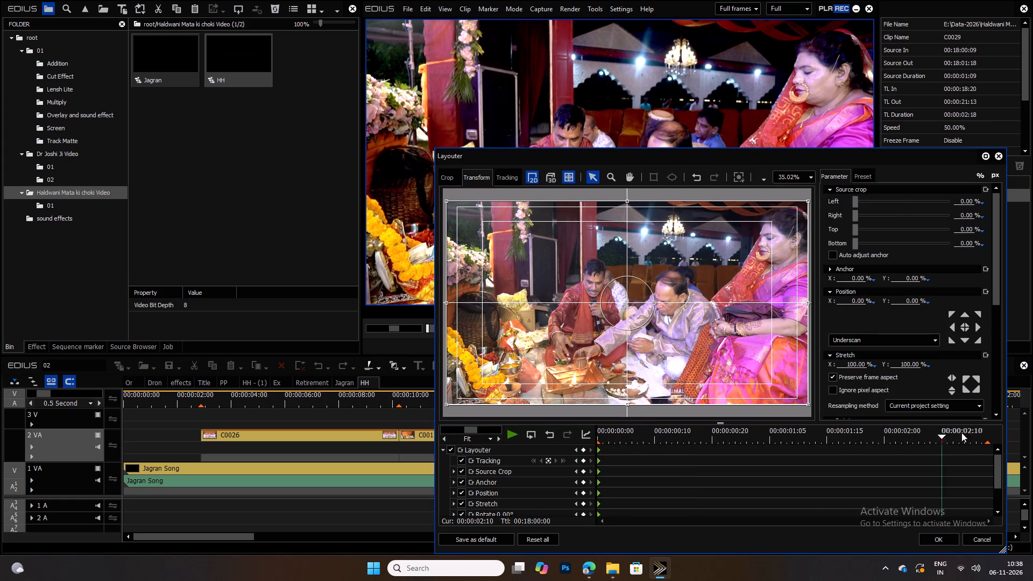
left_click_drag(961, 433, 1008, 433)
left_click_drag(846, 363, 879, 363)
type("130")
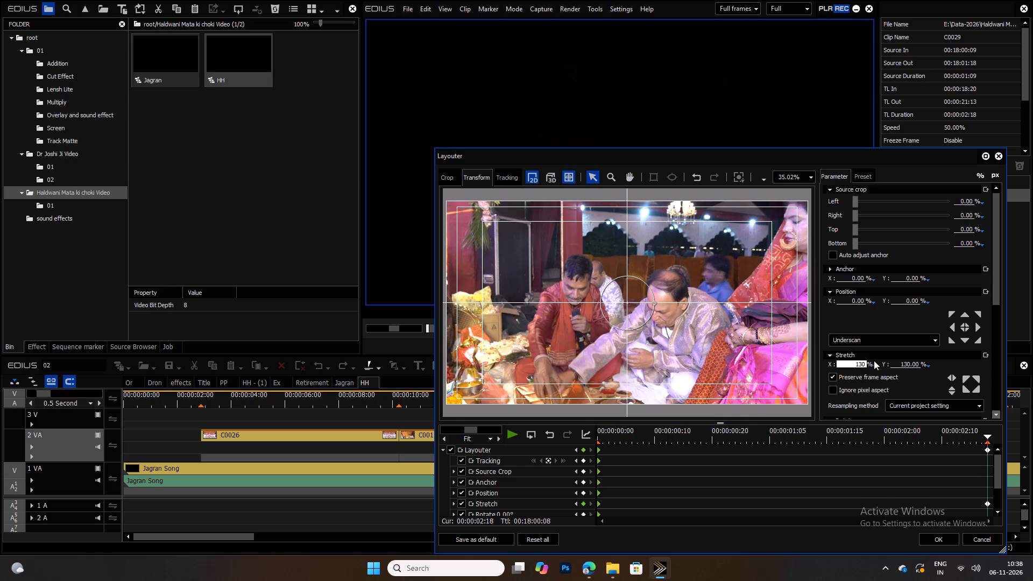
key("BackSpace")
key("ctrl+a")
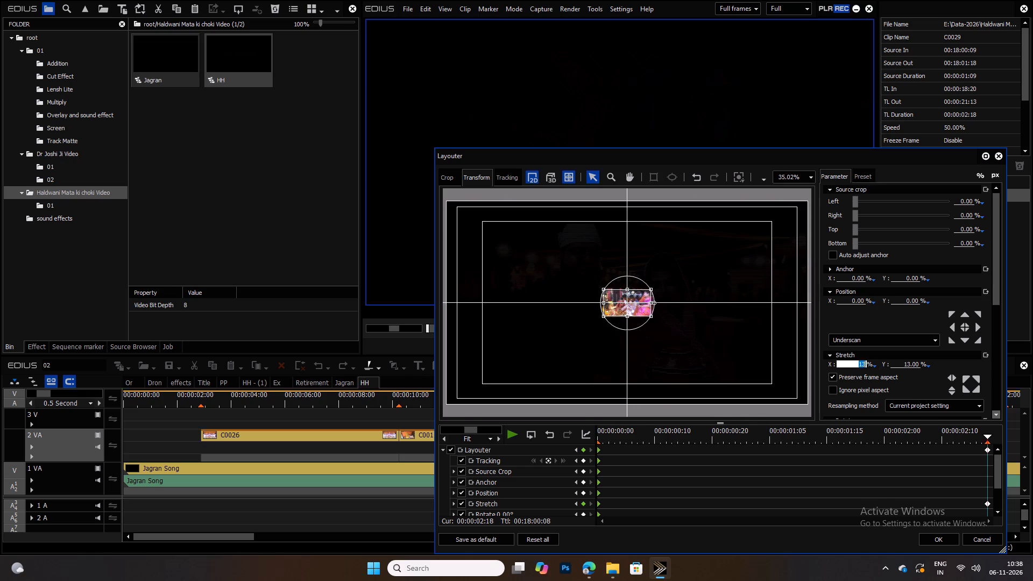
type("120")
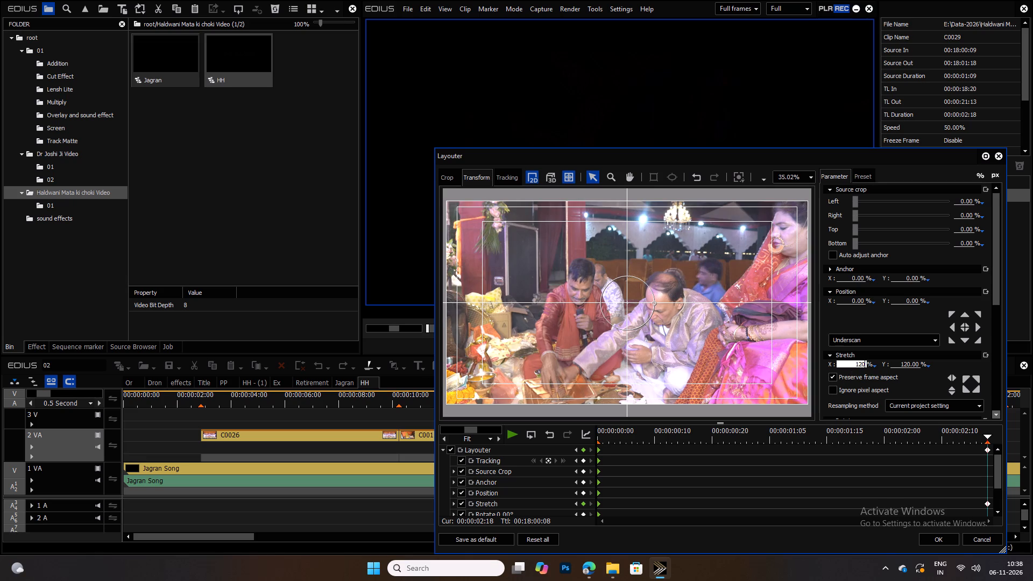
left_click_drag(689, 352, 690, 343)
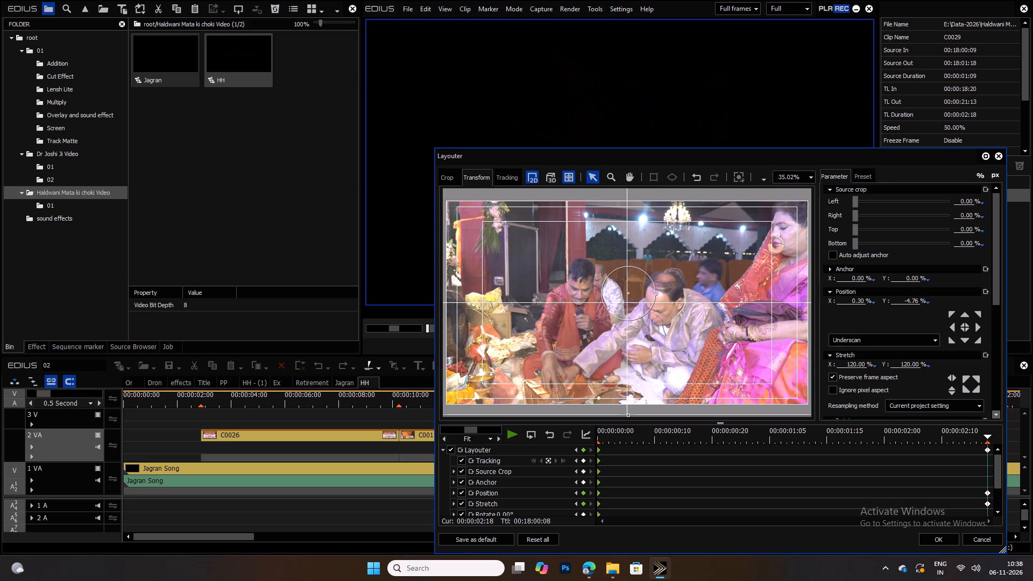
left_click_drag(683, 350, 683, 347)
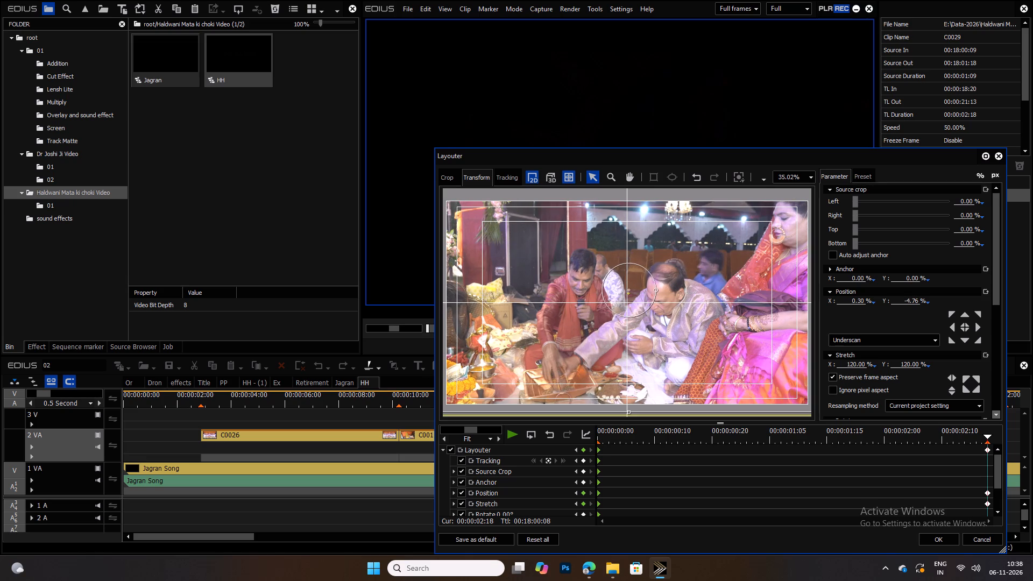
left_click_drag(683, 347, 684, 344)
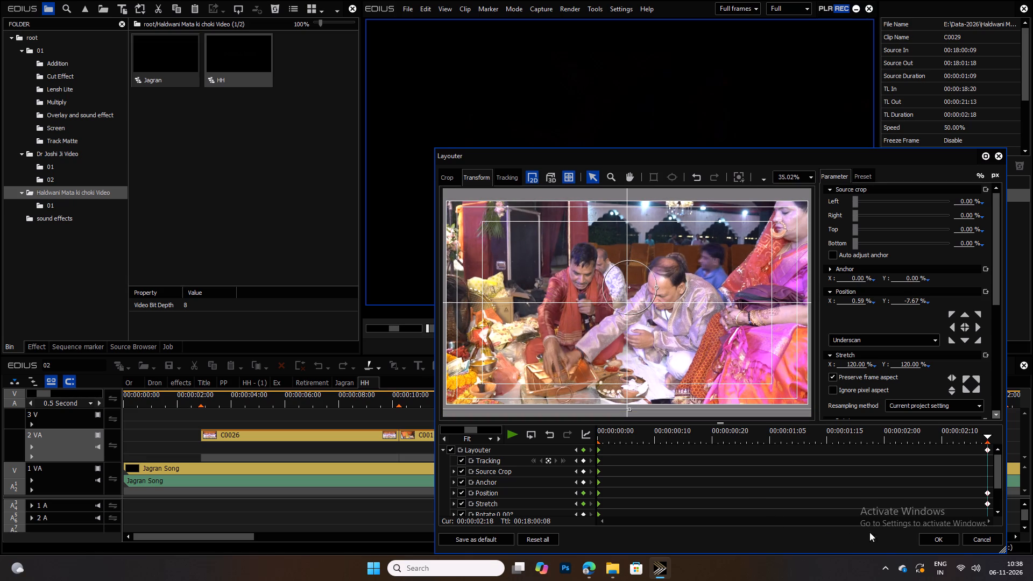
left_click(935, 537)
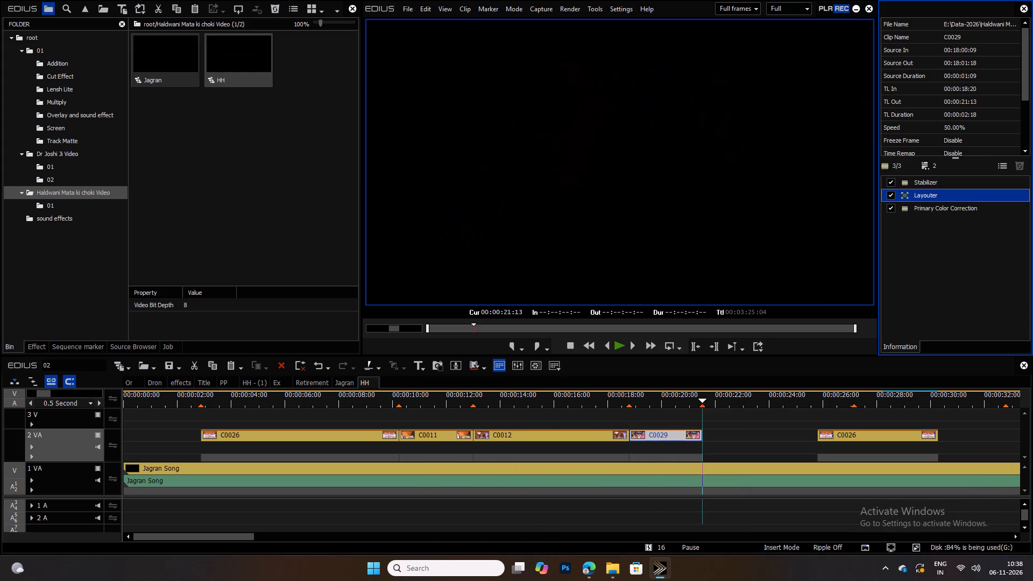
Play C0029 from its start to review the animated zoom.
left_click(637, 406)
key("space")
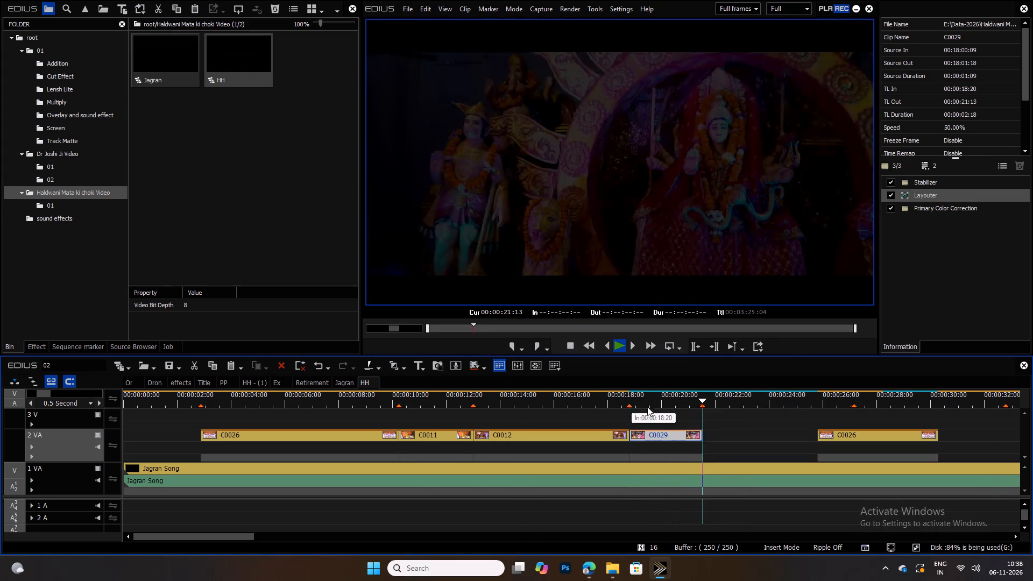
key("space")
left_click(640, 396)
key("space")
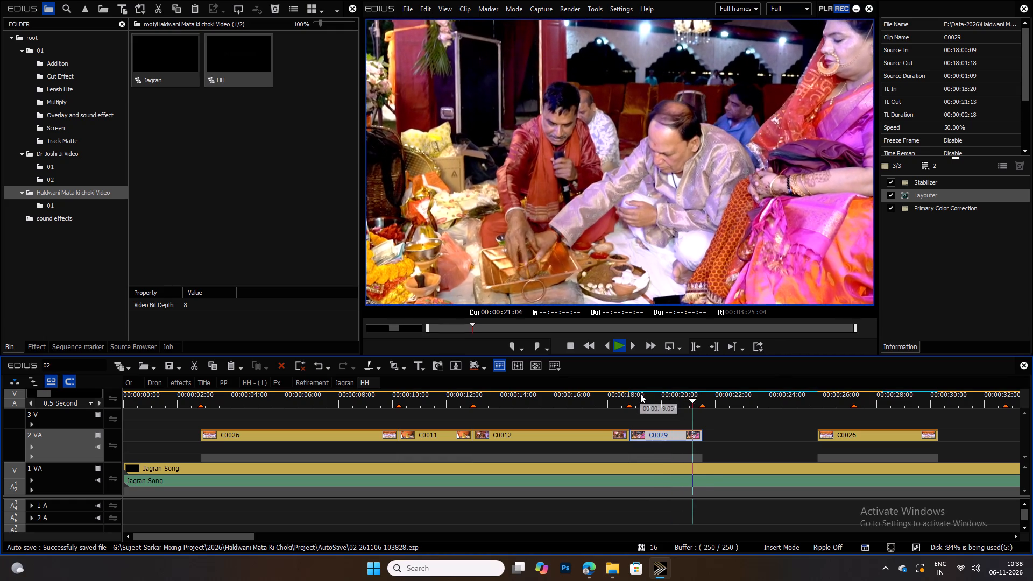
key("space")
Move the last C0026 against C0029's end at 00:00:21:13 and extend its end to the marker at 00:00:27:04.
left_click_drag(867, 434, 833, 438)
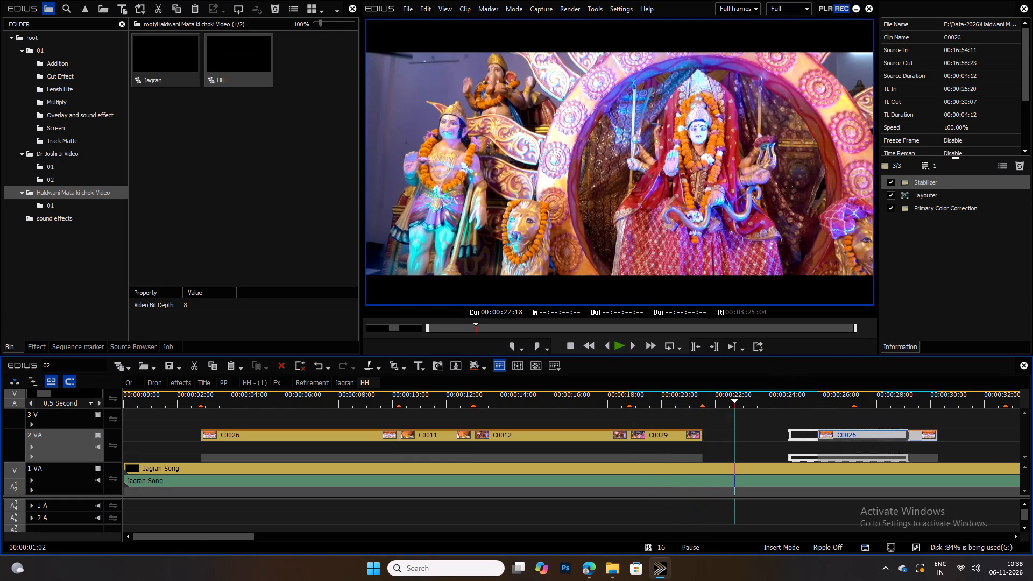
left_click_drag(833, 438, 756, 442)
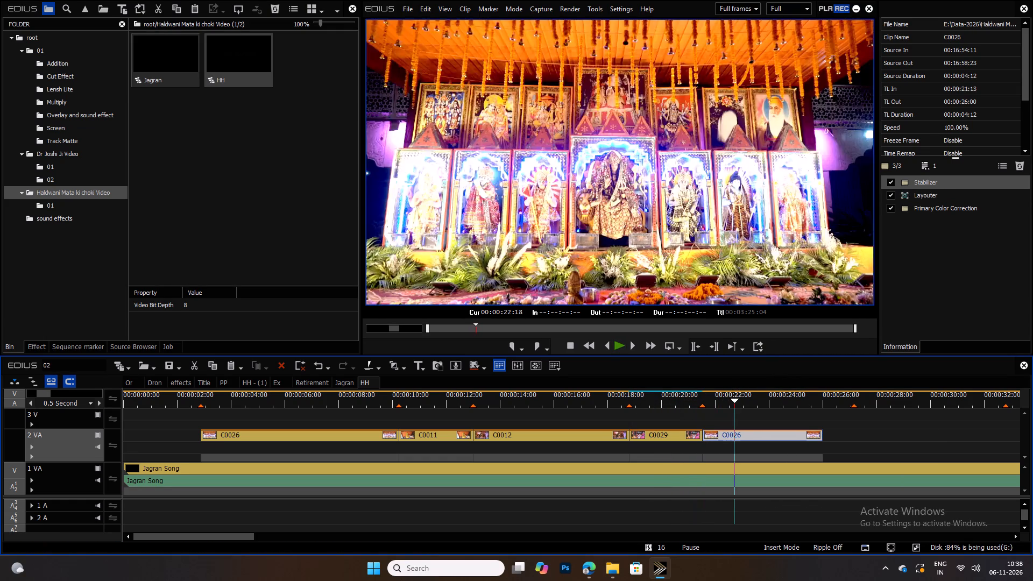
left_click_drag(825, 436, 855, 436)
Switch to Microsoft Edge, pause the YouTube song video and return to EDIUS.
left_click_drag(735, 402, 722, 402)
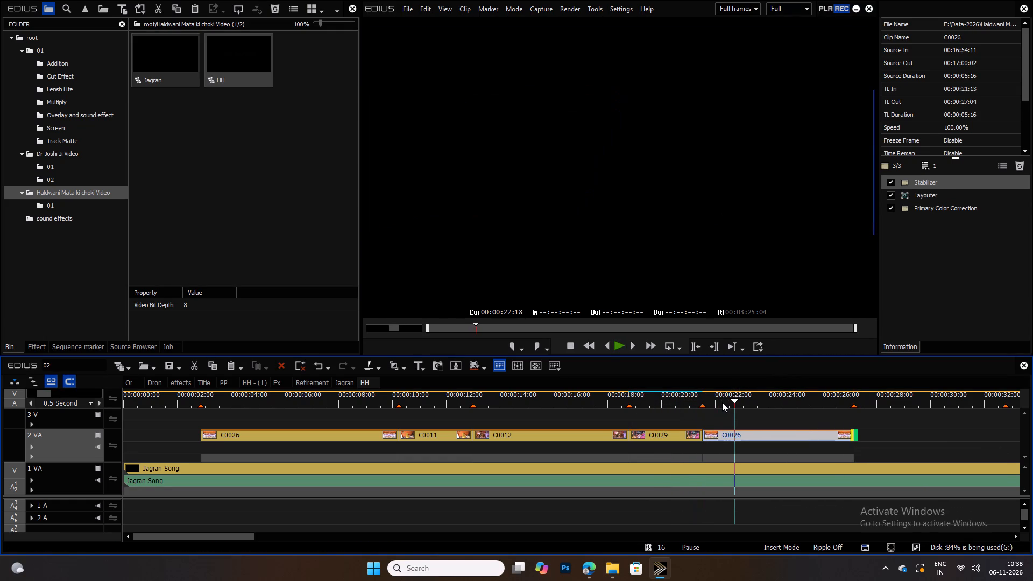
left_click_drag(722, 402, 683, 405)
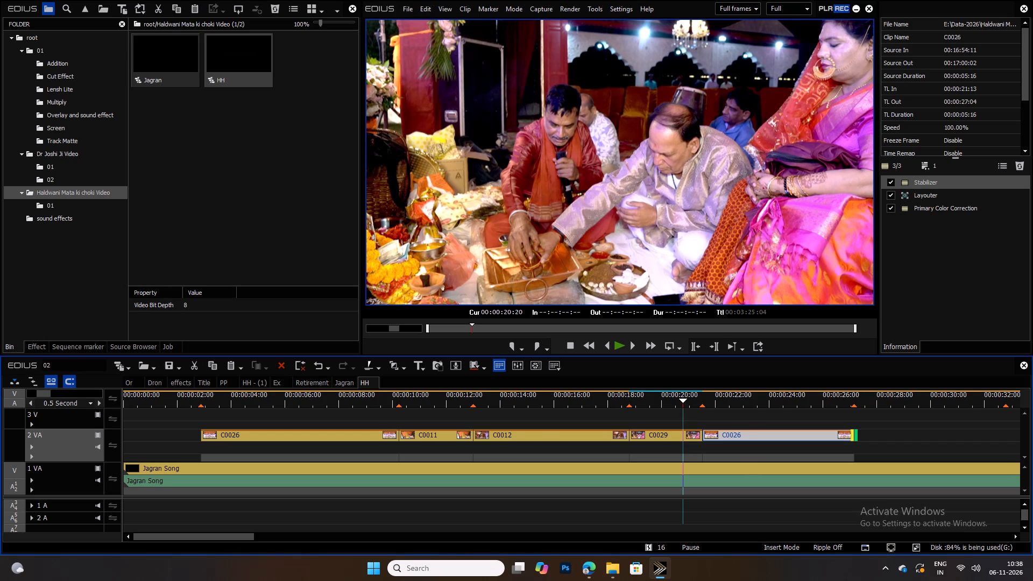
left_click(590, 568)
left_click(491, 357)
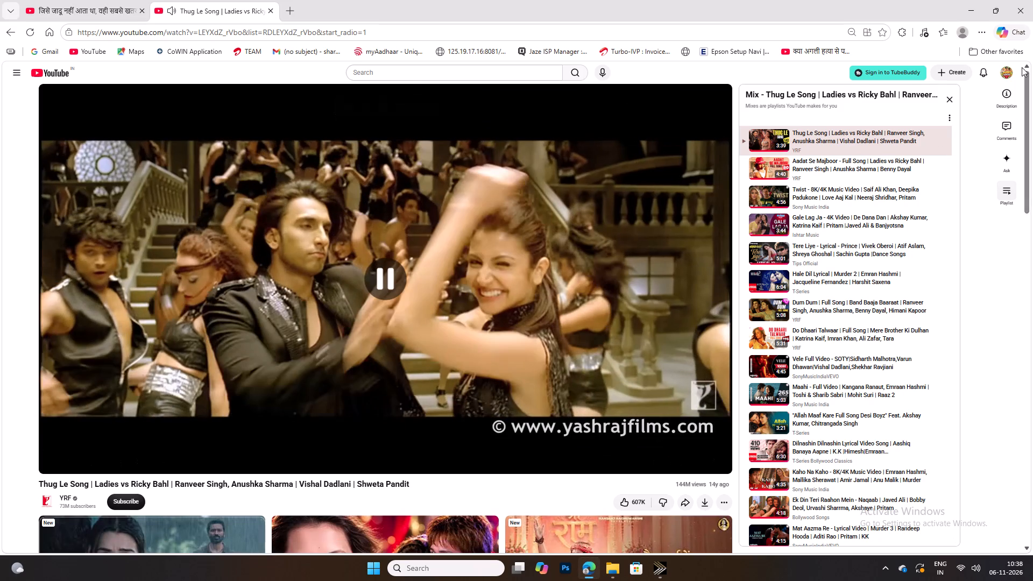
left_click(972, 2)
Play the HH sequence from 00:00:02:15 and add a marker at 00:00:15:22, within C0012.
left_click_drag(321, 398, 267, 403)
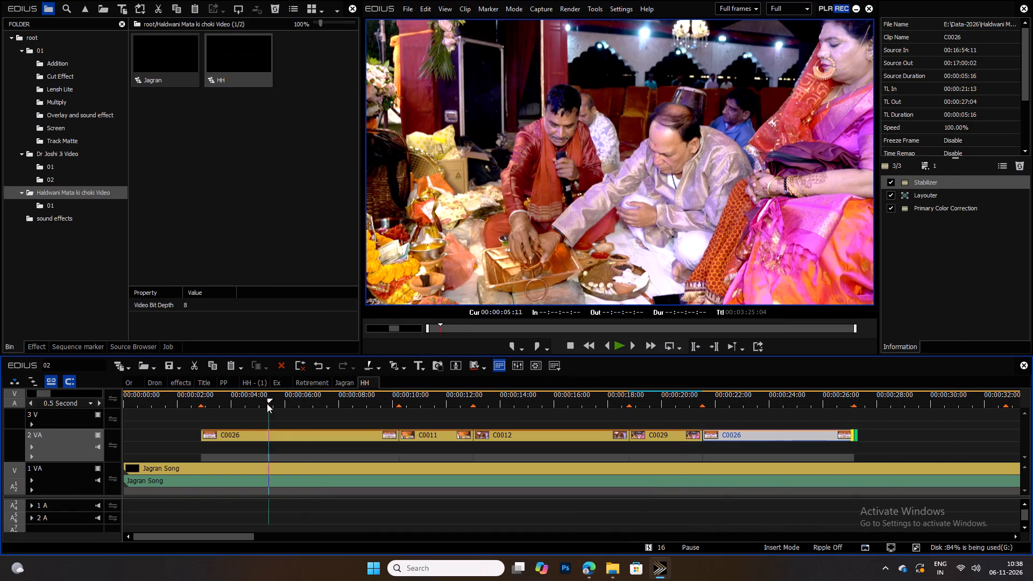
left_click_drag(267, 403, 193, 420)
key("space")
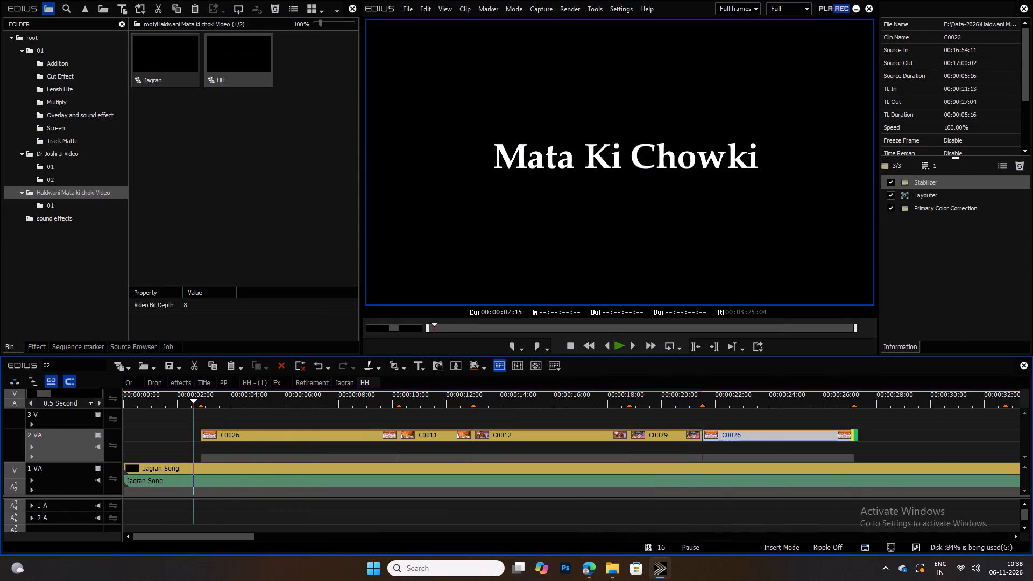
left_click(617, 344)
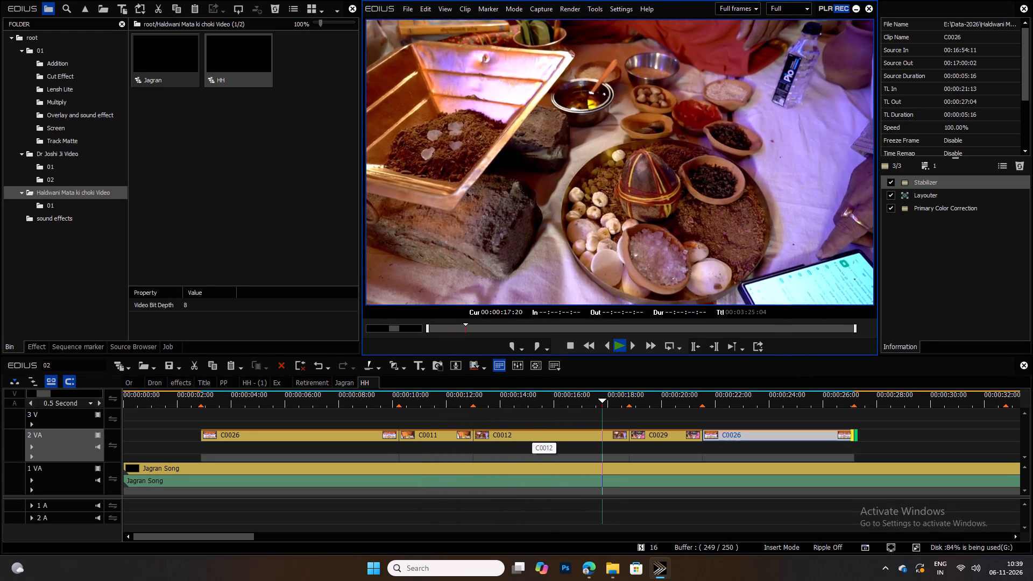
left_click_drag(552, 403, 513, 400)
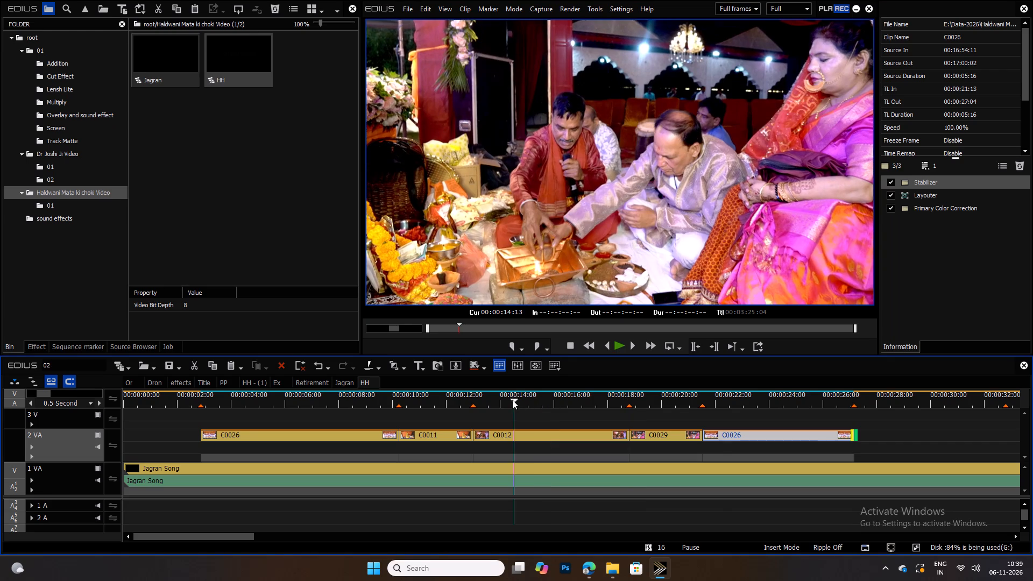
left_click_drag(505, 401, 498, 401)
key("space")
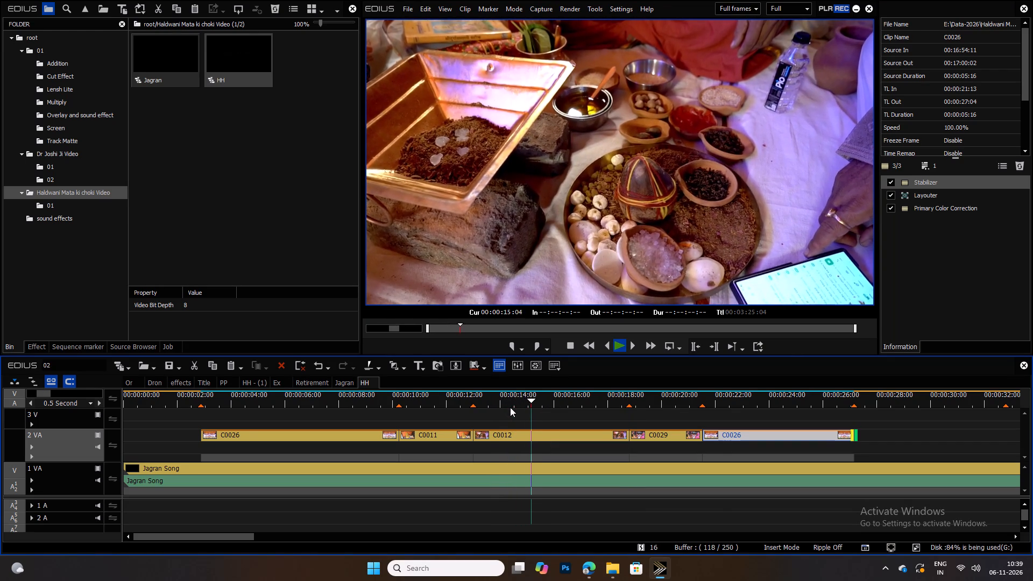
key("space")
scroll(512, 408, "up", 3)
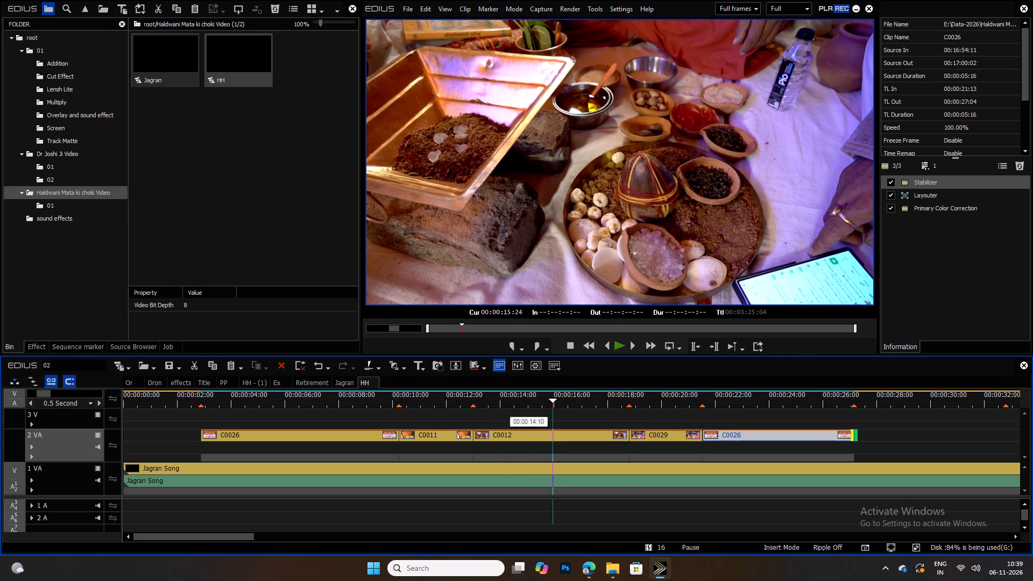
scroll(512, 408, "up", 5)
scroll(512, 408, "down", 2)
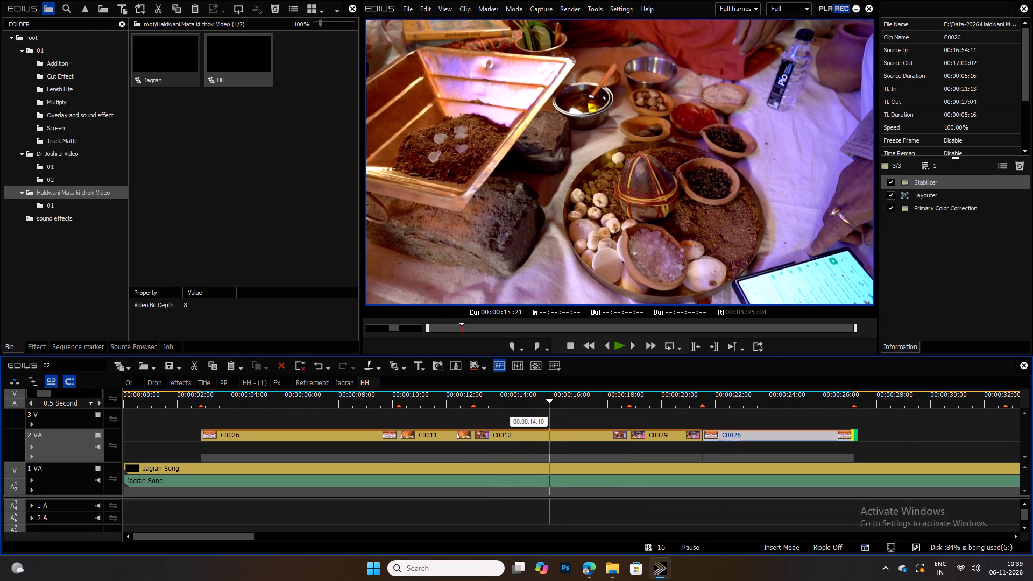
scroll(512, 408, "down", 2)
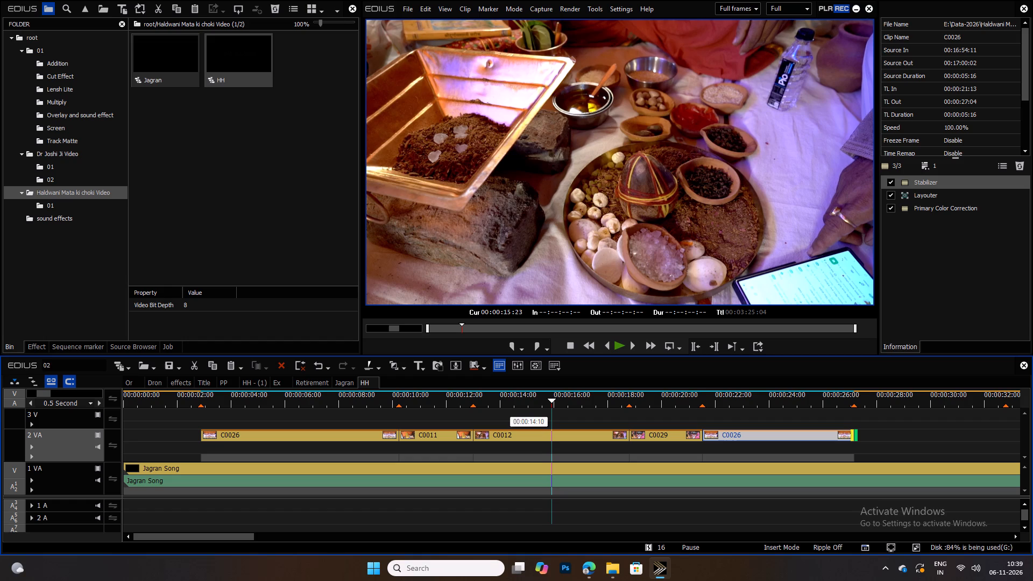
scroll(512, 408, "up", 1)
type("v")
Replay C0012 around the new marker, trim its start to 00:00:14:14 and move it back against C0011 at 00:00:13:00.
key("space")
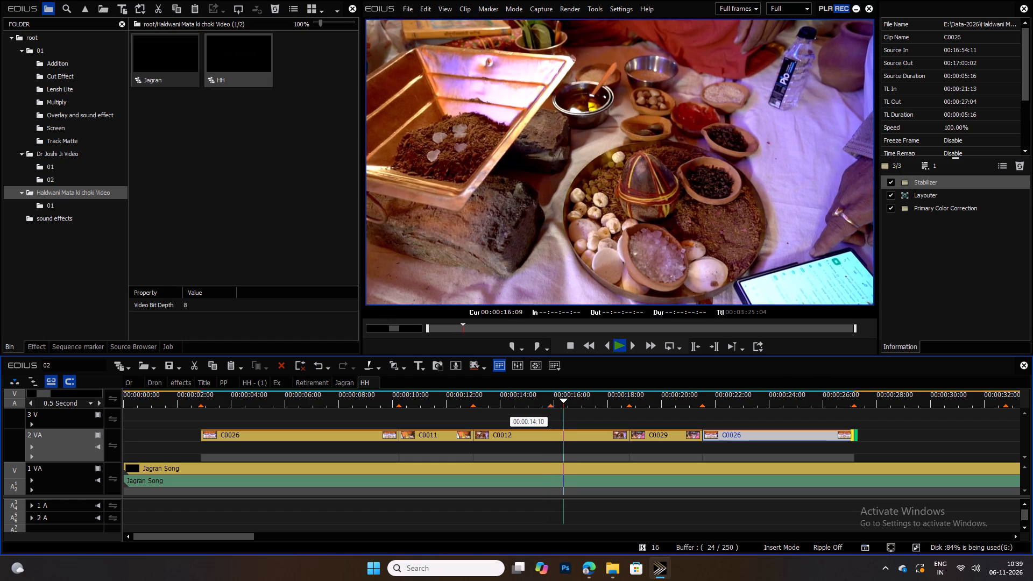
key("space")
left_click(554, 399)
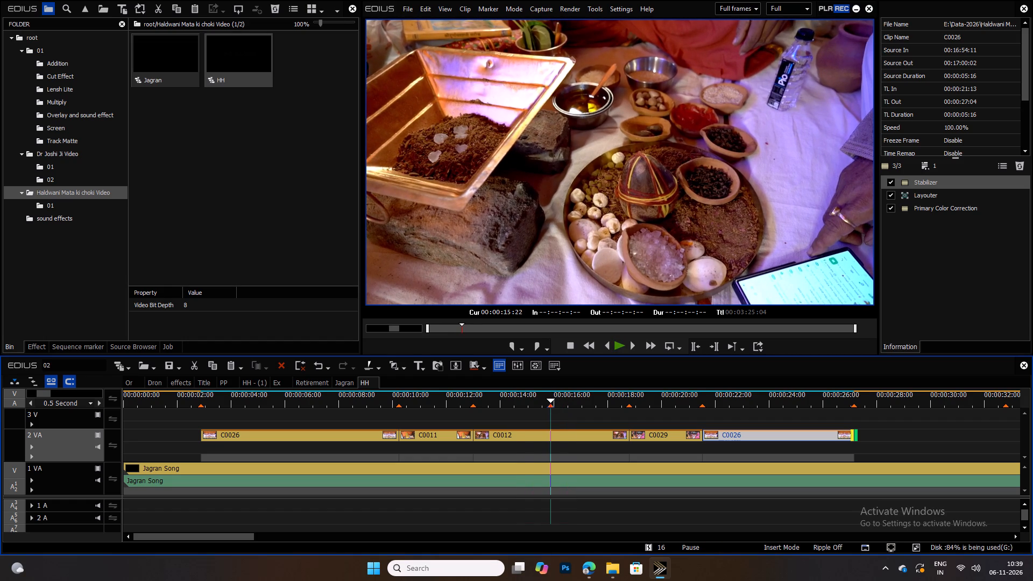
left_click_drag(530, 401, 507, 403)
key("space")
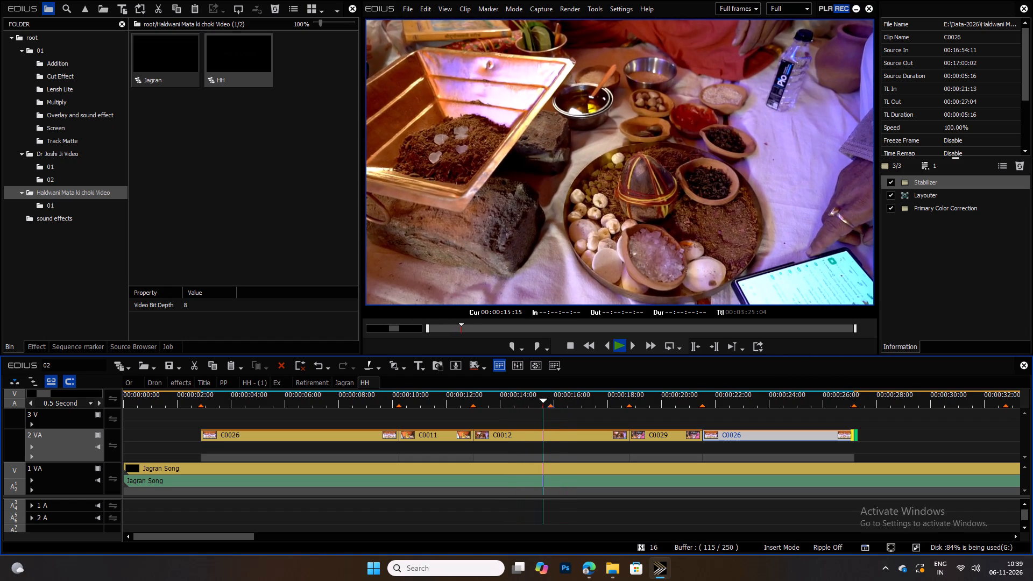
key("space")
left_click_drag(537, 400, 513, 402)
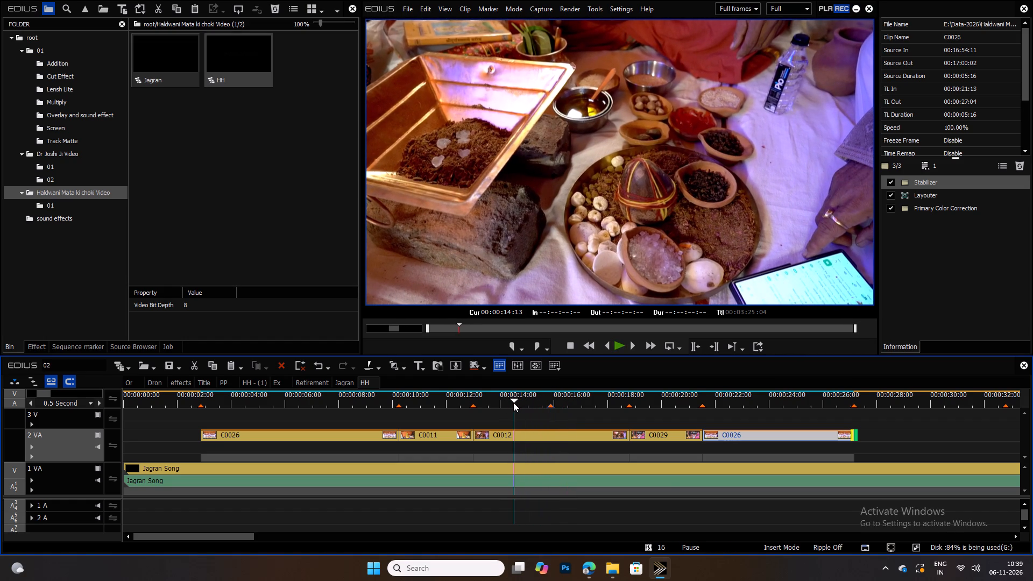
left_click_drag(513, 402, 514, 403)
left_click(521, 436)
key("n")
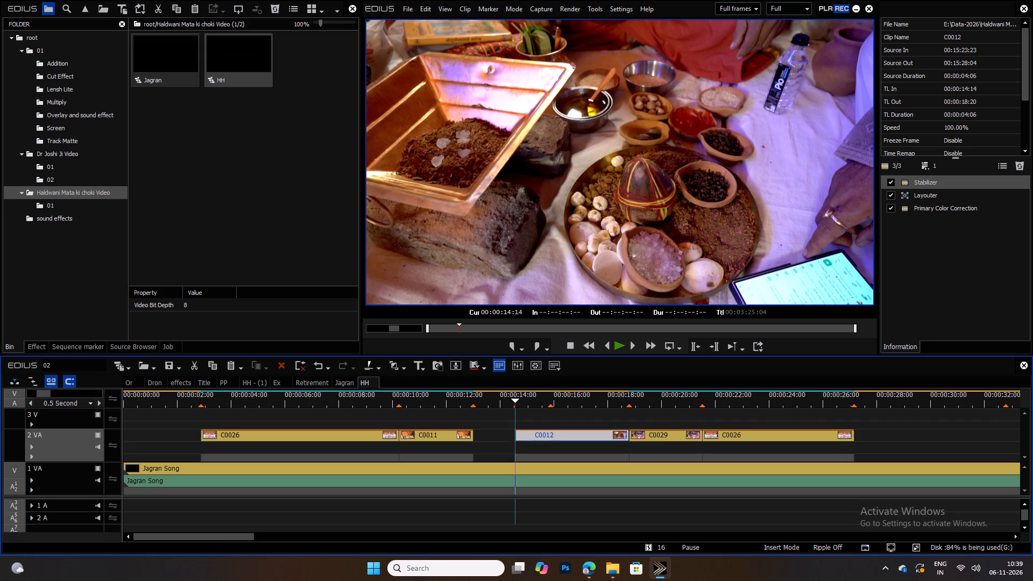
left_click_drag(557, 436, 515, 436)
Play the shifted C0012, trim its end at the 00:00:15:22 marker and return to that cut point.
left_click_drag(494, 408, 486, 406)
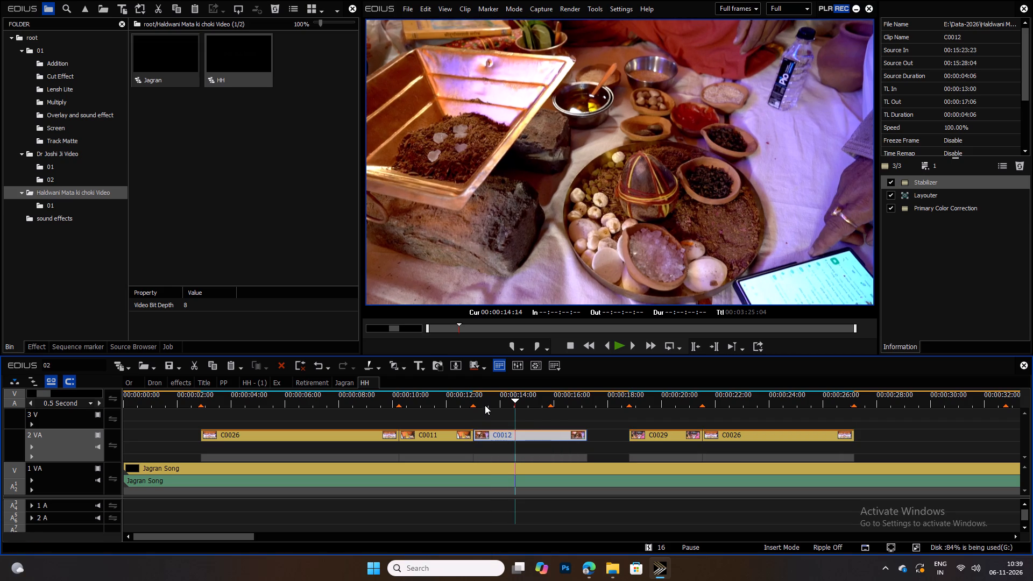
left_click(484, 405)
key("space")
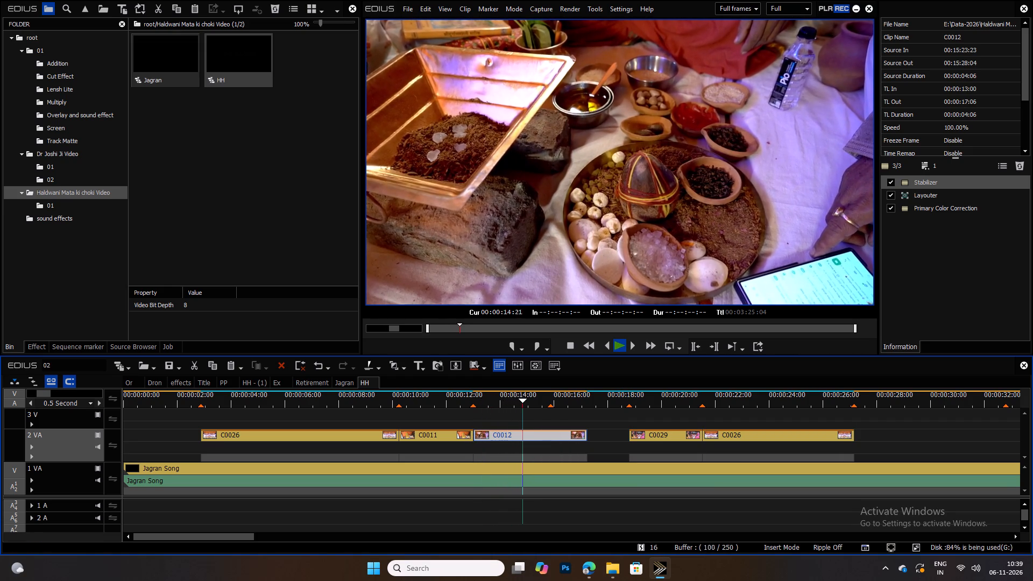
left_click_drag(540, 414, 531, 414)
left_click_drag(532, 402, 532, 401)
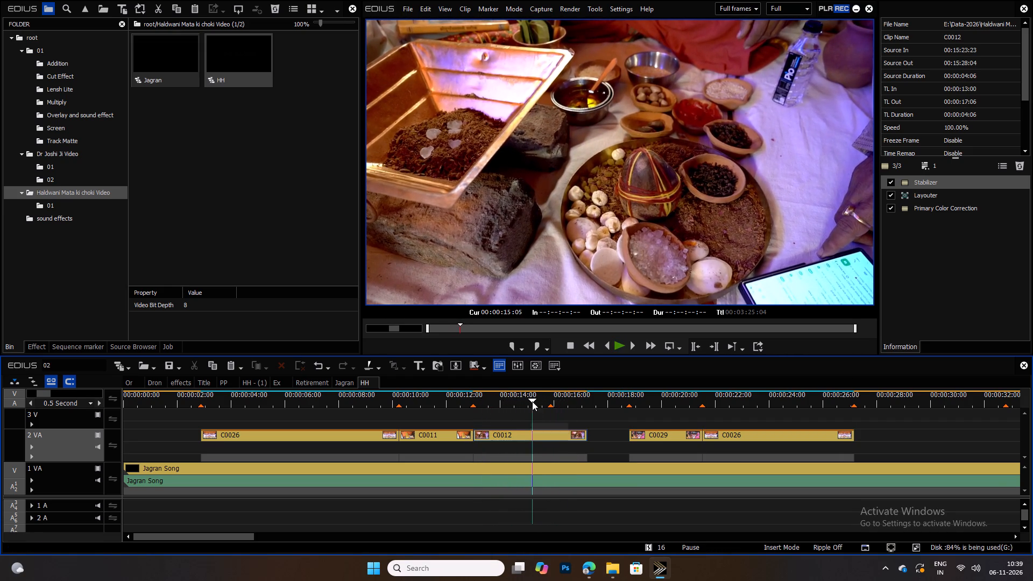
left_click_drag(532, 401, 547, 407)
left_click(564, 434)
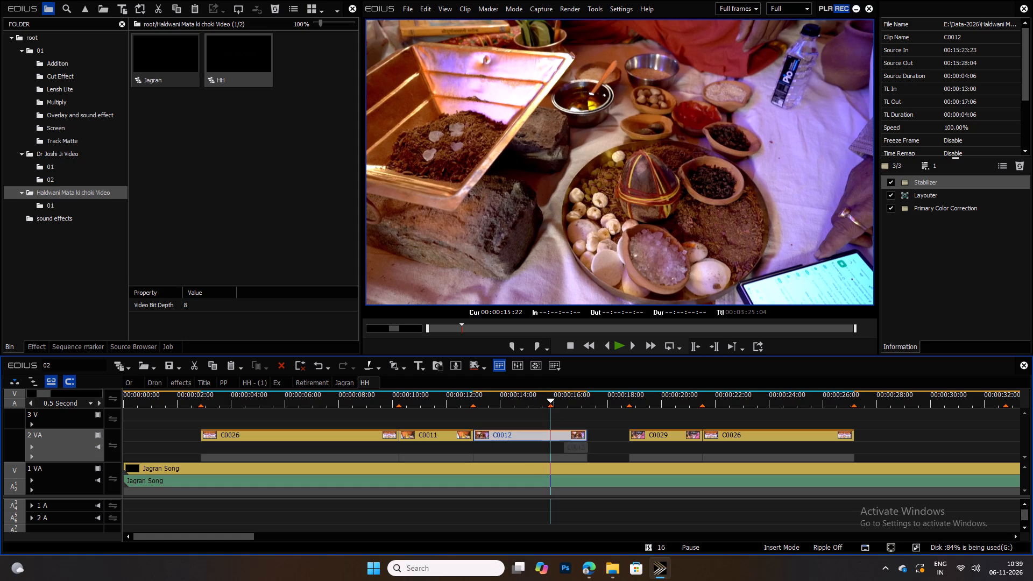
key("m")
key("space")
key("space")
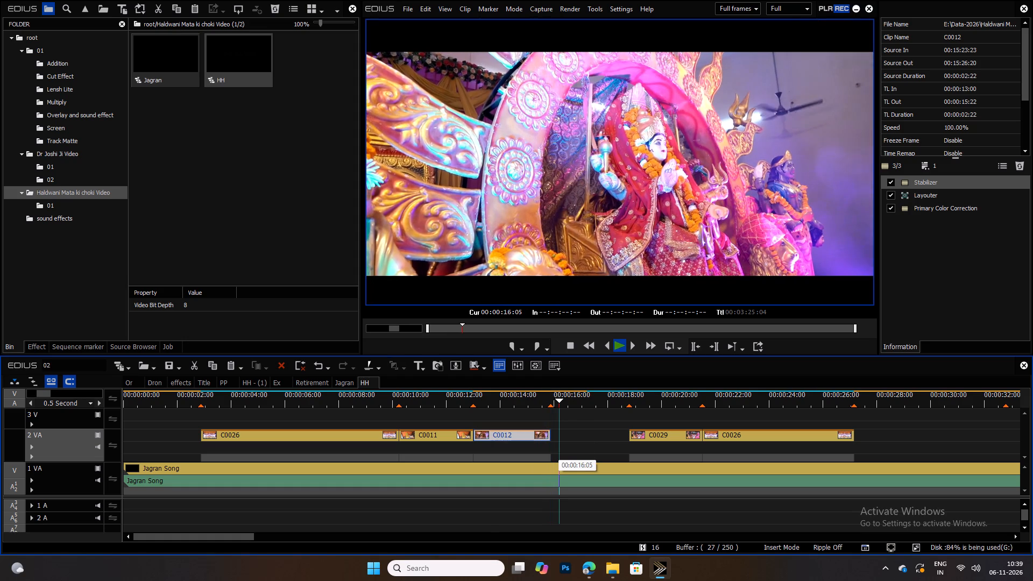
left_click(548, 399)
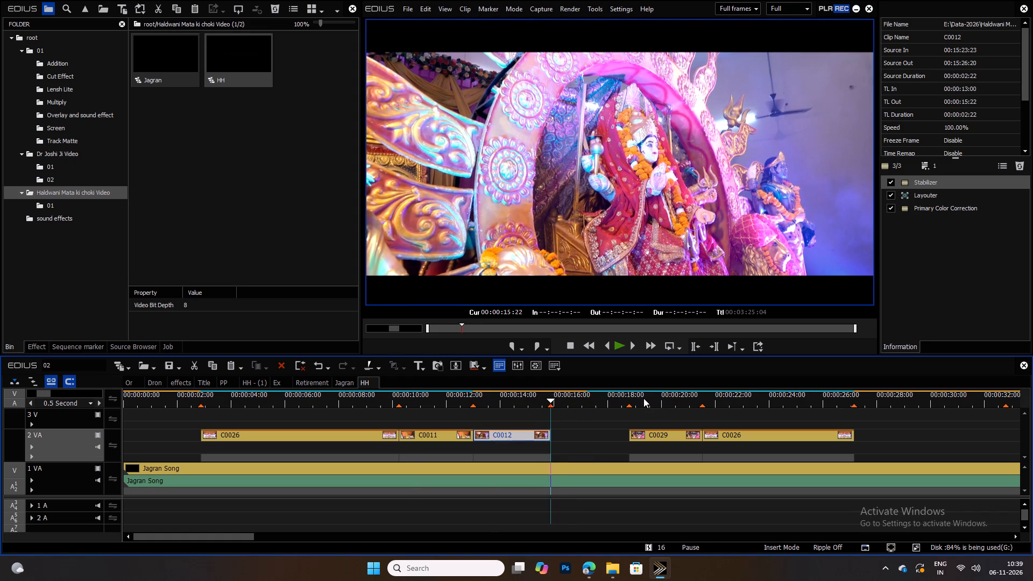
Review C0012 and the gap after it in HH, then find clip C0013 in the Jagran sequence near 00:03:33:13 and copy it.
left_click_drag(415, 389, 493, 394)
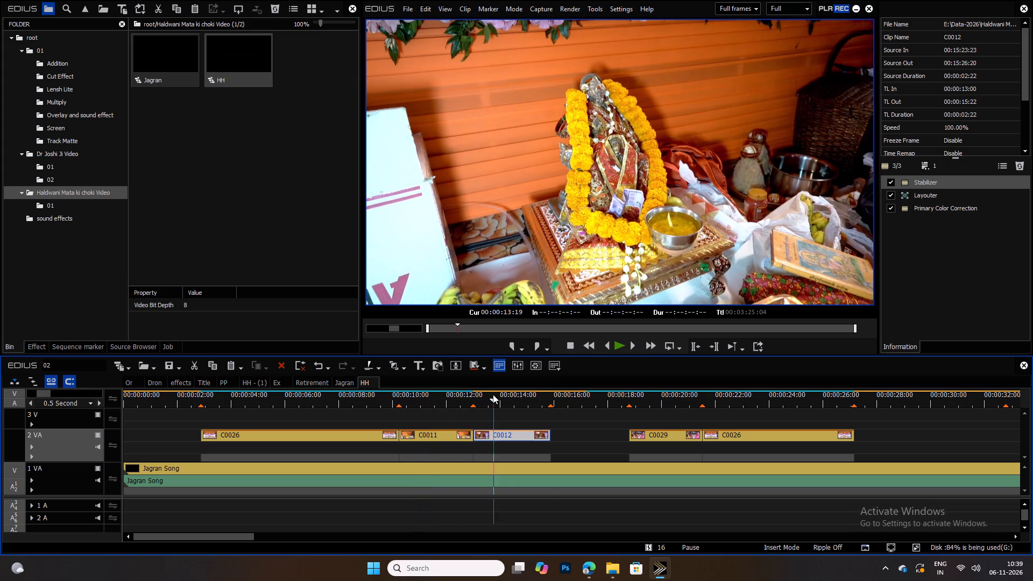
left_click_drag(493, 394, 577, 417)
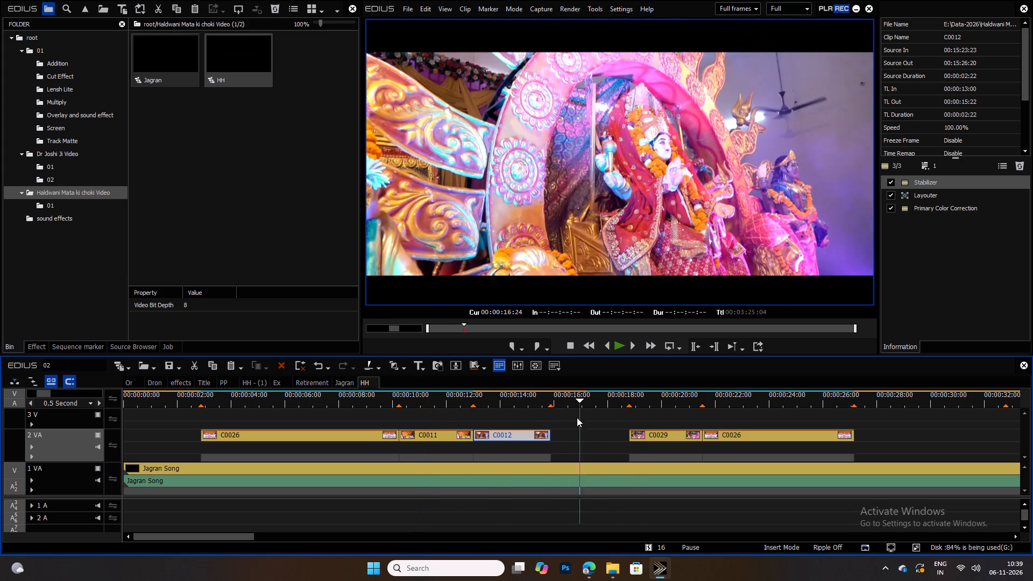
left_click_drag(577, 417, 553, 417)
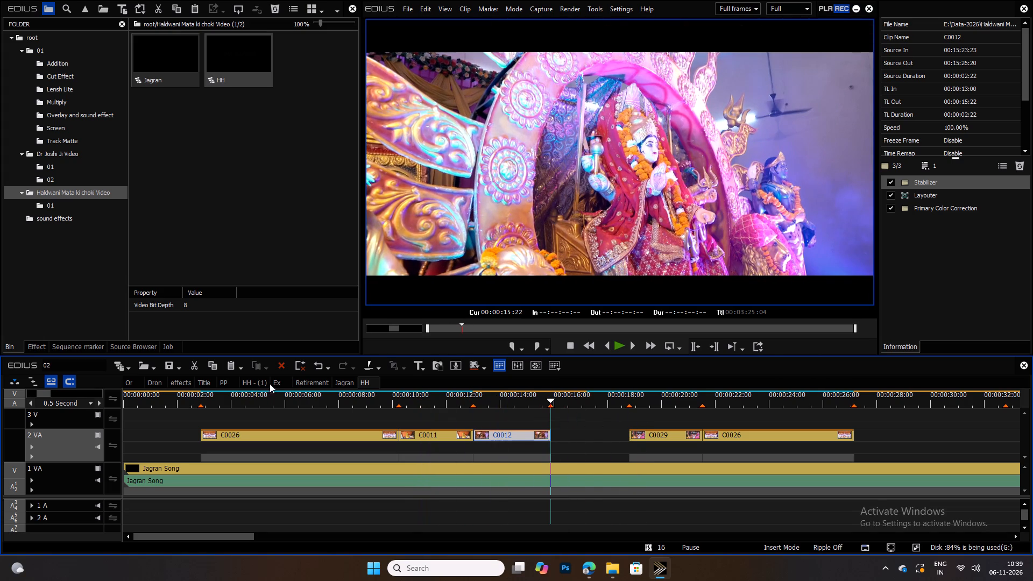
left_click(338, 383)
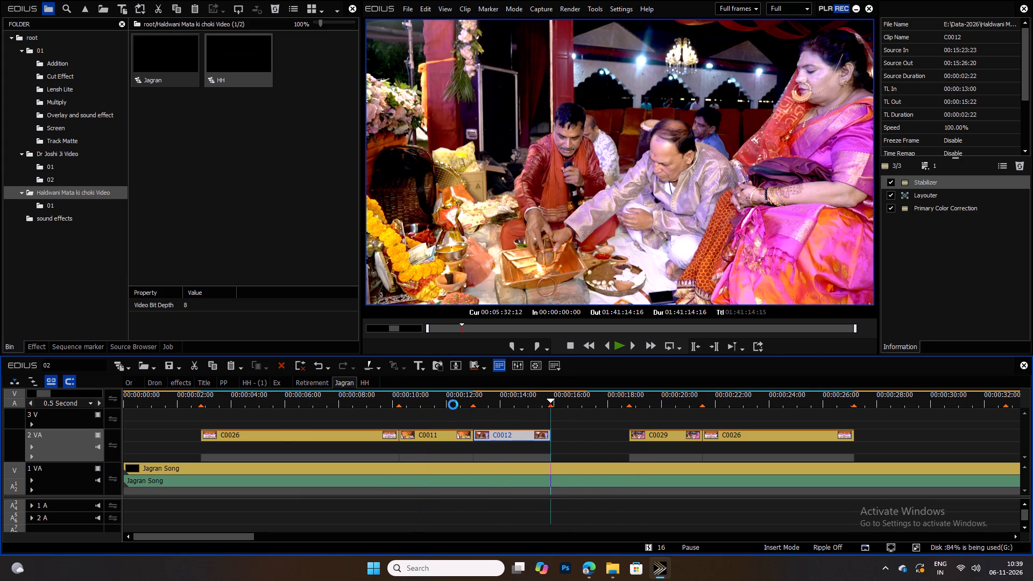
scroll(496, 413, "up", 3, "ctrl")
scroll(187, 415, "up", 2, "ctrl")
left_click(211, 398)
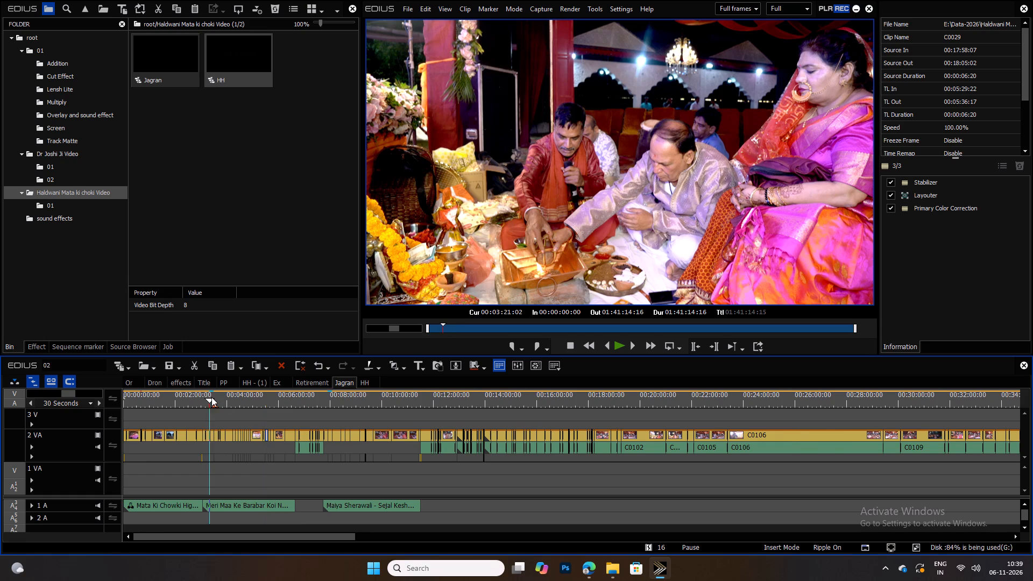
scroll(213, 398, "down", 4, "ctrl")
left_click_drag(232, 399, 254, 404, "ctrl")
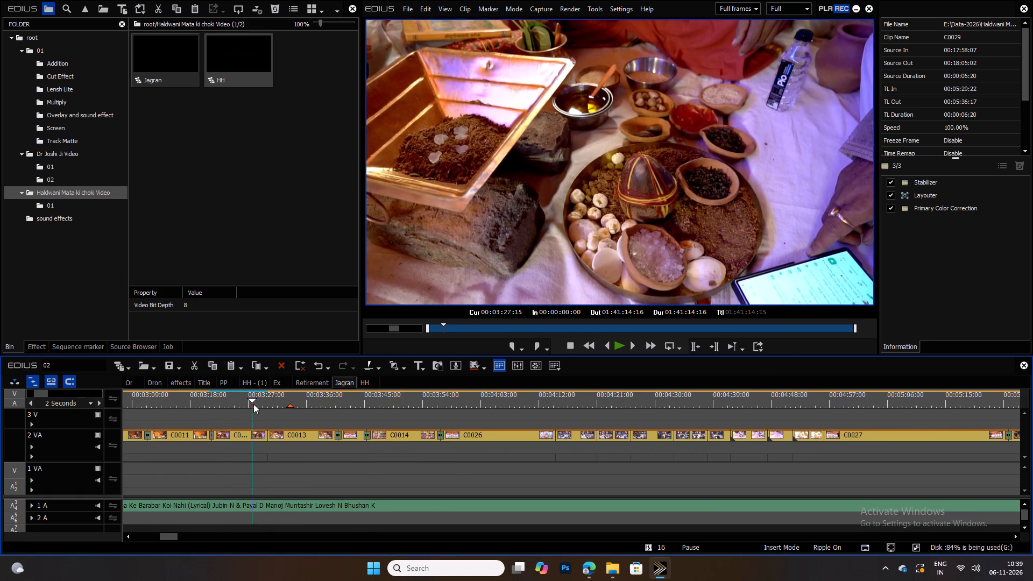
left_click_drag(254, 404, 294, 411, "ctrl")
left_click(288, 430)
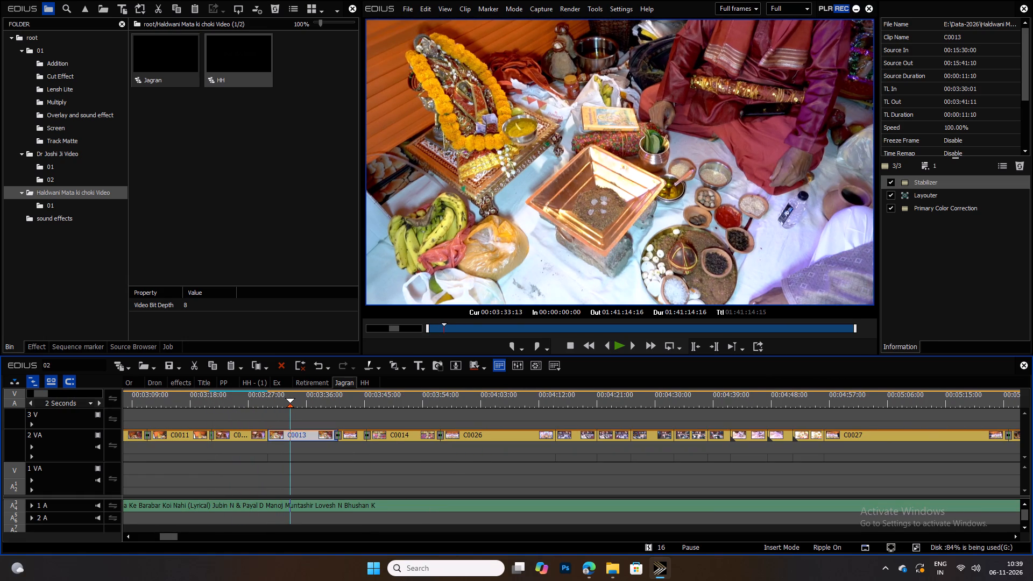
key("ctrl+c")
Paste C0013 on track 3 V of the HH sequence at 00:00:15:22 and play it past the start of C0029.
left_click(359, 380)
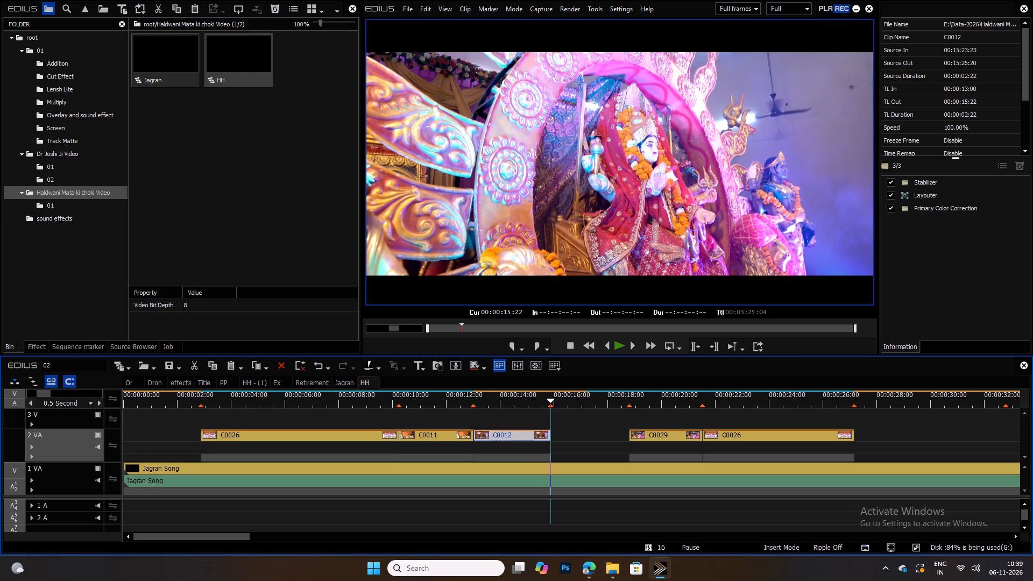
left_click(66, 421)
key("ctrl+v")
key("space")
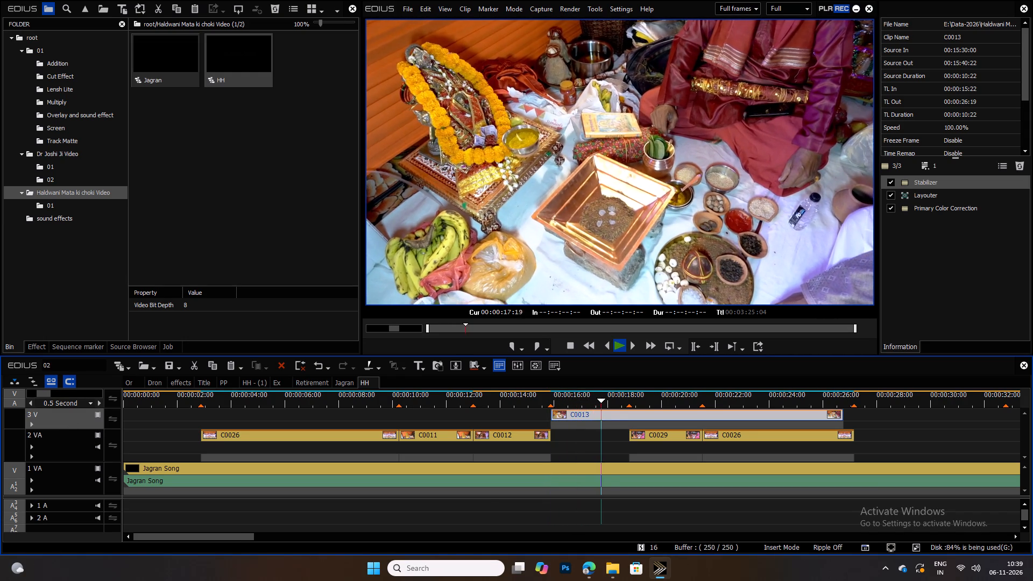
key("space")
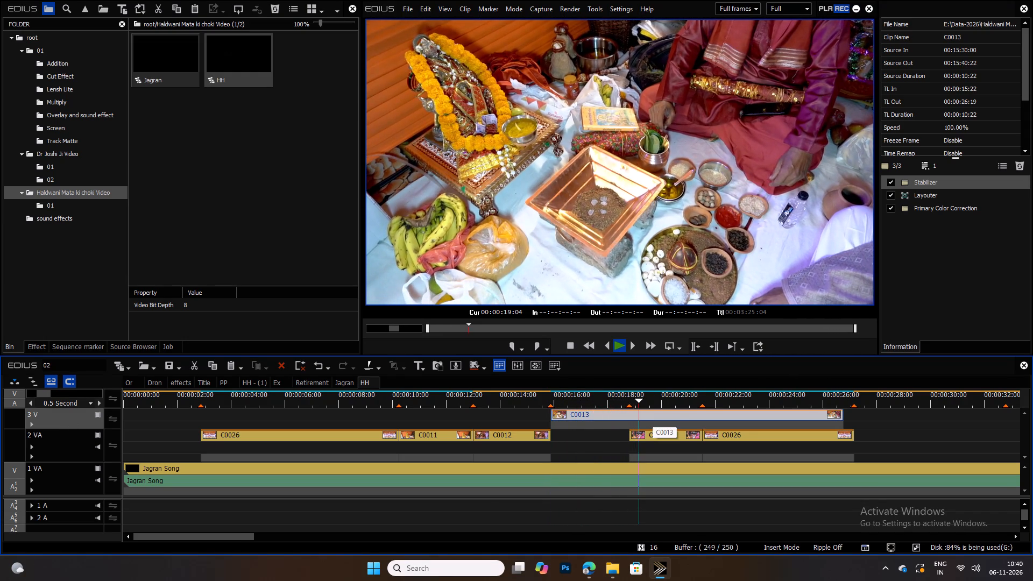
Trim C0013's end to 00:00:18:20, move it down into the track 2 VA gap between C0012 and C0029, and save the project.
left_click(631, 397)
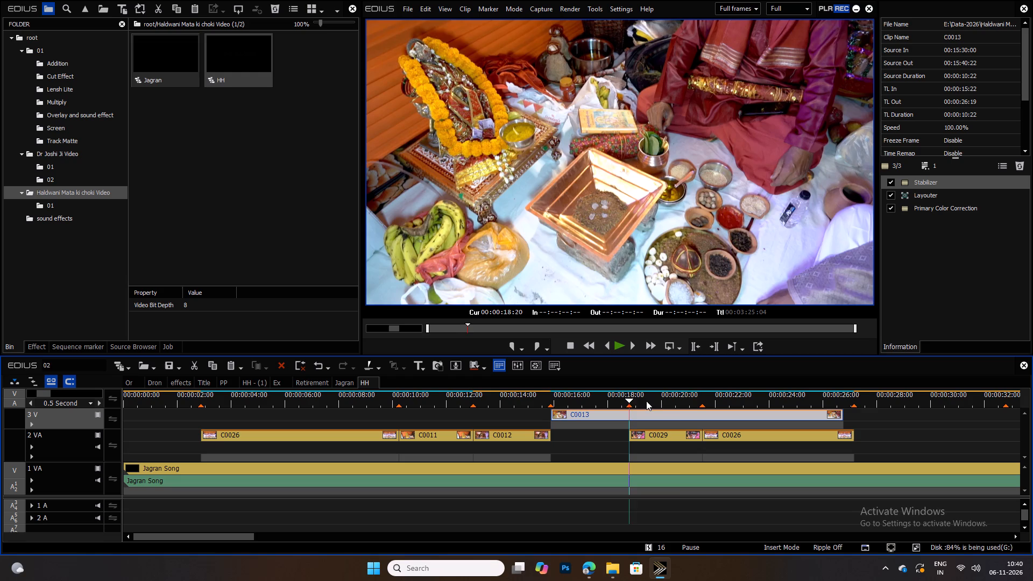
left_click_drag(647, 401, 632, 412)
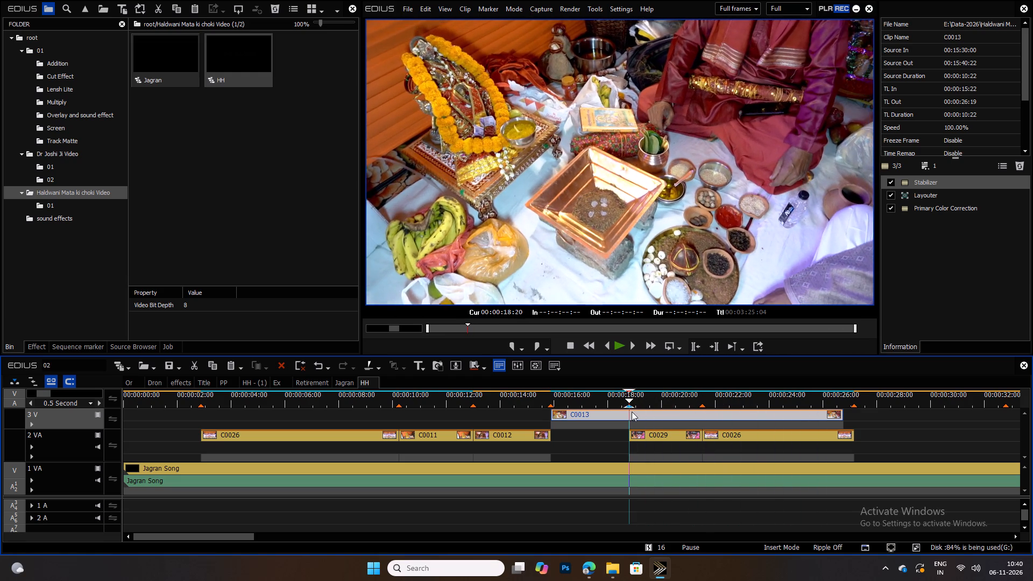
left_click_drag(632, 412, 629, 412)
key("m")
left_click_drag(588, 416, 585, 440)
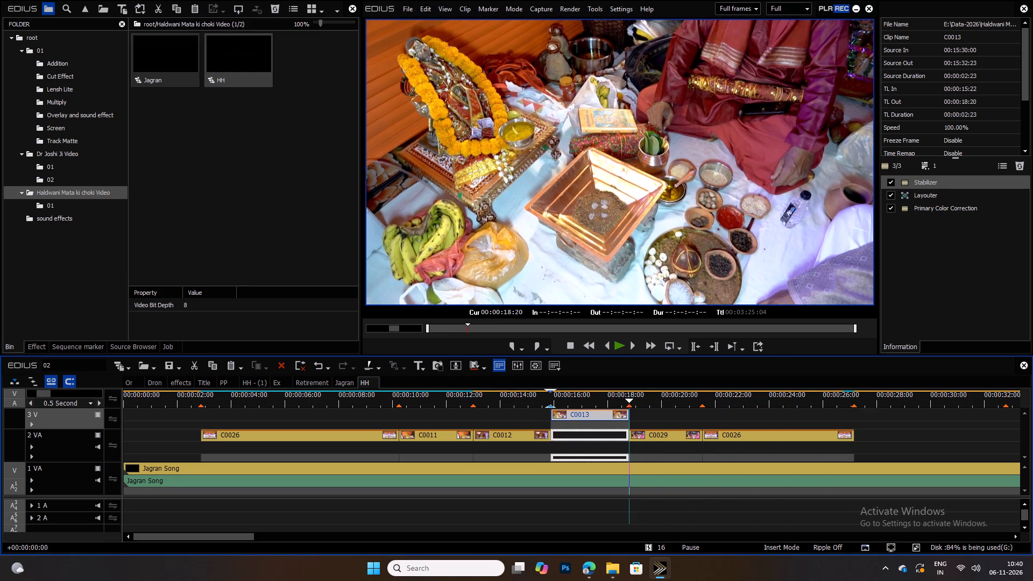
left_click_drag(585, 440, 585, 440)
left_click_drag(582, 400, 569, 400)
key("ctrl+s")
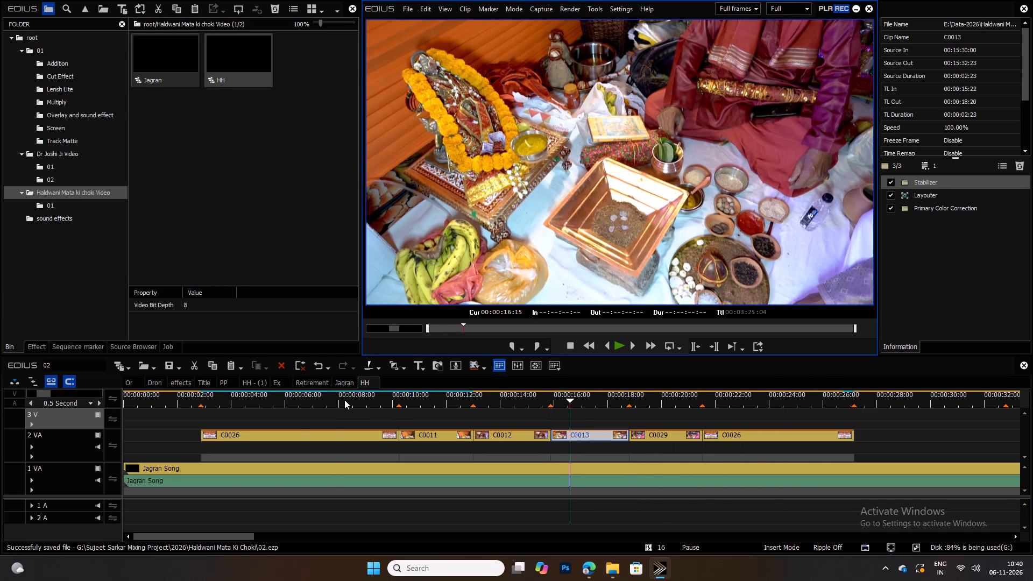
Play the HH edit through to 00:00:30:21 to review the cuts and reference shot, then return to 00:00:27:04, where the last C0026 ends.
left_click_drag(340, 401, 286, 411)
key("space")
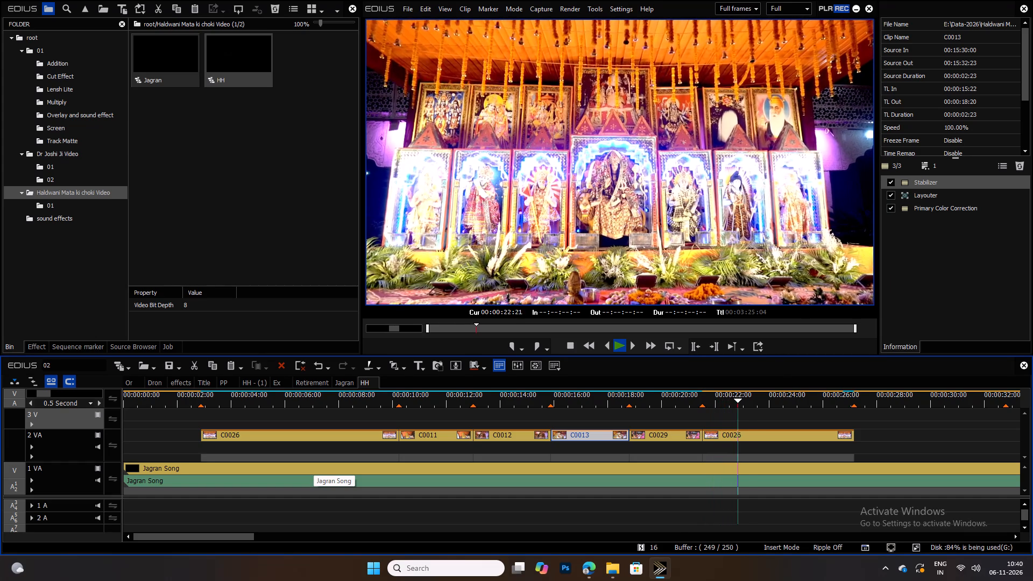
scroll(410, 456, "up", 4, "ctrl")
scroll(209, 451, "down", 3, "ctrl")
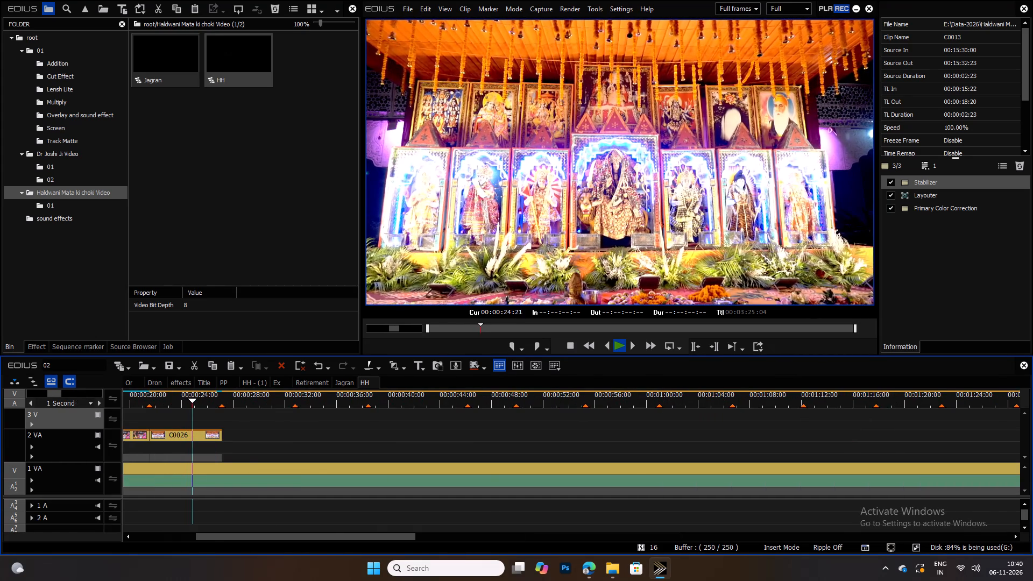
scroll(209, 451, "down", 1, "ctrl")
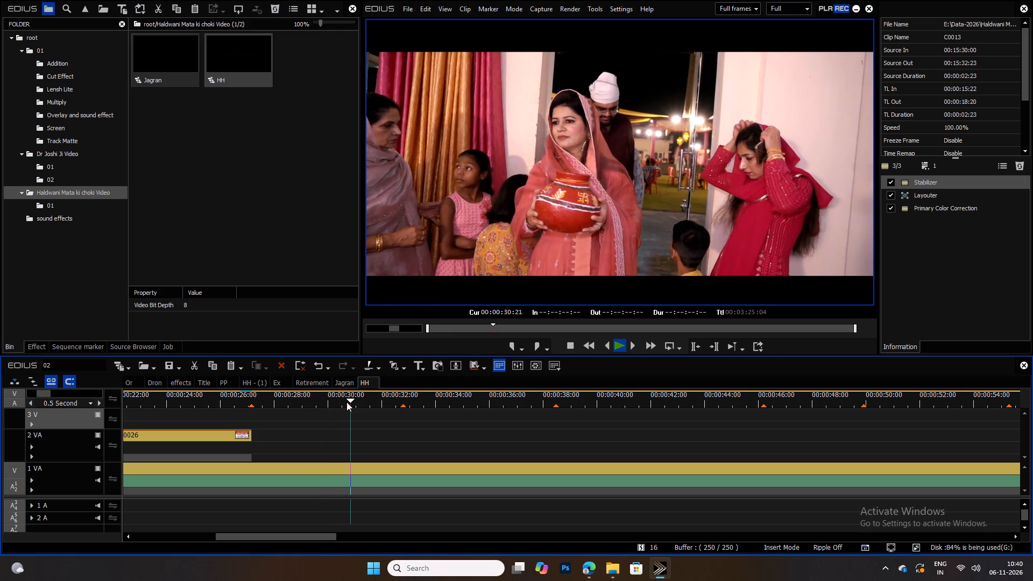
key("space")
left_click_drag(316, 398, 269, 398)
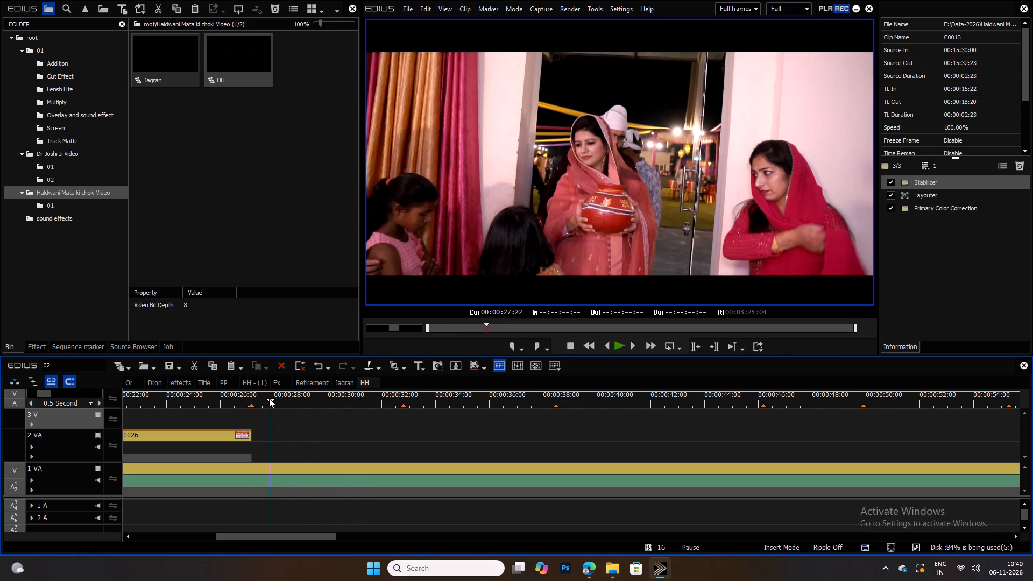
left_click_drag(269, 398, 253, 398)
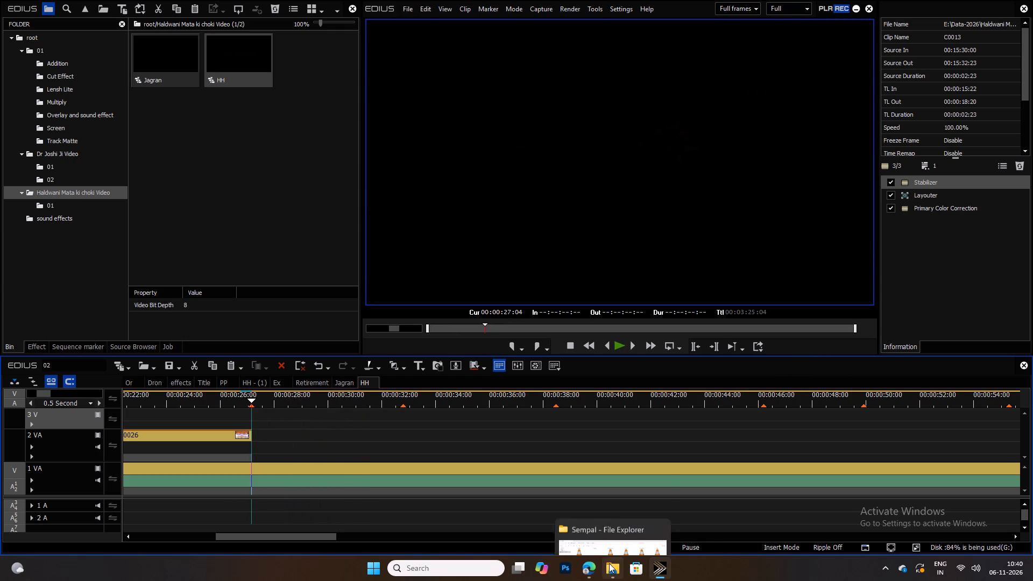
Scrub through the Jagran sequence from 00:03:33:13 to about 00:06:32:08, looking for the next matching shot.
left_click(340, 381)
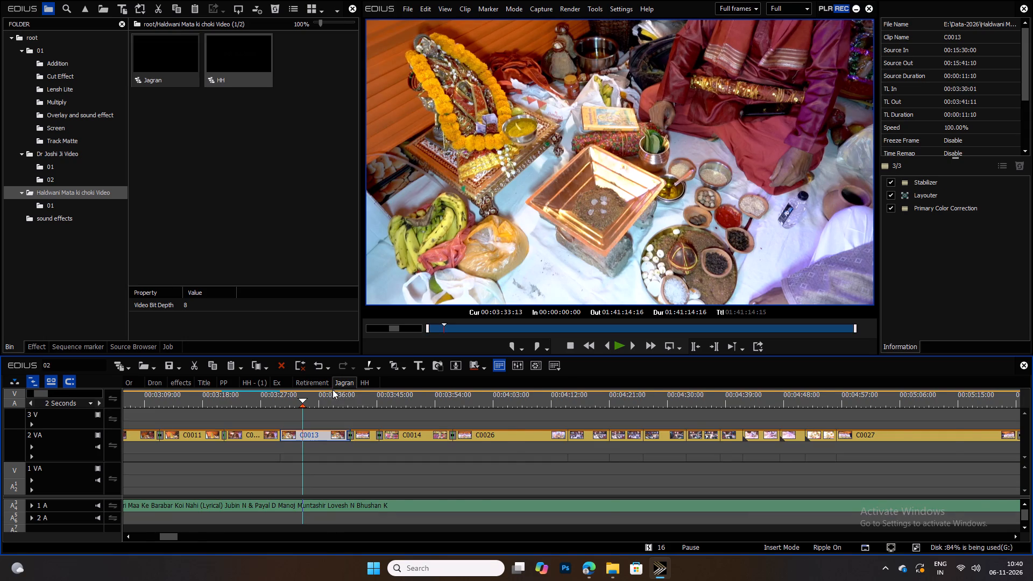
scroll(332, 389, "up", 1, "ctrl")
left_click_drag(323, 392, 340, 392, "ctrl")
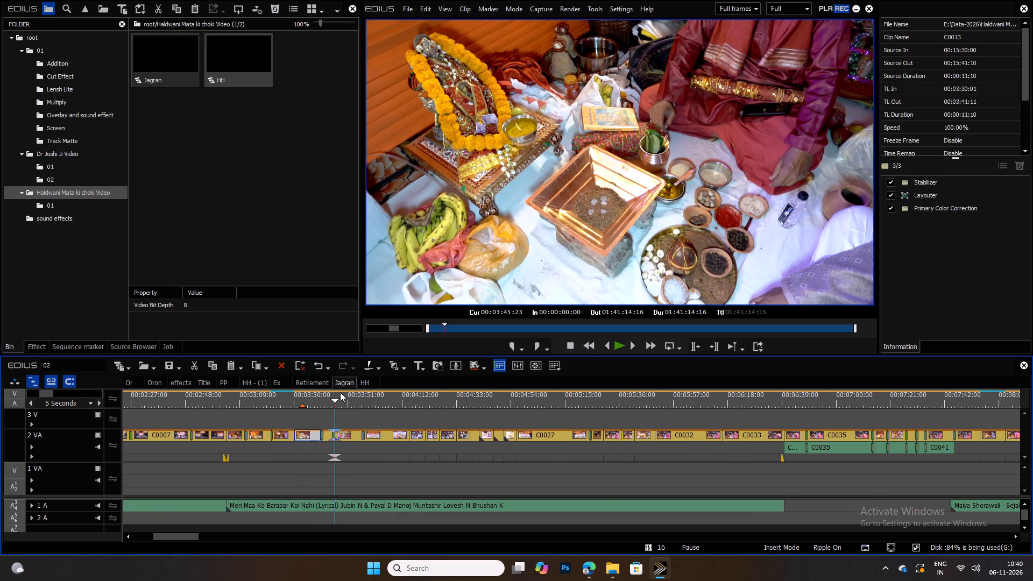
left_click_drag(340, 392, 398, 392, "ctrl")
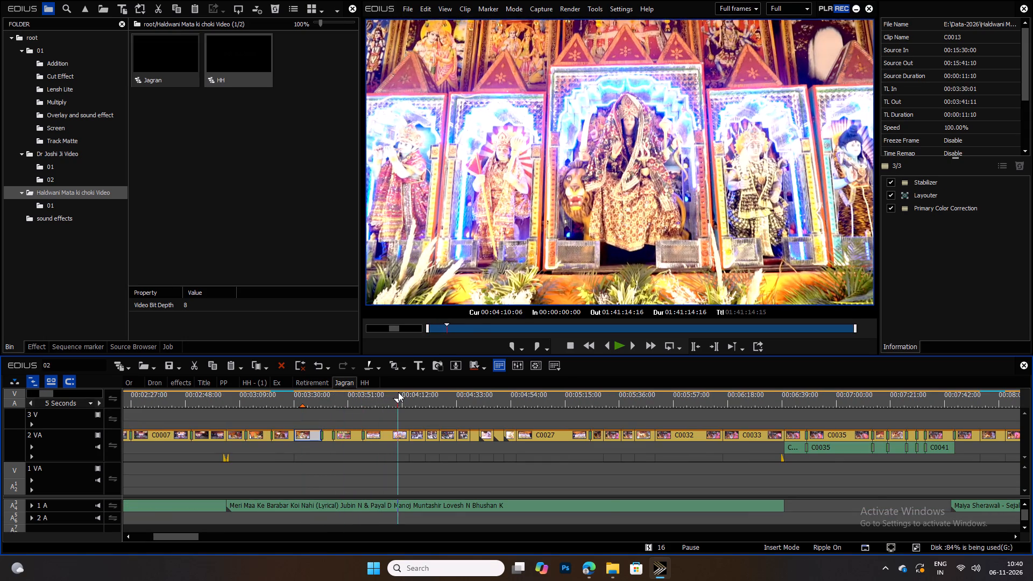
left_click_drag(398, 392, 465, 395, "ctrl")
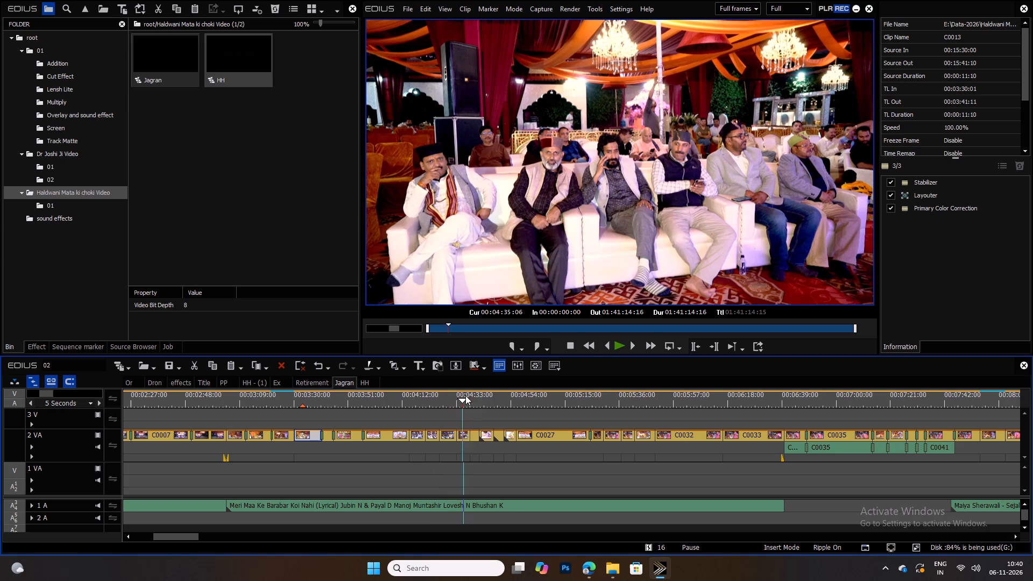
left_click_drag(465, 395, 534, 400, "ctrl")
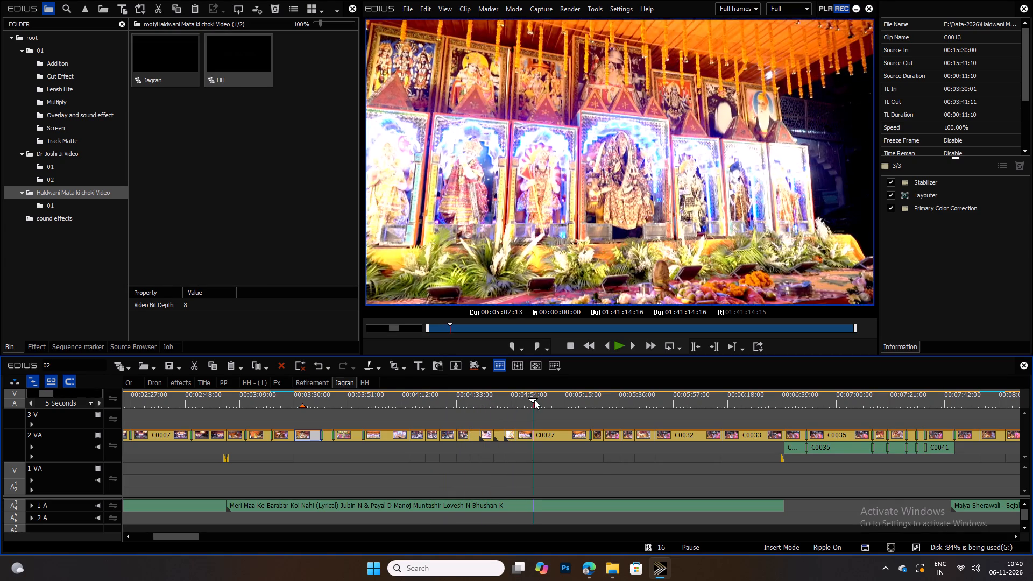
left_click_drag(534, 400, 652, 406, "ctrl")
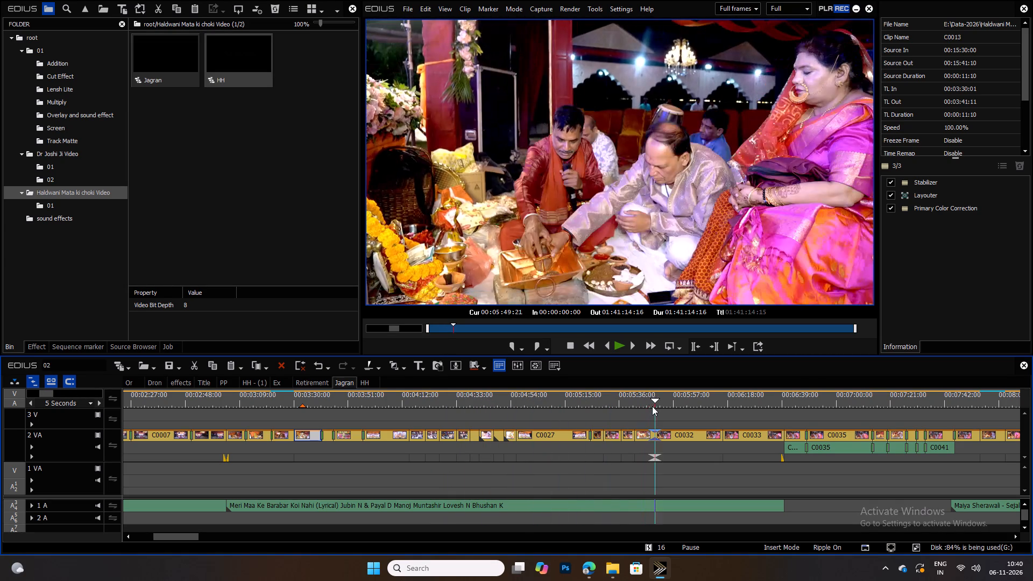
left_click_drag(652, 406, 726, 406, "ctrl")
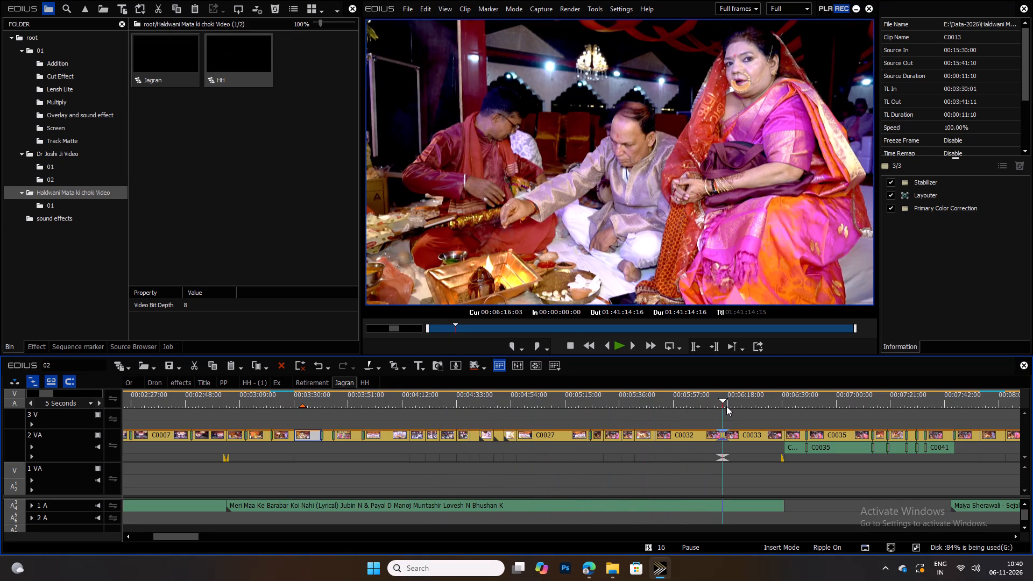
left_click_drag(726, 406, 733, 406, "ctrl")
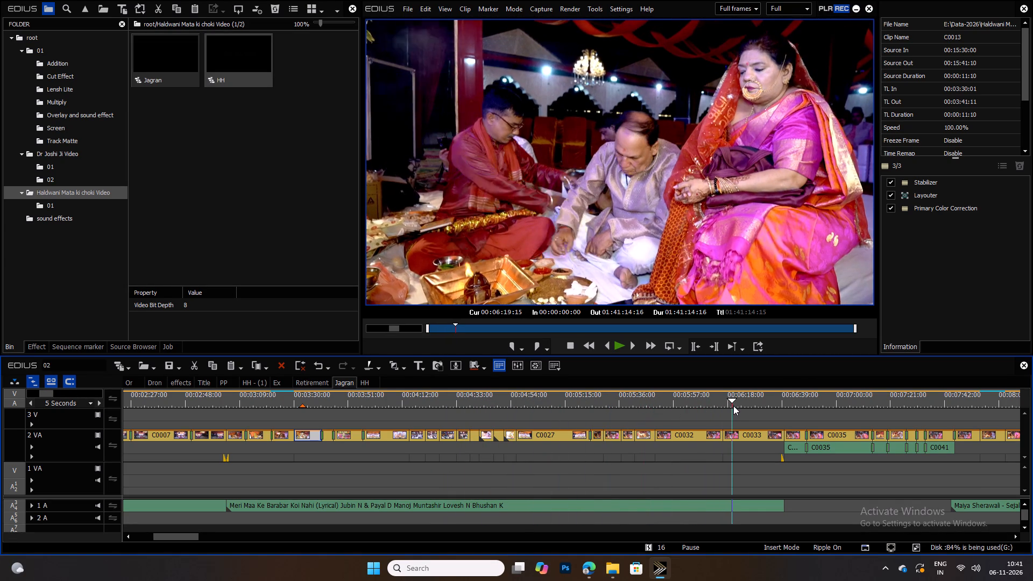
left_click_drag(733, 406, 763, 403, "ctrl")
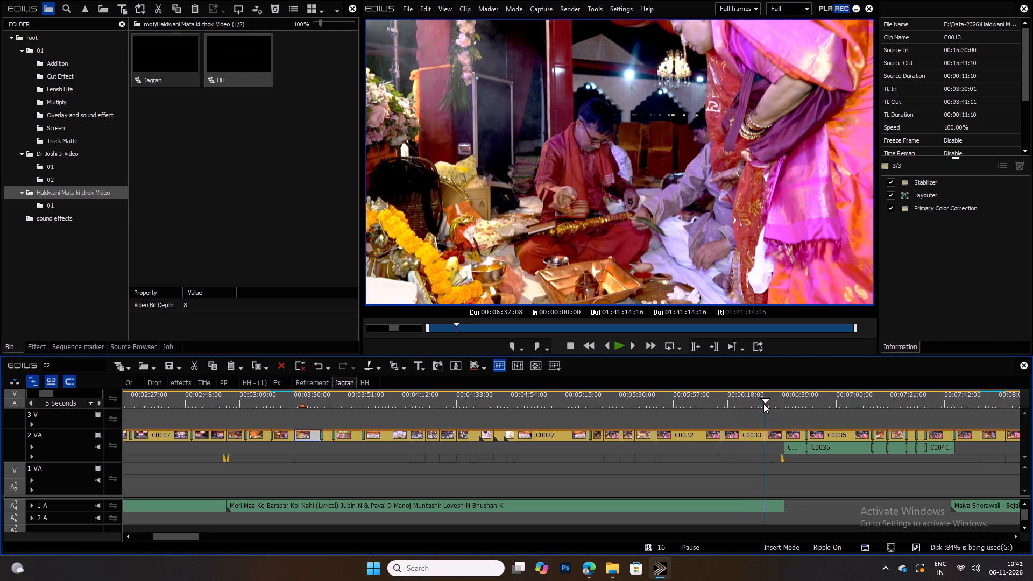
Recheck the Jagran shots between about 00:05:17 and 00:06:16, then copy clip C0032 near 00:06:05:00.
left_click_drag(763, 403, 692, 401, "ctrl")
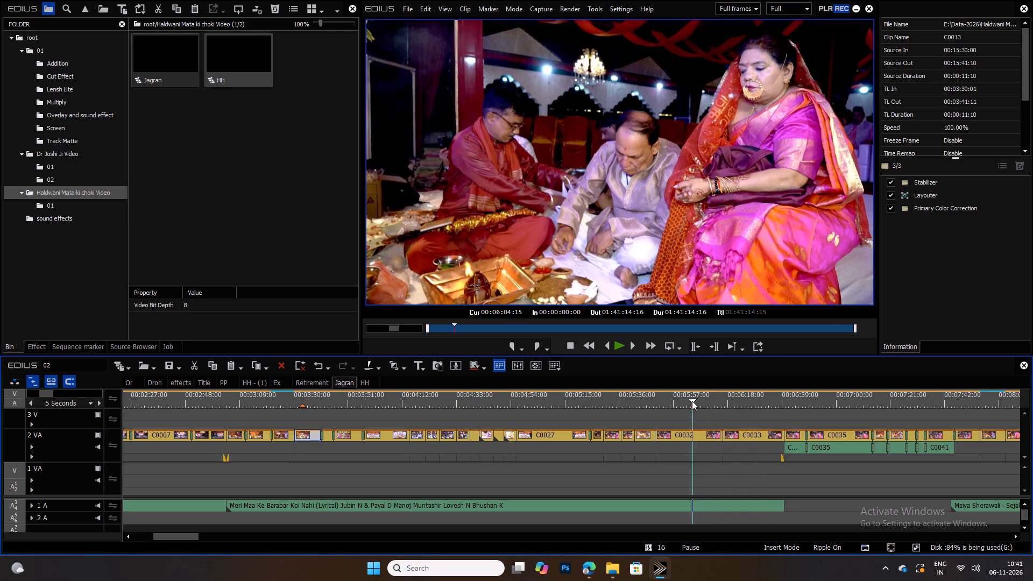
left_click_drag(692, 401, 675, 404, "ctrl")
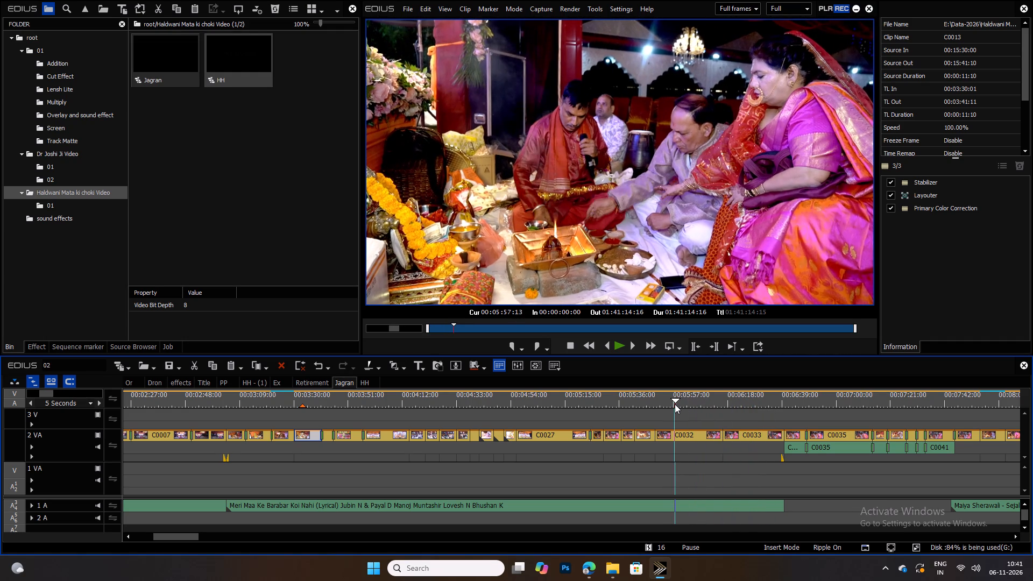
left_click_drag(675, 404, 572, 406, "ctrl")
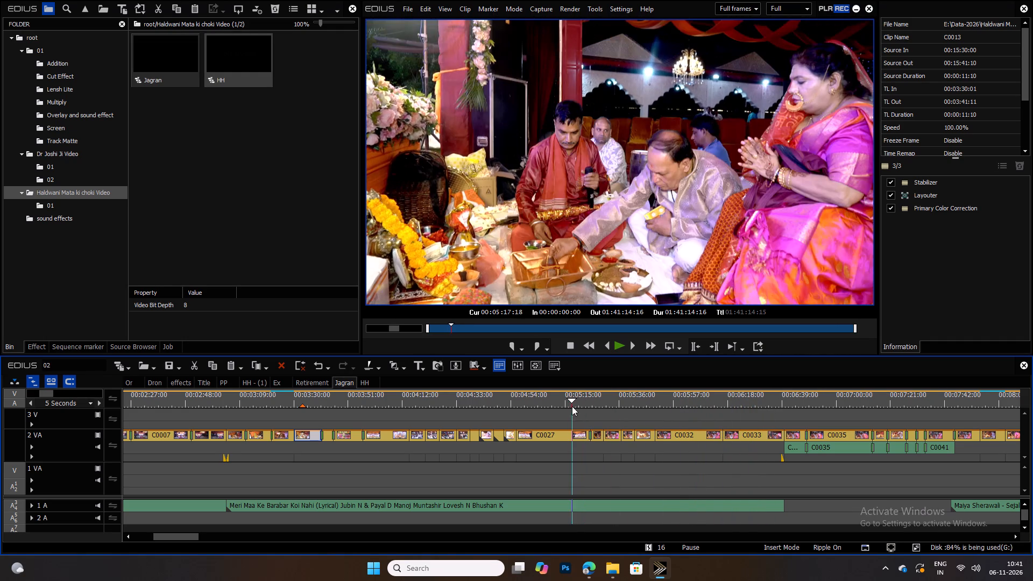
left_click_drag(572, 406, 597, 412, "ctrl")
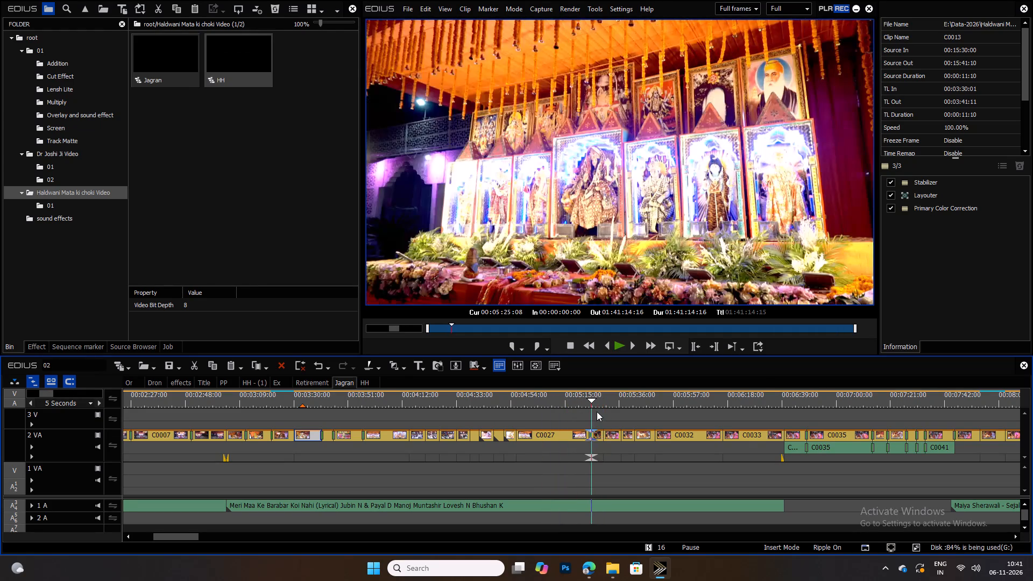
left_click_drag(597, 412, 627, 414, "ctrl")
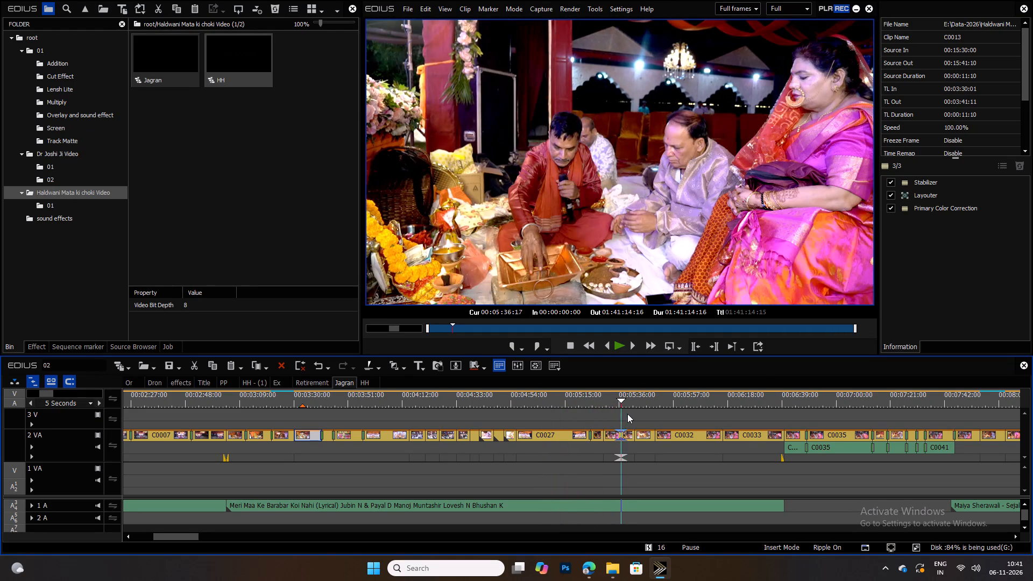
left_click_drag(627, 414, 677, 415, "ctrl")
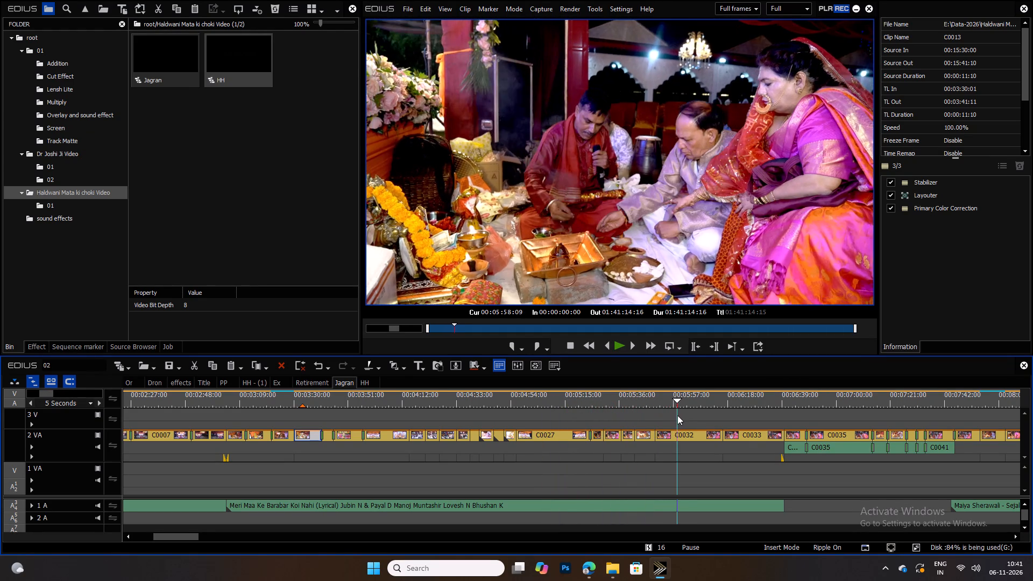
left_click_drag(677, 415, 716, 412, "ctrl")
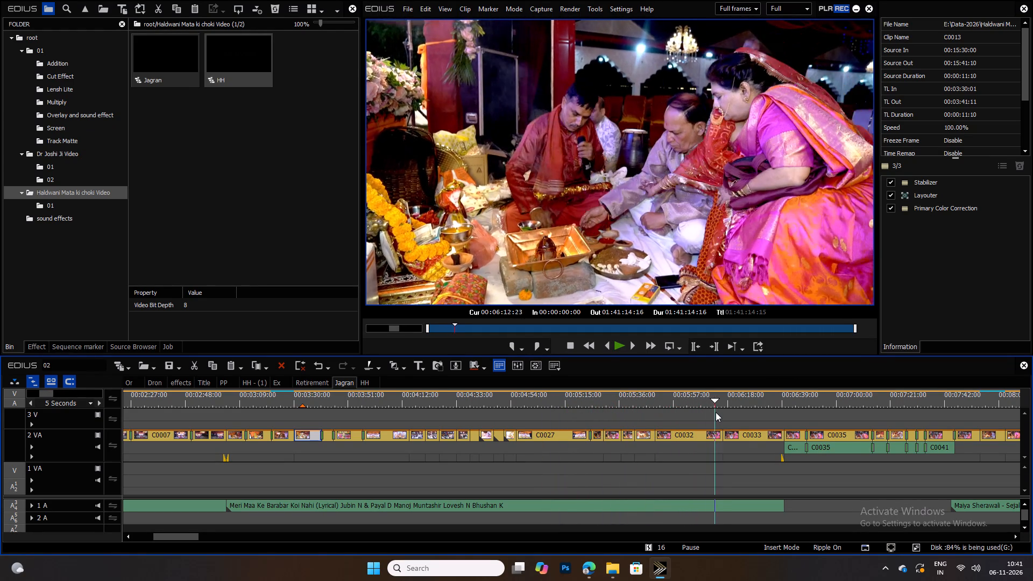
left_click_drag(716, 412, 726, 418, "ctrl")
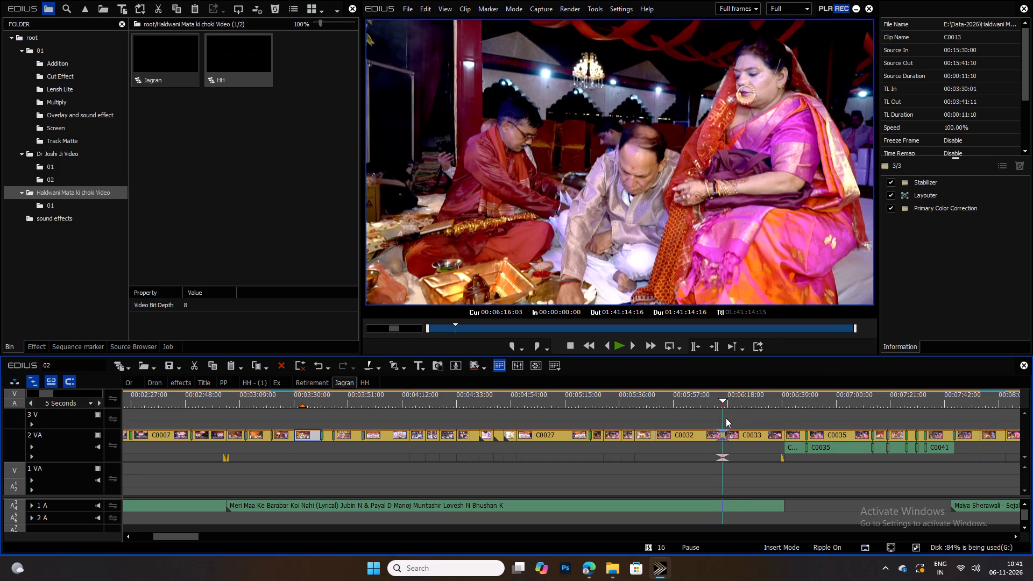
left_click_drag(726, 418, 695, 413, "ctrl")
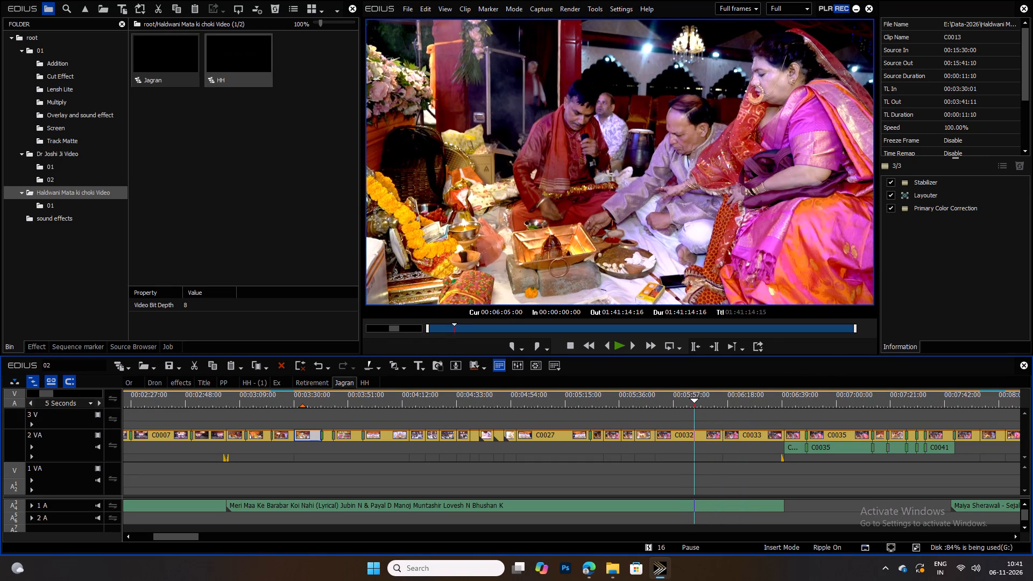
left_click(699, 433)
key("ctrl+c")
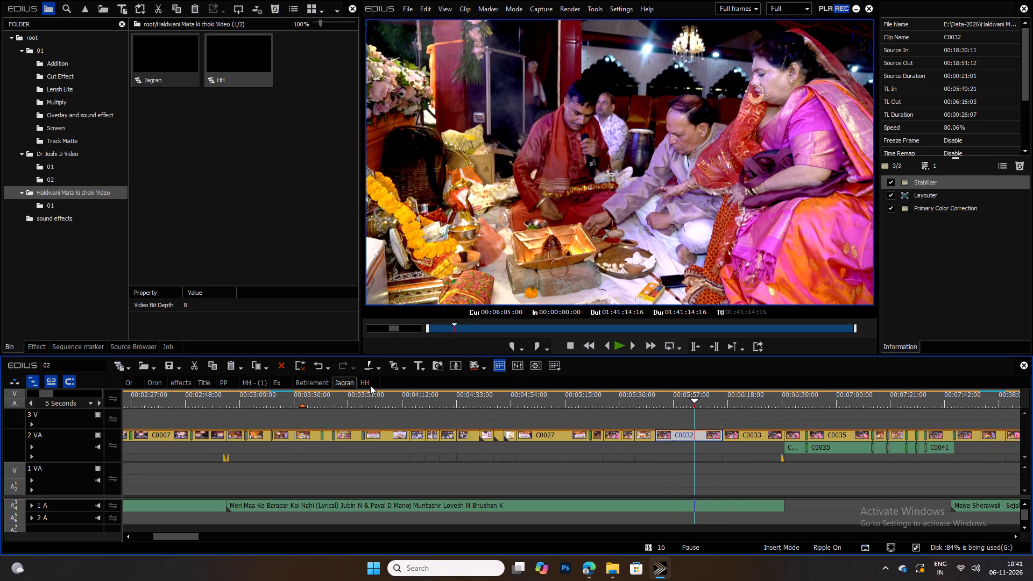
Paste C0032 on track 3 V of the HH sequence at 00:00:27:04 and play it to 00:00:34:03.
left_click(364, 382)
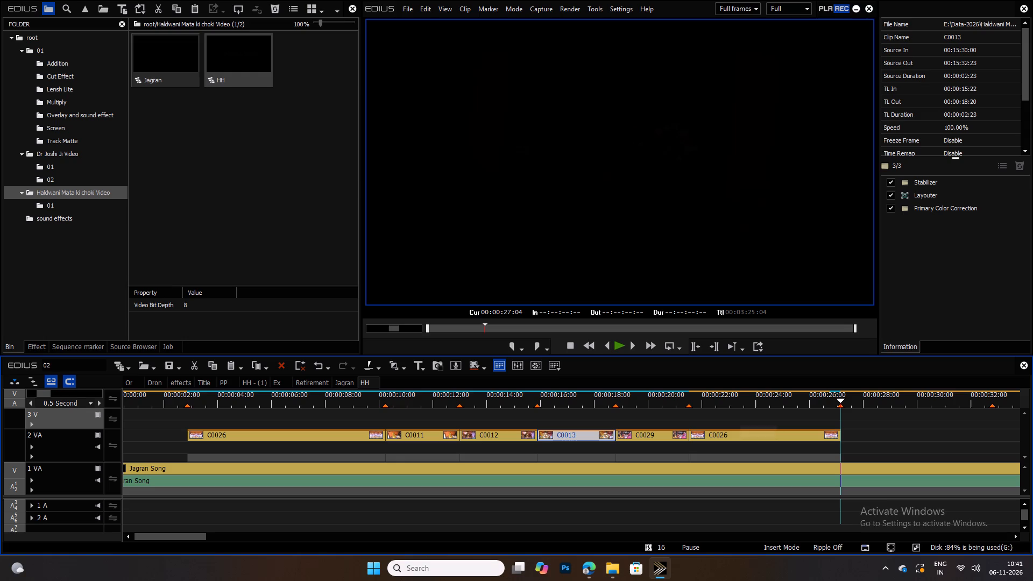
key("ctrl+v")
key("space")
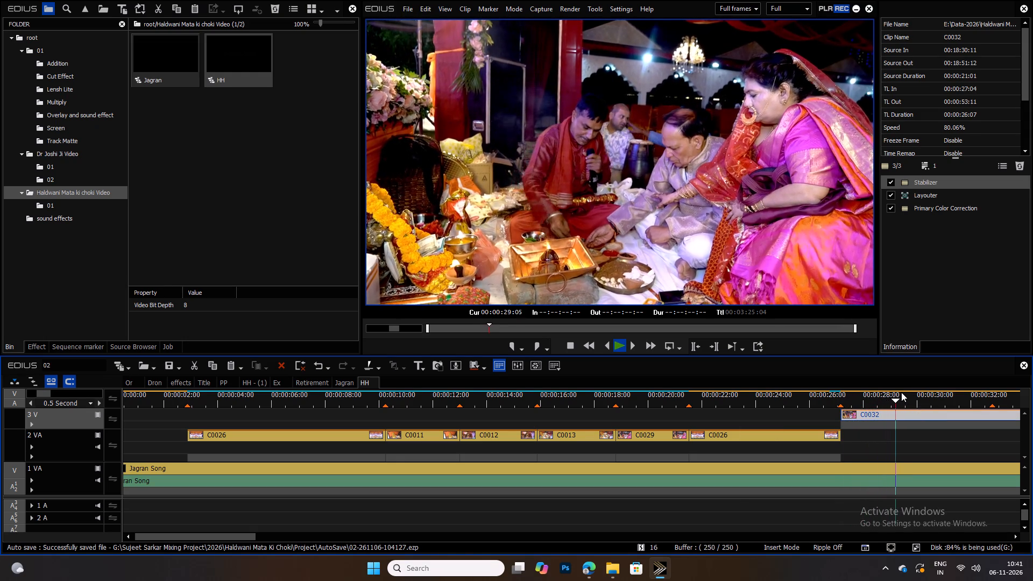
key("space")
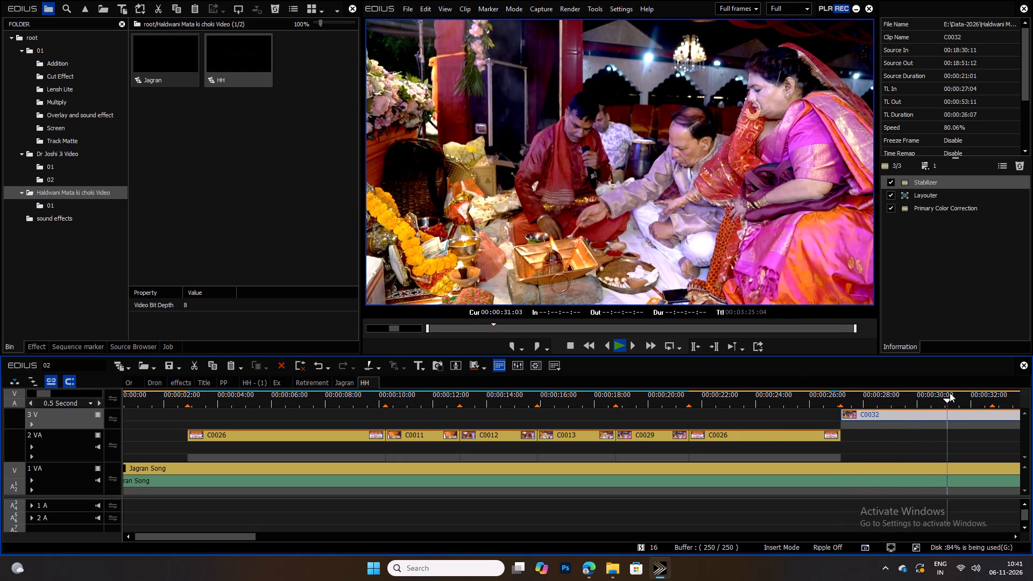
key("space")
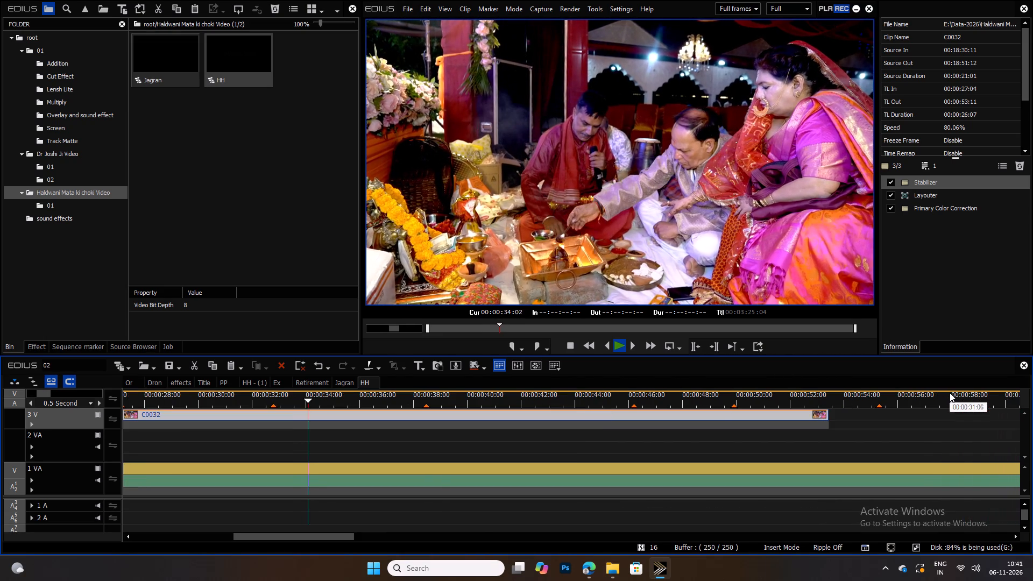
key("space")
Trim C0032's start to 00:00:33:13 and move it down onto track 2 VA, directly after C0026 at 00:00:27:04.
scroll(305, 392, "up", 7)
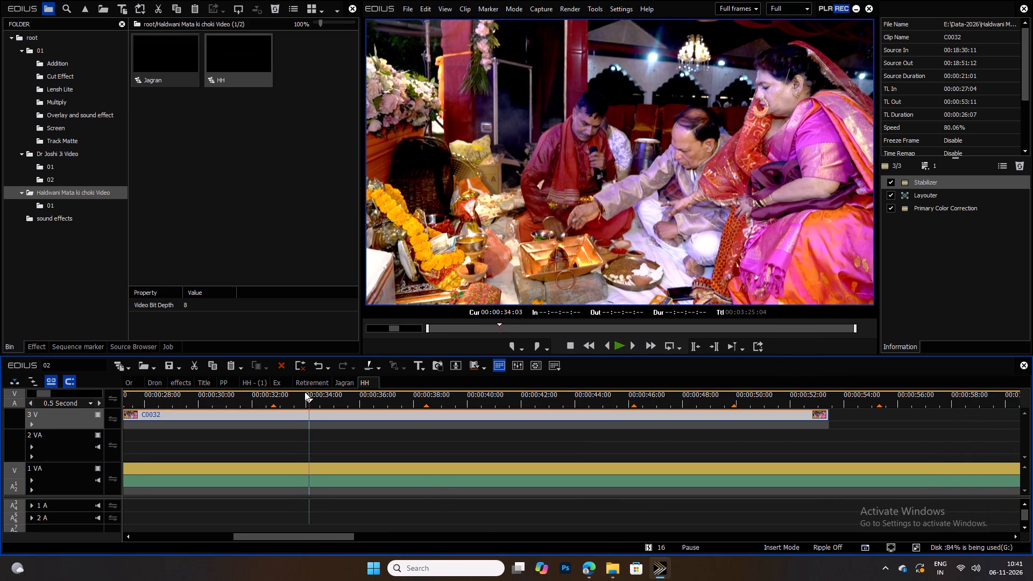
scroll(305, 392, "up", 12)
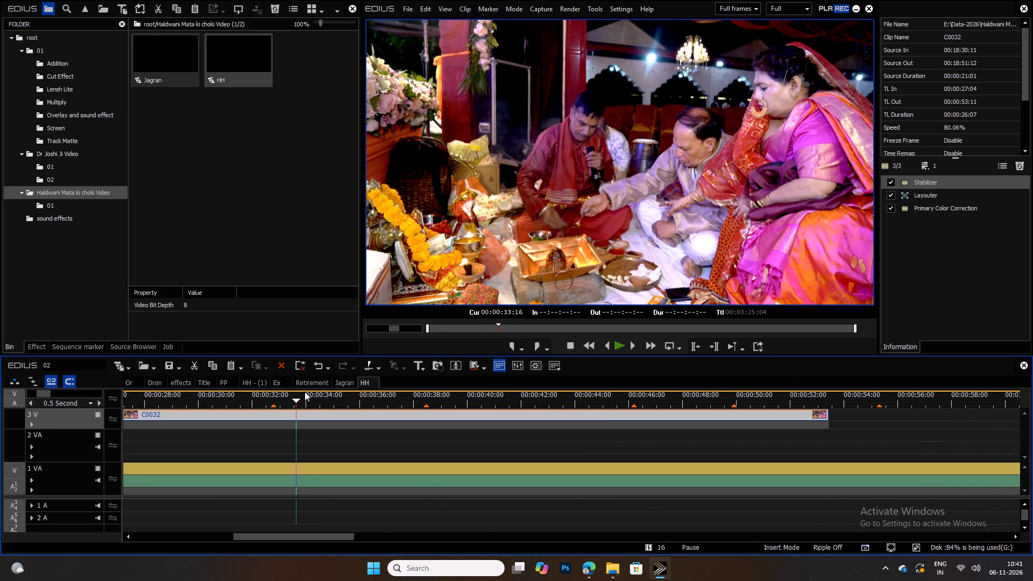
scroll(305, 392, "up", 2)
key("n")
scroll(309, 399, "up", 2, "ctrl")
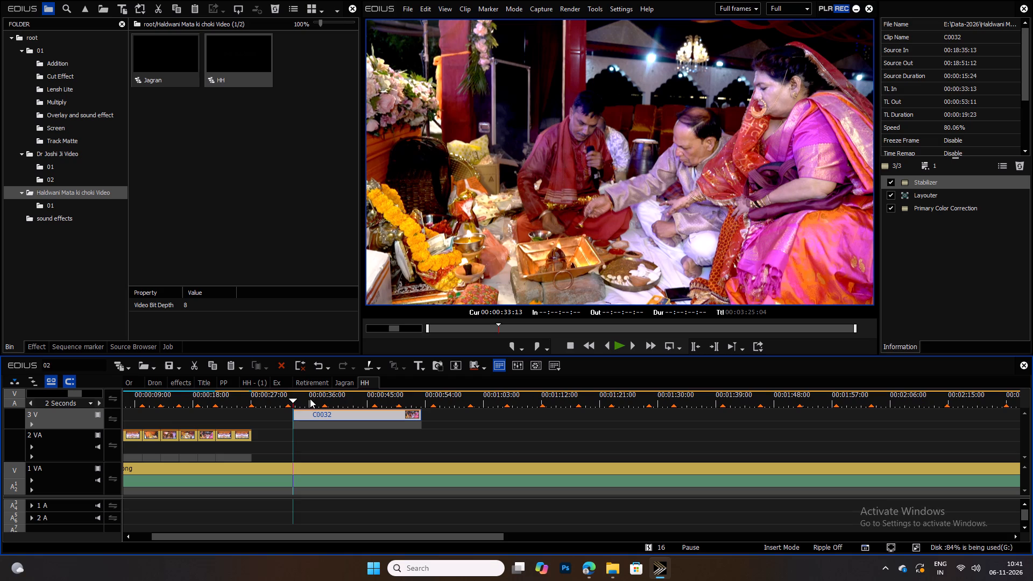
left_click_drag(278, 399, 252, 401)
left_click_drag(328, 416, 296, 429)
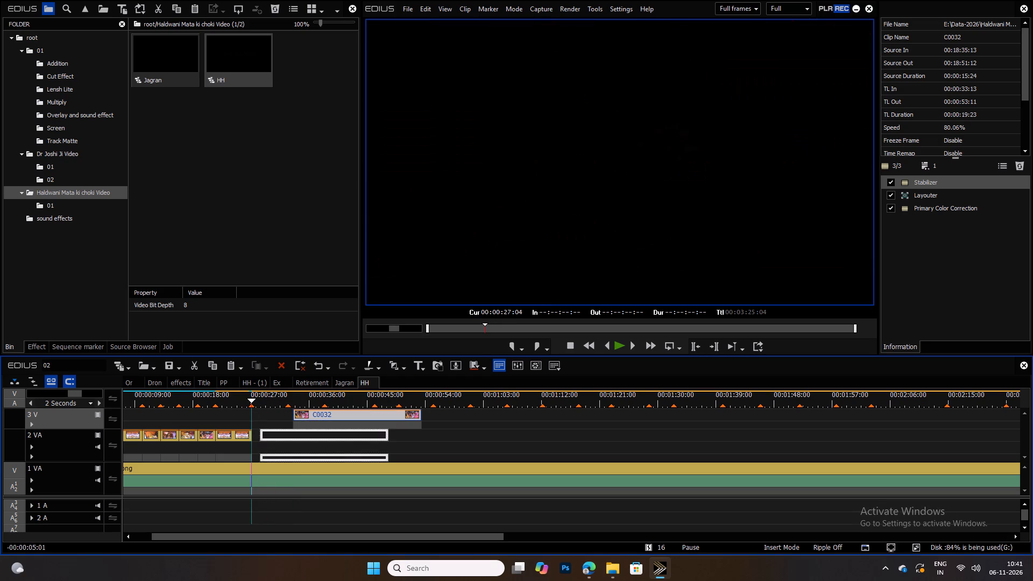
left_click_drag(296, 429, 289, 438)
Set C0032's forward speed to 50%, letting its duration on the timeline change.
scroll(290, 439, "down", 1, "ctrl")
key("alt+e")
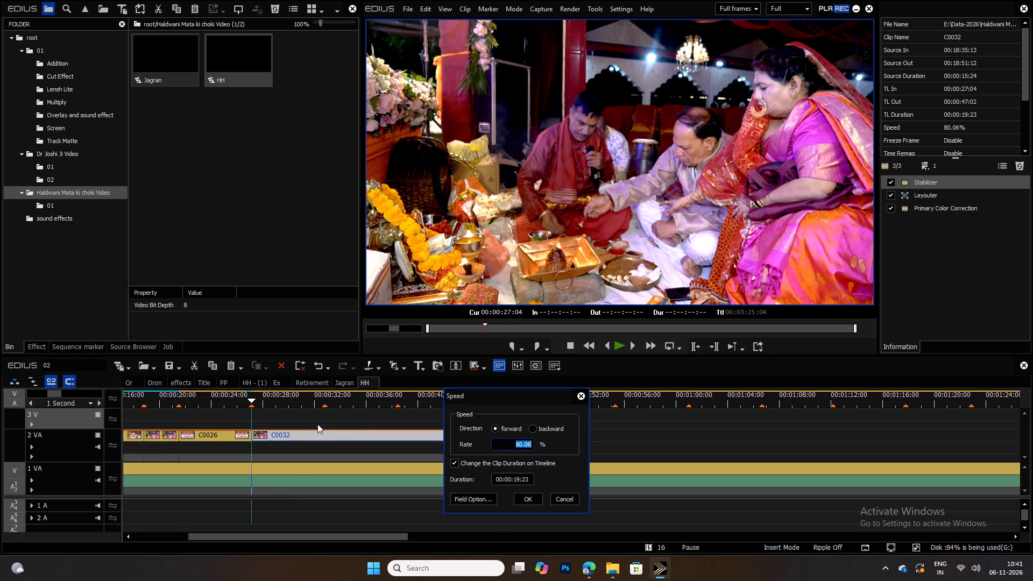
type("50")
key("Return")
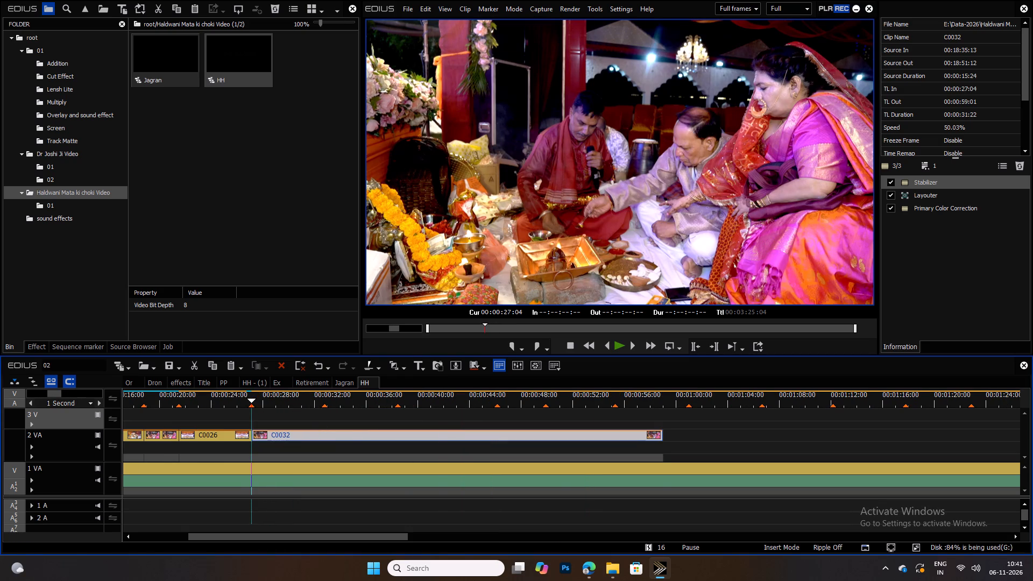
Play the slowed C0032, shift it to start at 00:00:28:07, and extend its start back to C0026's end at 00:00:27:04.
key("space")
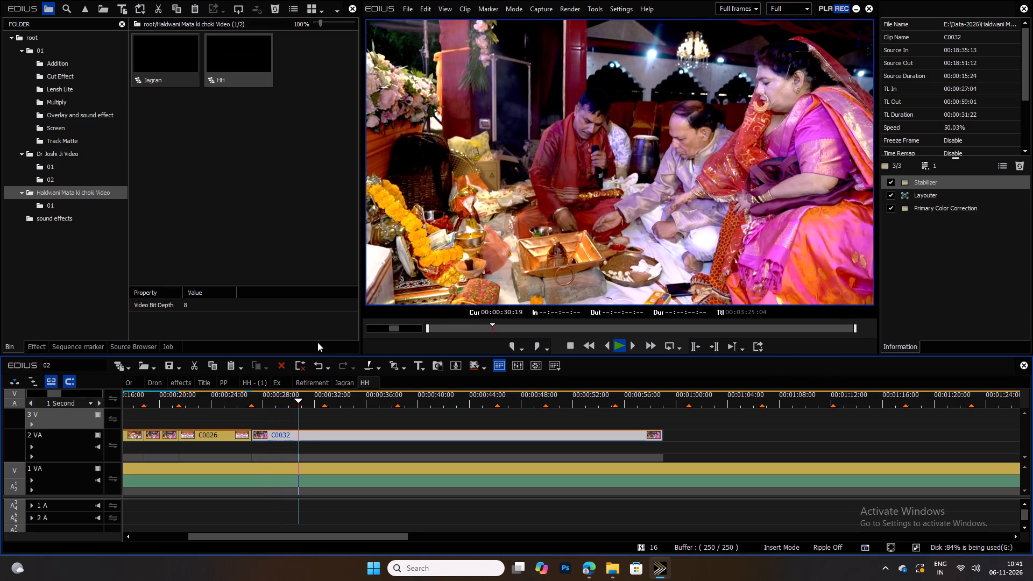
key("space")
left_click_drag(280, 432, 295, 434)
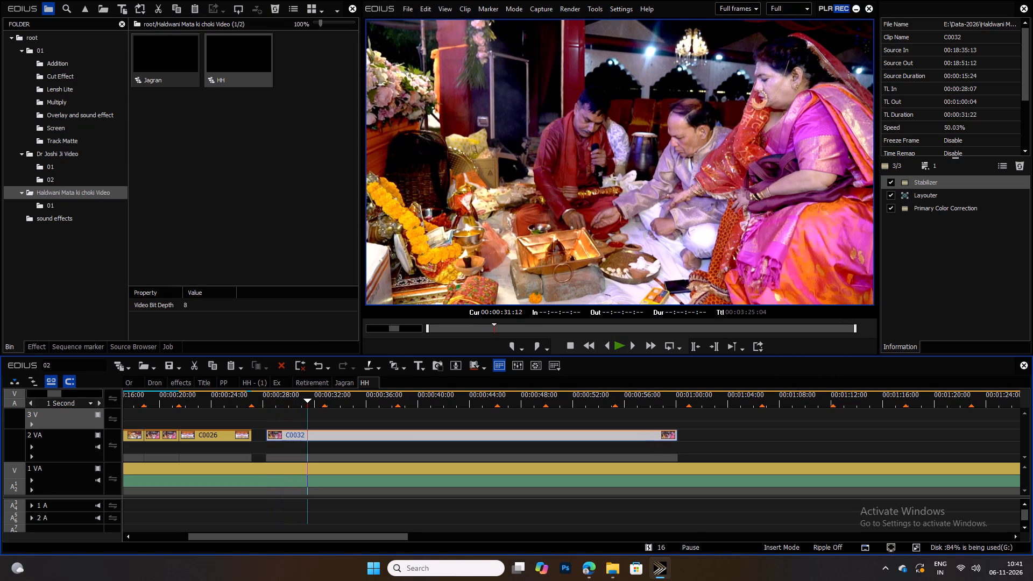
left_click_drag(265, 436, 252, 436)
Play C0032 from its start, find the music beat frame by frame, and add a sequence marker at 00:00:30:00.
left_click_drag(259, 401, 248, 401)
left_click(254, 398)
key("space")
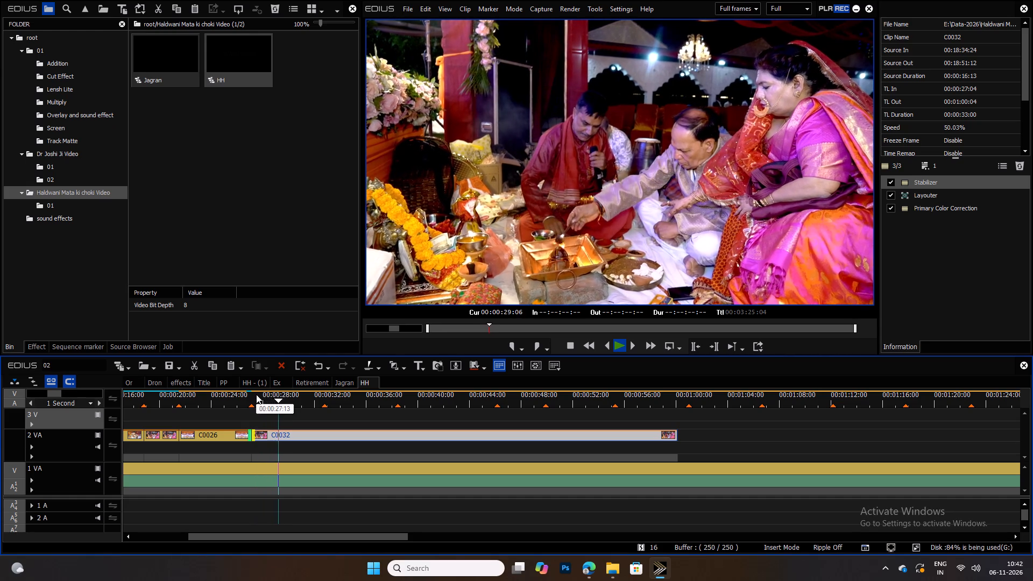
scroll(272, 395, "down", 1, "ctrl")
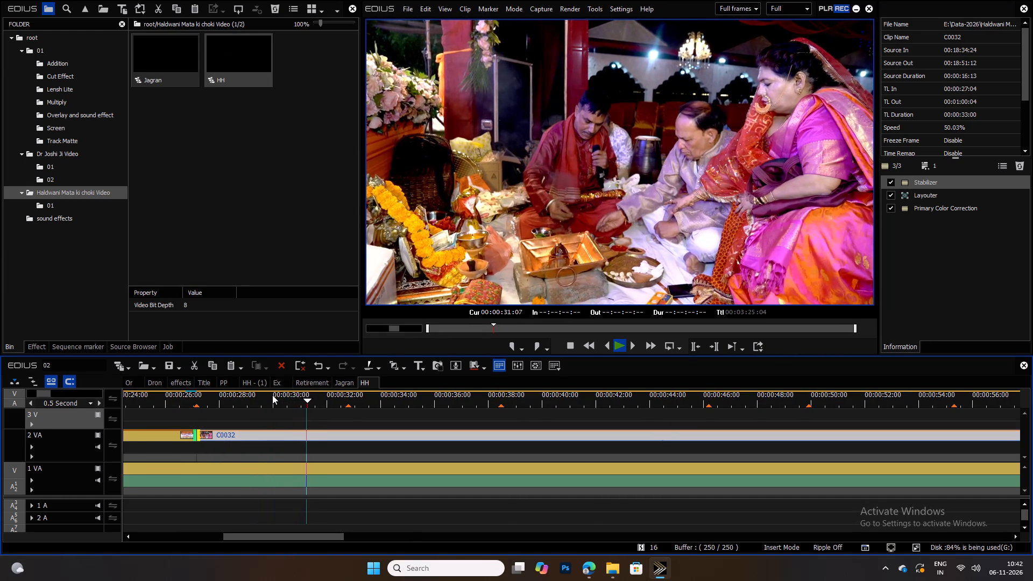
key("space")
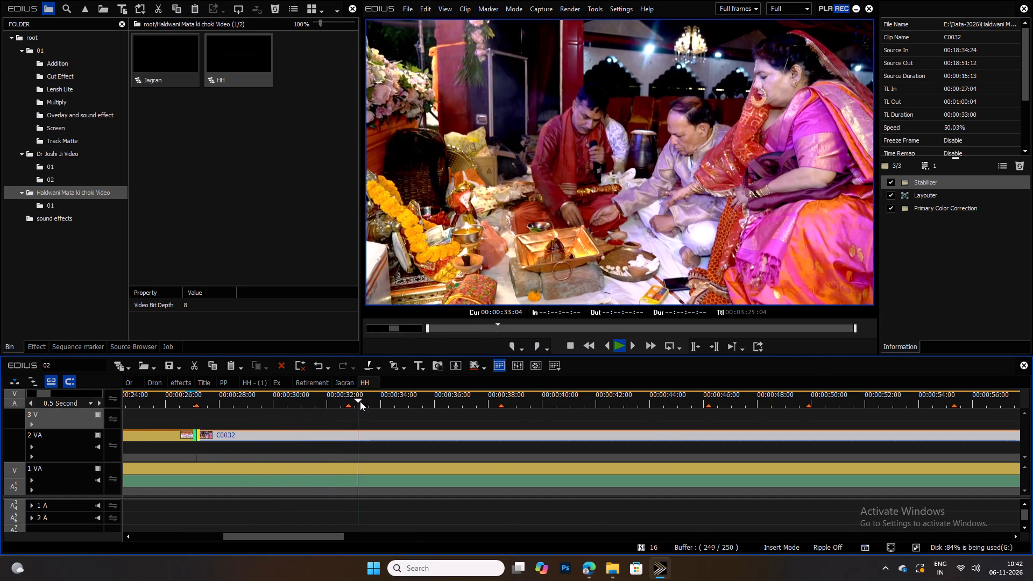
left_click_drag(296, 401, 256, 401)
key("space")
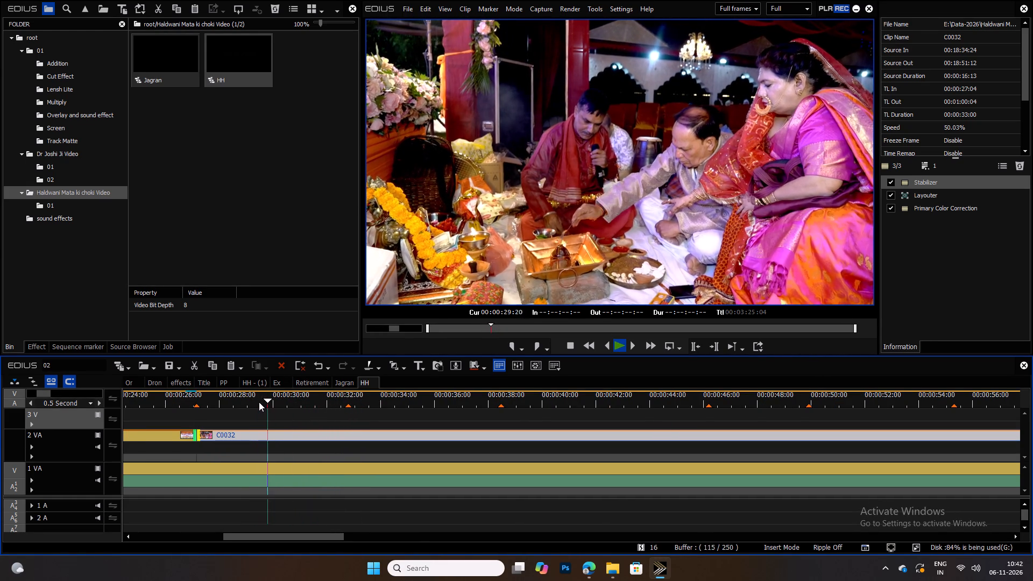
key("space")
scroll(259, 402, "up", 9)
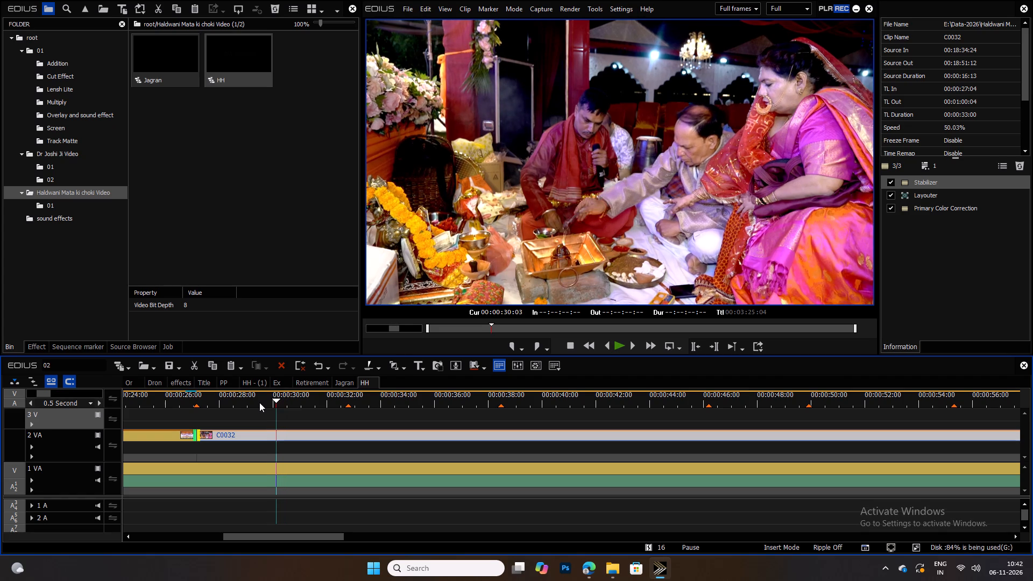
scroll(259, 402, "up", 9)
scroll(259, 402, "down", 3)
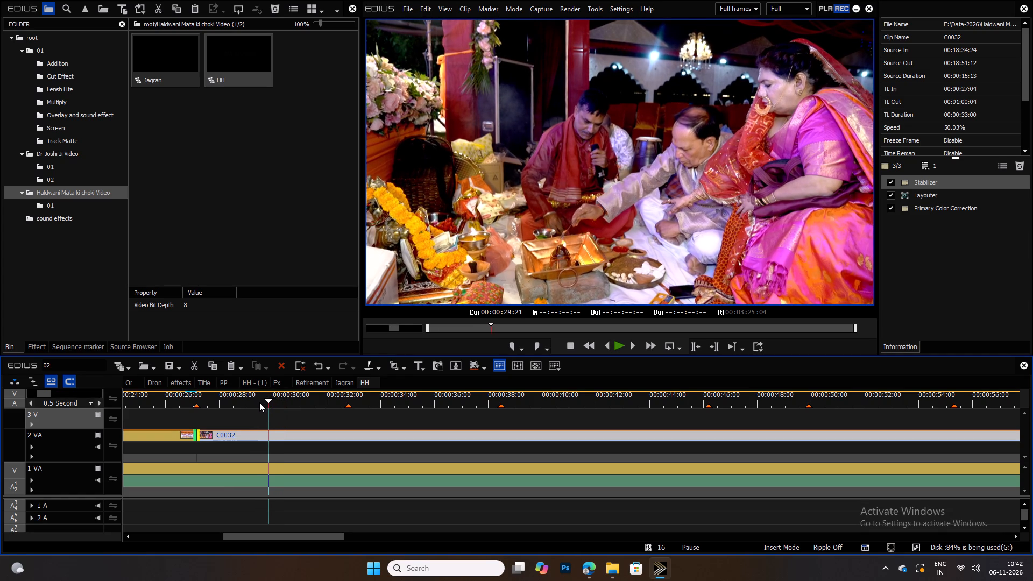
scroll(259, 402, "down", 4)
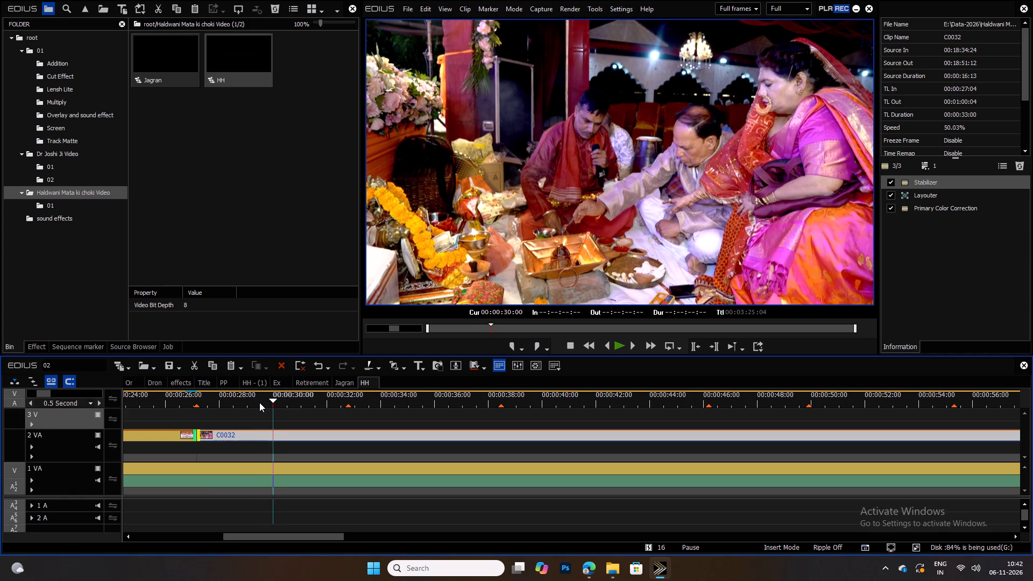
scroll(259, 402, "down", 1)
scroll(259, 402, "up", 1)
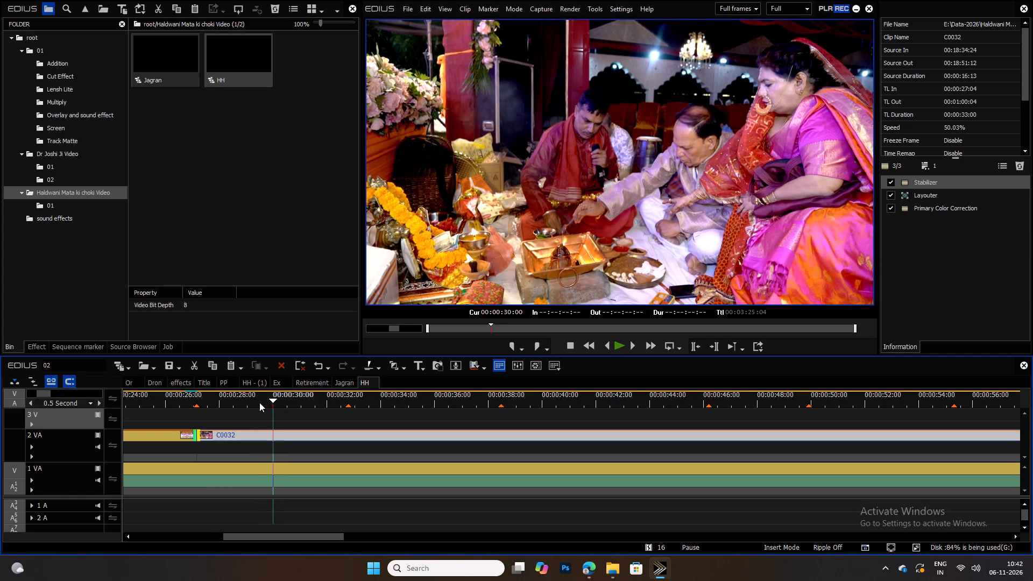
type("v")
Examine C0032 frame by frame around the 00:00:30:00 marker, comparing the hand movement with the marker's position.
key("space")
key("space")
left_click(266, 400)
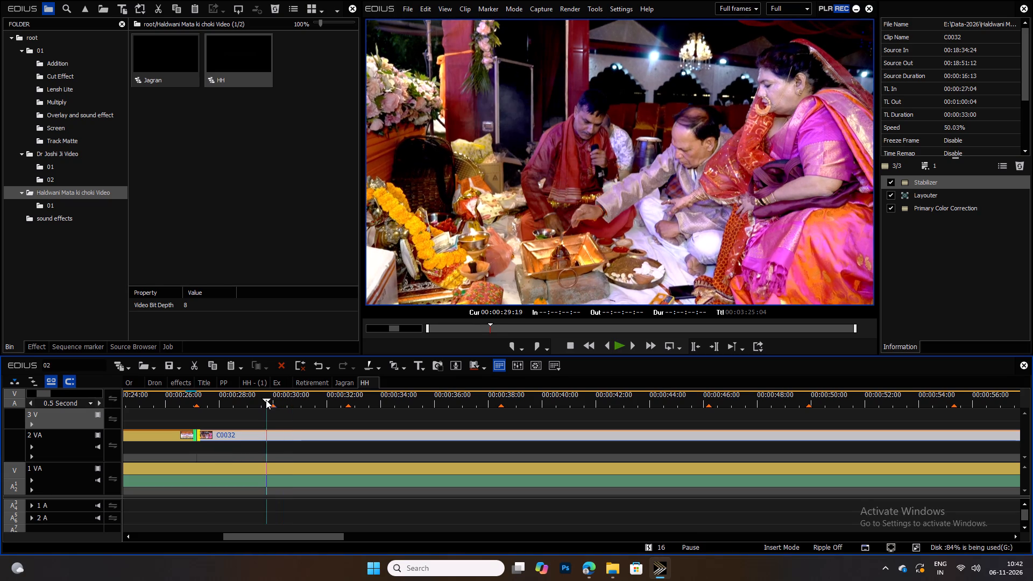
scroll(266, 400, "down", 4)
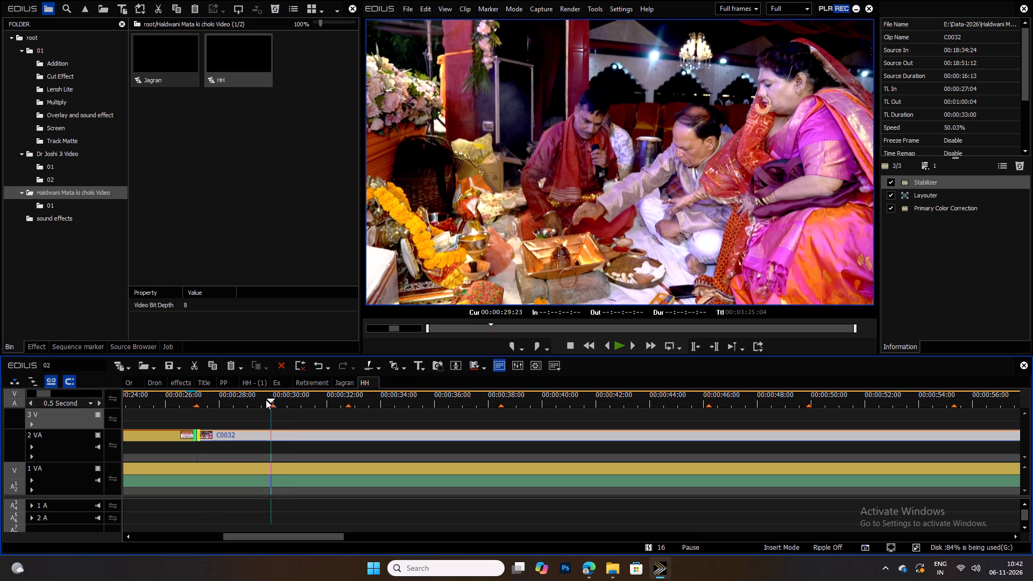
scroll(266, 400, "down", 1)
scroll(266, 400, "up", 2)
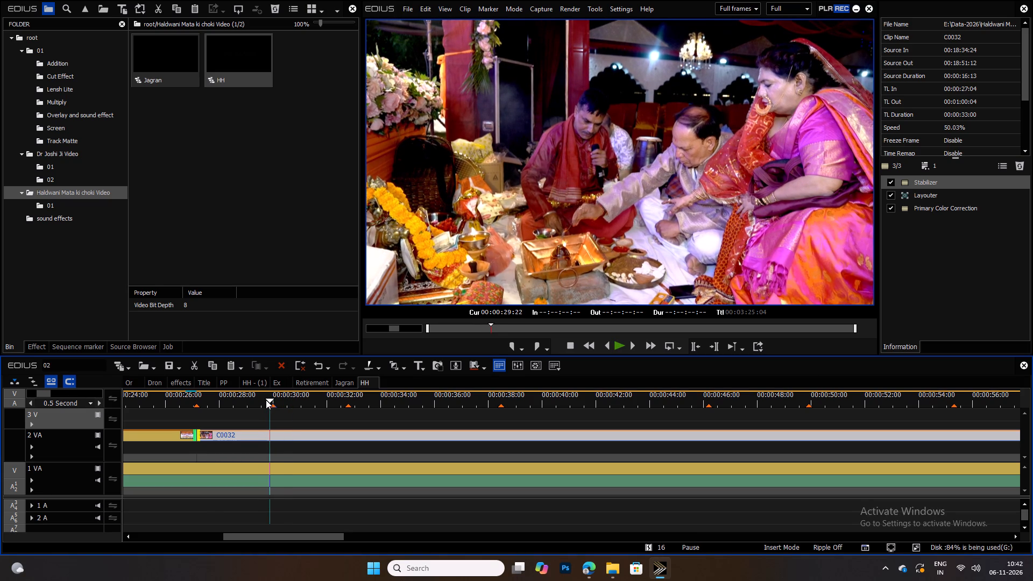
left_click(255, 398)
scroll(257, 398, "down", 2, "ctrl")
key("space")
key("space")
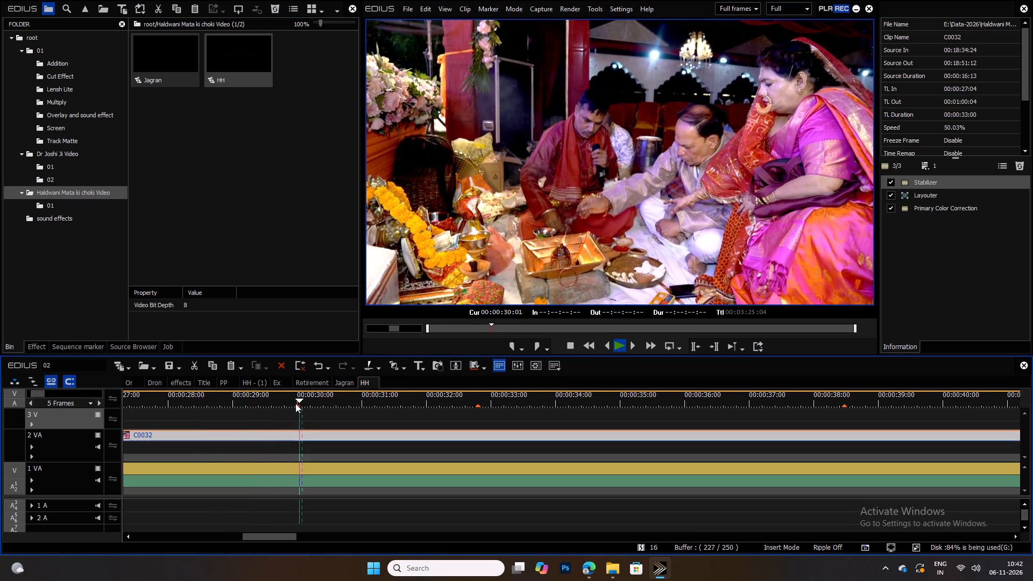
left_click(290, 396)
scroll(287, 396, "down", 3)
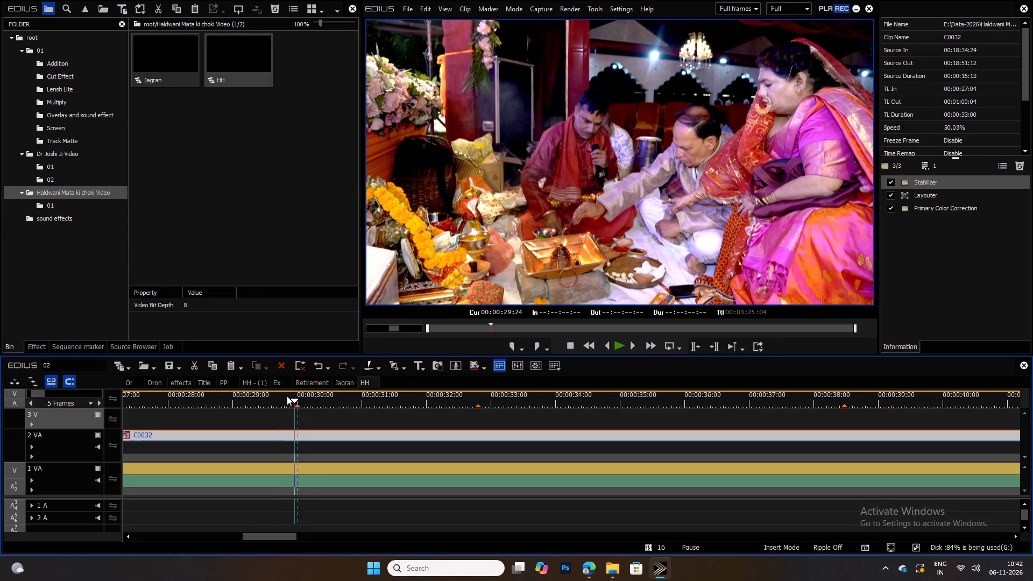
scroll(287, 396, "down", 1)
scroll(287, 396, "up", 1)
scroll(287, 396, "down", 1)
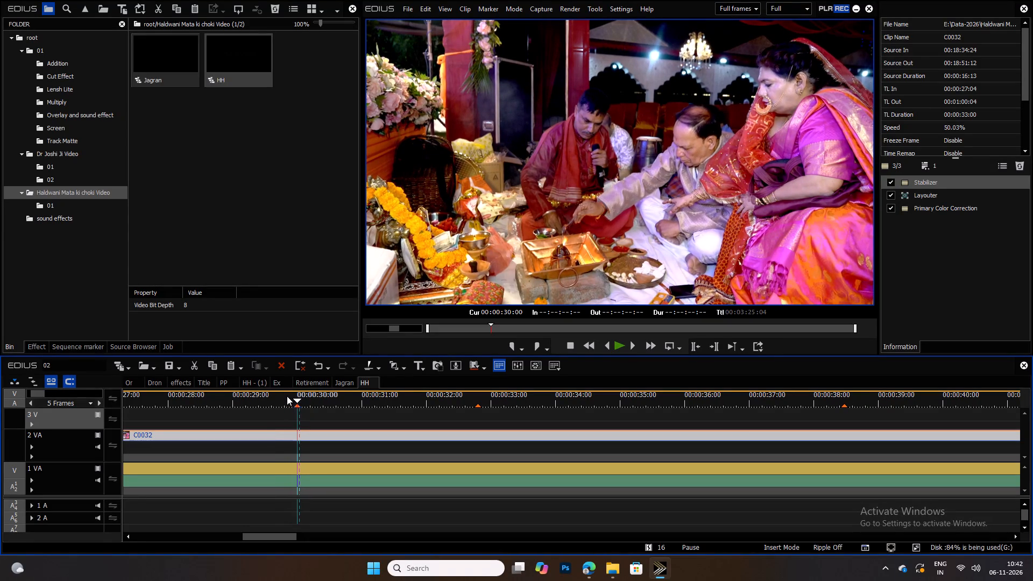
scroll(287, 396, "down", 3)
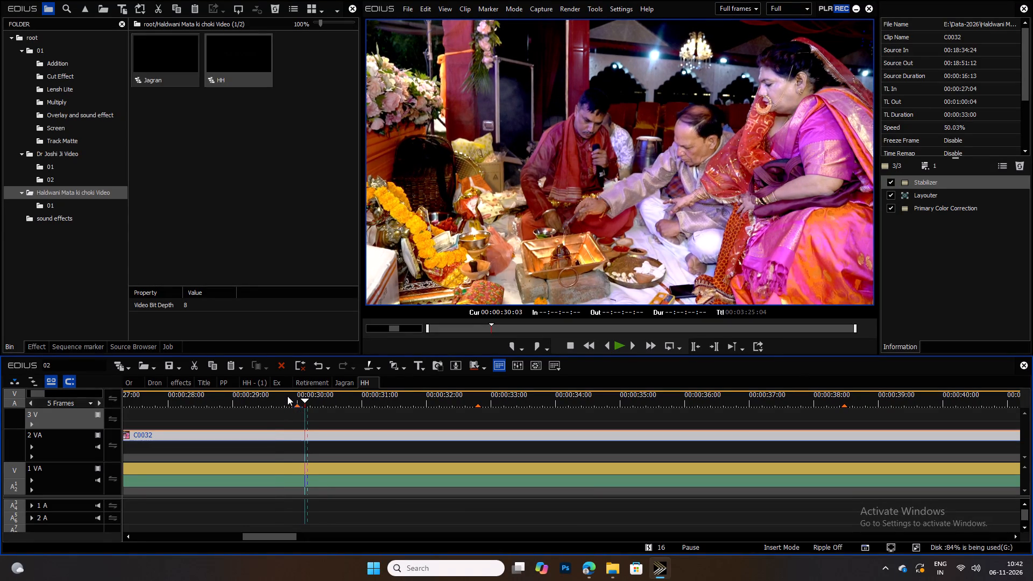
scroll(287, 396, "down", 2)
scroll(287, 396, "up", 6)
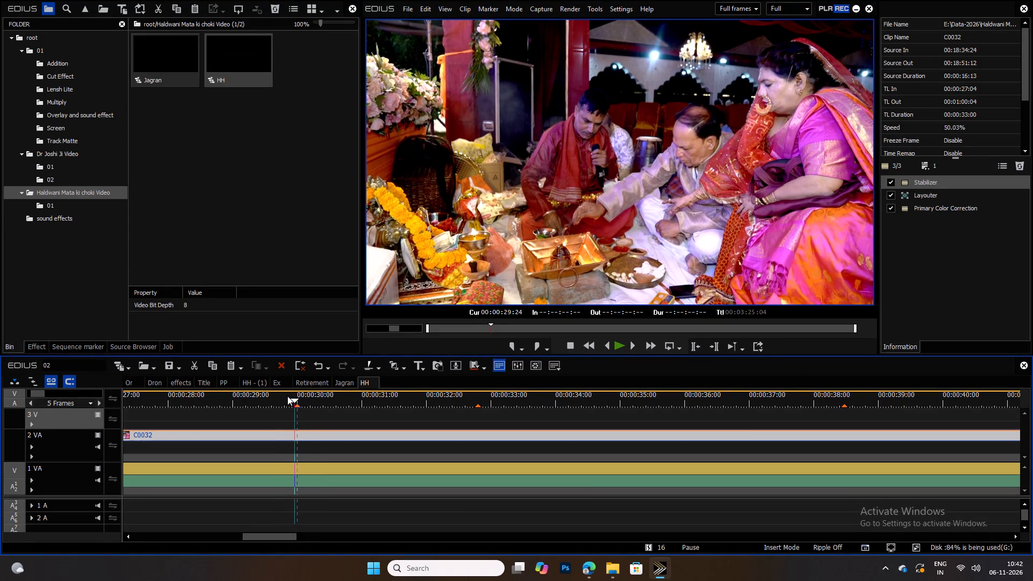
Replay C0032 from several points between 00:00:28:07 and the 00:00:30:00 marker to check the timing of the action.
left_click(287, 396)
key("space")
key("space")
left_click_drag(281, 401, 279, 401)
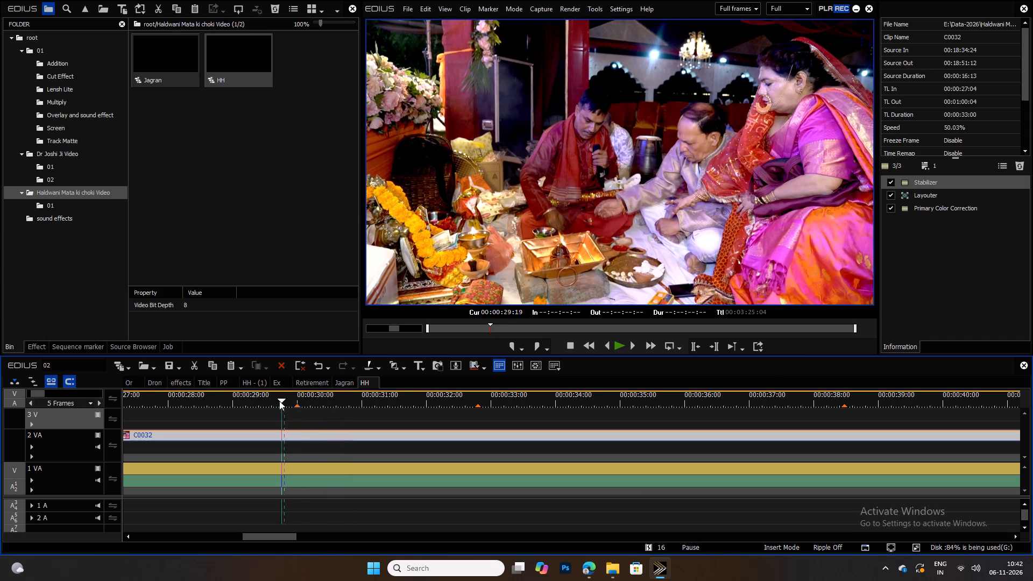
left_click_drag(279, 401, 272, 400)
key("space")
key("space")
left_click_drag(247, 398, 214, 400)
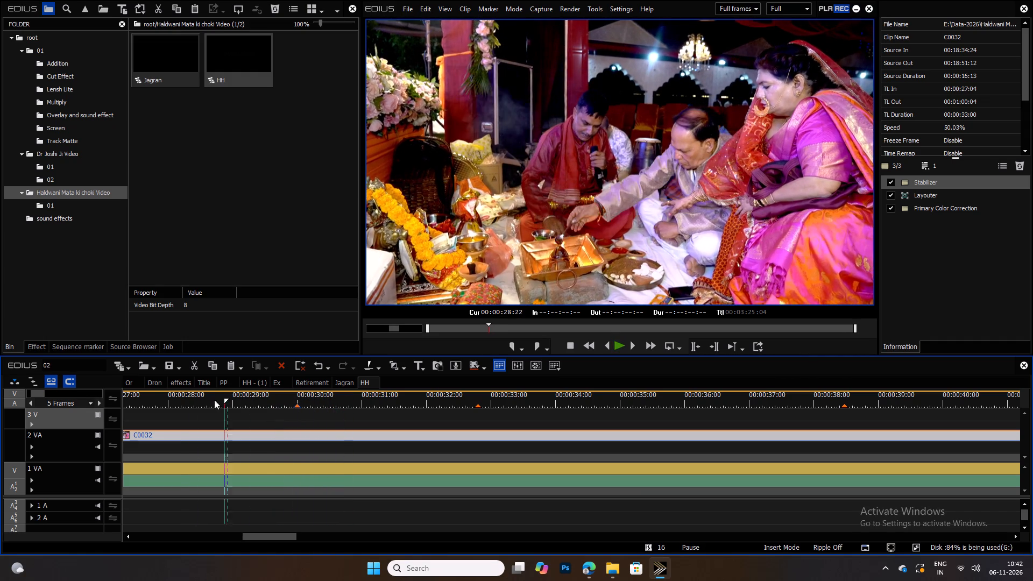
left_click_drag(214, 400, 185, 400)
key("space")
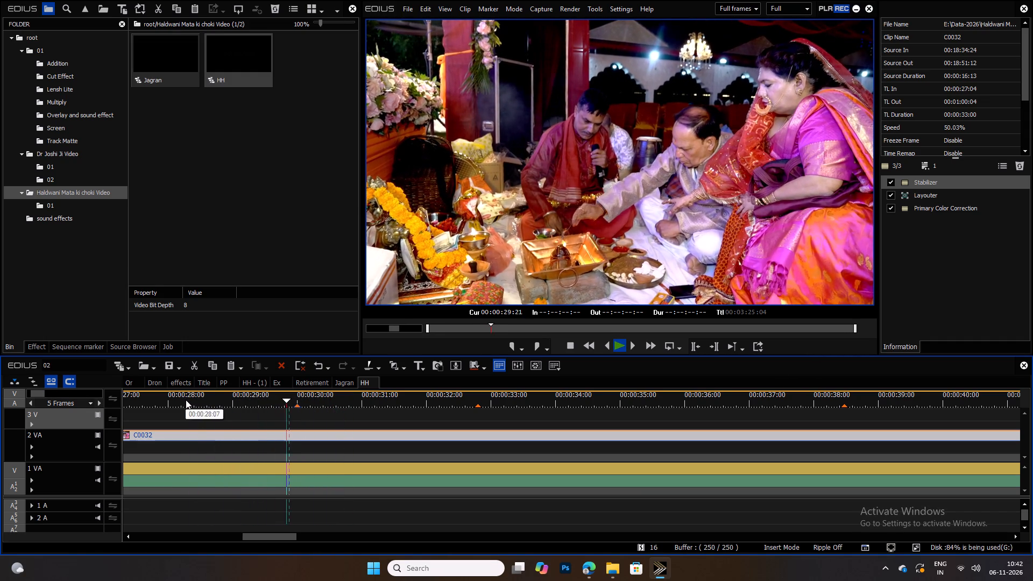
key("space")
Trim C0032's start to 00:00:27:21 and move the clip back against C0026's end at 00:00:27:04.
left_click_drag(214, 394, 121, 406)
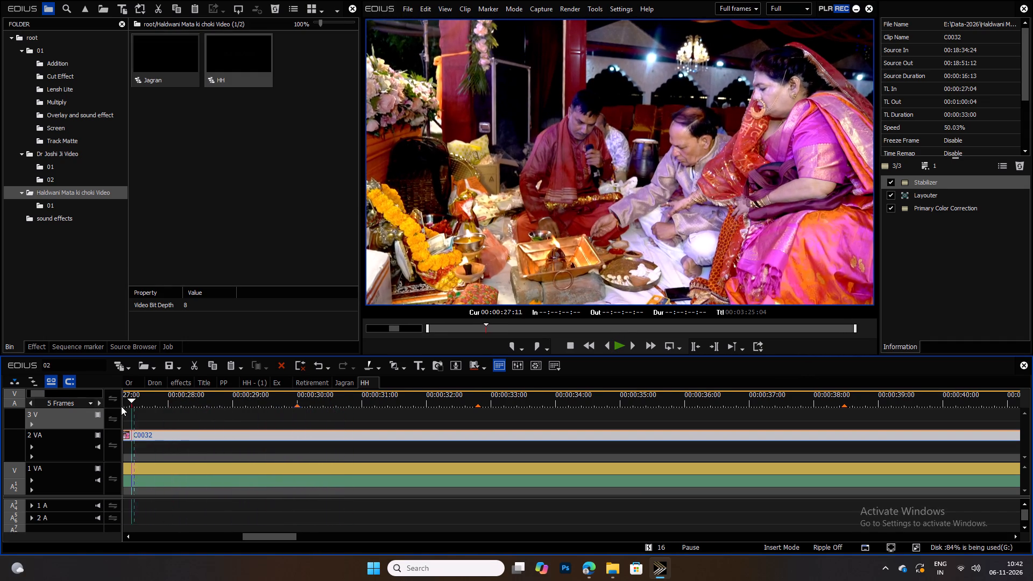
left_click_drag(121, 406, 208, 408)
key("n")
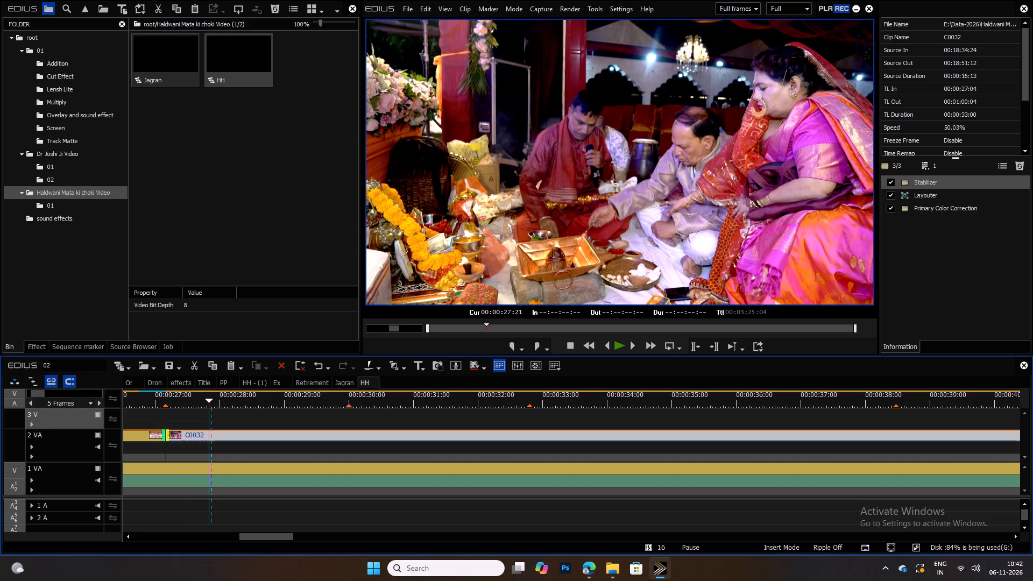
left_click_drag(265, 436, 229, 433)
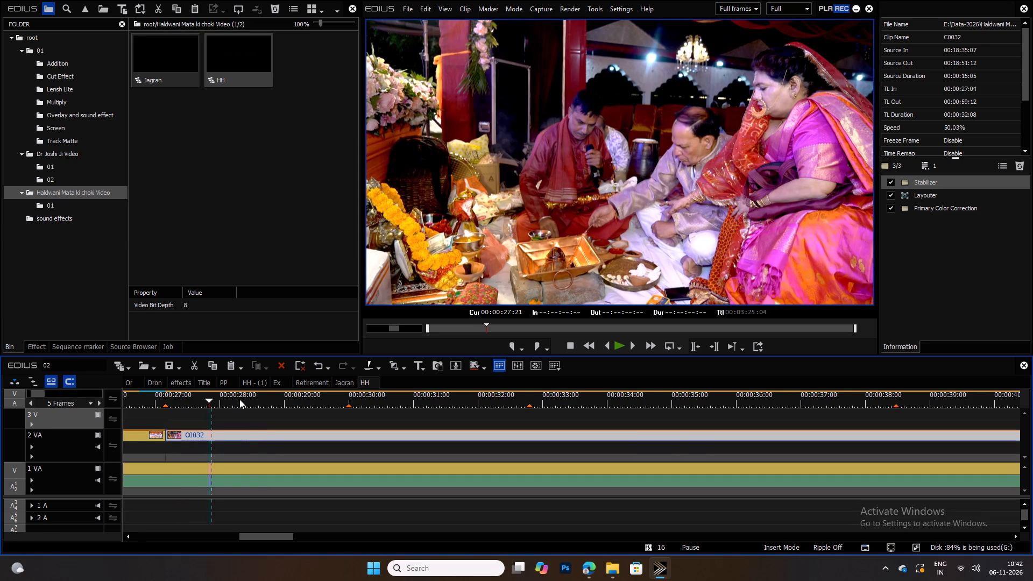
Replay C0032 up to the new marker and trim its end to 00:00:30:00.
left_click_drag(244, 399, 271, 401)
key("space")
key("space")
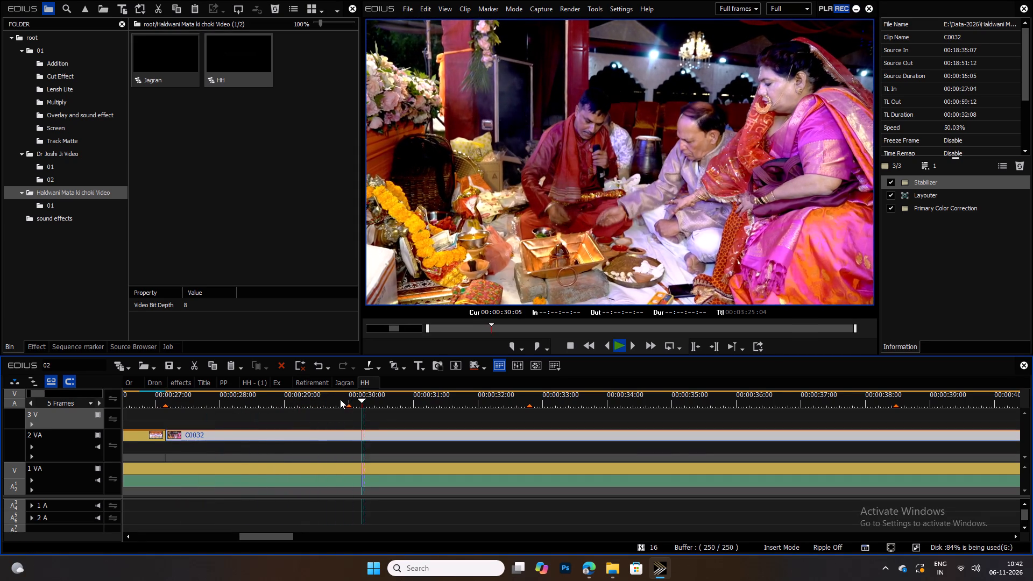
left_click_drag(330, 398, 302, 398)
key("space")
key("space")
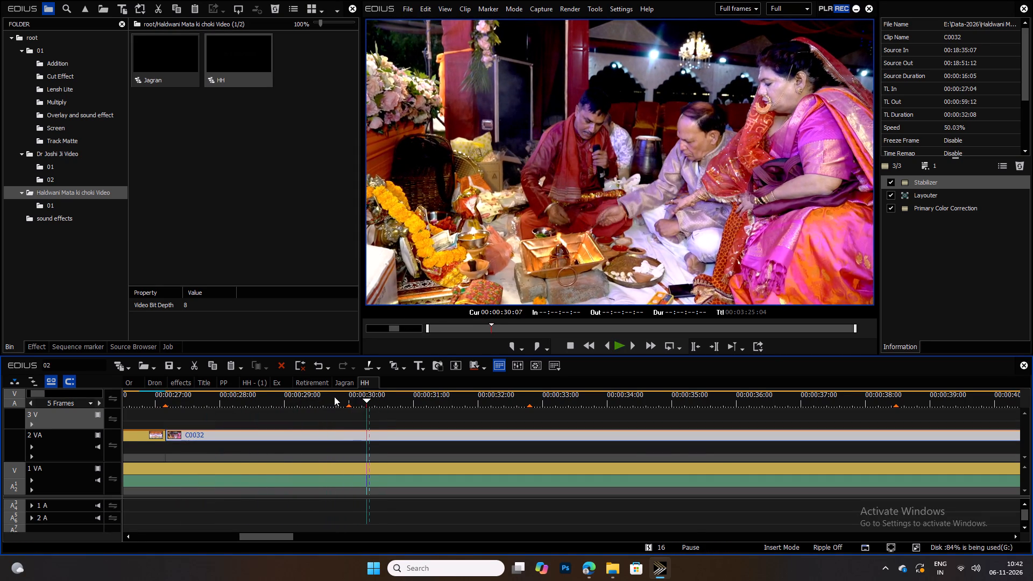
left_click(353, 396)
key("m")
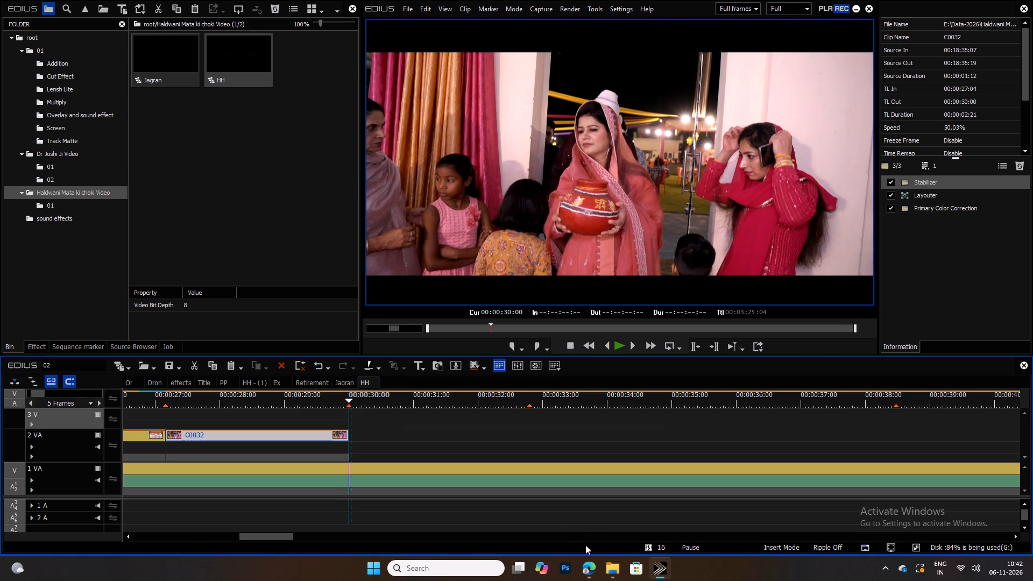
Review the Jagran sequence from about 00:06:21 to 00:07:48 to find a fire-offering shot for the next marker segment.
left_click(345, 381)
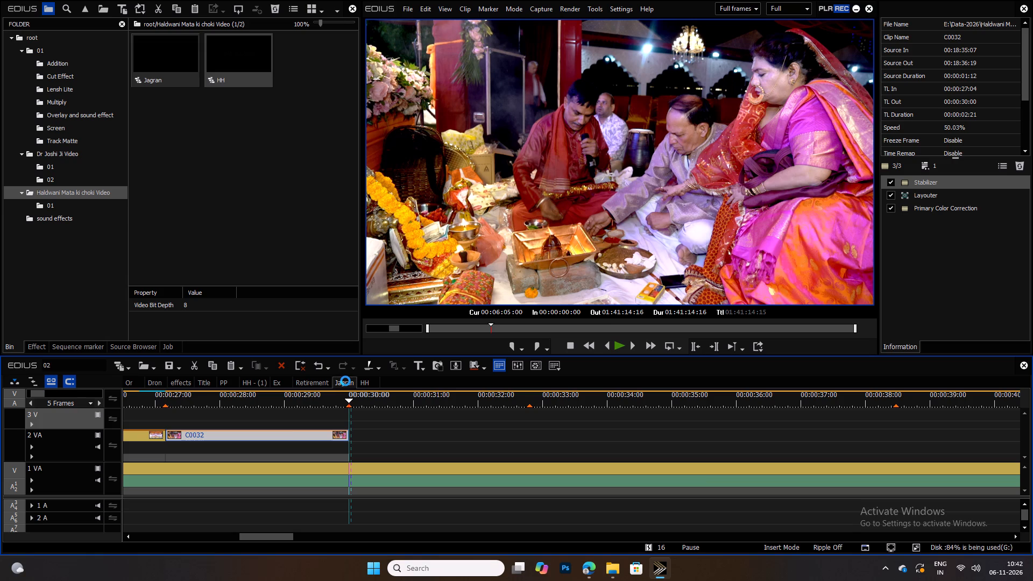
left_click(344, 404)
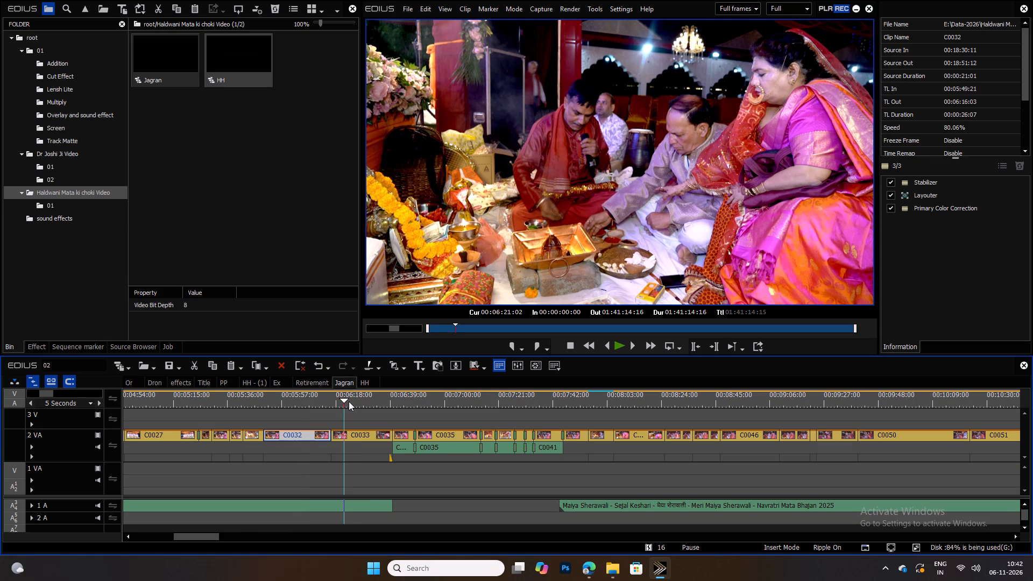
left_click_drag(349, 401, 435, 416)
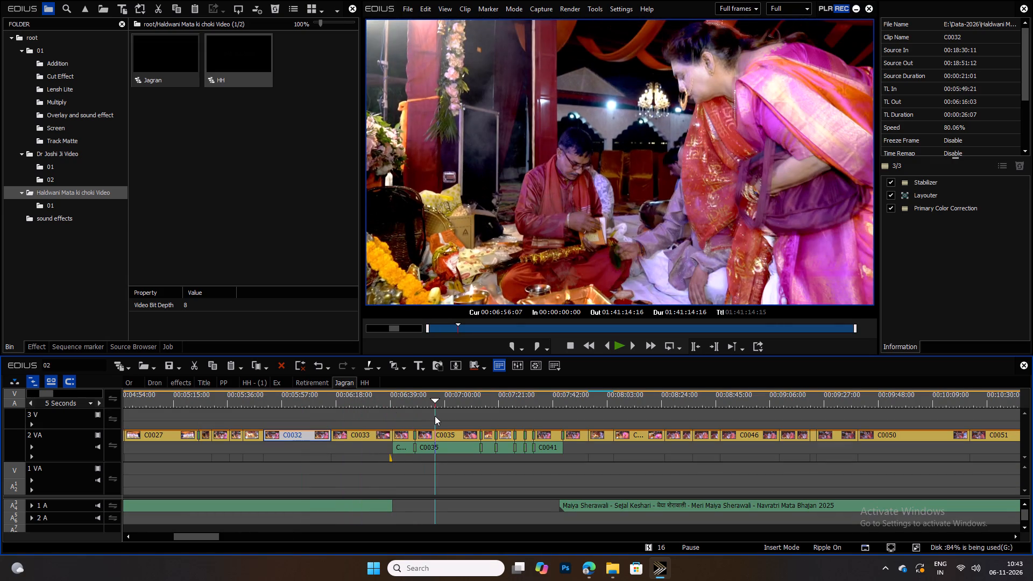
left_click_drag(435, 416, 483, 419)
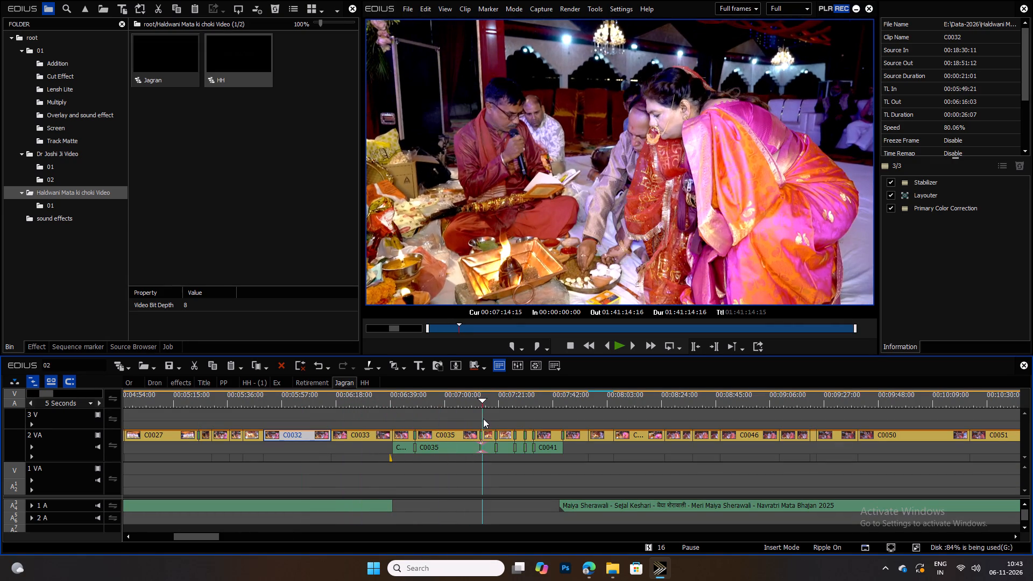
left_click_drag(483, 419, 491, 419)
scroll(495, 419, "down", 2, "ctrl")
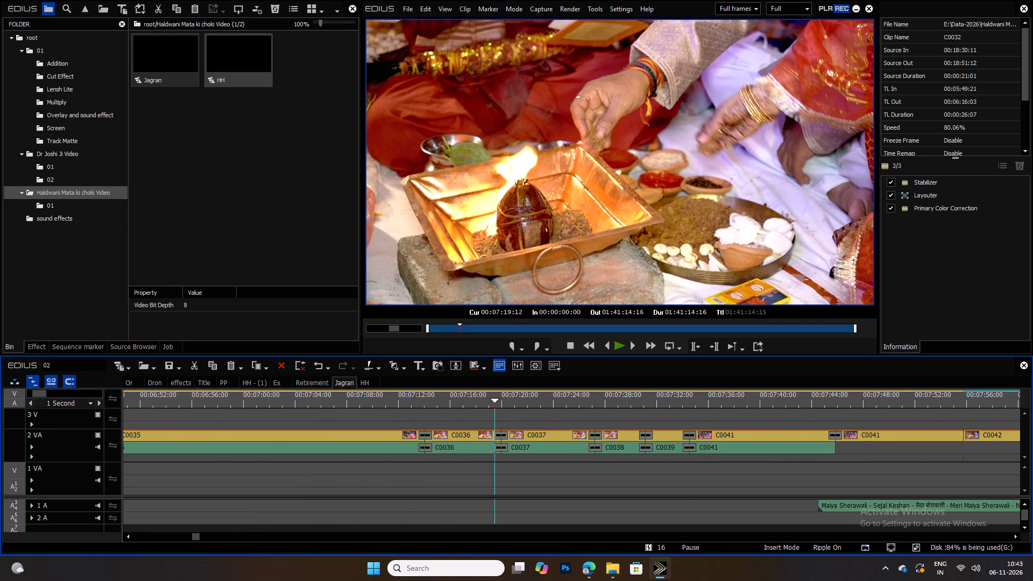
left_click_drag(487, 399, 471, 400)
key("space")
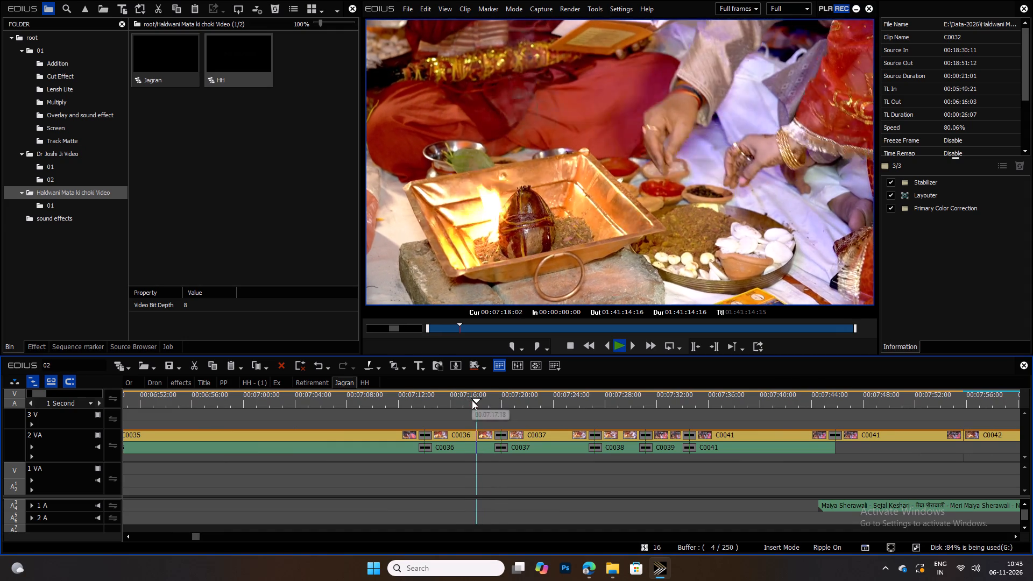
key("space")
left_click_drag(496, 402, 534, 407)
key("space")
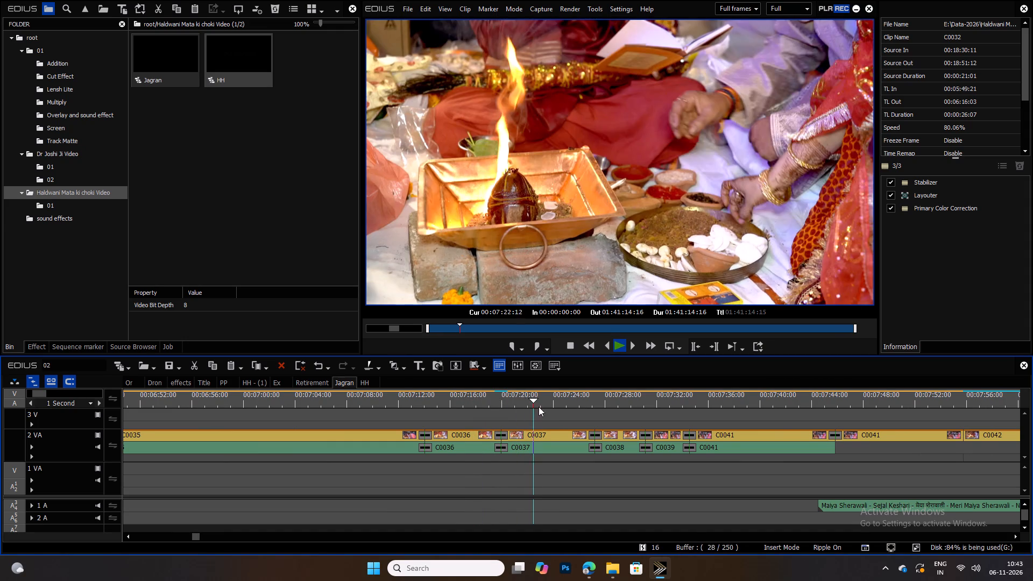
left_click_drag(555, 400, 628, 409)
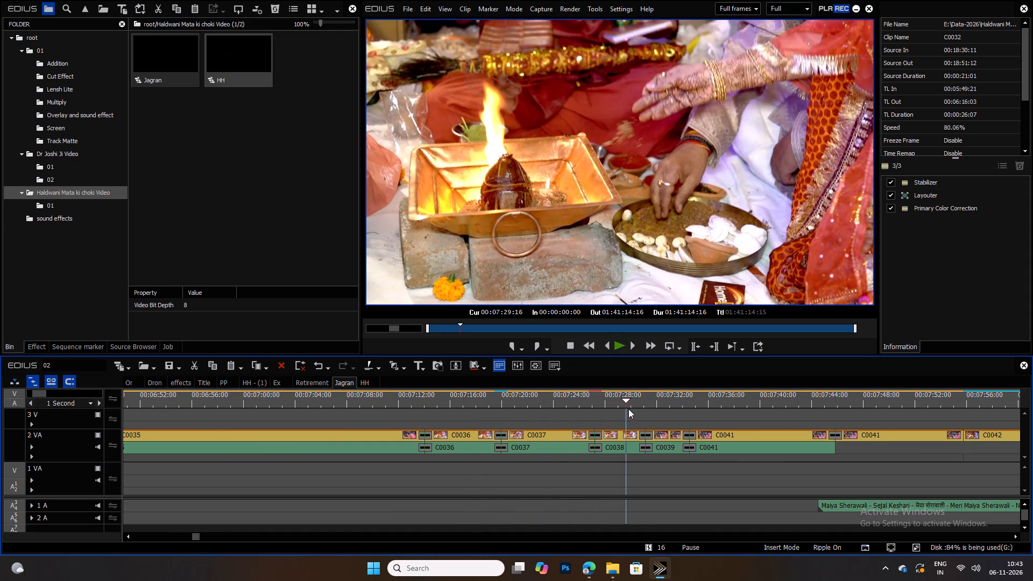
left_click_drag(628, 409, 701, 417)
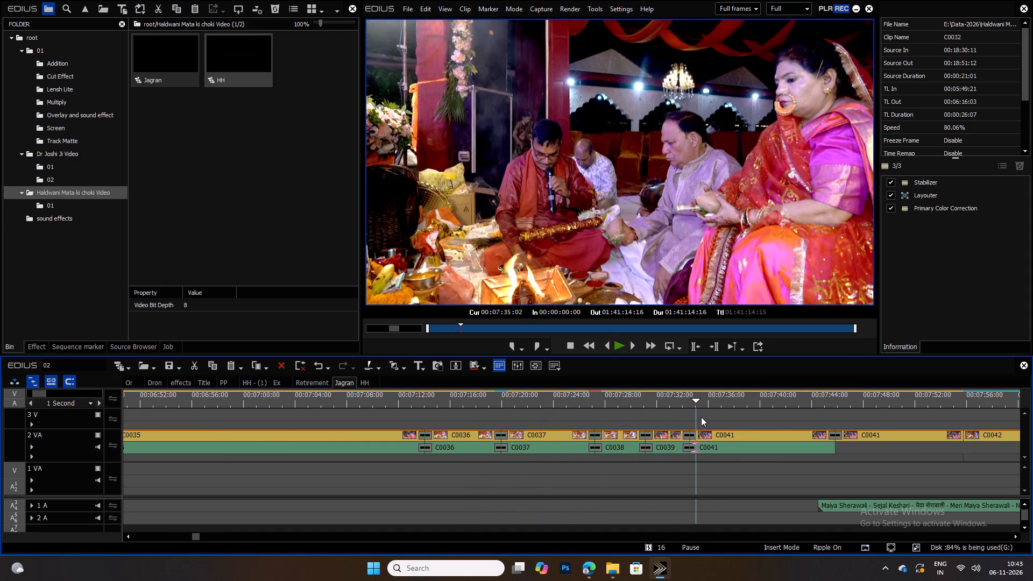
left_click_drag(701, 417, 869, 417)
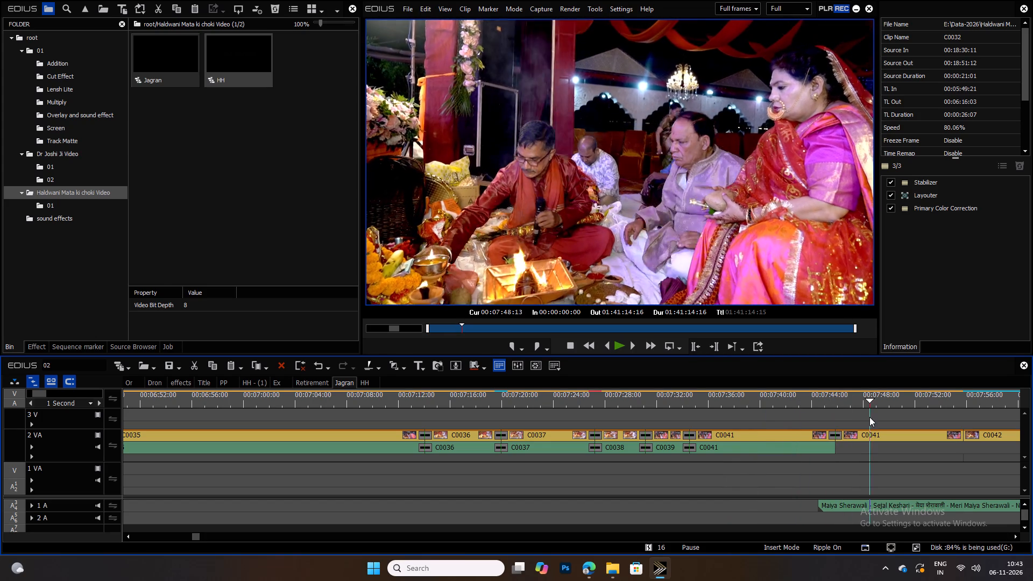
left_click_drag(869, 417, 511, 414)
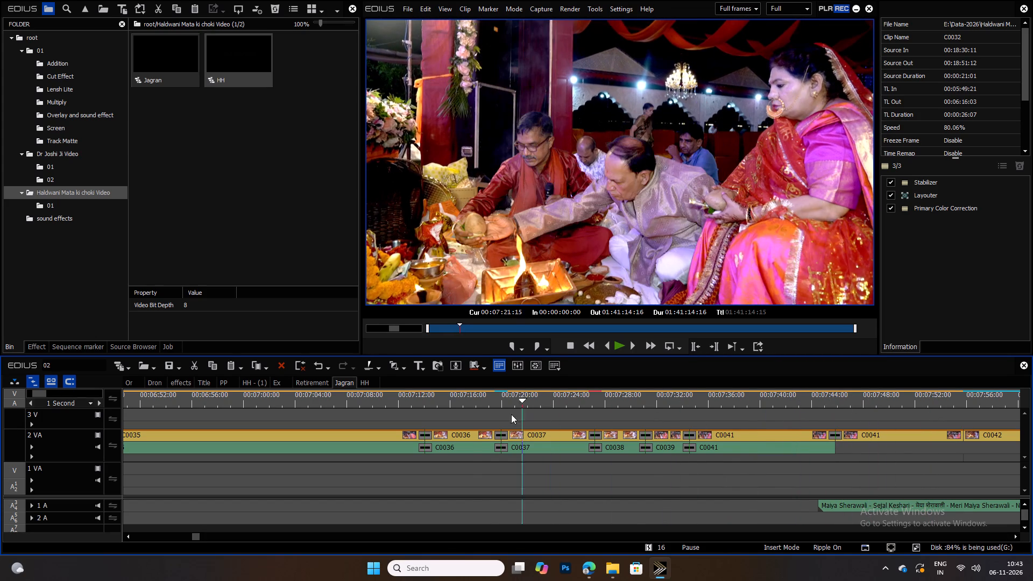
left_click_drag(511, 414, 483, 417)
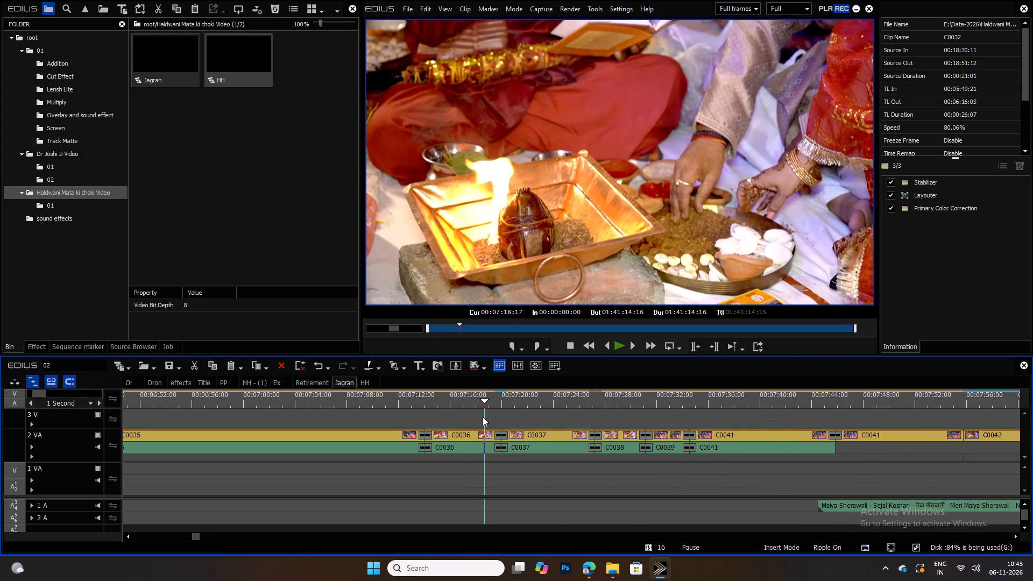
left_click_drag(483, 417, 456, 412)
key("space")
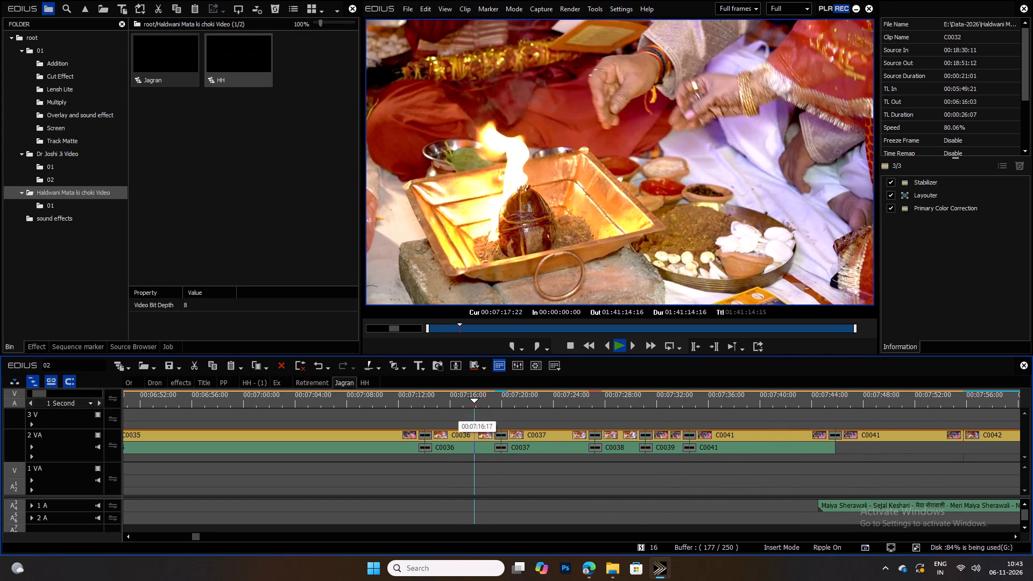
key("space")
Copy clip C0036 from the Jagran sequence into the HH sequence at 00:00:30:00 and place it on track 2 VA.
left_click(471, 432)
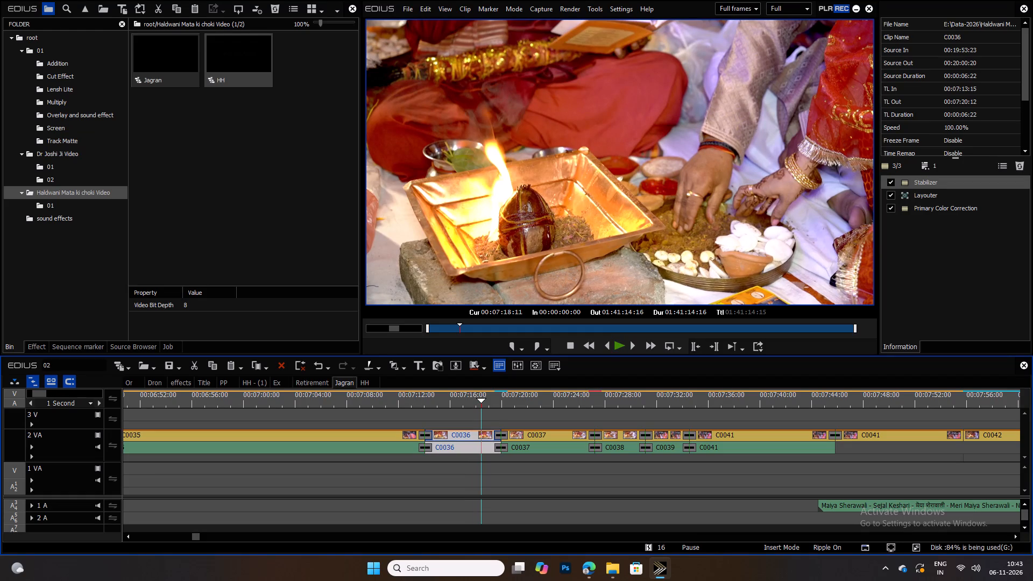
key("ctrl+c")
left_click(369, 381)
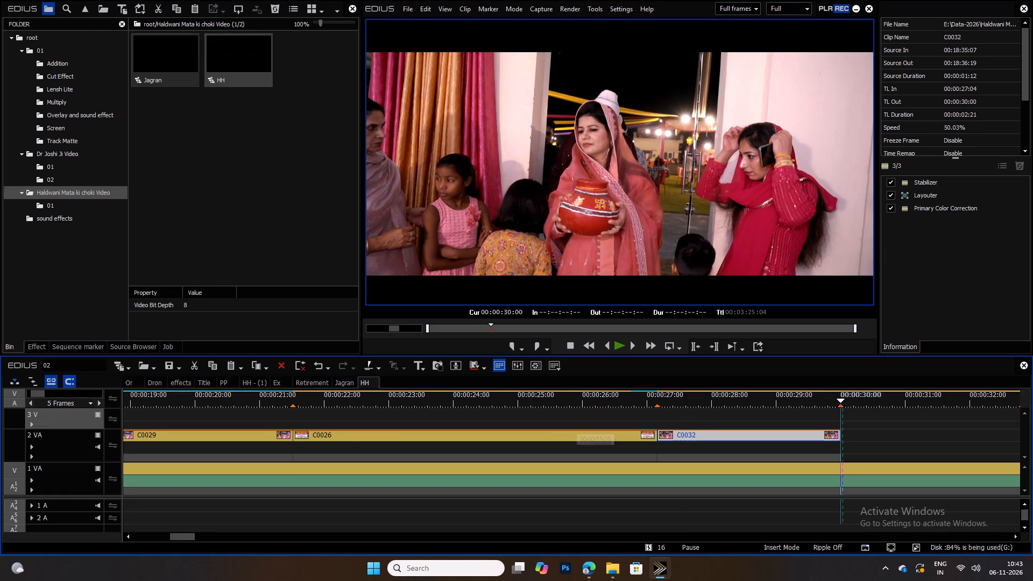
key("ctrl+v")
scroll(852, 439, "up", 5, "ctrl")
scroll(213, 438, "down", 4, "ctrl")
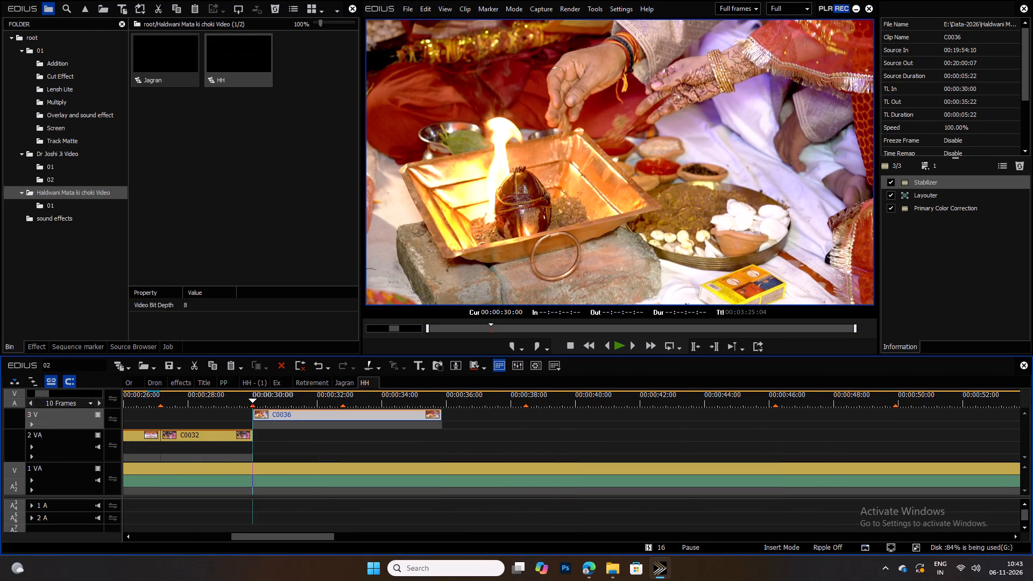
left_click_drag(307, 416, 303, 437)
Find the frame in C0036 where the hands start towards the fire and trim the clip's start to 00:00:31:12.
scroll(287, 420, "down", 1, "ctrl")
left_click_drag(297, 405, 325, 402)
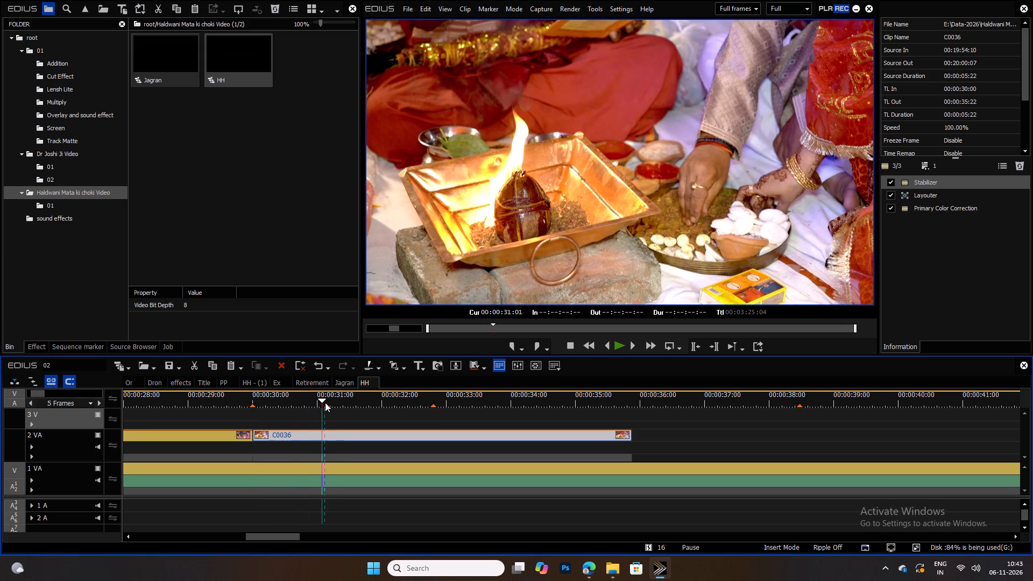
left_click_drag(325, 402, 327, 403)
key("space")
key("space")
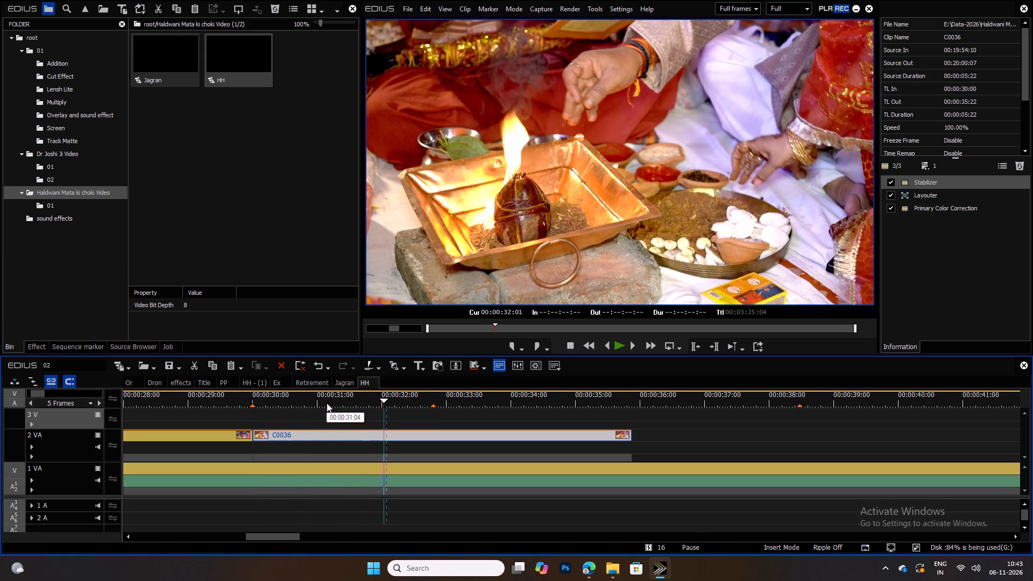
scroll(327, 403, "up", 13)
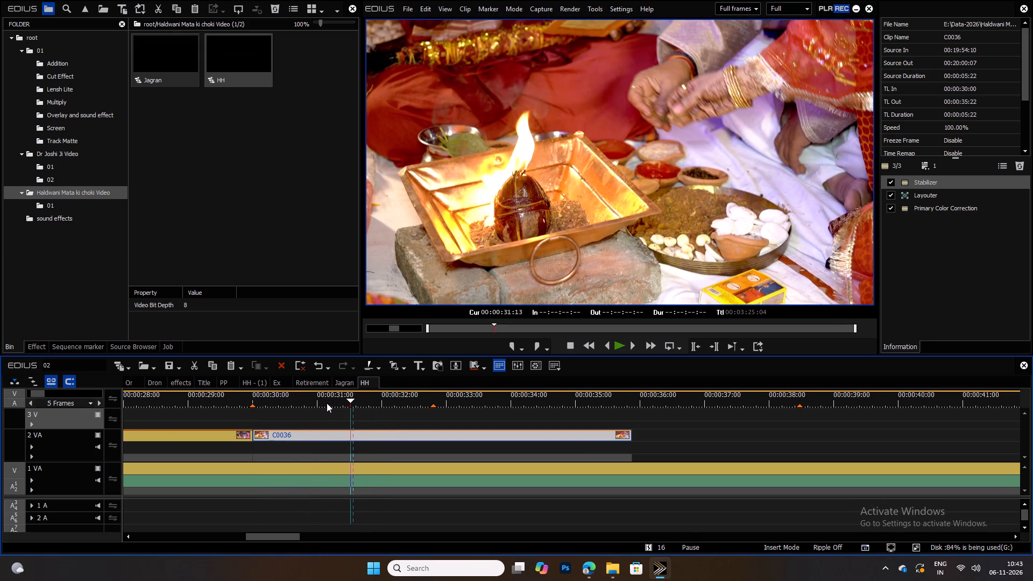
scroll(327, 403, "up", 1)
left_click(358, 436)
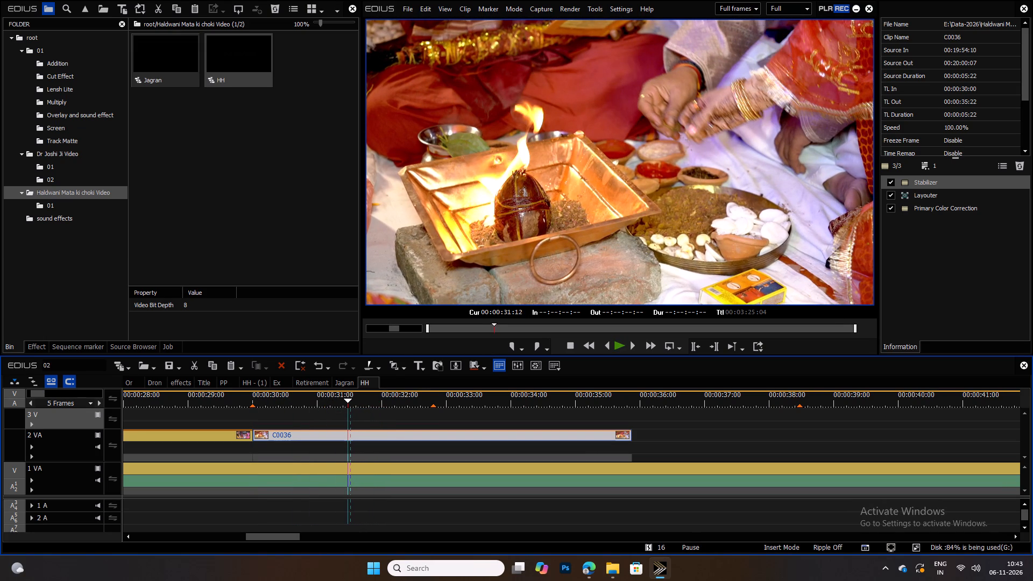
key("n")
Slow C0036 to 50% speed and move it back against C0032's end at 00:00:30:00.
key("alt+e")
type("50")
key("Return")
left_click_drag(386, 442, 316, 445)
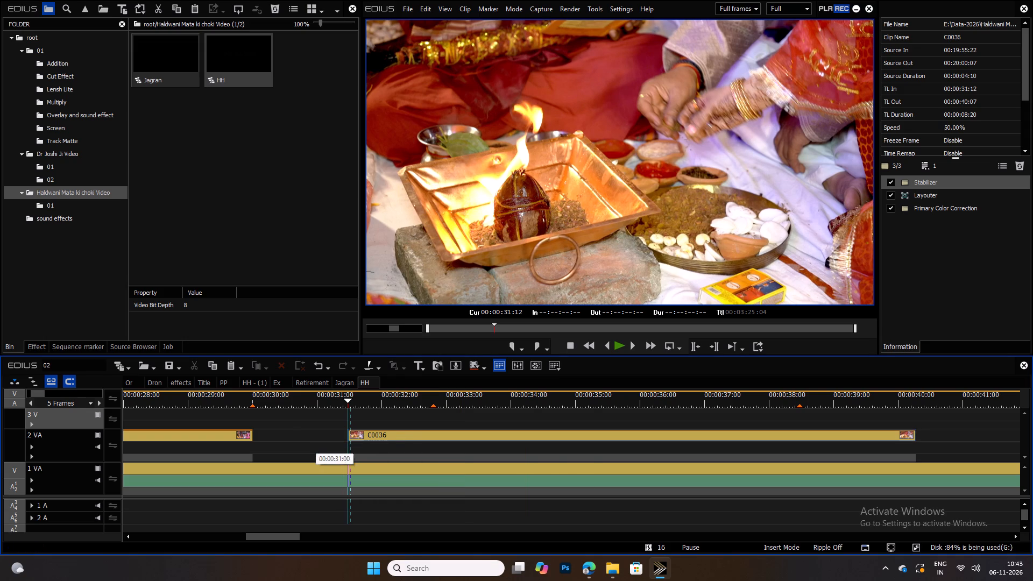
left_click_drag(401, 437, 312, 439)
Replay the cut from C0032 to C0036 from several points around 00:00:30:00 to check the offering's timing.
left_click(233, 398)
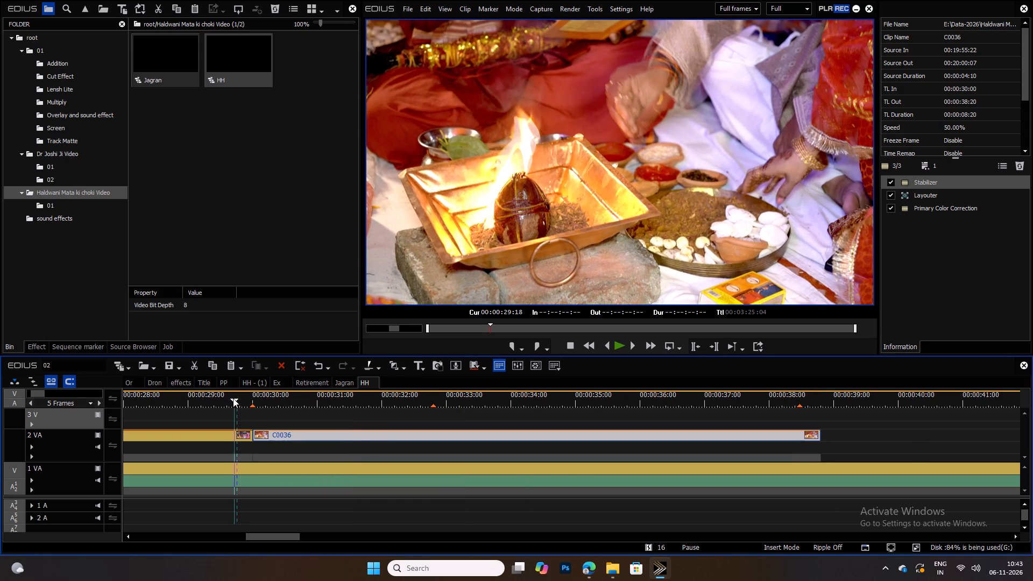
key("space")
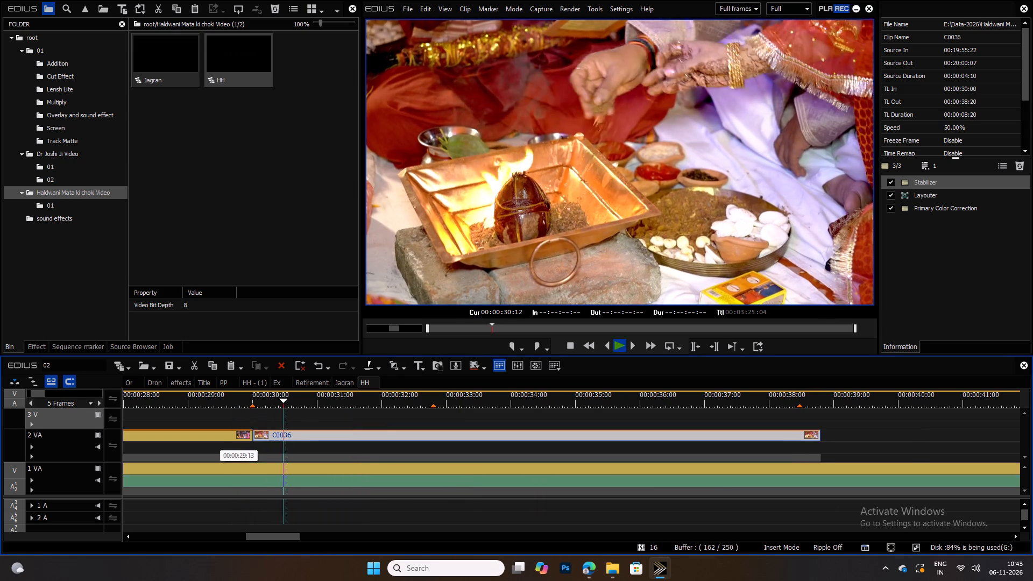
key("space")
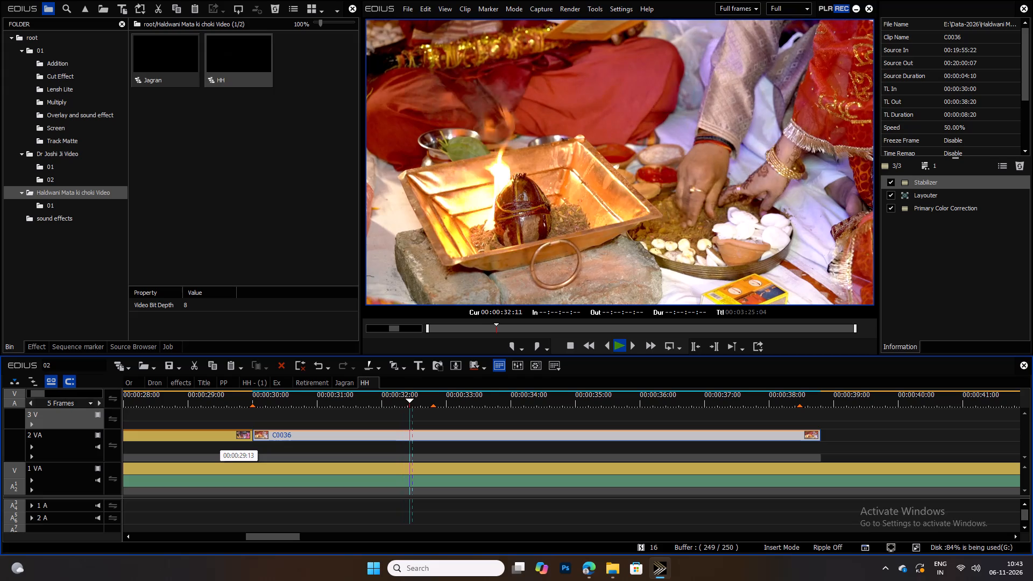
key("space")
key("space")
left_click_drag(395, 399, 277, 395)
key("space")
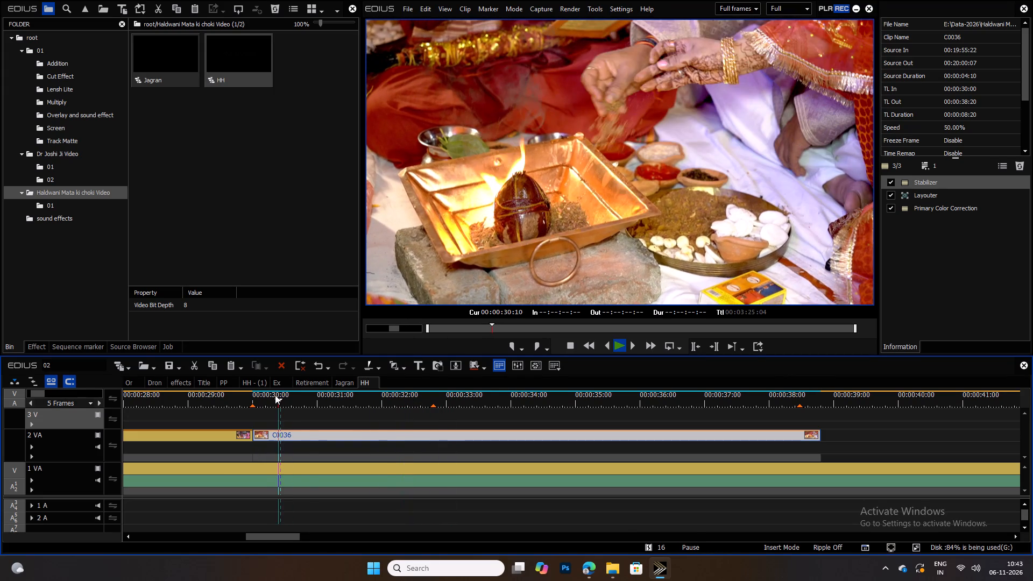
key("space")
left_click_drag(271, 394, 257, 395)
key("space")
key("space")
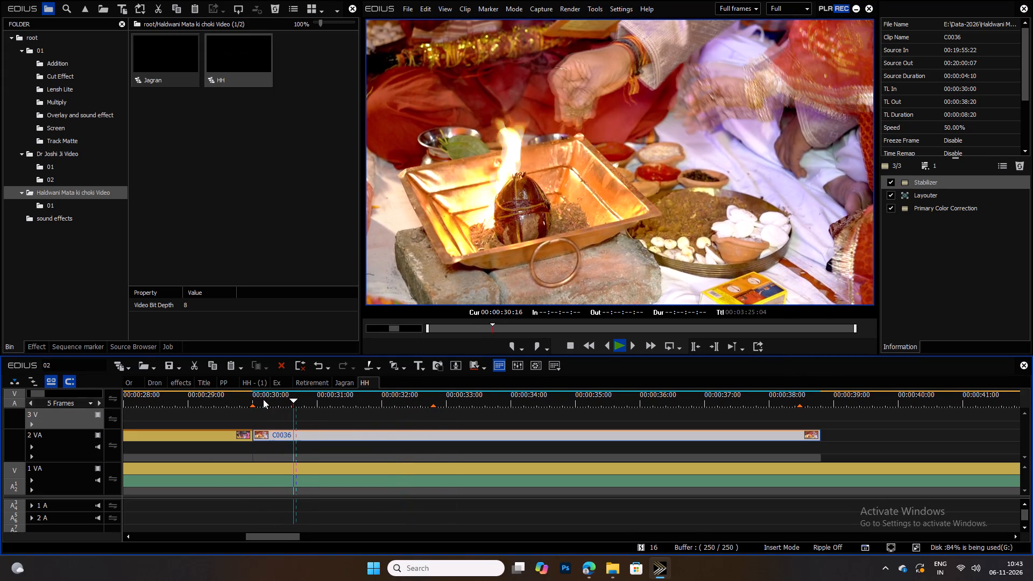
Shift C0036 to 00:00:30:11, extend its start back to 00:00:30:00, and replay it up to the next marker.
left_click_drag(299, 432, 329, 434)
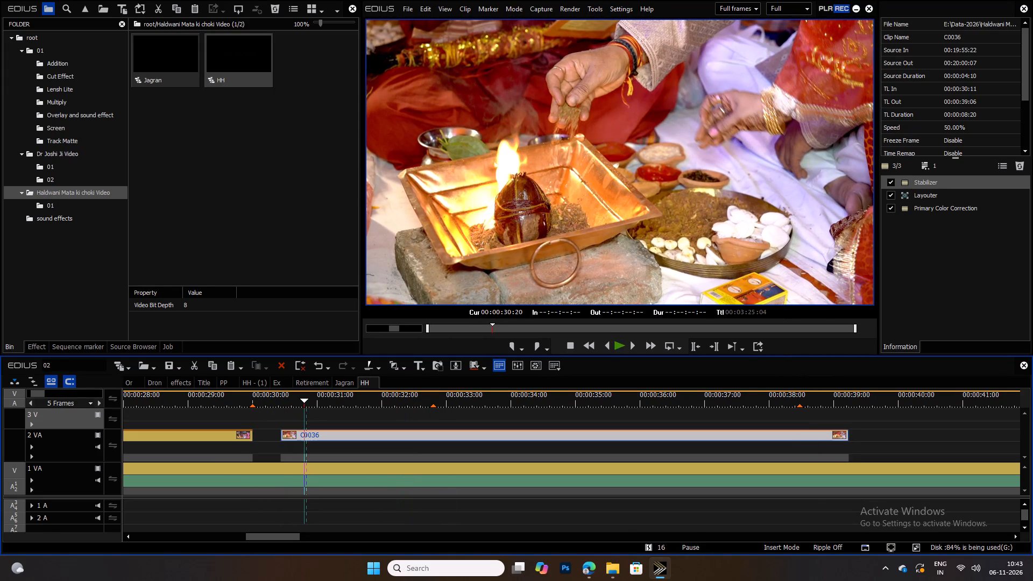
left_click_drag(280, 436, 250, 438)
left_click(254, 400)
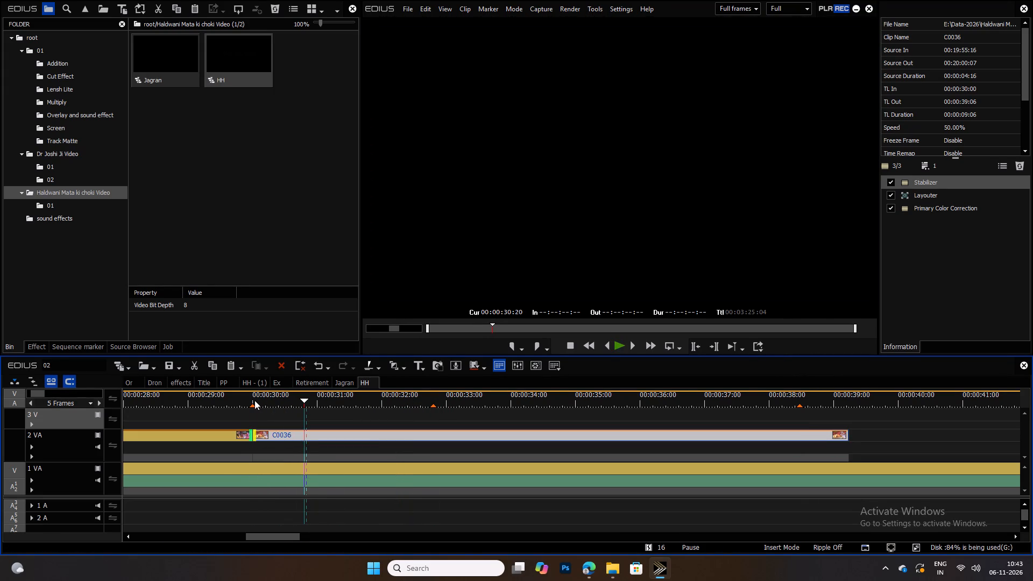
key("space")
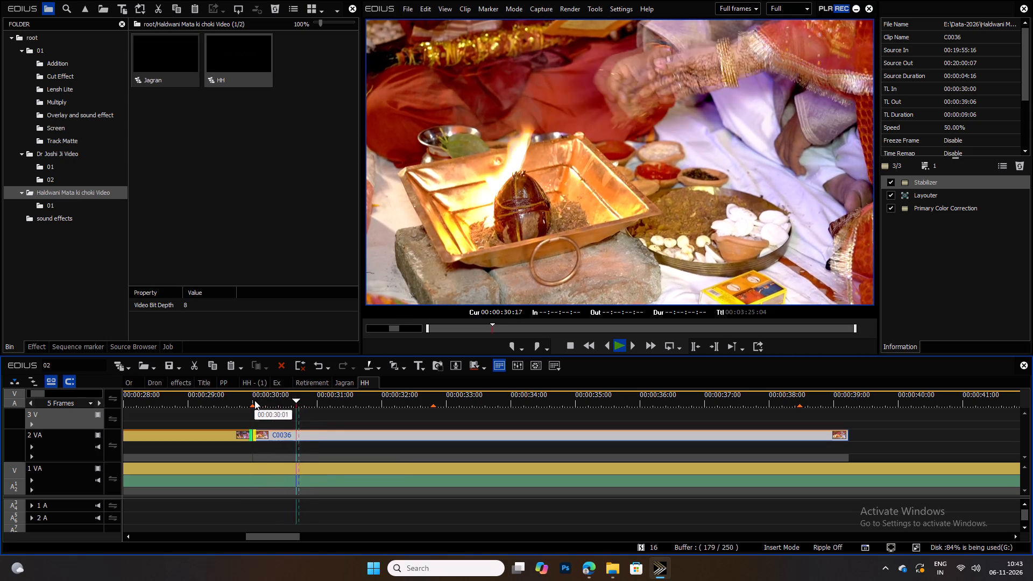
key("space")
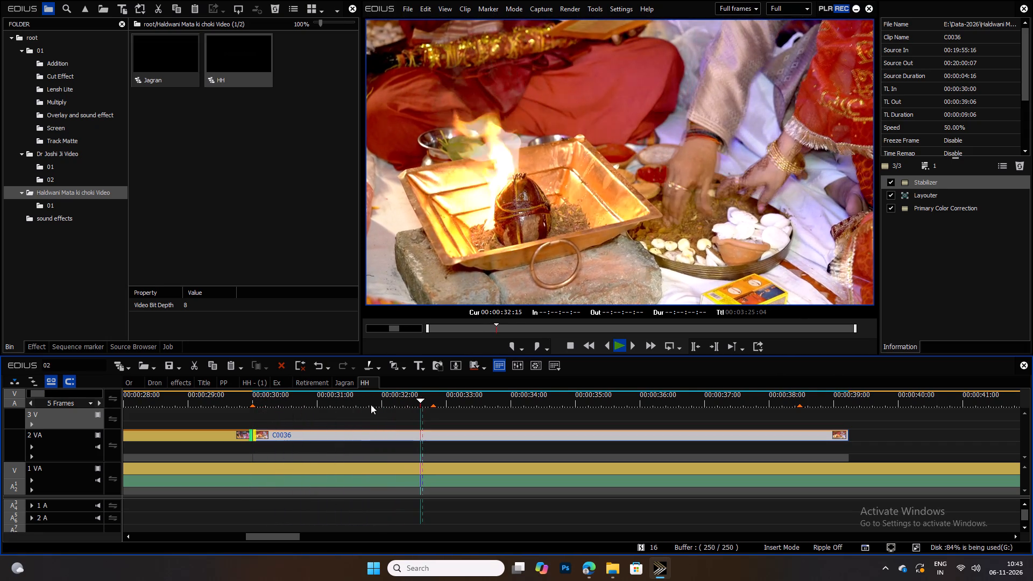
Shift C0036 nine frames later, extend its start back to 00:00:30:00, and replay it past the next marker.
left_click_drag(341, 434, 366, 436)
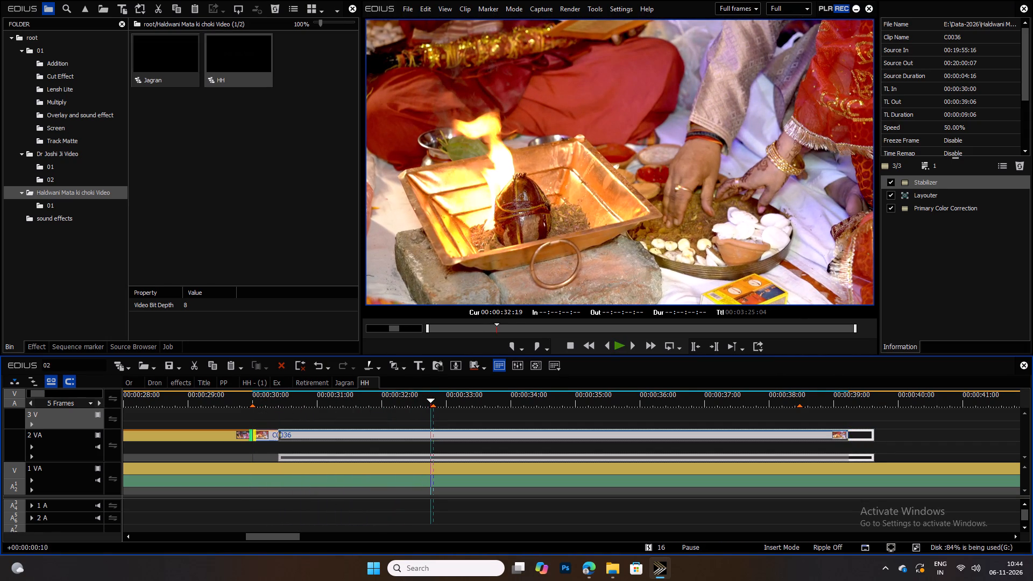
left_click_drag(366, 436, 365, 436)
left_click_drag(277, 437, 255, 435)
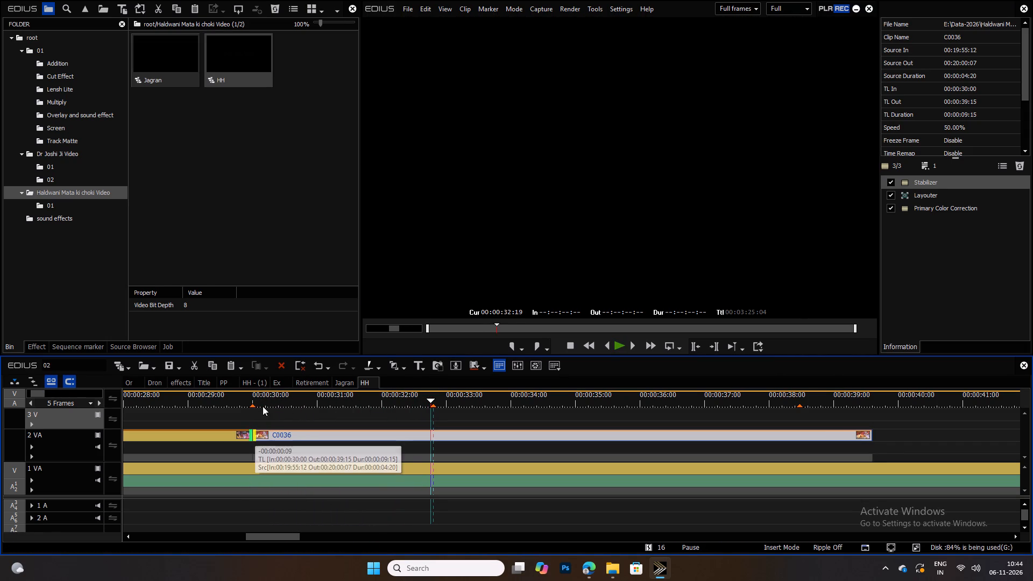
left_click(261, 402)
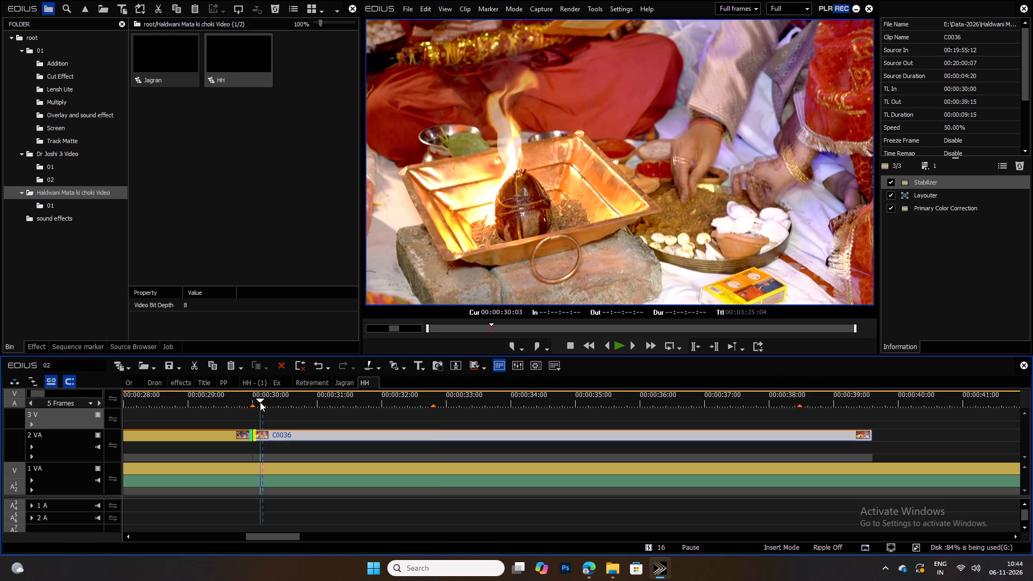
key("space")
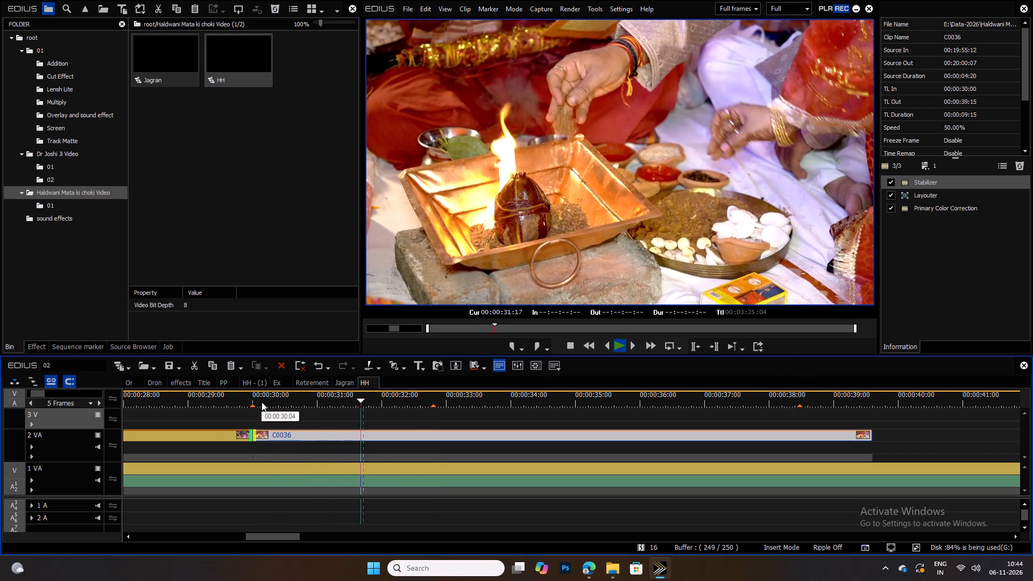
key("space")
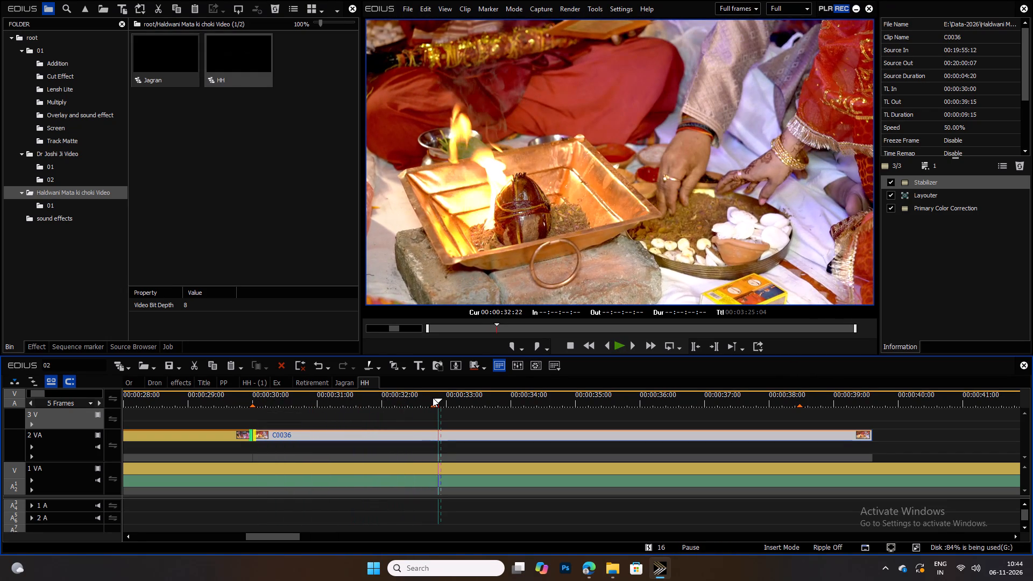
Trim C0036's end to the marker at 00:00:32:21 and play on past the new cut.
left_click(433, 398)
scroll(429, 398, "up", 4)
scroll(429, 398, "down", 5)
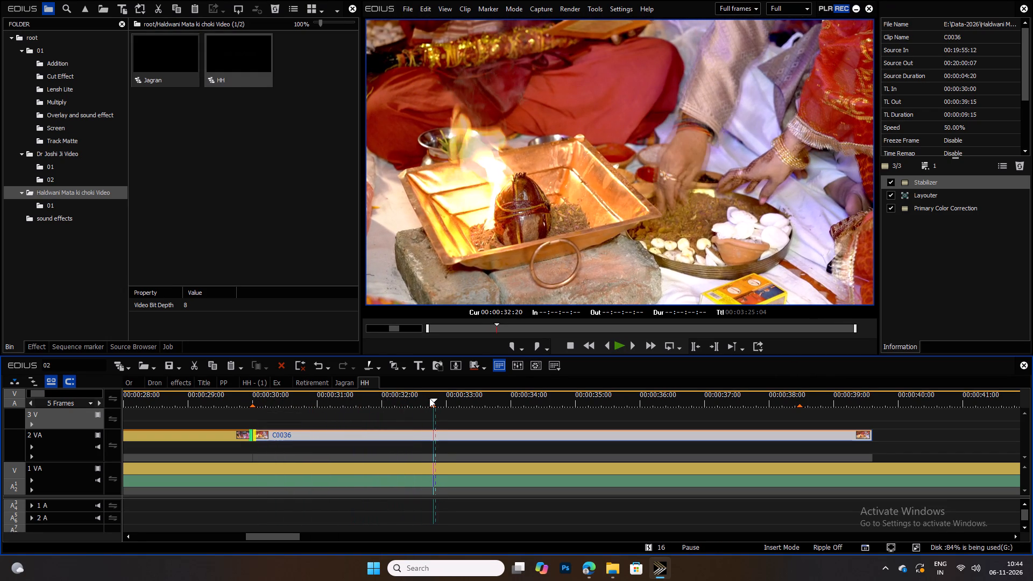
scroll(429, 398, "up", 1)
scroll(429, 398, "down", 1)
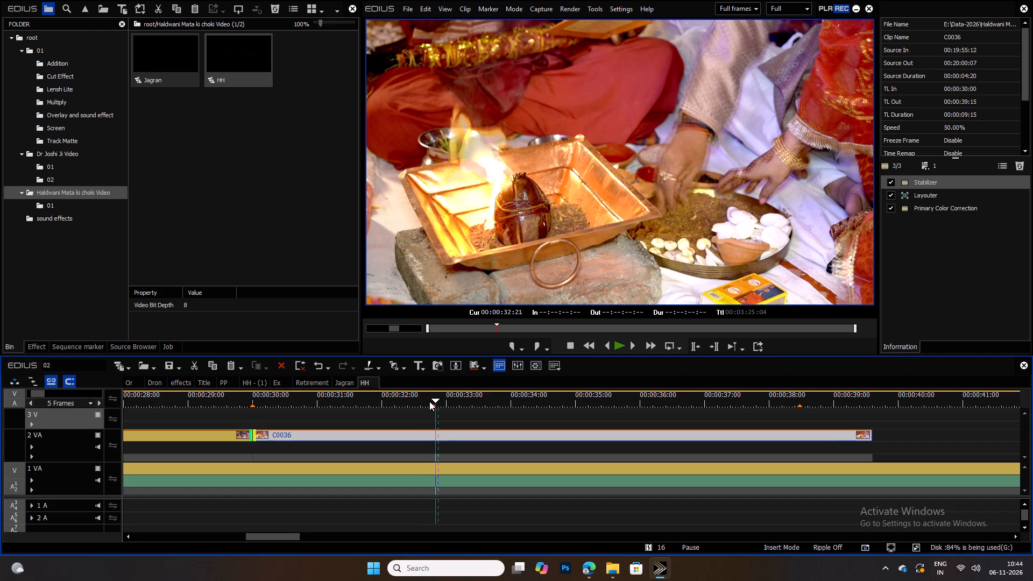
scroll(429, 401, "up", 1)
scroll(429, 401, "down", 1)
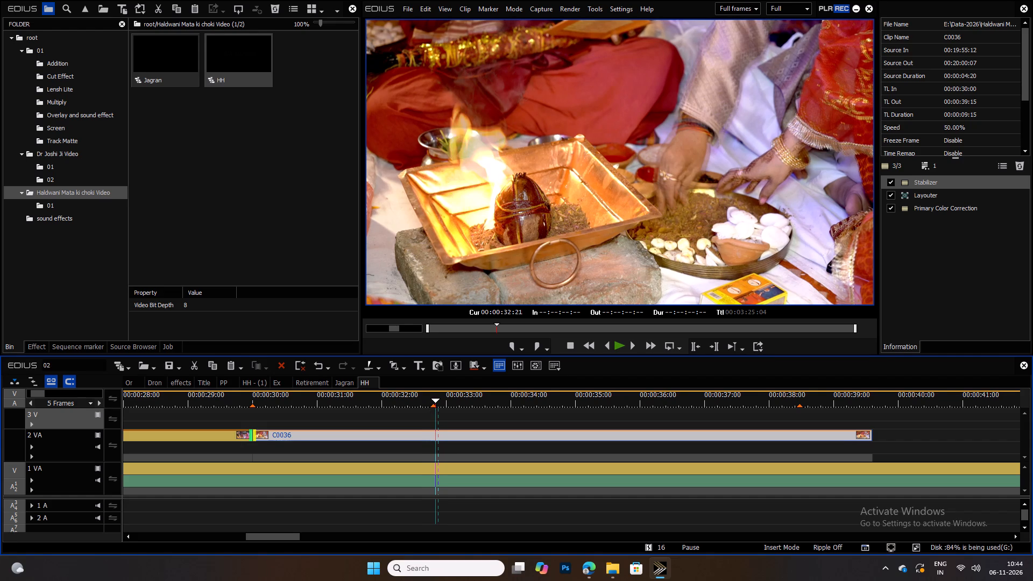
left_click(433, 407)
key("space")
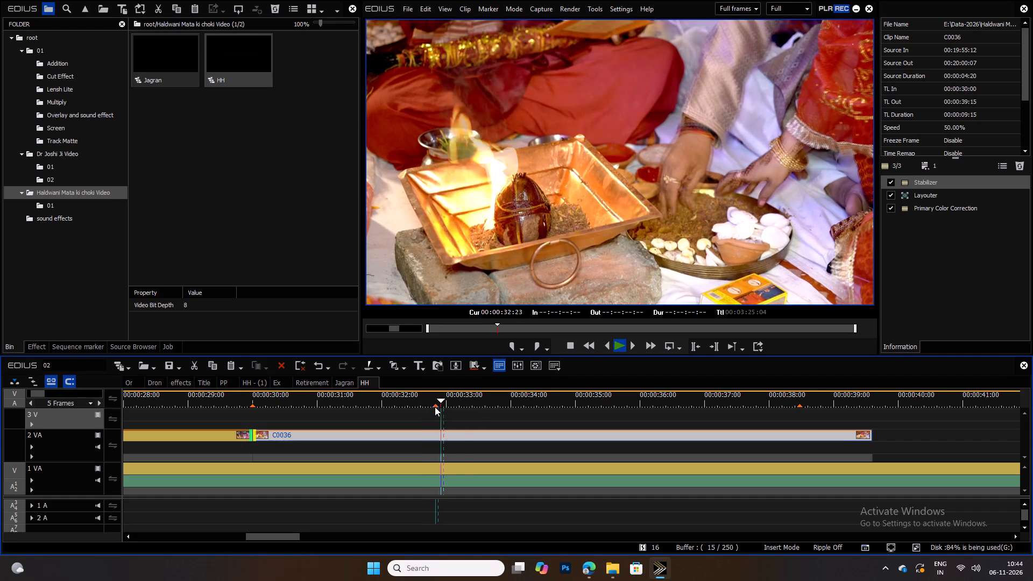
key("space")
left_click(435, 400)
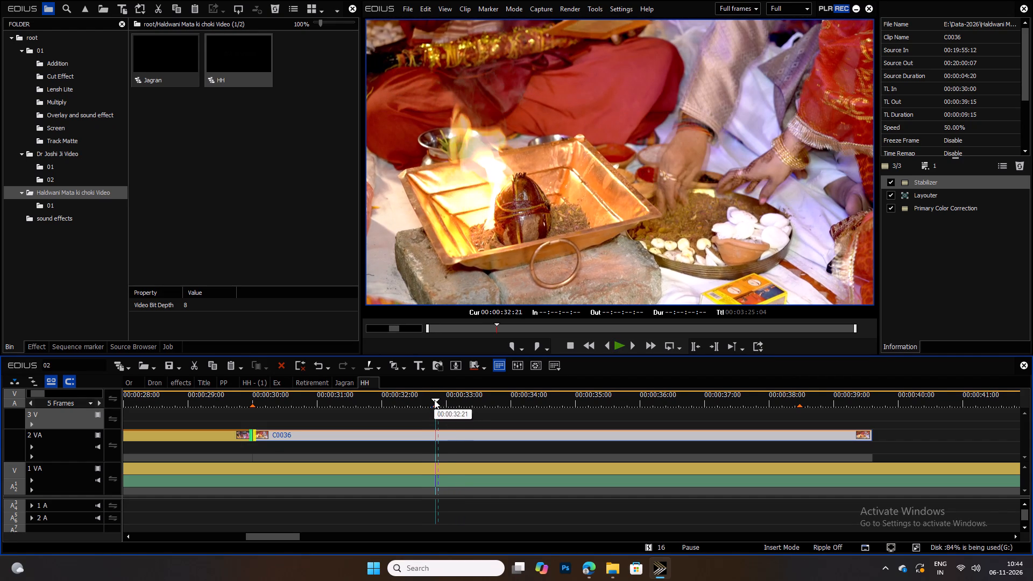
key("m")
key("space")
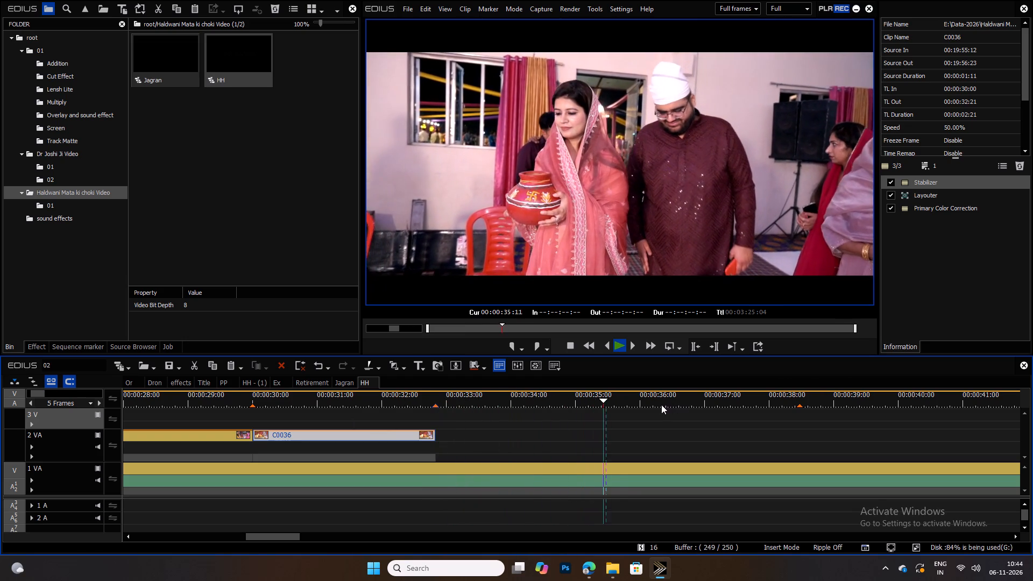
scroll(576, 405, "up", 2, "ctrl")
key("space")
Animate C0032's Layouter with keyframes, stretching from 100% at the clip's start to 120% at its end.
left_click_drag(457, 402, 435, 402)
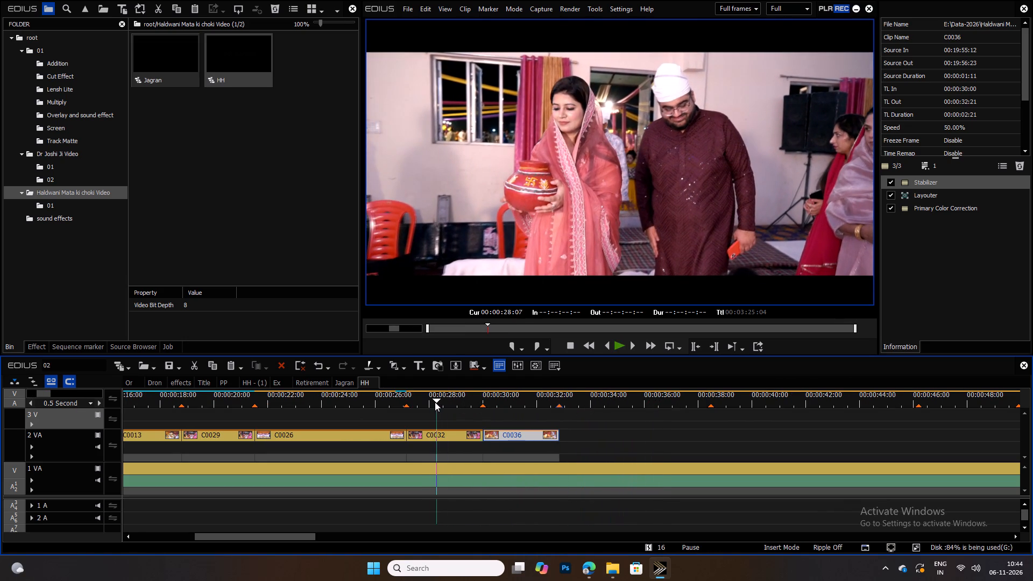
left_click_drag(435, 402, 427, 402)
left_click(438, 431)
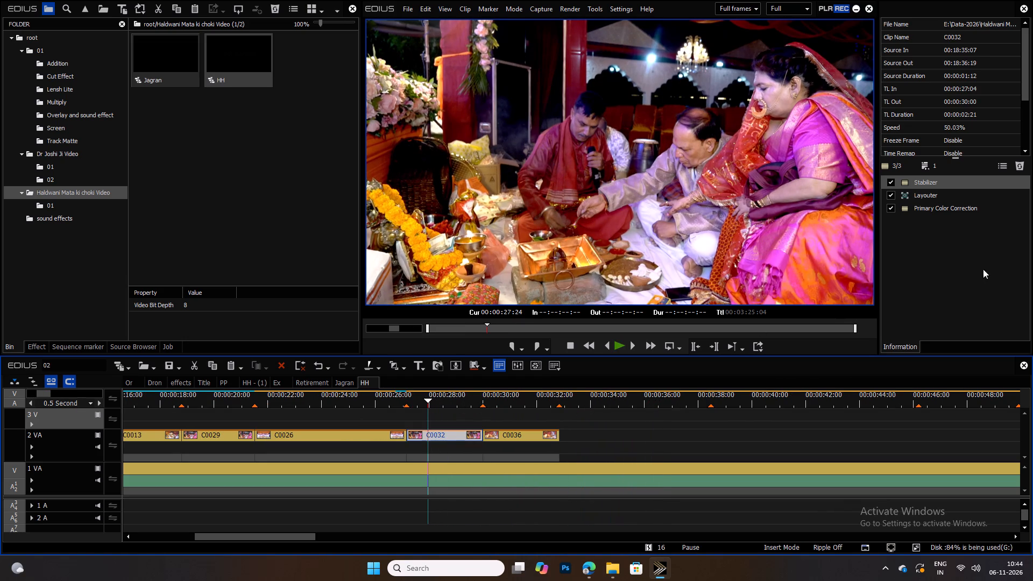
double_click(922, 199)
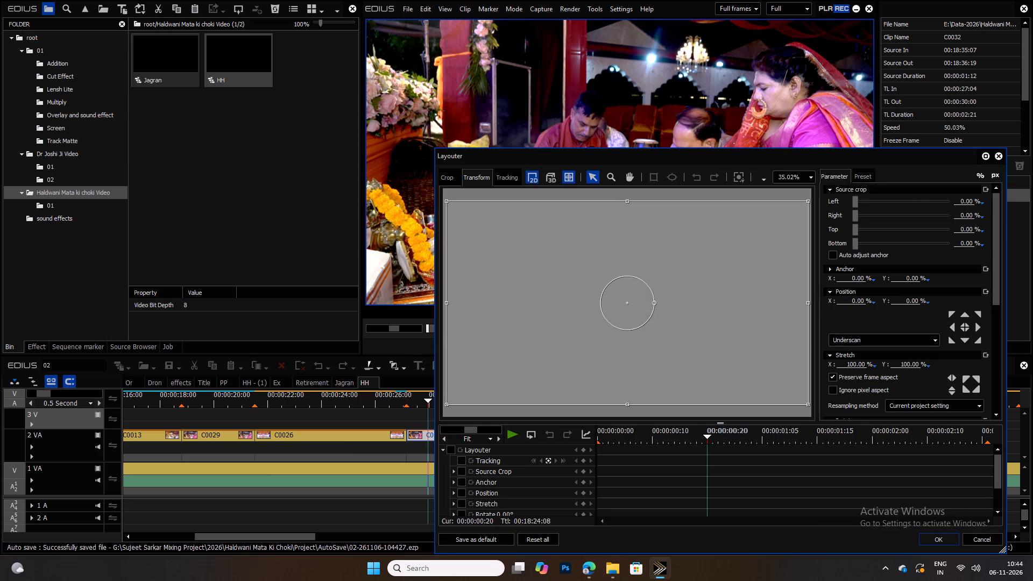
left_click_drag(631, 429, 519, 435)
left_click(448, 448)
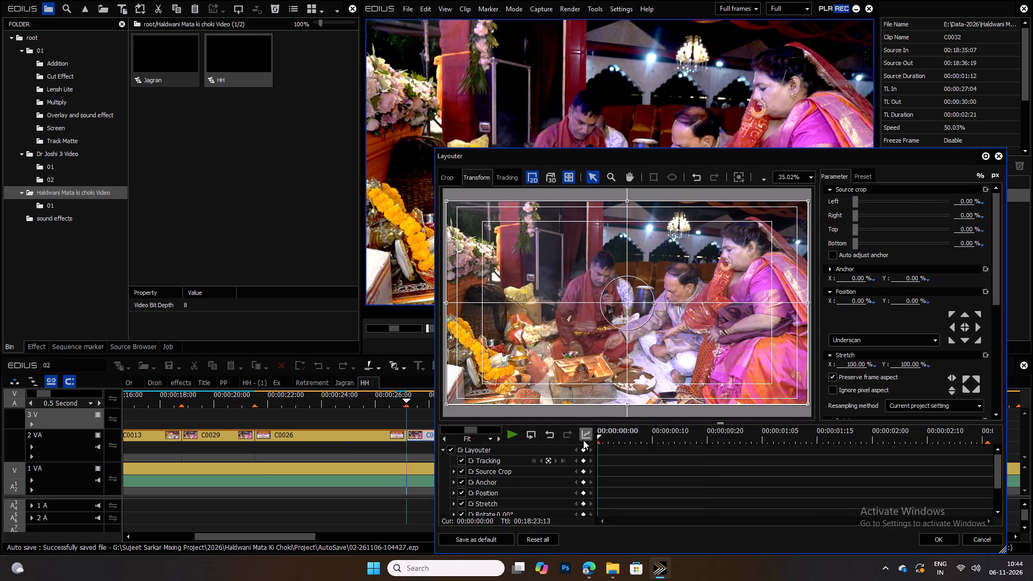
left_click(582, 448)
left_click_drag(646, 432, 1032, 428)
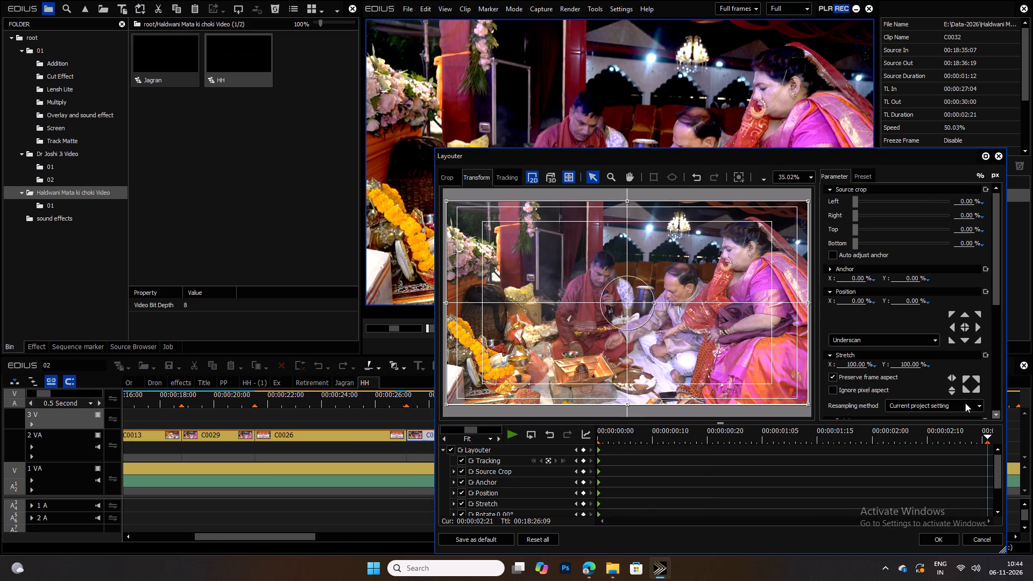
left_click_drag(840, 364, 883, 367)
type("120")
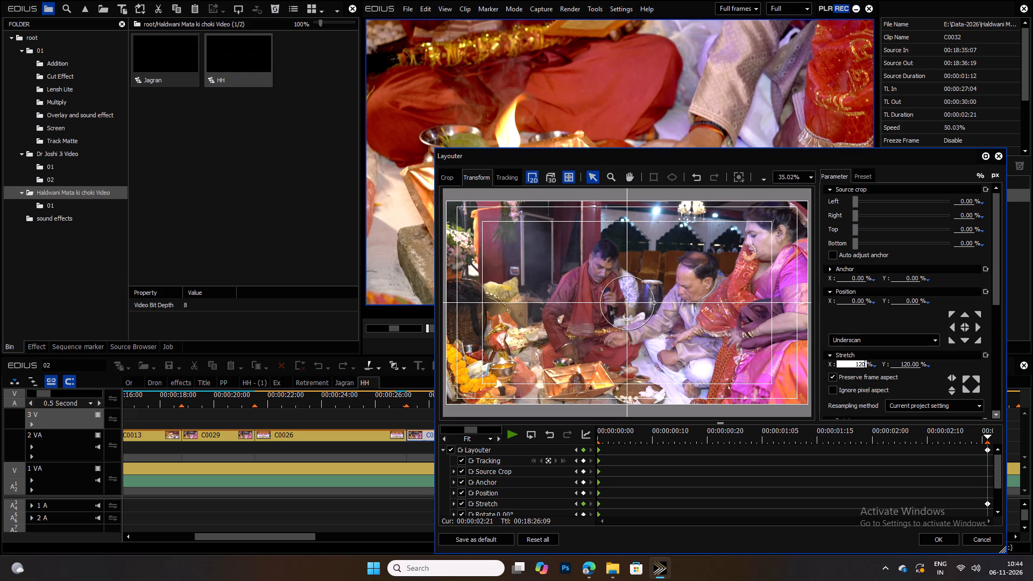
left_click(934, 541)
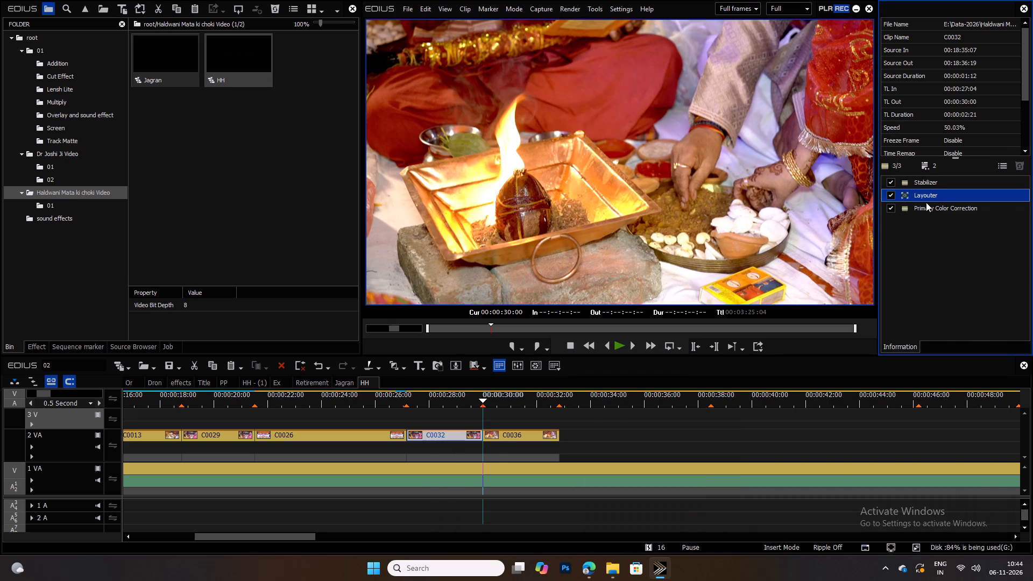
Copy C0032's animated Layouter onto C0036, replay both clips, and save the project.
left_click_drag(925, 196, 532, 430)
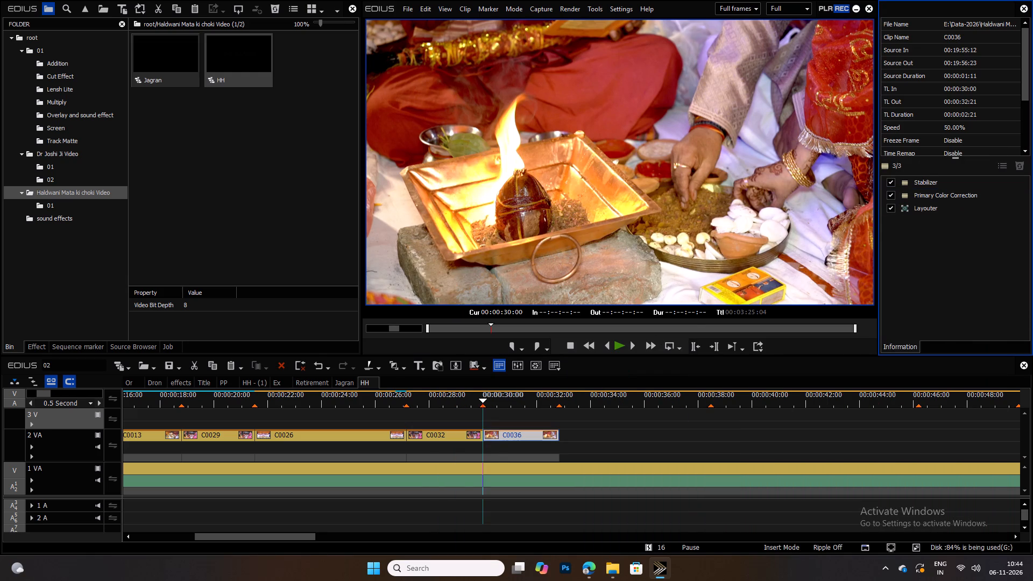
left_click_drag(449, 401, 409, 396)
key("space")
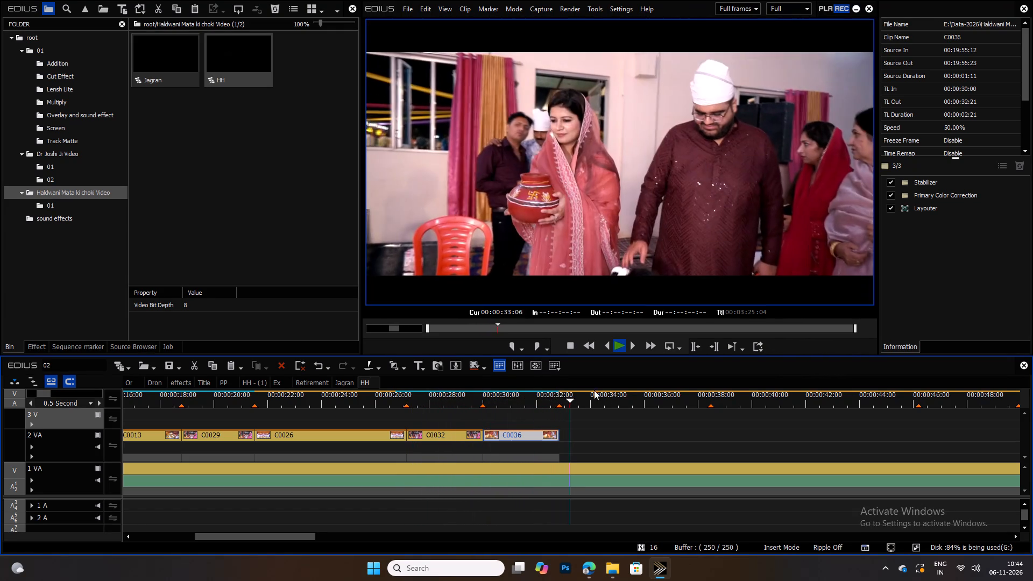
key("space")
left_click(567, 396)
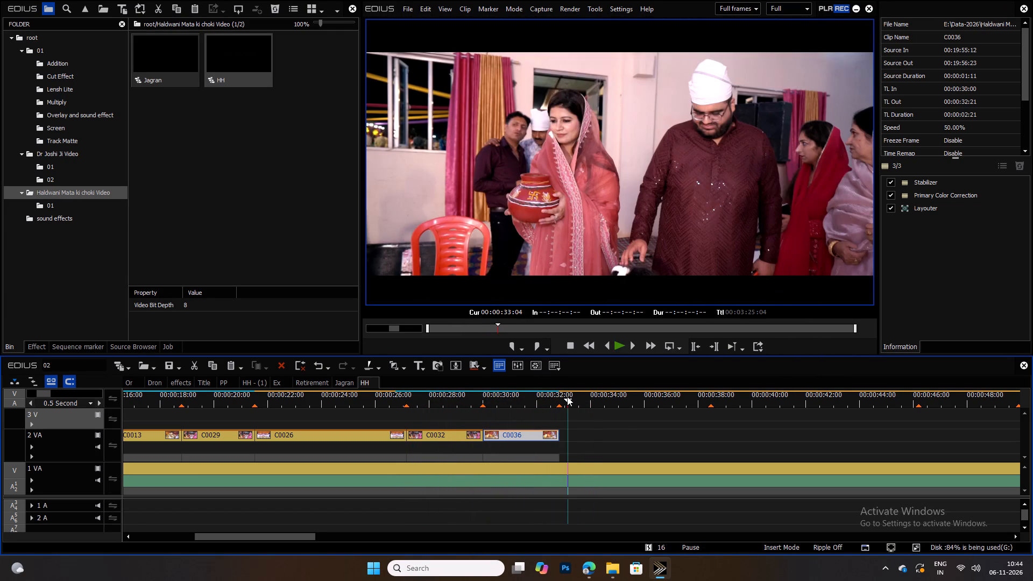
key("ctrl+s")
Play the reference beyond C0036, return to its end at 00:00:32:21, and save the project again.
key("space")
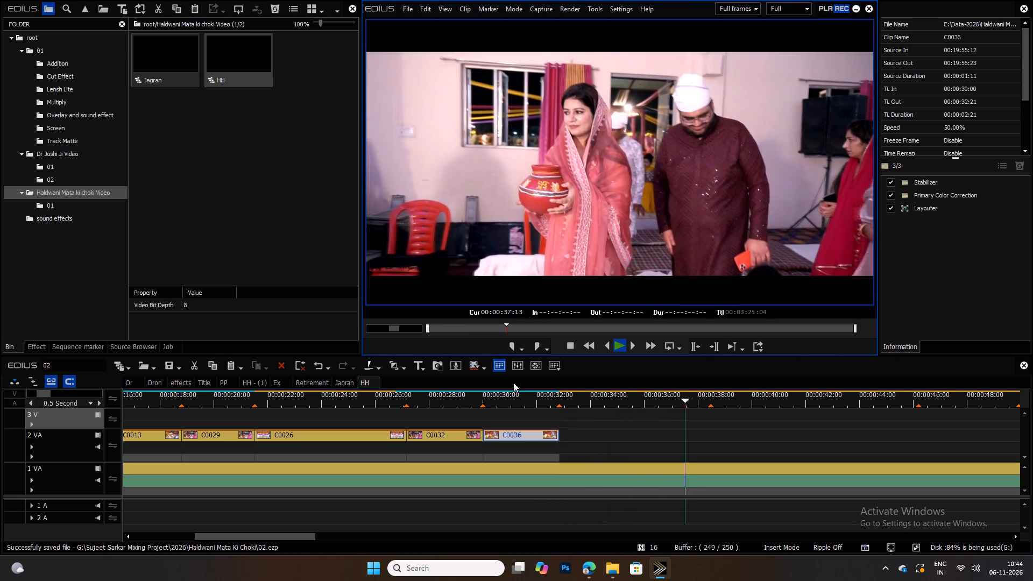
key("space")
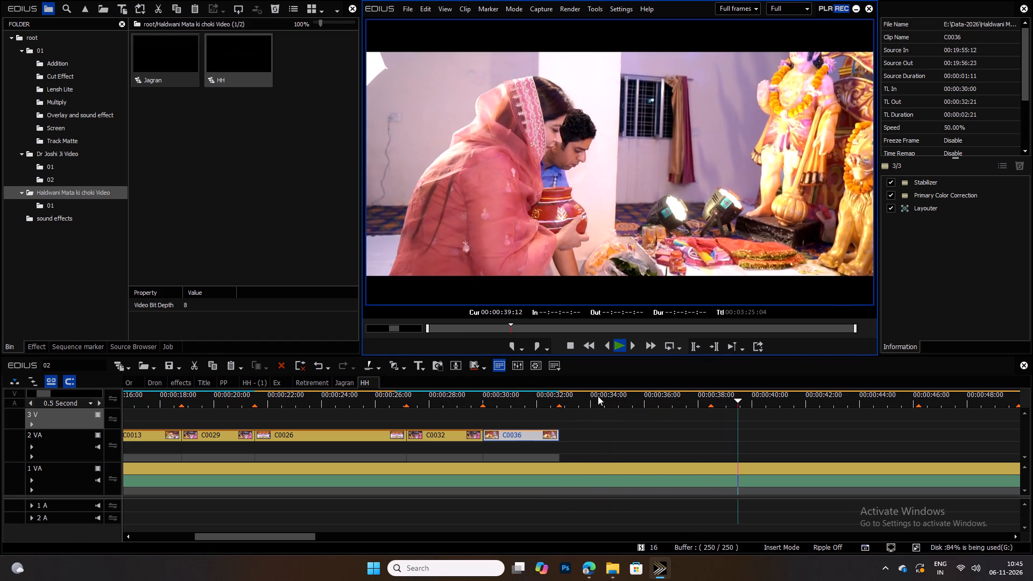
left_click_drag(581, 396, 562, 399)
key("ctrl+s")
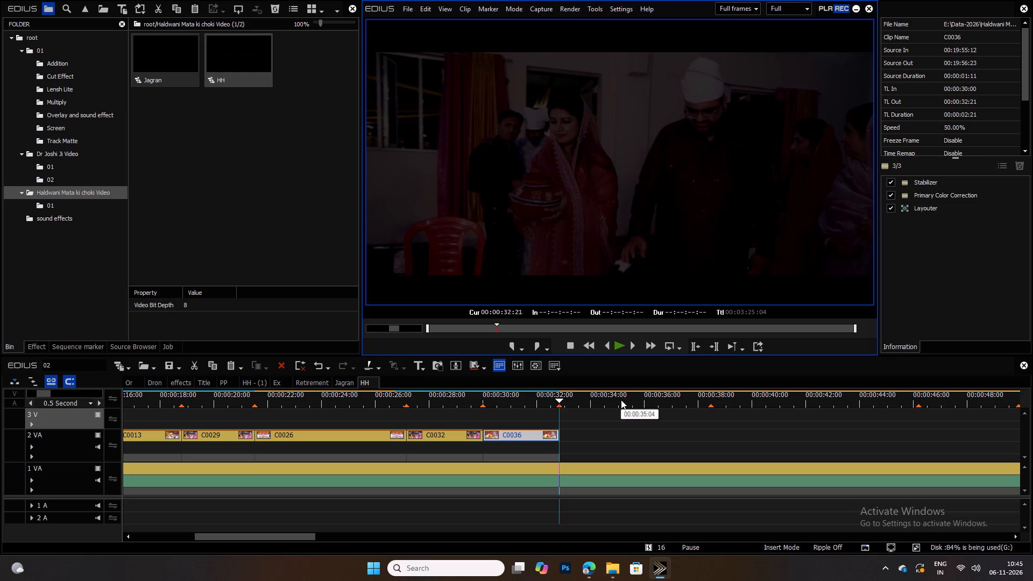
Play the reference from 00:00:38:02 past the following markers to examine its upcoming shots, and return to C0036's end.
left_click_drag(684, 402, 699, 404)
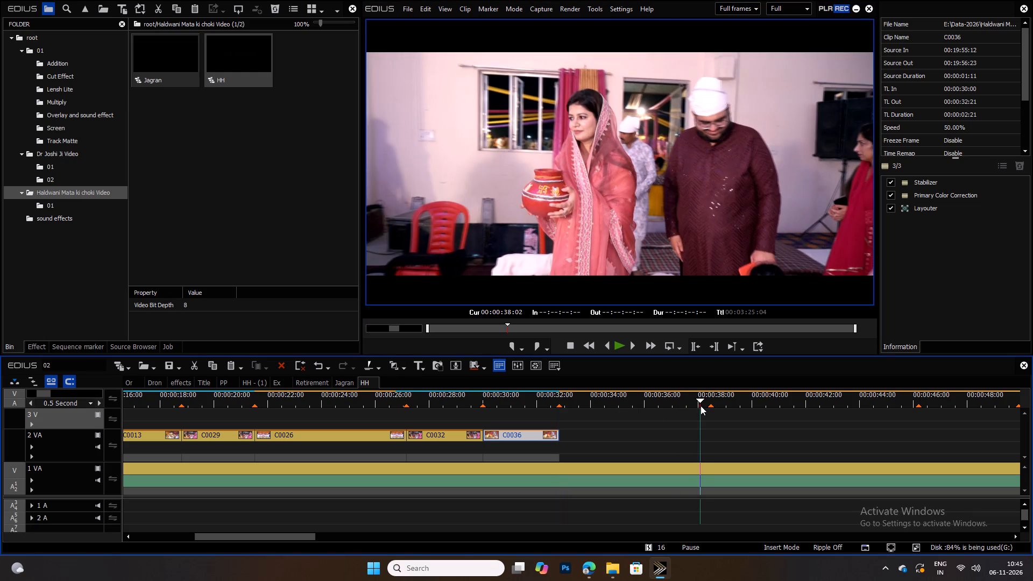
key("space")
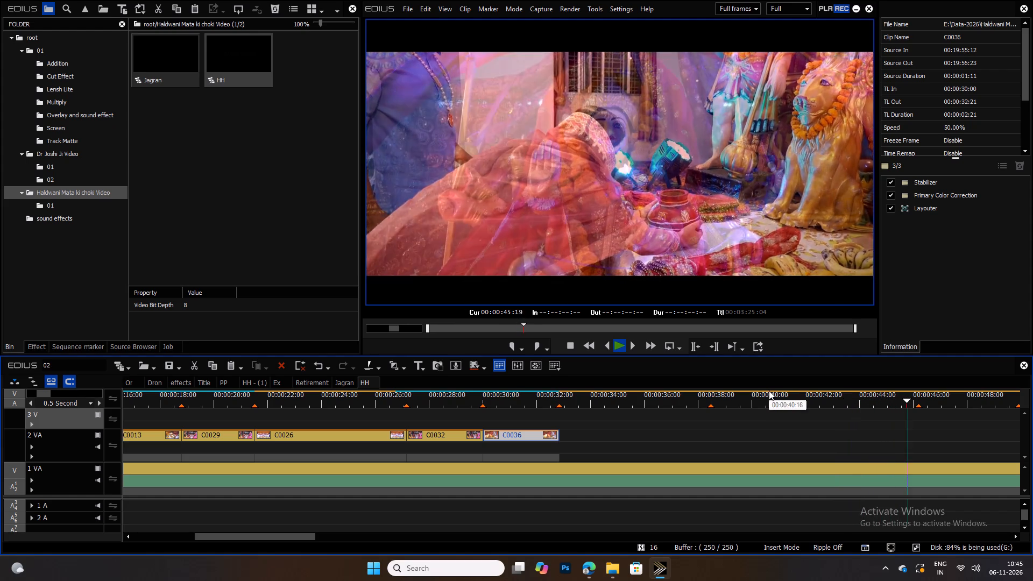
key("space")
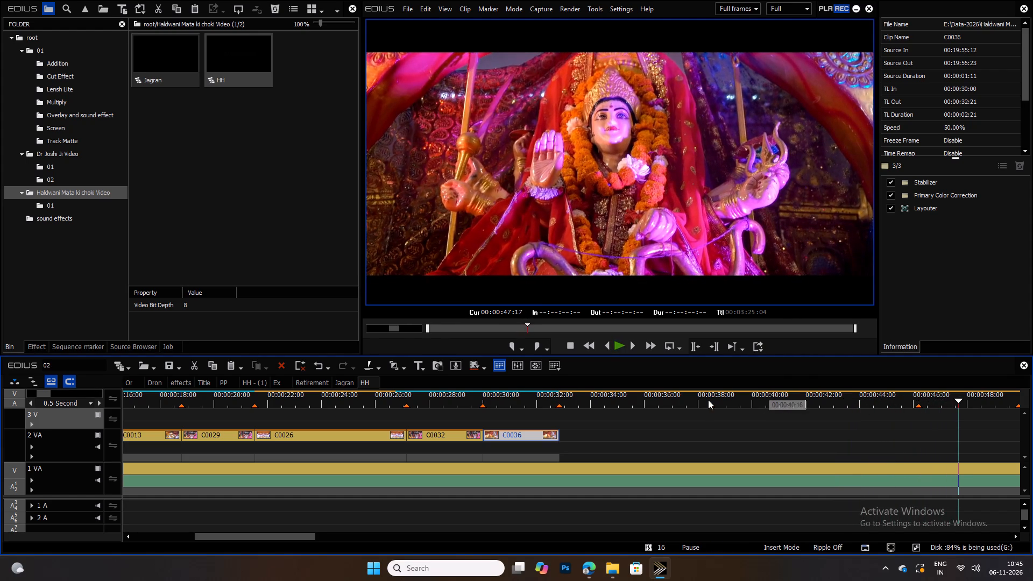
left_click_drag(692, 399, 588, 395)
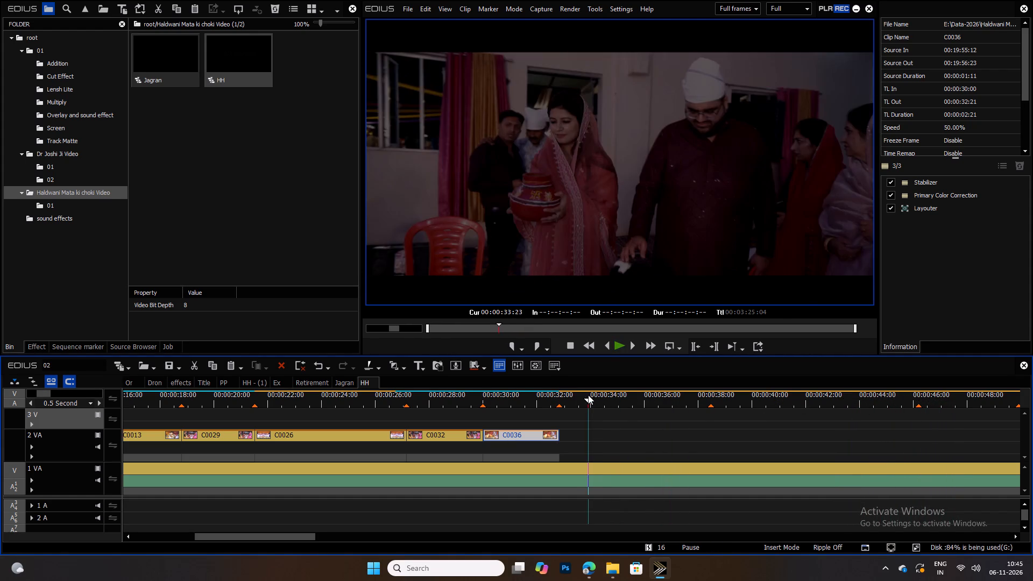
left_click_drag(588, 395, 559, 396)
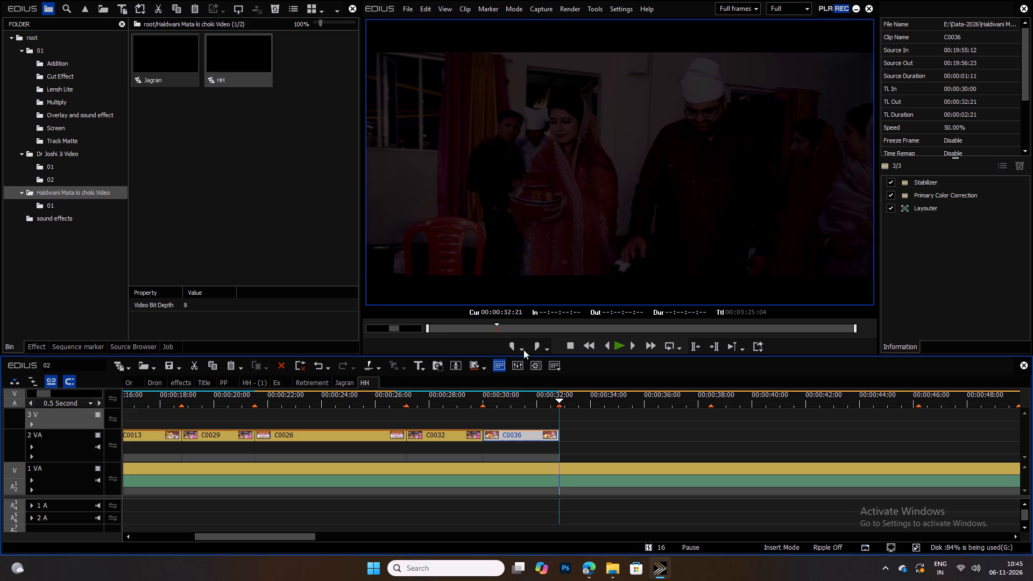
Scrub through the Jagran sequence's shots on either side of C0036 to find a match for the next reference shot.
left_click(246, 383)
left_click(342, 381)
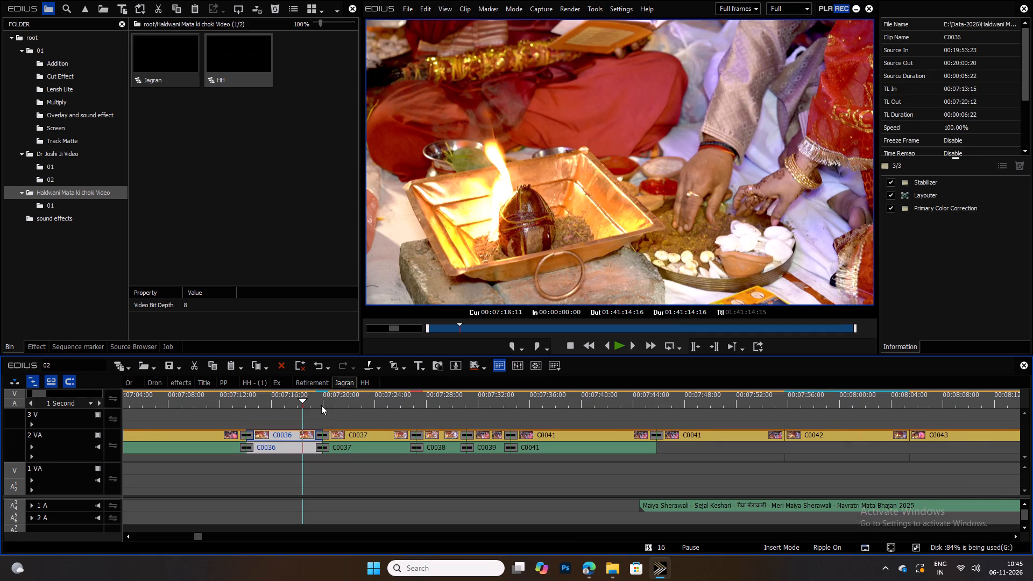
left_click_drag(332, 397, 501, 415)
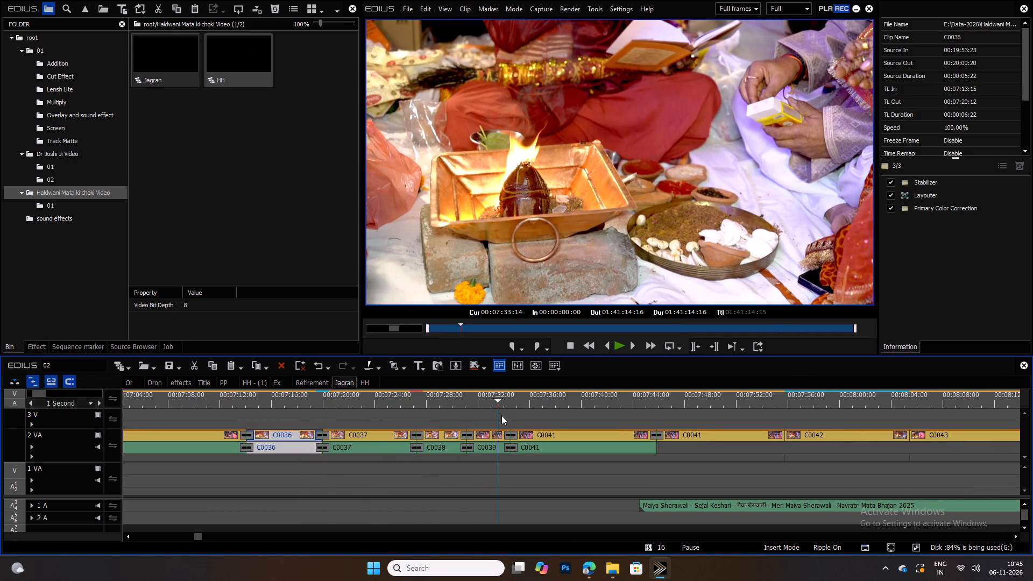
left_click_drag(501, 415, 640, 416)
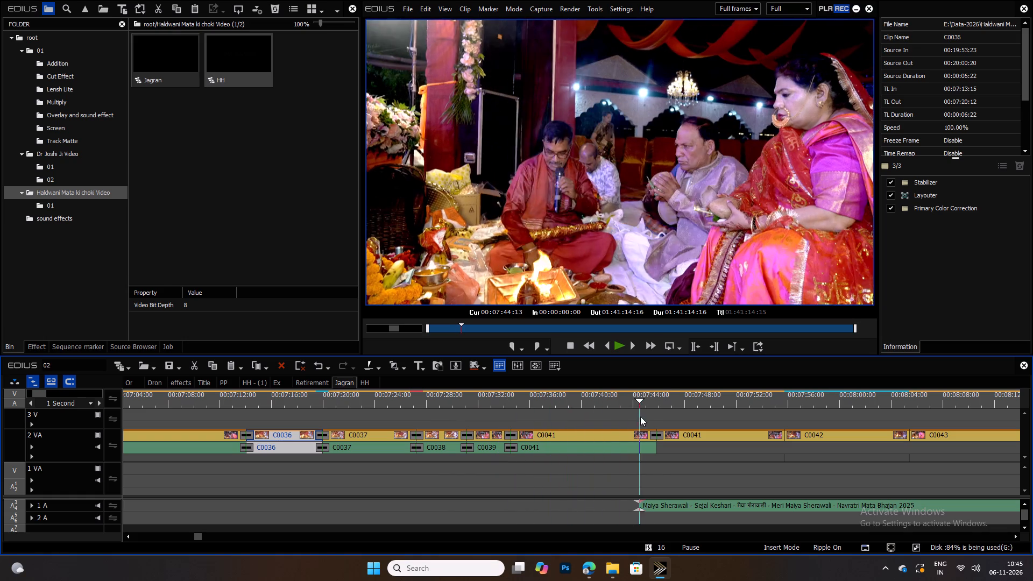
left_click_drag(640, 416, 909, 431)
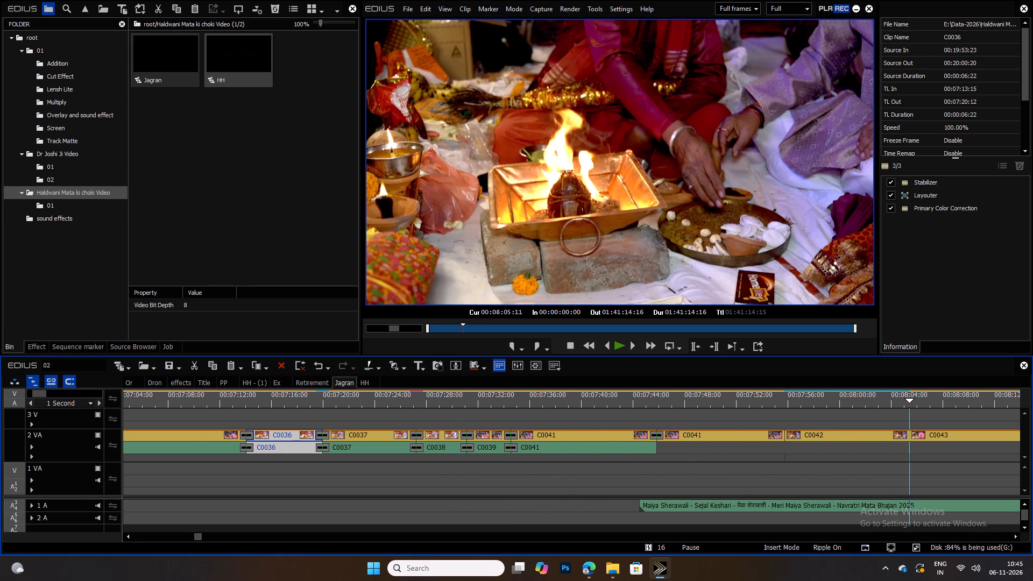
scroll(716, 415, "up", 2, "ctrl")
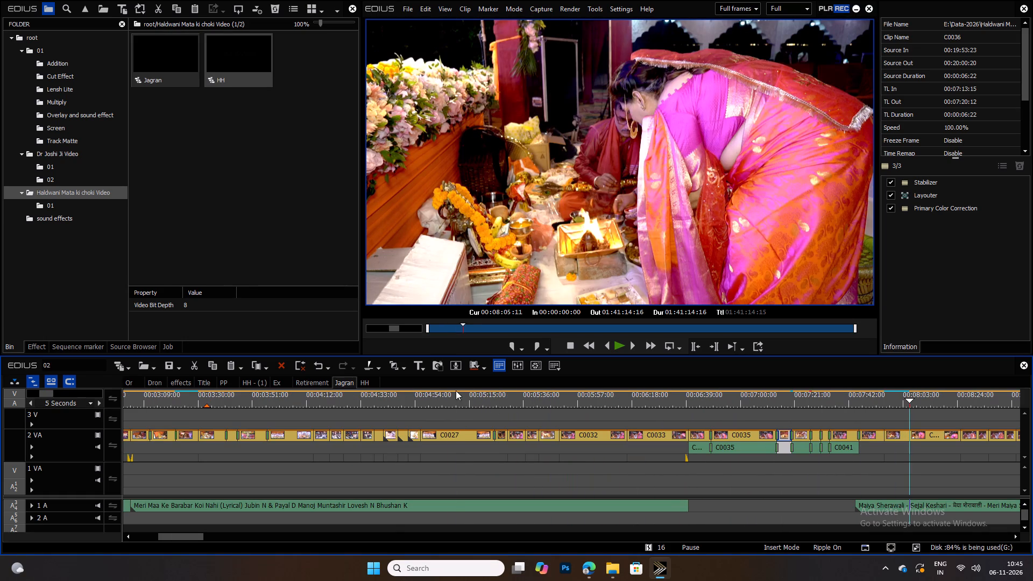
left_click_drag(456, 391, 520, 395)
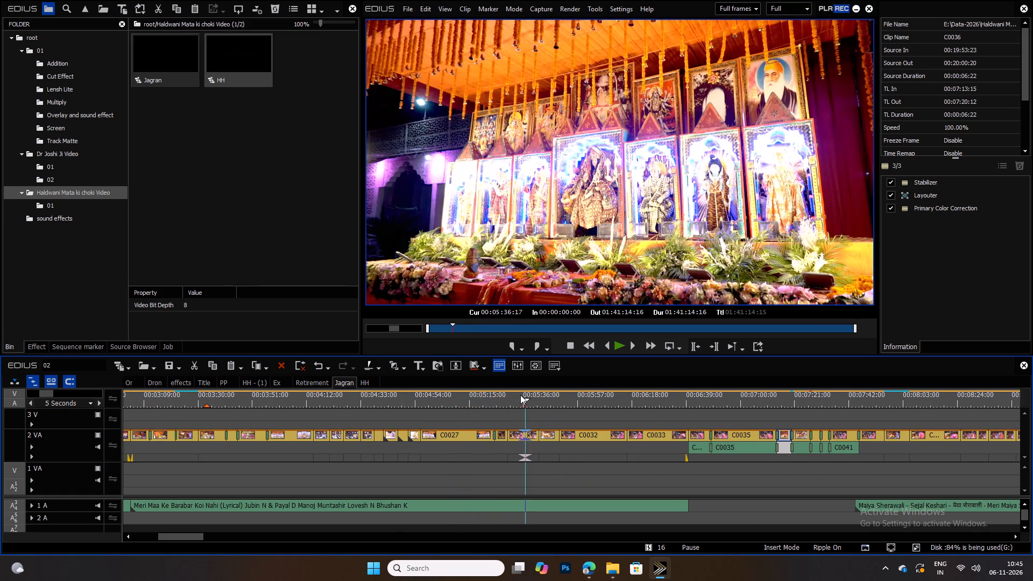
left_click_drag(520, 395, 625, 403)
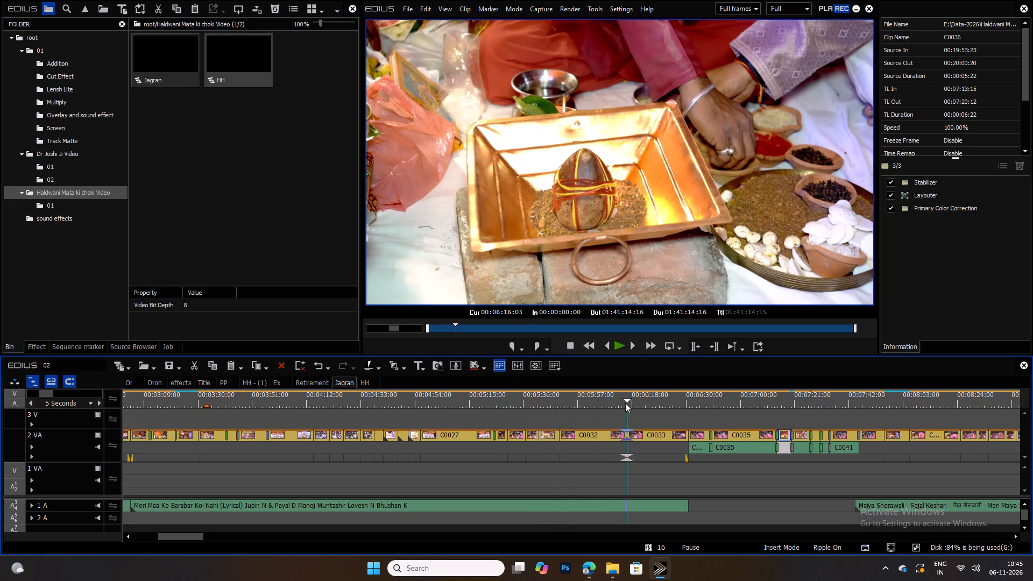
left_click_drag(625, 403, 283, 391)
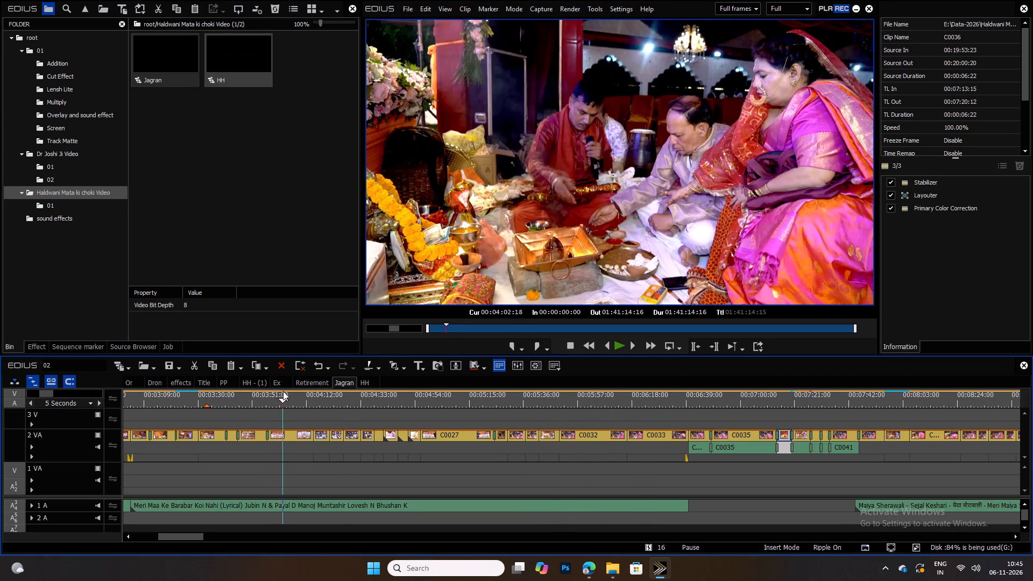
left_click_drag(283, 391, 237, 394)
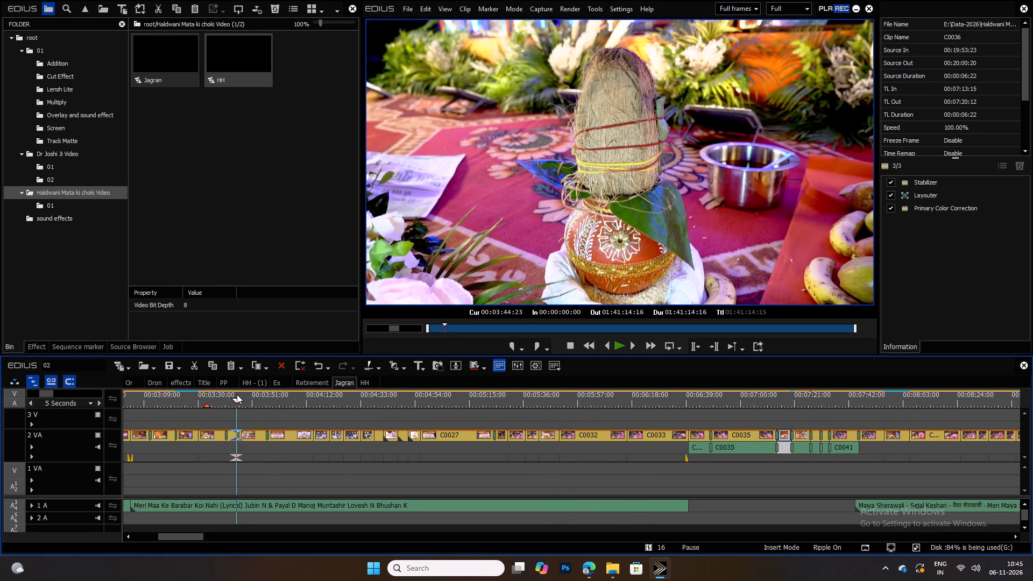
Copy the coconut-and-kalash clip C0014 from the Jagran sequence and paste it on track 2 VA in HH at 00:00:32:21.
left_click_drag(237, 394, 242, 396)
scroll(242, 396, "down", 1, "ctrl")
left_click_drag(249, 393, 231, 398)
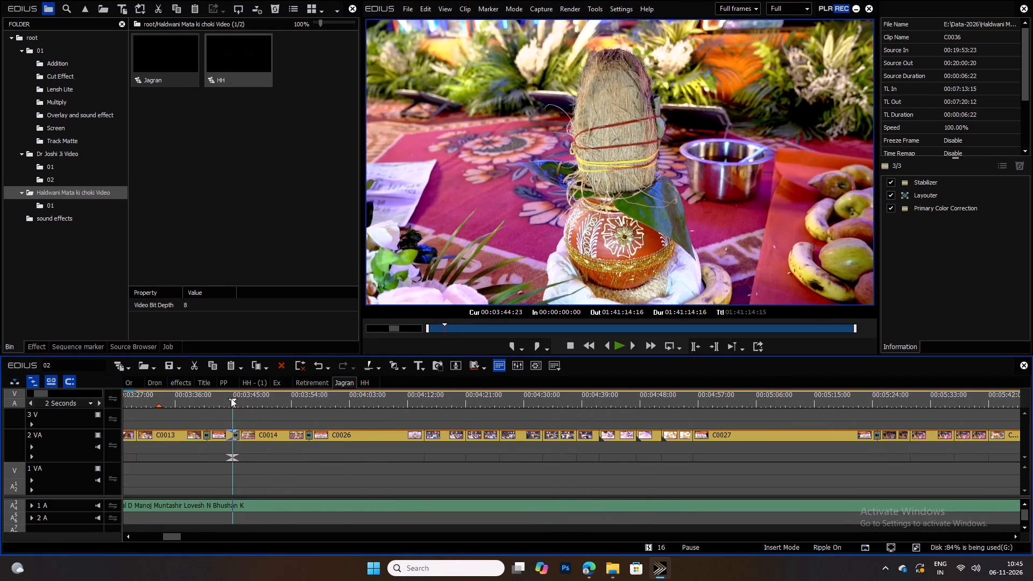
left_click_drag(231, 398, 282, 407)
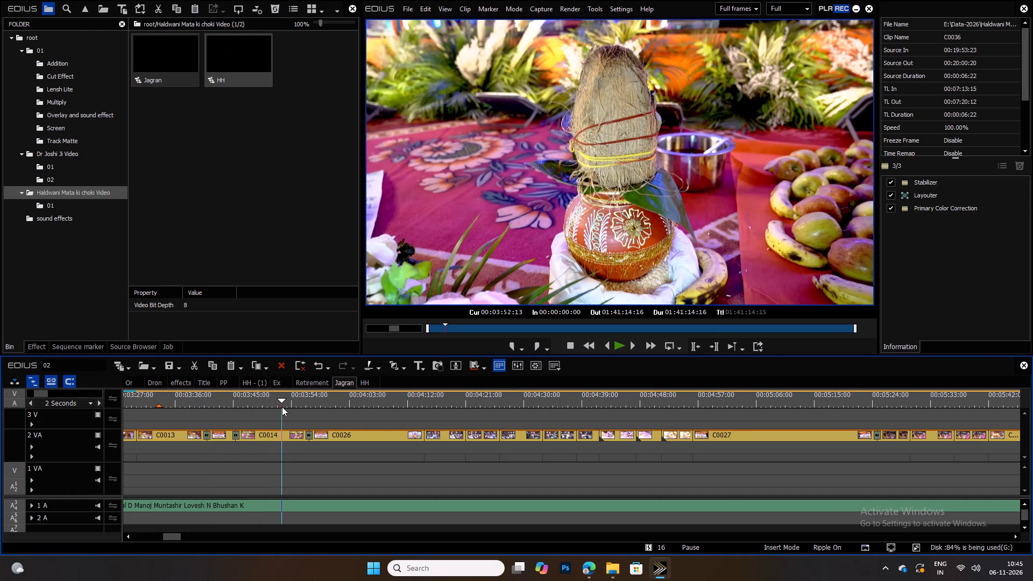
left_click_drag(282, 407, 277, 407)
left_click(271, 435)
key("ctrl+c")
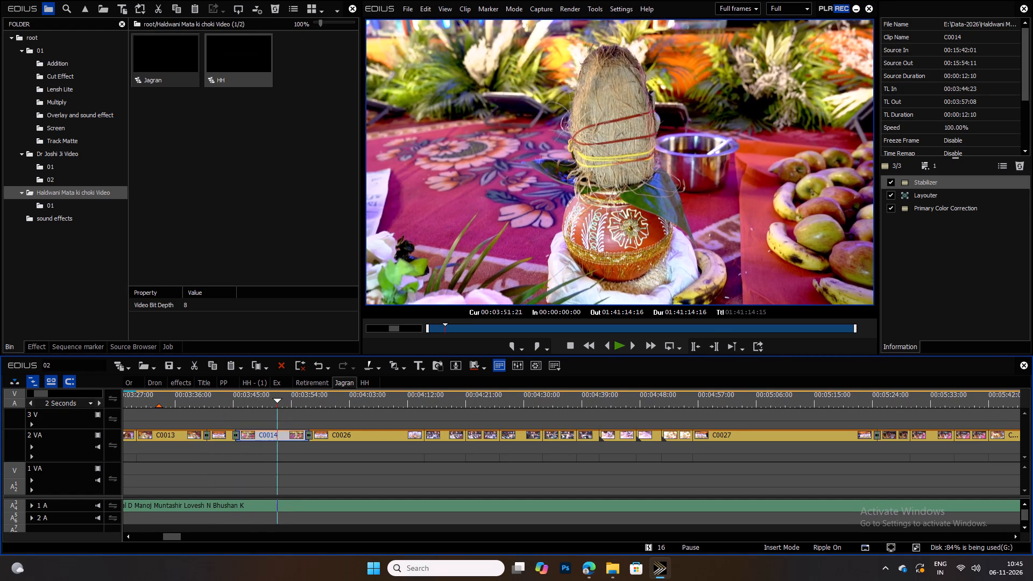
left_click(365, 381)
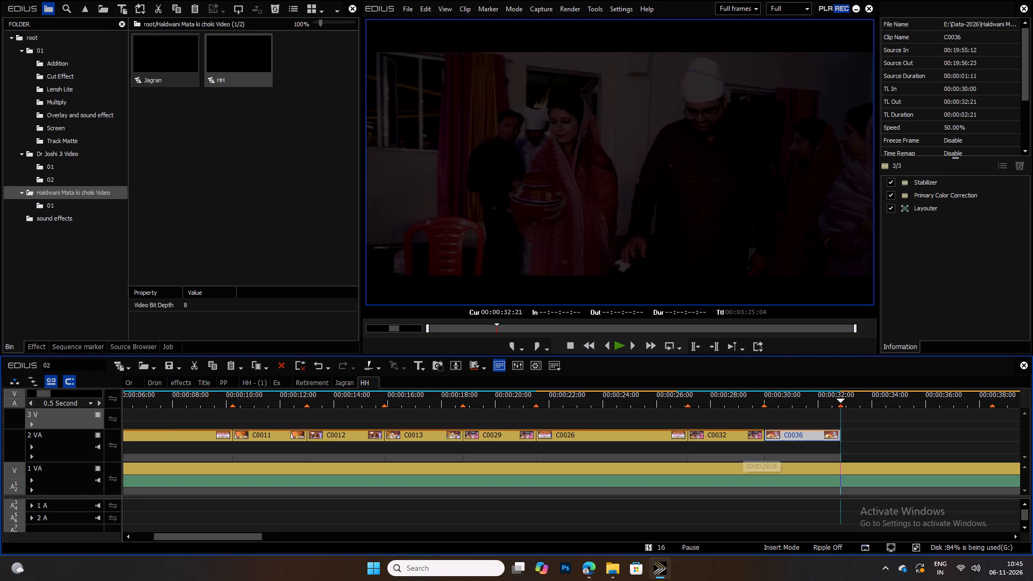
left_click(71, 453)
key("ctrl+v")
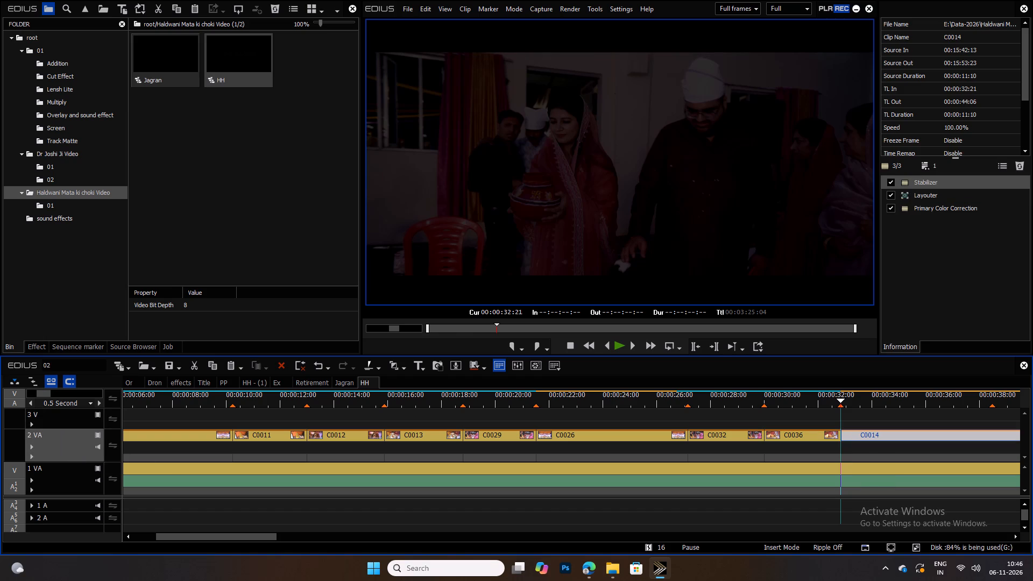
Play the pasted C0014 against the song, find the beat frame by frame, and add a marker at 00:00:34:04.
key("space")
scroll(879, 429, "up", 4, "ctrl")
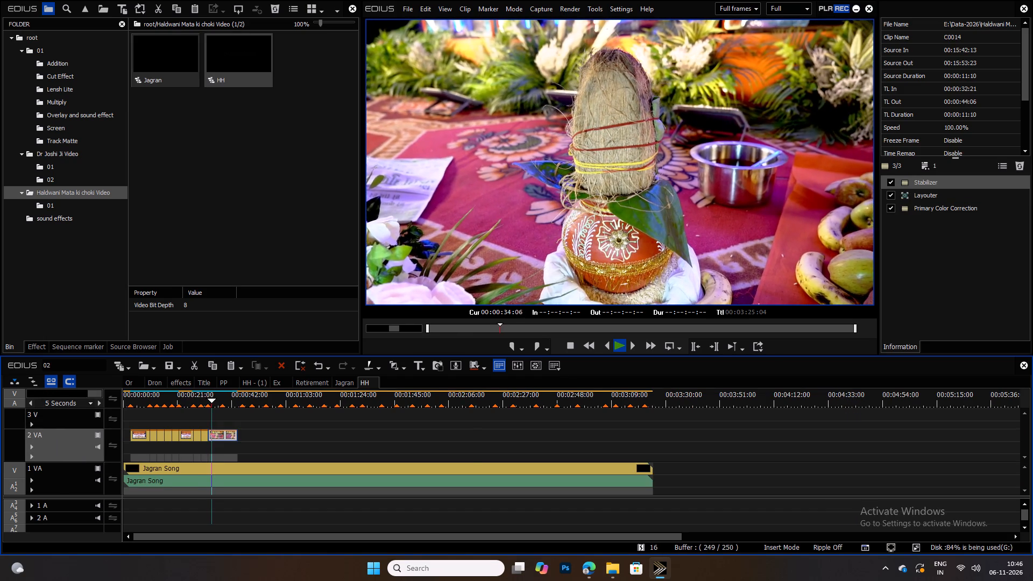
scroll(318, 417, "down", 4, "ctrl")
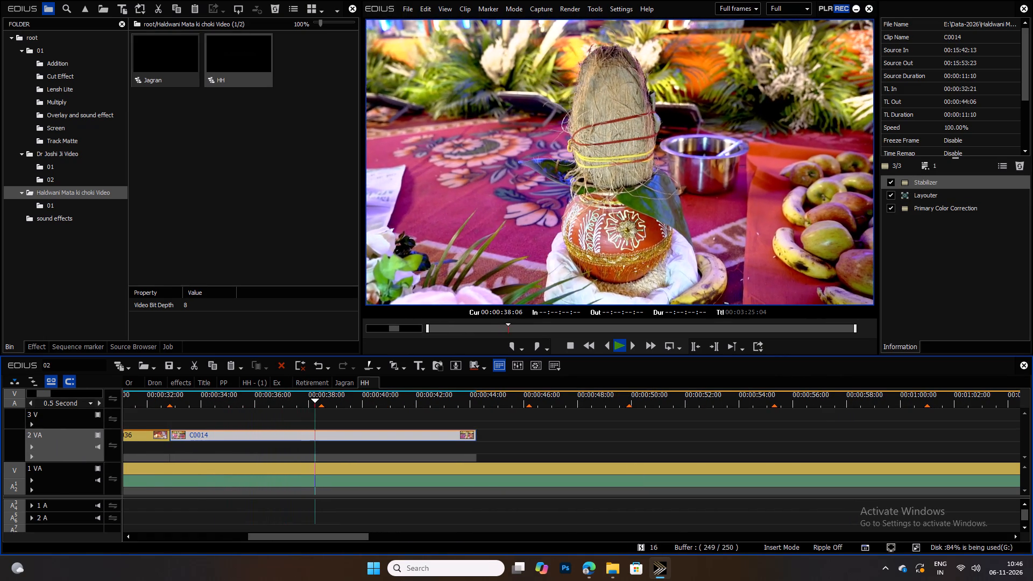
key("space")
left_click_drag(217, 398, 155, 398)
key("space")
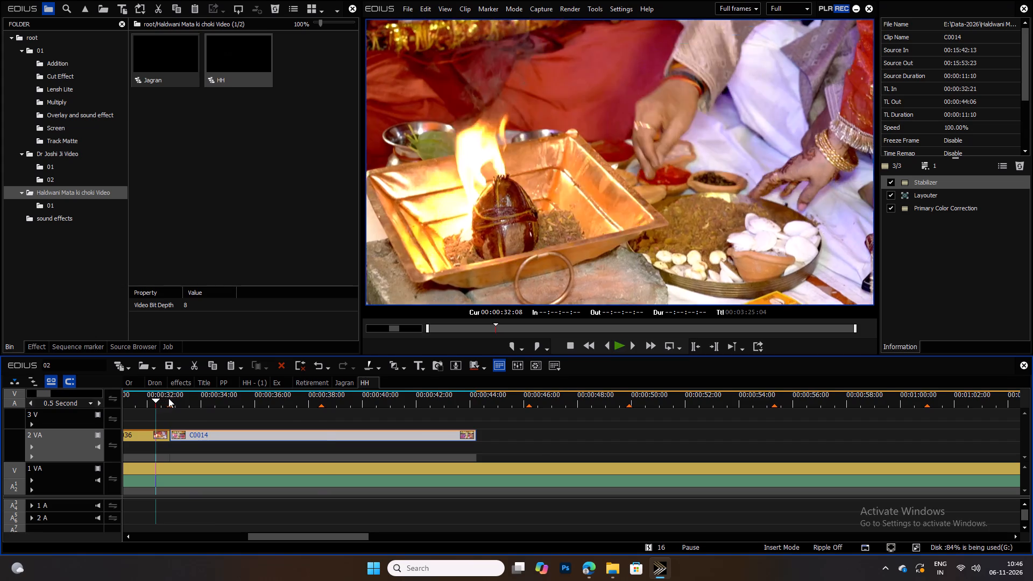
scroll(169, 398, "down", 1, "ctrl")
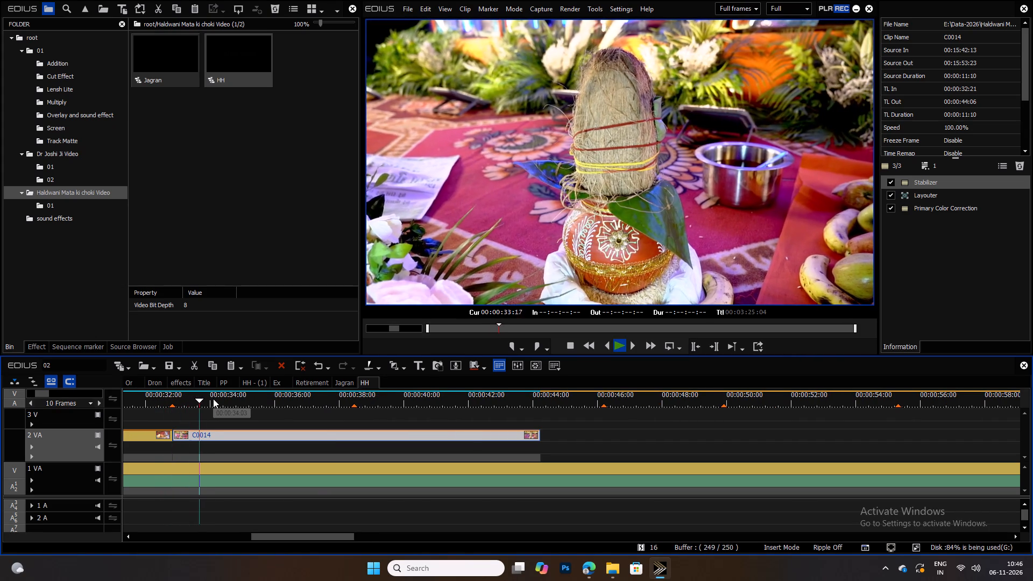
key("space")
scroll(252, 433, "up", 8)
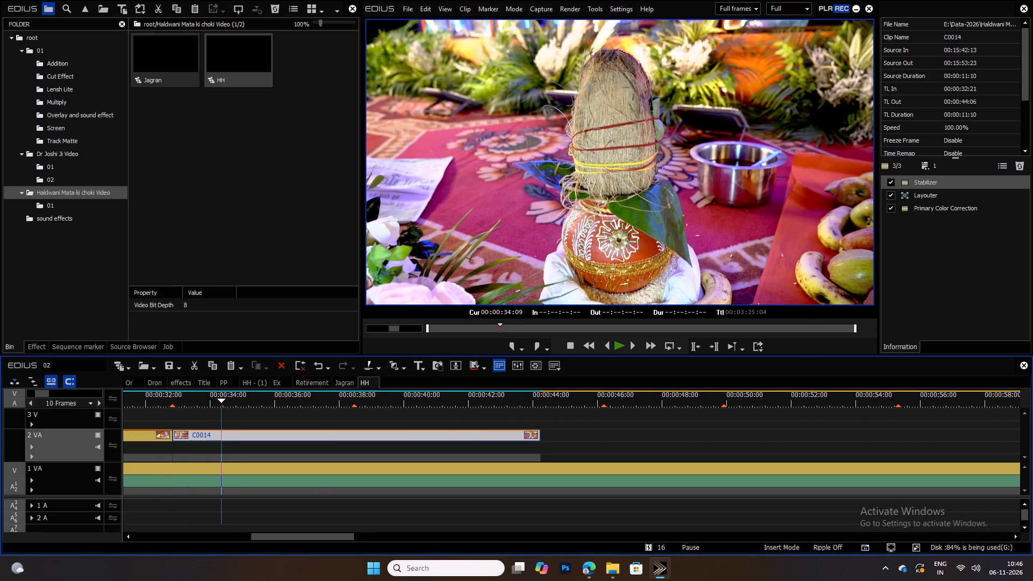
scroll(252, 433, "up", 4)
scroll(252, 433, "down", 2)
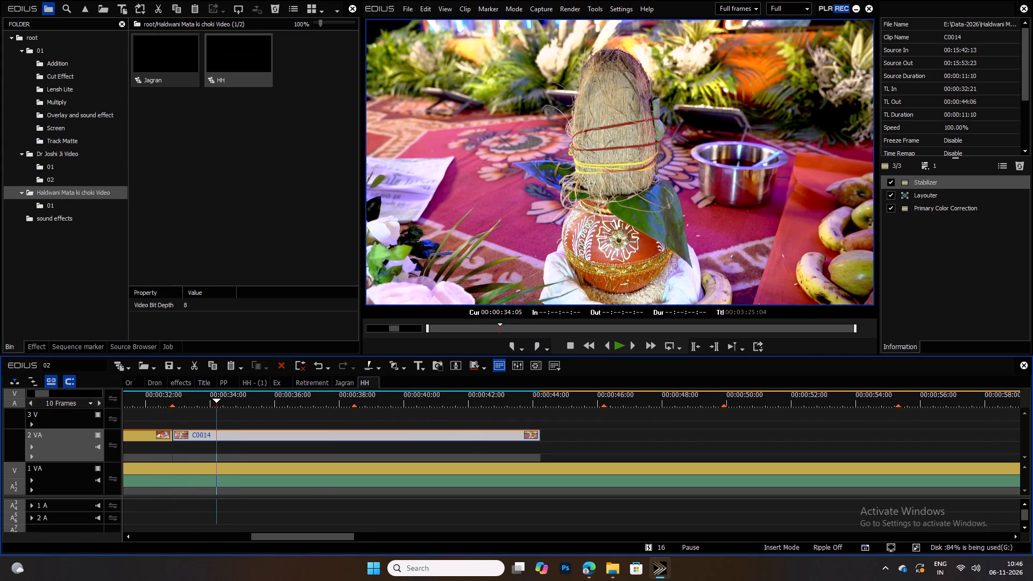
scroll(252, 433, "down", 1)
scroll(252, 433, "up", 2)
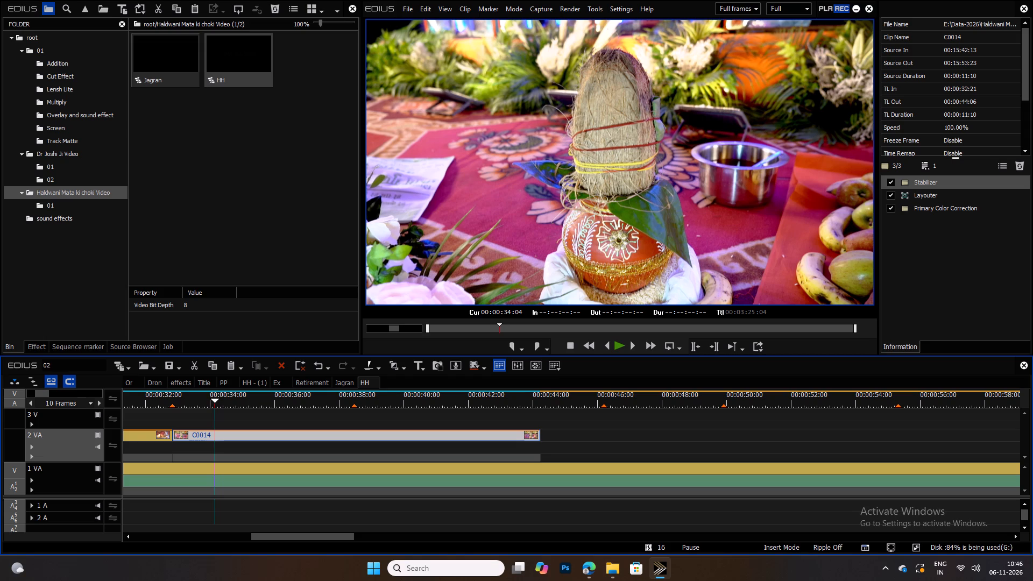
type("v")
Cut C0014 at the 00:00:34:04 marker and again at 00:00:36:17.
key("space")
key("space")
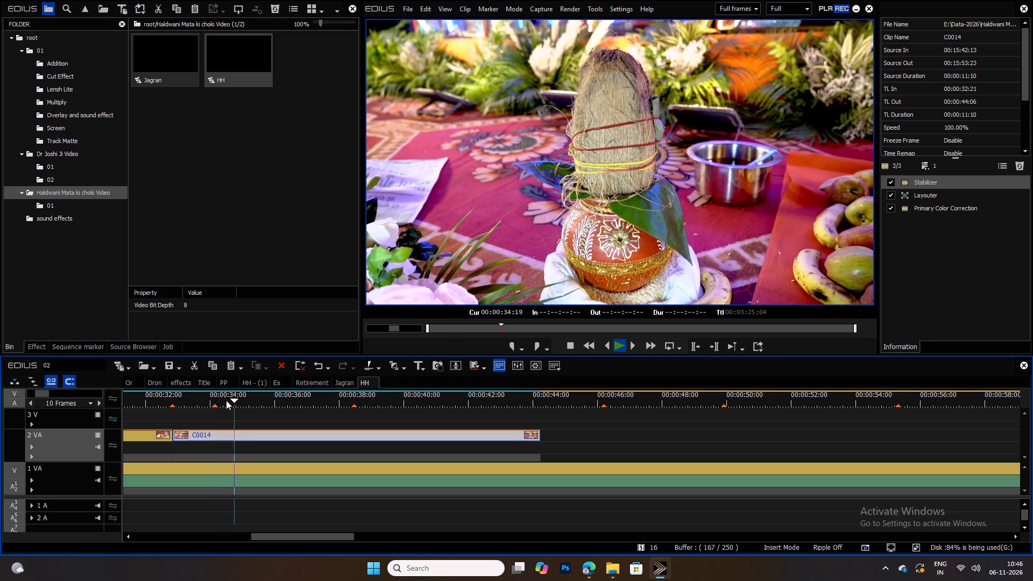
left_click(218, 398)
key("c")
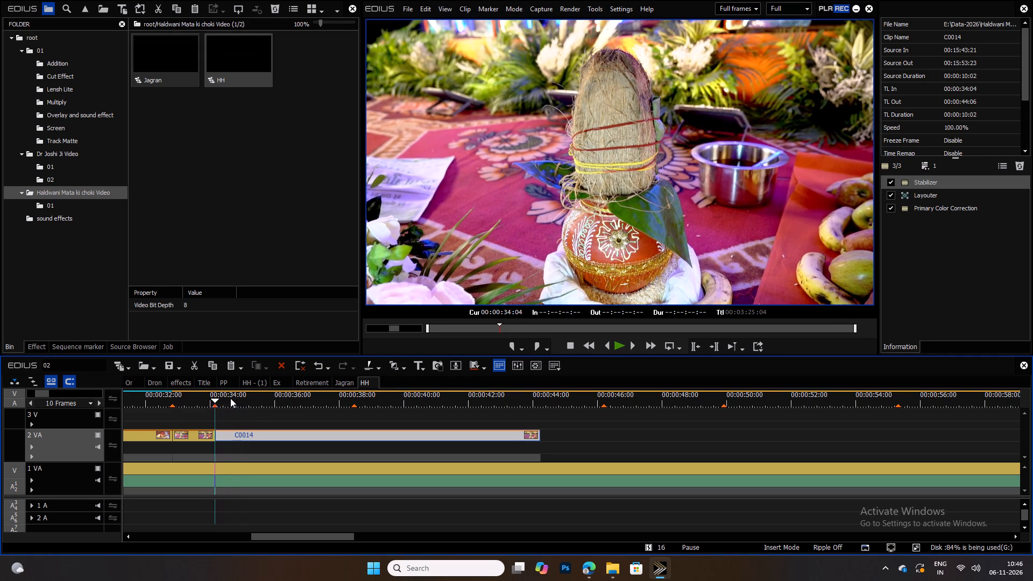
left_click_drag(229, 398, 296, 406)
key("c")
Set the speed of C0014's middle piece to 888%.
left_click(254, 436)
key("alt+e")
type("888")
key("Return")
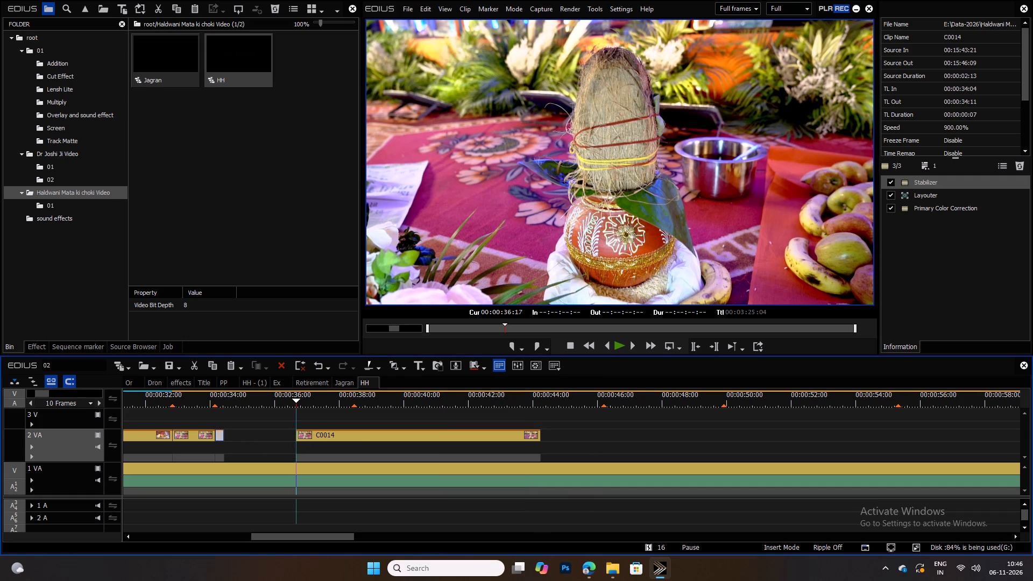
Disable the Stabilizer on all three C0014 pieces.
left_click(338, 435)
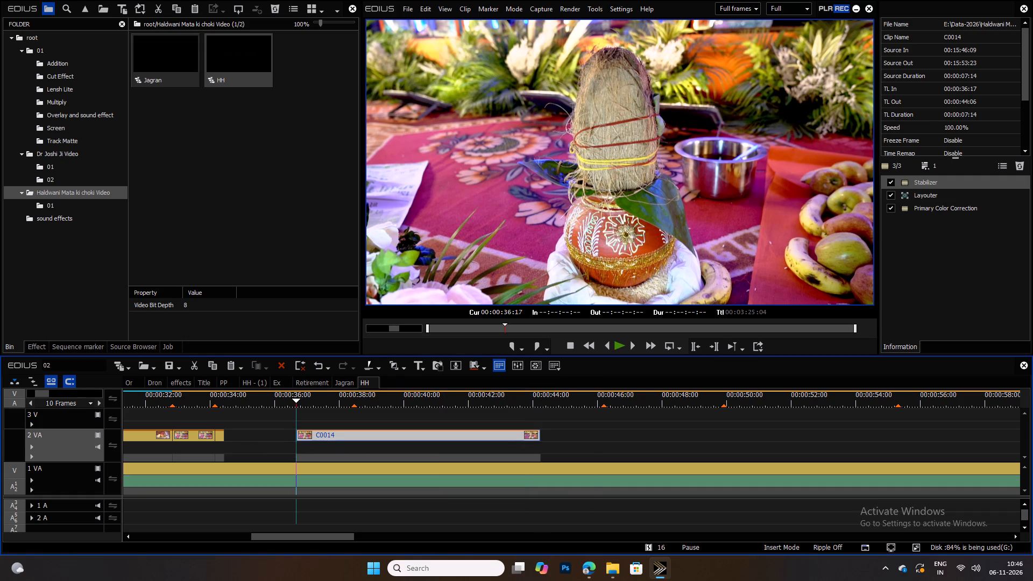
left_click(889, 182)
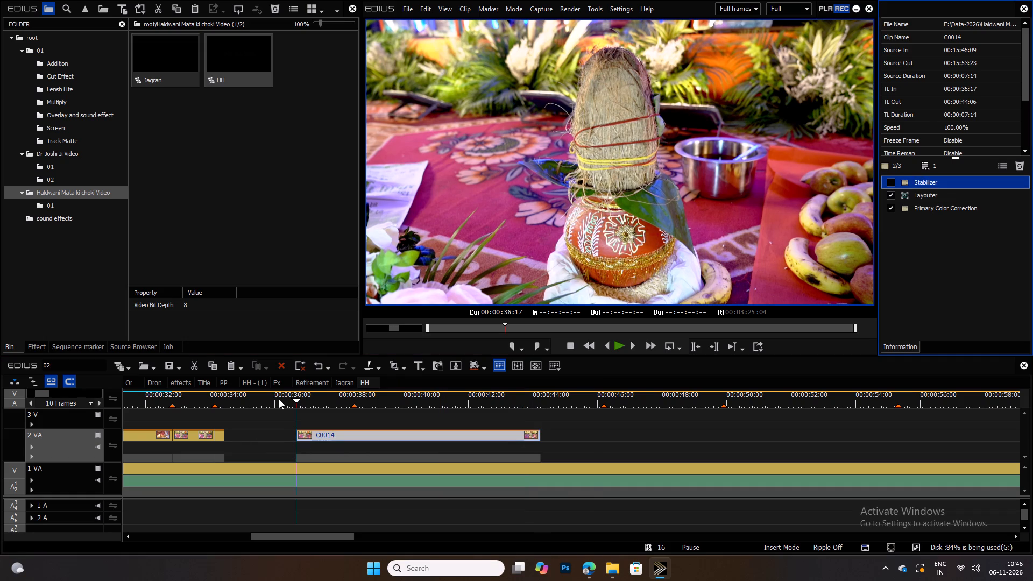
left_click(220, 435)
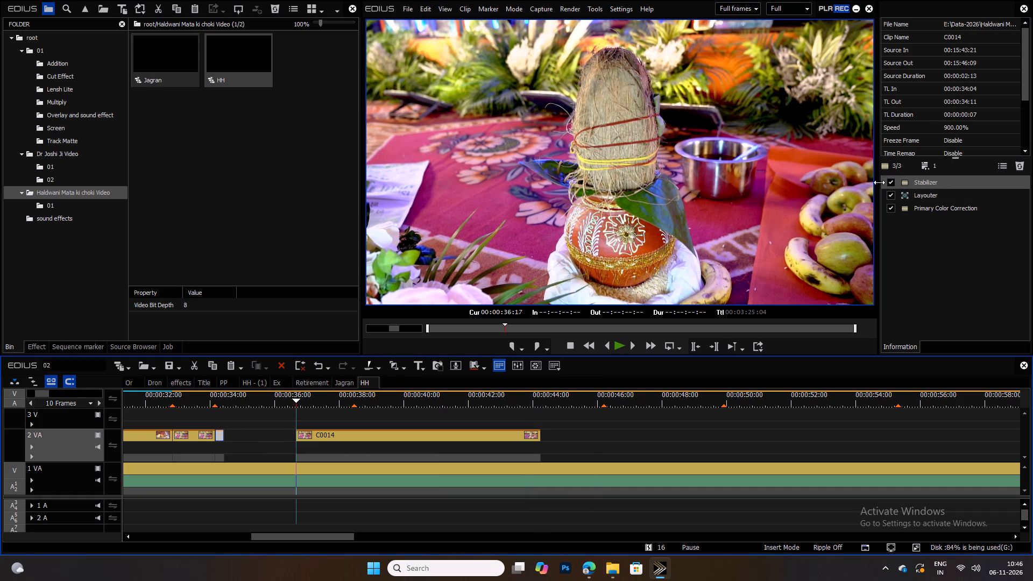
left_click(893, 181)
left_click(183, 435)
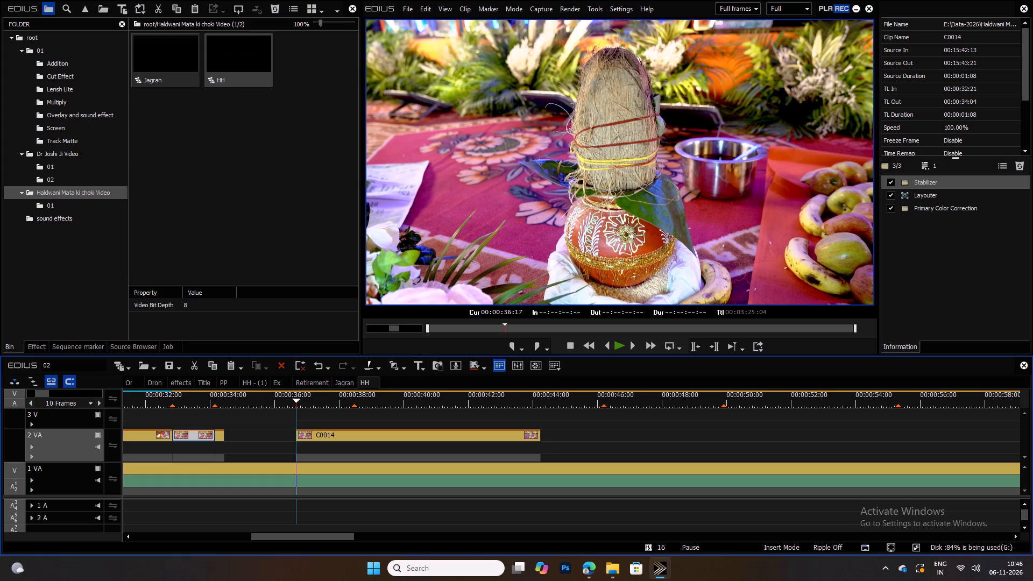
left_click(890, 181)
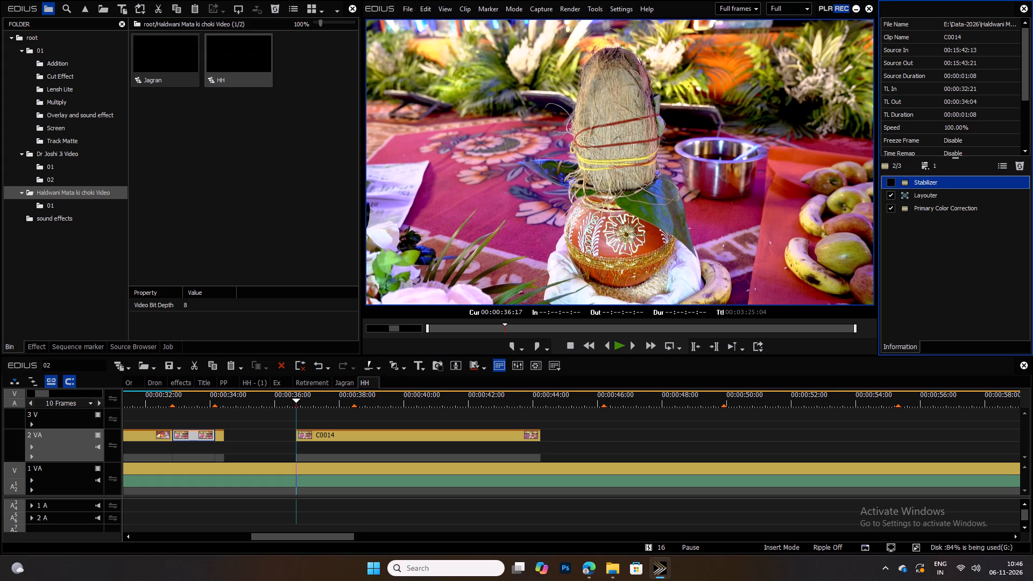
Close the gap by moving the last C0014 piece back against the sped-up piece at 00:00:34:11.
left_click_drag(375, 433, 304, 439)
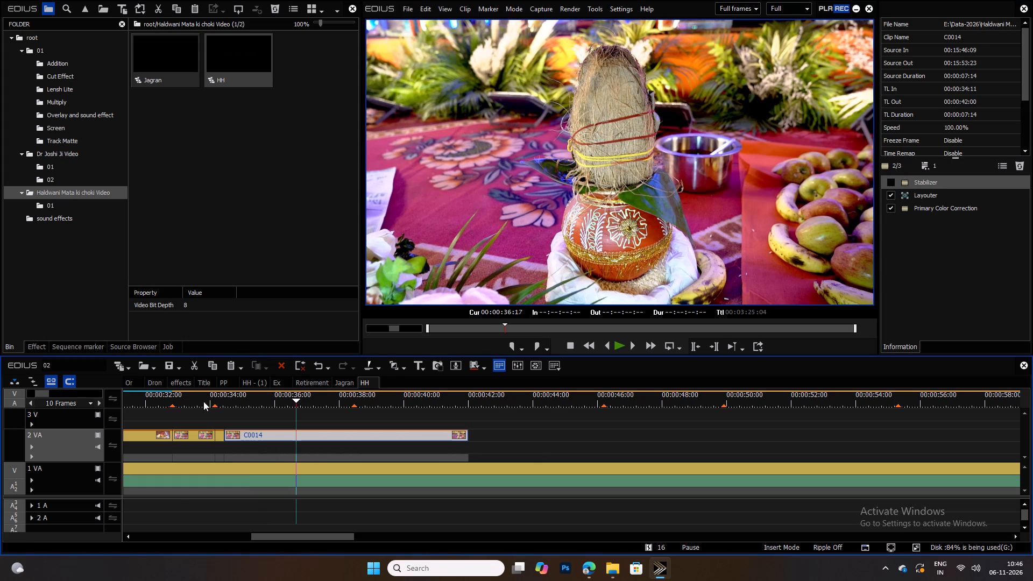
Cut the last C0014 piece on track 2 VA at 00:00:35:15 and again at 00:00:37:17.
left_click_drag(183, 401, 160, 400)
key("space")
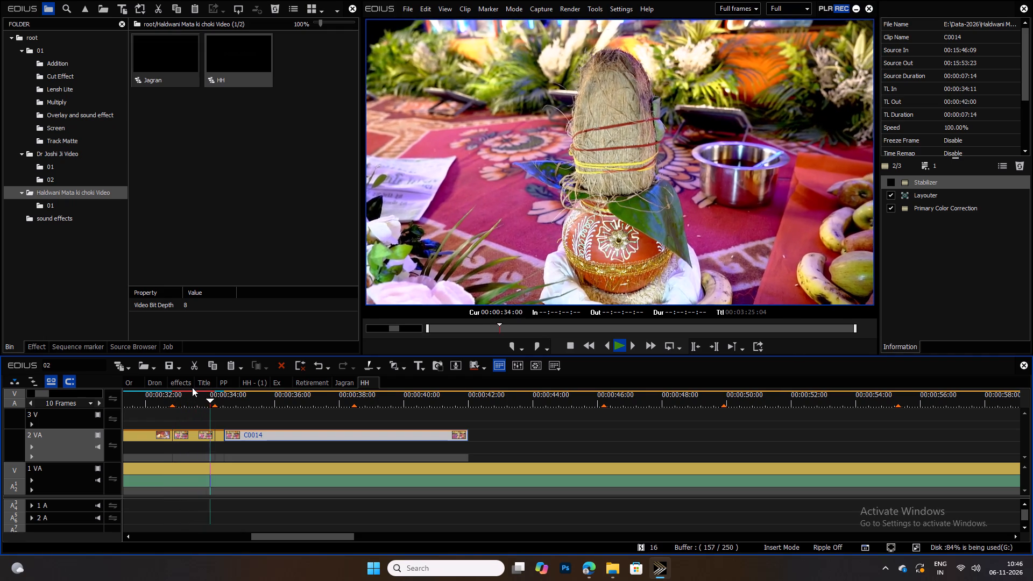
key("space")
left_click(183, 401)
key("space")
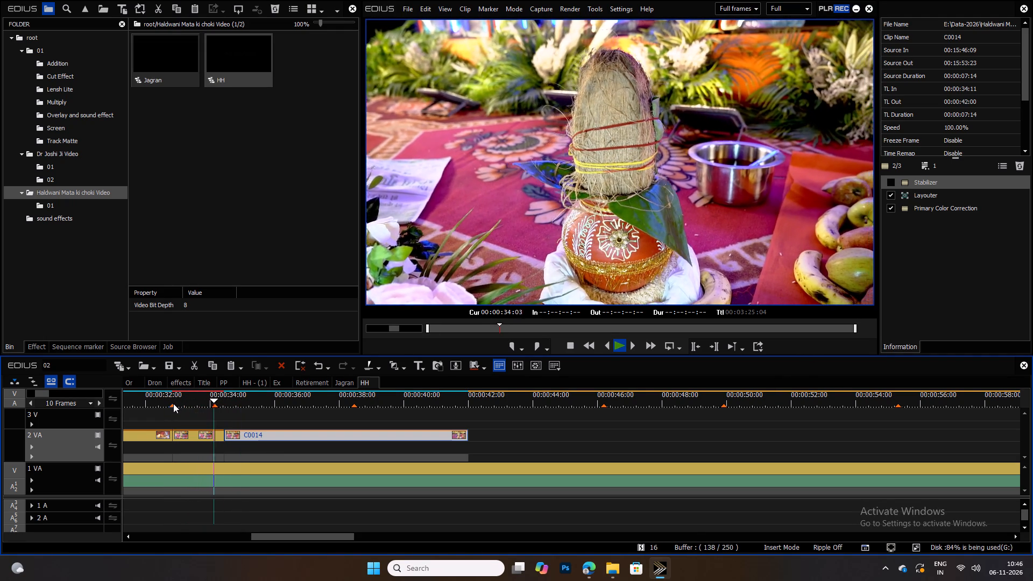
key("space")
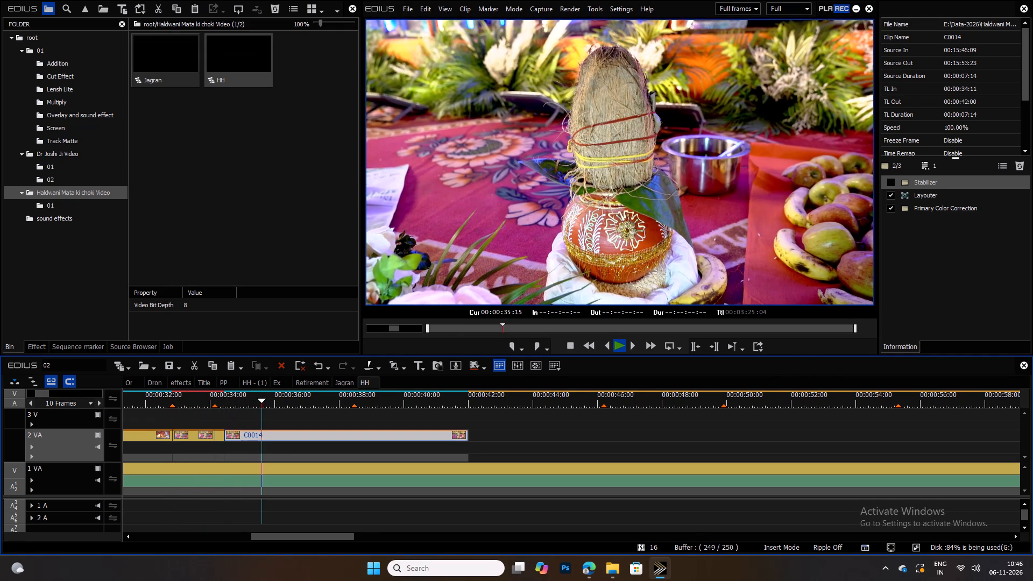
scroll(245, 431, "up", 6)
scroll(245, 431, "down", 1)
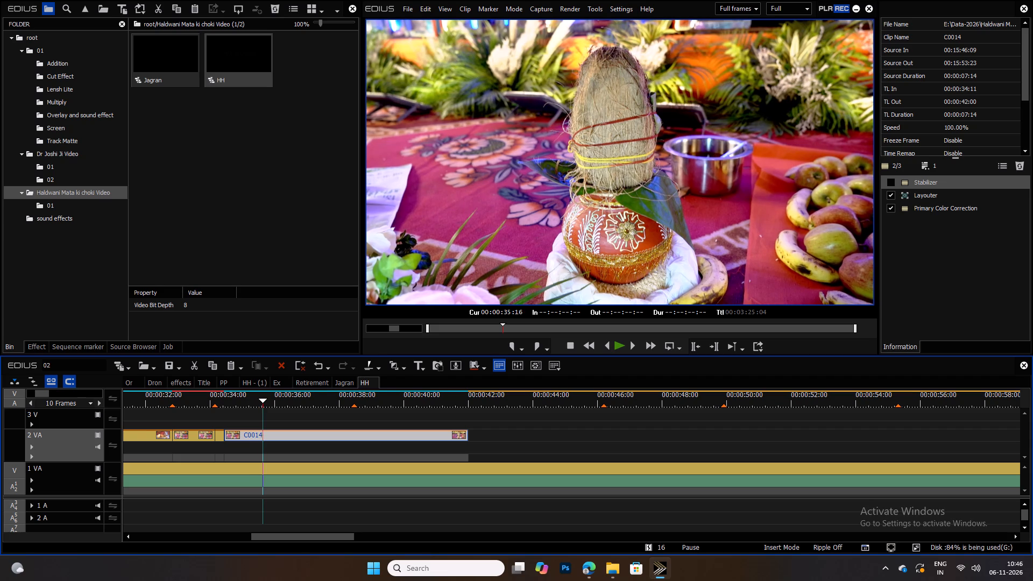
scroll(245, 431, "up", 1)
key("c")
left_click_drag(291, 398, 328, 408)
key("c")
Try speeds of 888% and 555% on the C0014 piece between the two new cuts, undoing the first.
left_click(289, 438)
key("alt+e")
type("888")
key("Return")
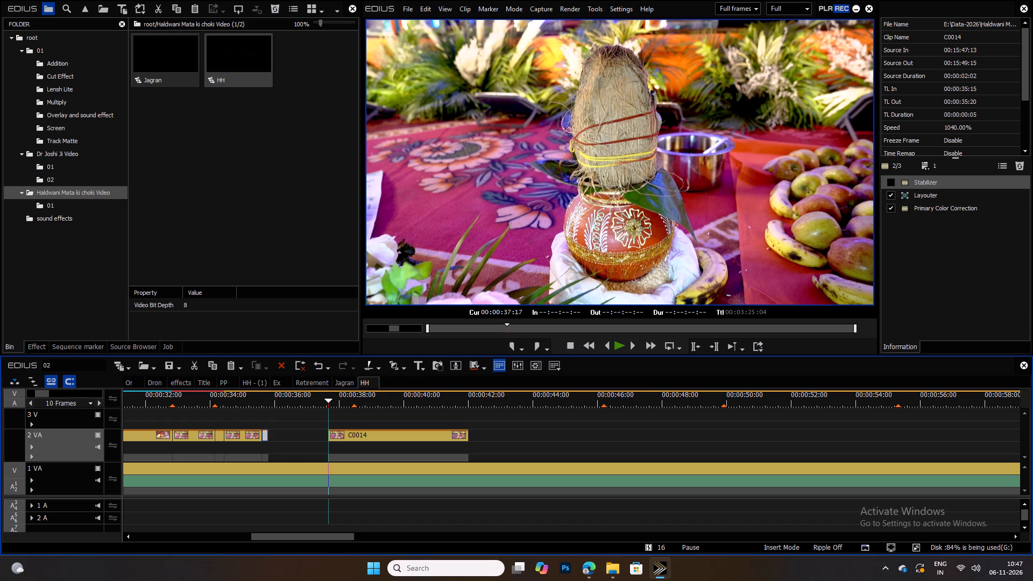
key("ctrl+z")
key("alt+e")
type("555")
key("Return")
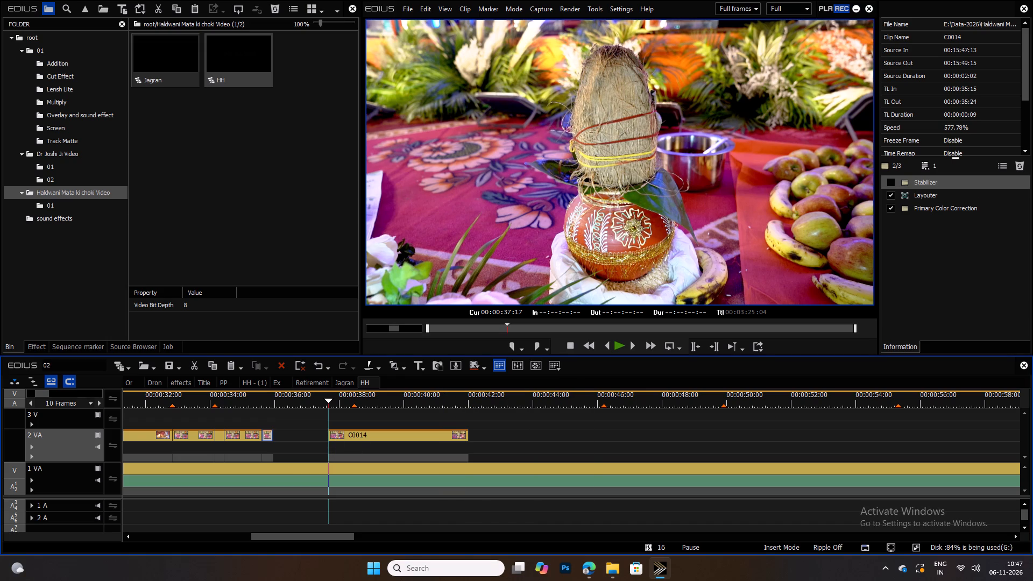
Set that C0014 piece's speed to 777% and close the gap by moving the last piece back to 00:00:35:21.
key("alt+e")
type("777")
key("Return")
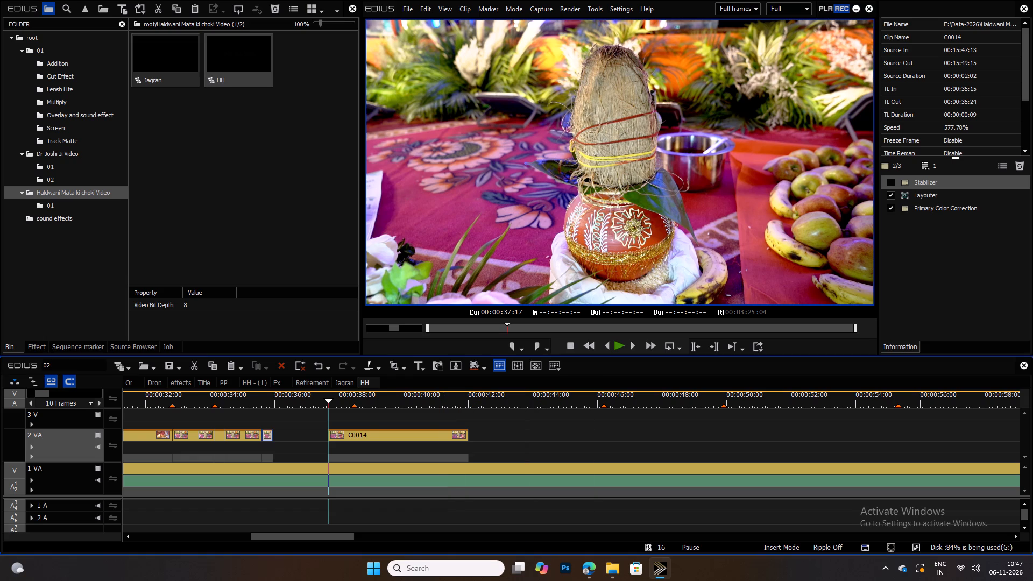
left_click_drag(360, 438, 305, 440)
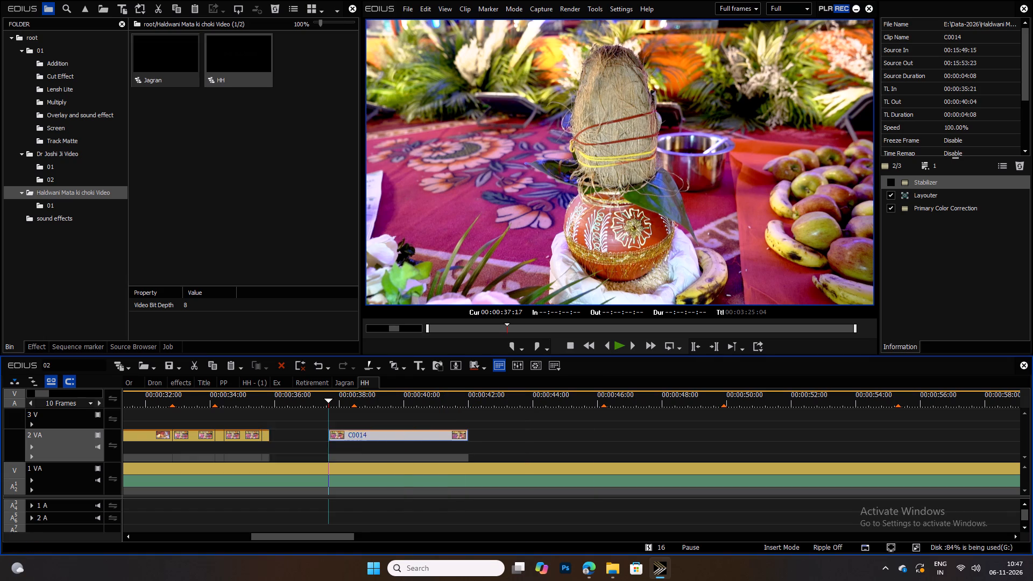
Cut the last C0014 piece at 00:00:37:00 and again at 00:00:38:17.
left_click(242, 399)
key("space")
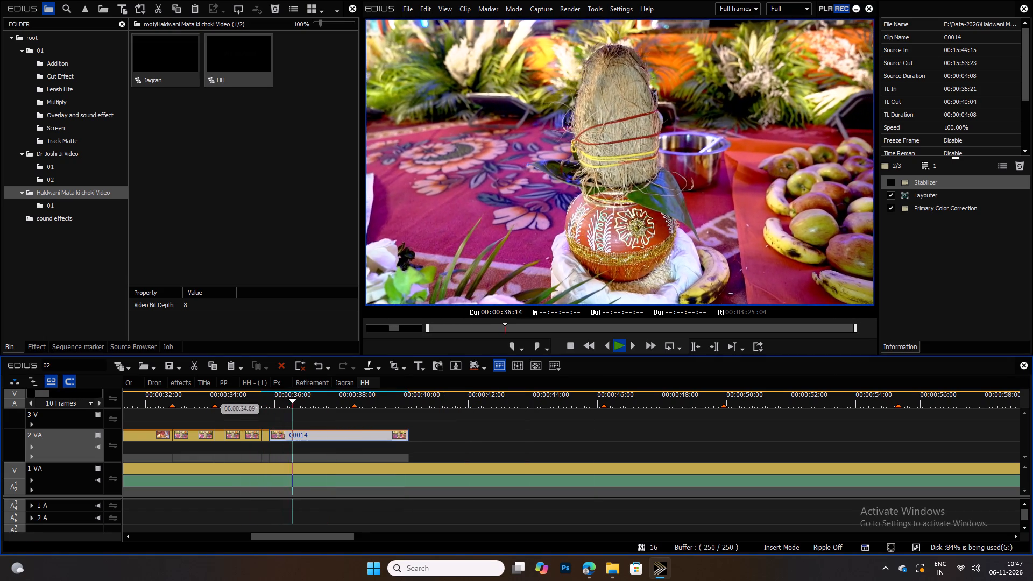
key("space")
scroll(287, 430, "up", 8)
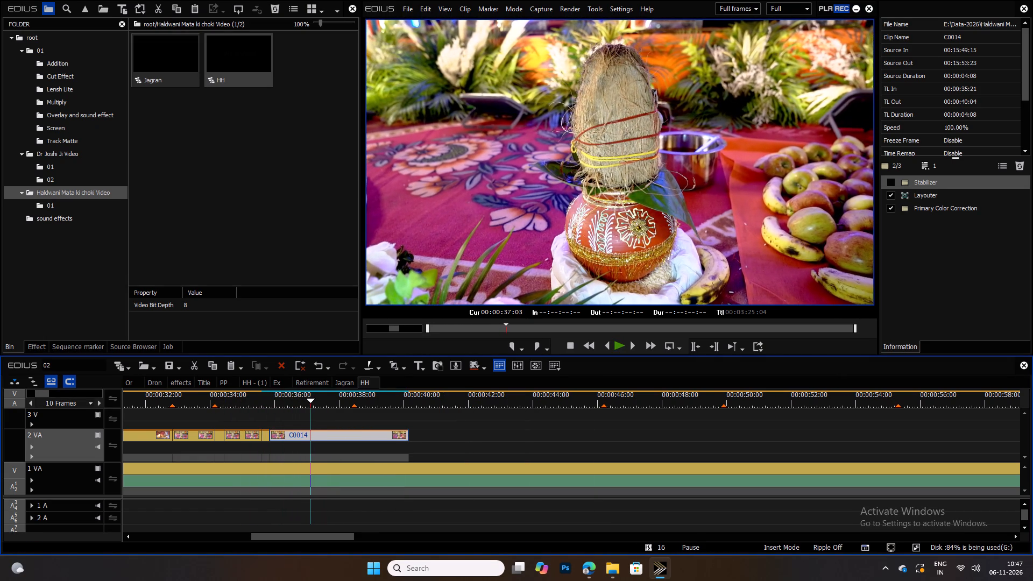
scroll(287, 430, "up", 2)
scroll(287, 430, "down", 1)
scroll(287, 430, "up", 1)
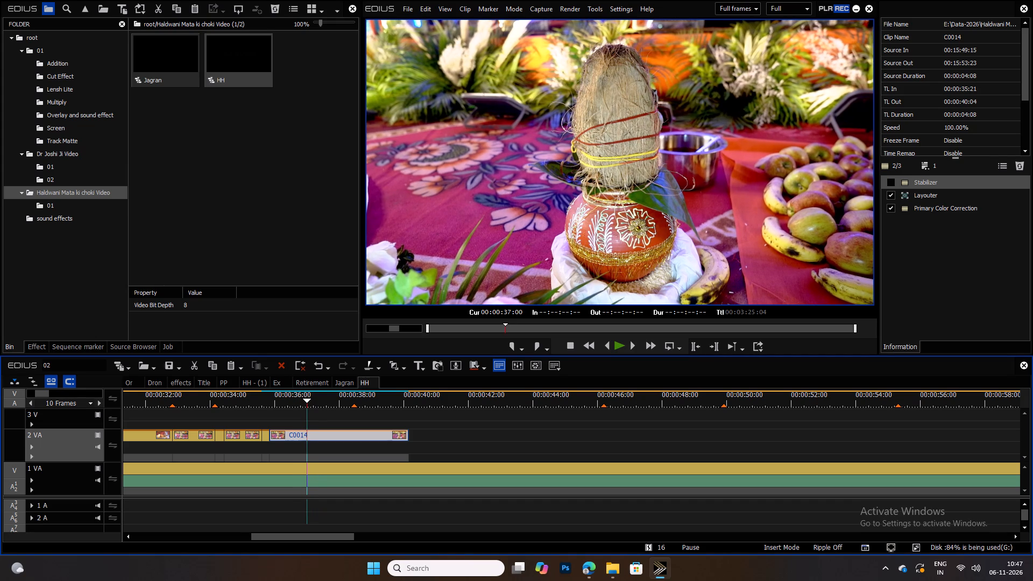
scroll(287, 430, "down", 1)
scroll(287, 430, "up", 1)
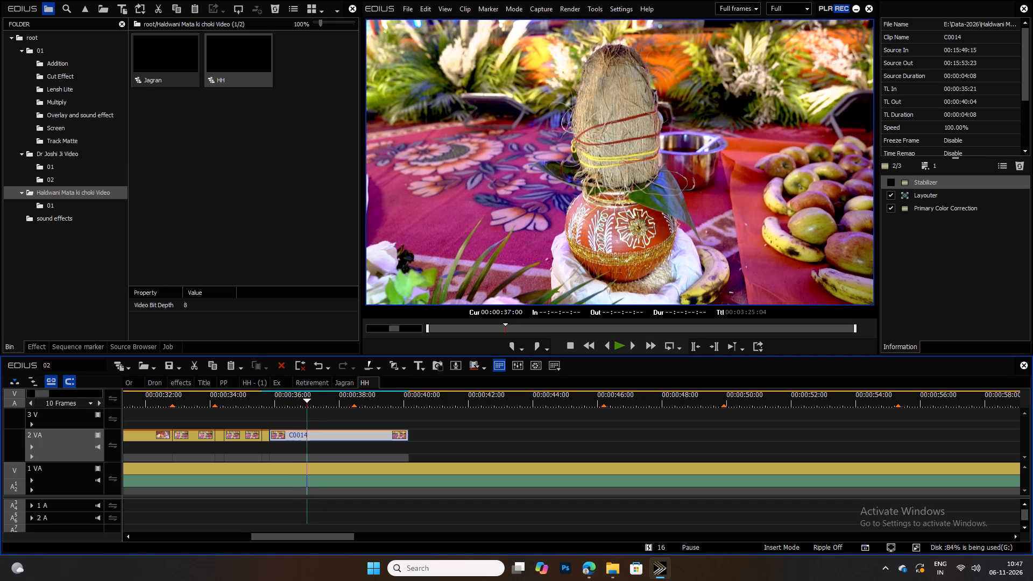
key("c")
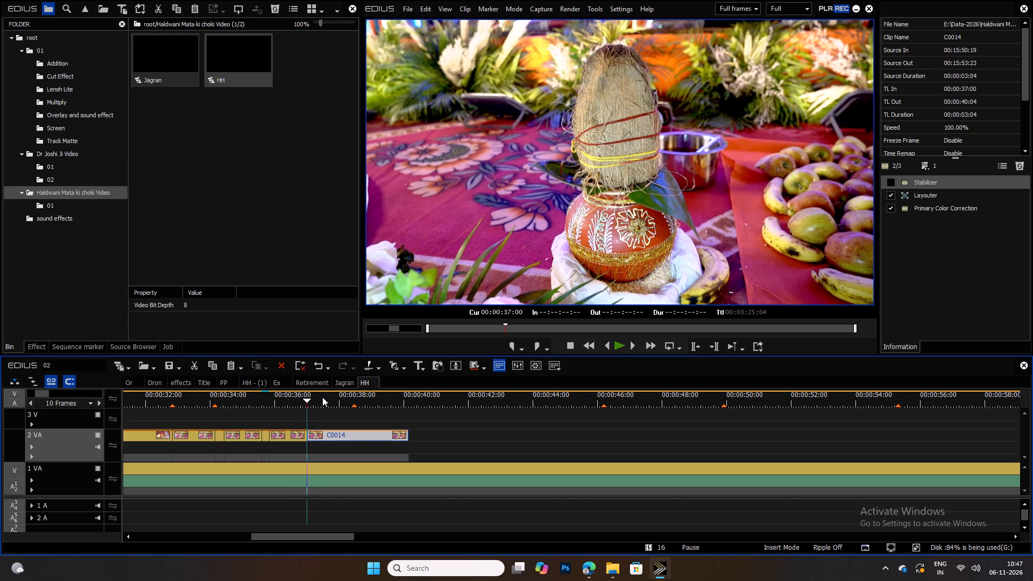
key("space")
key("space")
left_click_drag(323, 398, 349, 403)
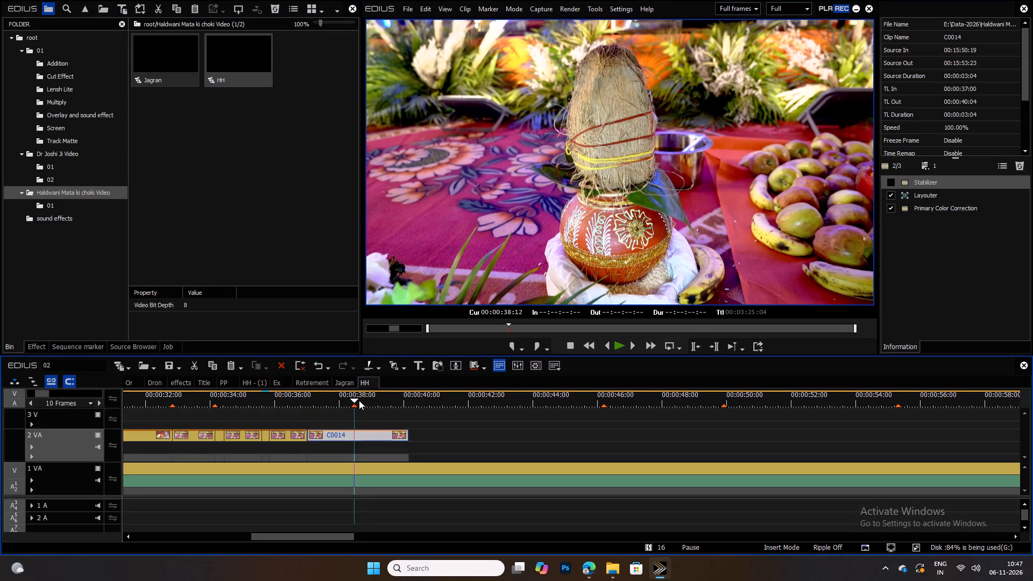
left_click(360, 398)
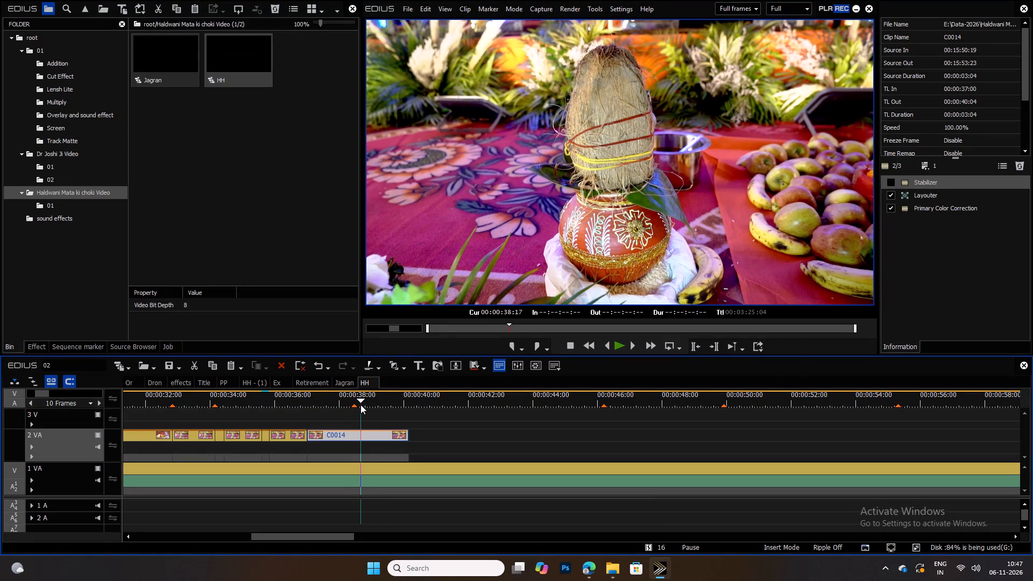
key("c")
Set the C0014 piece starting at 00:00:37:00 to 777% speed and move the last piece back against it at 00:00:37:05.
left_click(336, 436)
key("alt+e")
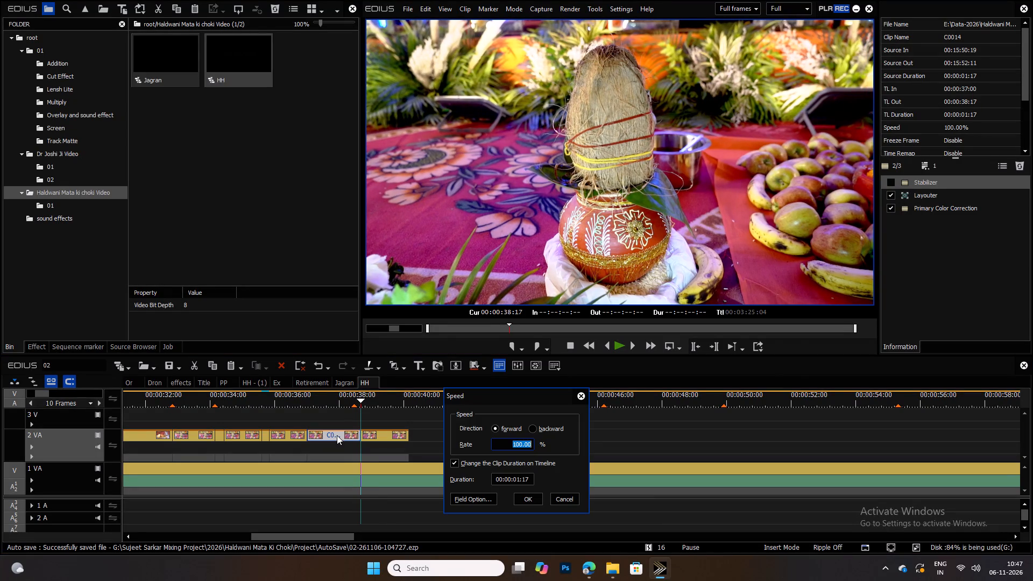
type("777")
key("Return")
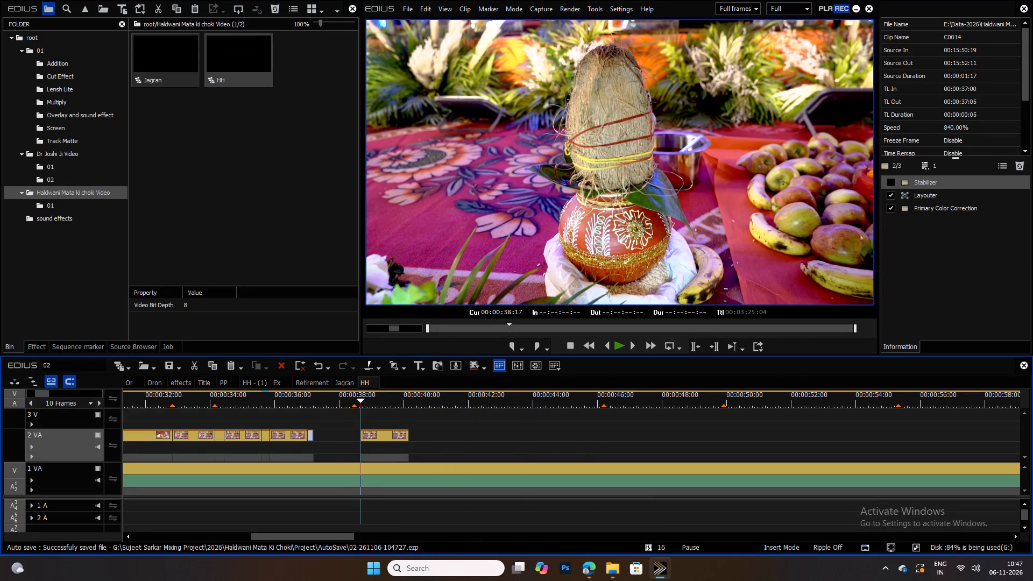
left_click_drag(380, 431, 335, 439)
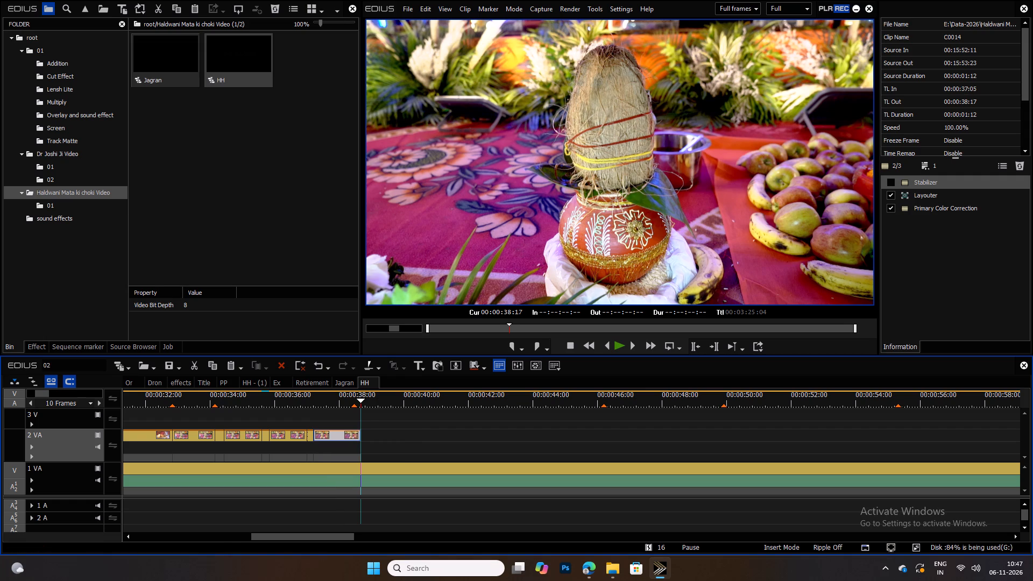
Trim the end of the last C0014 piece to the 00:00:38:12 marker and save the project.
left_click(354, 399)
key("m")
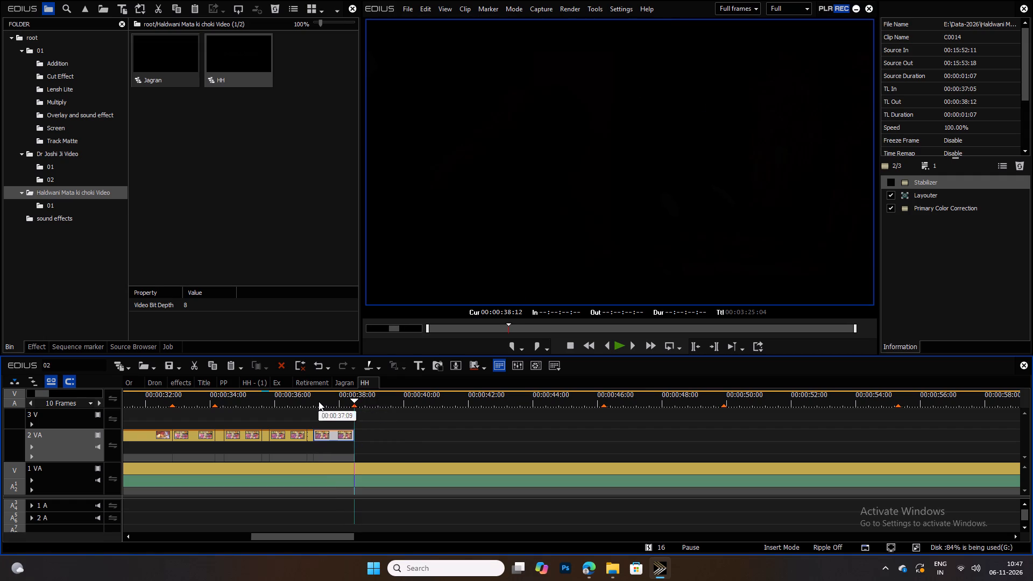
key("ctrl+s")
Play back the retimed C0014 pieces and the reference shots following the 00:00:38:12 marker, saving the project.
left_click_drag(309, 400, 168, 400)
key("space")
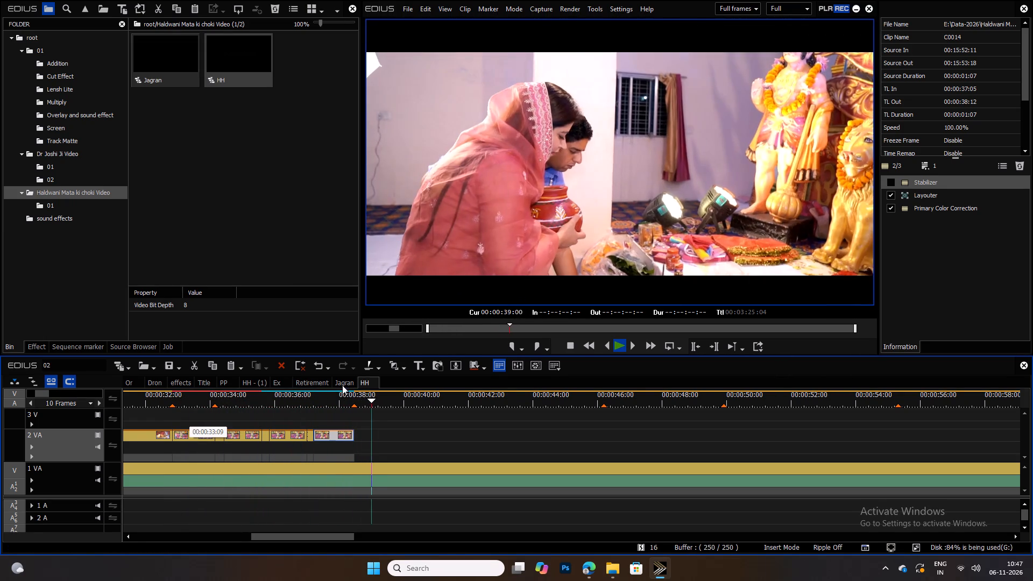
key("space")
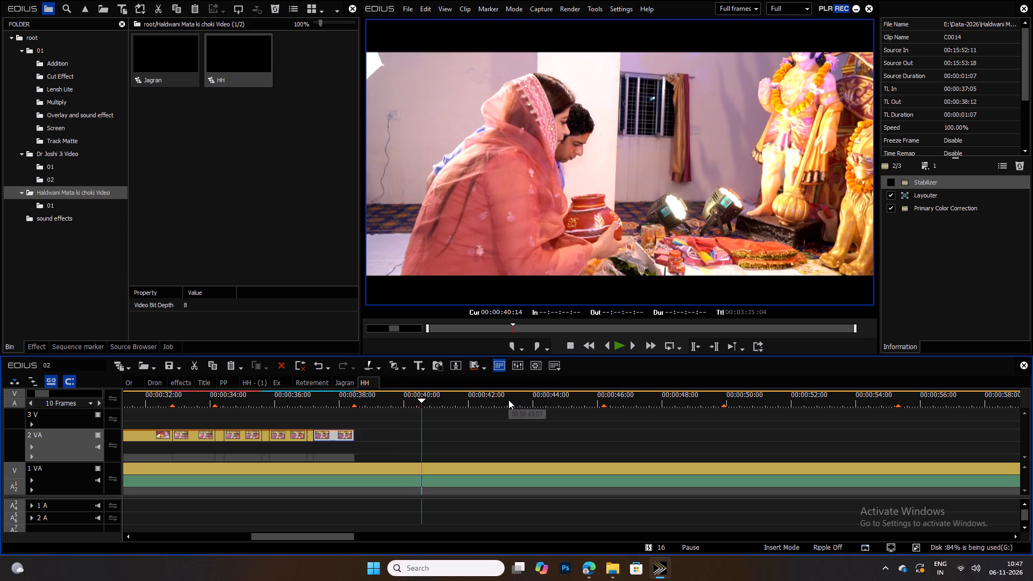
key("ctrl+s")
key("space")
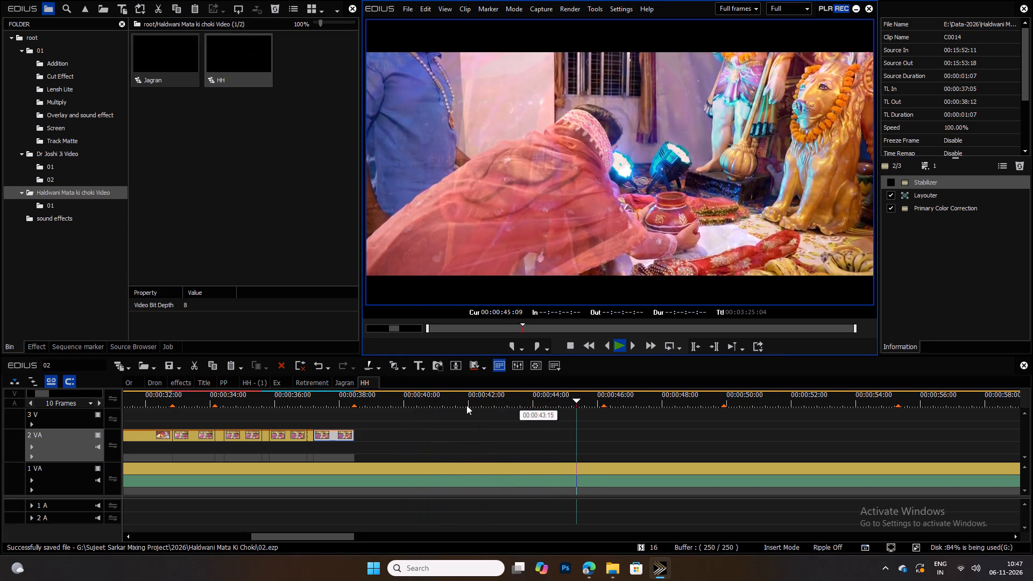
key("space")
left_click_drag(456, 400, 365, 401)
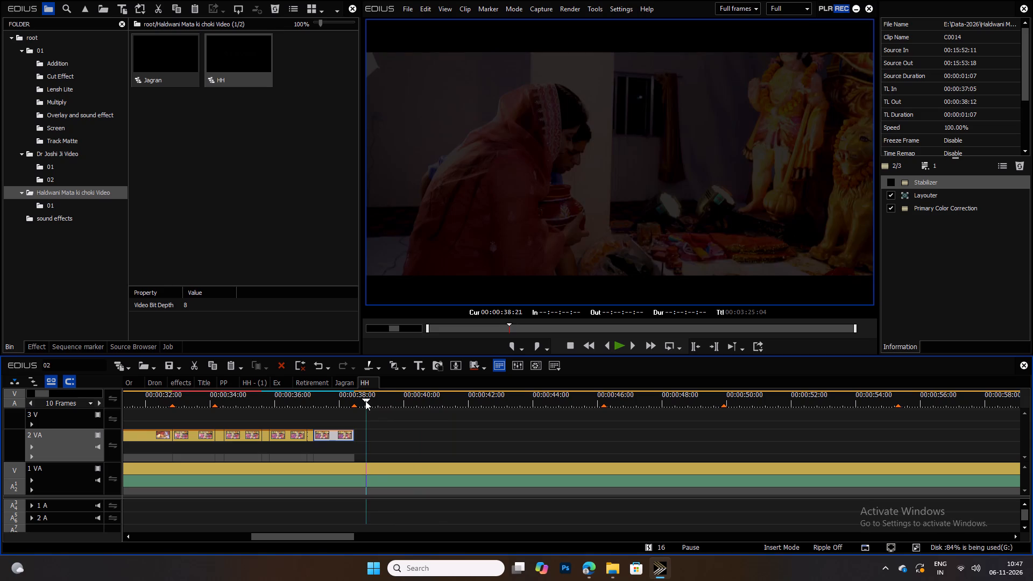
left_click_drag(365, 401, 364, 401)
left_click(362, 400)
key("ctrl+s")
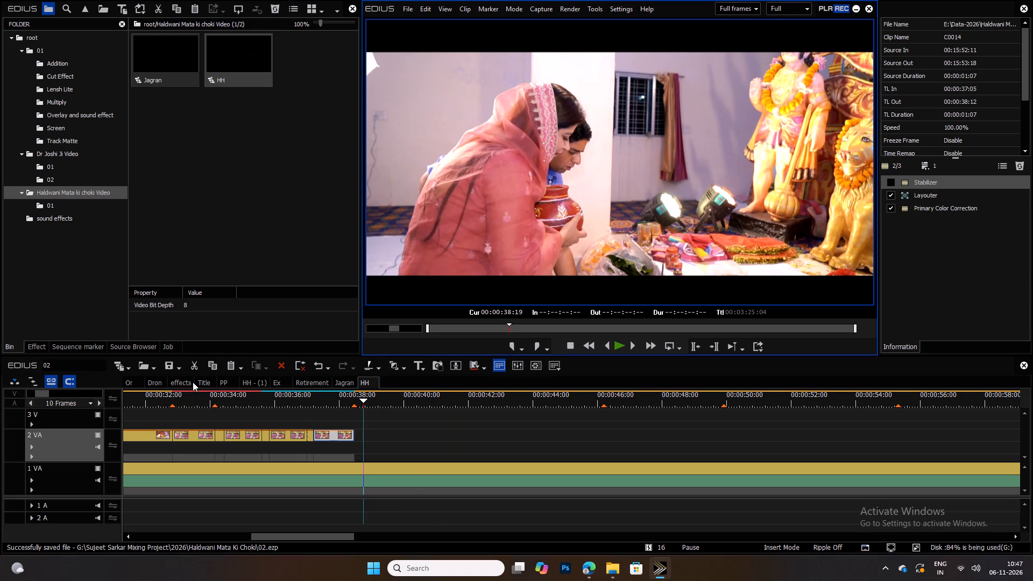
Scan the Jagran sequence from about 00:03:51 to 00:11:44 for a shot to use after the 00:00:38:12 marker.
left_click(343, 383)
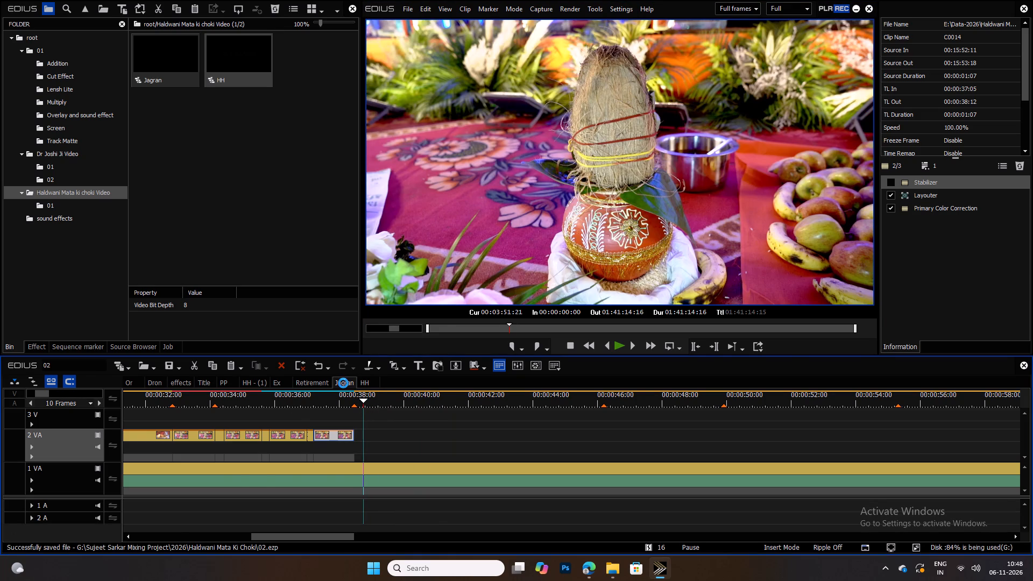
scroll(354, 407, "up", 1, "ctrl")
left_click_drag(326, 394, 332, 395)
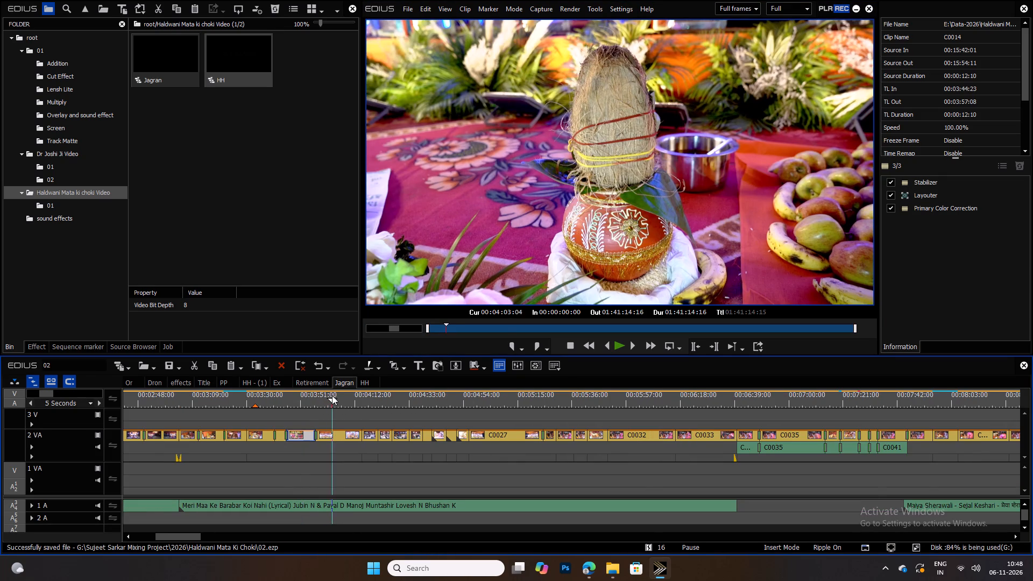
left_click_drag(332, 395, 454, 408)
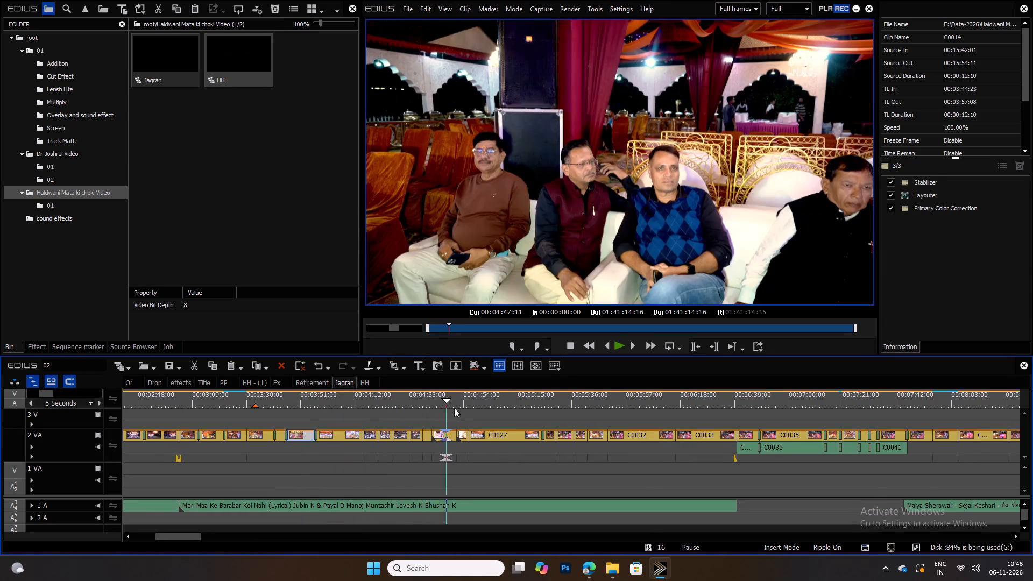
left_click_drag(454, 408, 591, 408)
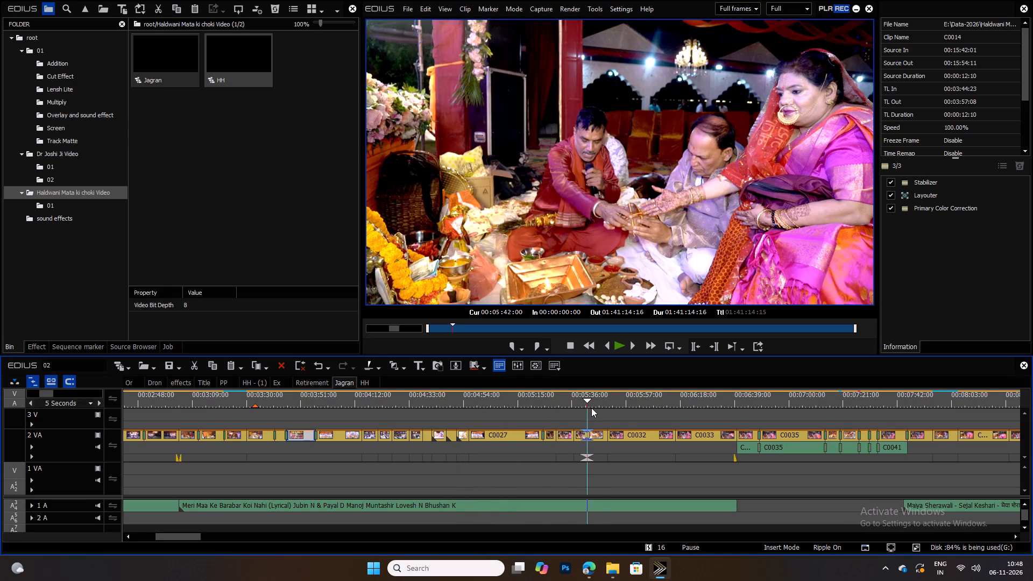
left_click_drag(591, 408, 747, 403)
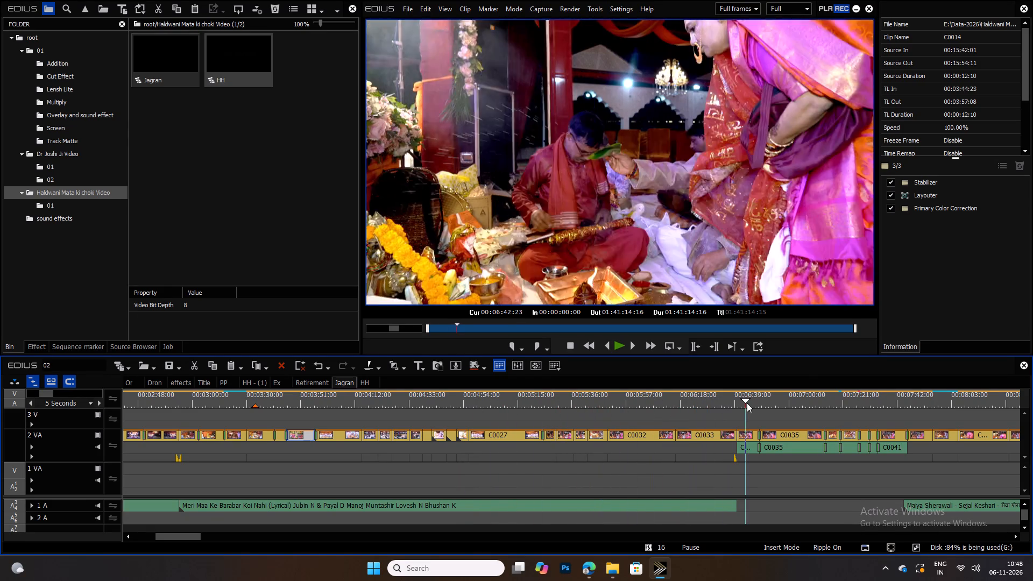
left_click_drag(747, 403, 881, 403)
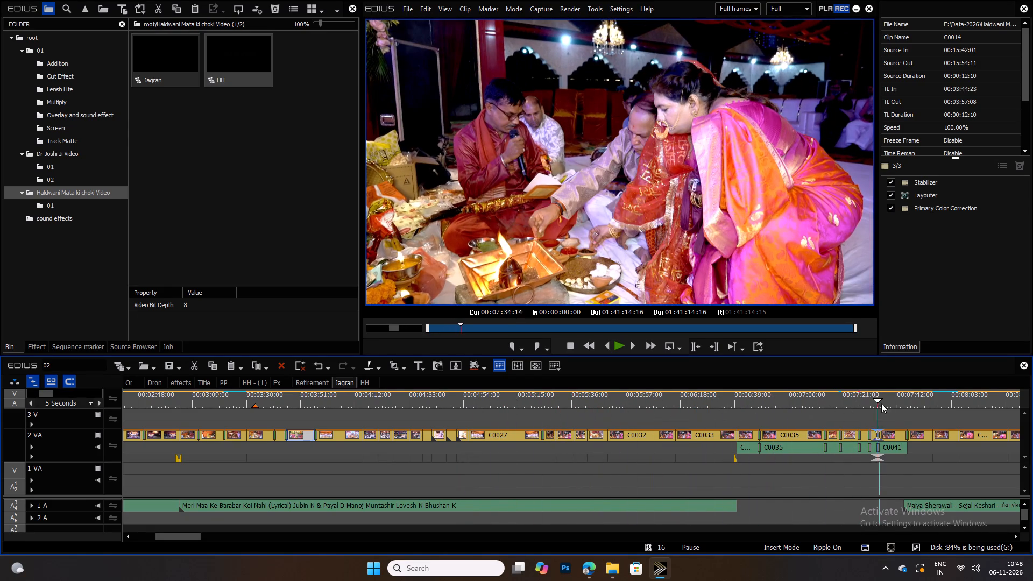
left_click_drag(881, 403, 916, 403)
scroll(896, 406, "up", 5, "ctrl")
scroll(153, 430, "down", 4, "ctrl")
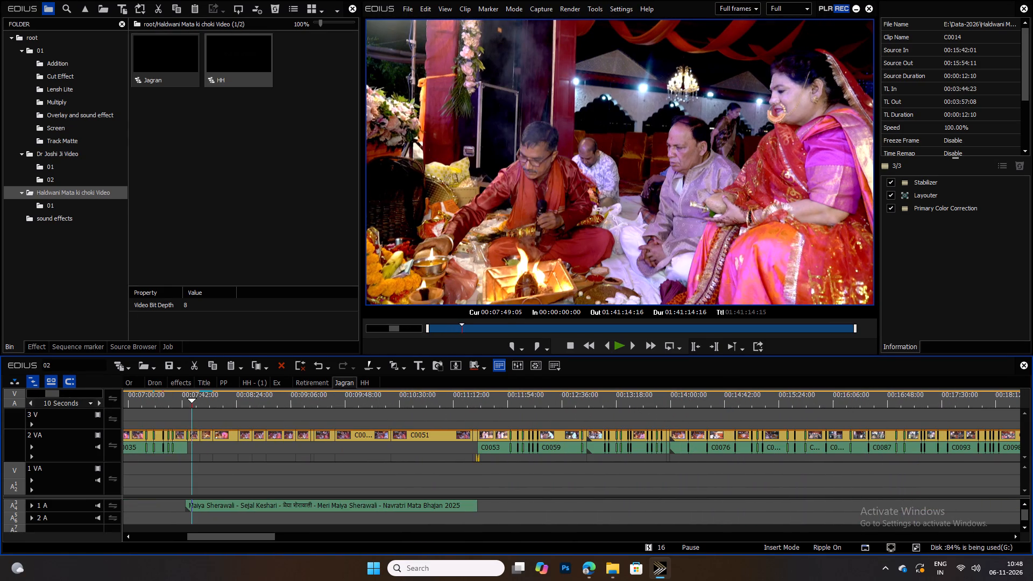
scroll(185, 396, "down", 1)
left_click_drag(199, 401, 217, 401)
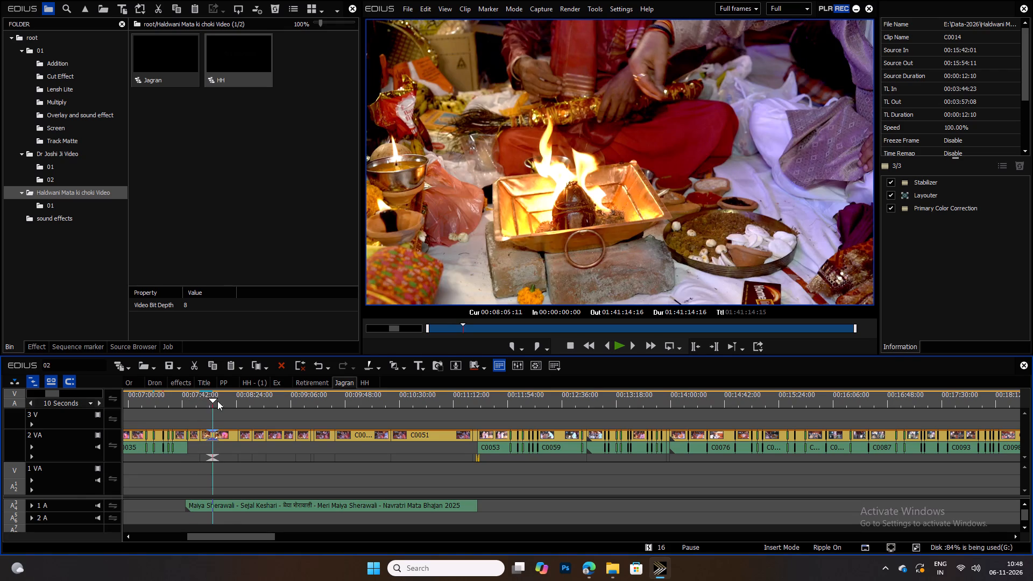
left_click_drag(217, 401, 351, 405)
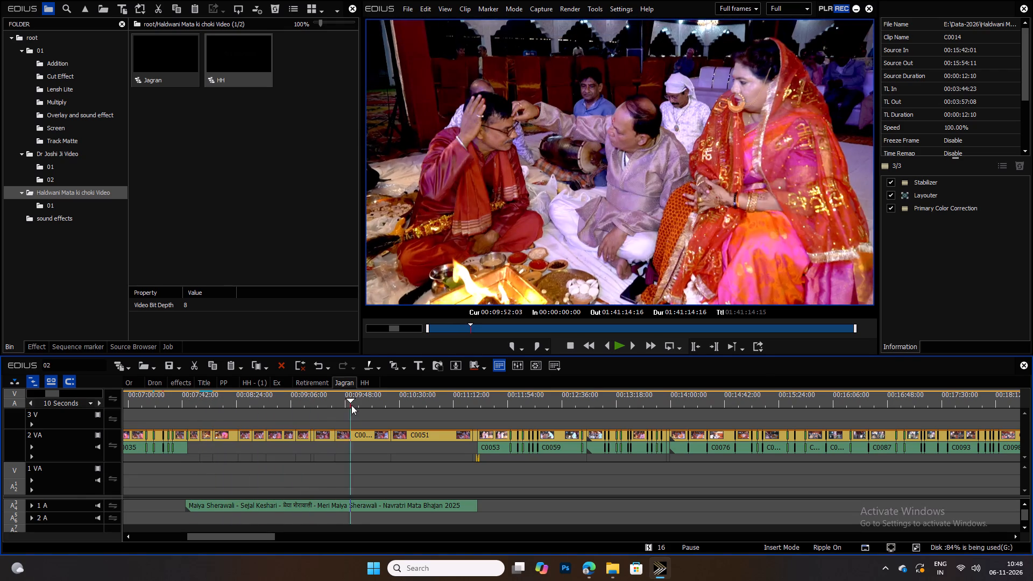
left_click_drag(351, 405, 494, 413)
scroll(433, 393, "up", 3, "ctrl")
scroll(420, 399, "up", 3)
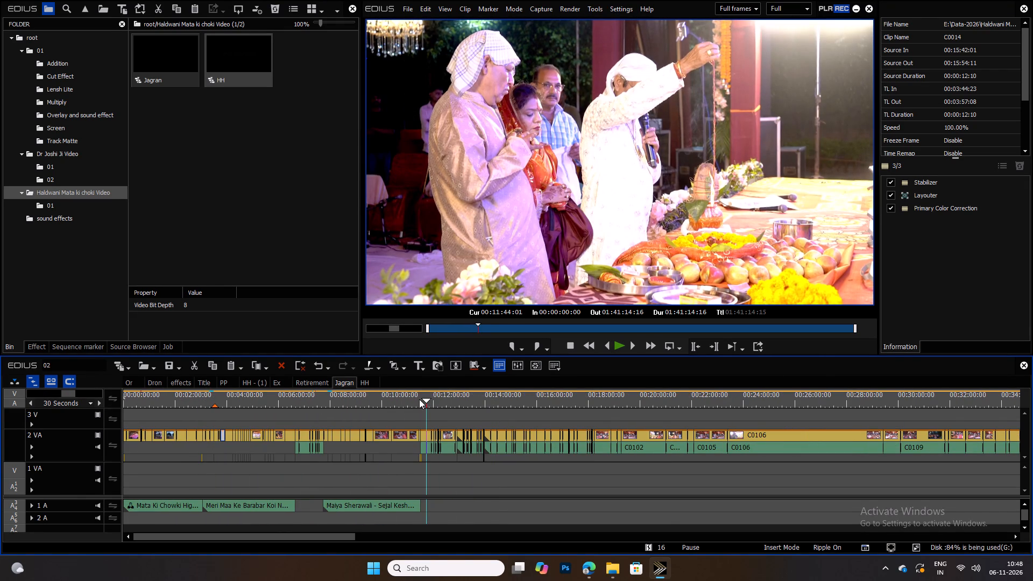
Continue scanning the Jagran sequence from about 00:11:44 to 00:13:59 for a suitable shot.
left_click(391, 419)
scroll(428, 416, "down", 4, "ctrl")
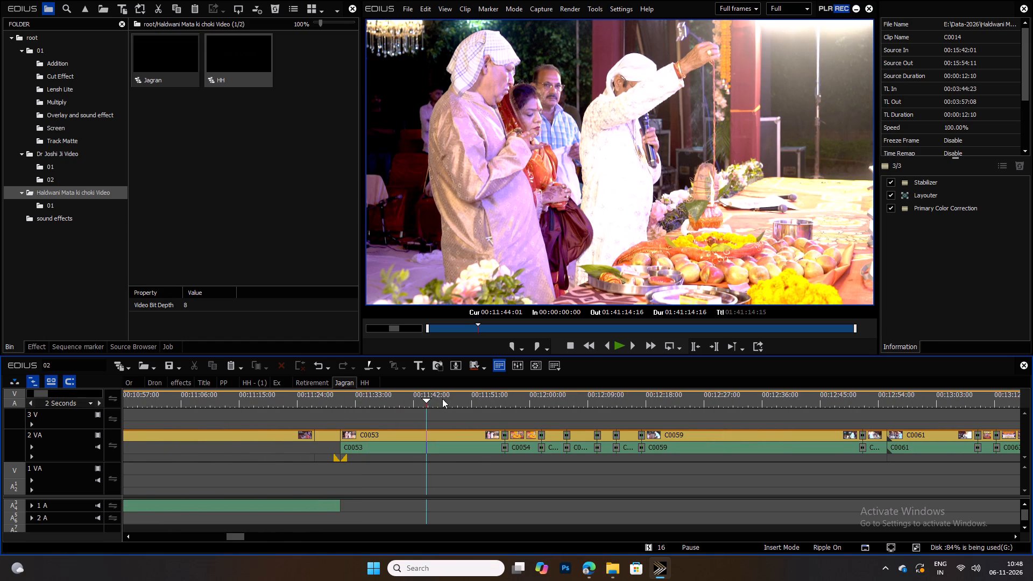
left_click_drag(443, 399, 529, 401)
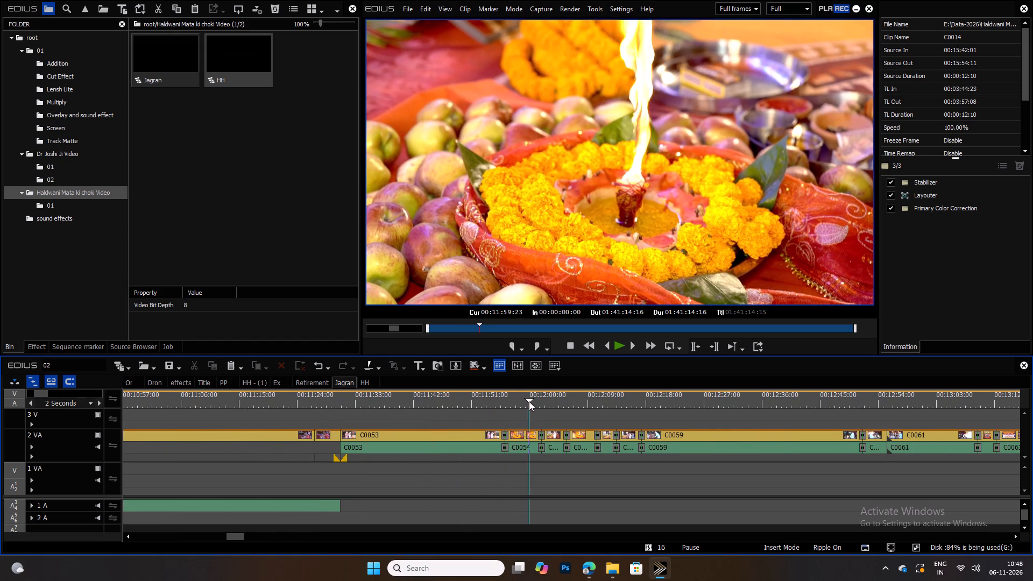
left_click_drag(529, 401, 550, 415)
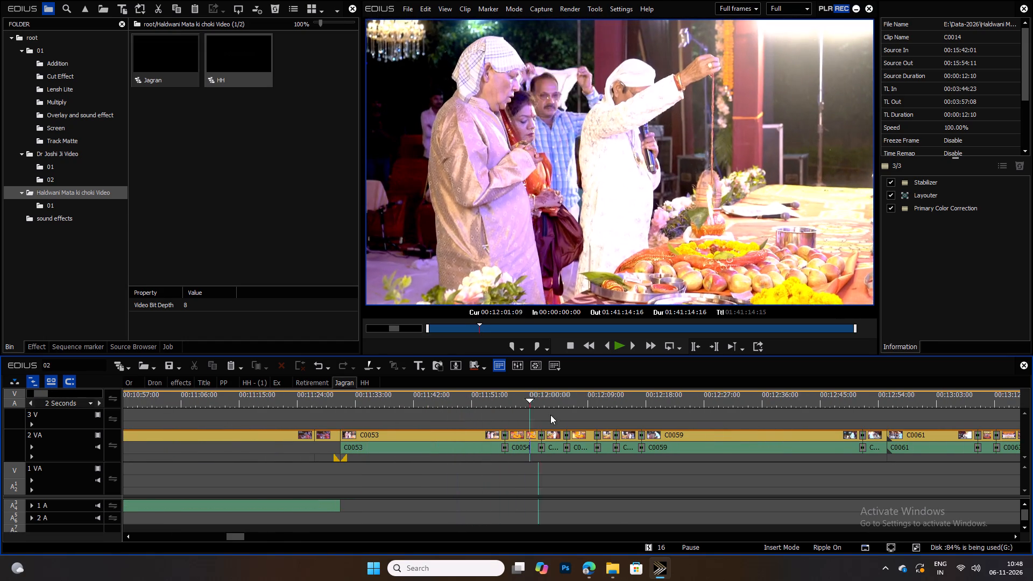
left_click_drag(550, 415, 746, 417)
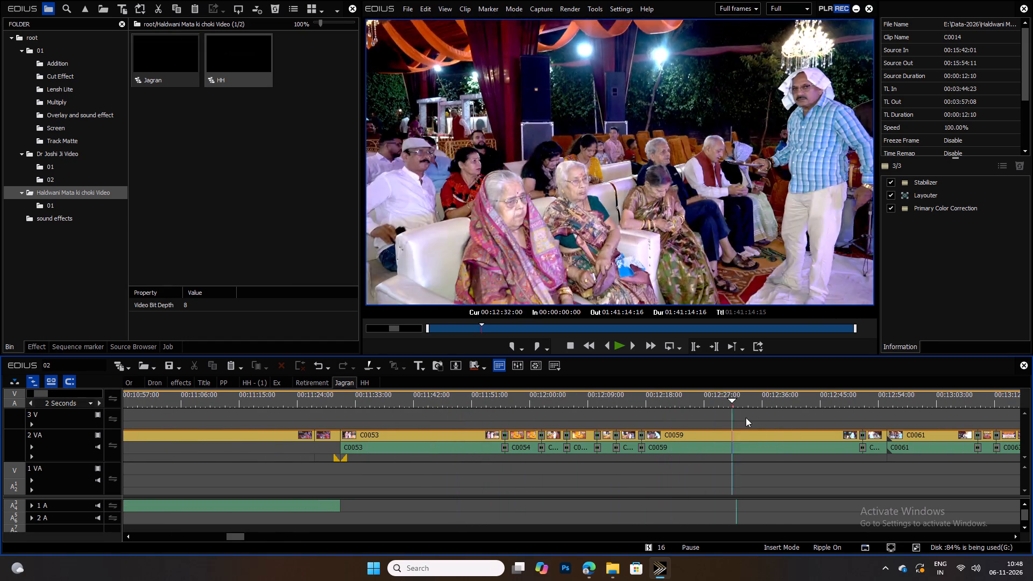
left_click_drag(746, 417, 1013, 405)
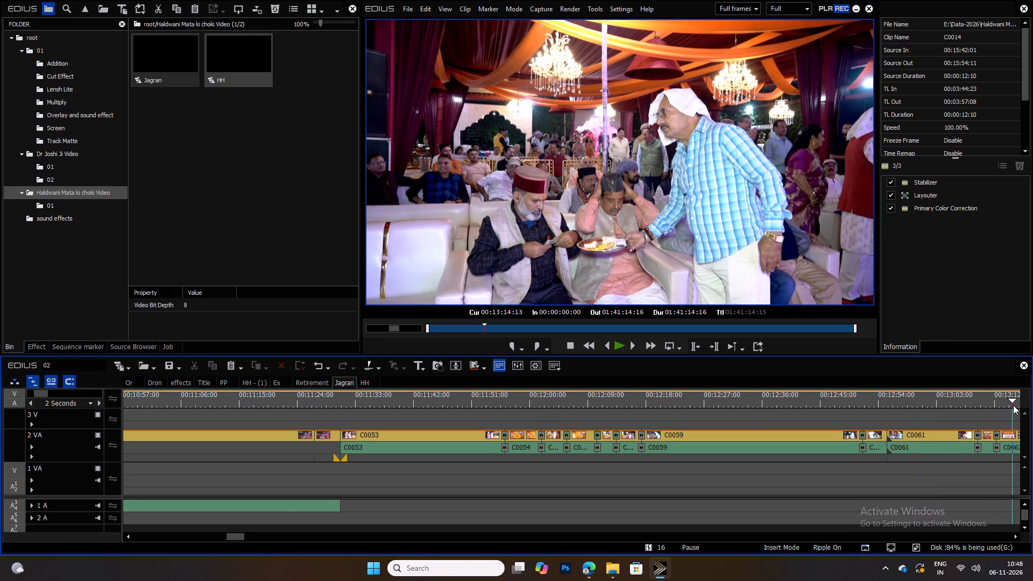
left_click_drag(1013, 405, 1032, 402)
key("space")
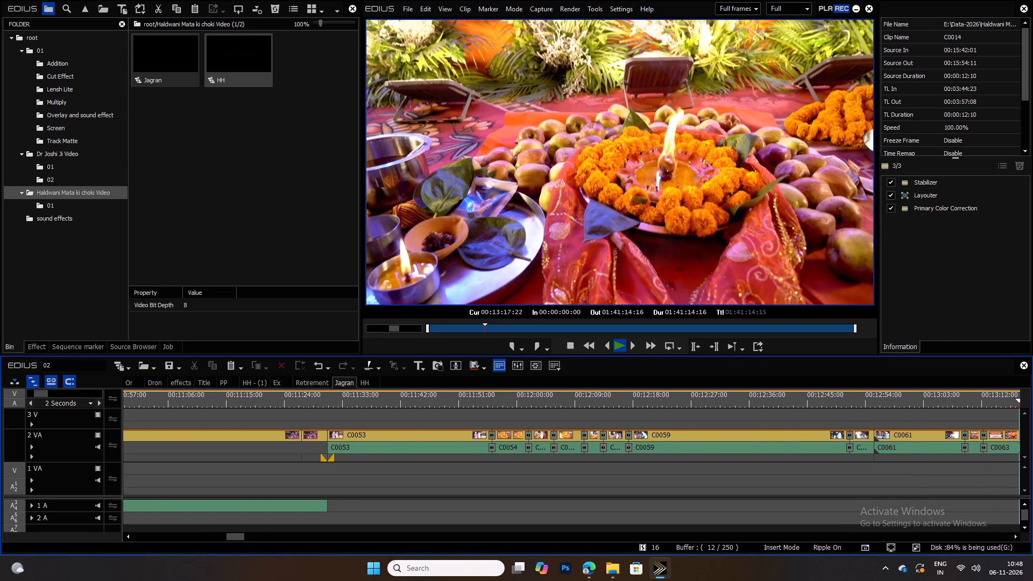
left_click_drag(338, 401, 356, 403)
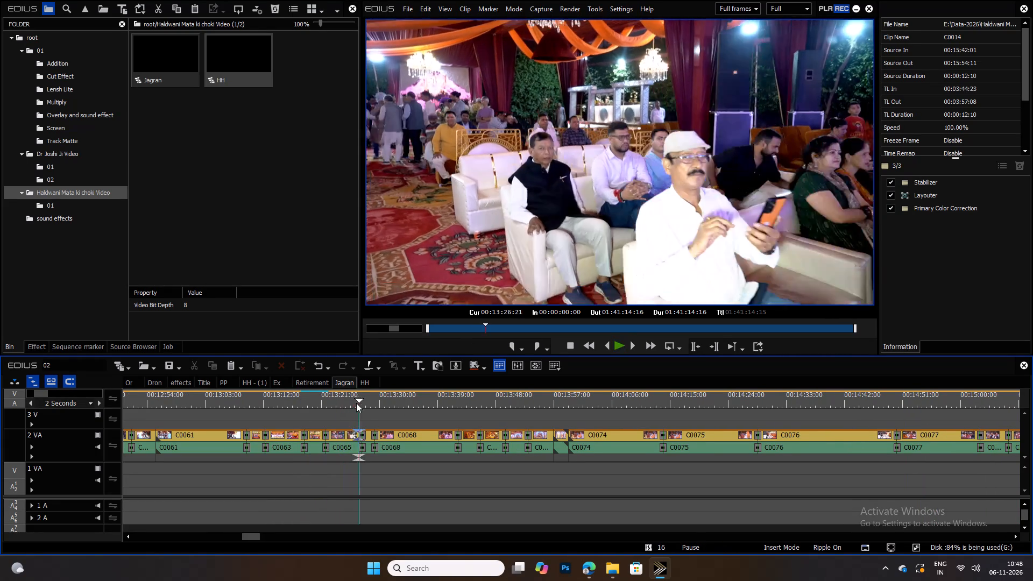
left_click_drag(356, 403, 409, 410)
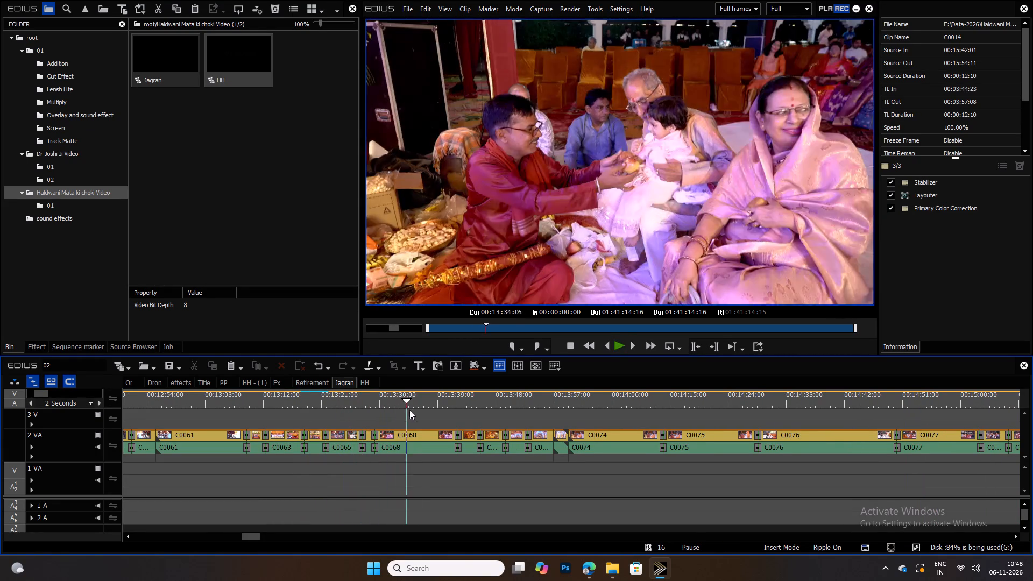
left_click_drag(409, 410, 517, 422)
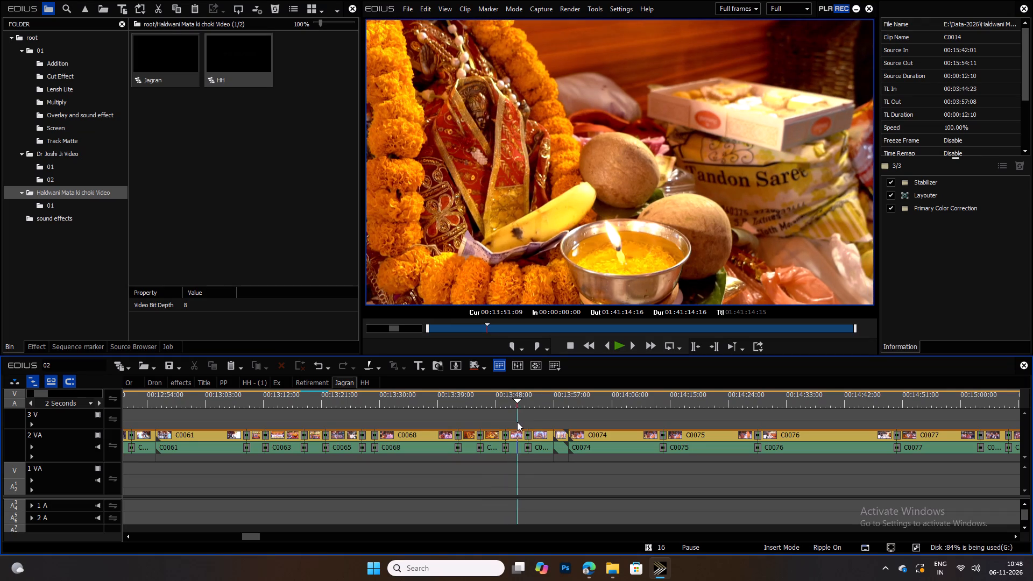
left_click_drag(517, 422, 572, 424)
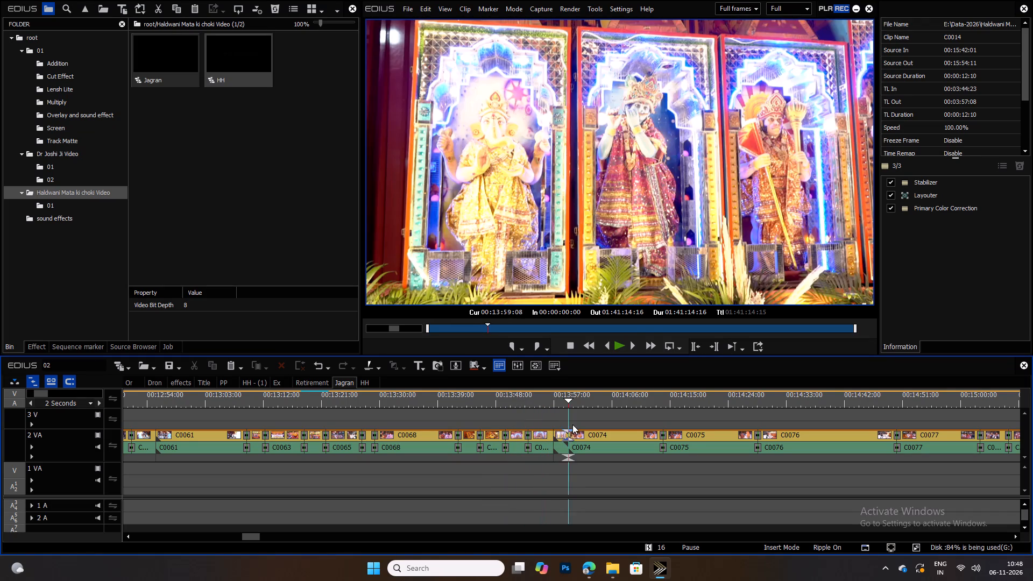
Preview the C0072 goddess idol shot in Jagran, copy it into HH and place it on track 3 V at 00:00:46:05.
left_click_drag(572, 424, 536, 424)
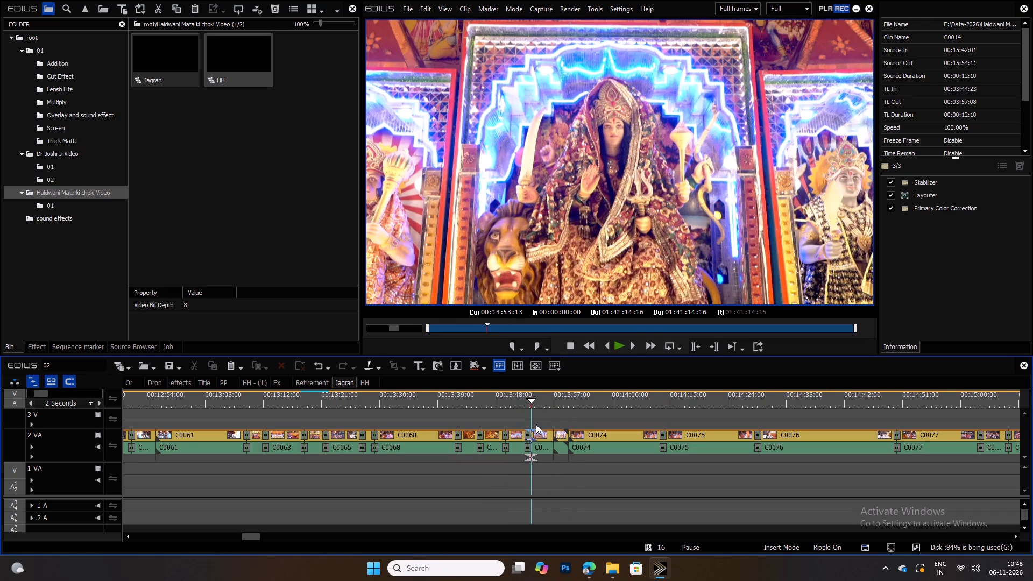
left_click_drag(536, 424, 537, 425)
key("space")
key("space")
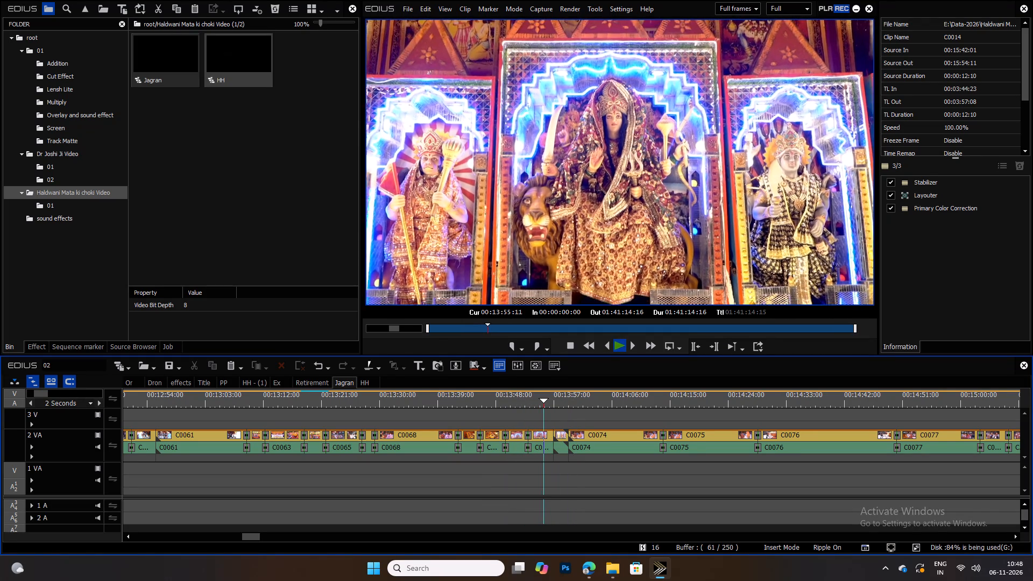
left_click(541, 436)
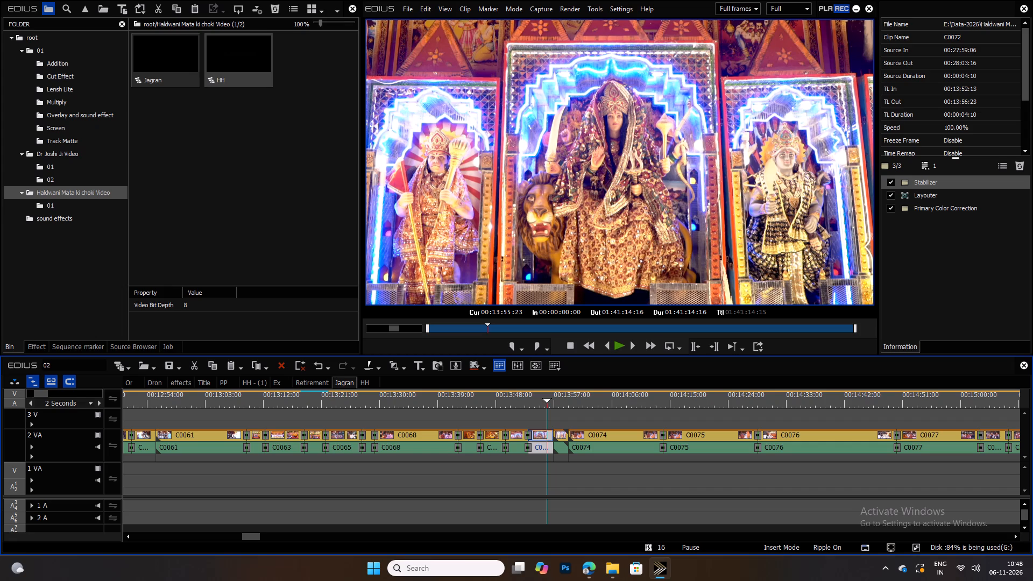
key("ctrl+c")
left_click(368, 383)
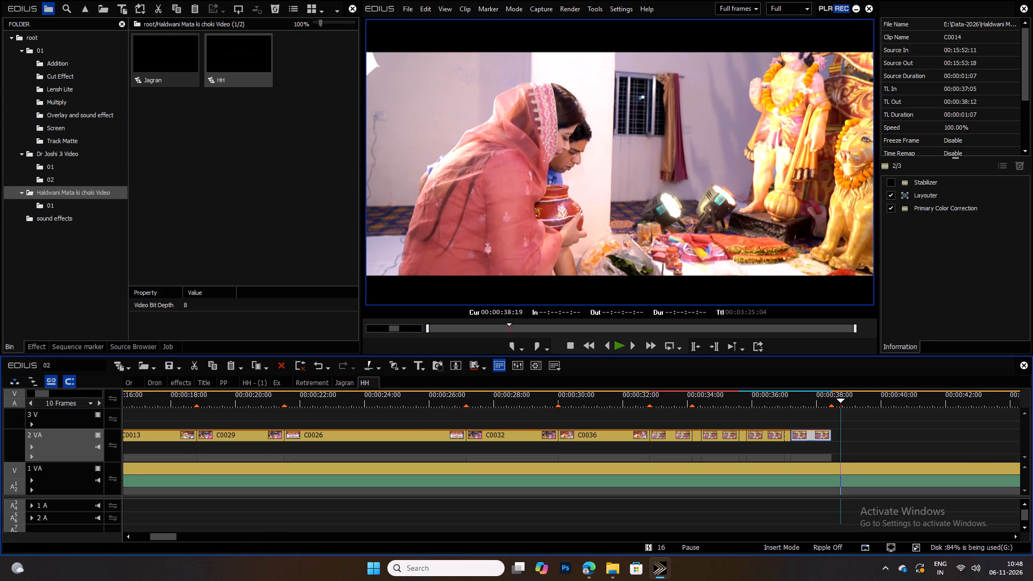
key("ctrl+v")
scroll(913, 444, "up", 4, "ctrl")
scroll(385, 441, "down", 3, "ctrl")
left_click_drag(331, 435, 529, 419)
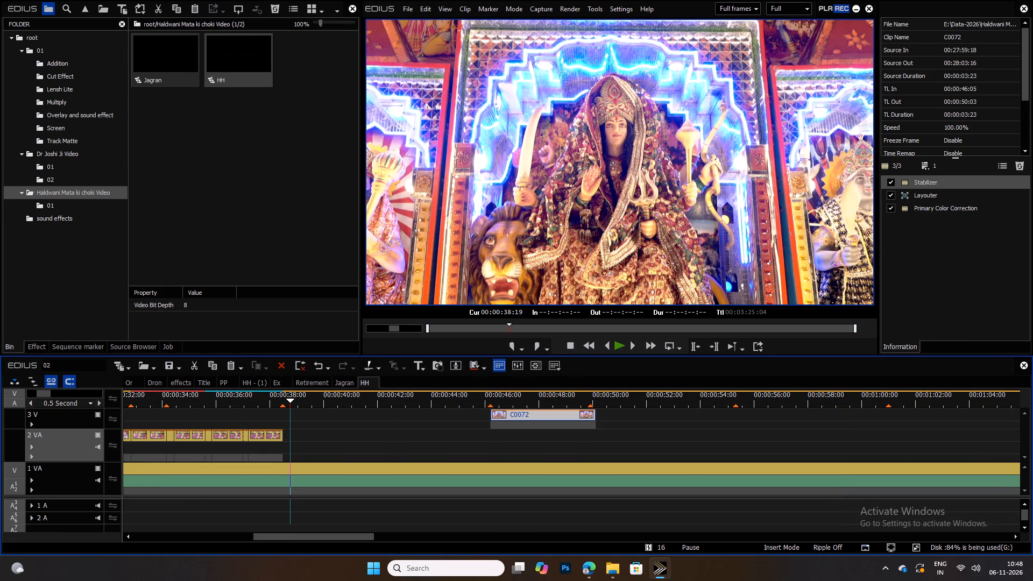
Scan the Jagran sequence from about 00:13:55 to 00:16:46, past the idols, puja and audience clips, for further usable shots.
left_click(342, 384)
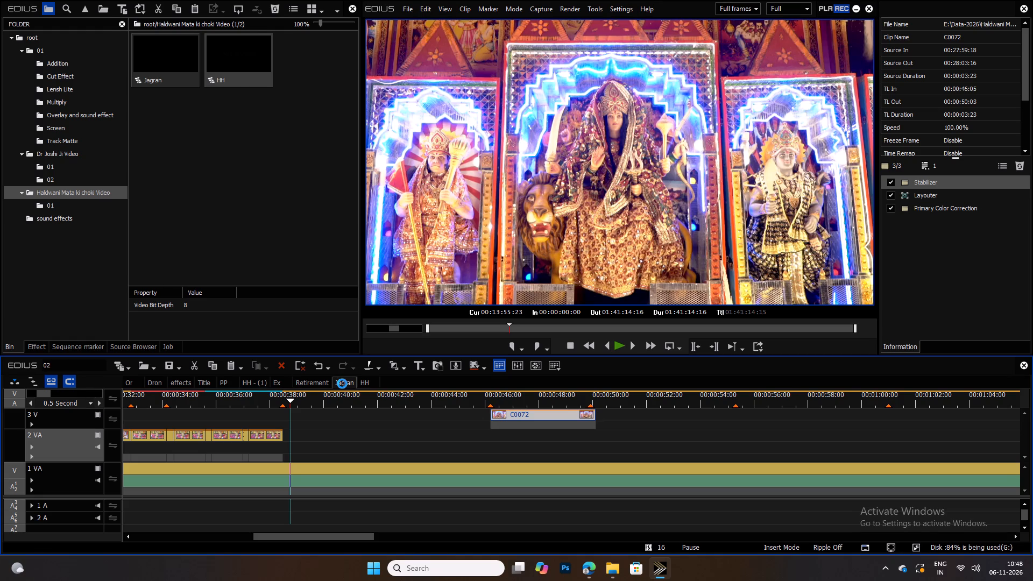
scroll(314, 412, "down", 1, "ctrl")
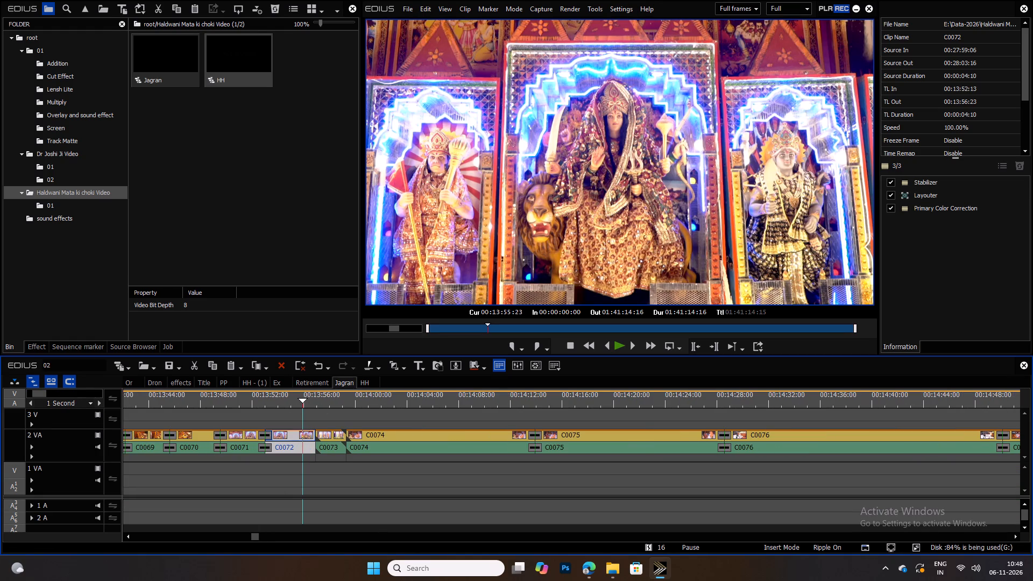
left_click_drag(312, 401, 380, 406)
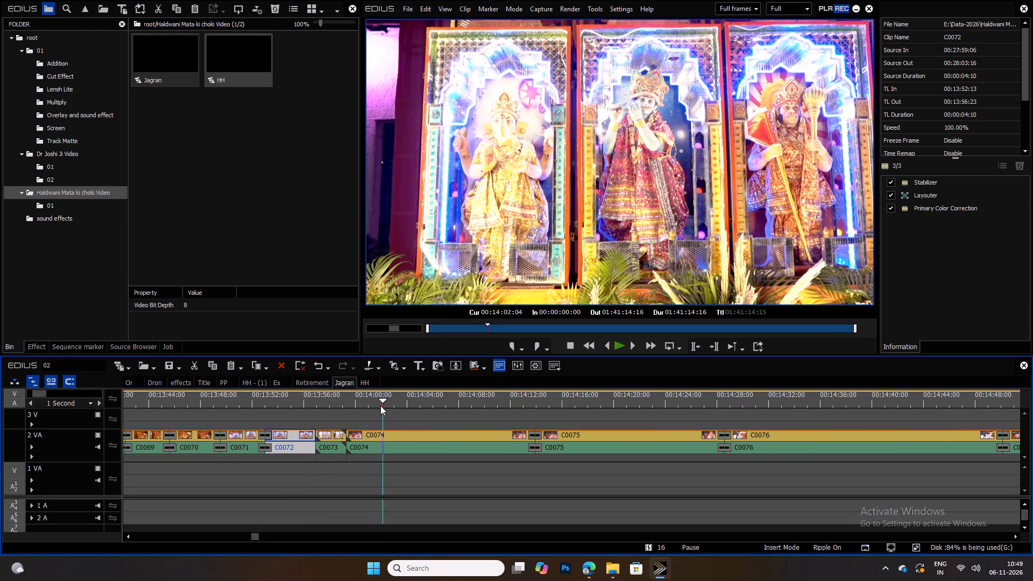
left_click_drag(380, 406, 783, 425)
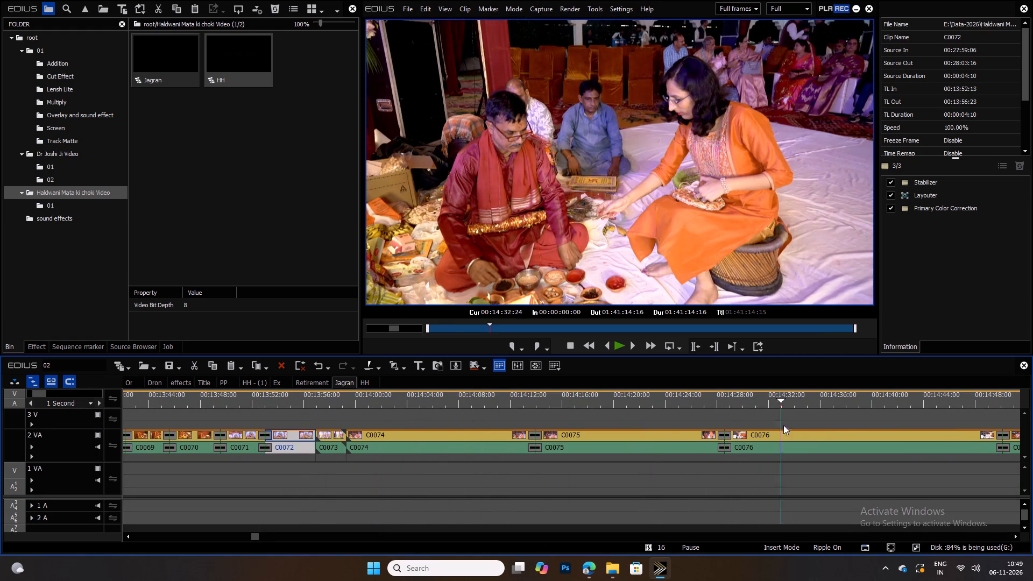
left_click_drag(783, 425, 1032, 423)
key("space")
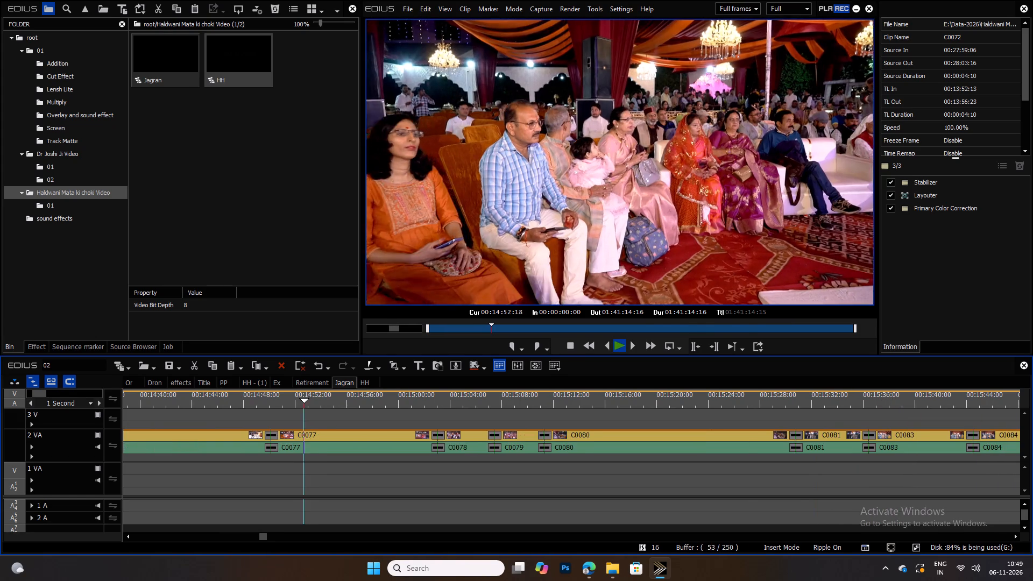
scroll(664, 427, "up", 2, "ctrl")
scroll(407, 418, "down", 1, "ctrl")
left_click_drag(372, 395, 383, 399)
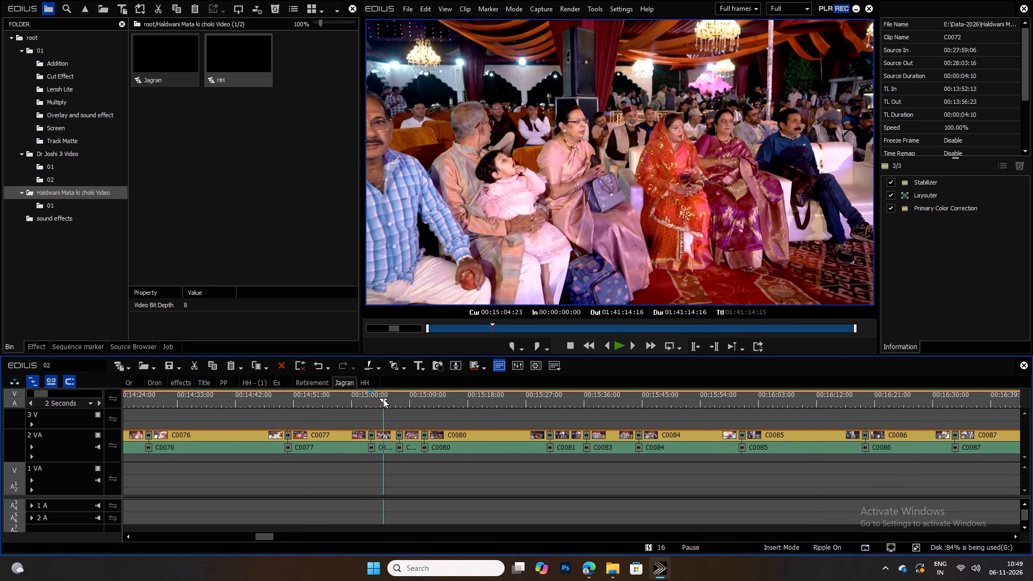
left_click_drag(383, 399, 449, 405)
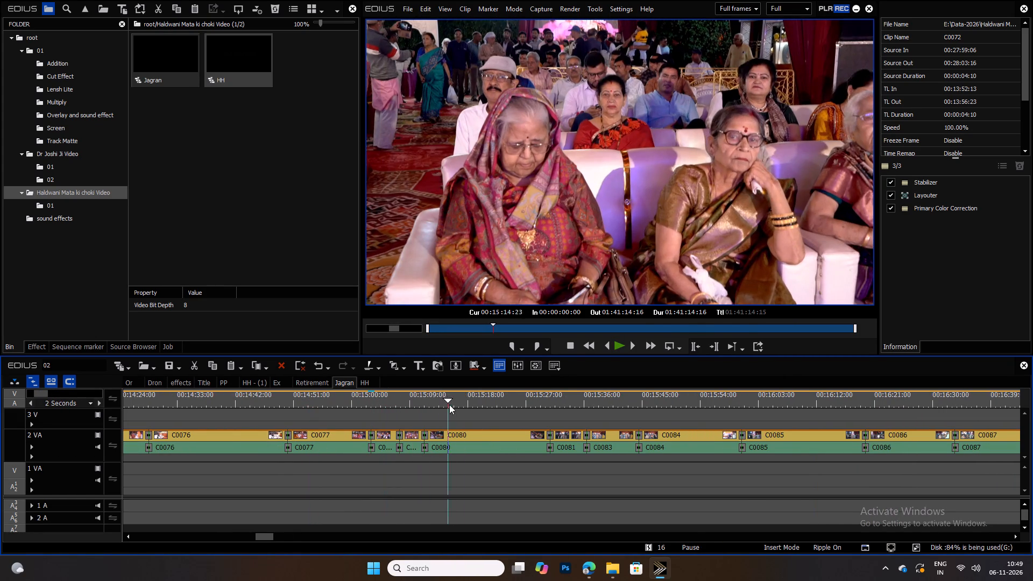
left_click_drag(449, 405, 705, 416)
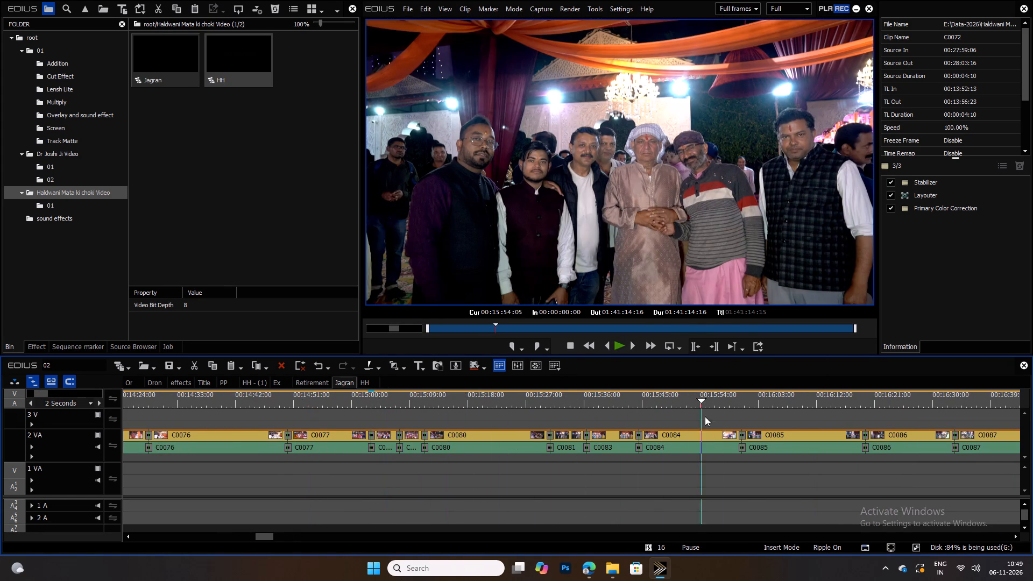
left_click_drag(705, 416, 895, 420)
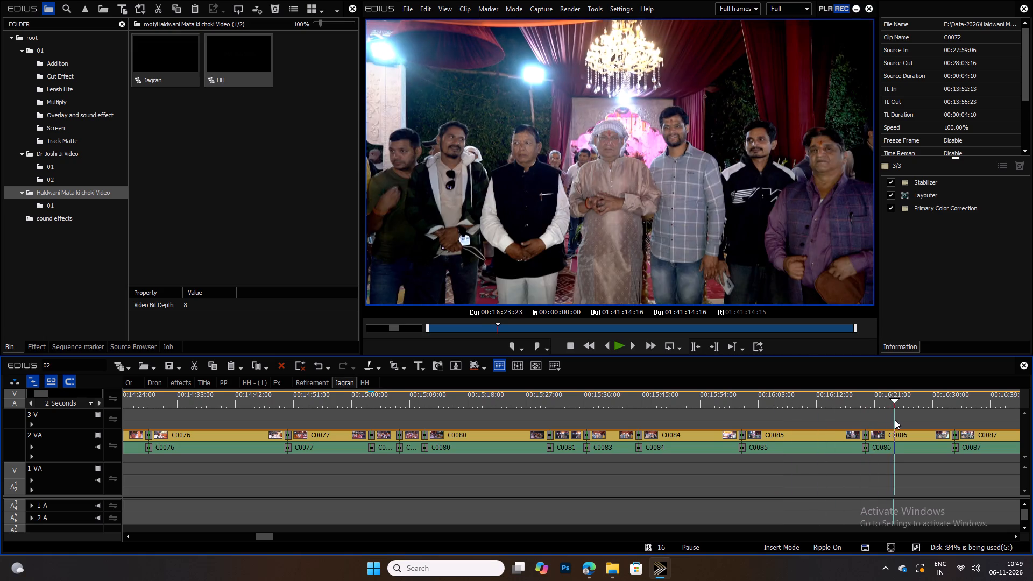
left_click_drag(895, 420, 1032, 413)
key("space")
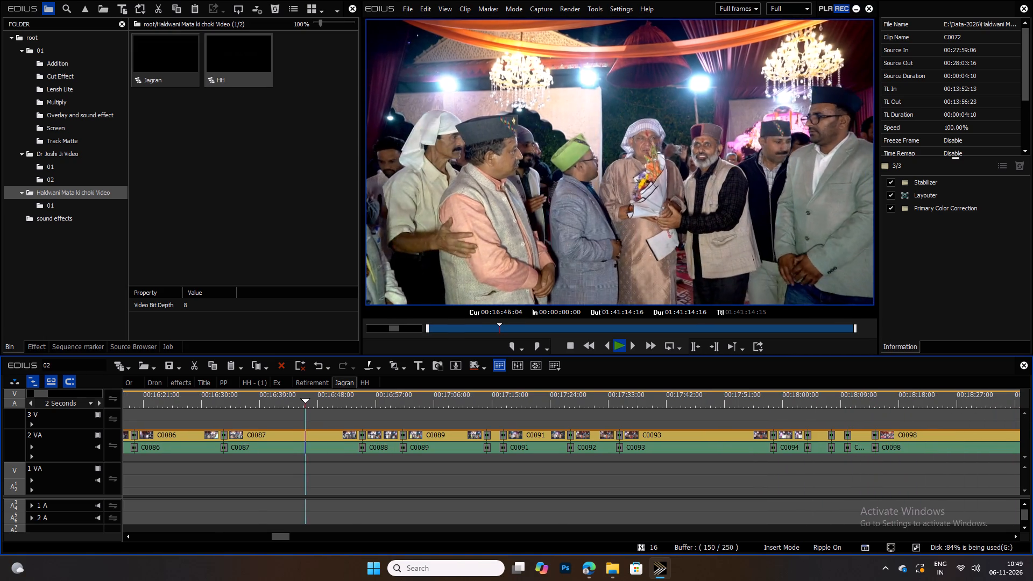
Continue scanning the Jagran sequence from about 00:16:46 to 00:20:28, rechecking the group and flower-offering shots in C0102.
left_click_drag(380, 395, 424, 400)
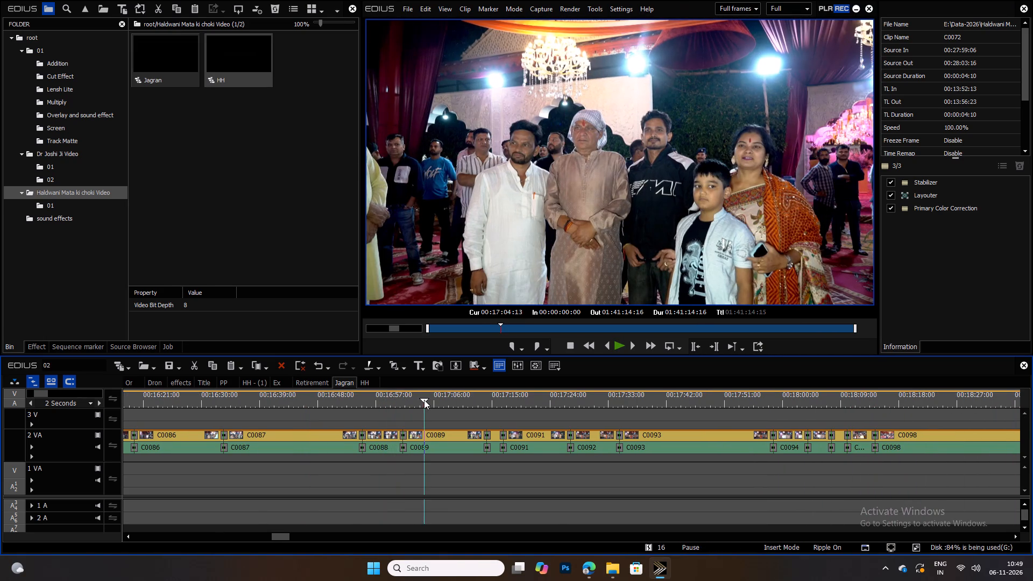
left_click_drag(424, 400, 529, 409)
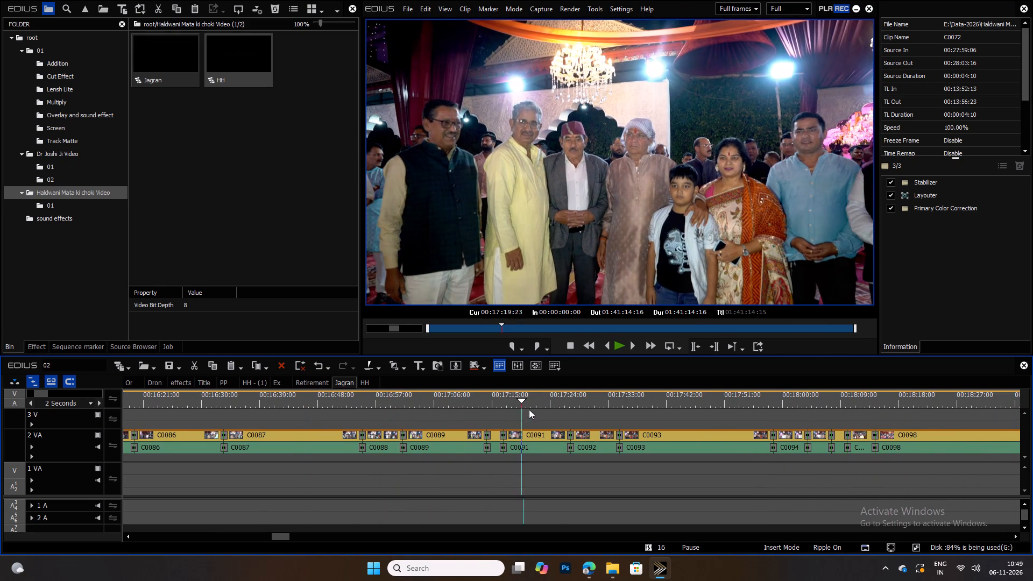
left_click_drag(529, 409, 662, 412)
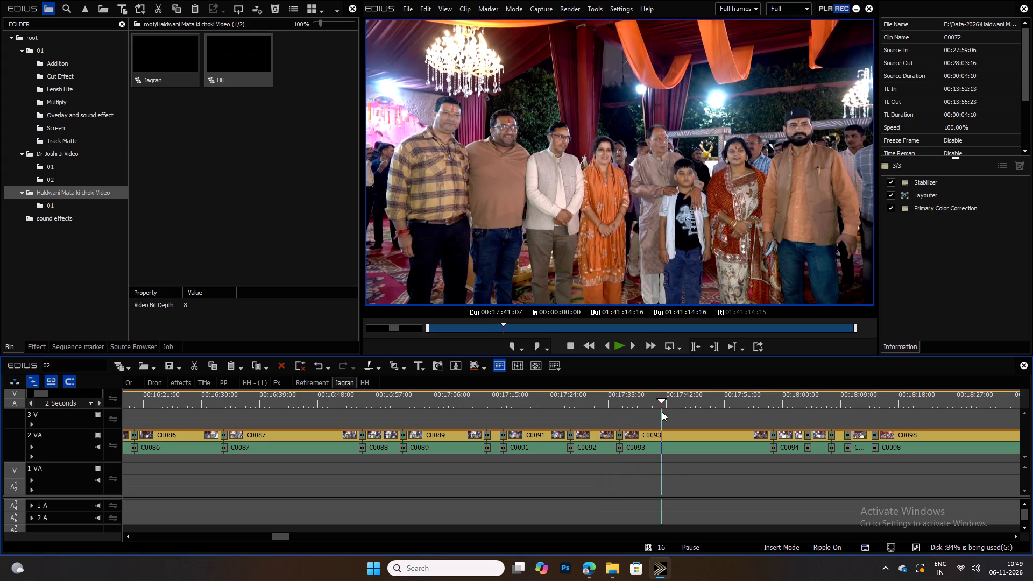
left_click_drag(662, 412, 832, 421)
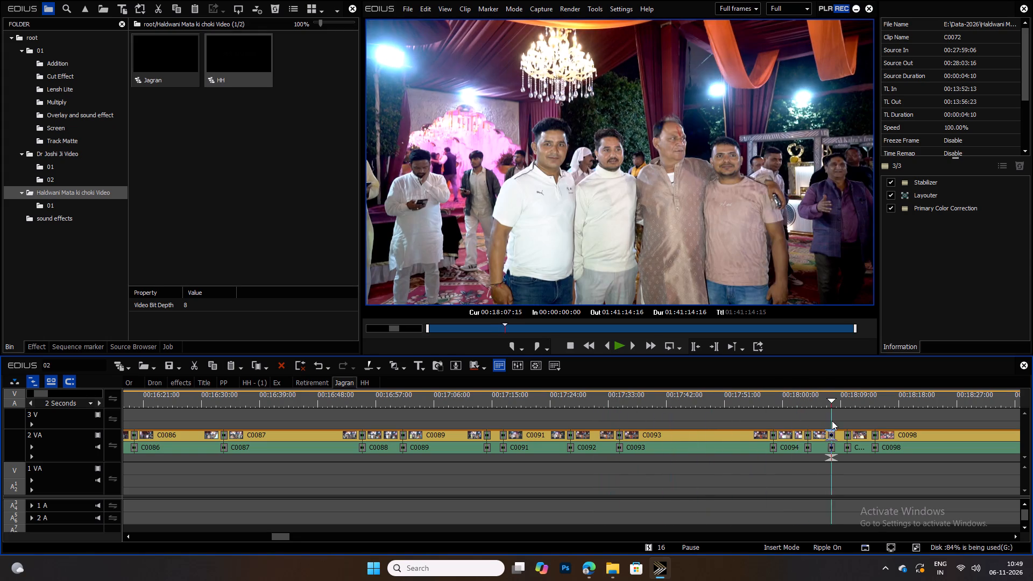
left_click_drag(832, 421, 1032, 400)
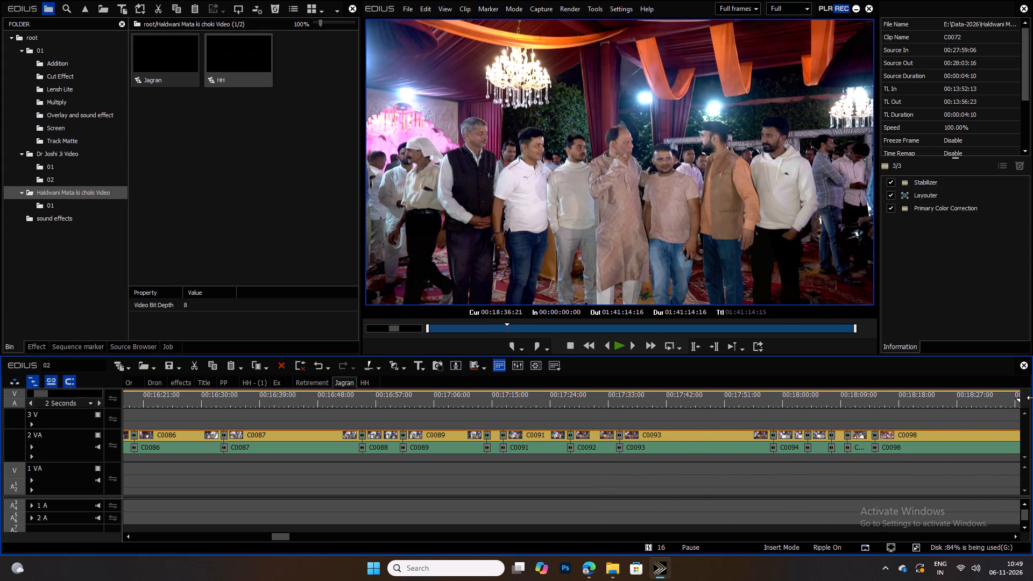
key("space")
left_click_drag(409, 391, 446, 399)
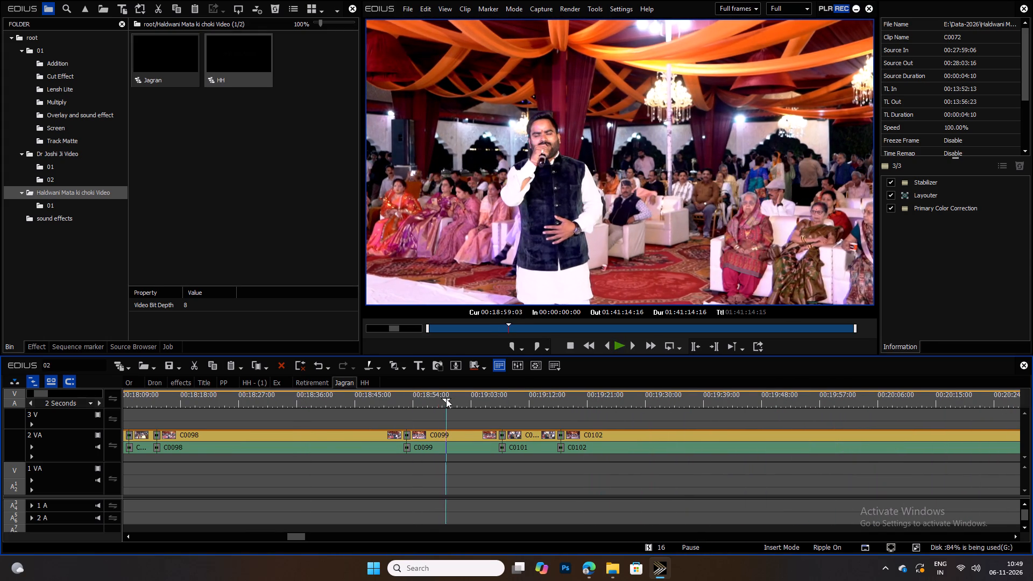
left_click_drag(446, 399, 703, 405)
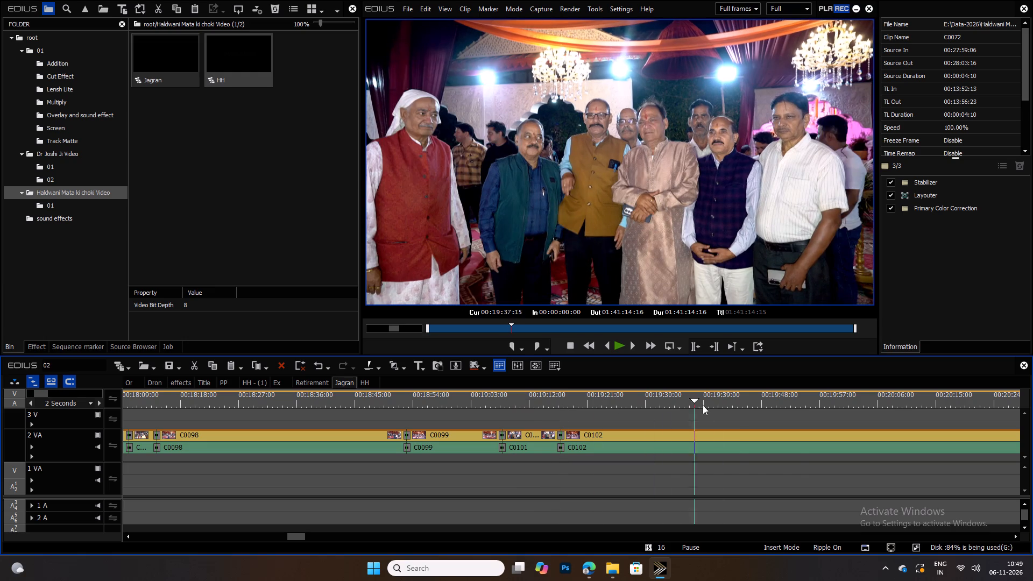
left_click_drag(703, 405, 733, 406)
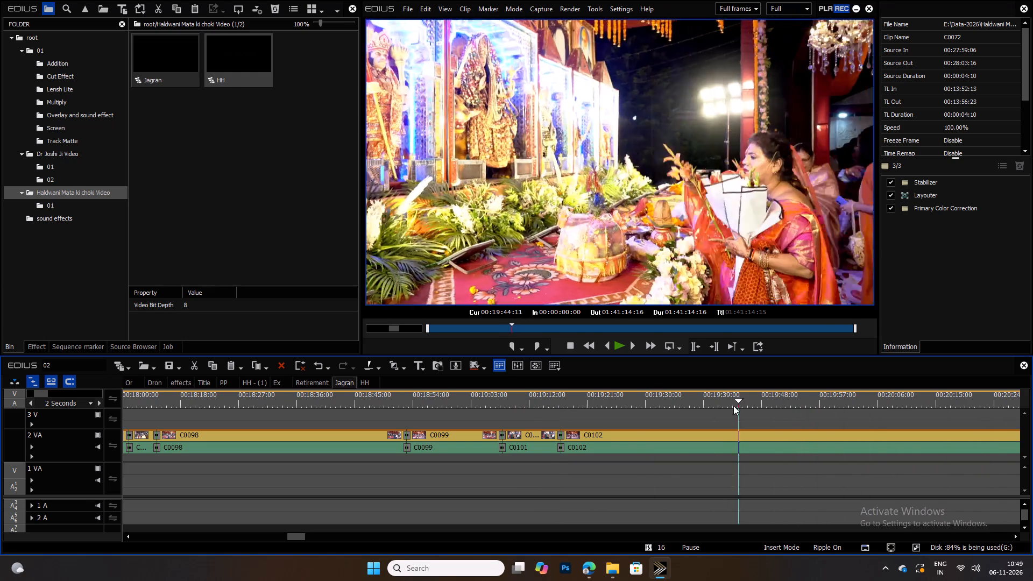
left_click_drag(733, 406, 621, 414)
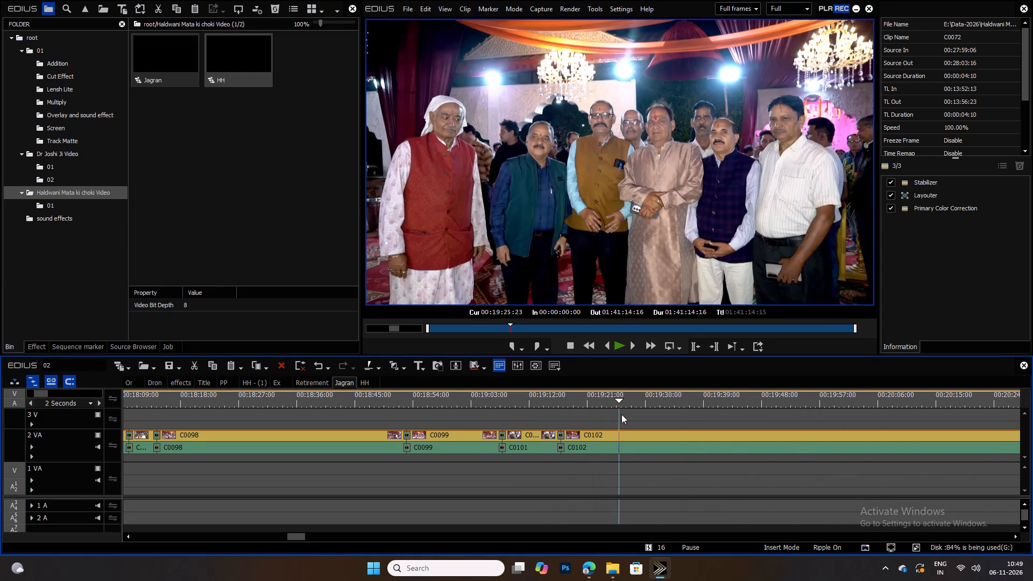
left_click_drag(621, 414, 744, 416)
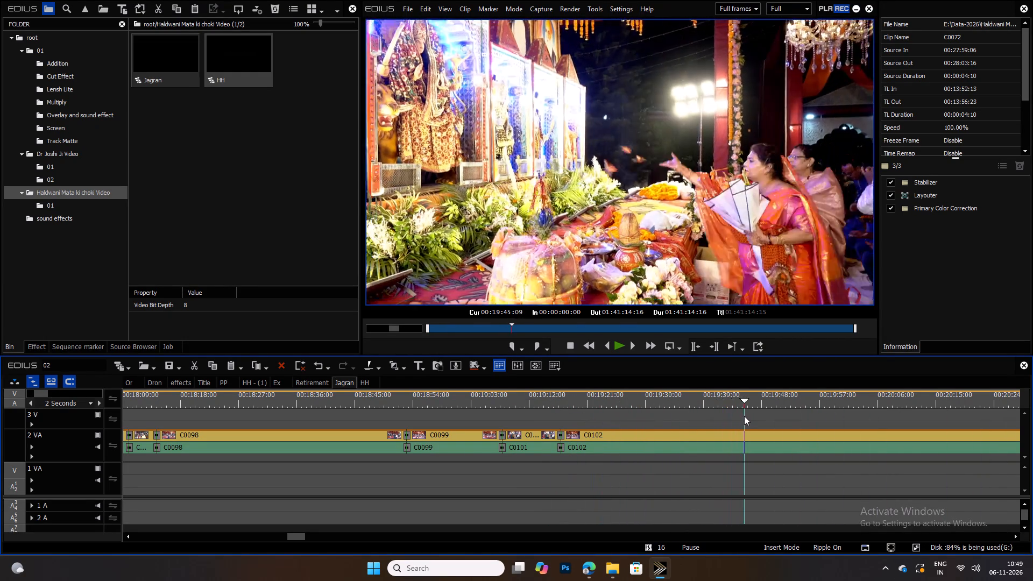
left_click_drag(744, 416, 839, 414)
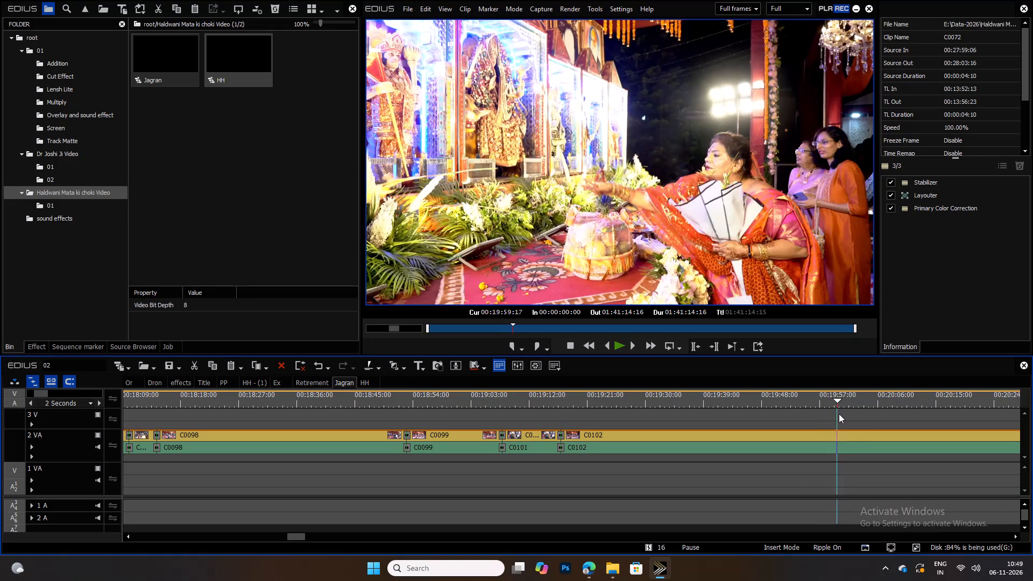
left_click_drag(839, 414, 1020, 409)
key("space")
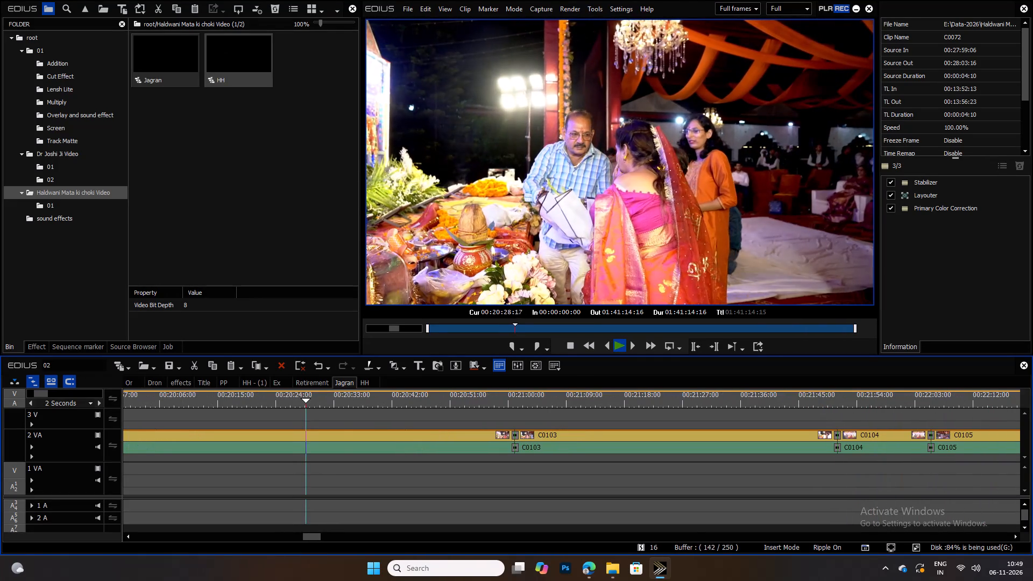
Scan on through C0103 in Jagran and copy clip C0104, the family standing before the shrine around 00:21:58.
left_click_drag(344, 398, 528, 401)
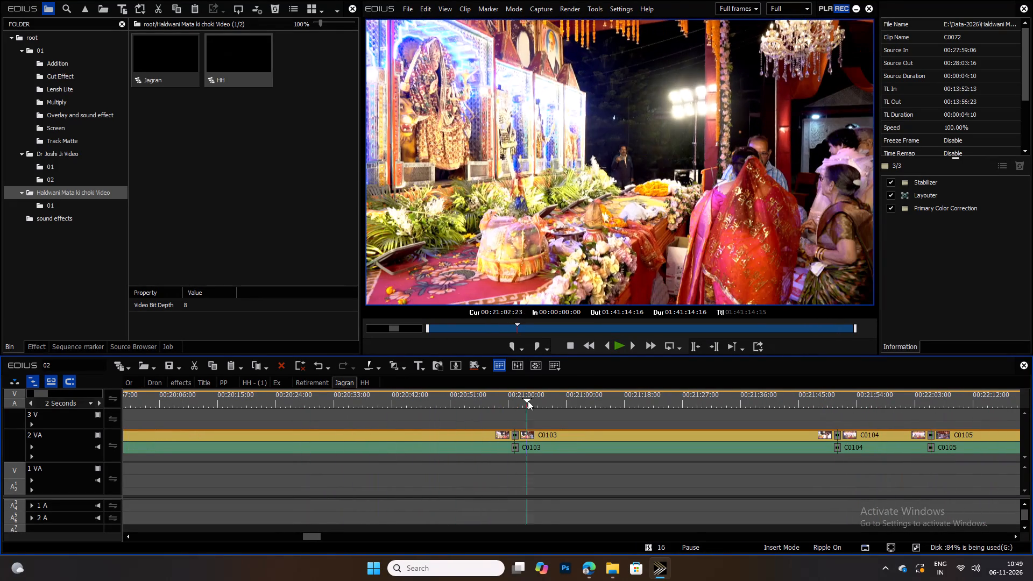
left_click_drag(528, 401, 791, 401)
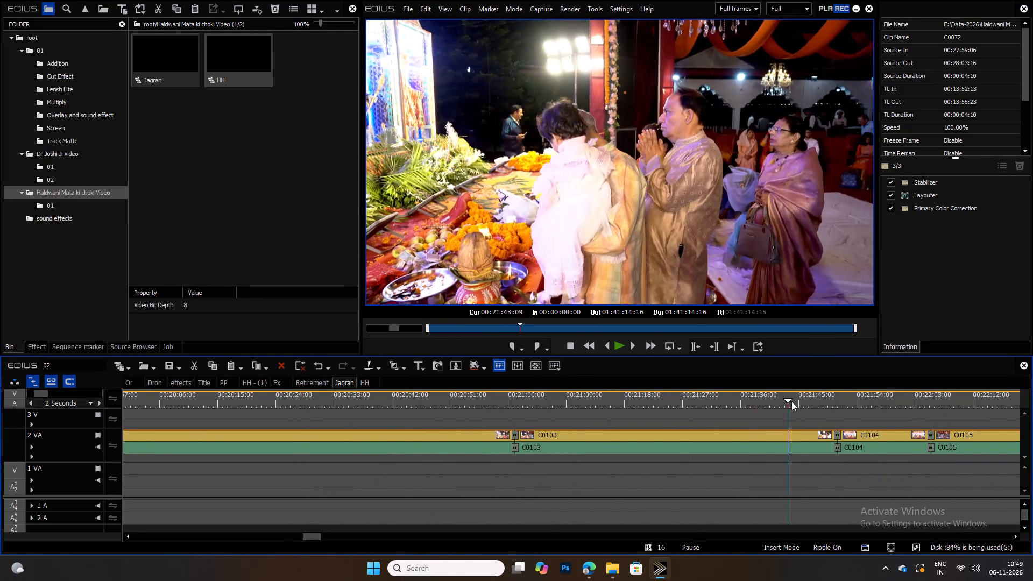
left_click_drag(791, 401, 829, 401)
left_click_drag(813, 397, 739, 409)
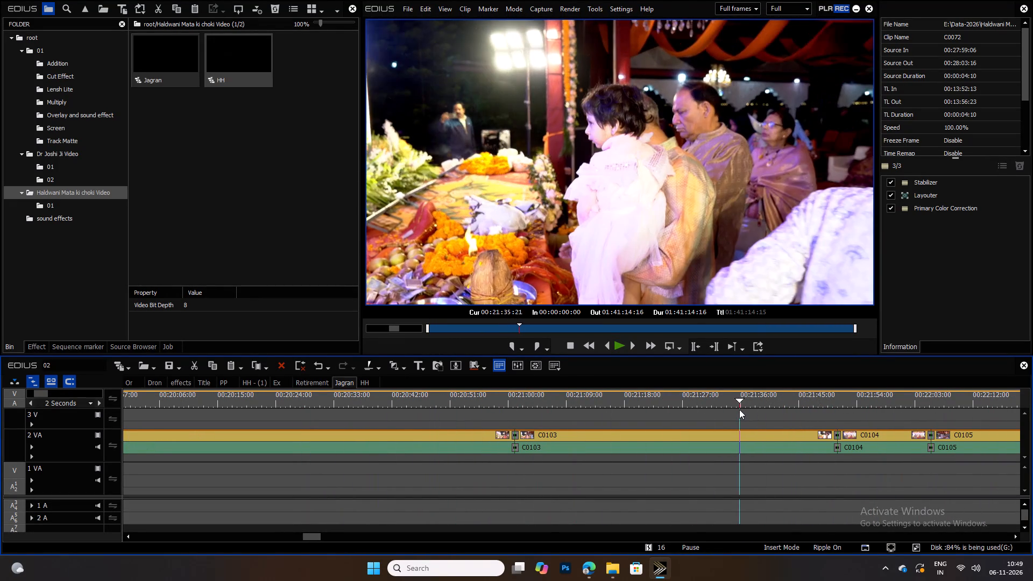
left_click_drag(739, 409, 888, 405)
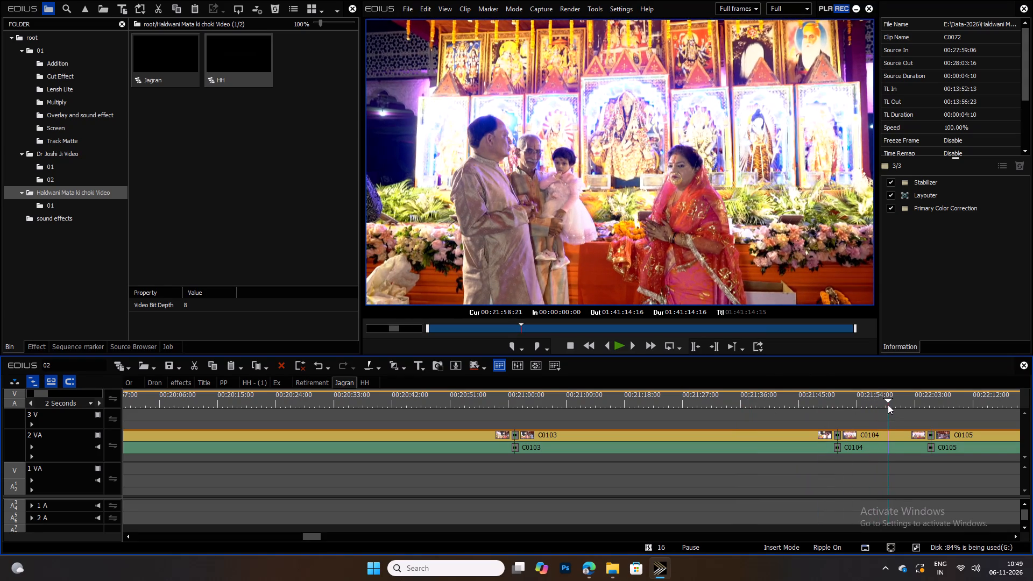
left_click_drag(888, 405, 883, 407)
key("space")
key("space")
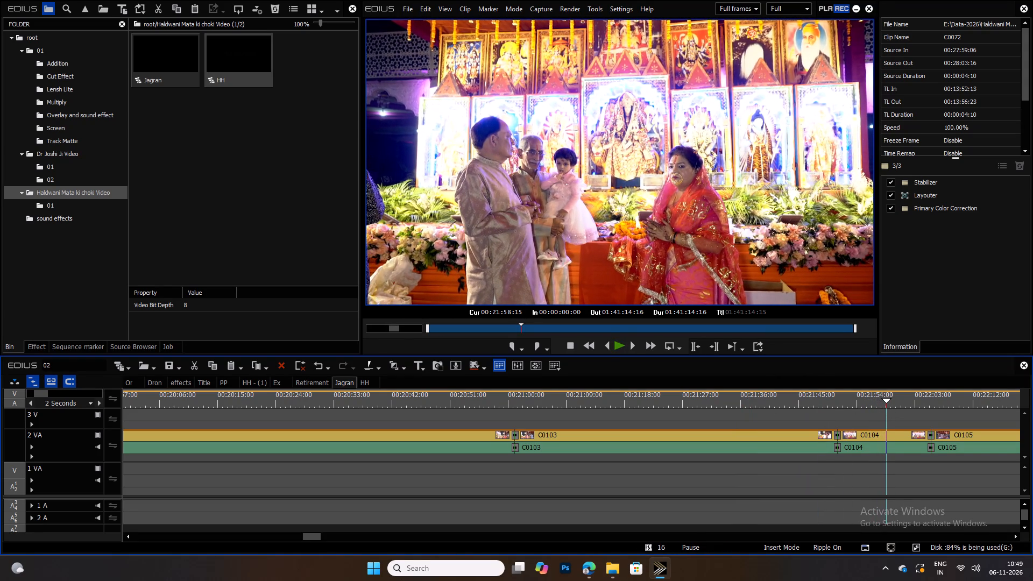
left_click(885, 438)
key("ctrl+c")
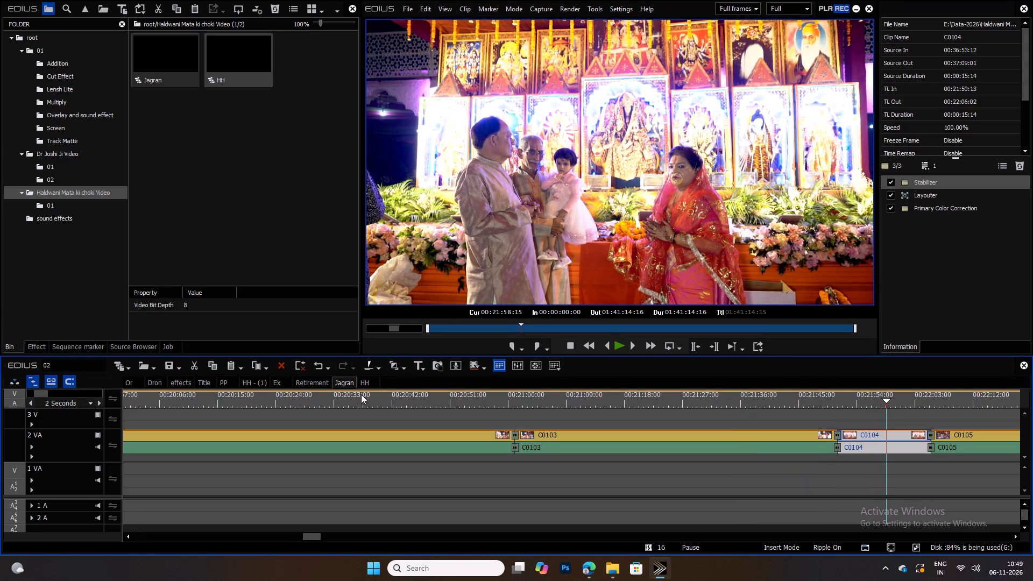
Scan the reference video in the HH sequence from about 00:00:38 to 00:02:38 to review the upcoming shots.
left_click(365, 381)
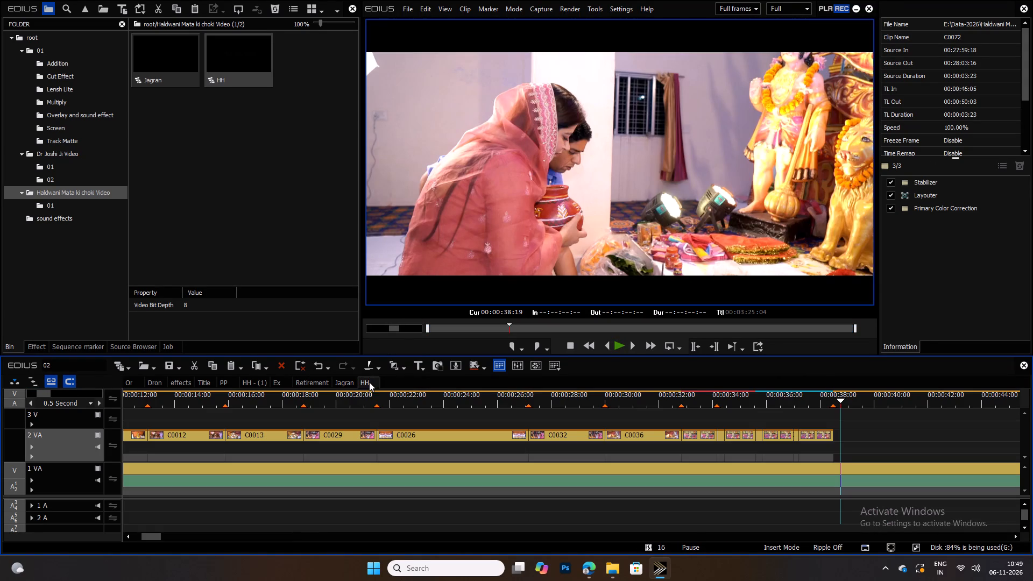
left_click(832, 395)
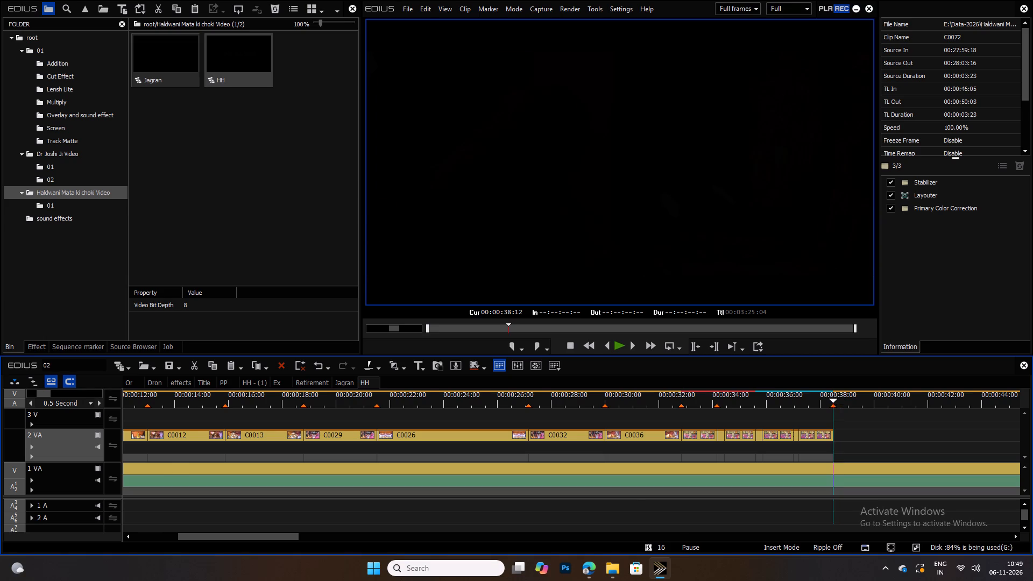
scroll(861, 439, "up", 4, "ctrl")
scroll(427, 485, "down", 4, "ctrl")
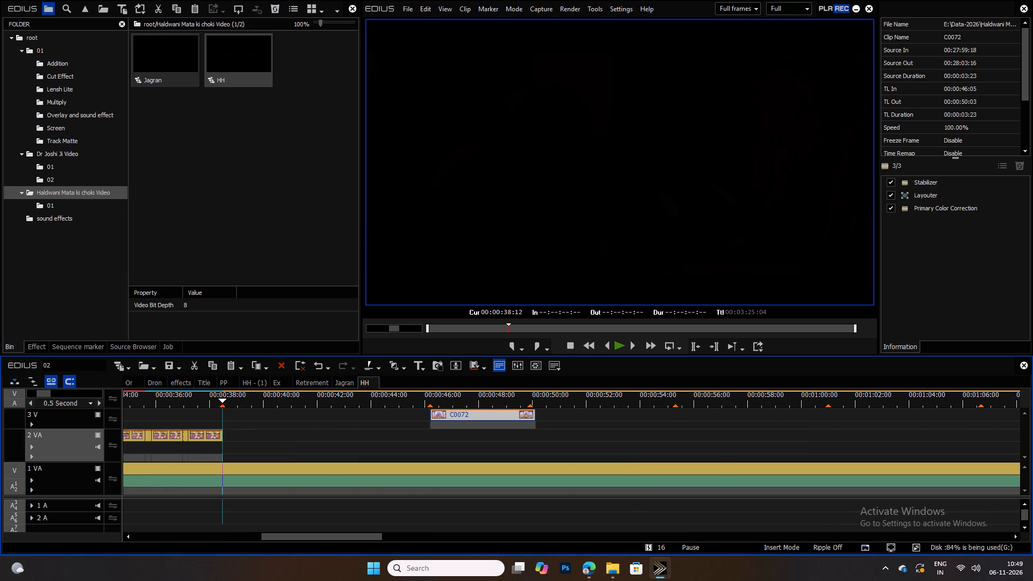
left_click_drag(547, 400, 717, 414)
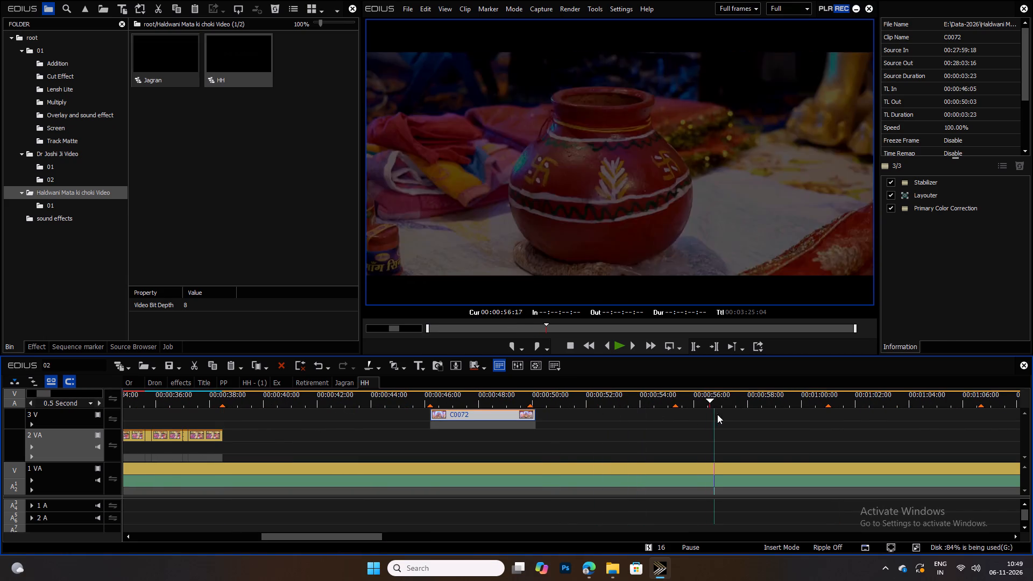
left_click_drag(717, 414, 994, 438)
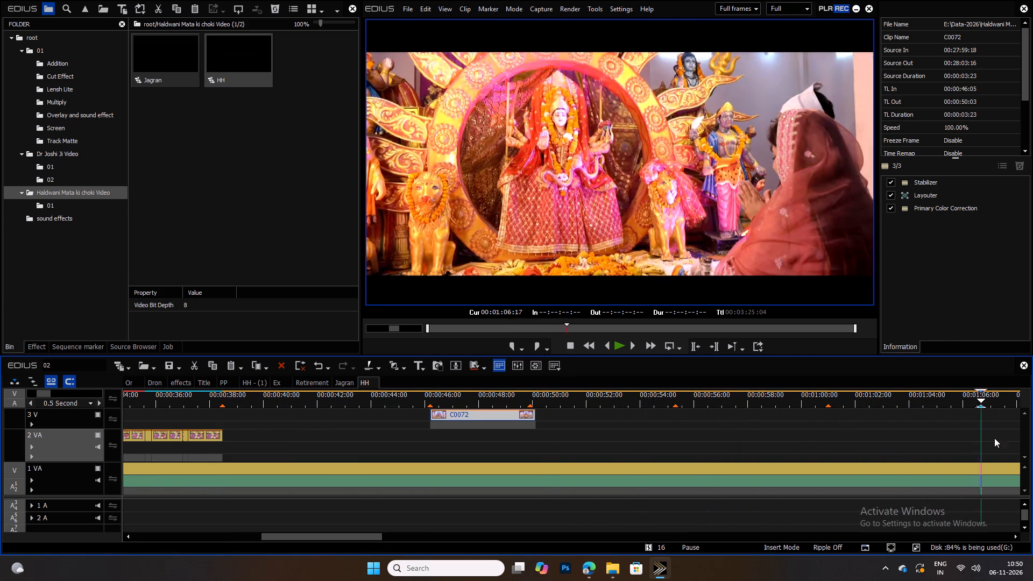
left_click_drag(994, 438, 1032, 441)
key("space")
scroll(424, 414, "up", 2, "ctrl")
left_click_drag(331, 397, 344, 397)
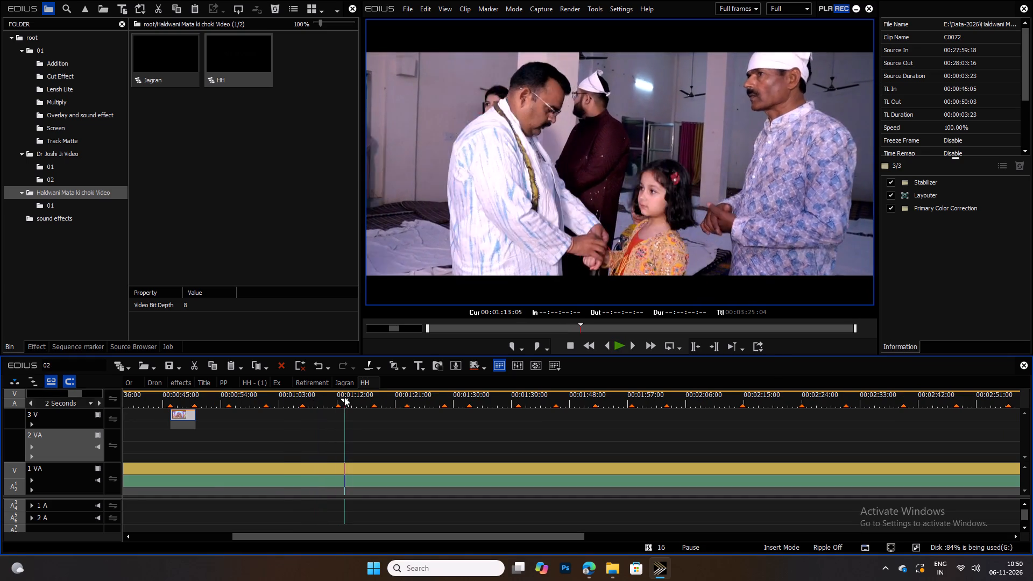
left_click_drag(344, 397, 406, 398)
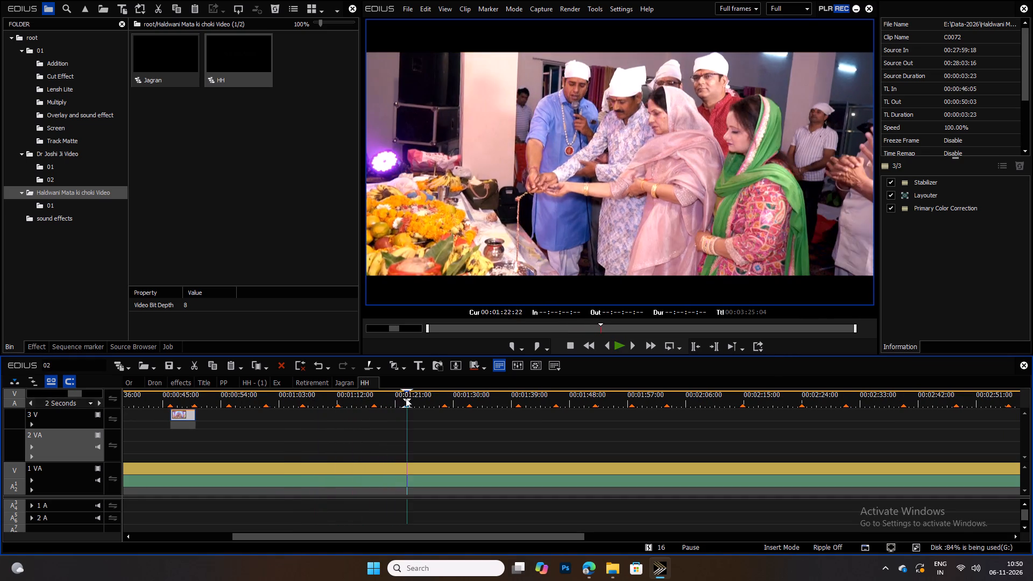
left_click_drag(406, 398, 529, 407)
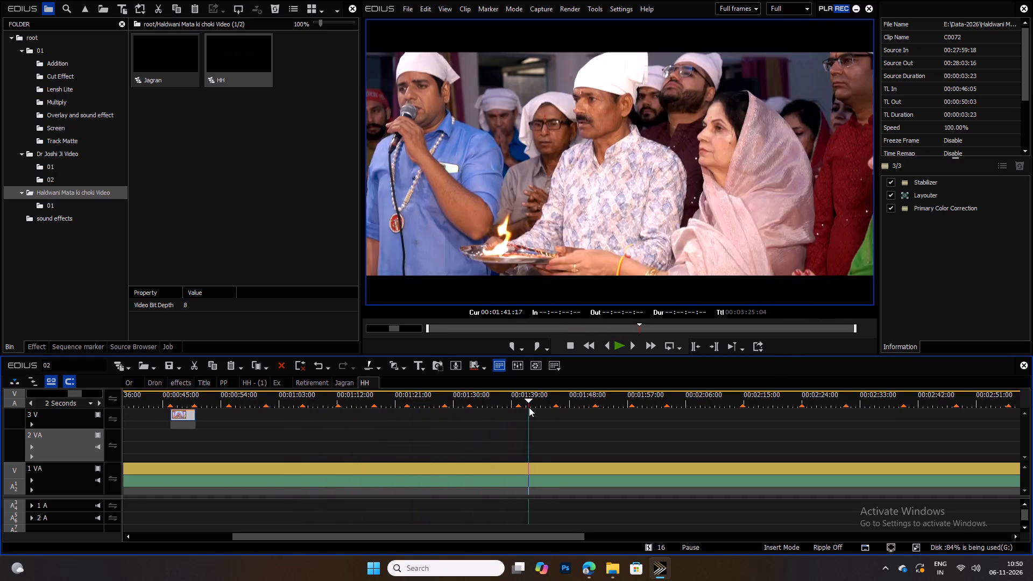
left_click_drag(529, 407, 669, 416)
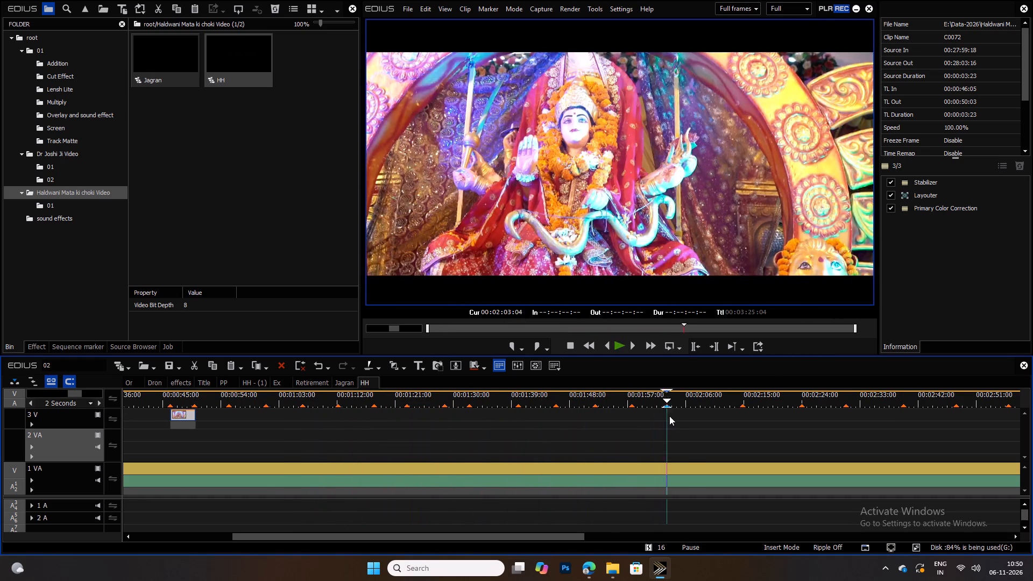
left_click_drag(669, 416, 762, 421)
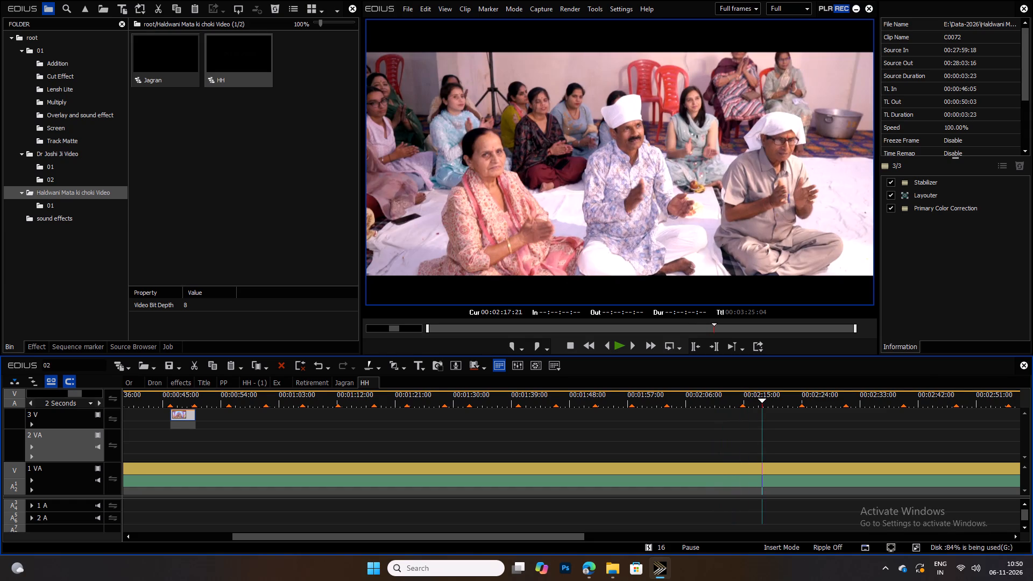
left_click_drag(773, 394, 819, 391)
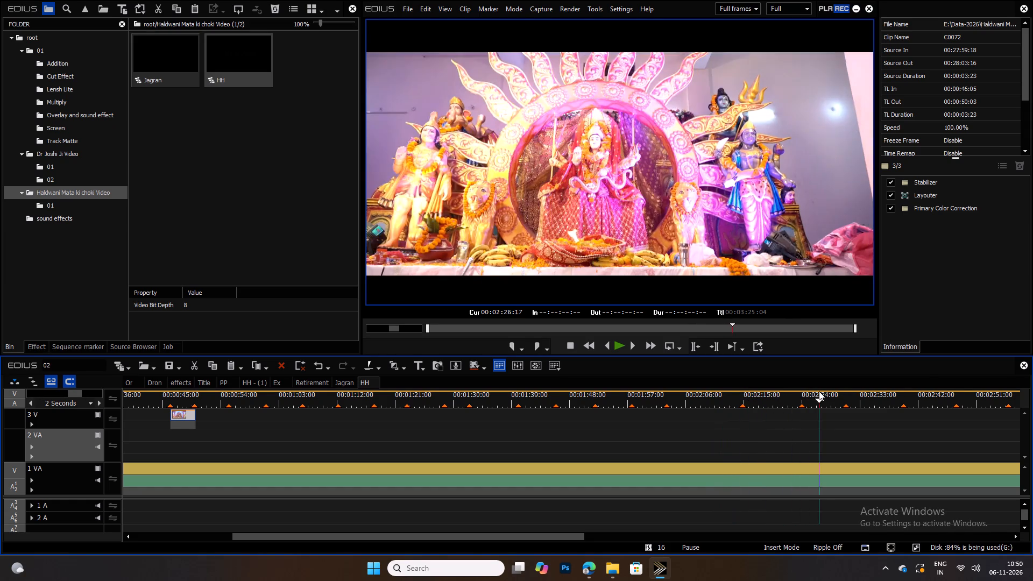
left_click_drag(819, 391, 893, 384)
scroll(787, 413, "up", 1, "ctrl")
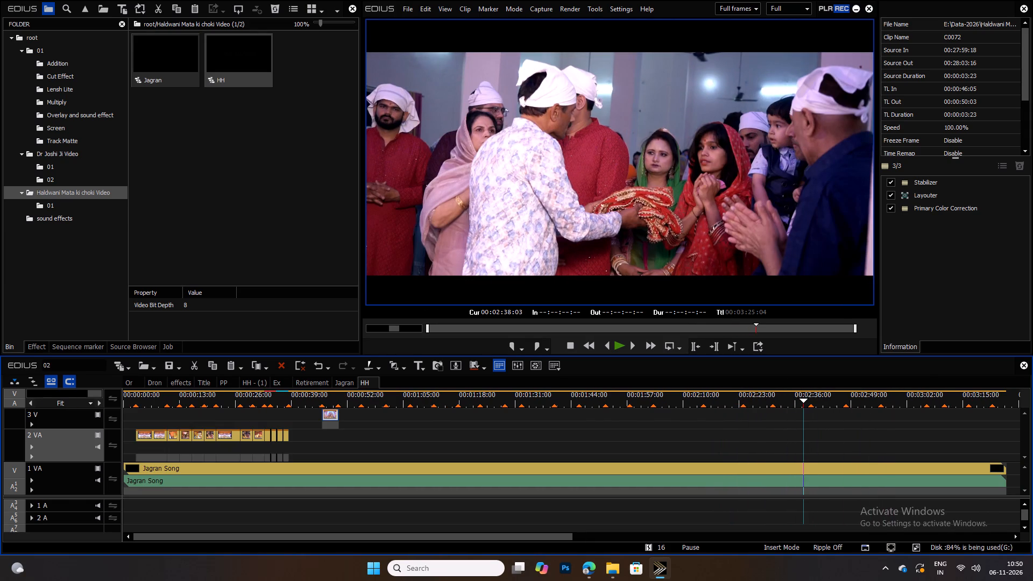
Paste clip C0104 on track 2 VA of HH at 00:00:38:12, remove its audio and start a preview.
left_click_drag(299, 403, 292, 402)
scroll(300, 419, "down", 2, "ctrl")
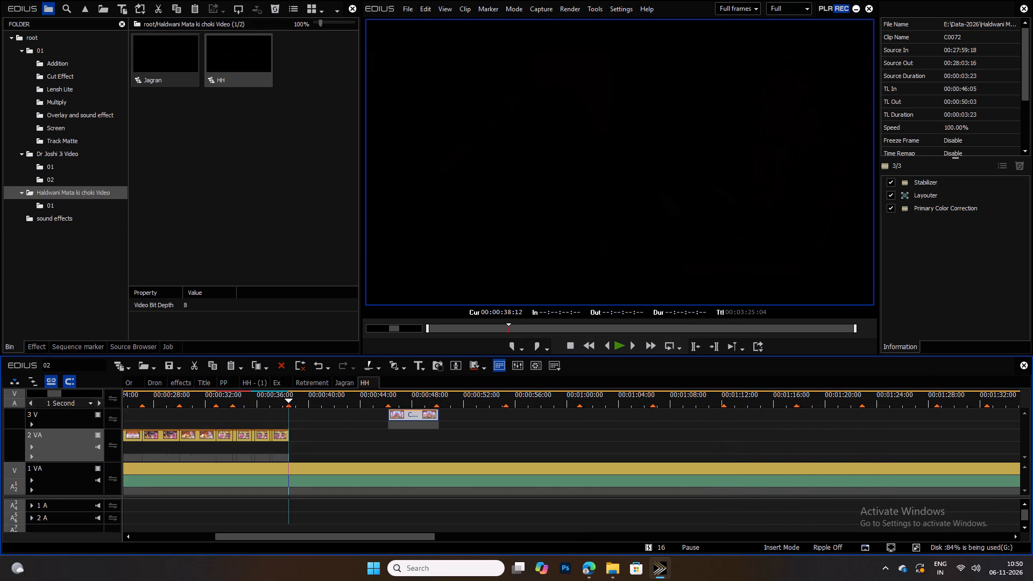
key("ctrl+v")
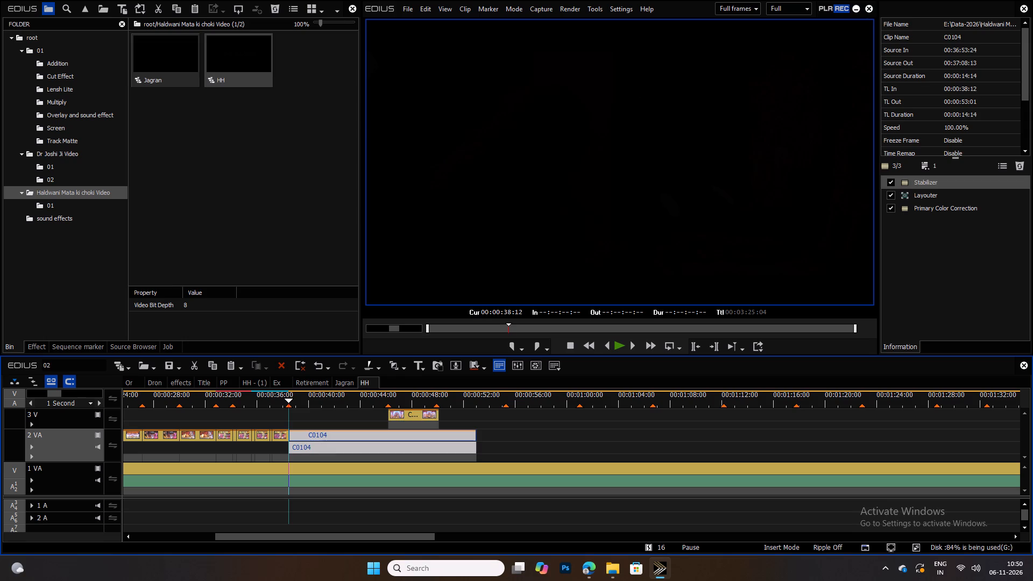
key("alt+a")
key("space")
Trim the start of C0104 at 00:00:45:16 and move the remaining clip back to 00:00:38:12.
scroll(312, 431, "down", 1, "ctrl")
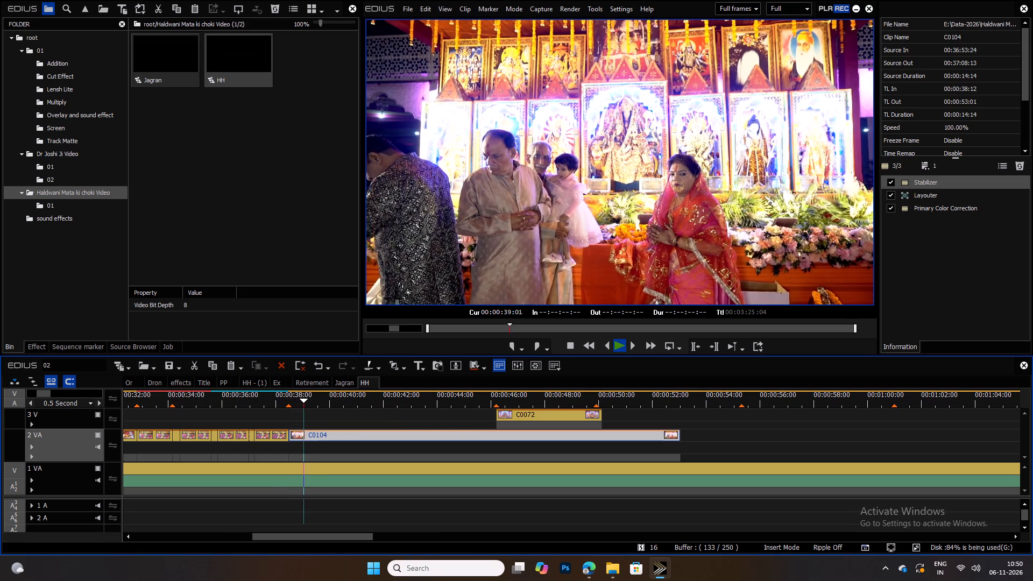
left_click_drag(351, 400, 379, 399)
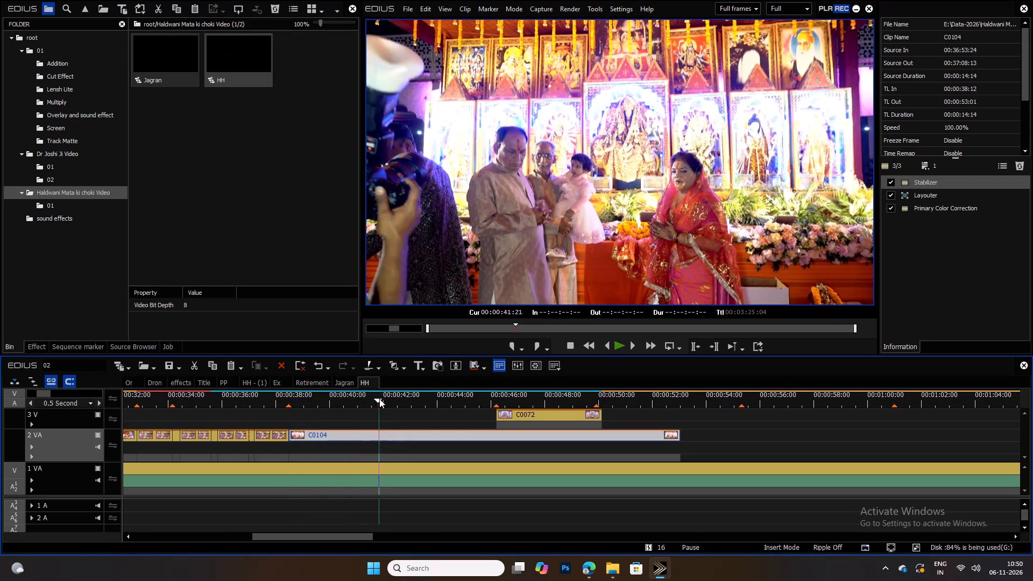
left_click_drag(379, 399, 472, 400)
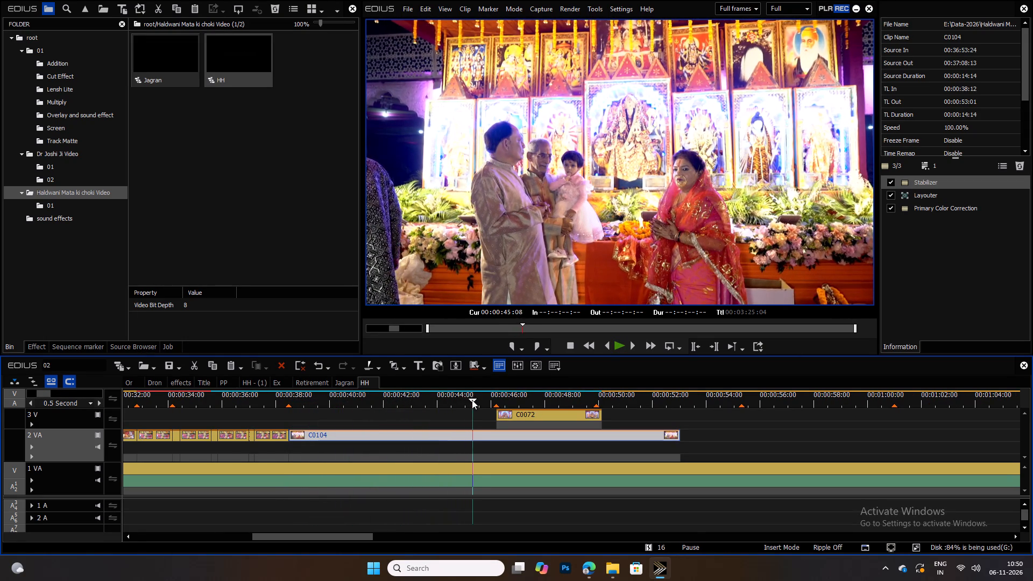
left_click_drag(472, 400, 480, 400)
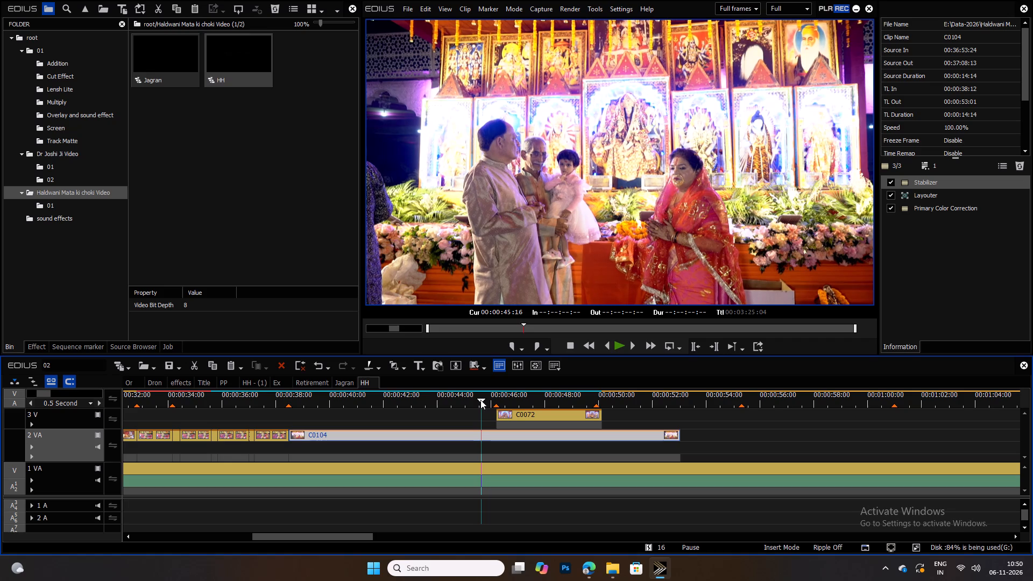
key("n")
left_click_drag(548, 435, 369, 440)
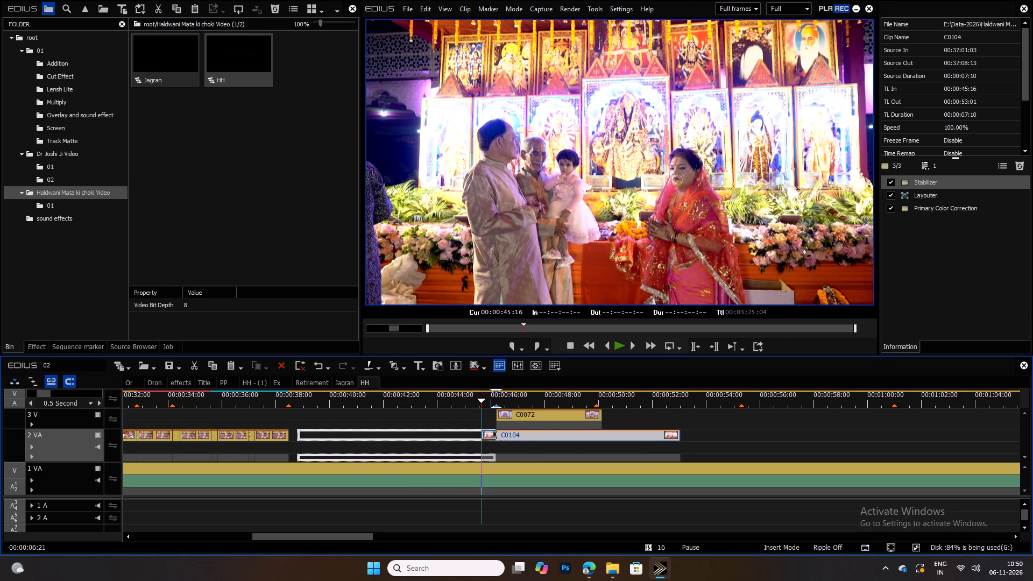
left_click_drag(369, 440, 357, 443)
Preview the trimmed C0104 and cut its start again at 00:00:42:11.
left_click_drag(315, 406, 303, 406)
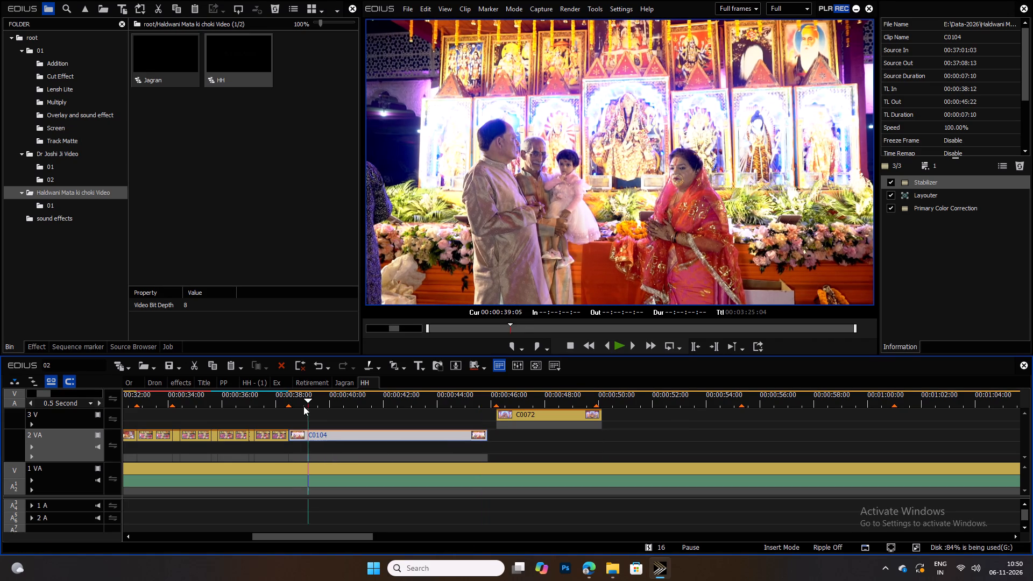
left_click_drag(303, 406, 301, 406)
key("space")
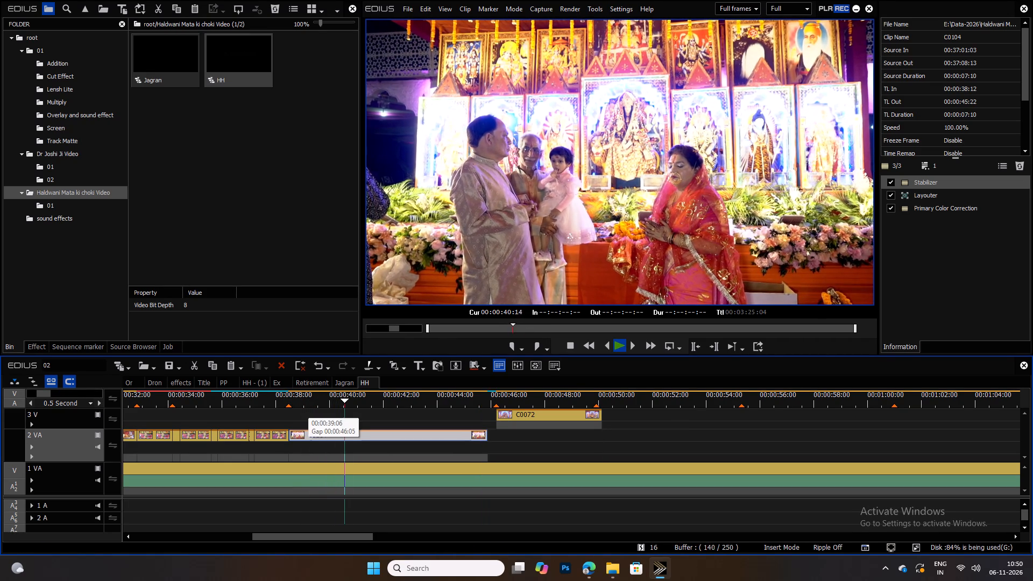
key("space")
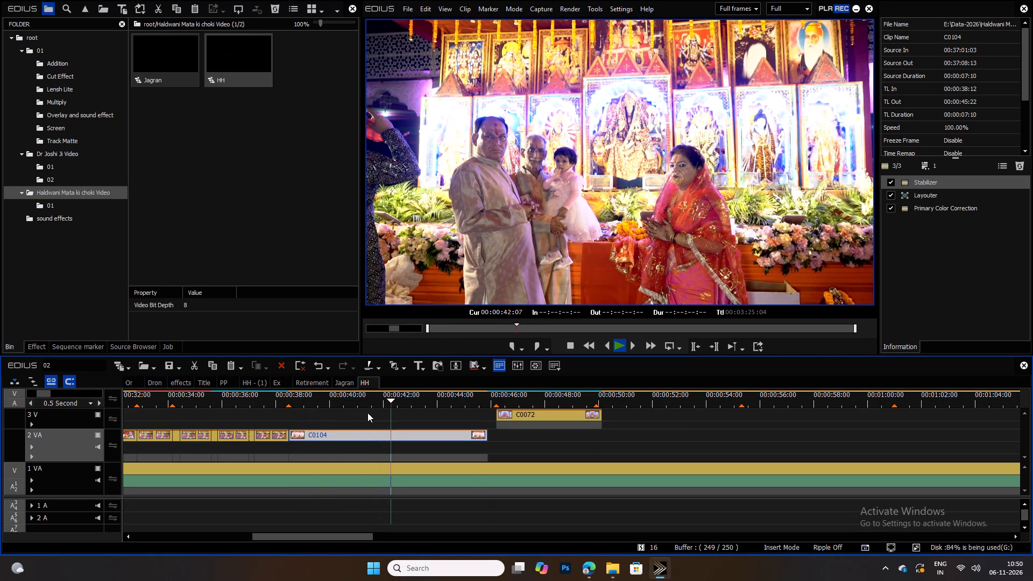
key("n")
Slow C0104 to 50% speed and move it back against the previous clip at 00:00:38:12.
key("alt+e")
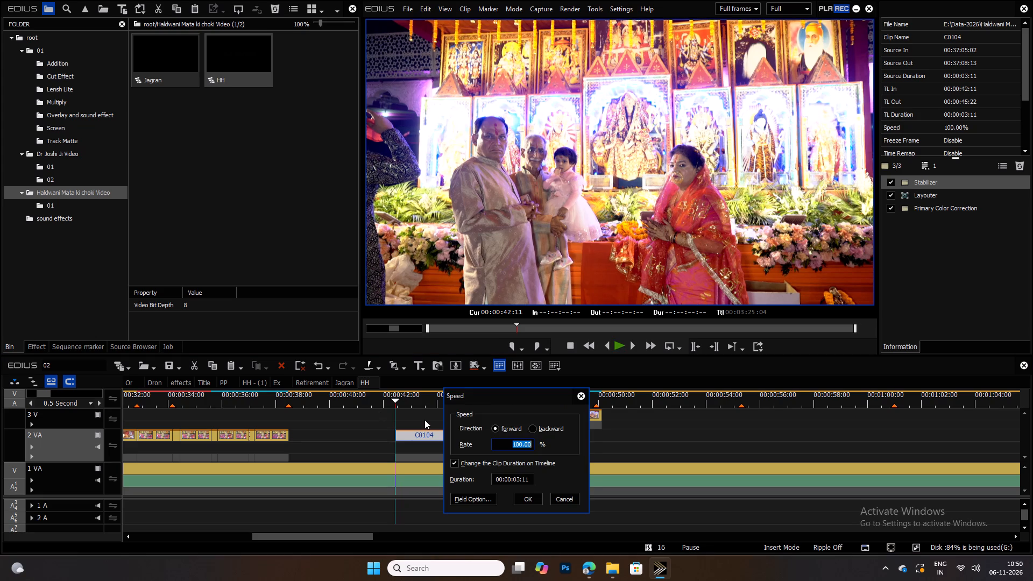
type("50")
key("Return")
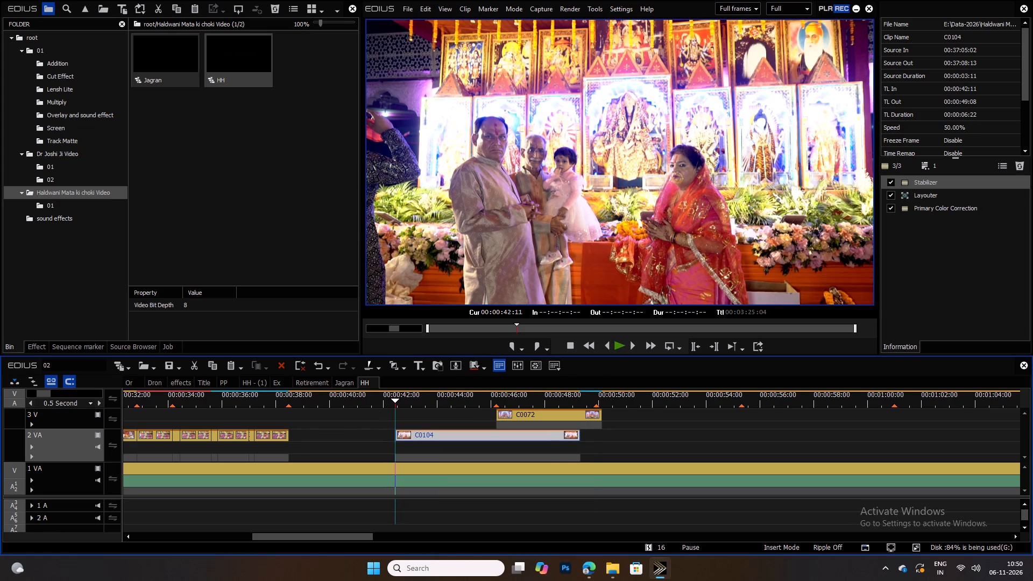
left_click_drag(453, 438, 351, 437)
Set the speed of C0104 to 40% and preview it up to the following goddess idol shot.
key("alt+e")
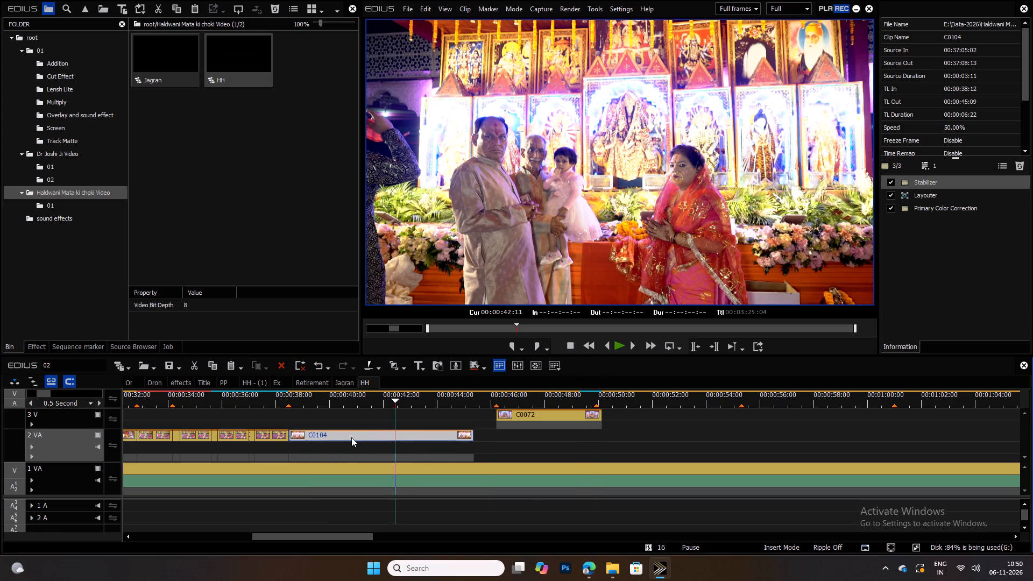
type("40")
key("Return")
key("space")
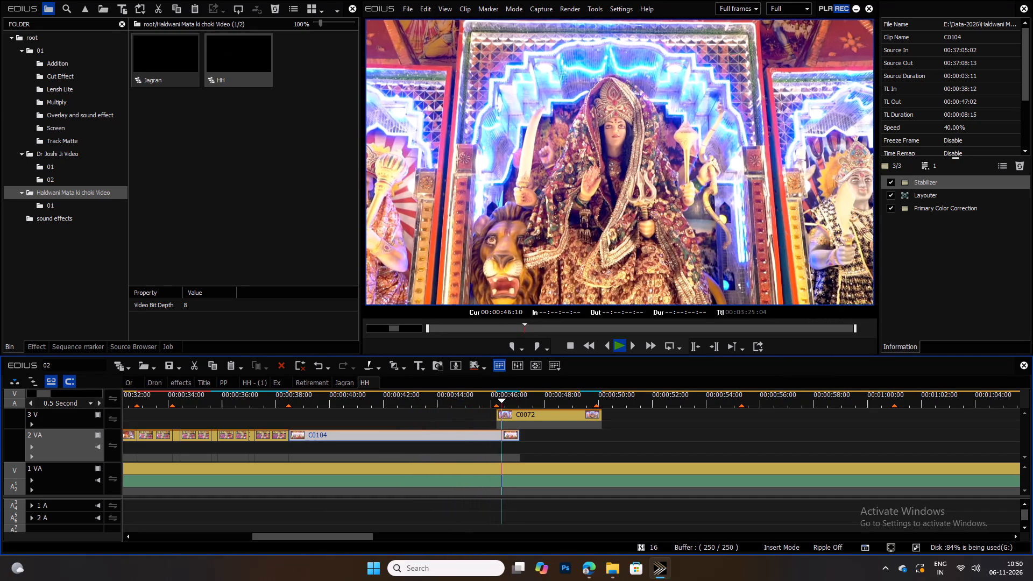
key("space")
Trim the end of C0104 to the marker at 00:00:46:05.
left_click(495, 397)
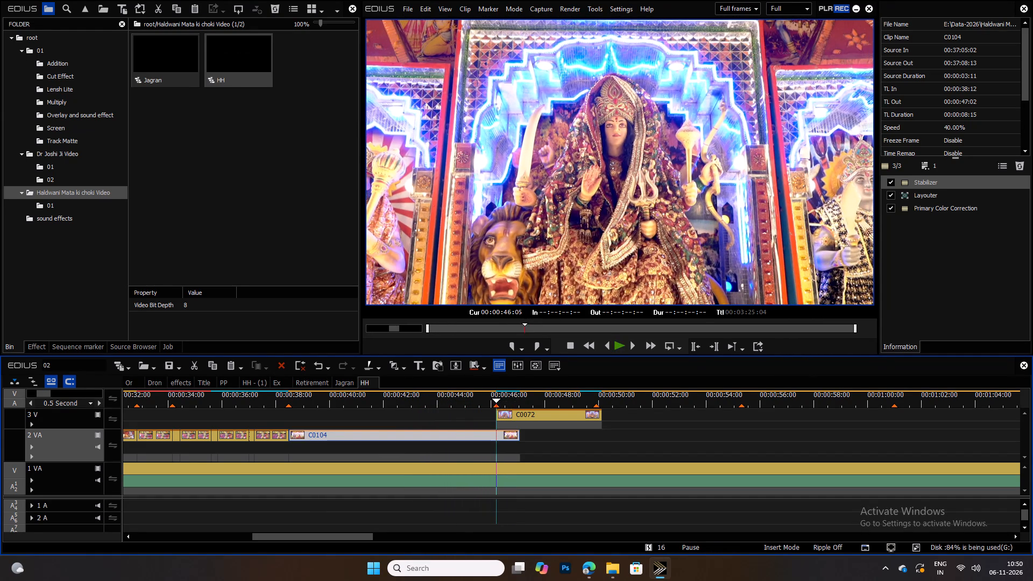
left_click(496, 433)
key("m")
Set the speed of the C0072 goddess idol clip on track 3 V to 50% and preview it.
left_click(532, 414)
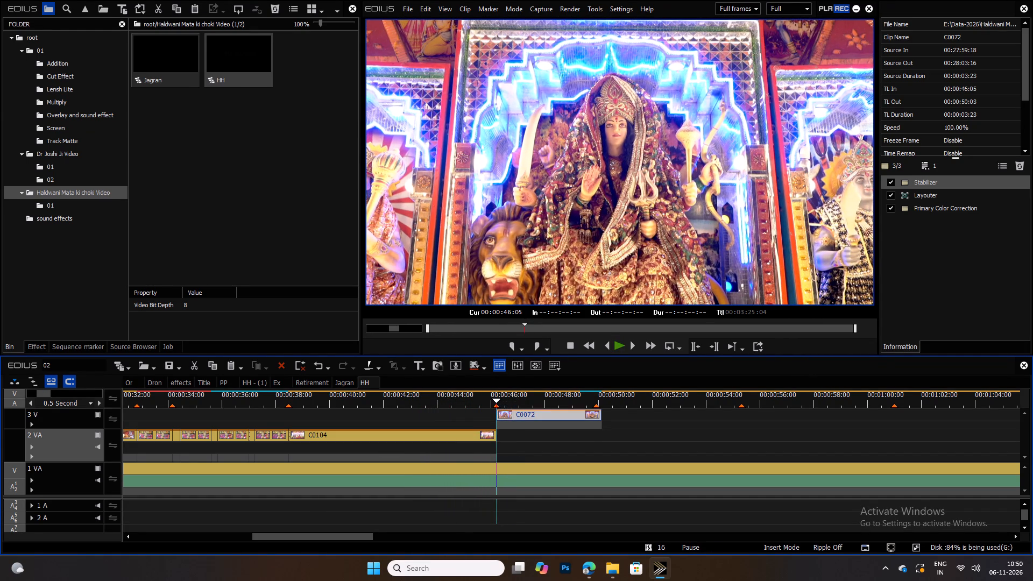
key("alt+e")
type("50")
key("Return")
key("space")
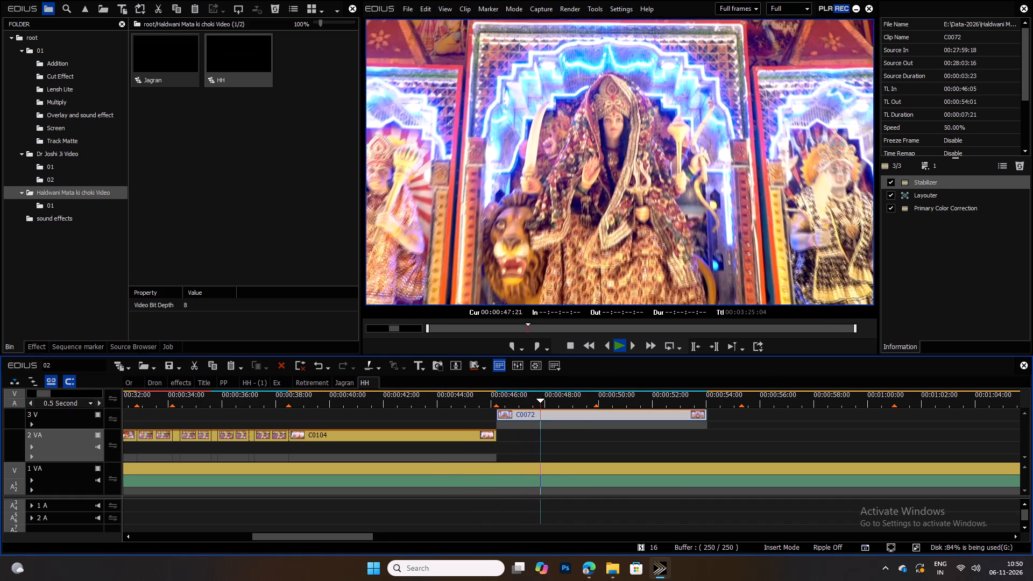
key("space")
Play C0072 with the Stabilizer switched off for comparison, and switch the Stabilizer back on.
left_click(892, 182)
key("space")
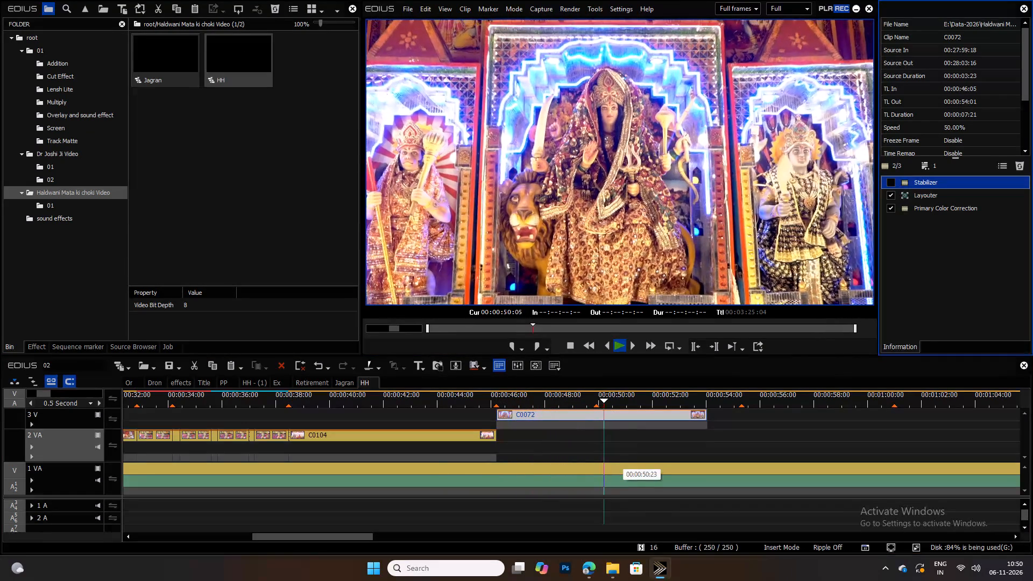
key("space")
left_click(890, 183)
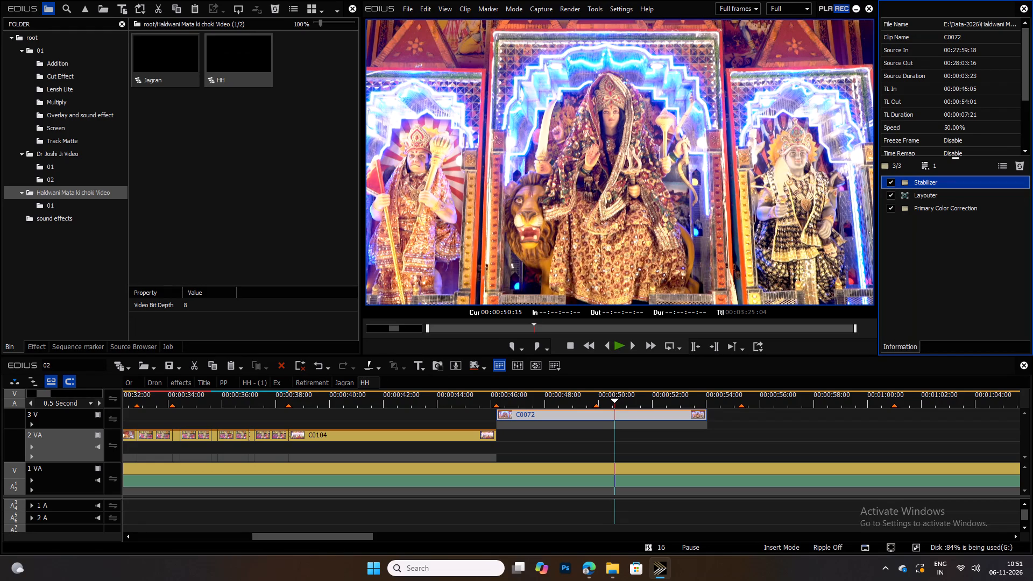
Move C0072 down to track 2 VA directly after C0104 at 00:00:46:05.
left_click_drag(539, 416, 544, 441)
Keyframe C0104's Layouter stretch from 100% at its start to 120% at its end, and preview the zoom full screen.
left_click(368, 397)
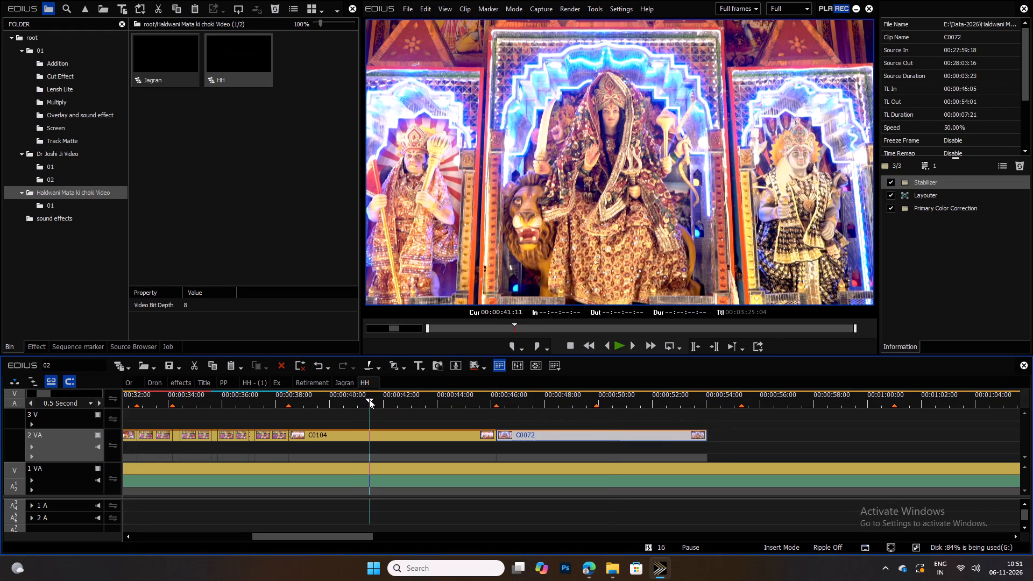
left_click(407, 434)
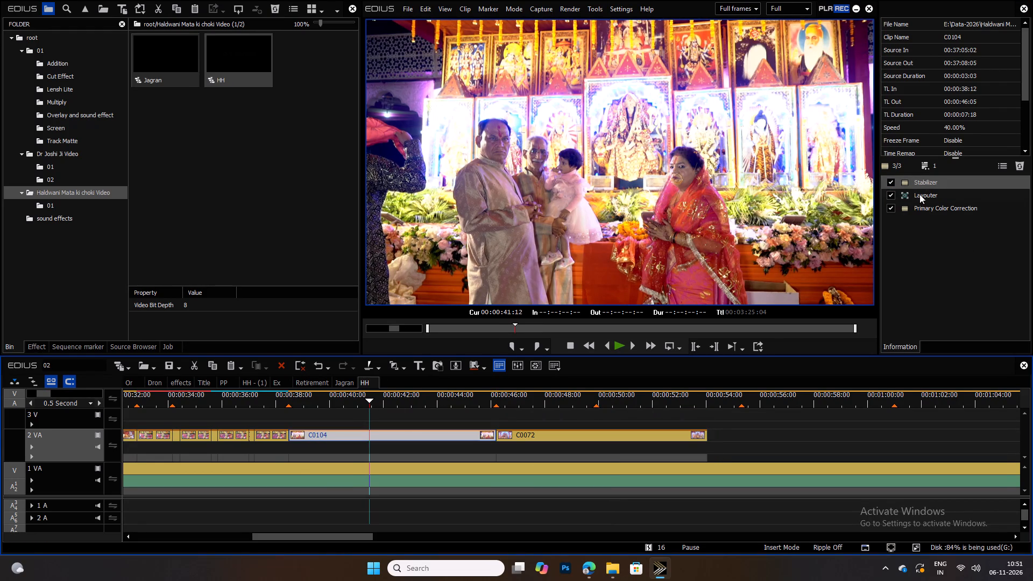
double_click(919, 194)
left_click_drag(617, 438, 551, 435)
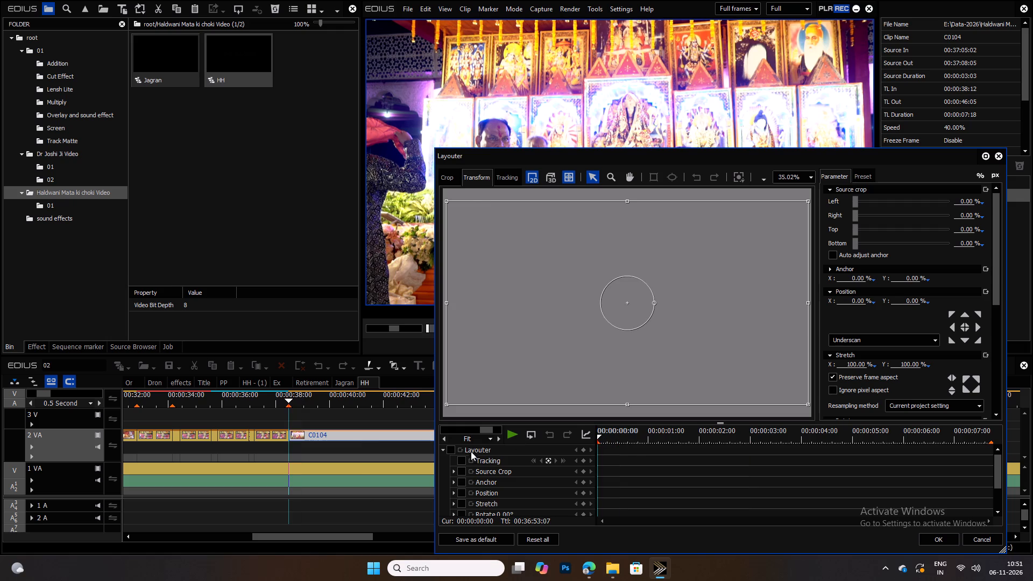
left_click(450, 446)
left_click(585, 447)
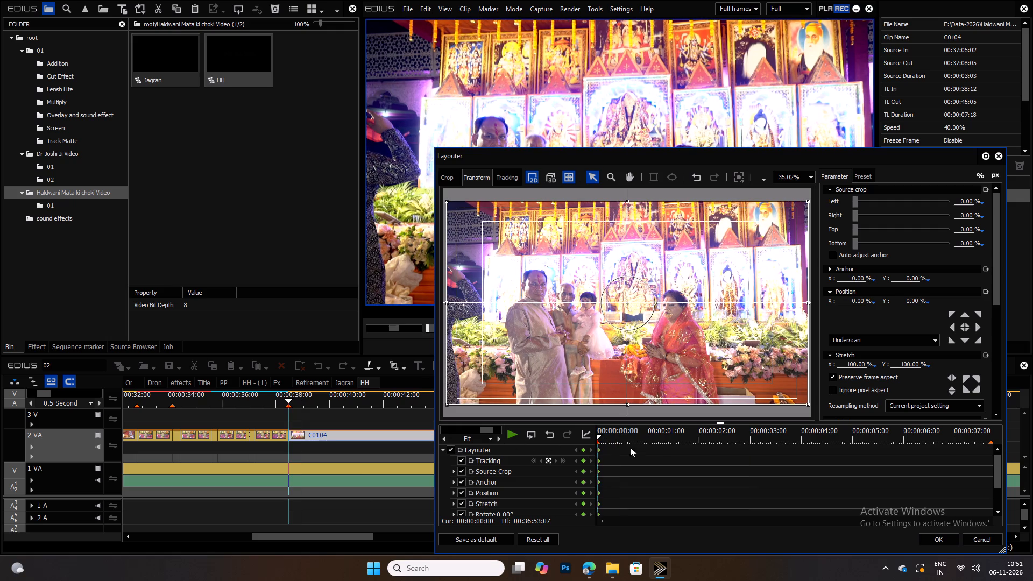
left_click_drag(664, 440, 1032, 410)
left_click_drag(844, 365, 894, 363)
type("120")
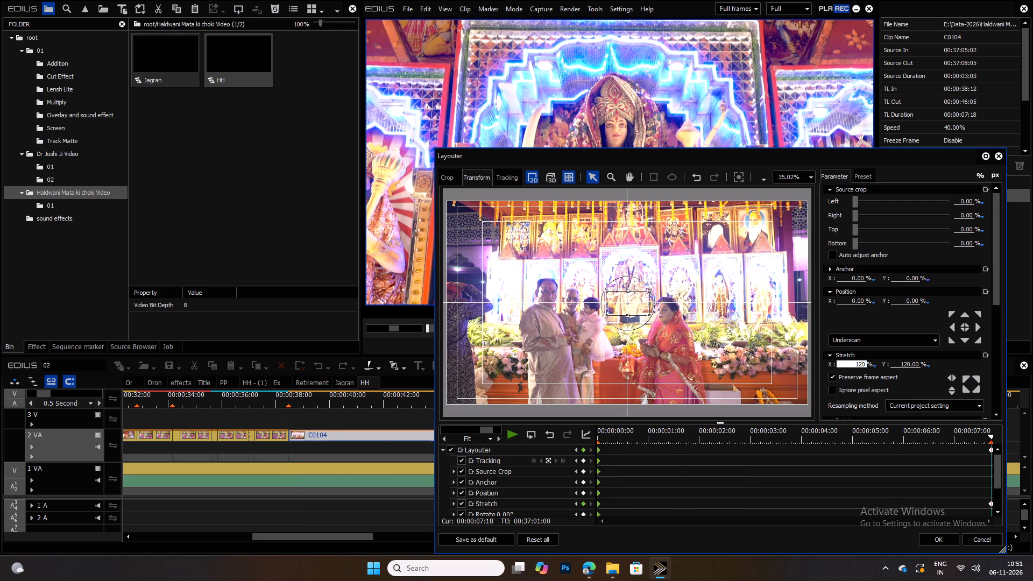
left_click(939, 536)
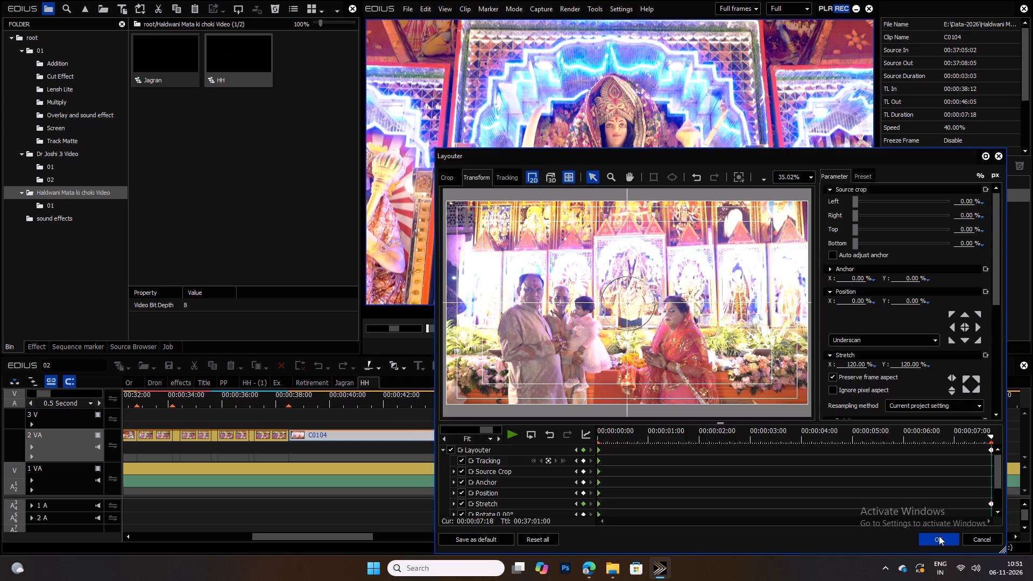
left_click_drag(353, 404, 302, 412)
key("space")
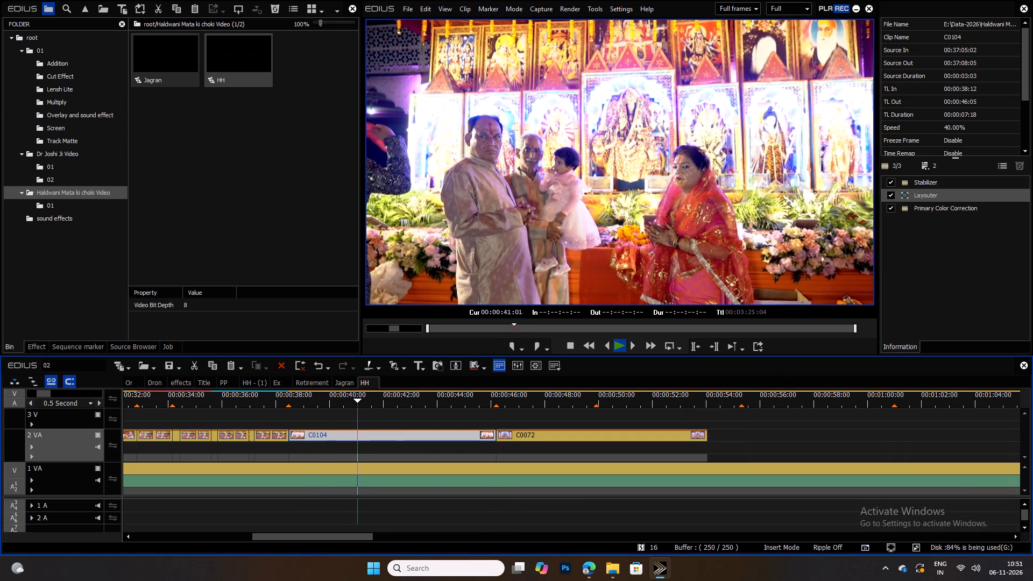
double_click(604, 203)
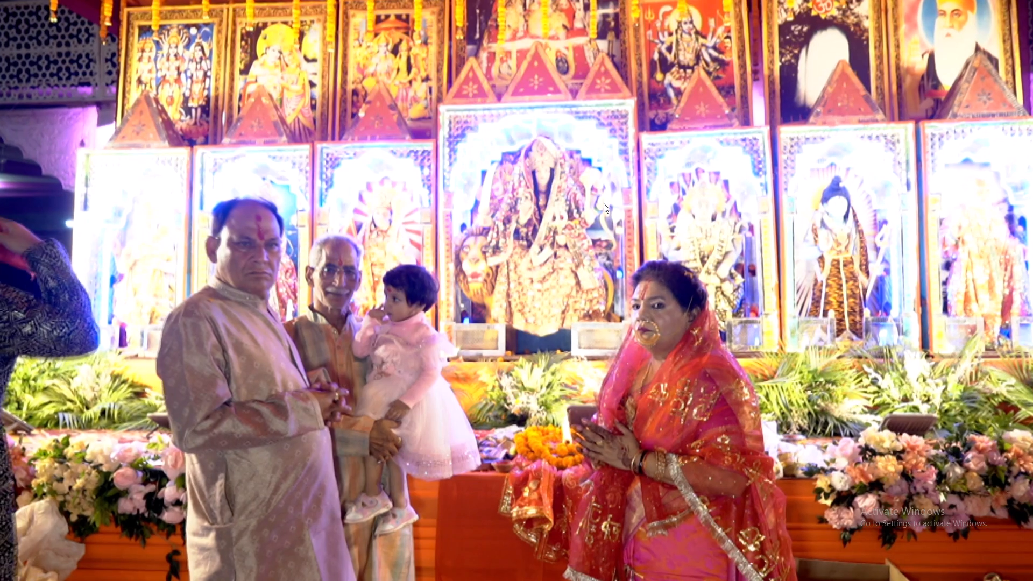
double_click(628, 238)
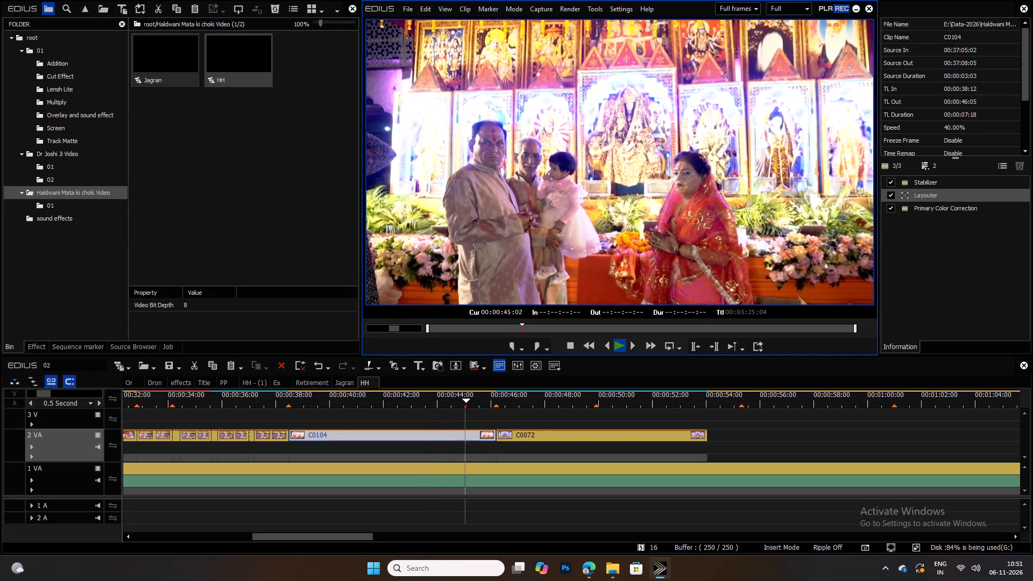
key("space")
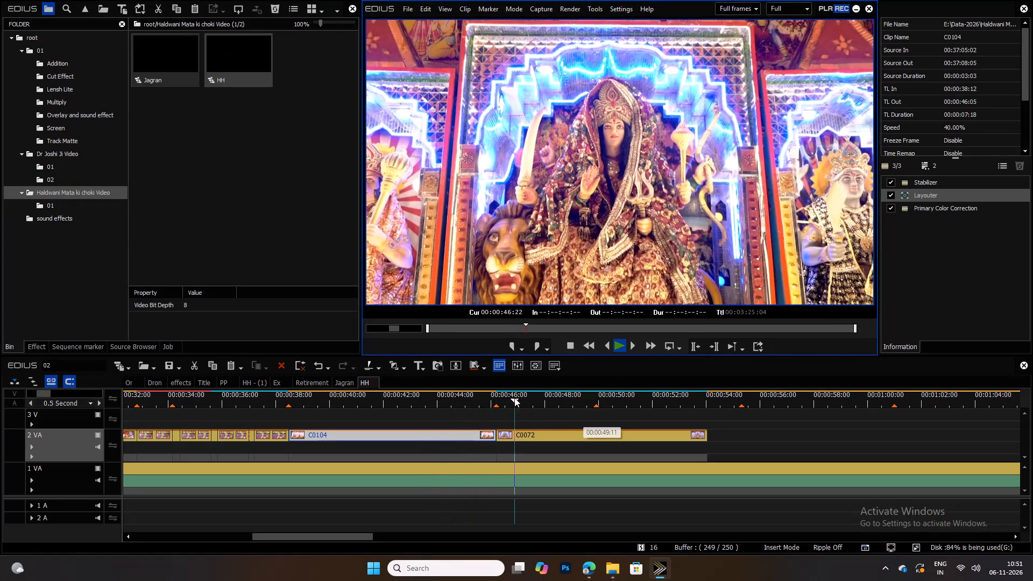
Add a Dissolve at the cut between C0104 and C0072 at 00:00:46:05 and play across it.
left_click_drag(497, 398, 492, 398)
left_click(525, 431)
key("ctrl+p")
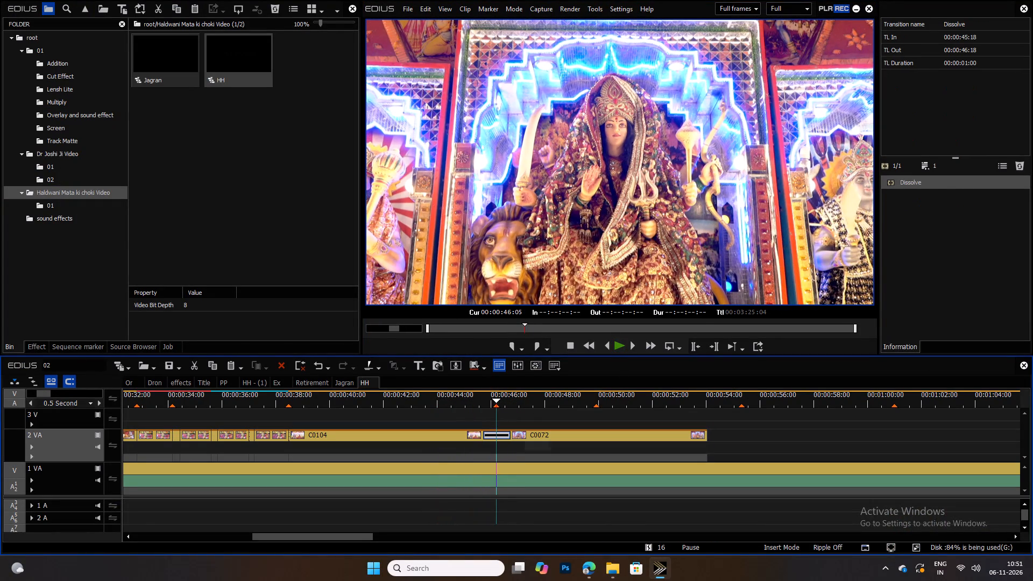
left_click(465, 397)
key("space")
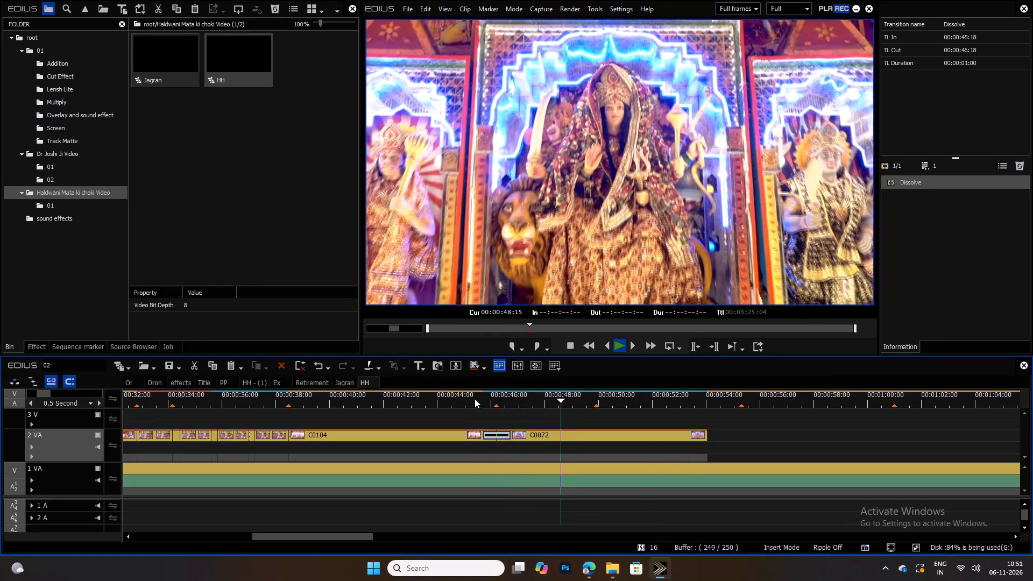
left_click_drag(482, 401, 465, 403)
key("space")
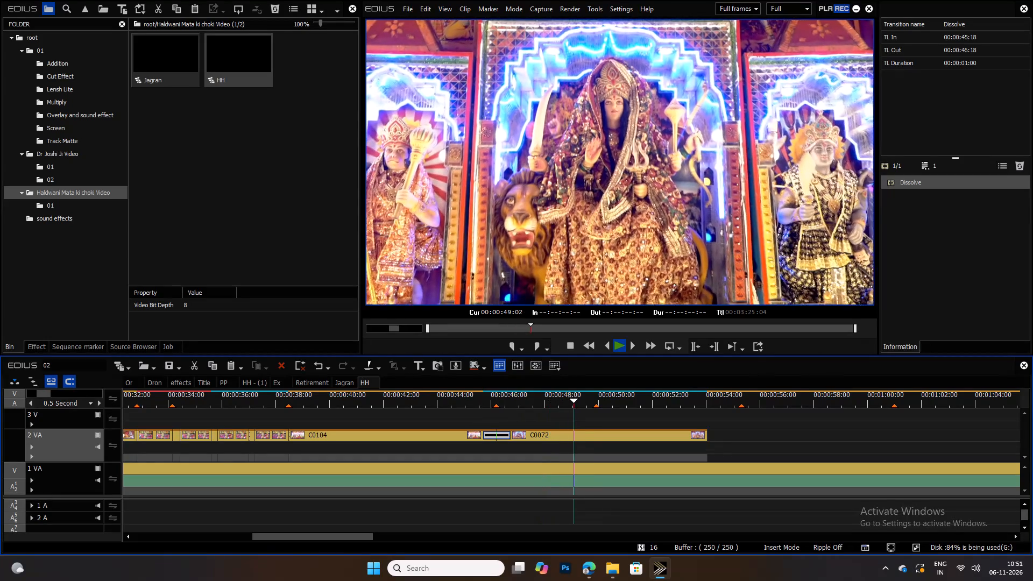
key("space")
Trim the end of C0072 to the marker at 00:00:49:23, play on past it, and save the project.
left_click(595, 396)
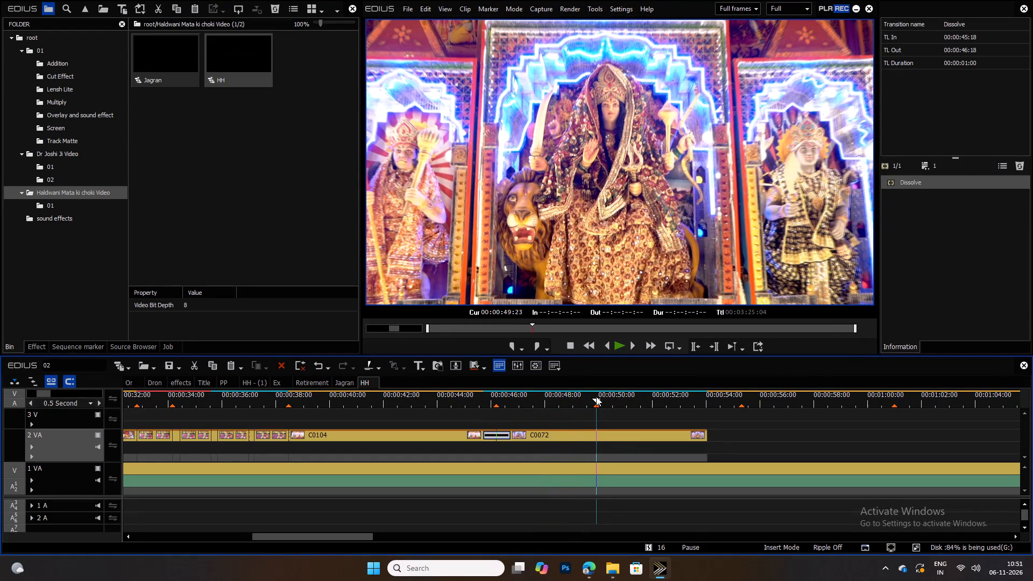
left_click(621, 436)
key("m")
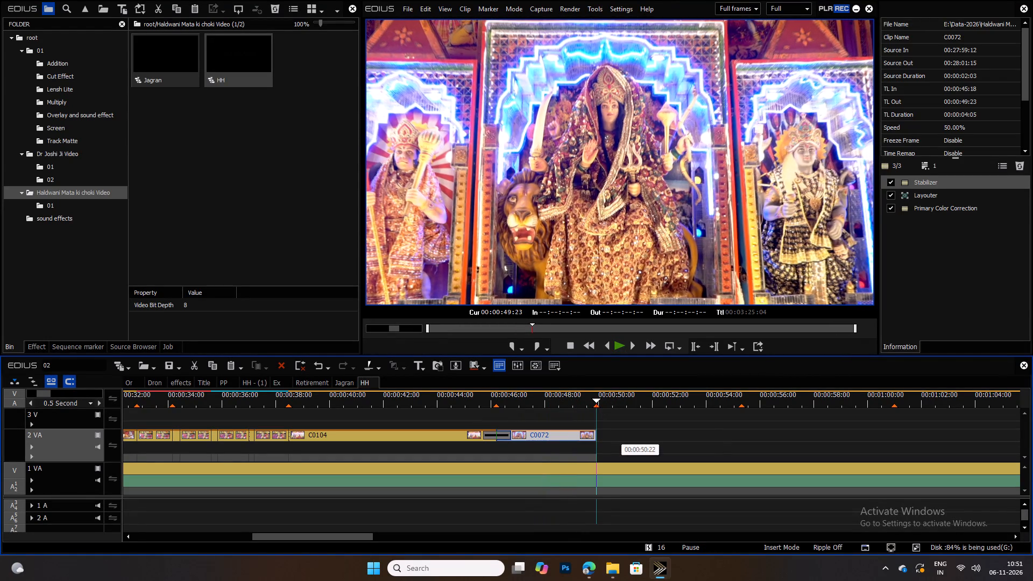
key("space")
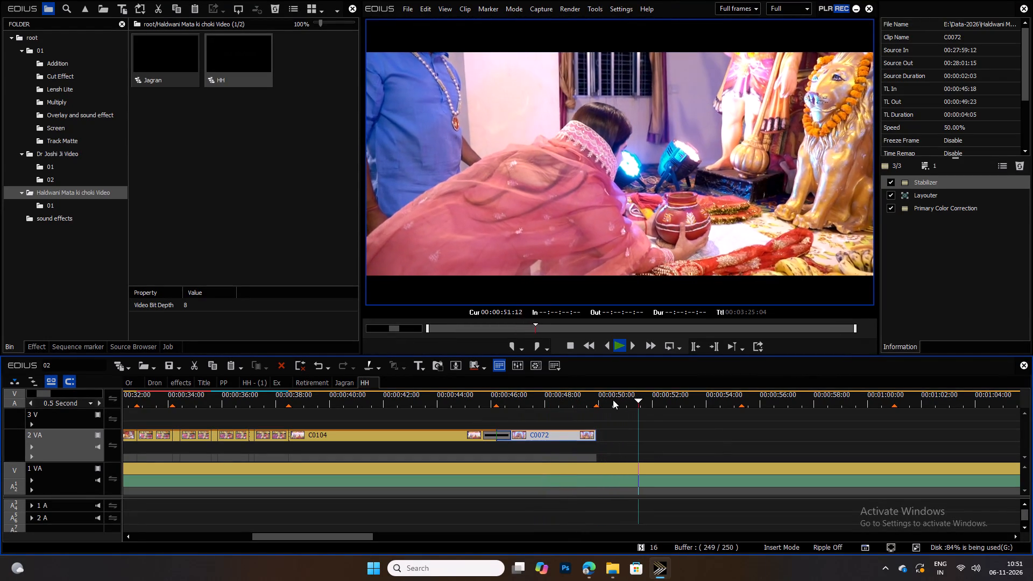
key("space")
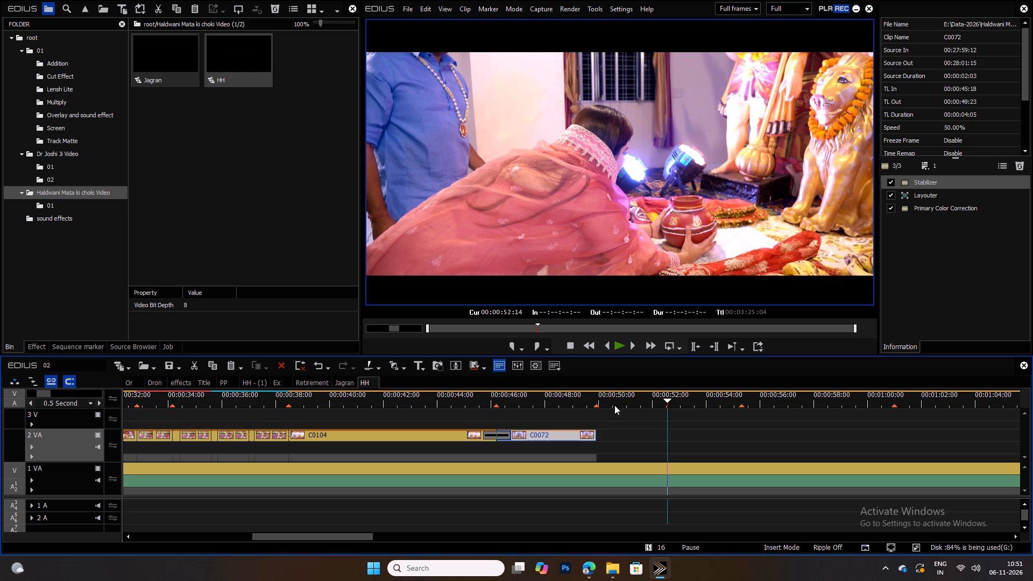
key("ctrl+s")
Play the reference from 00:00:49:23 to study which shots follow C0072.
scroll(628, 403, "up", 1, "ctrl")
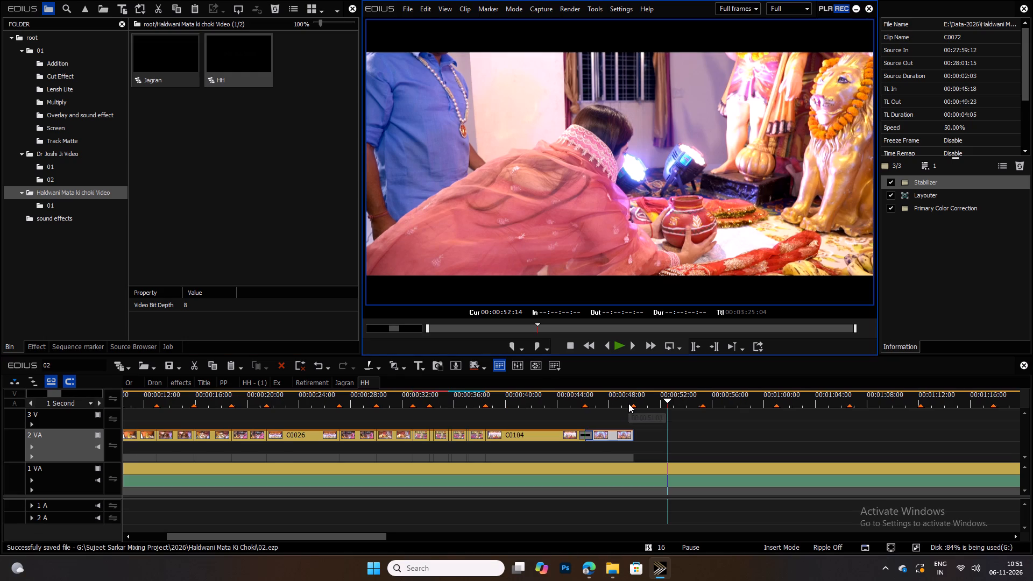
key("space")
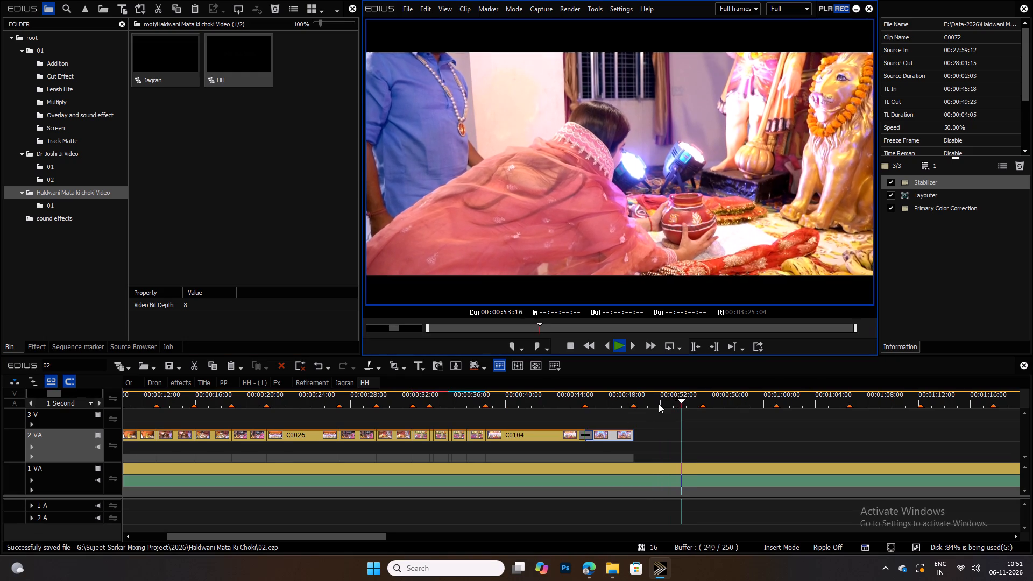
left_click_drag(651, 399, 632, 399)
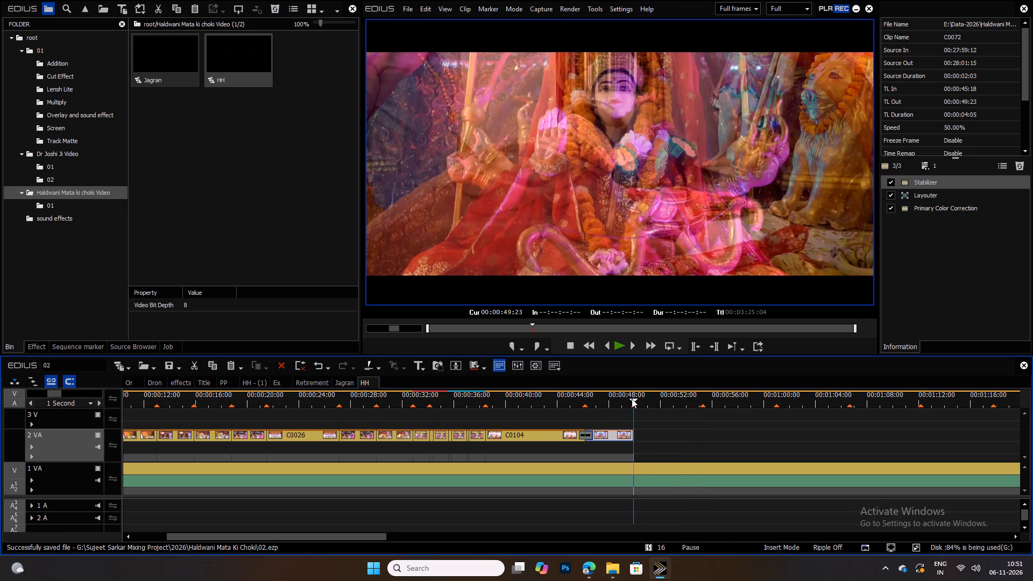
key("space")
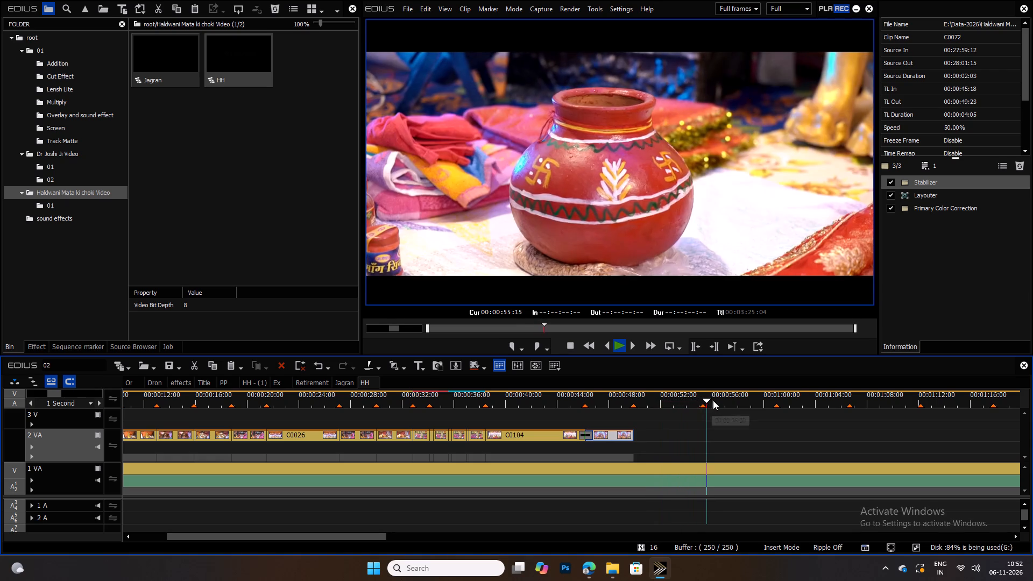
key("space")
left_click_drag(661, 395, 633, 401)
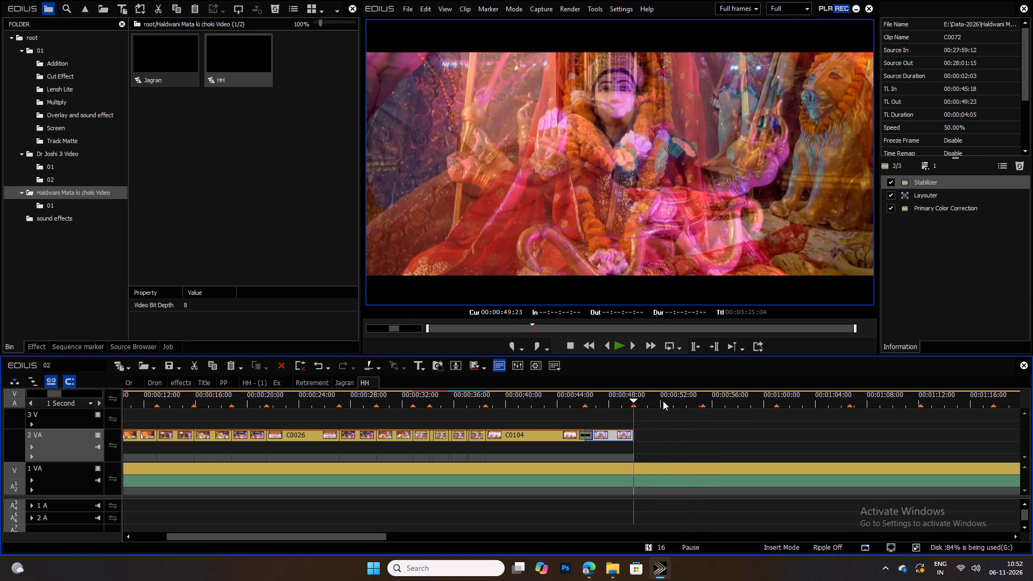
Switch to the Jagran sequence and skim the footage after C0104 up to about 00:43:54 for the next shot.
left_click(343, 381)
scroll(471, 406, "up", 4, "ctrl")
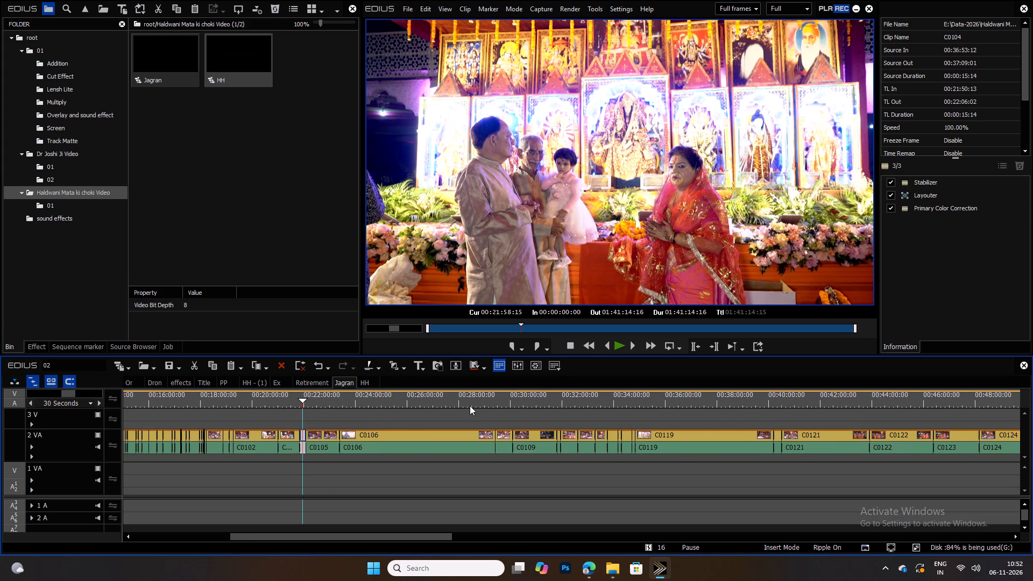
scroll(424, 403, "up", 2, "ctrl")
left_click_drag(335, 393, 340, 395, "ctrl")
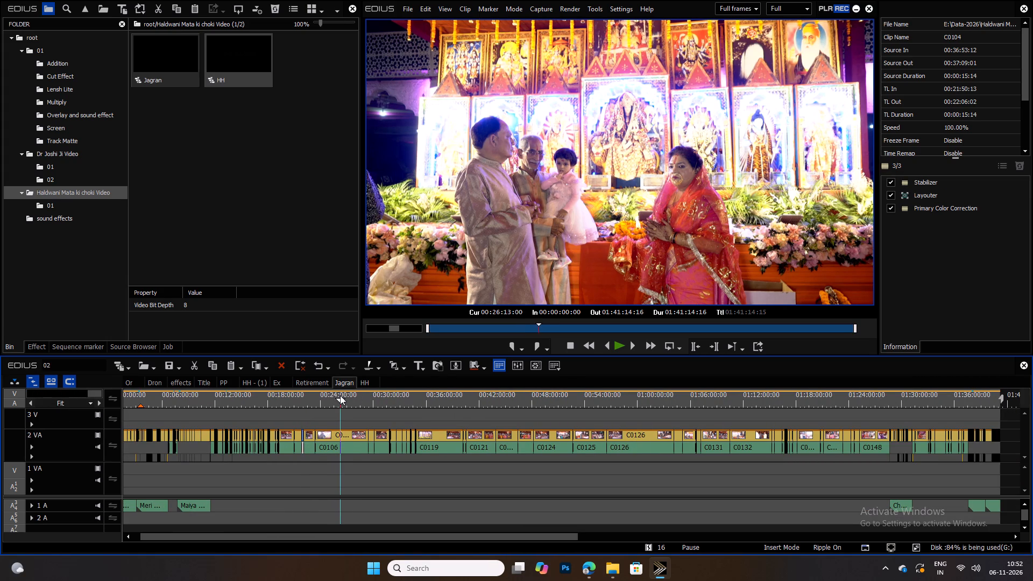
left_click_drag(340, 395, 393, 400, "ctrl")
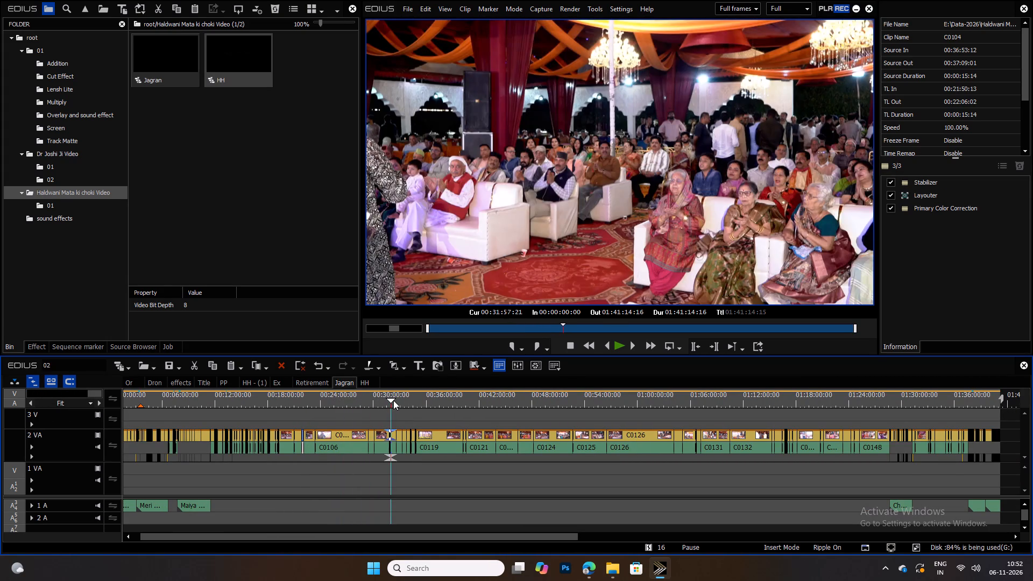
left_click_drag(393, 400, 422, 404, "ctrl")
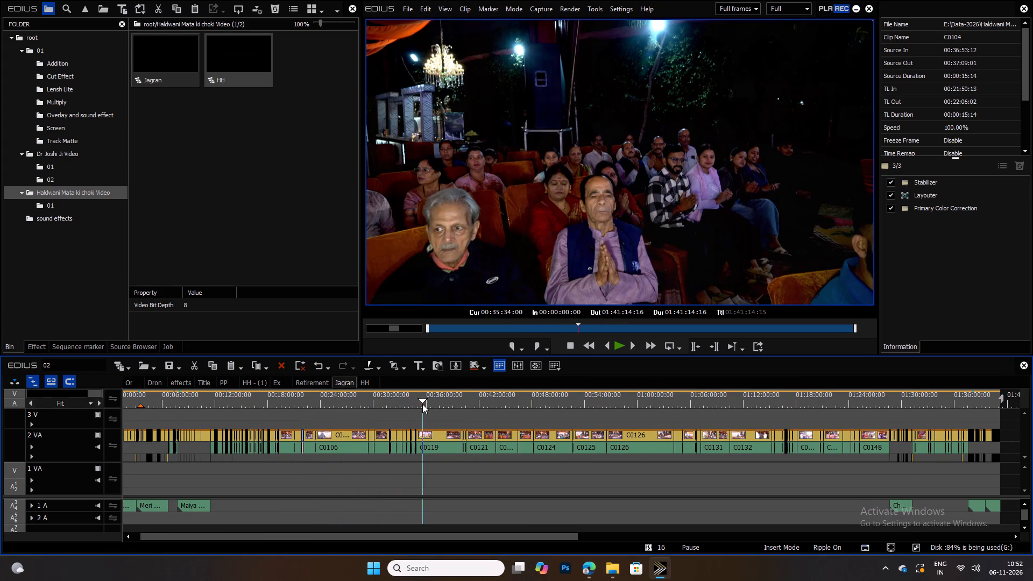
left_click_drag(422, 404, 444, 403, "ctrl")
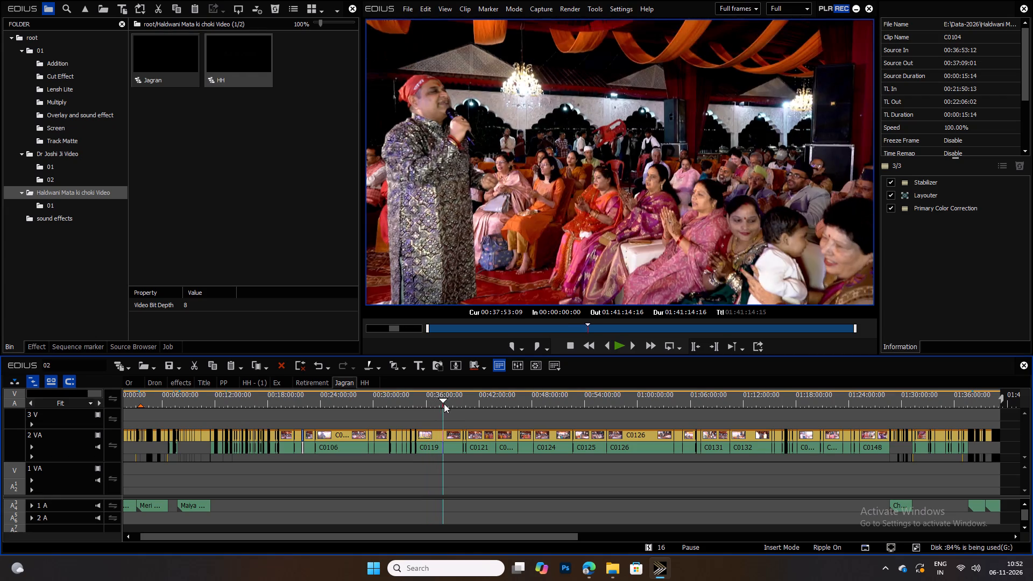
left_click_drag(444, 403, 497, 404, "ctrl")
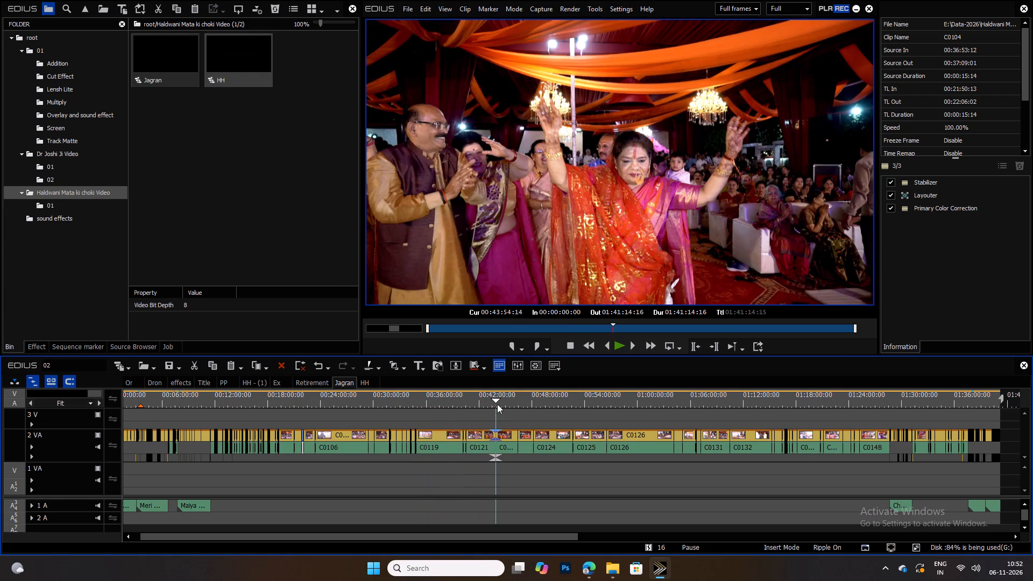
left_click_drag(497, 404, 484, 404, "ctrl")
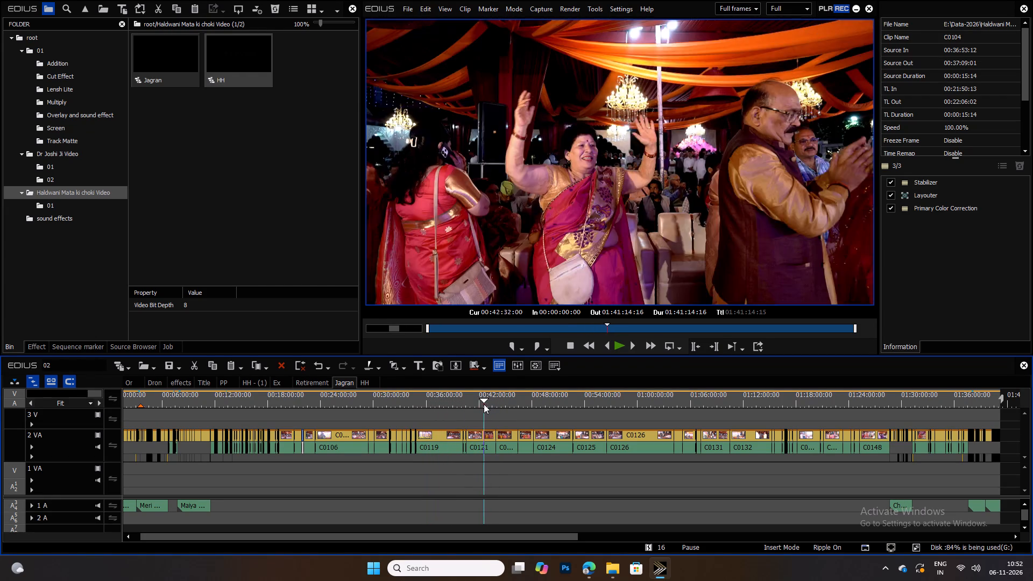
left_click_drag(484, 404, 480, 403, "ctrl")
Locate the group dancing shot in C0121 of the Jagran sequence and split the clip at 00:42:41:01.
scroll(480, 403, "down", 4, "ctrl")
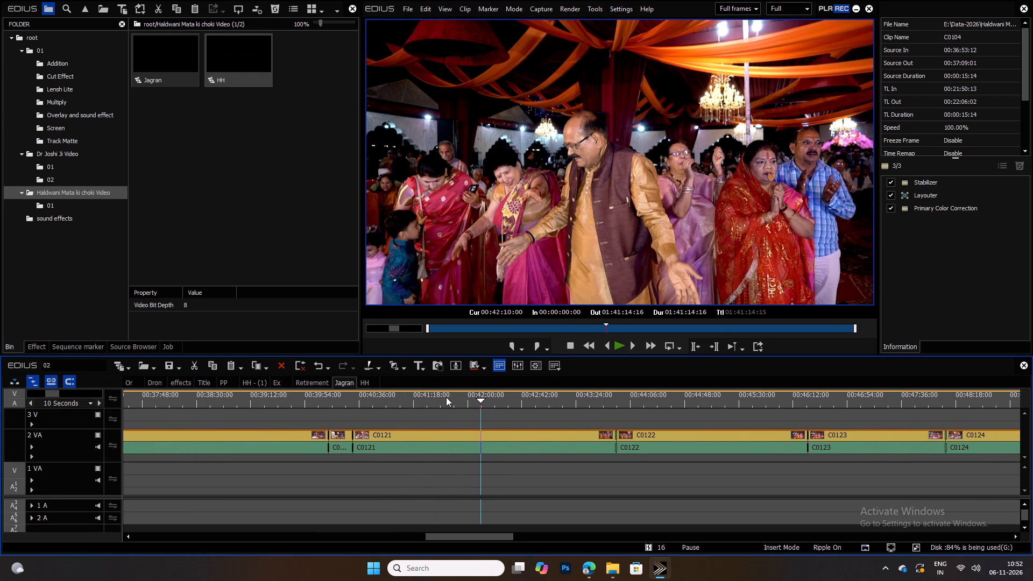
left_click_drag(408, 394, 479, 403)
scroll(489, 397, "down", 2, "ctrl")
key("space")
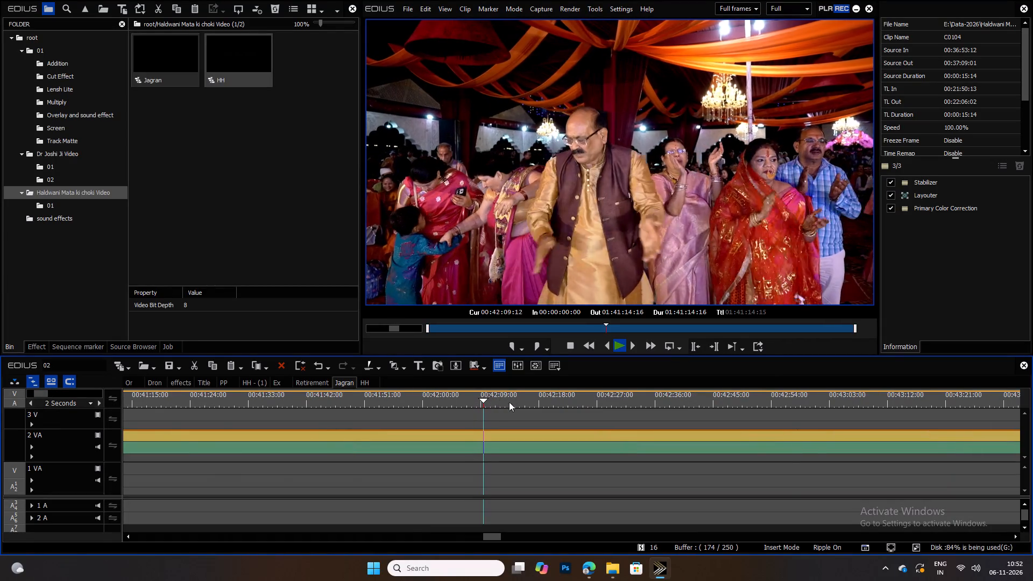
left_click_drag(500, 402, 588, 402)
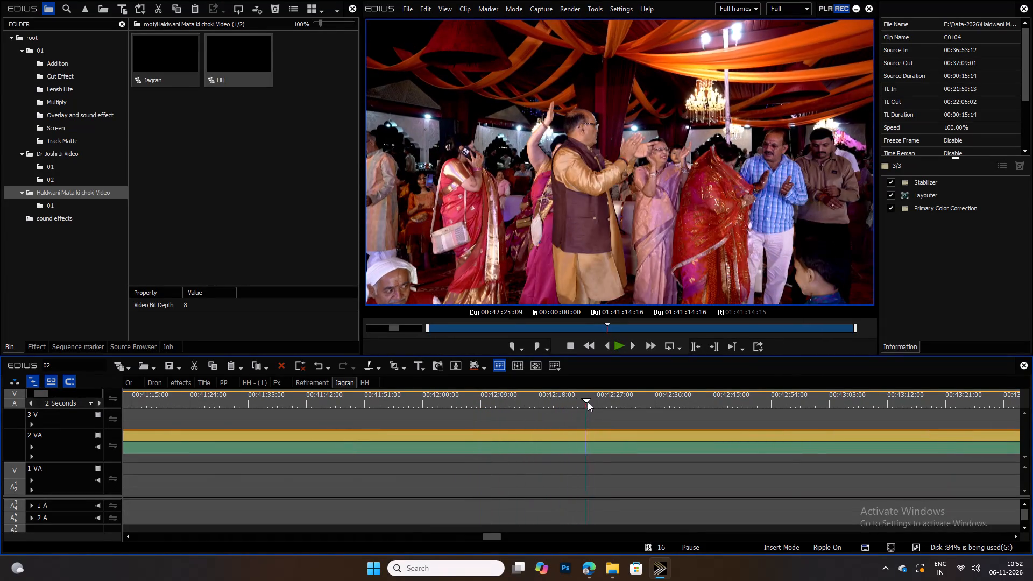
left_click_drag(588, 402, 685, 400)
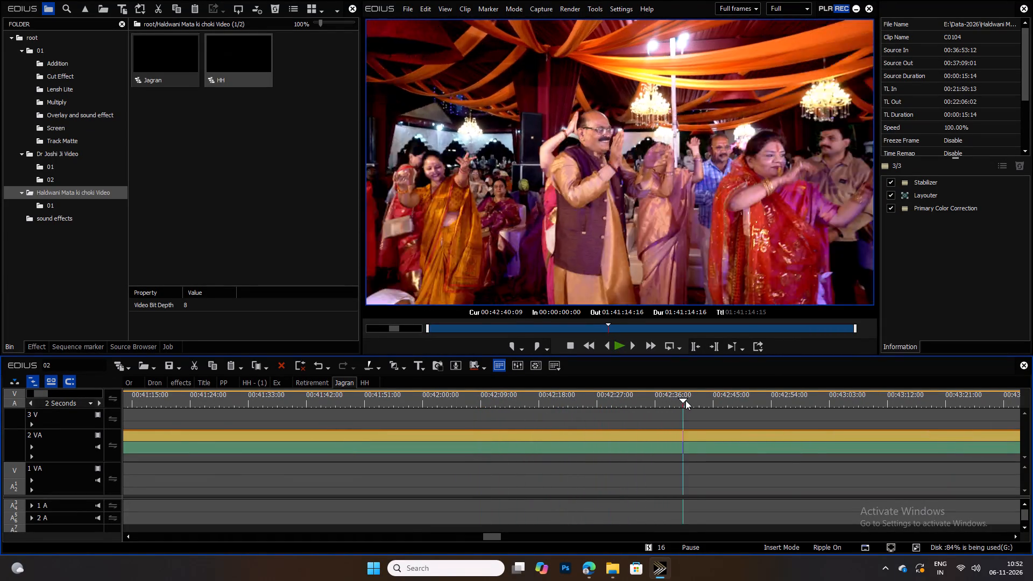
left_click_drag(685, 400, 701, 399)
key("space")
key("space")
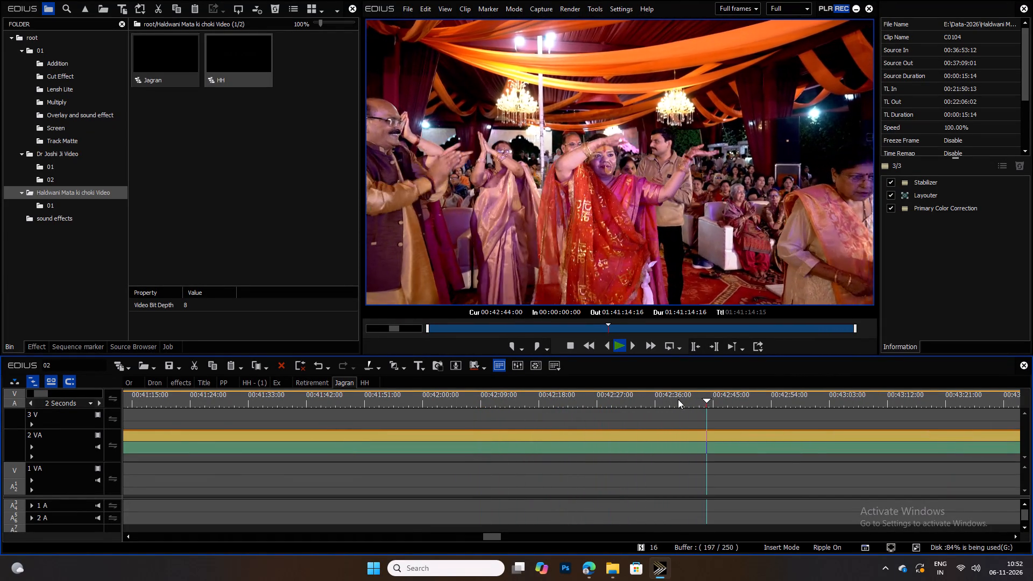
left_click_drag(683, 397, 671, 393)
key("space")
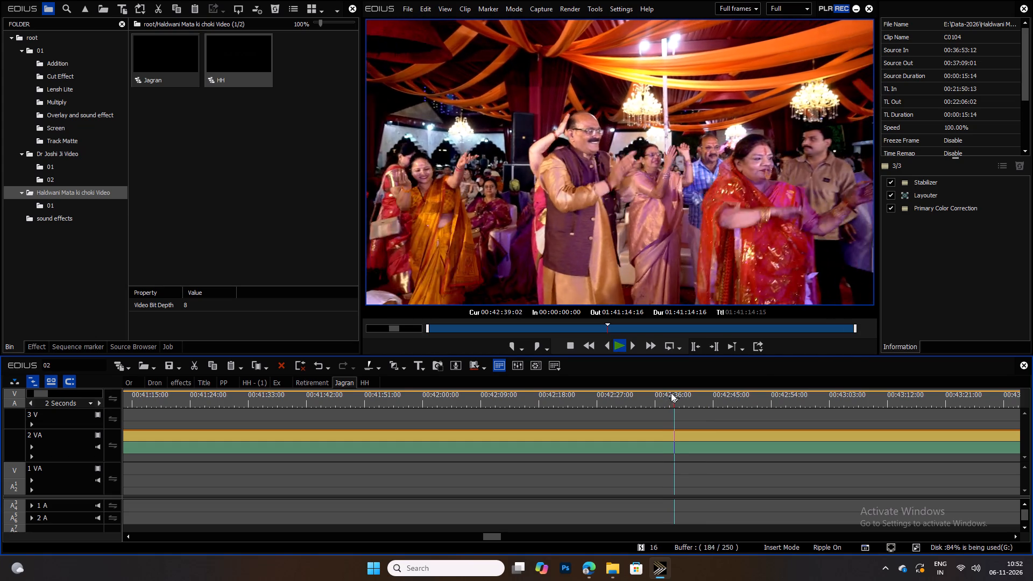
key("space")
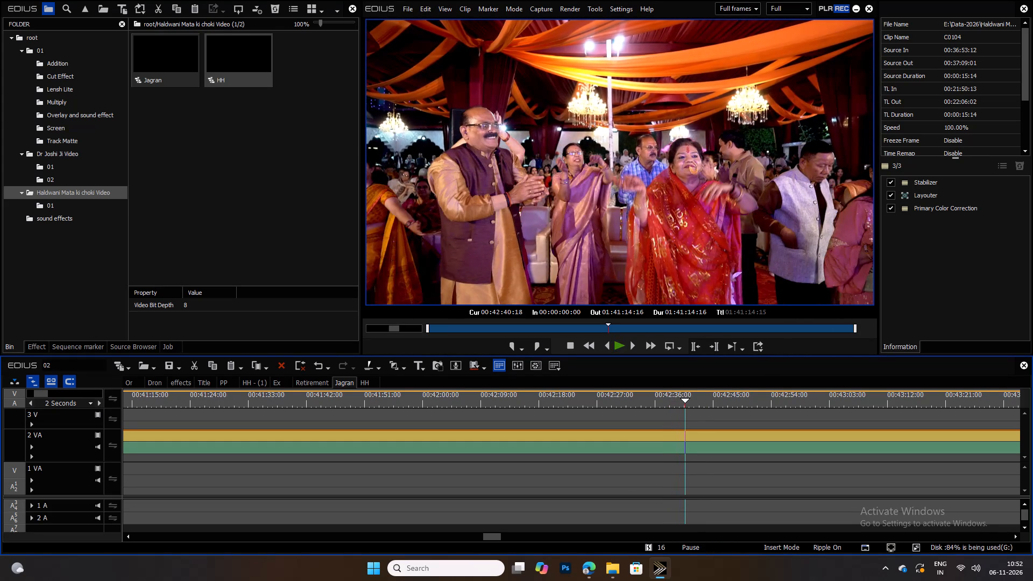
key("space")
key("space")
left_click(693, 441)
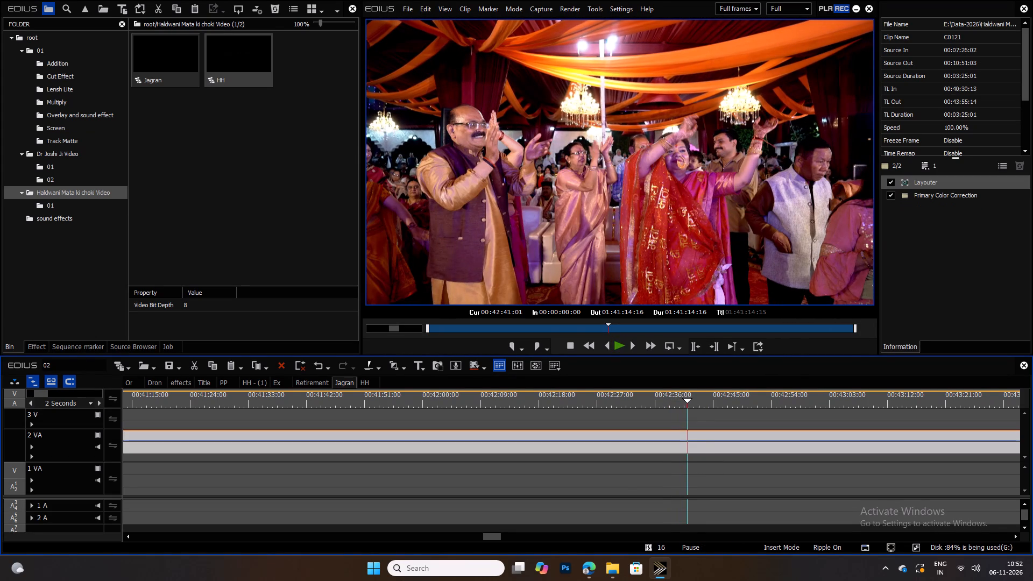
key("c")
Preview on from the cut, split C0121 again at 00:42:46:17, and copy the piece between the two cuts.
left_click_drag(704, 398, 726, 402)
key("space")
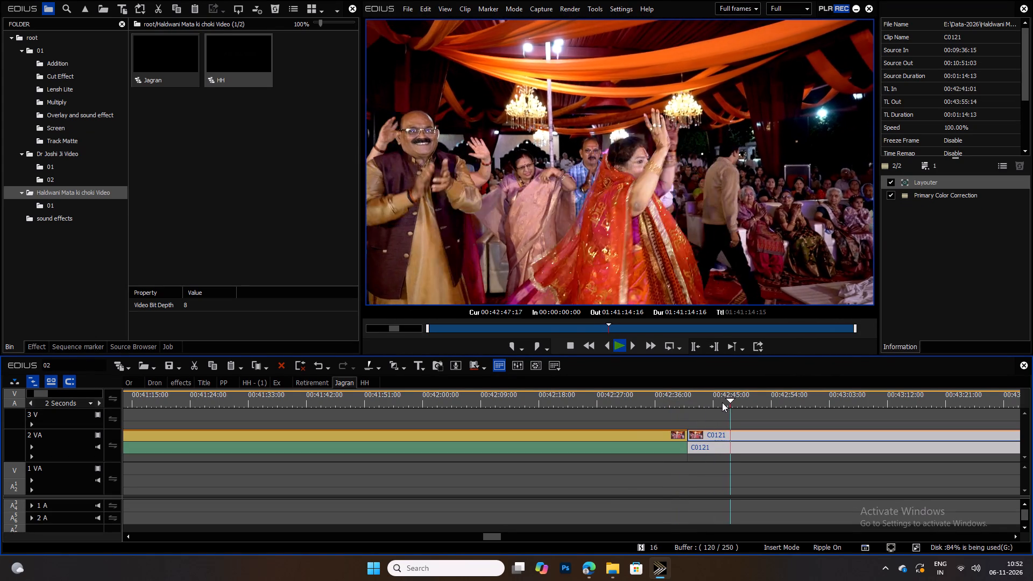
key("space")
left_click_drag(709, 399, 703, 400)
key("space")
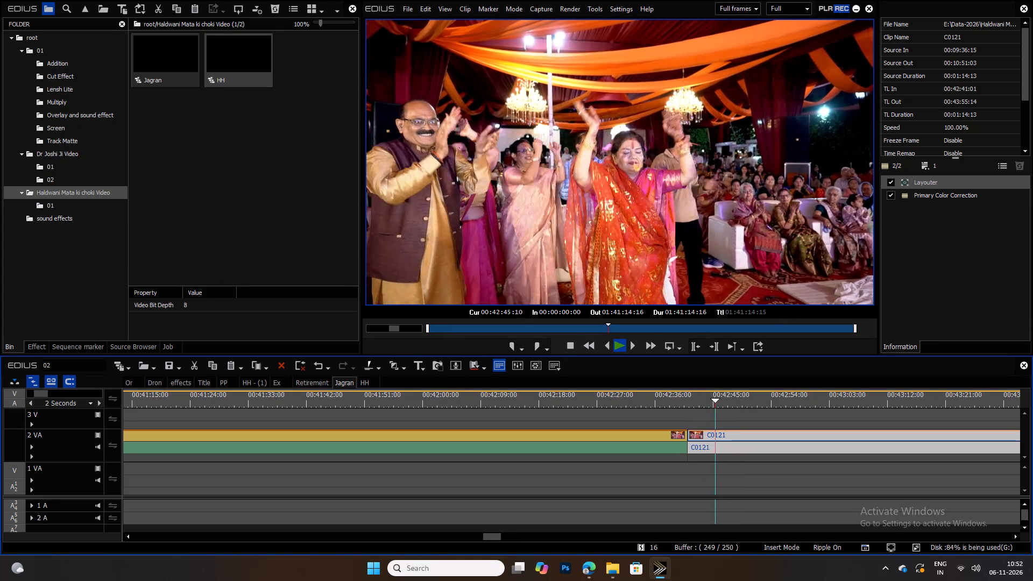
key("space")
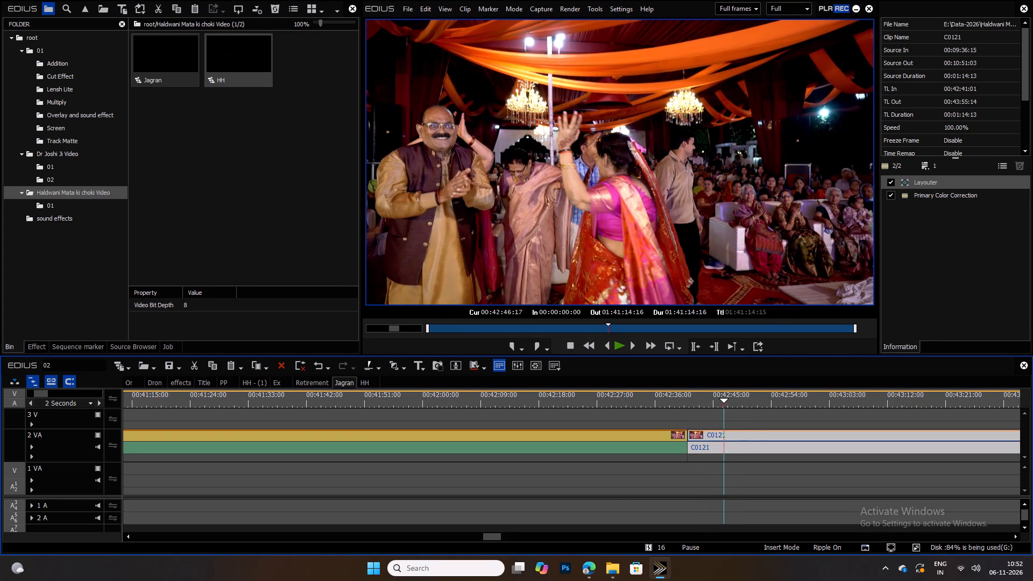
key("c")
left_click(703, 436)
key("ctrl+c")
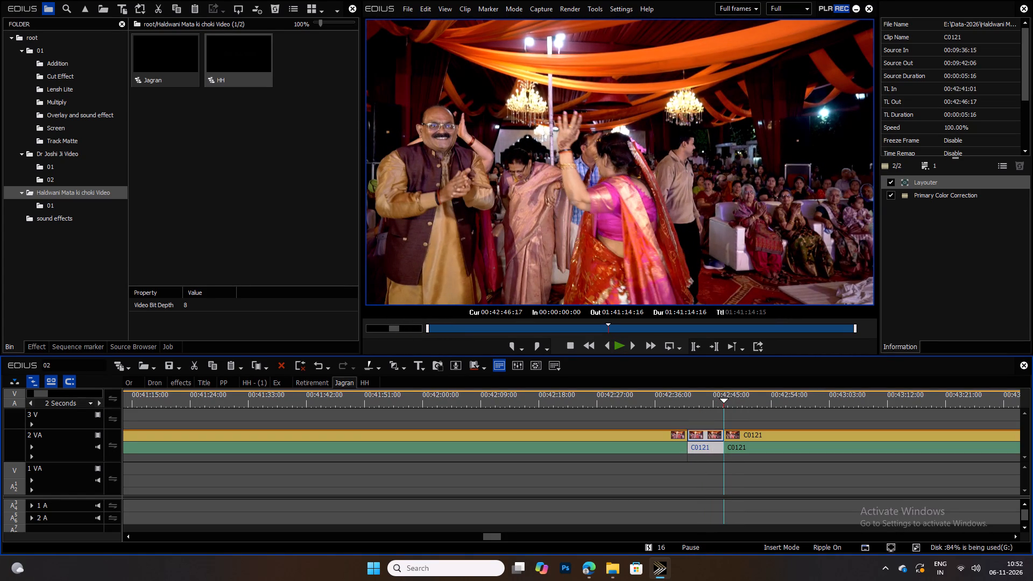
Paste the C0121 piece into the HH sequence at 00:00:49:23, remove its audio, and set its speed to 50%.
left_click(371, 380)
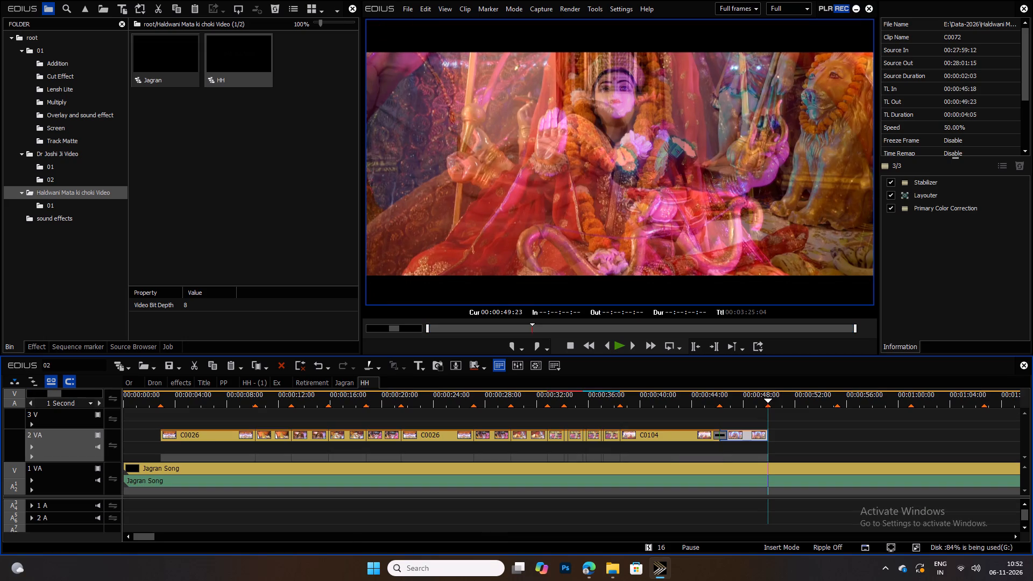
key("ctrl+v")
key("alt+a")
key("alt+e")
type("50")
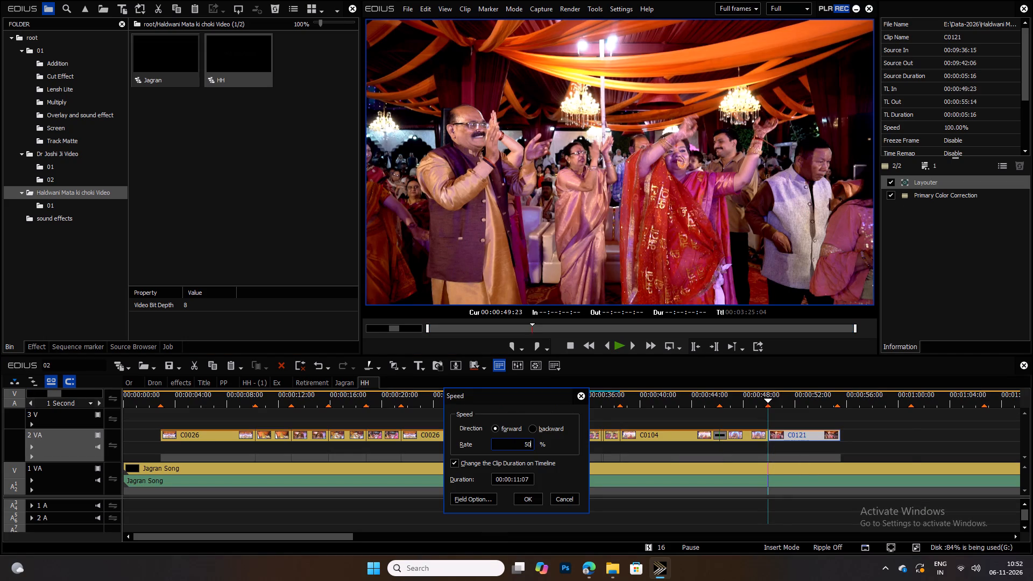
key("Return")
Play C0121 through, trim its end to the marker at 00:00:55:08, and play just past it.
key("space")
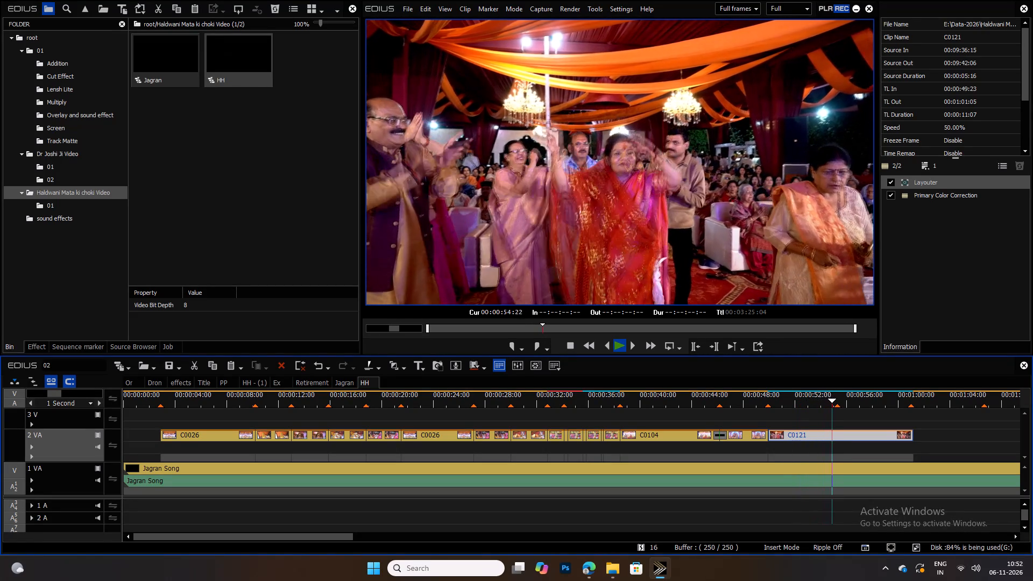
key("space")
left_click(838, 395)
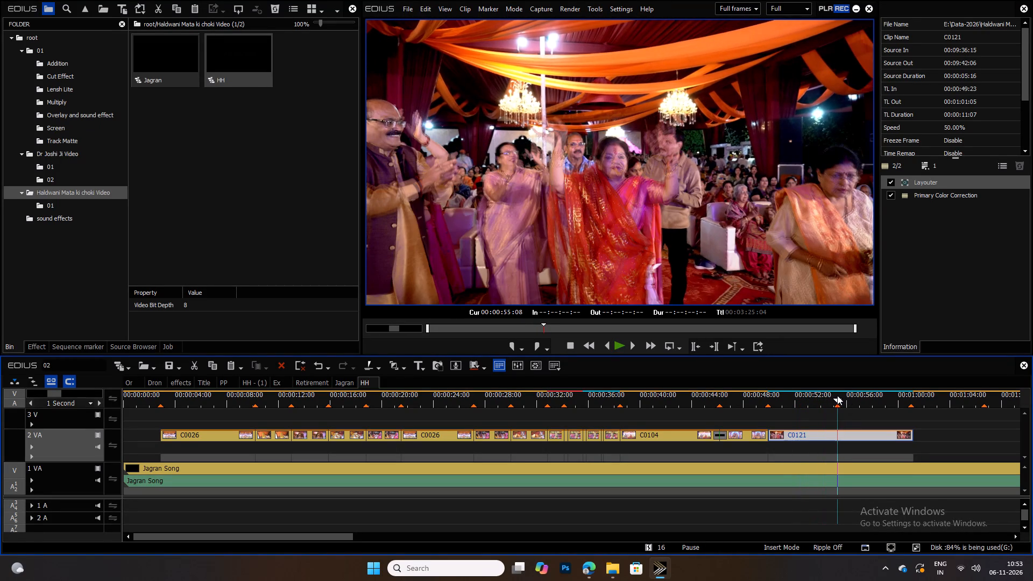
key("m")
key("space")
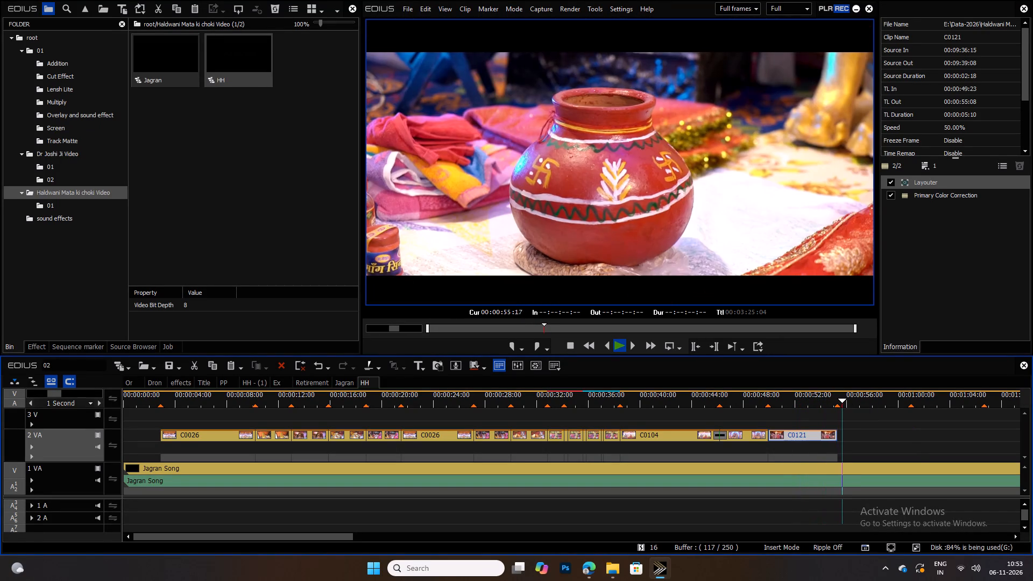
key("space")
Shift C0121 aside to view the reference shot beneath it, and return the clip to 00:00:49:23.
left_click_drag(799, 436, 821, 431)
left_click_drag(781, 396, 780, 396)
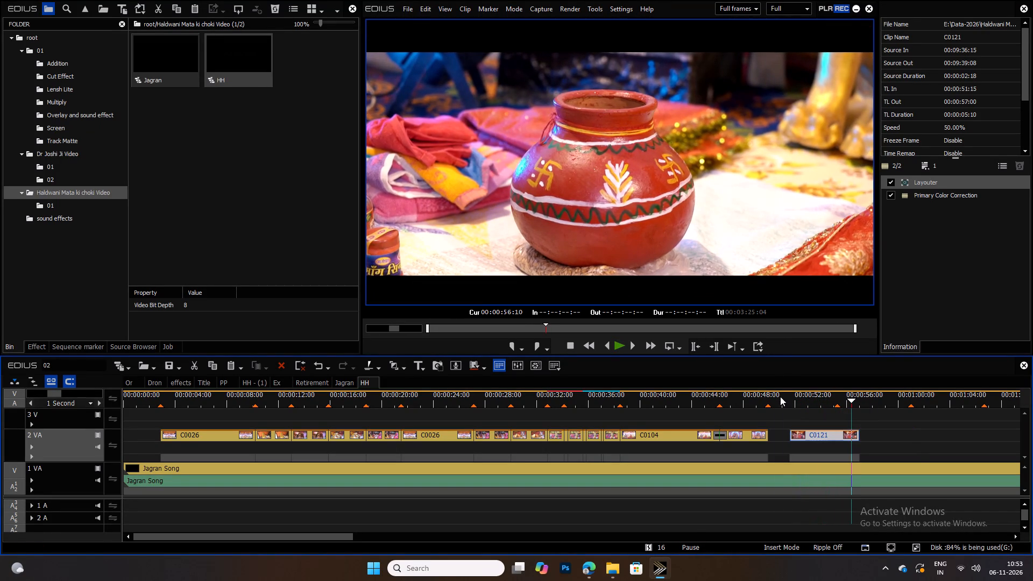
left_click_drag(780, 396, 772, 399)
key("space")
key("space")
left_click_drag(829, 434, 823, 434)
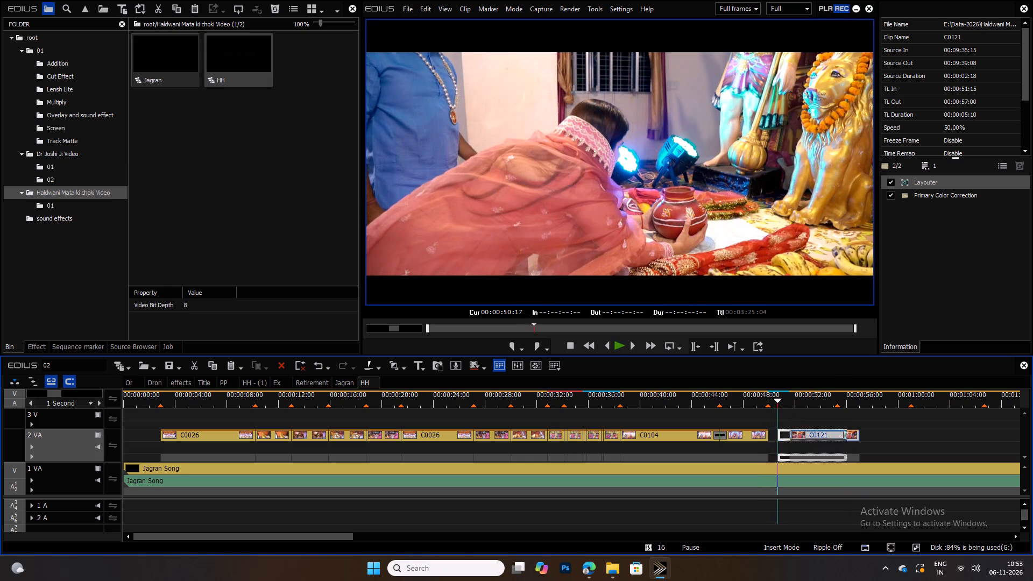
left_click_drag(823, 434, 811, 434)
Preview the start of C0121 and add a Dissolve at the cut between C0072 and C0121 at 00:00:49:23.
left_click(770, 399)
key("space")
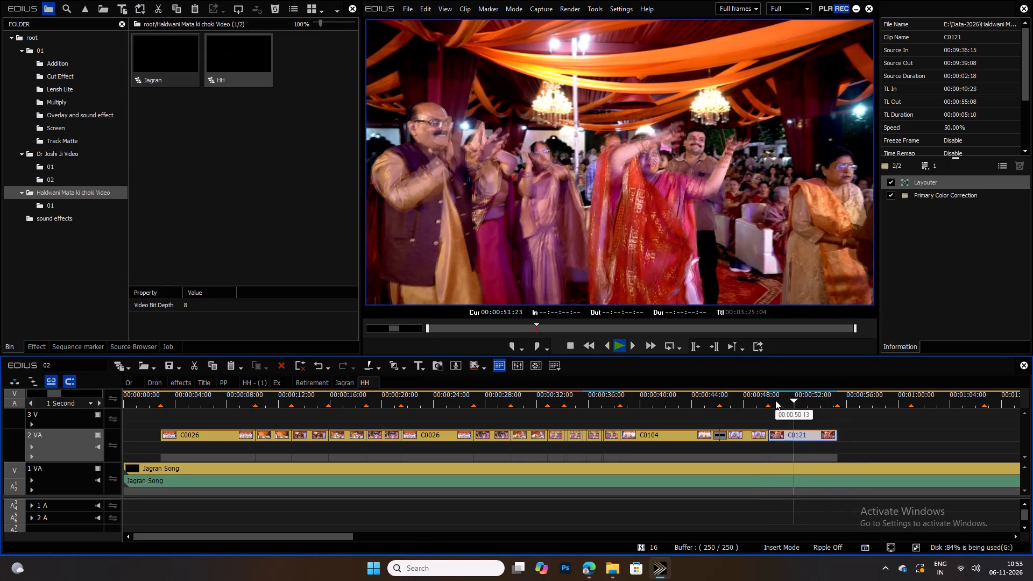
key("space")
left_click_drag(776, 402, 775, 402)
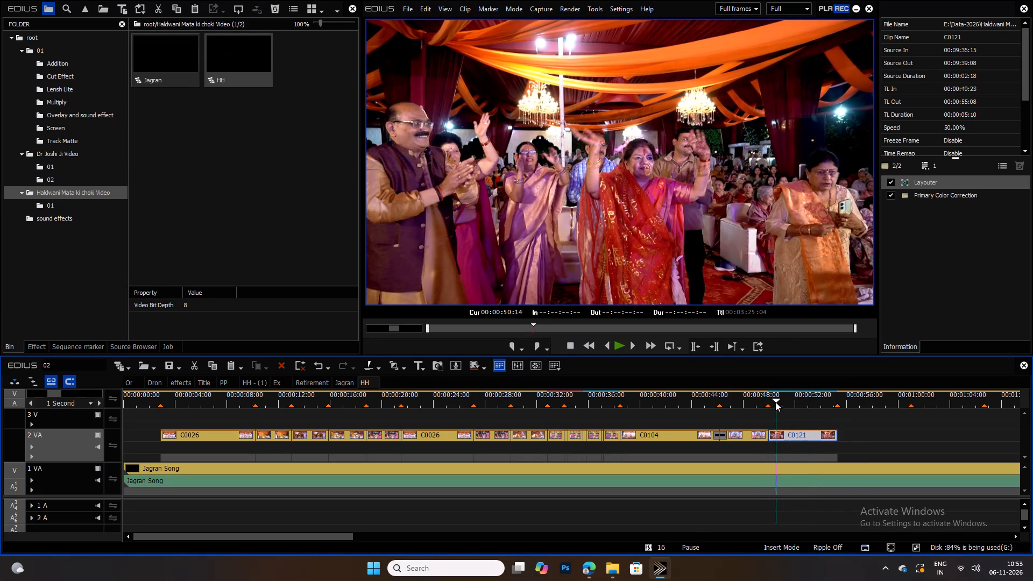
left_click_drag(775, 402, 768, 399)
key("ctrl+p")
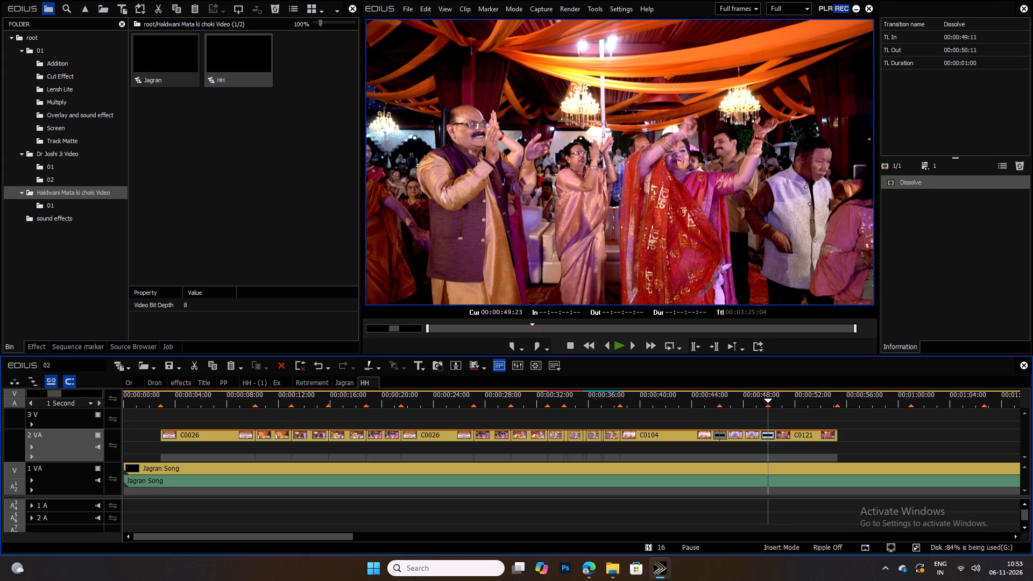
Play across the new dissolve and the reference beyond 00:00:55:08 to study which shot follows C0121.
left_click_drag(743, 400, 692, 400)
key("space")
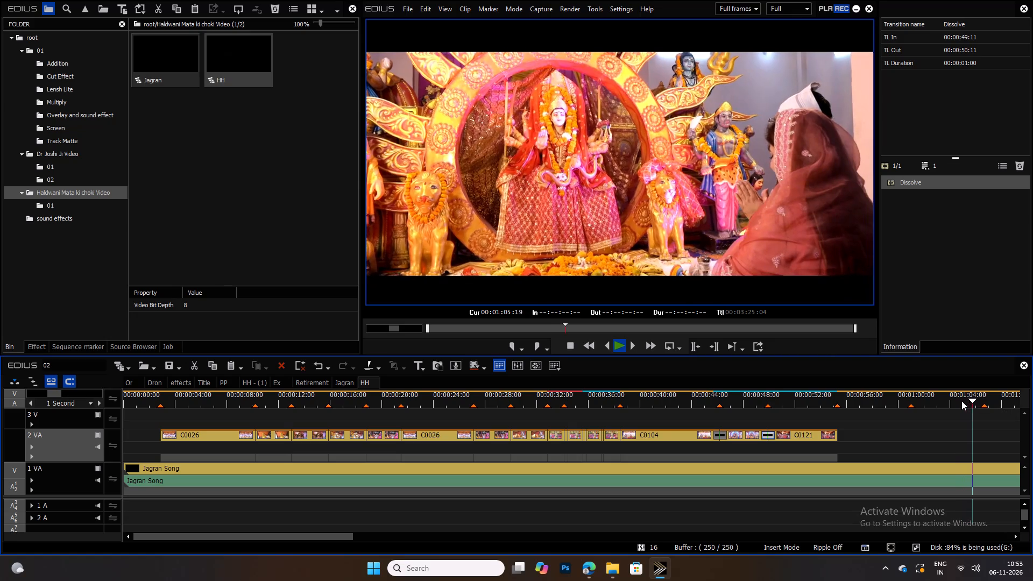
key("space")
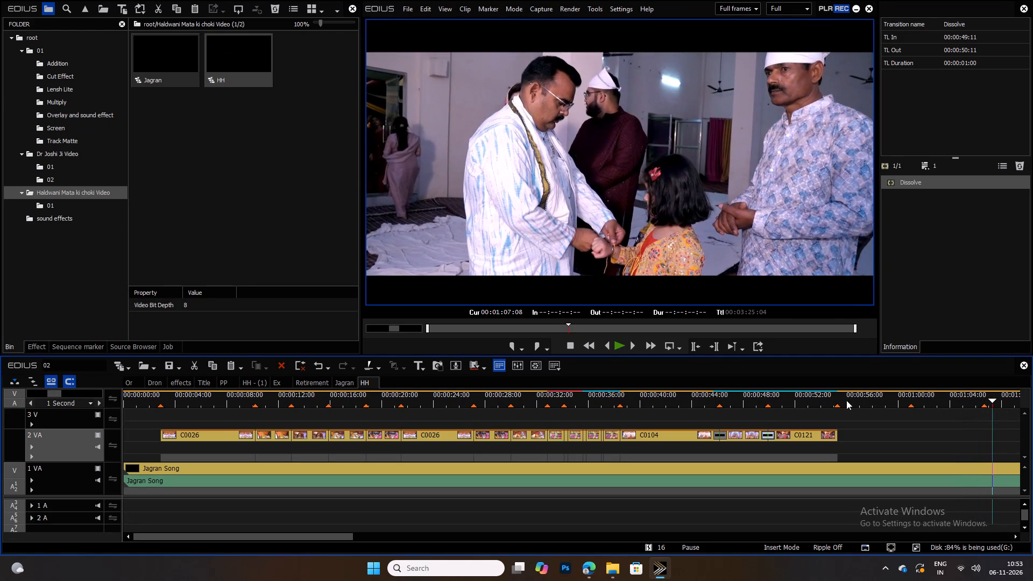
left_click(844, 400)
key("space")
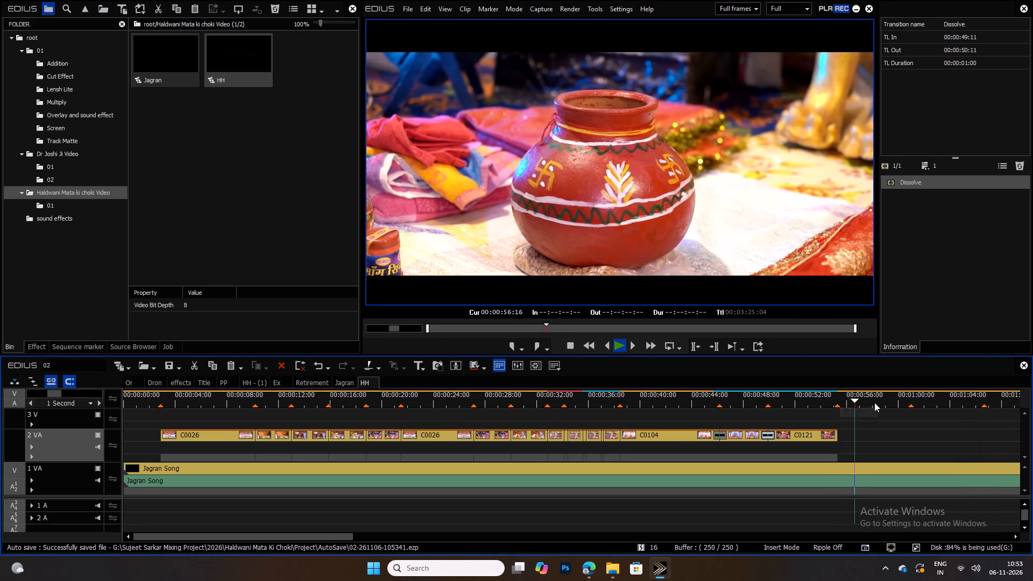
left_click_drag(814, 399, 811, 399)
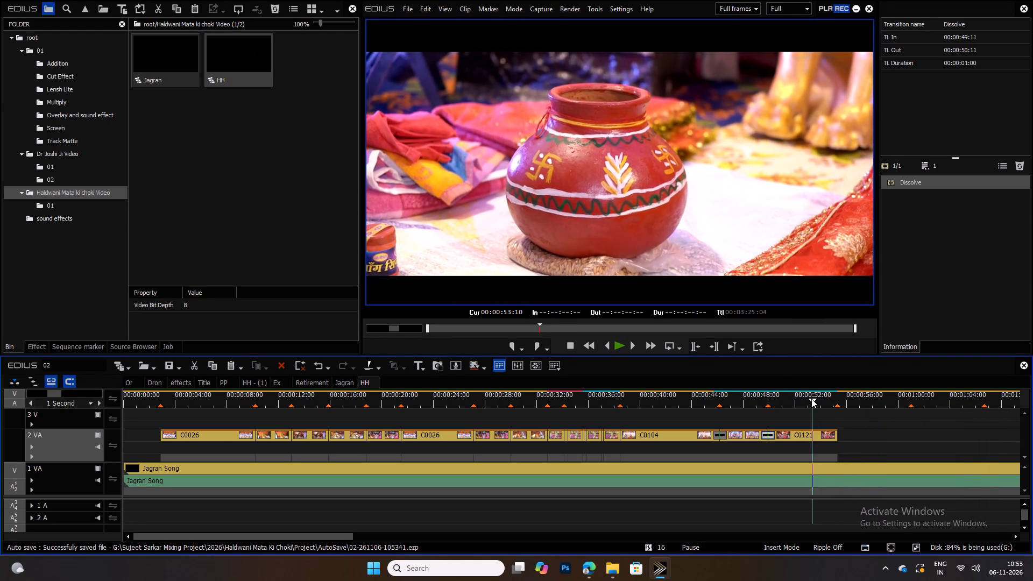
left_click_drag(811, 399, 741, 403)
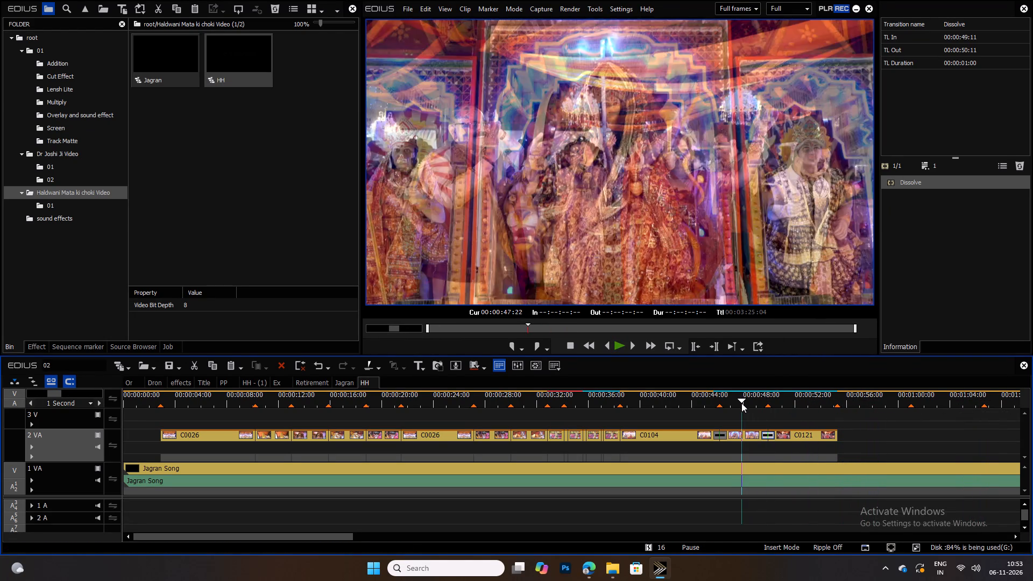
left_click_drag(741, 403, 832, 407)
key("space")
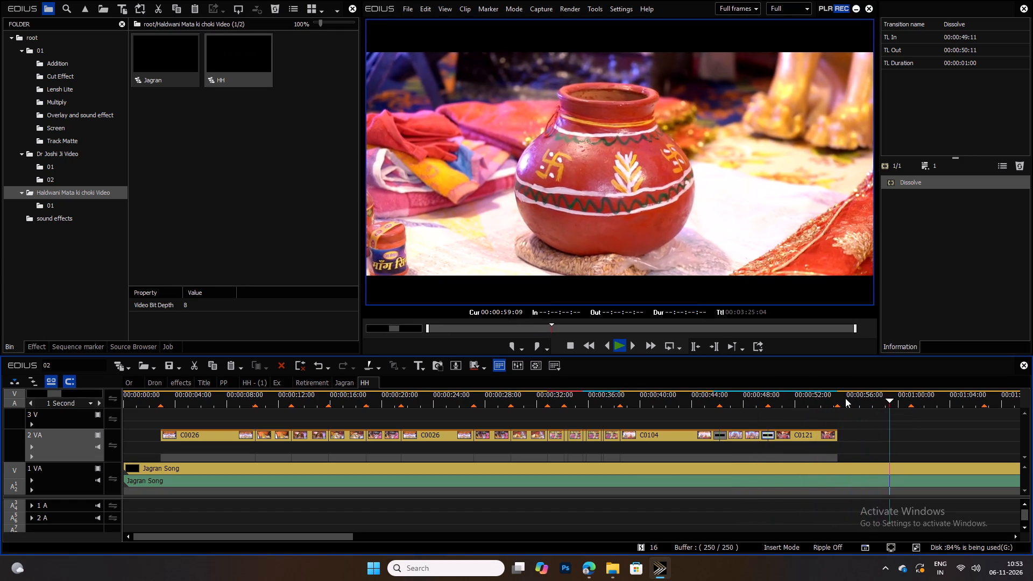
left_click_drag(844, 398, 838, 398)
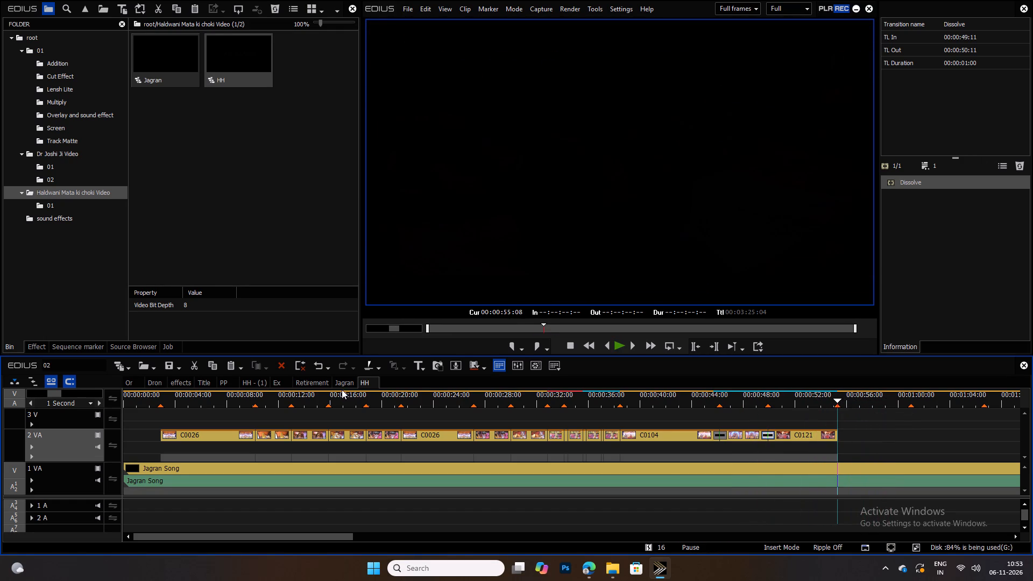
Review the C0072 deity shot, copy it, and paste it after C0121 at 00:00:55:08.
left_click_drag(743, 398, 734, 397)
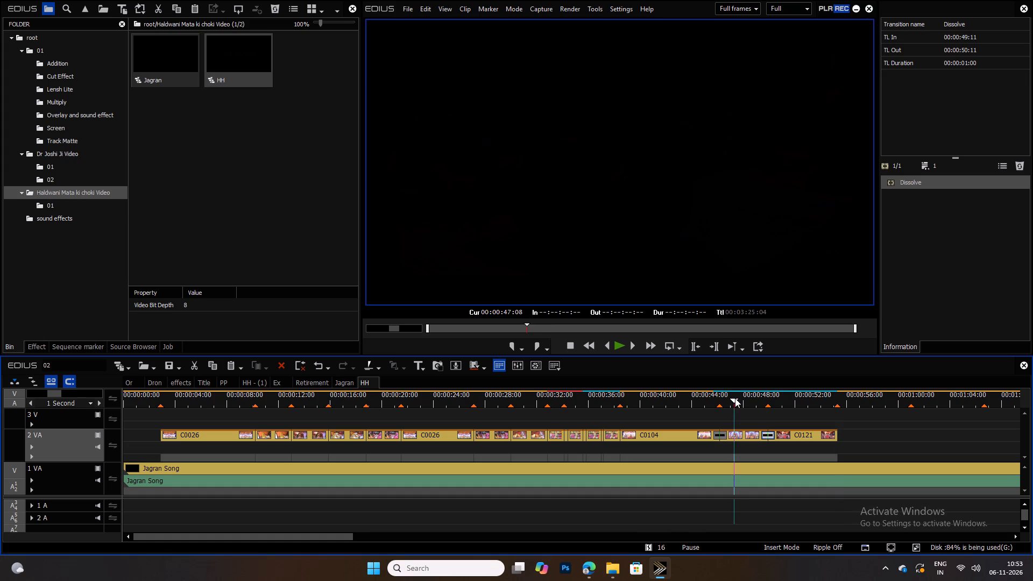
key("space")
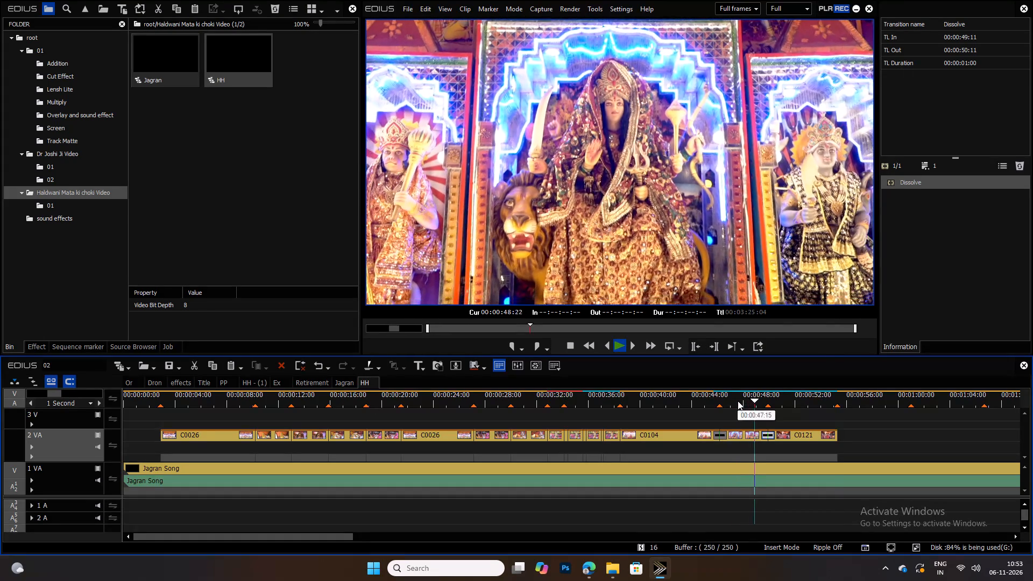
key("space")
left_click(745, 434)
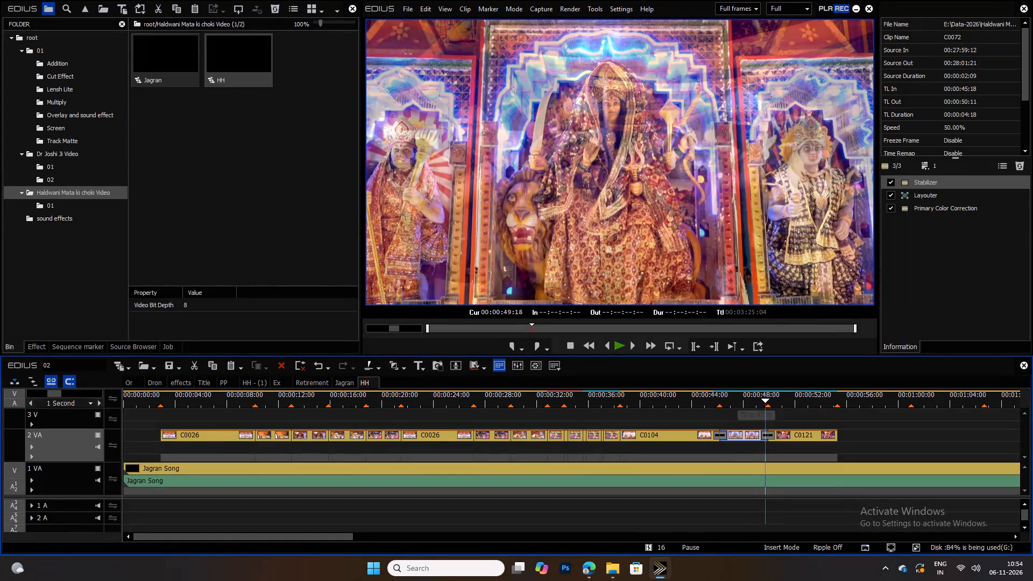
key("ctrl+c")
left_click(835, 396)
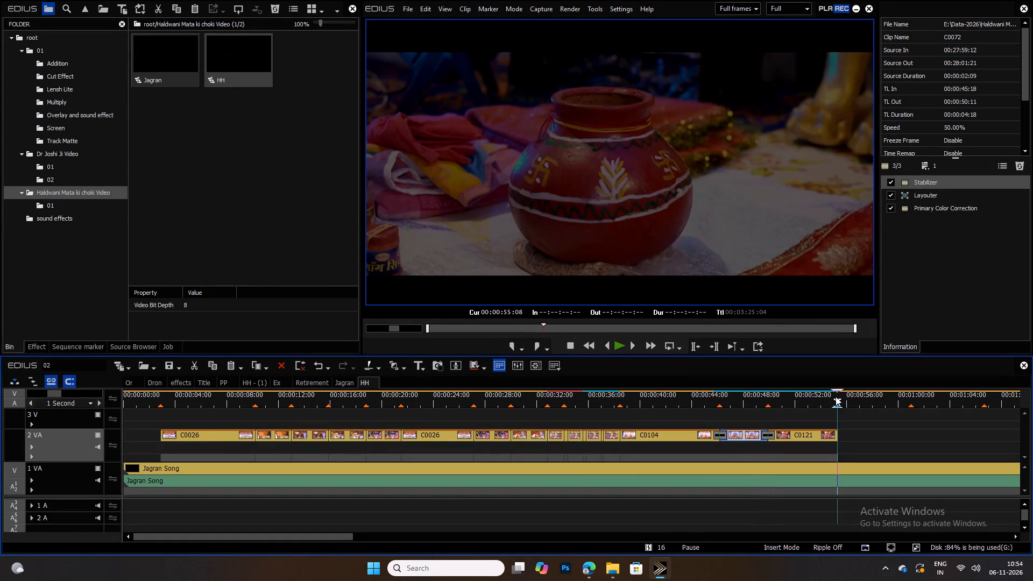
key("ctrl+v")
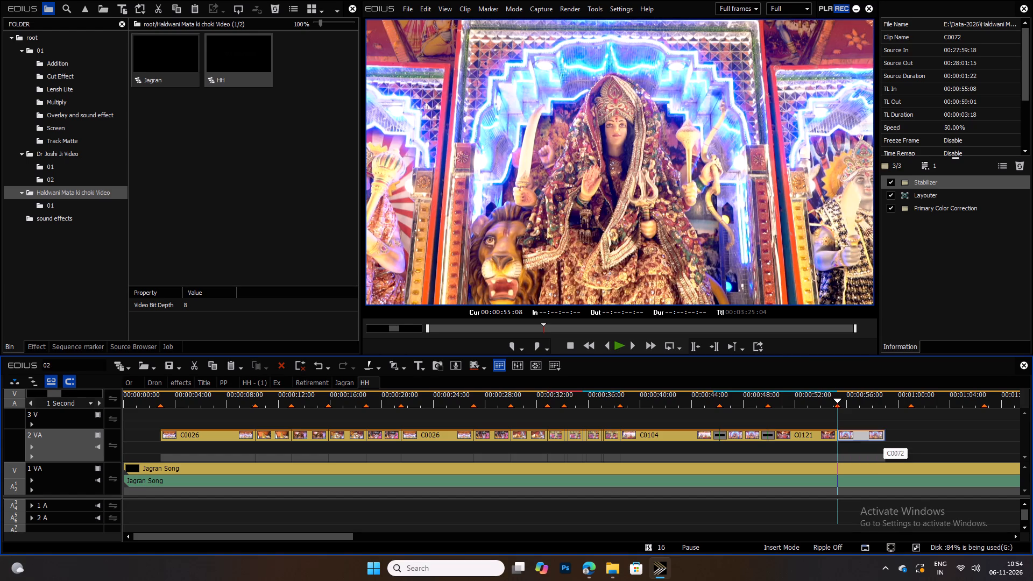
Extend the end of the pasted C0072 to the marker at 00:01:01:00.
left_click_drag(883, 436, 910, 433)
left_click(878, 430)
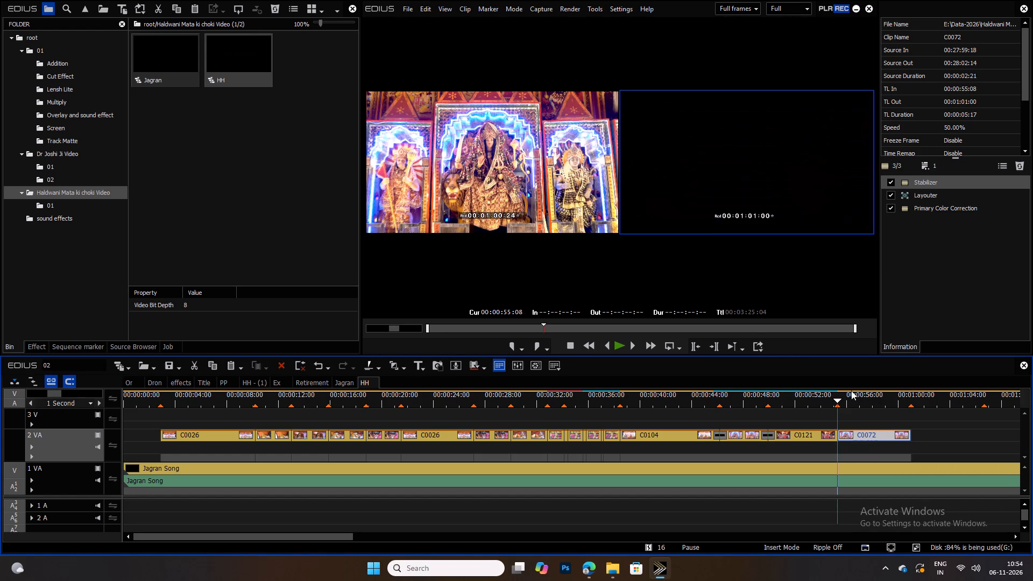
Reverse the second C0072 clip, starting at 00:00:55:08, by setting its speed to -50%.
left_click(856, 394)
key("alt+e")
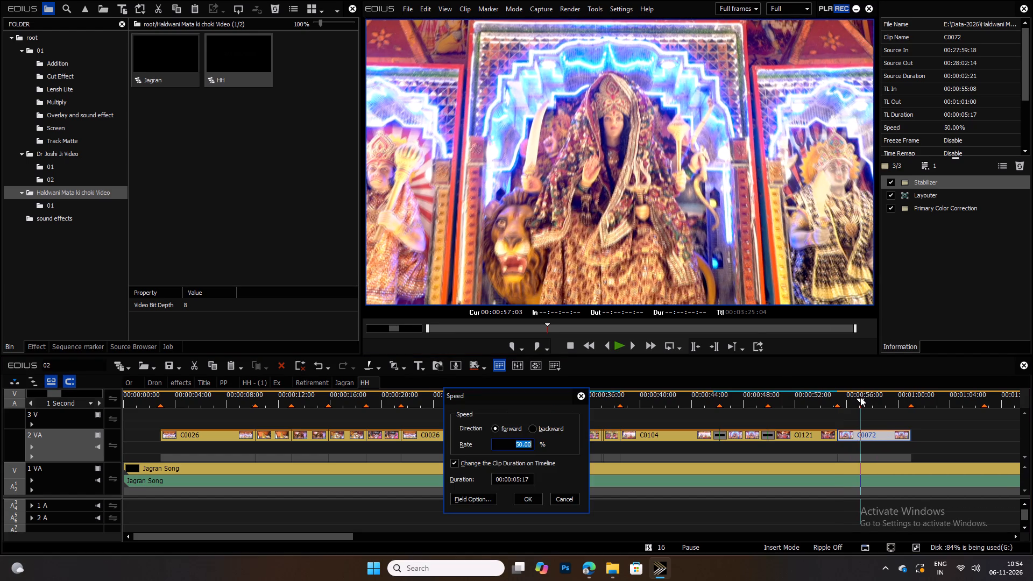
key("Left")
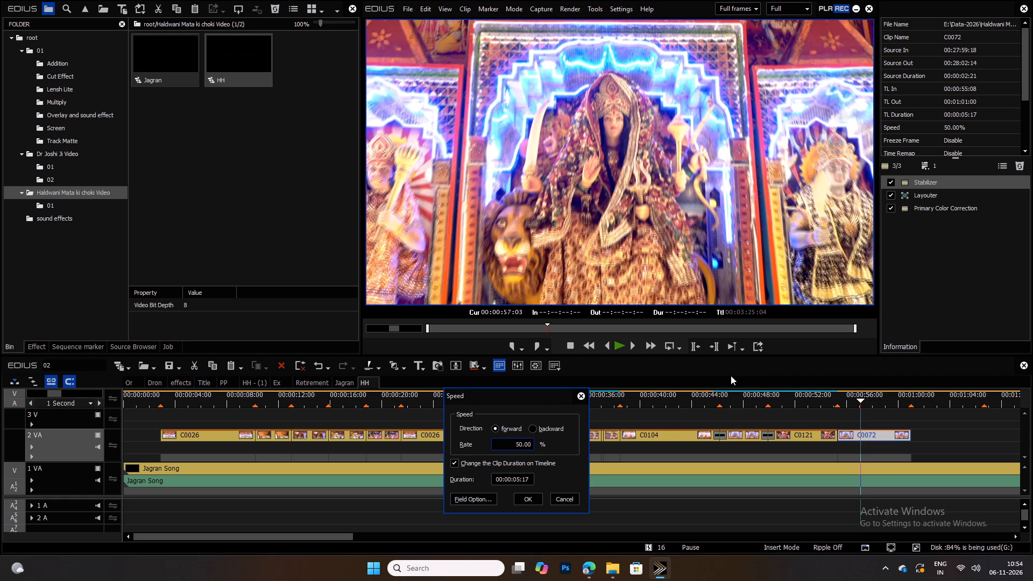
key("minus")
key("Return")
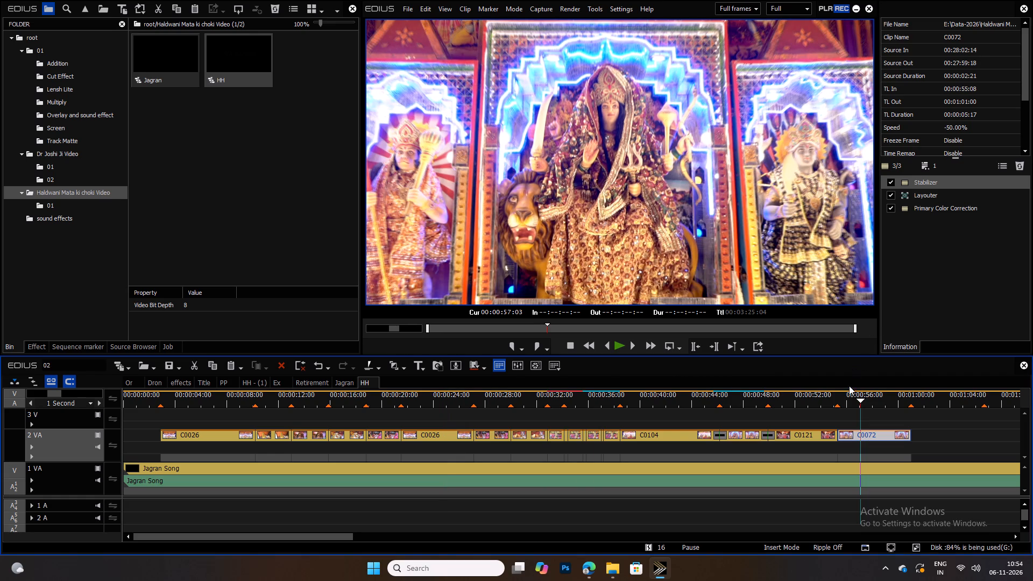
Preview the reversed C0072 from 00:00:55:08 to its end at 00:01:01:00.
left_click(837, 399)
key("space")
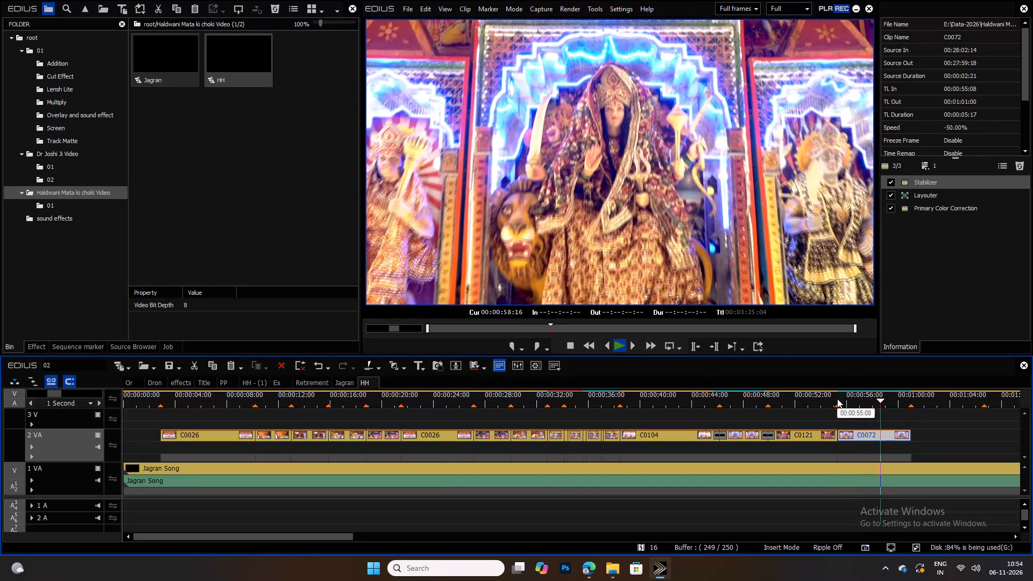
scroll(837, 399, "down", 1, "ctrl")
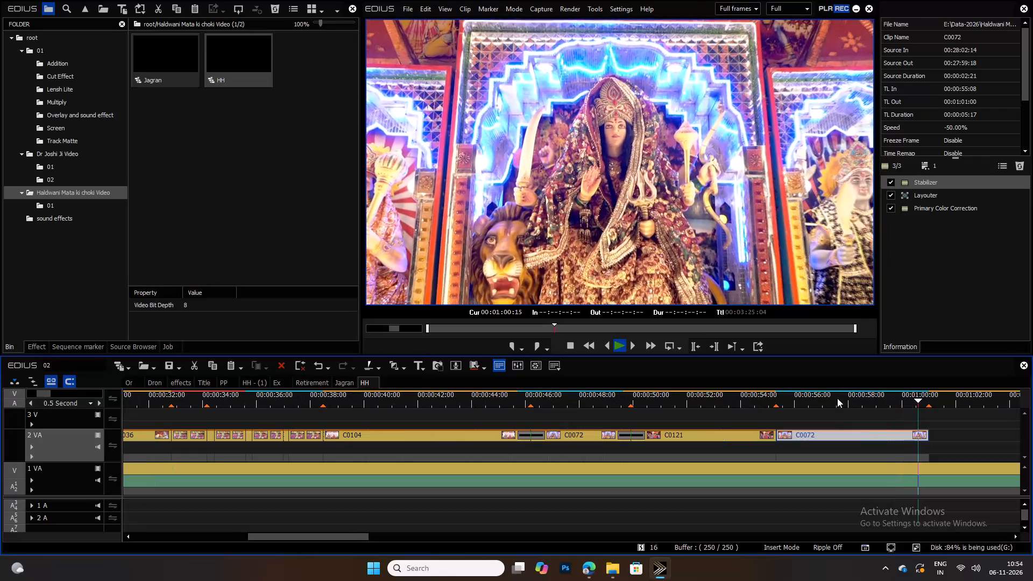
key("space")
left_click(930, 399)
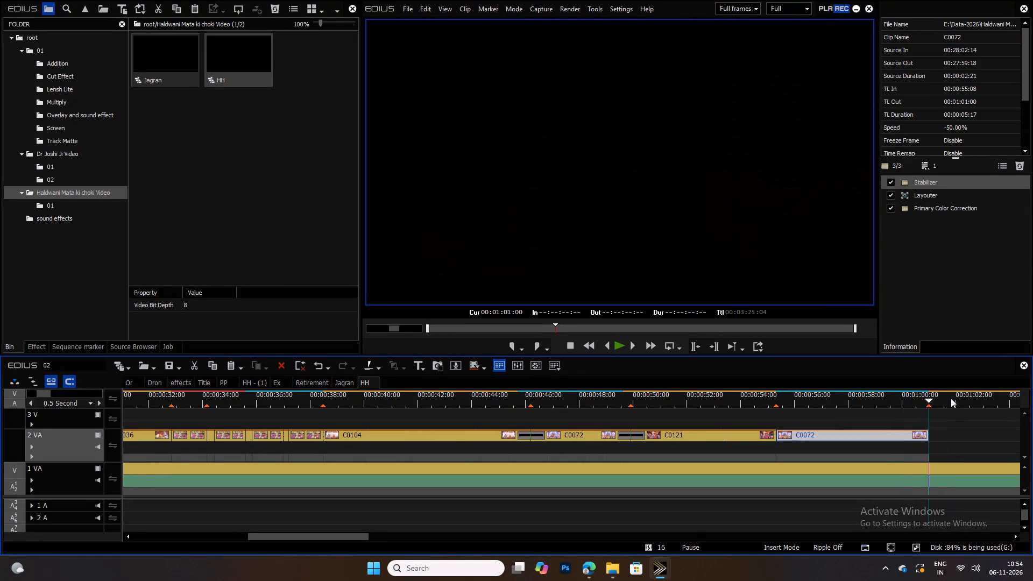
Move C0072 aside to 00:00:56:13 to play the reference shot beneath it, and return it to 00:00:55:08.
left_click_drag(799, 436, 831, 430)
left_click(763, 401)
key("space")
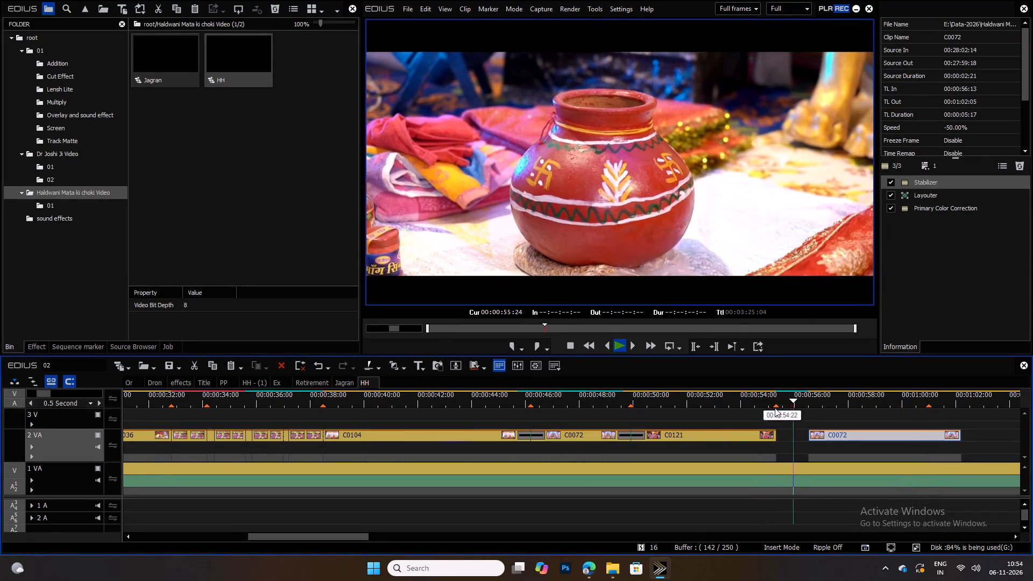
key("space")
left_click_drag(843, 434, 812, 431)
Play the reference past the end of C0072 to study the deity shot and its cut near 00:01:06:17.
key("space")
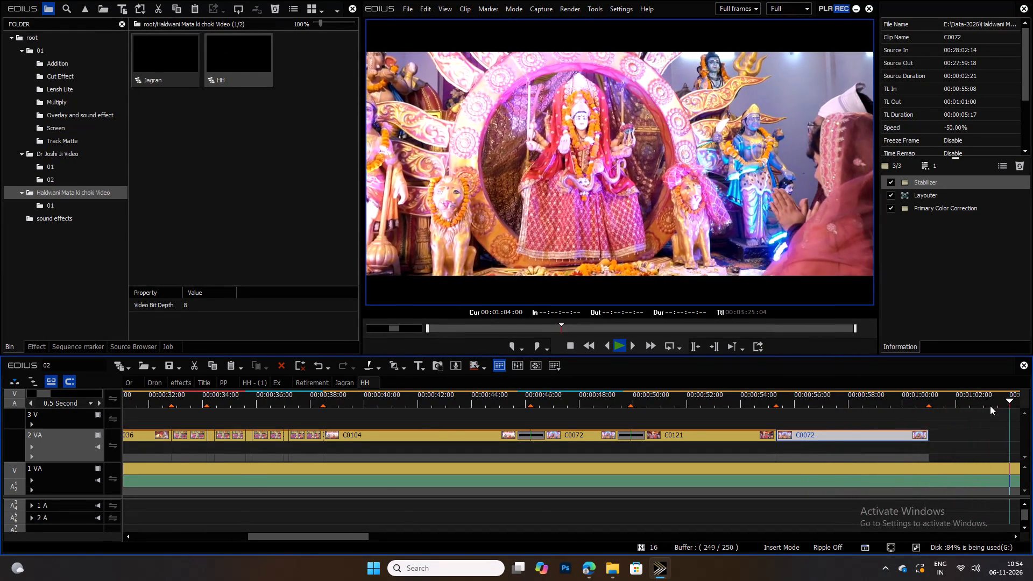
scroll(990, 406, "up", 3, "ctrl")
scroll(645, 421, "down", 3, "ctrl")
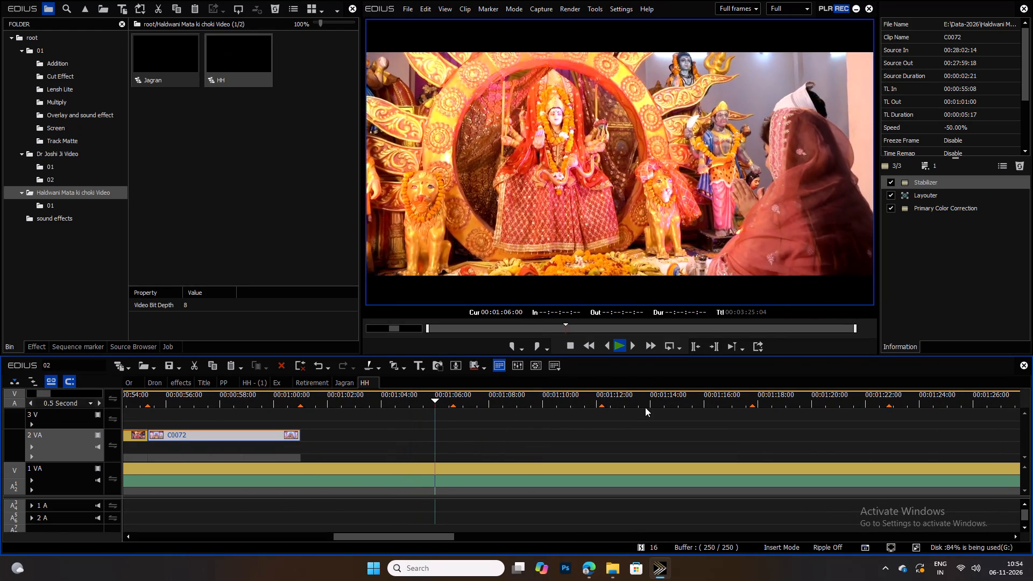
scroll(548, 401, "up", 1, "ctrl")
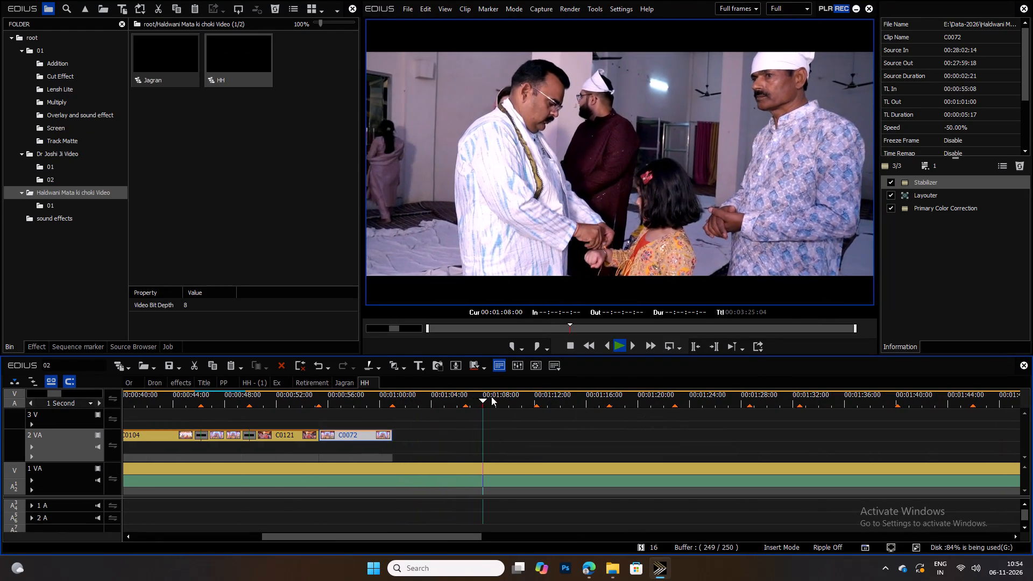
key("space")
left_click(442, 399)
key("space")
scroll(442, 399, "down", 2, "ctrl")
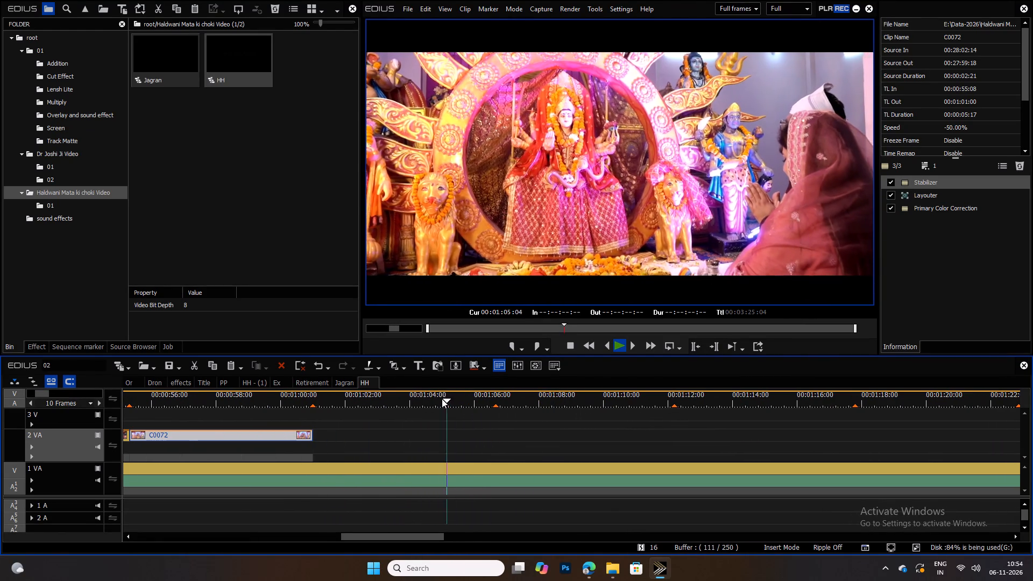
key("space")
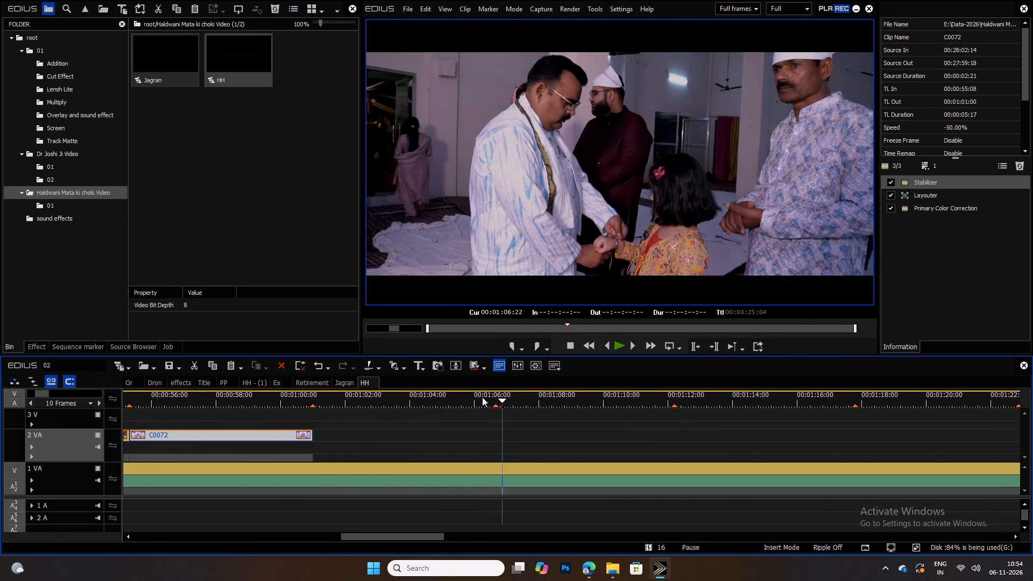
Replay the reference repeatedly between about 00:01:05:06 and 00:01:07:00 to pinpoint where the deity shot's look changes.
left_click_drag(476, 397, 464, 397)
key("space")
key("space")
left_click_drag(466, 397, 462, 397)
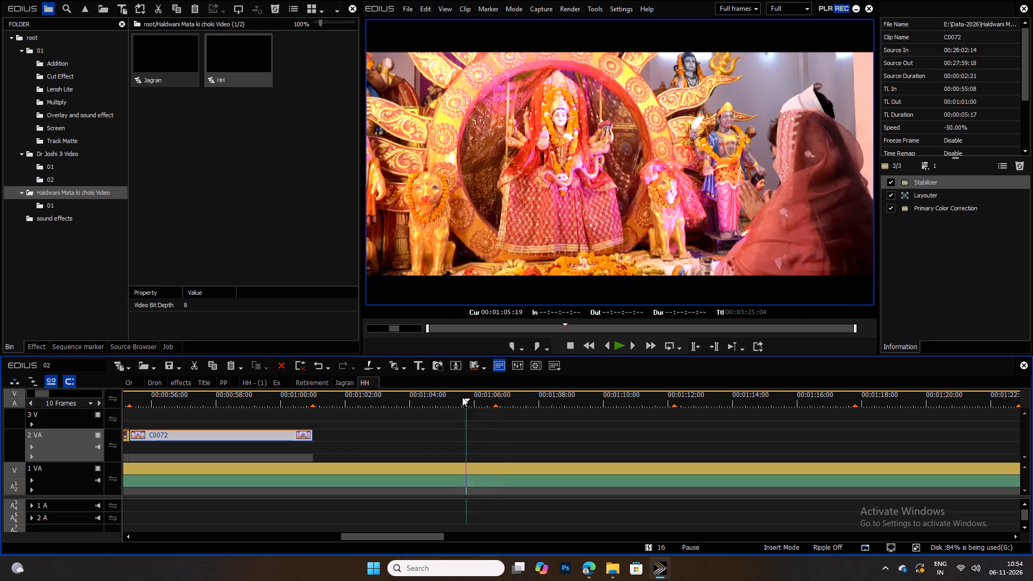
left_click_drag(462, 397, 456, 395)
key("space")
key("space")
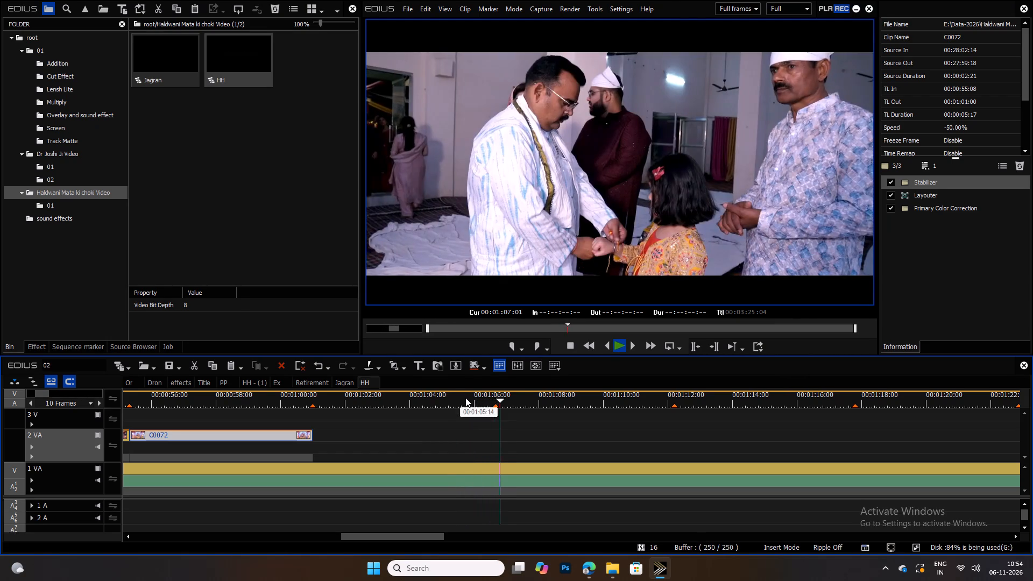
left_click_drag(466, 396, 455, 395)
key("space")
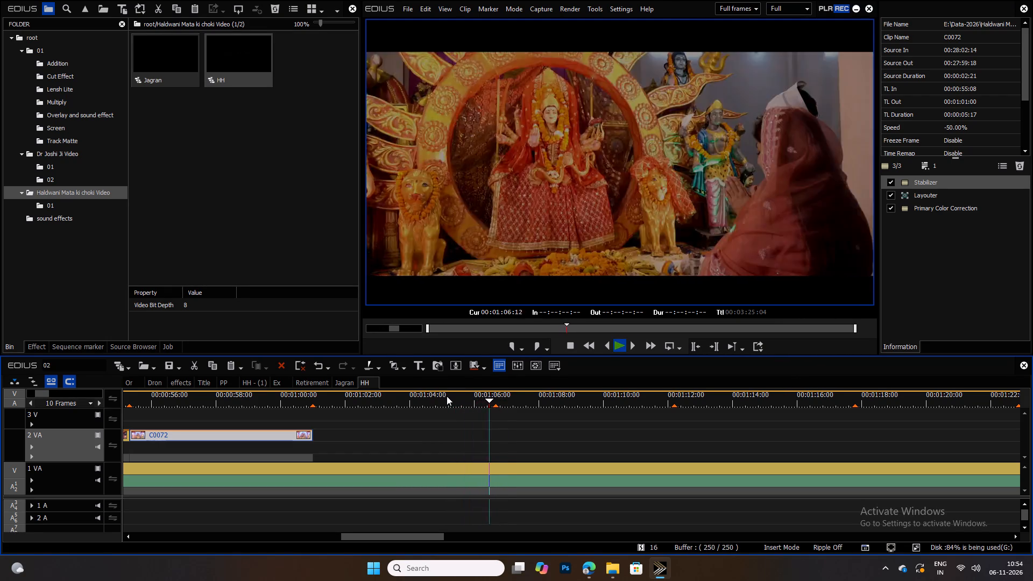
key("space")
left_click_drag(470, 393, 453, 393)
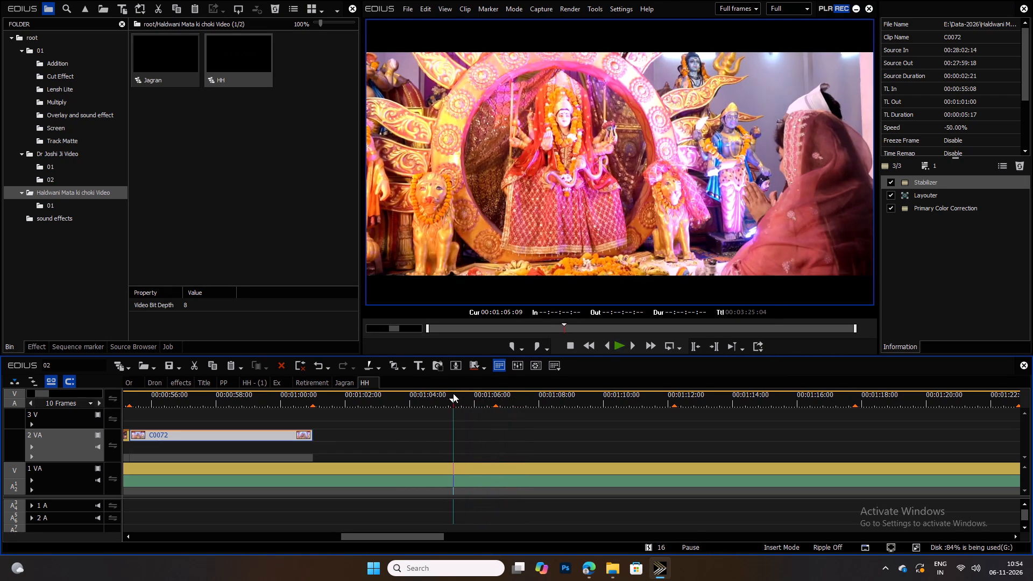
key("space")
key("space")
key("space")
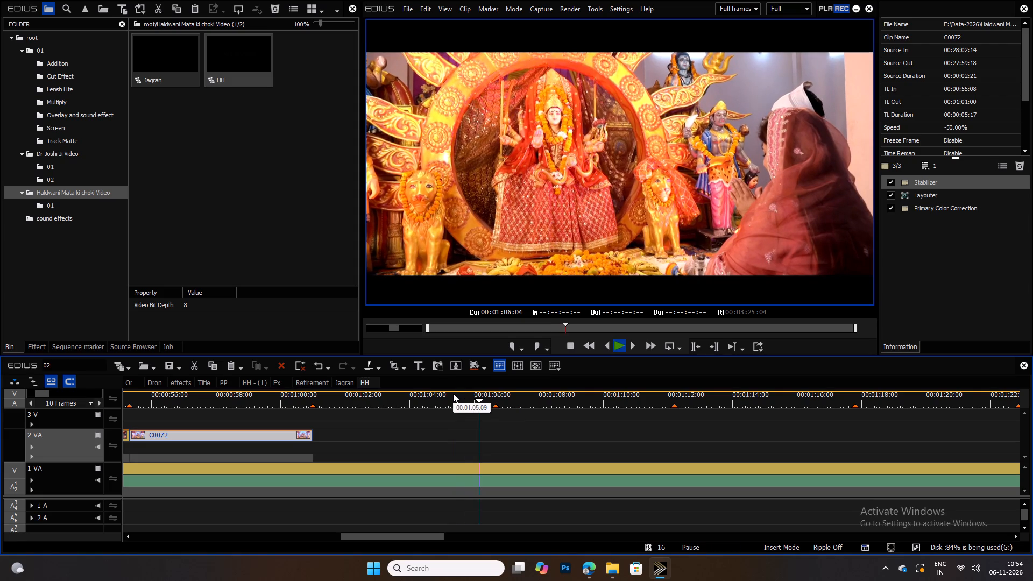
key("space")
left_click_drag(458, 393, 449, 392)
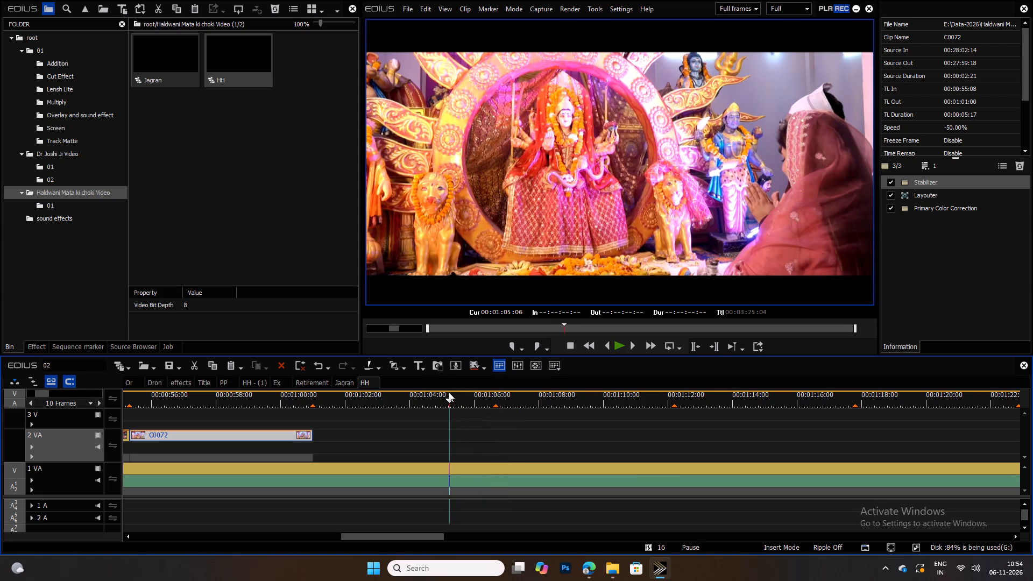
key("space")
key("space")
key("space")
key("space")
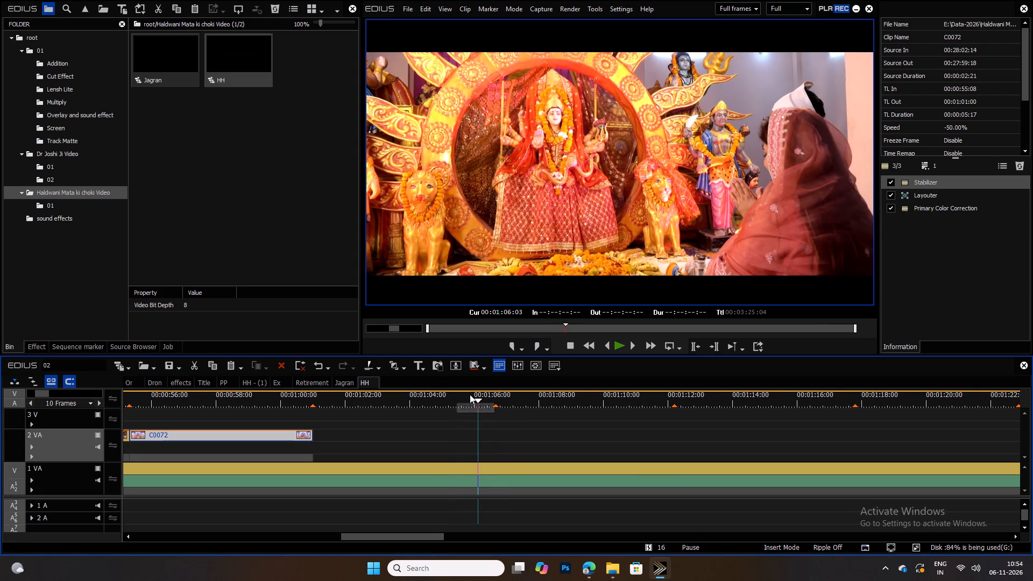
Examine the reference deity shot frame by frame between about 00:01:05:21 and 00:01:06:13.
scroll(470, 394, "up", 10)
scroll(470, 394, "down", 3)
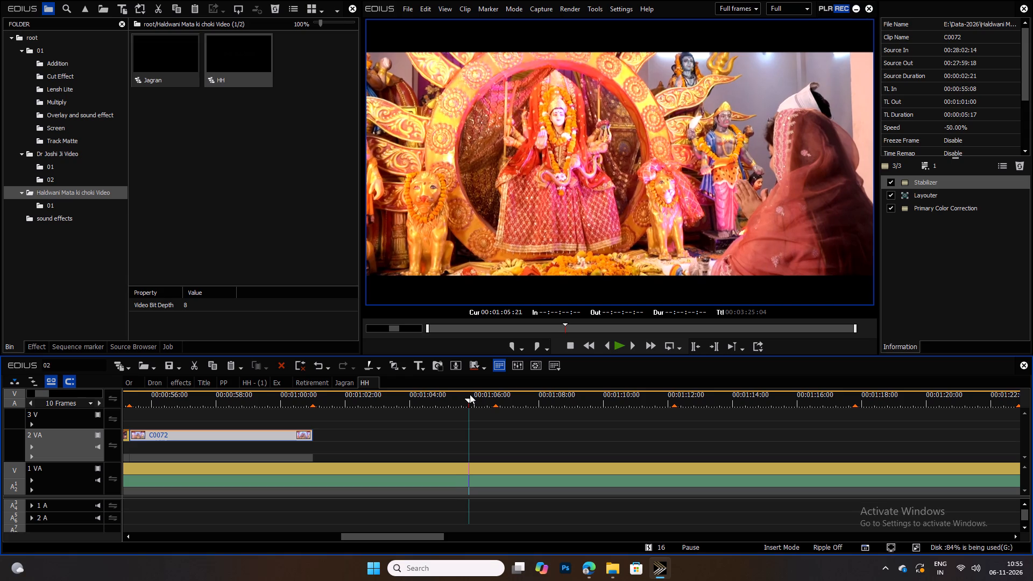
scroll(470, 394, "down", 3)
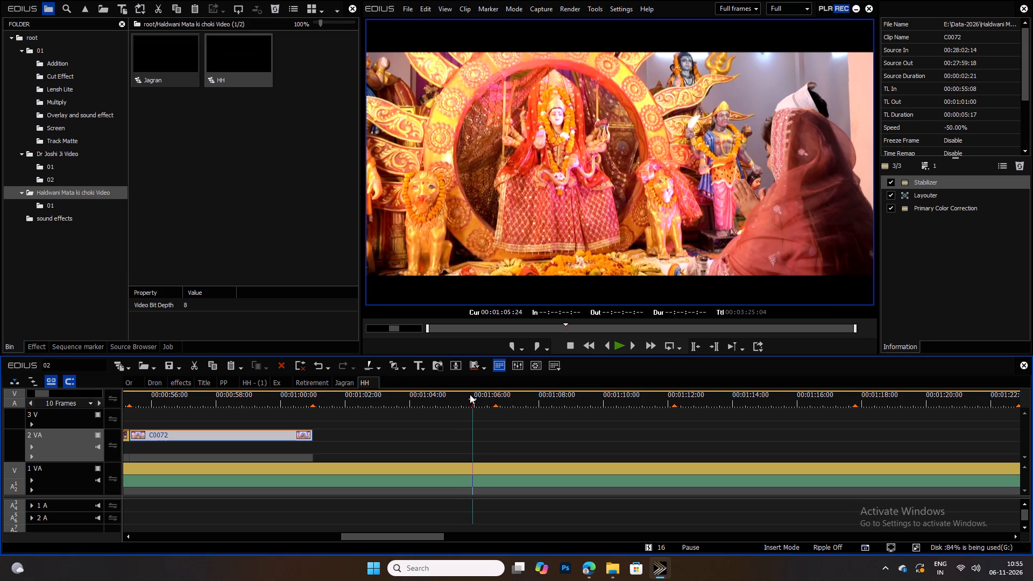
scroll(471, 394, "down", 3)
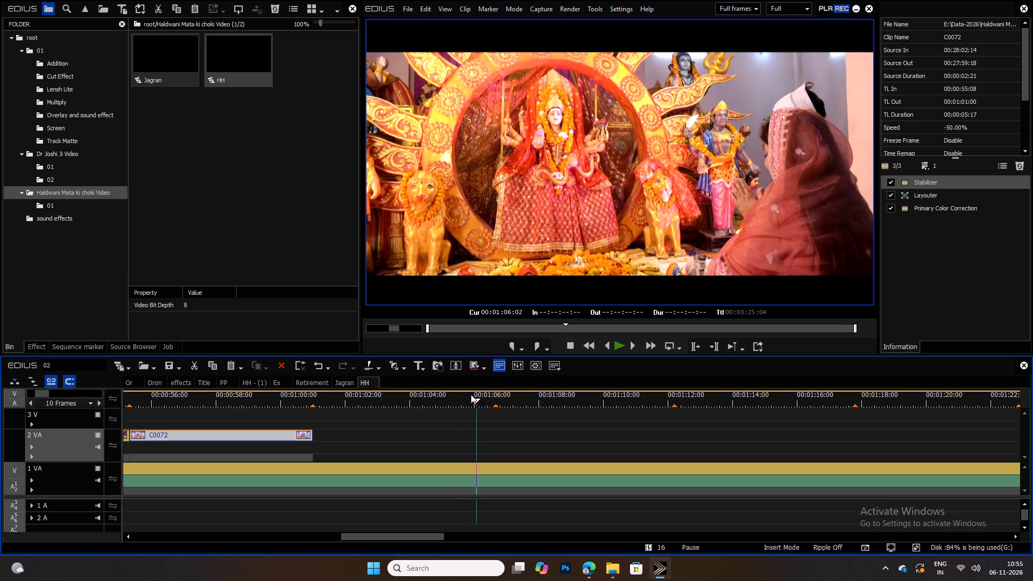
scroll(471, 394, "down", 4)
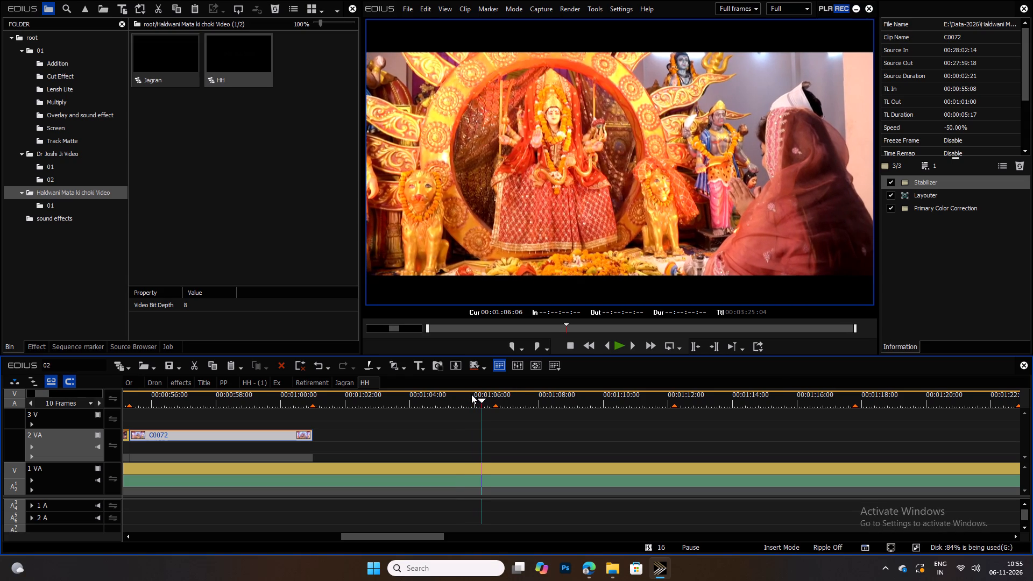
scroll(471, 394, "down", 7)
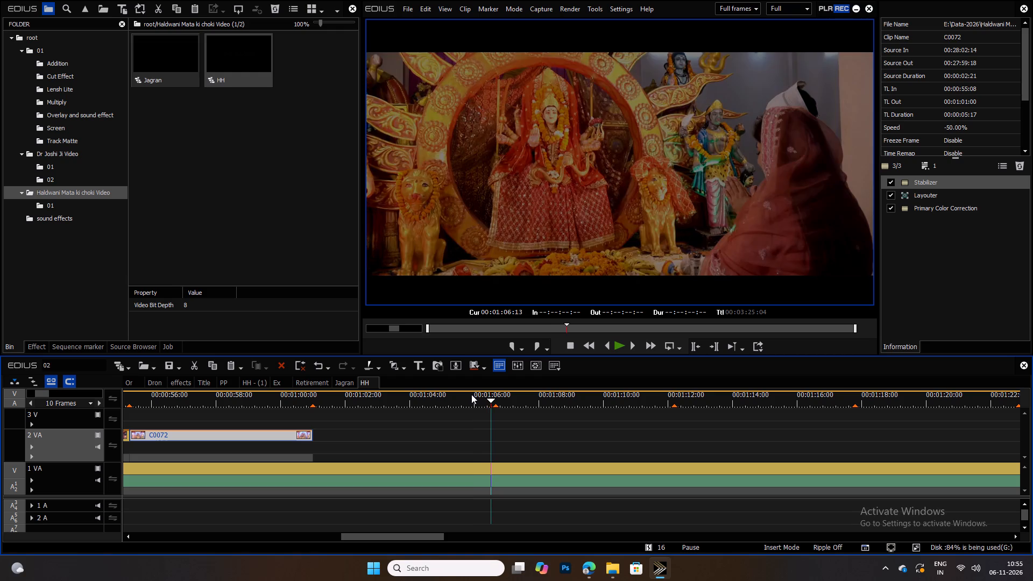
scroll(471, 394, "down", 3)
Replay the reference from about 00:01:05:05 several times to judge the timing of the change before the cut.
left_click_drag(472, 395, 454, 399)
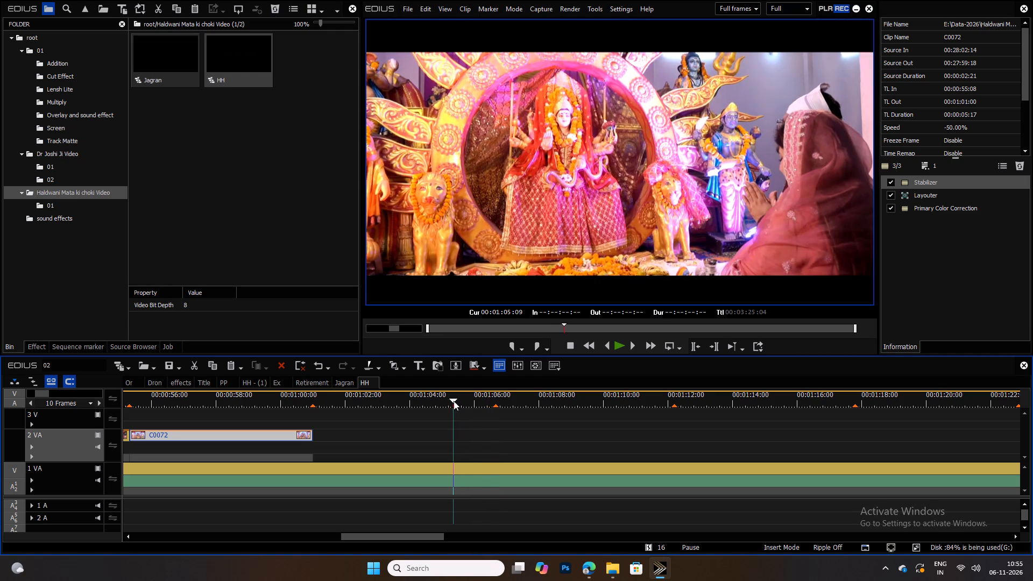
left_click_drag(456, 401, 445, 402)
key("space")
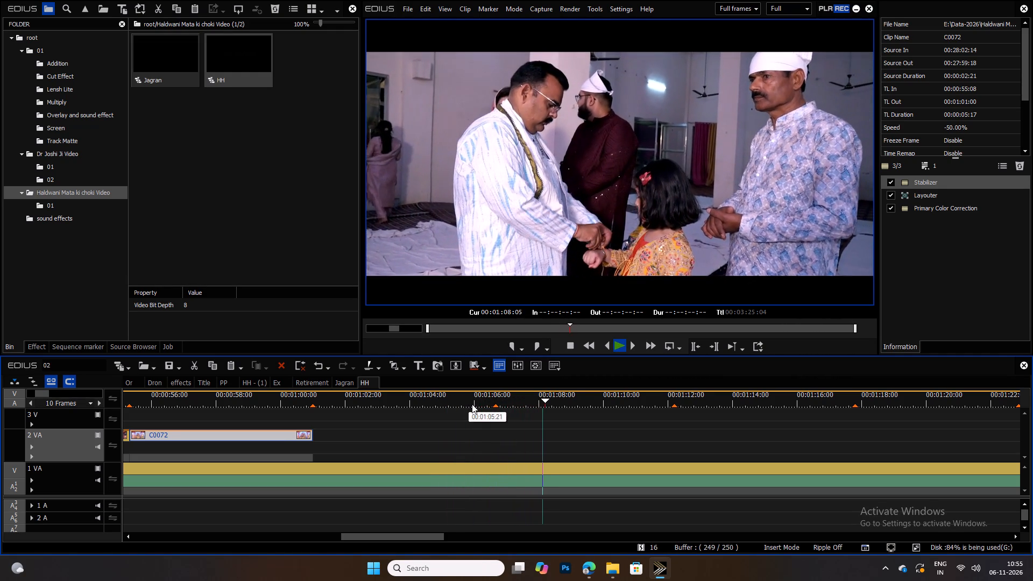
left_click_drag(477, 396, 459, 399)
key("space")
key("space")
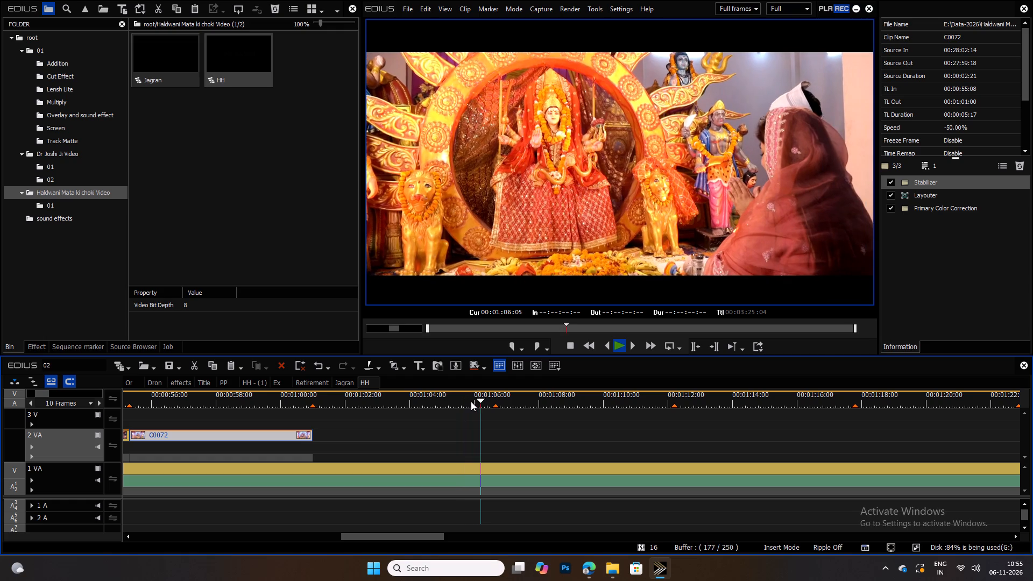
left_click_drag(468, 400, 459, 402)
key("space")
key("space")
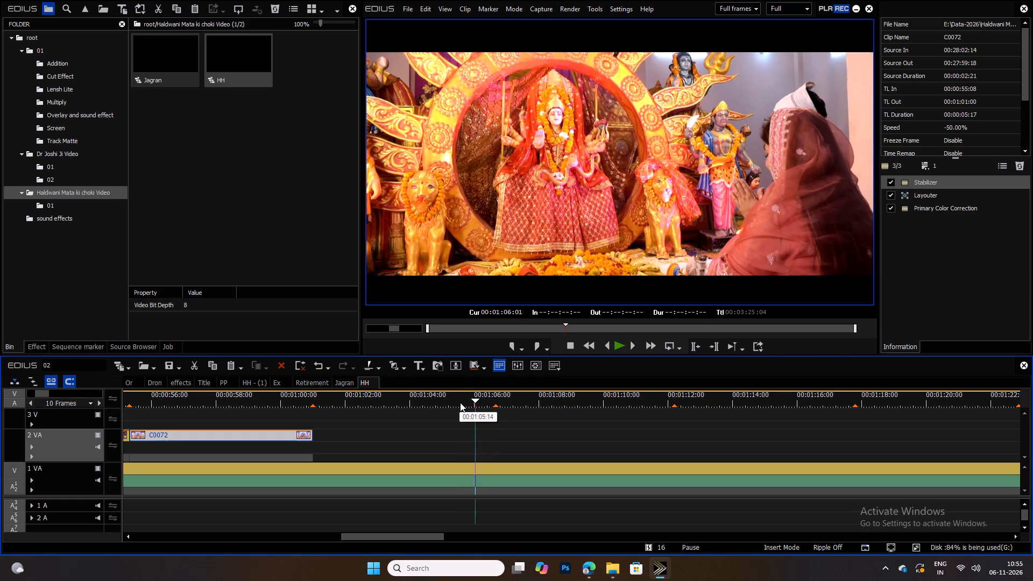
Find the exact frame of the change in the reference deity shot and add a sequence marker at 00:01:05:20.
scroll(461, 402, "up", 1)
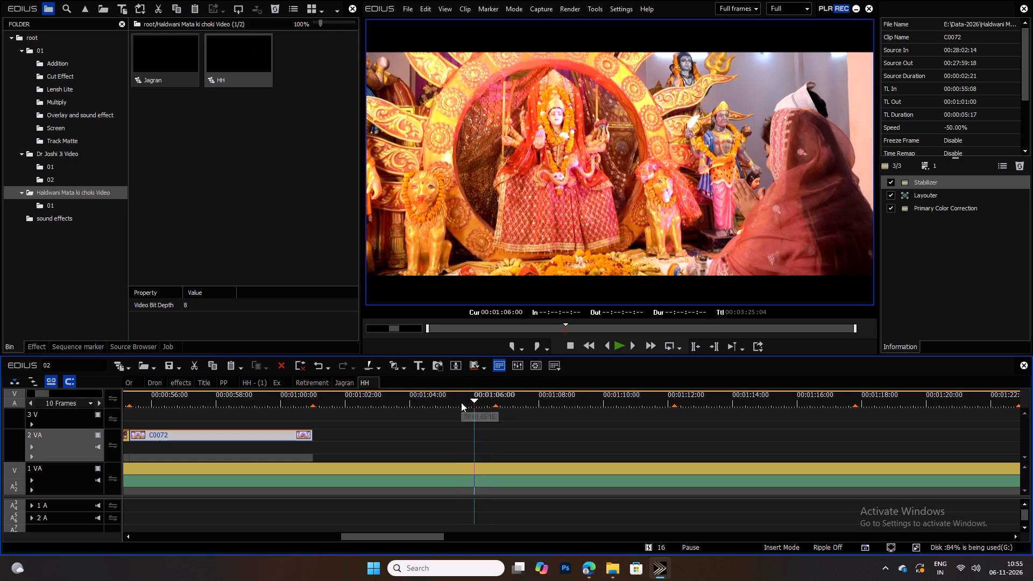
scroll(461, 402, "up", 2)
scroll(461, 402, "down", 2, "ctrl")
key("space")
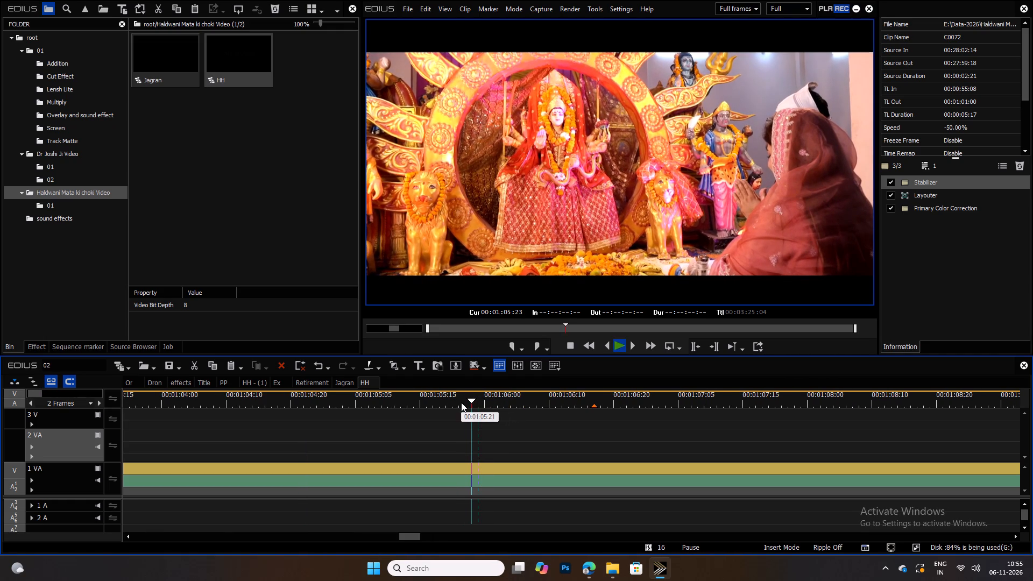
key("space")
scroll(492, 401, "up", 12)
scroll(479, 400, "down", 1)
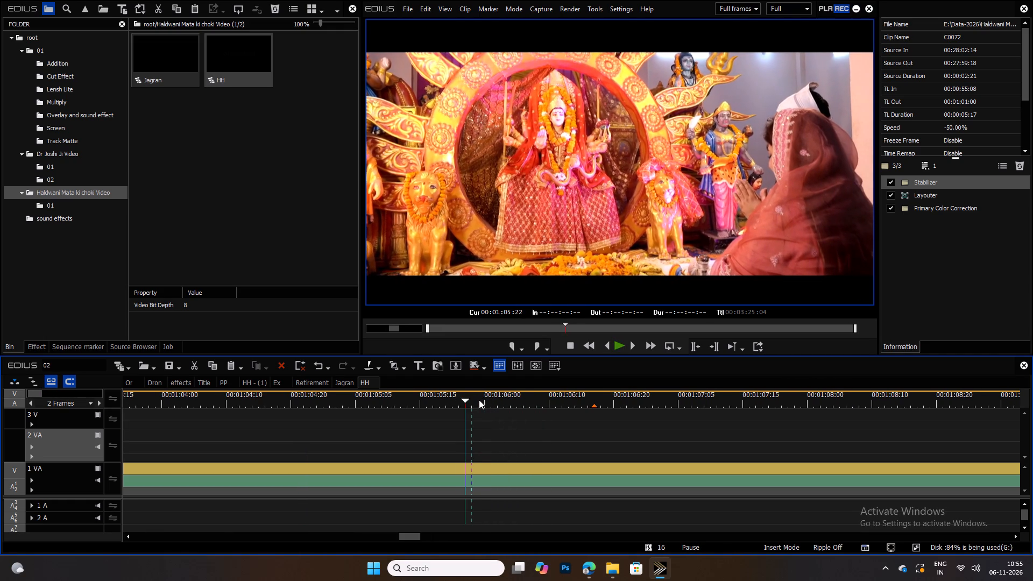
scroll(479, 400, "down", 1)
scroll(479, 400, "up", 6)
scroll(479, 400, "down", 3)
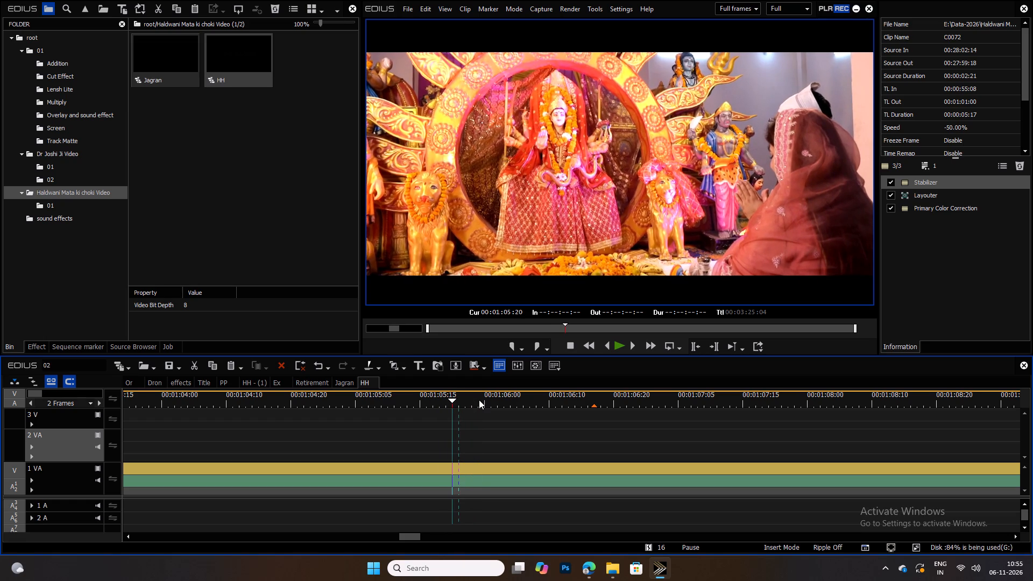
type("v")
Find the frame of the next look change after 00:01:05:20 in the reference deity shot and add a sequence marker at 00:01:05:23.
key("space")
key("space")
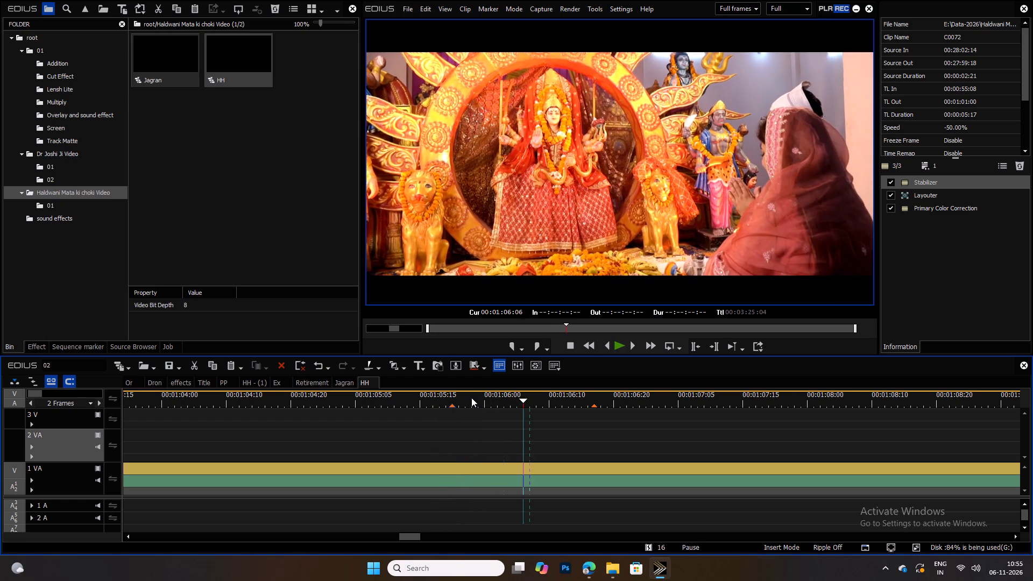
left_click_drag(459, 396, 448, 398)
scroll(451, 399, "down", 2)
key("space")
key("space")
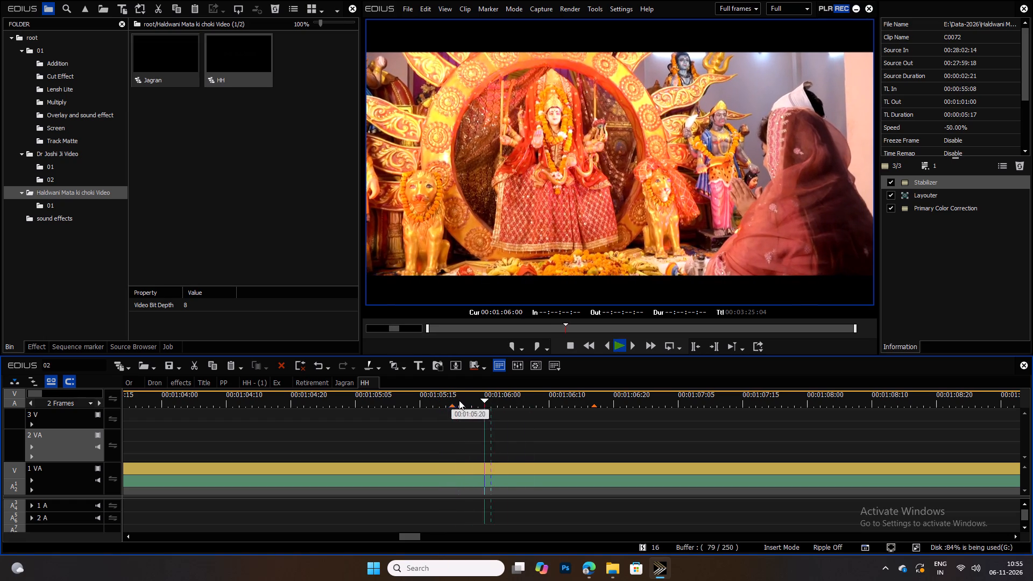
left_click(458, 400)
scroll(455, 400, "down", 2)
scroll(455, 400, "up", 1)
scroll(455, 400, "down", 1)
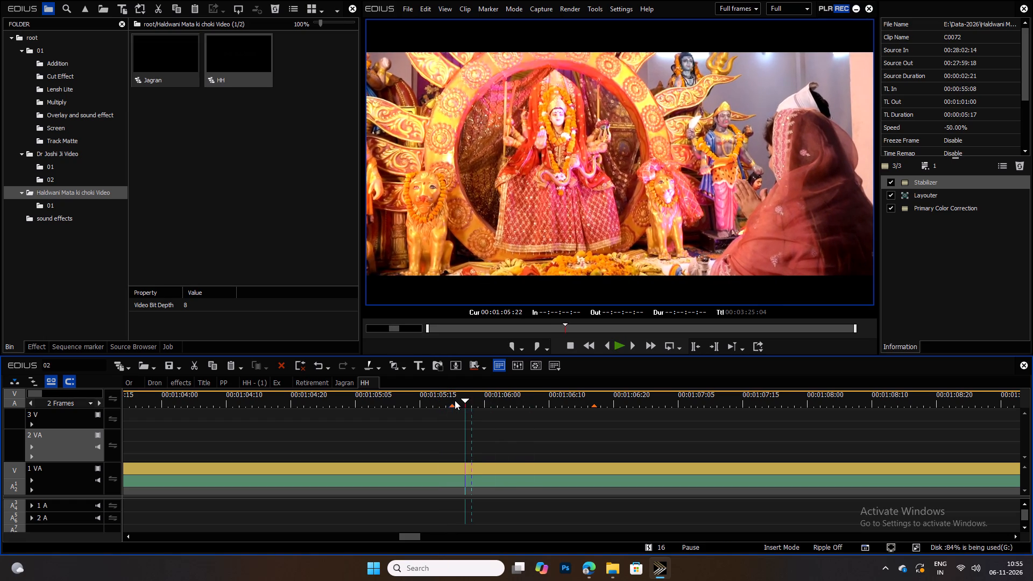
scroll(455, 400, "down", 1)
scroll(455, 400, "up", 1)
scroll(455, 400, "down", 1)
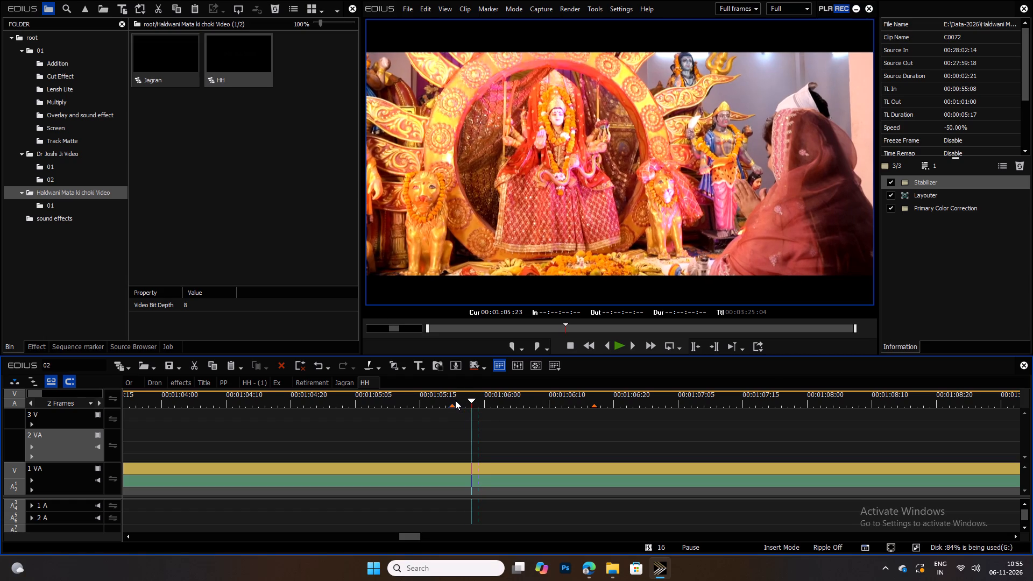
type("v")
Replay the change from the 00:01:05:20 marker and move the newest sequence marker one frame on to 00:01:05:24.
key("space")
key("space")
left_click_drag(476, 399, 450, 400)
key("space")
key("space")
left_click(475, 398)
scroll(472, 398, "down", 1)
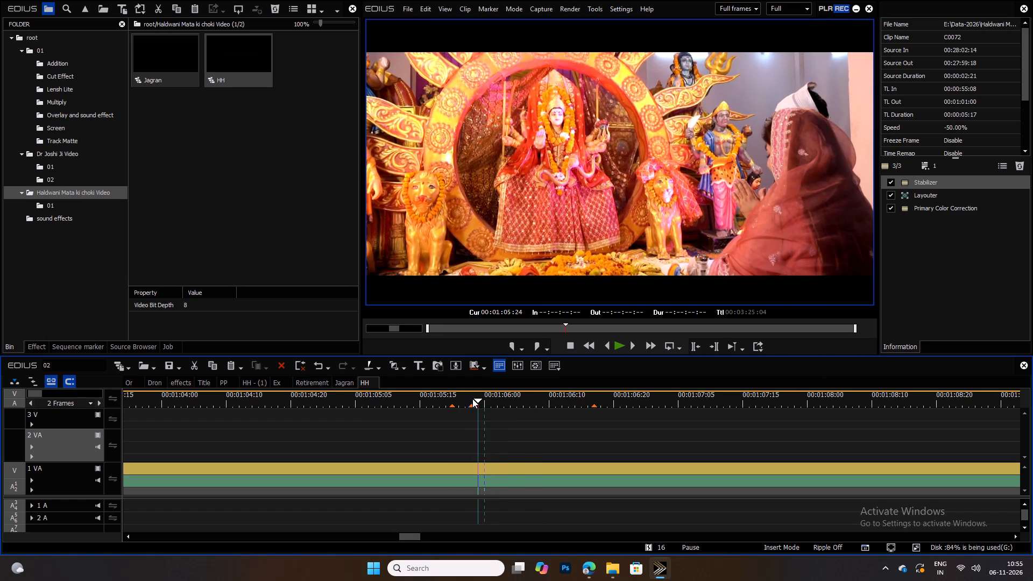
left_click_drag(470, 405, 475, 406)
Advance frame by frame through the deity shot and add a sequence marker at 00:01:06:04.
scroll(485, 407, "down", 1)
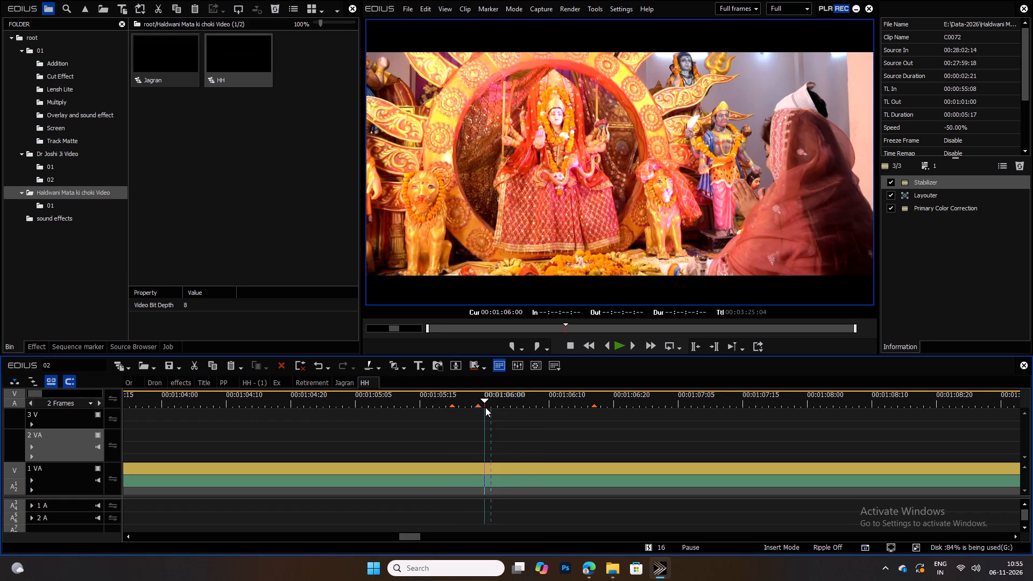
scroll(485, 407, "down", 4)
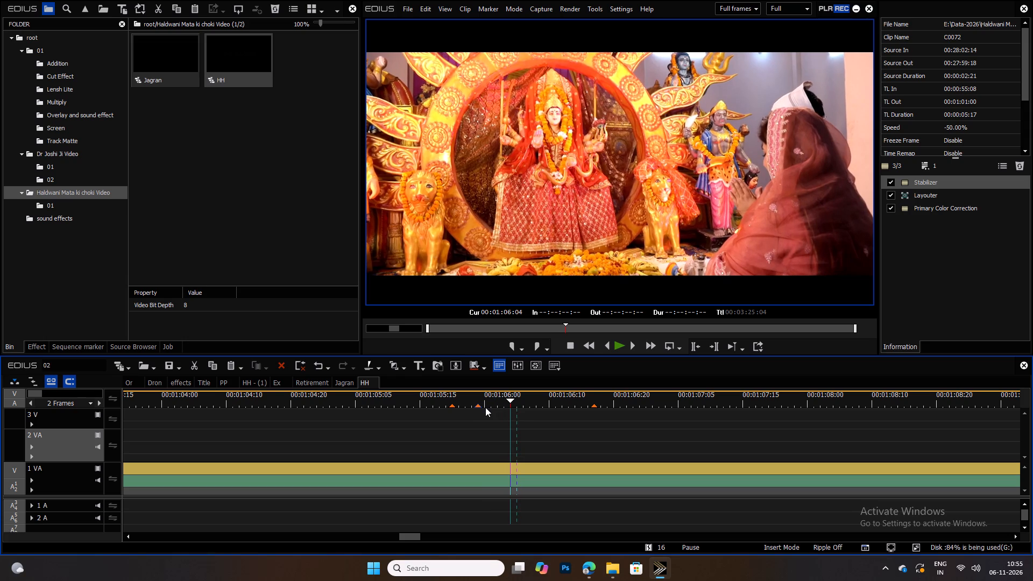
scroll(485, 407, "down", 1)
scroll(485, 407, "up", 1)
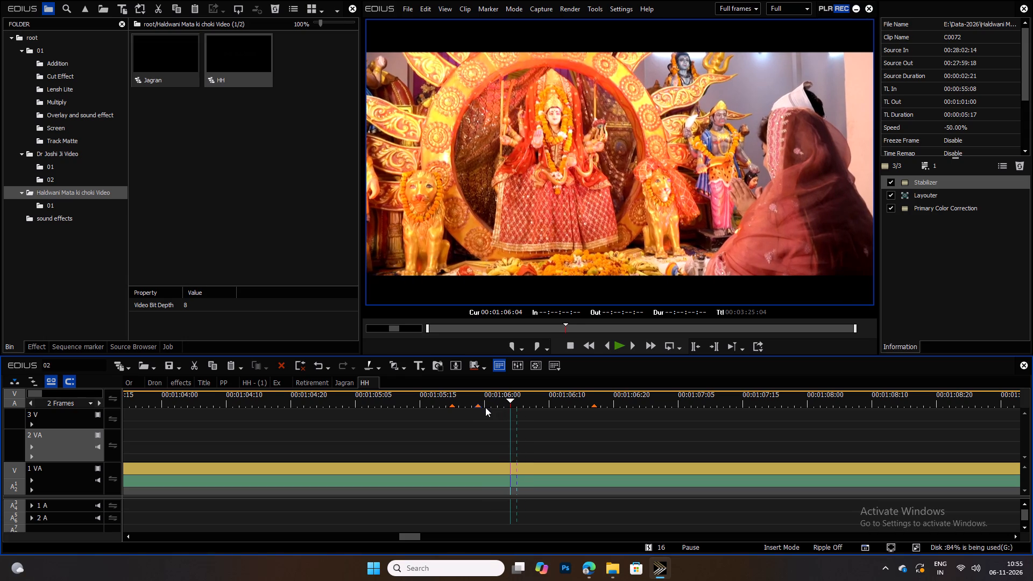
type("v")
Replay the reference repeatedly between about 00:01:05:13 and 00:01:06:12 to check the three new markers against the look changes.
key("space")
key("space")
left_click_drag(500, 397, 477, 397)
key("space")
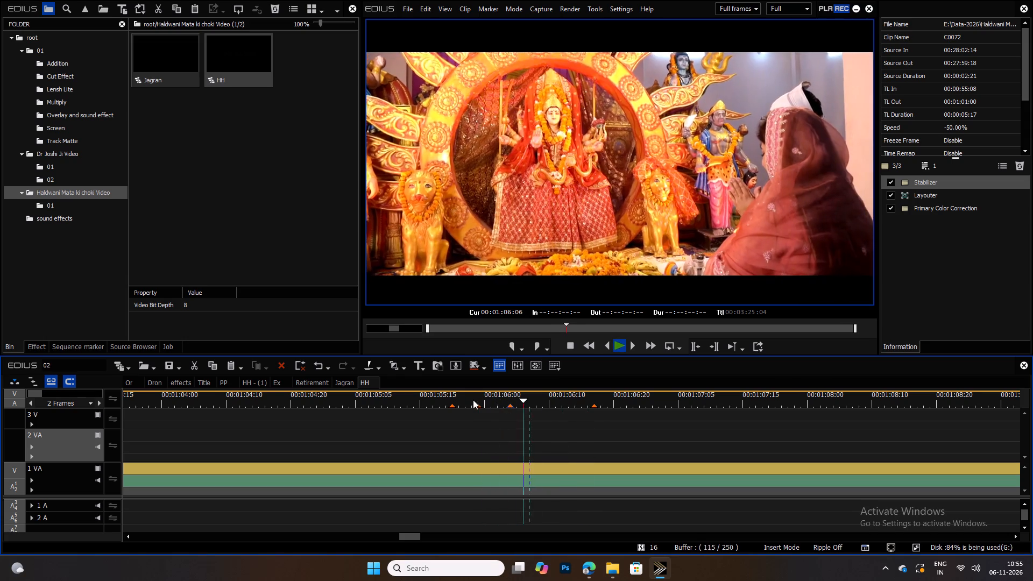
key("space")
left_click_drag(484, 395, 405, 399)
key("space")
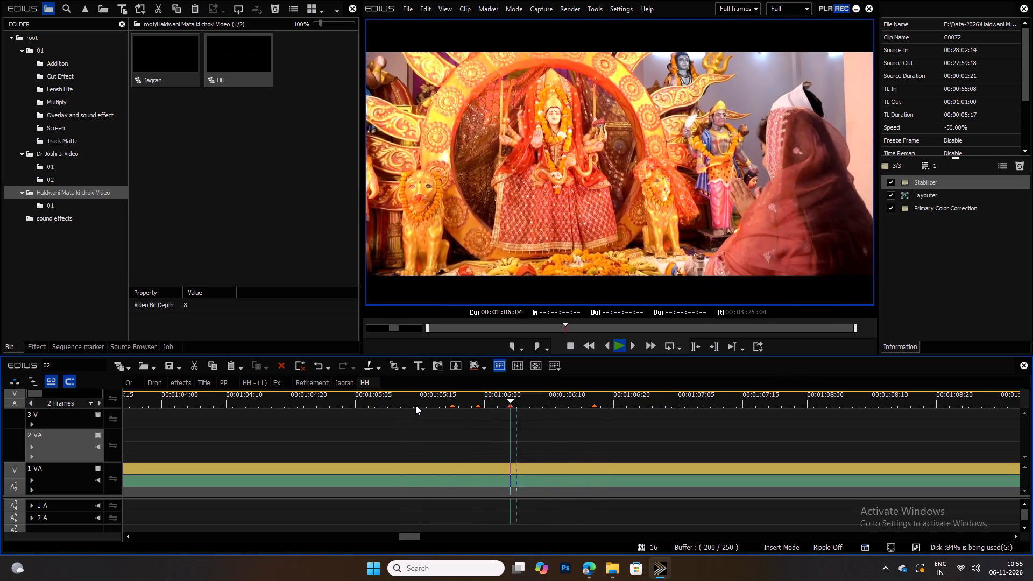
key("space")
left_click_drag(448, 398, 437, 400)
key("space")
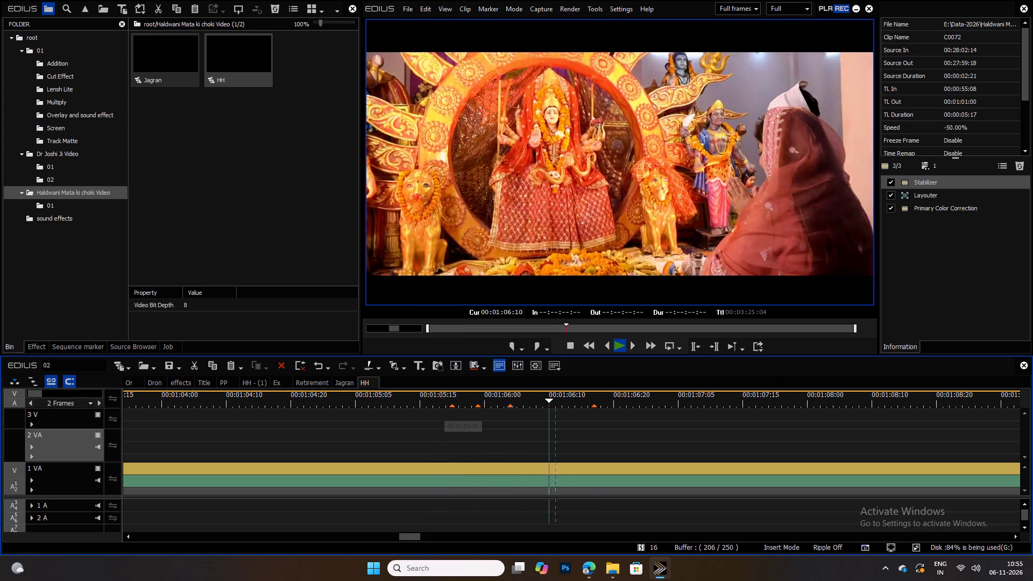
key("space")
left_click_drag(475, 400, 441, 400)
key("space")
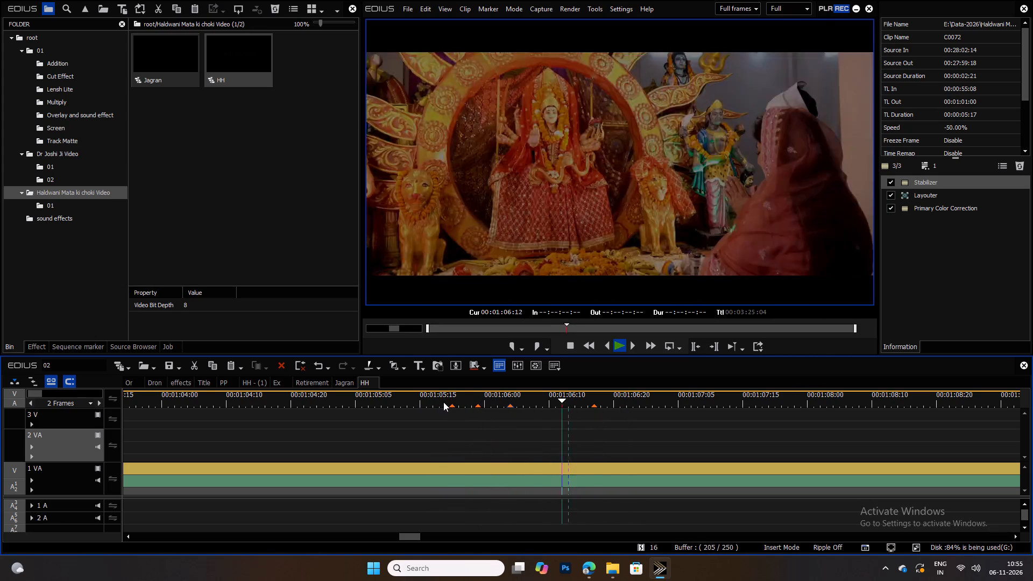
key("space")
Split the Jagran Song reference clip at the markers at 00:01:05:20, 00:01:05:24 and 00:01:06:04.
left_click_drag(486, 397, 460, 397)
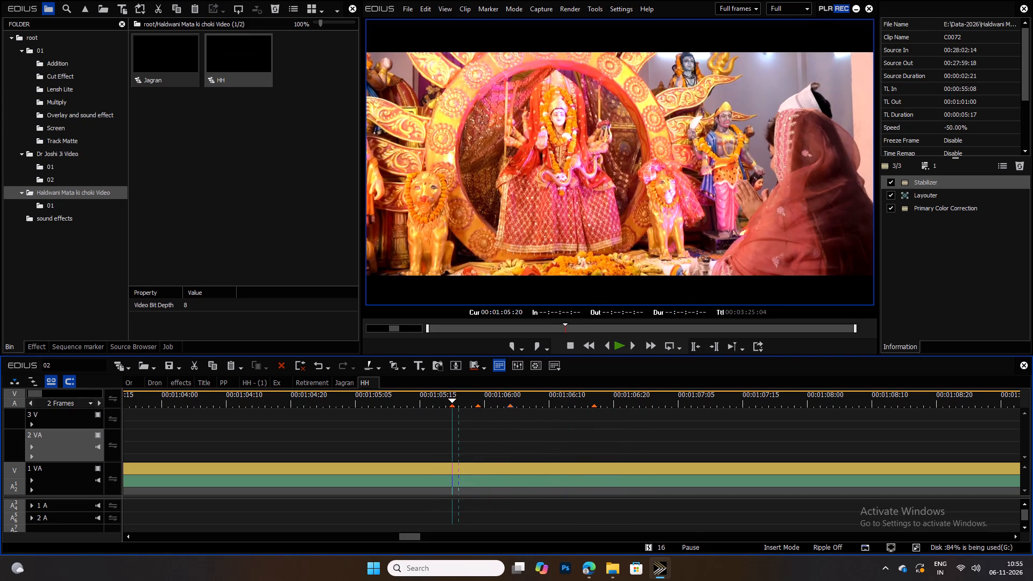
left_click(464, 466)
key("c")
left_click(477, 398)
key("c")
left_click_drag(489, 399, 500, 401)
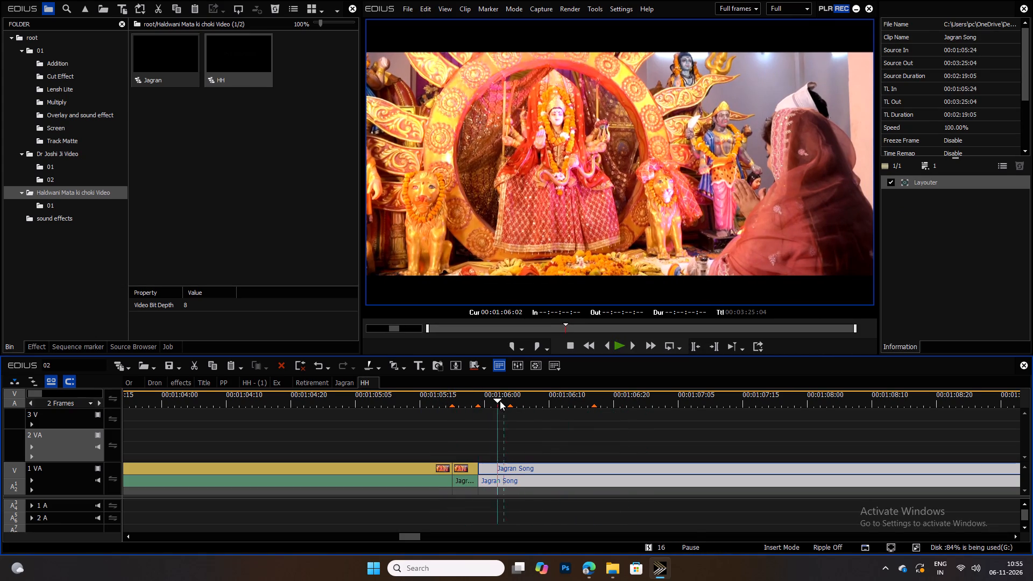
left_click_drag(500, 401, 509, 401)
key("c")
Scale the first short reference piece, starting at 00:01:05:20, to about 78.54% in the Layouter, keeping it centred.
left_click_drag(486, 399, 470, 401)
left_click(469, 467)
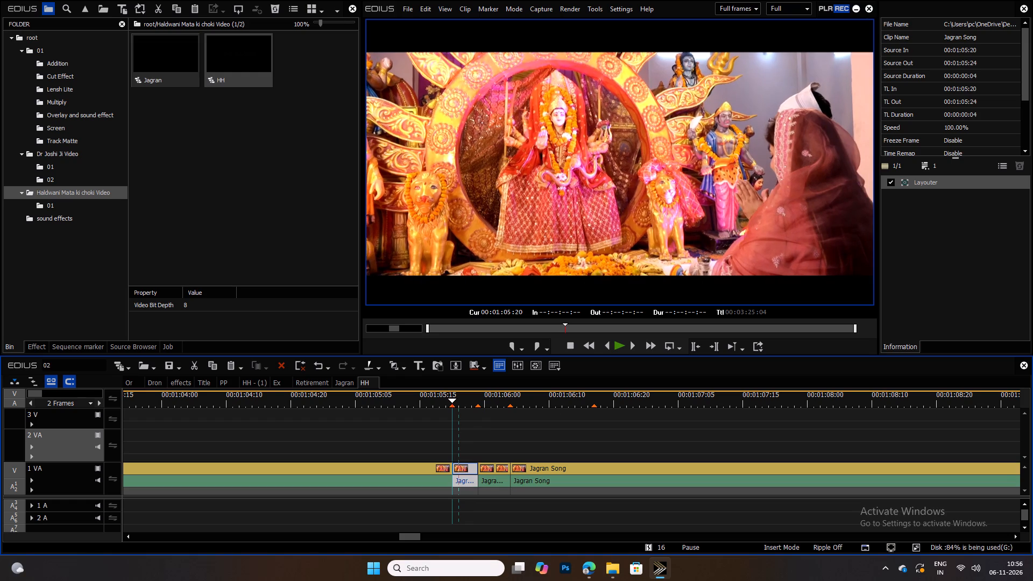
double_click(904, 189)
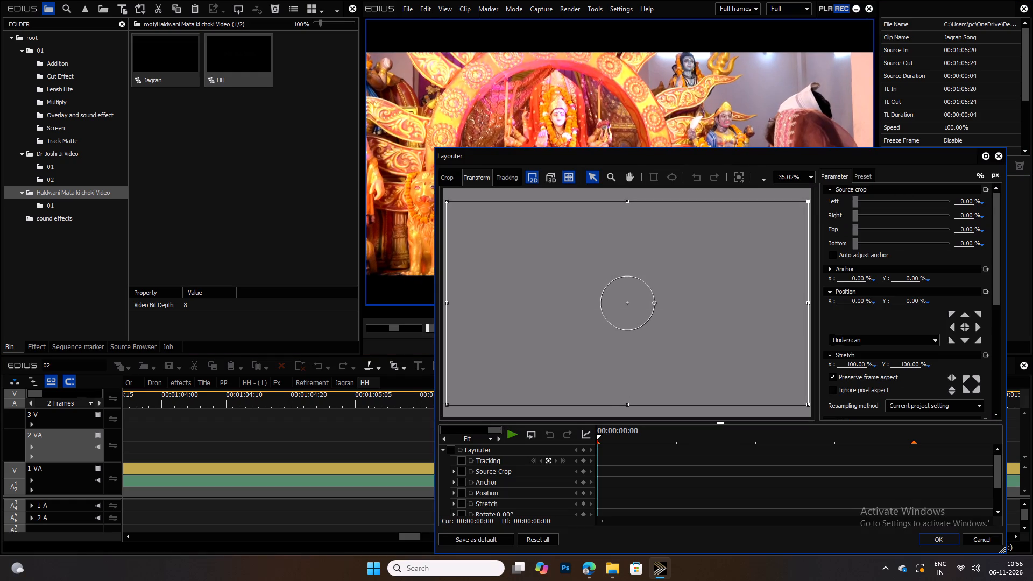
left_click_drag(806, 201, 783, 223)
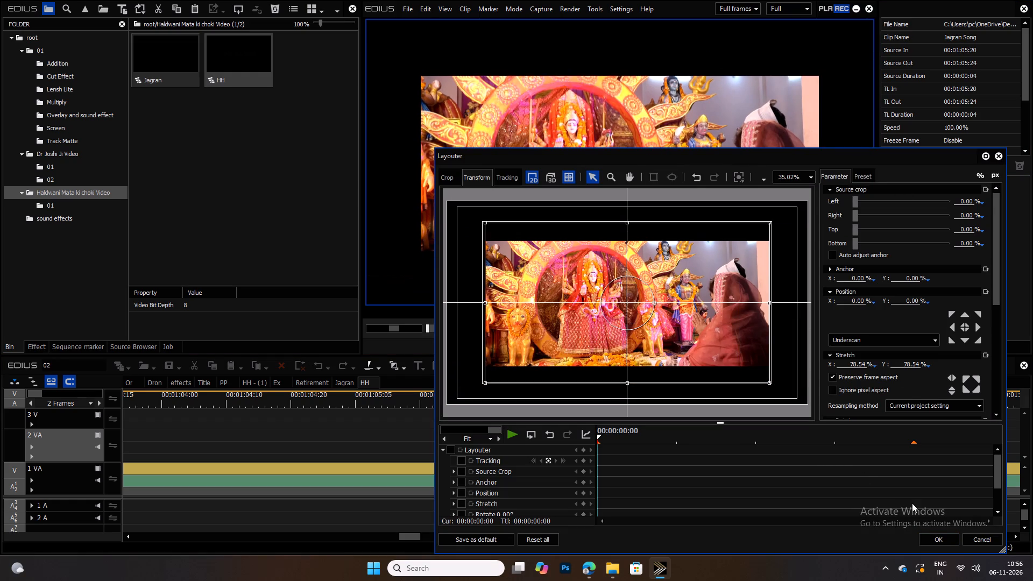
left_click(932, 535)
Copy the first piece's Layouter settings to the second piece, starting at 00:01:05:24, and scale it to about 44.69%.
left_click(485, 402)
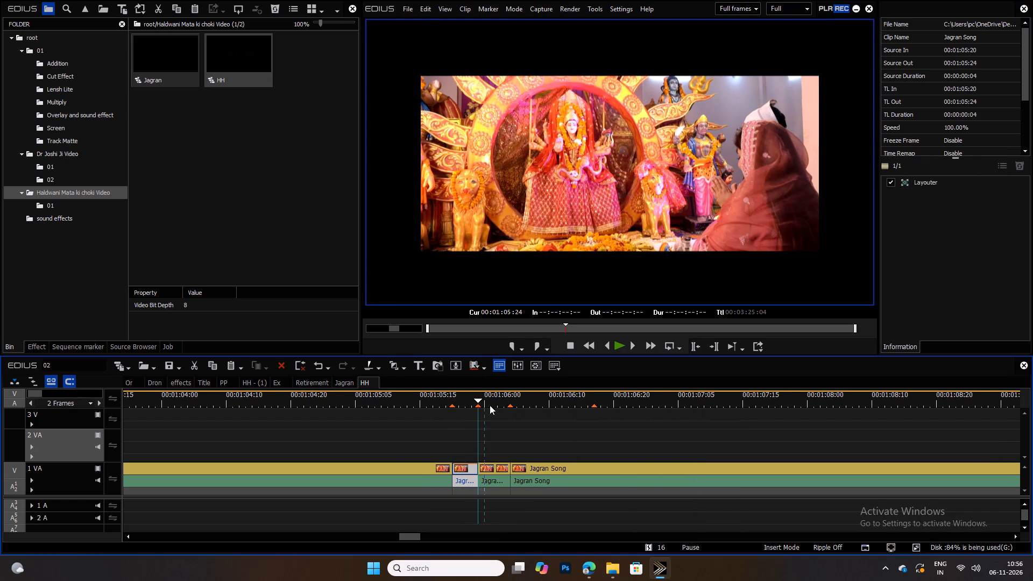
left_click(467, 463)
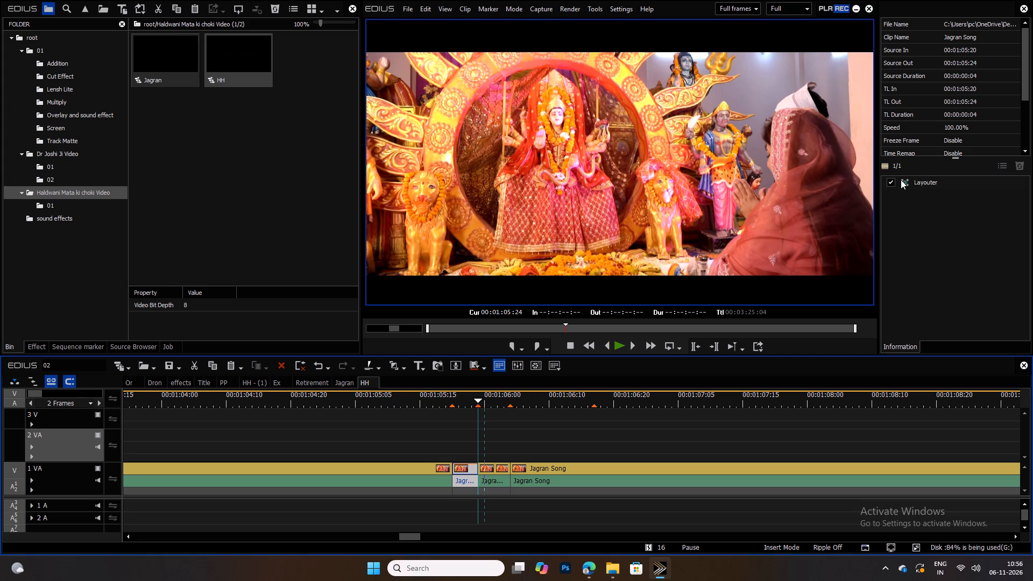
left_click_drag(912, 179, 500, 469)
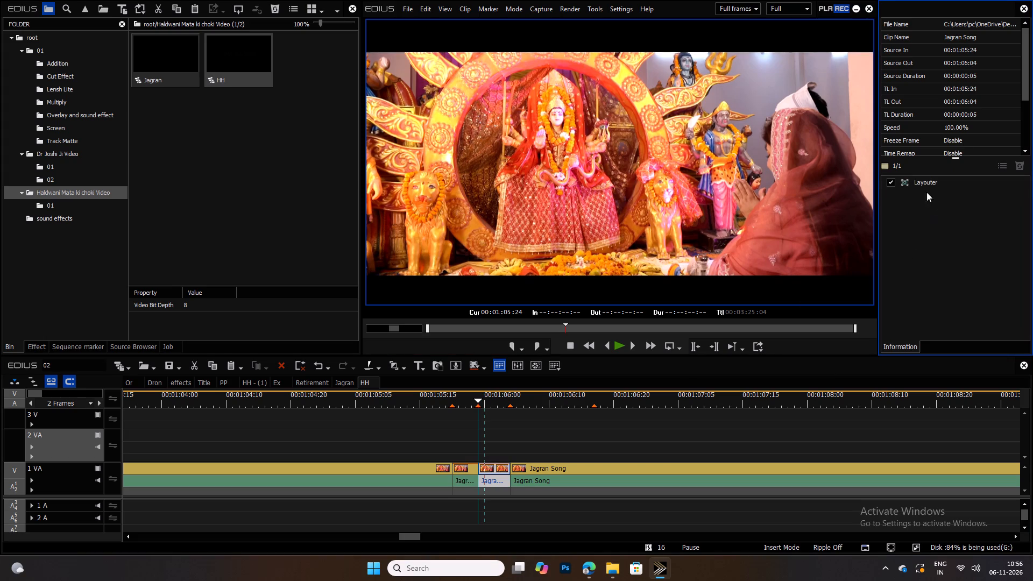
double_click(922, 183)
left_click_drag(770, 223, 752, 235)
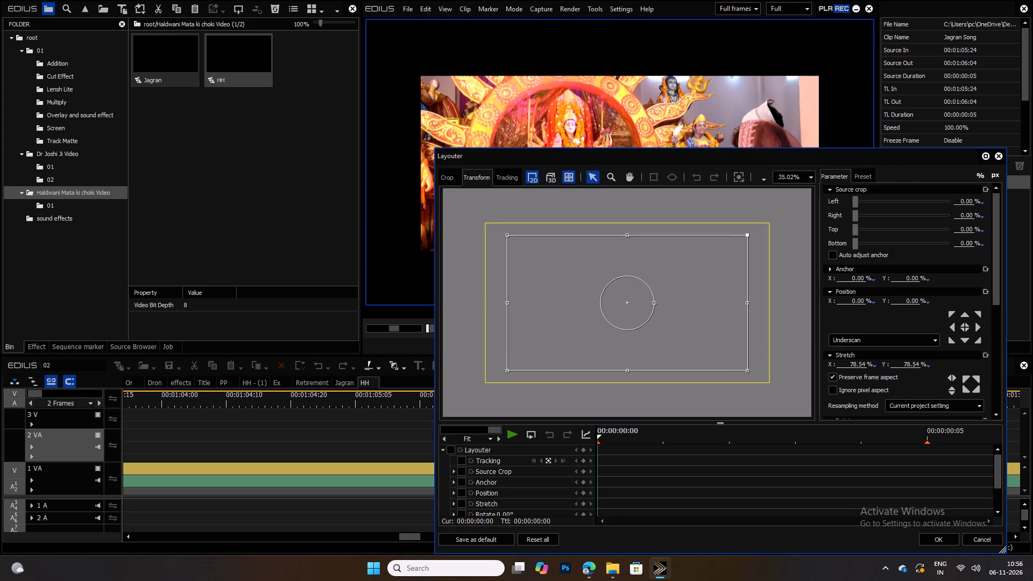
left_click_drag(752, 235, 731, 257)
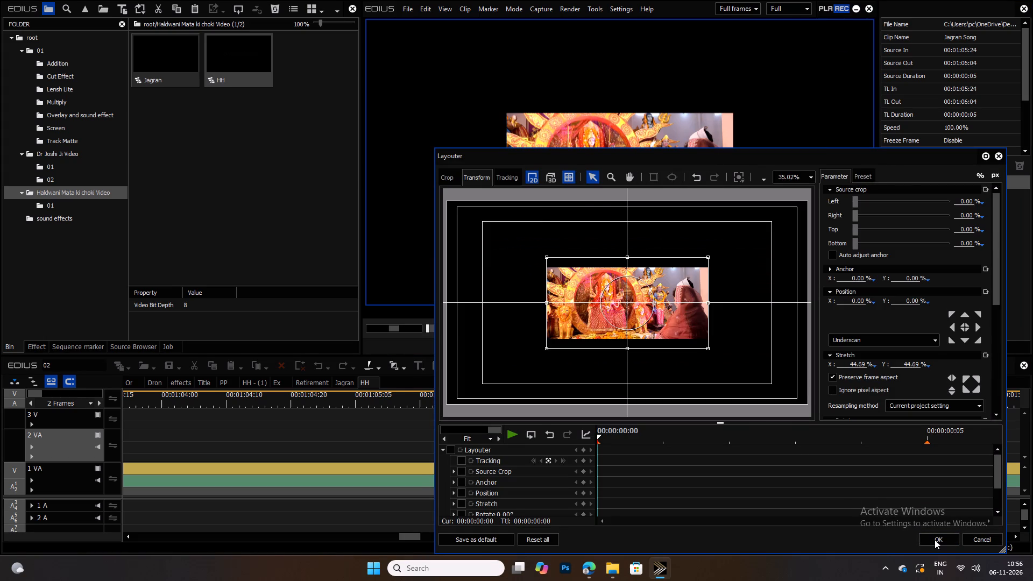
left_click(935, 540)
Replay the reference around the two scaled pieces, between about 00:01:01:14 and 00:01:09:02, to judge the stepped shrink effect.
left_click_drag(445, 399, 365, 400)
key("space")
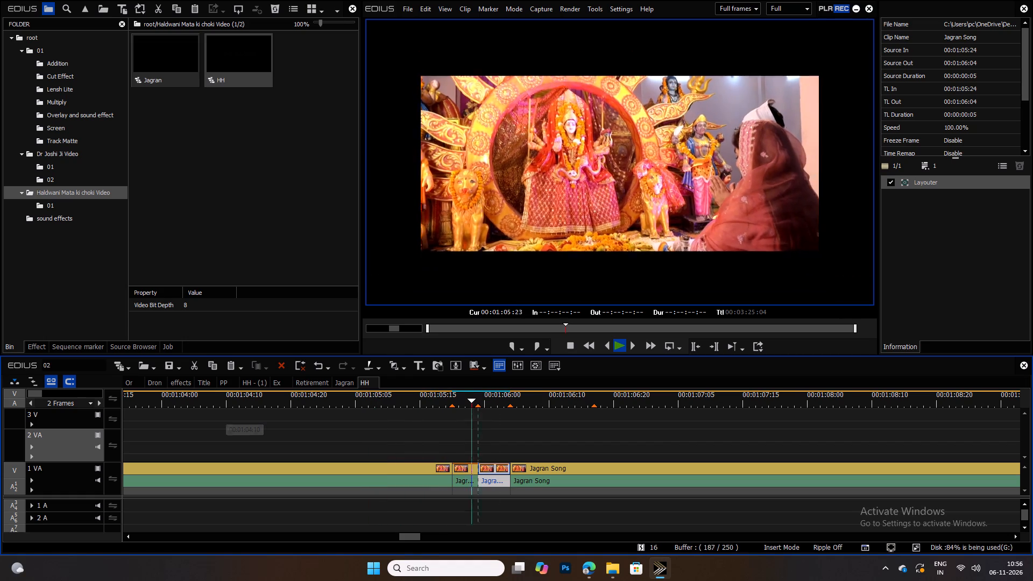
key("space")
left_click(376, 396)
key("space")
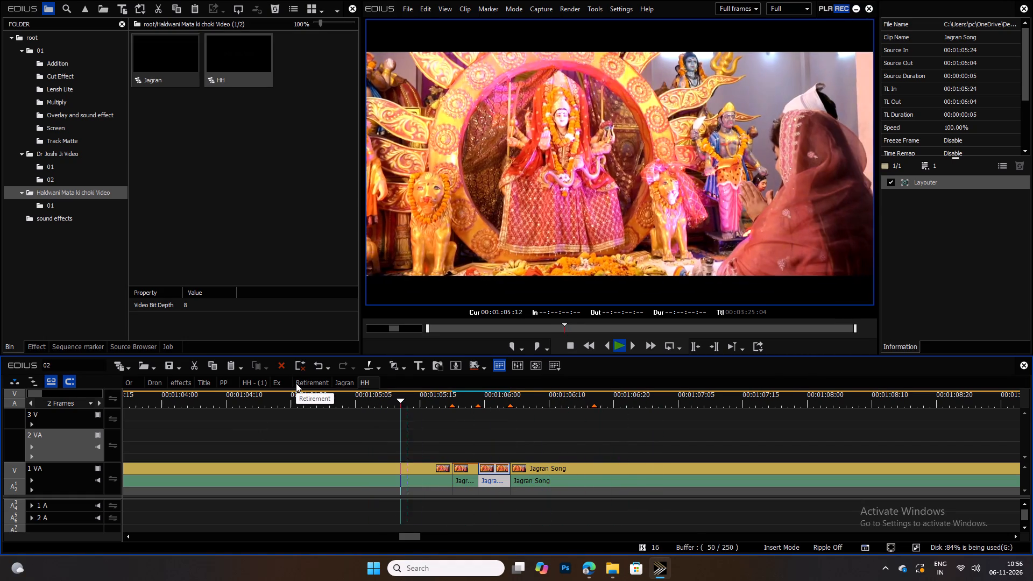
key("space")
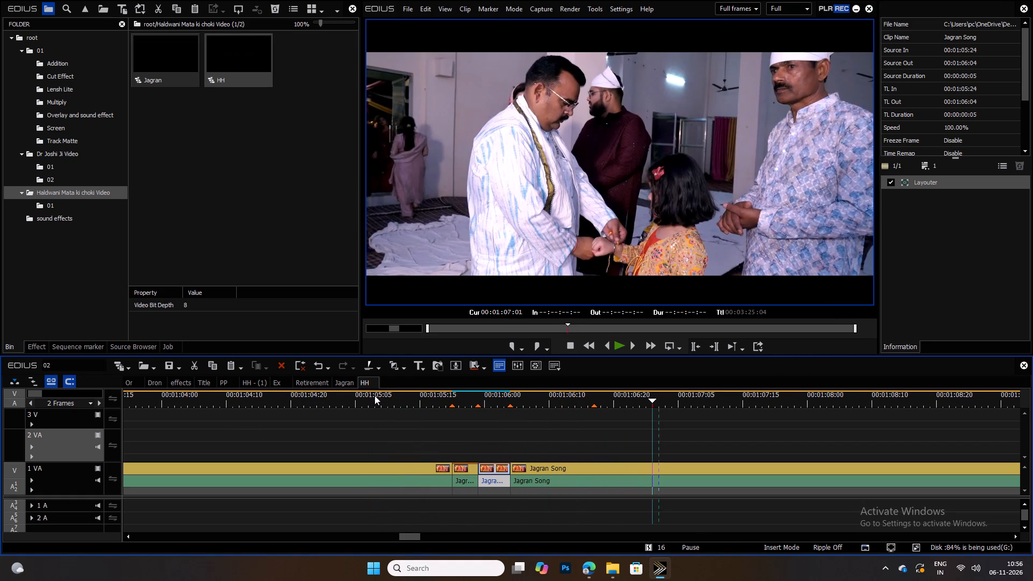
left_click(374, 395)
key("space")
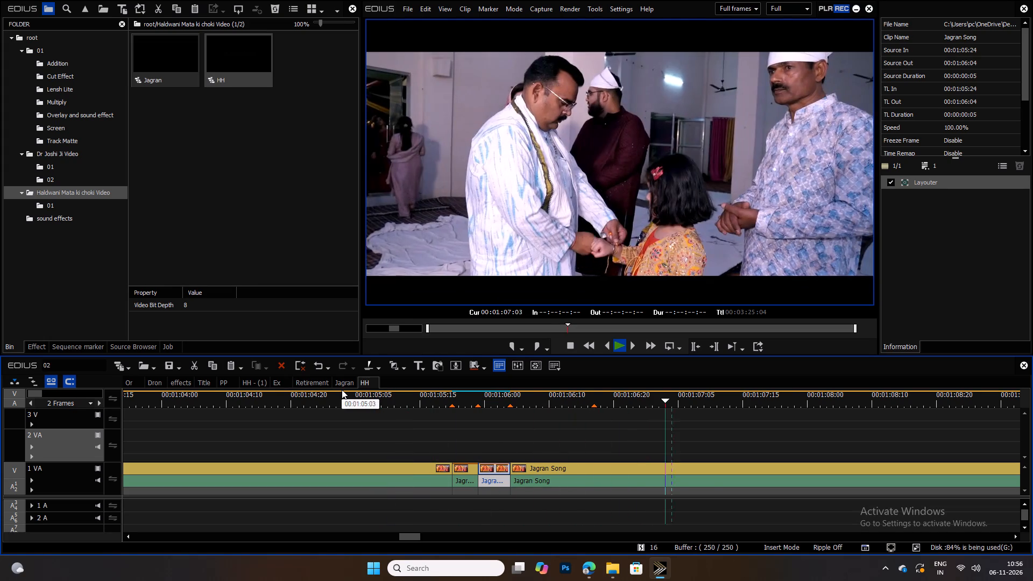
key("space")
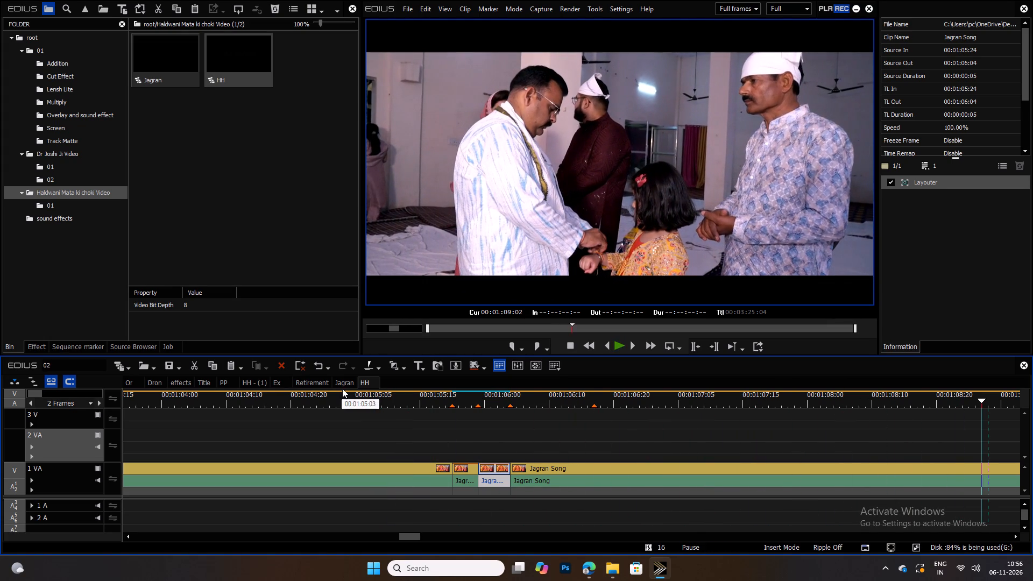
scroll(503, 559, "up", 3, "ctrl")
left_click_drag(773, 399, 735, 400)
key("space")
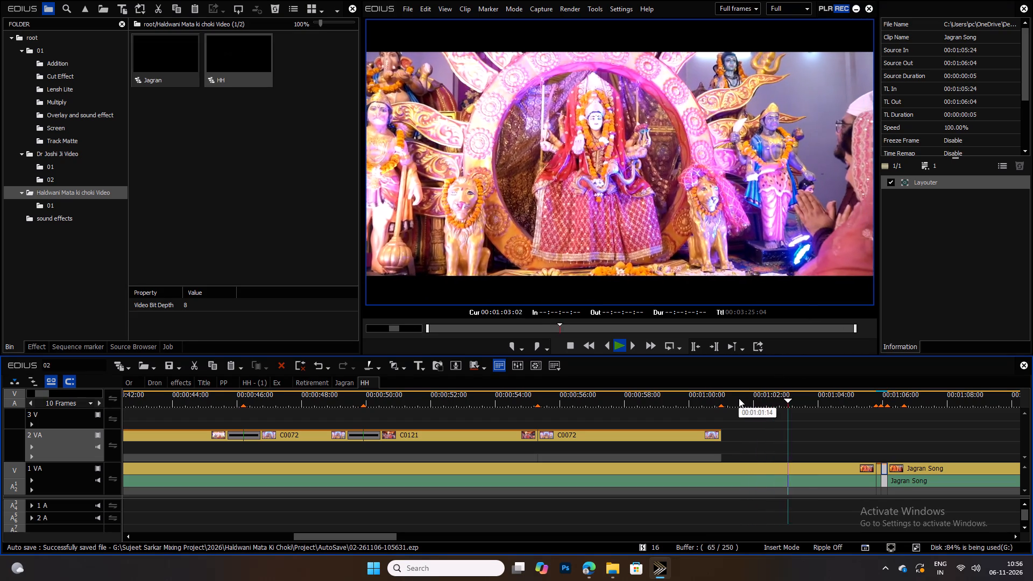
key("space")
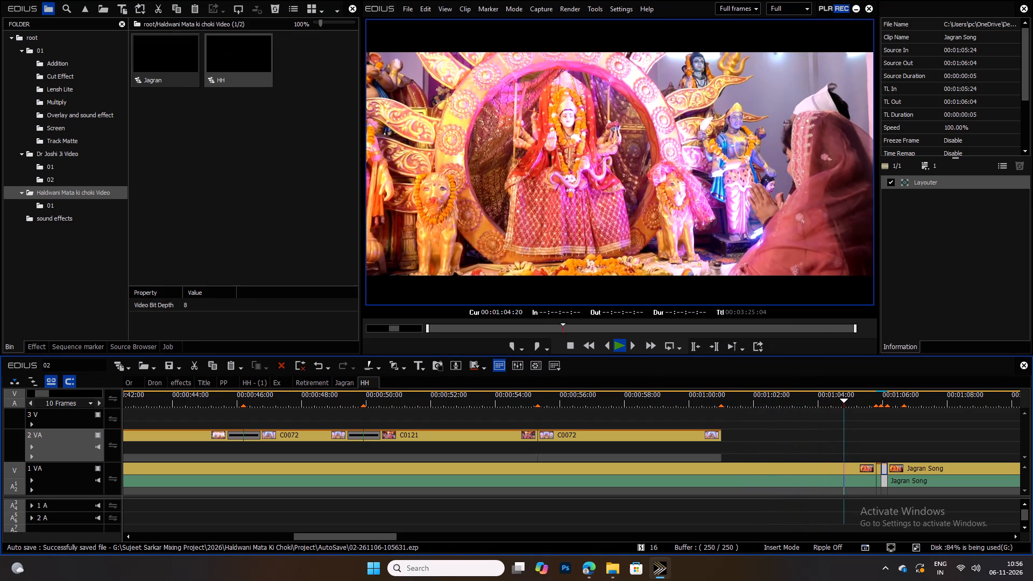
Scan the Jagran sequence from about 00:42:46 to 01:22:25 for a shot matching the reference.
left_click(343, 384)
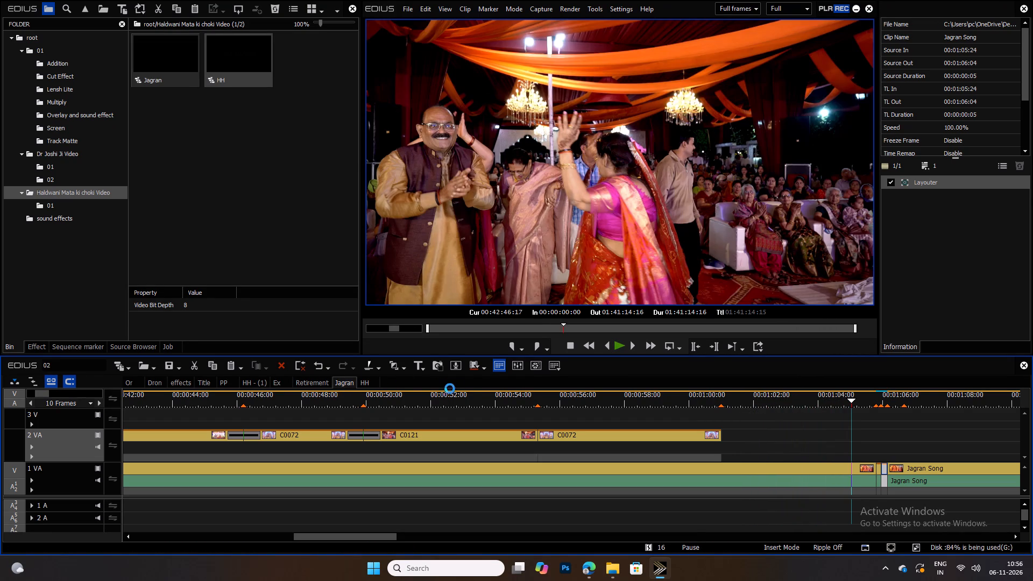
scroll(302, 408, "up", 6, "ctrl")
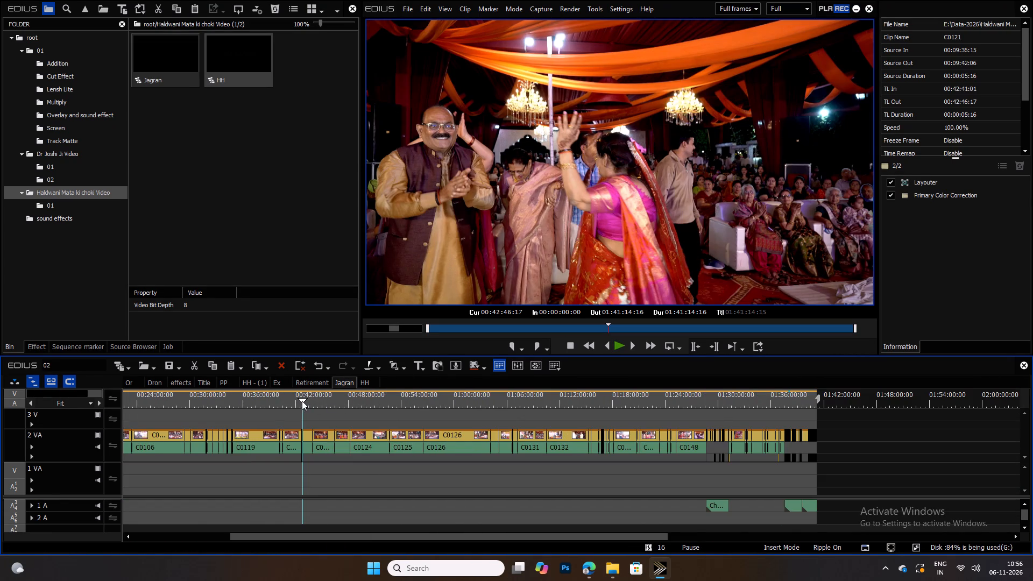
scroll(311, 395, "down", 1, "ctrl")
left_click_drag(316, 402, 341, 406)
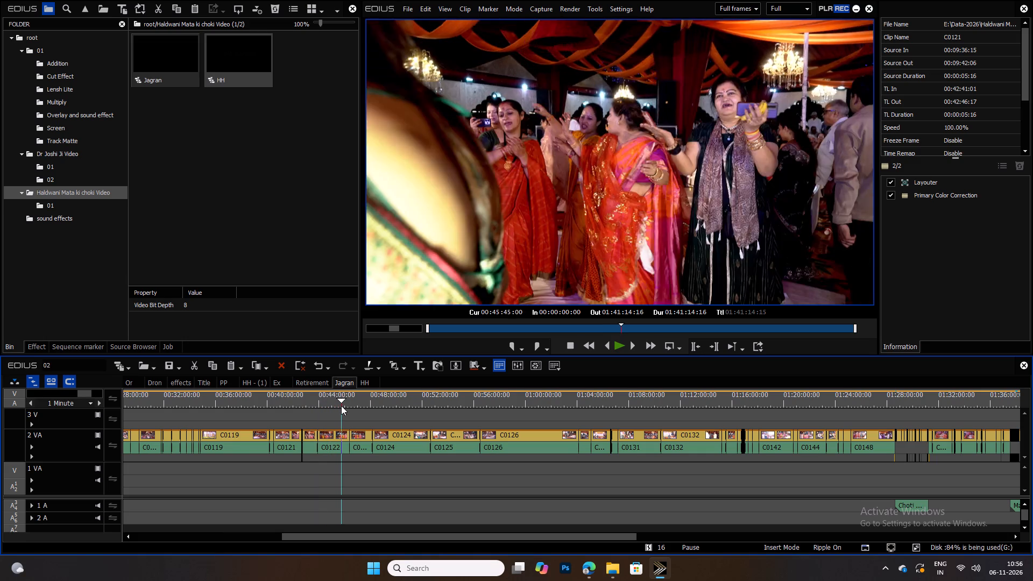
left_click_drag(341, 406, 416, 417)
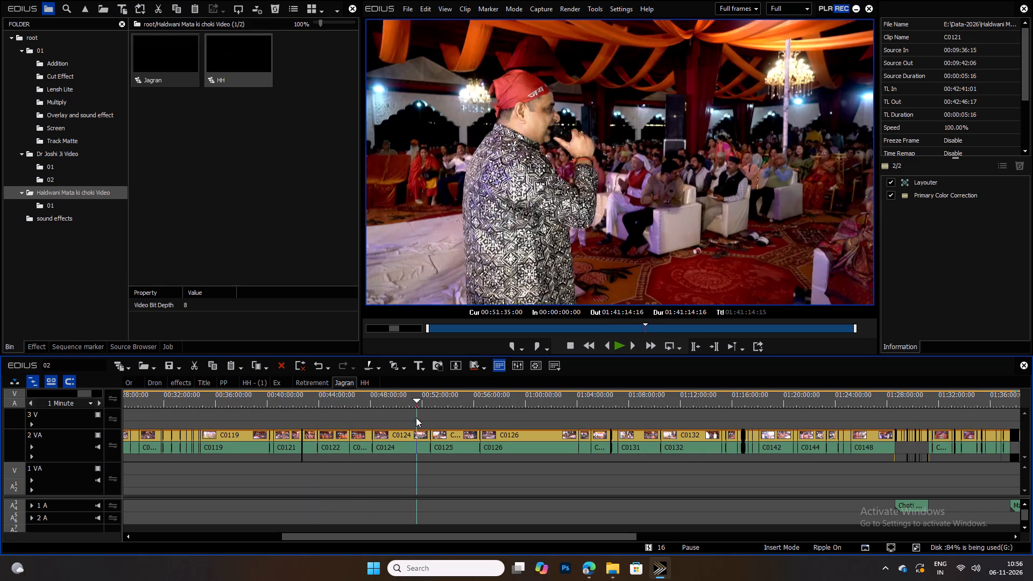
left_click_drag(416, 417, 552, 425)
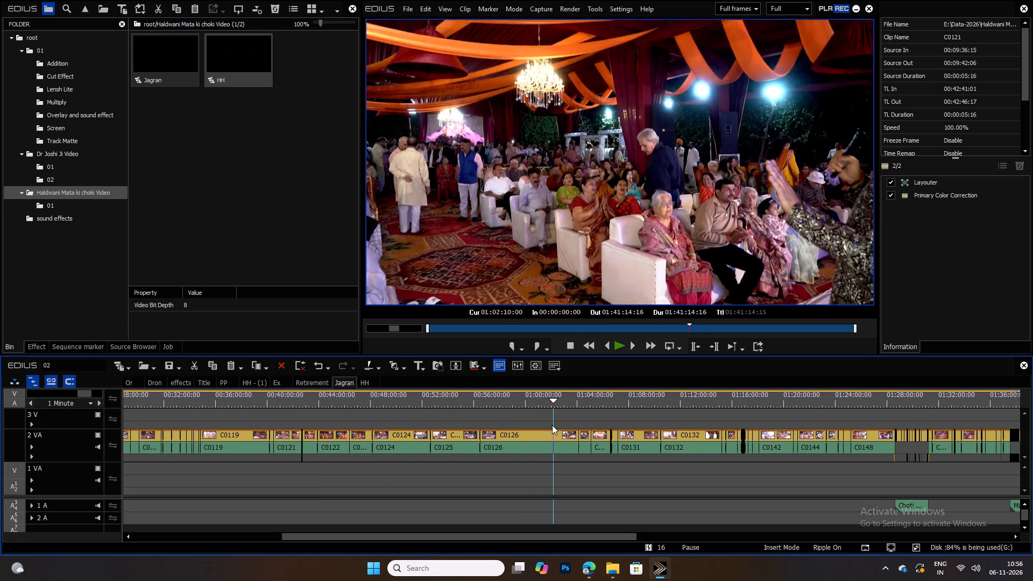
left_click_drag(552, 425, 640, 423)
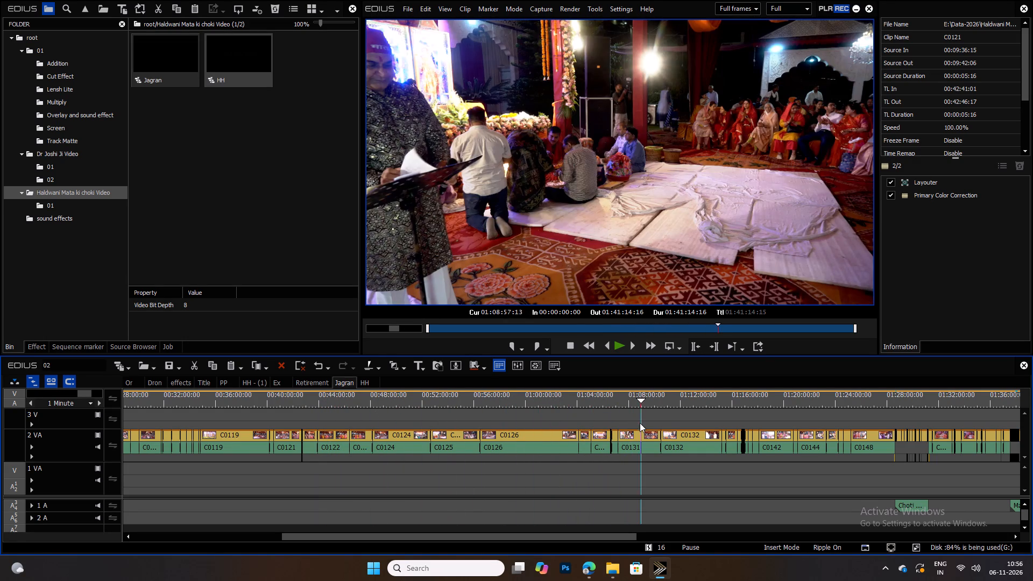
left_click_drag(640, 423, 705, 425)
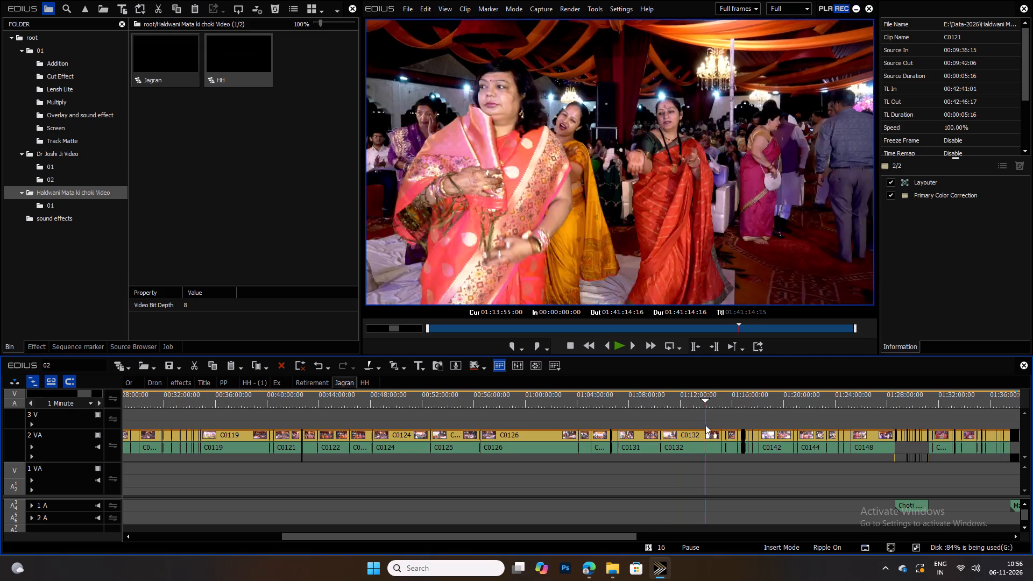
left_click_drag(705, 425, 799, 418)
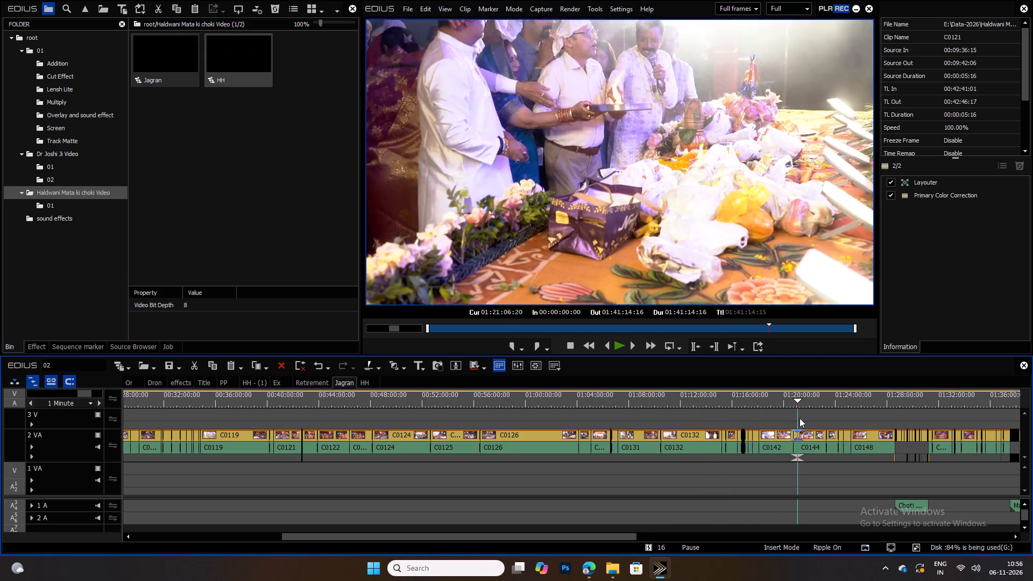
left_click_drag(799, 418, 813, 420)
scroll(753, 410, "up", 1, "ctrl")
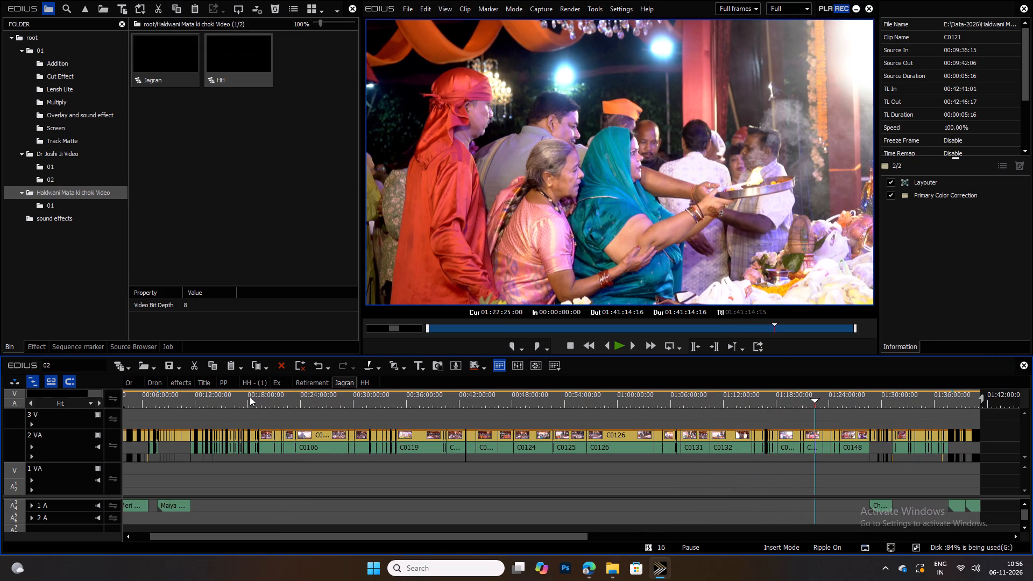
Scan the earlier part of the Jagran sequence, between about 00:09:21 and 00:12:55, for a matching ritual shot.
left_click_drag(249, 396, 186, 401)
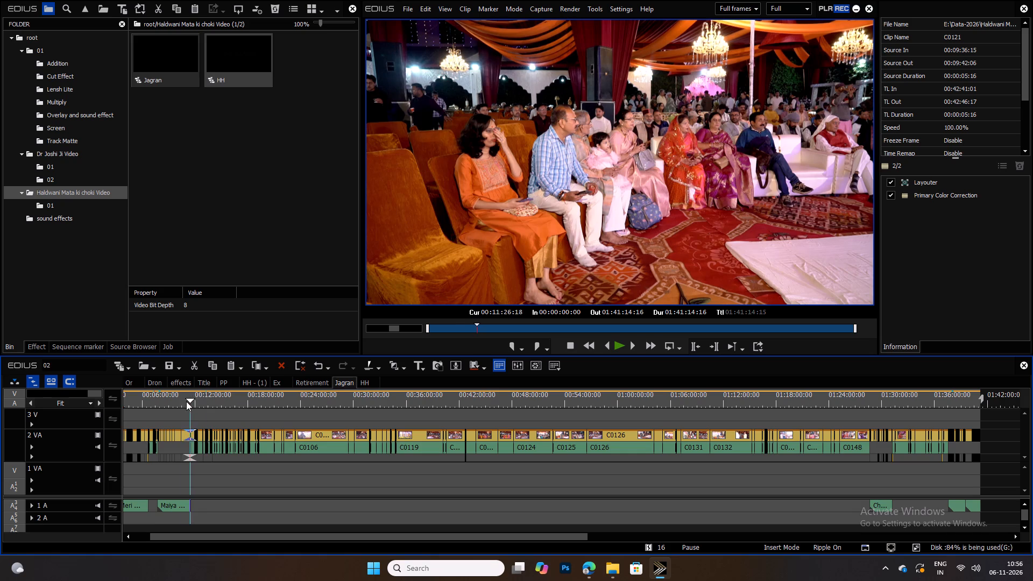
left_click_drag(186, 401, 172, 405)
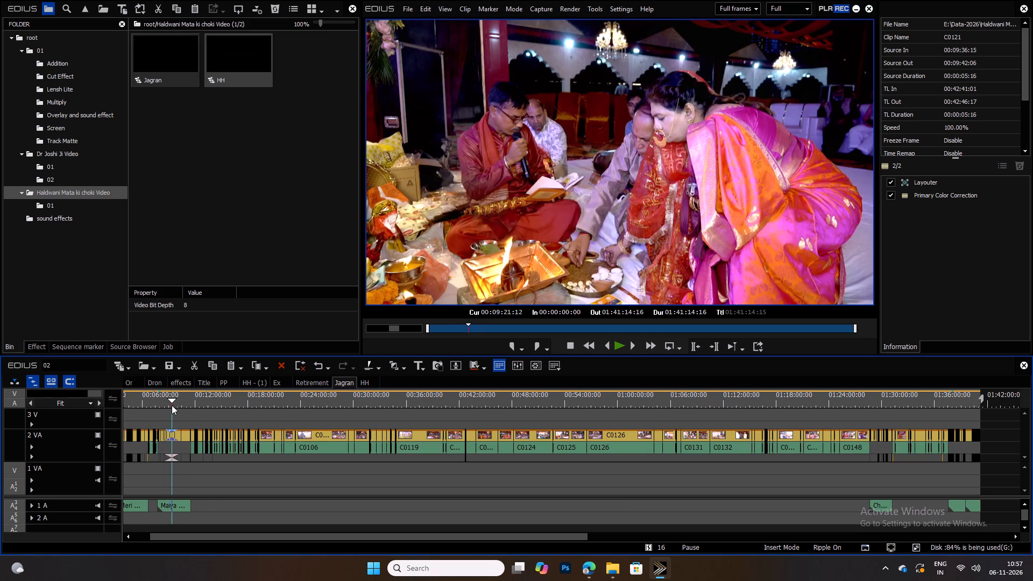
left_click_drag(172, 405, 204, 405)
scroll(204, 405, "down", 3, "ctrl")
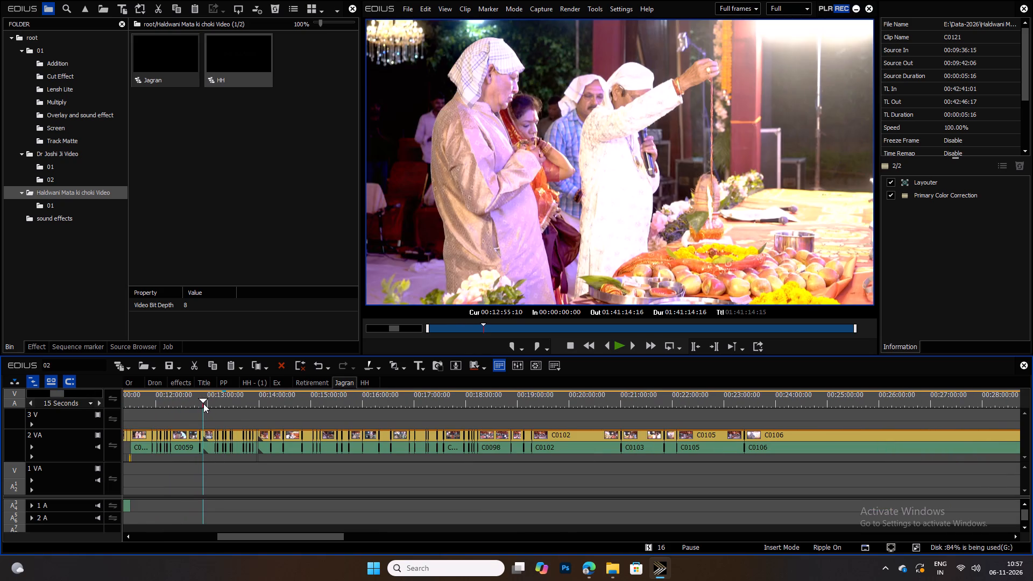
left_click(183, 401)
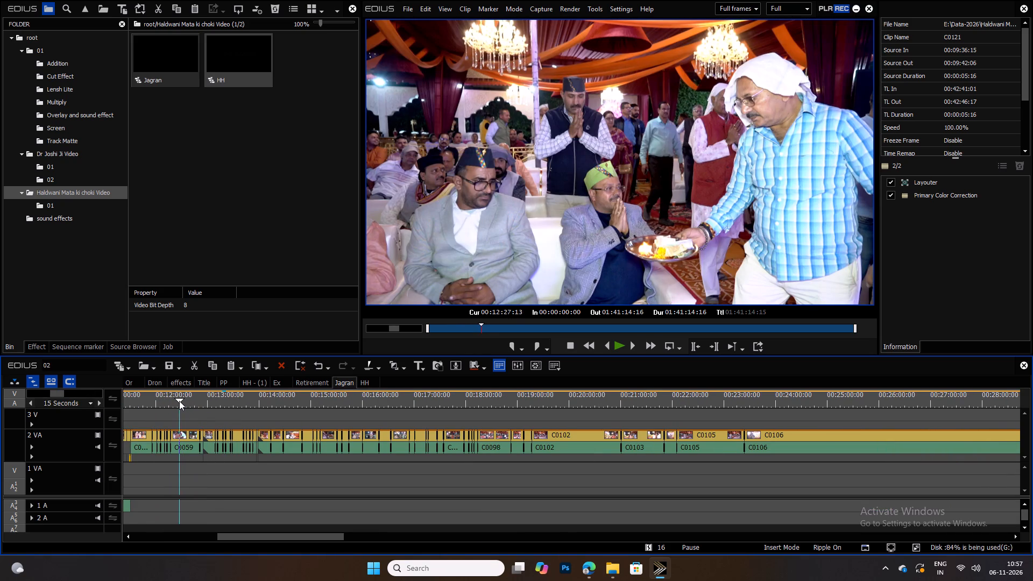
left_click_drag(165, 400, 138, 400)
scroll(142, 400, "down", 3, "ctrl")
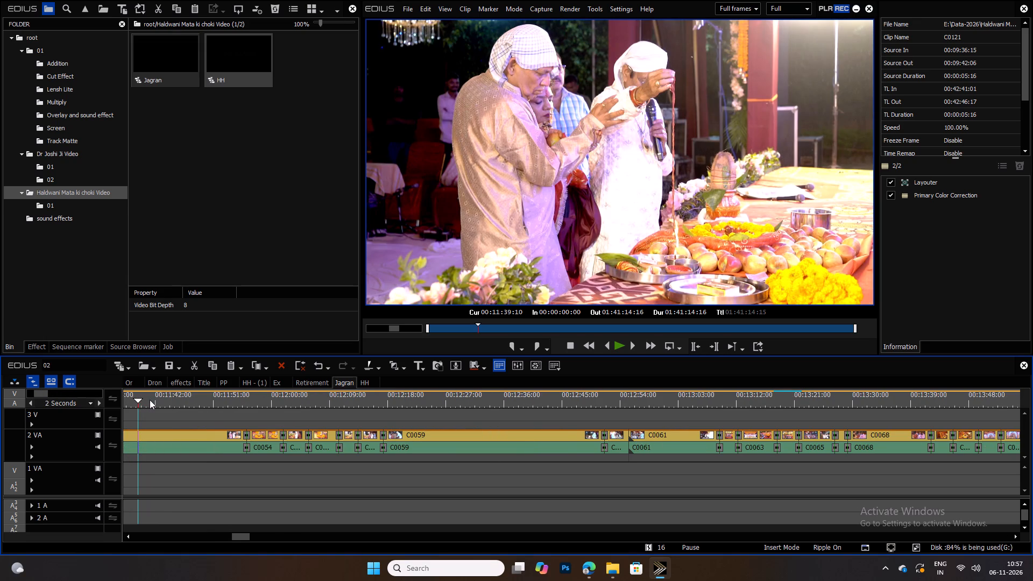
Review the offering shot C0053 and the start of C0054 in the Jagran sequence, between about 00:11:38 and 00:11:58.
left_click_drag(157, 399, 182, 411)
scroll(187, 411, "down", 2, "ctrl")
left_click_drag(192, 399, 301, 412)
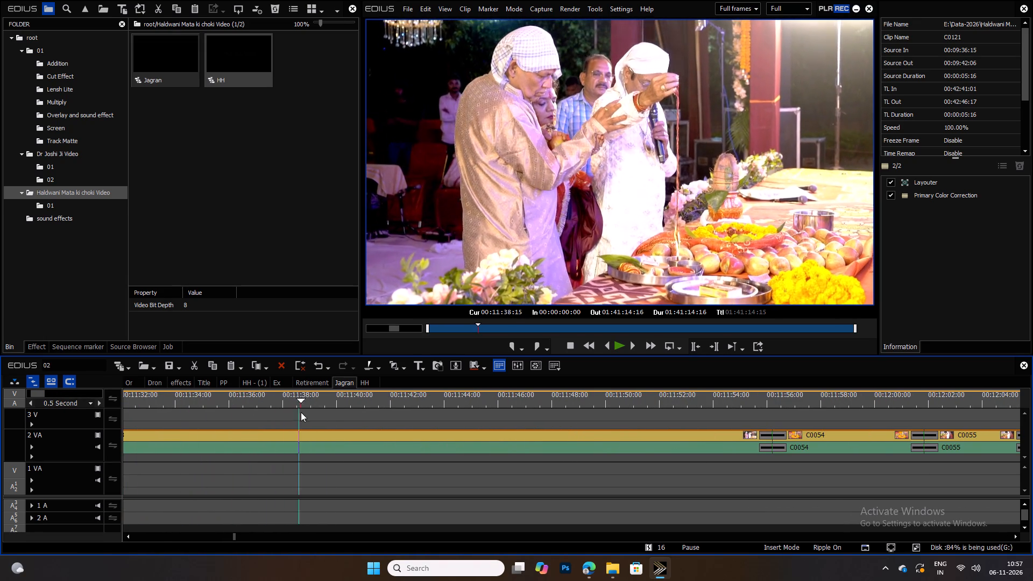
left_click_drag(301, 412, 329, 415)
key("space")
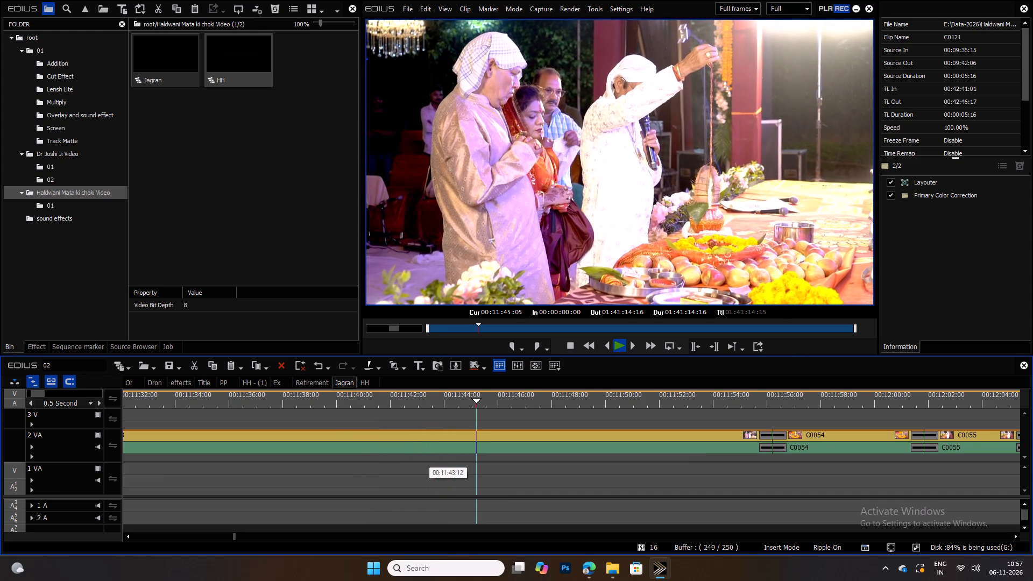
key("space")
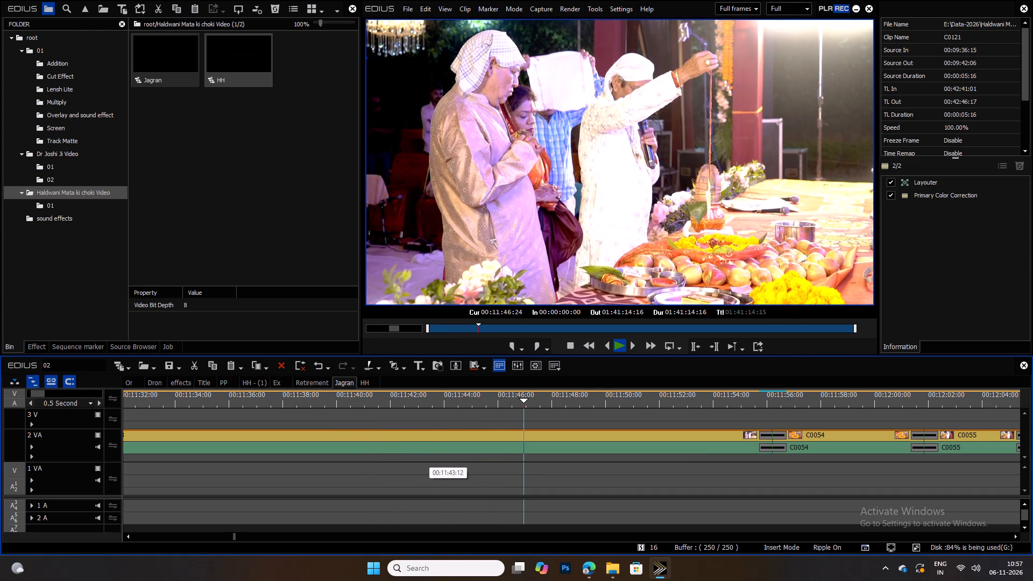
key("space")
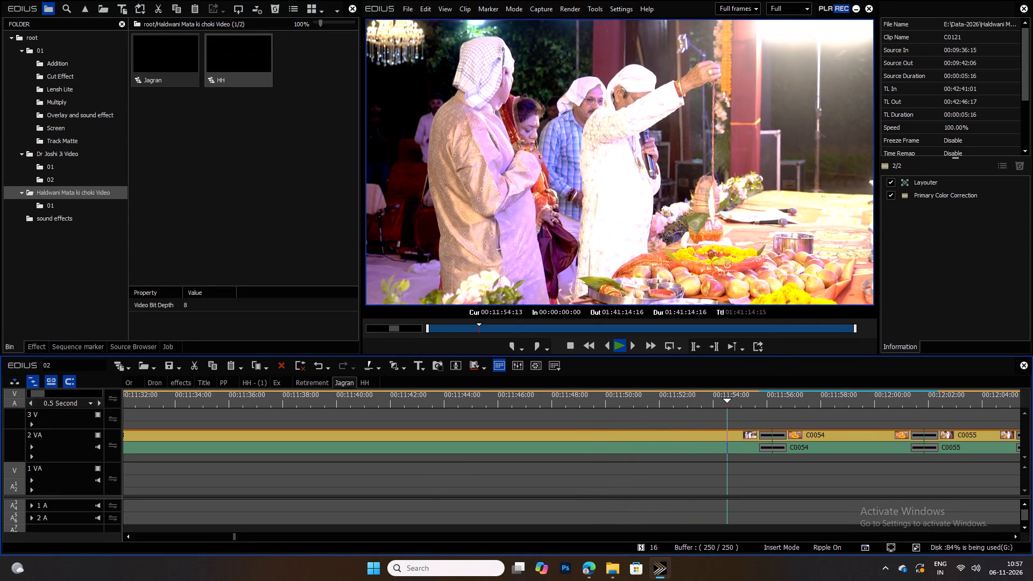
key("space")
left_click_drag(760, 396, 818, 402)
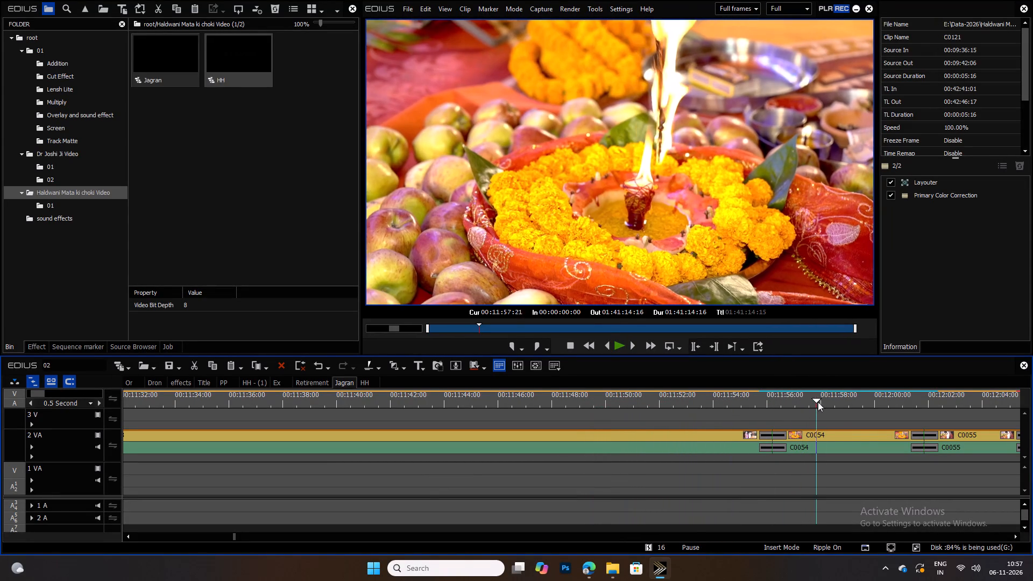
left_click_drag(818, 402, 839, 402)
key("space")
left_click_drag(843, 399, 613, 431)
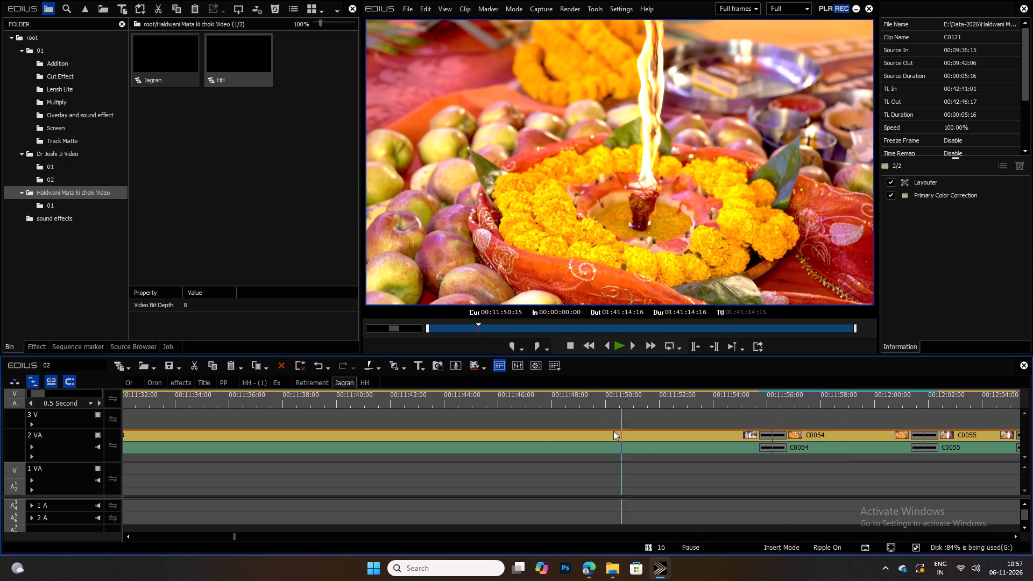
left_click_drag(613, 431, 499, 445)
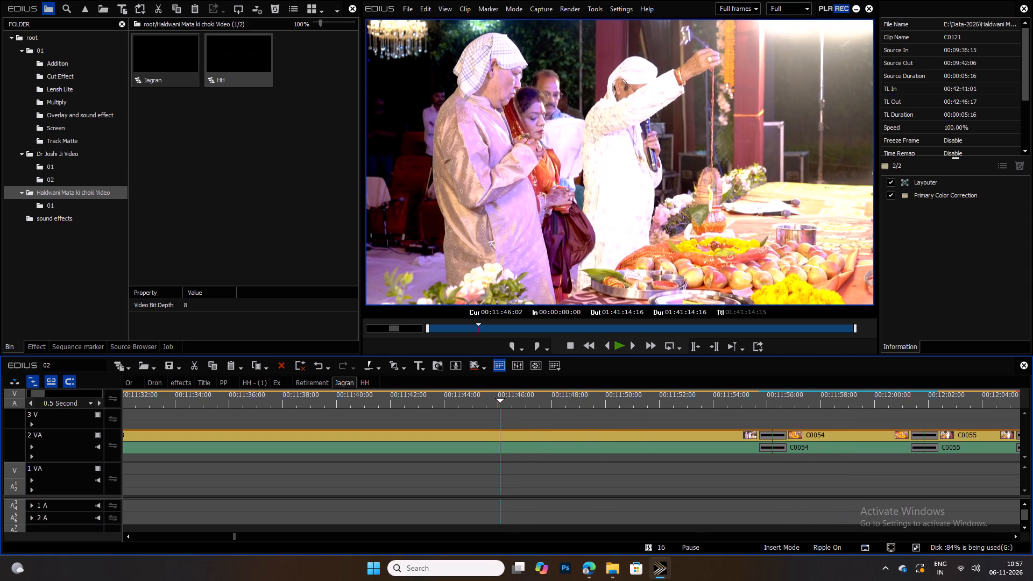
Split clip C0053 in the Jagran sequence at 00:11:46:02 and 00:11:50:16.
left_click(505, 450)
key("c")
left_click_drag(518, 397, 556, 398)
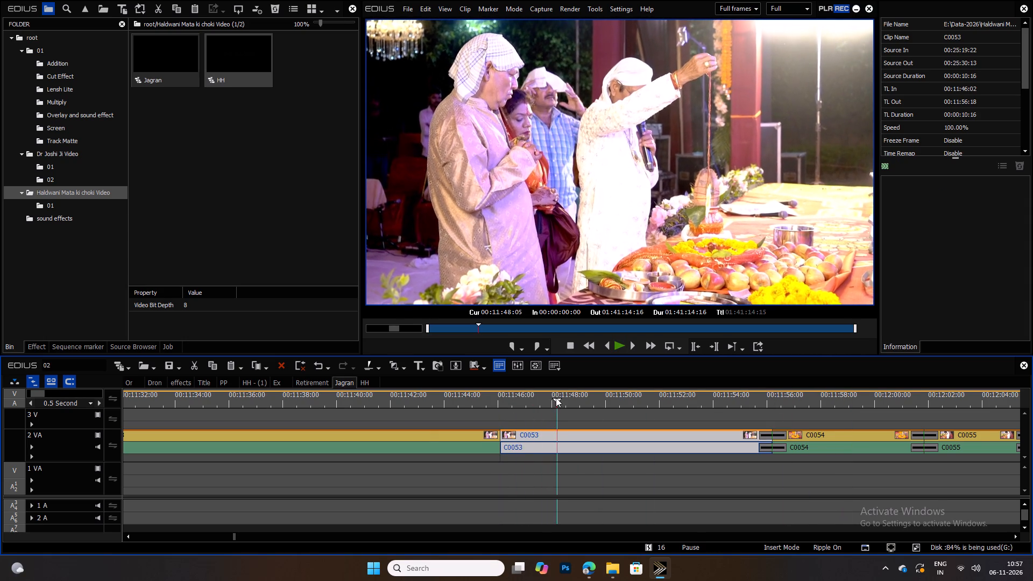
left_click_drag(556, 398, 423, 418)
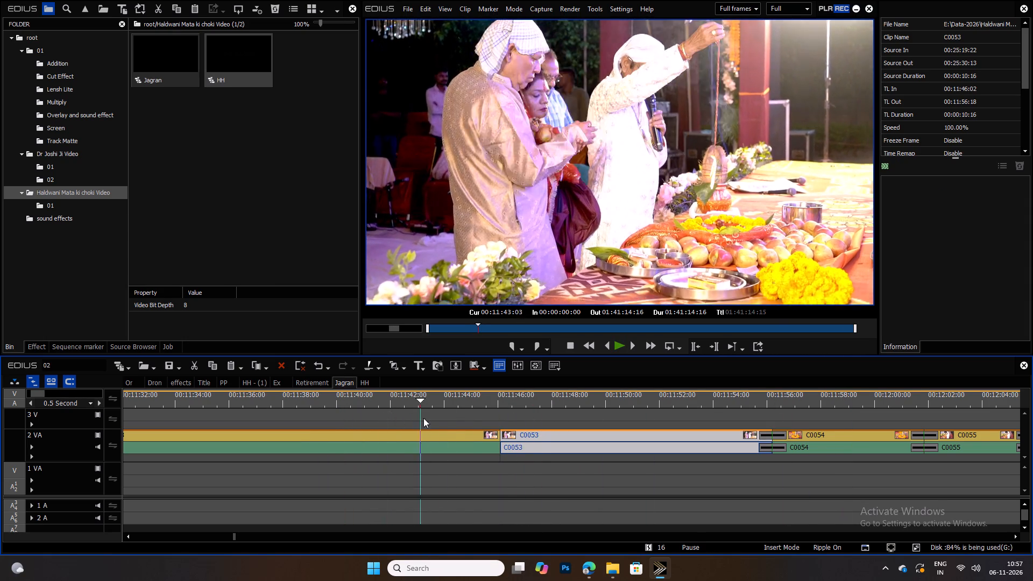
left_click_drag(423, 418, 626, 418)
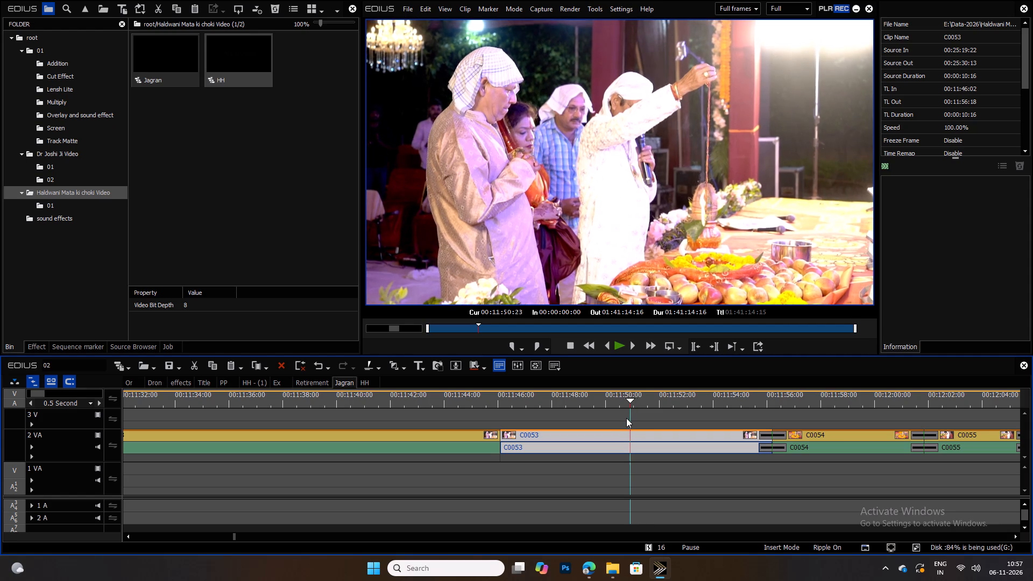
left_click_drag(626, 418, 683, 419)
key("c")
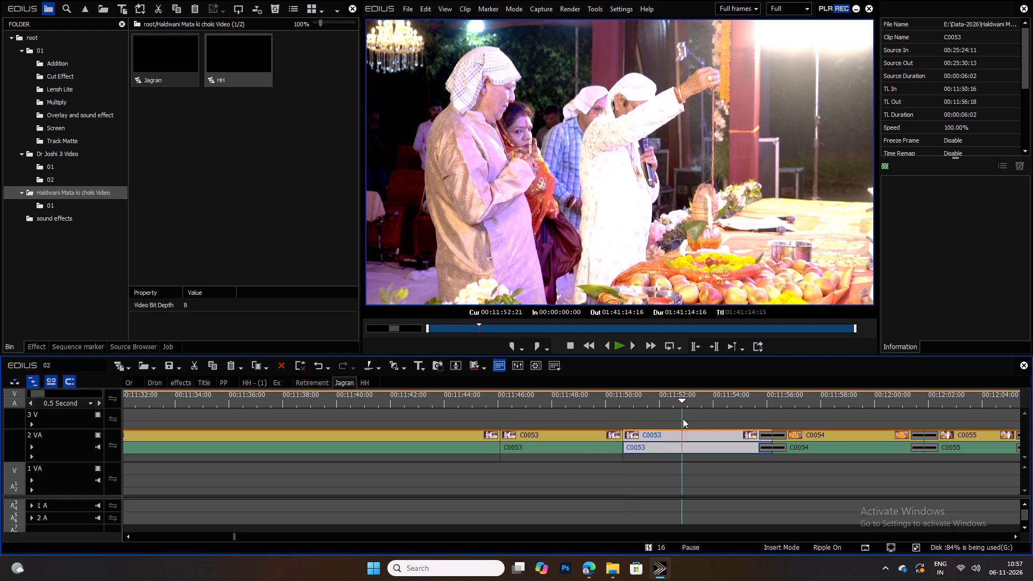
Replay the C0053 piece that starts at 00:11:50:16 and split it at 00:11:52:03.
left_click_drag(683, 419, 684, 419)
left_click(684, 419)
left_click(669, 400)
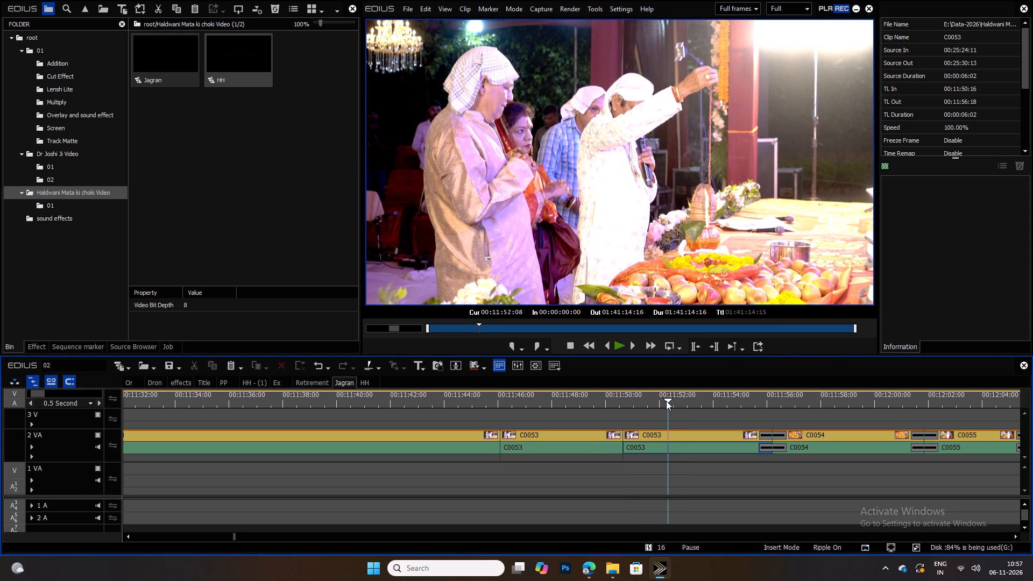
left_click(648, 402)
key("space")
key("space")
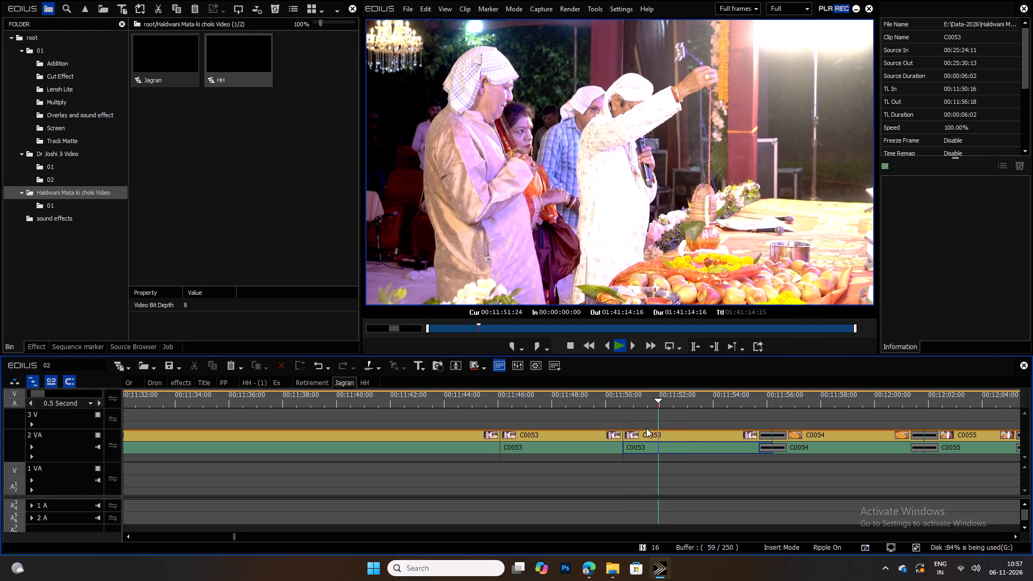
scroll(643, 435, "up", 7)
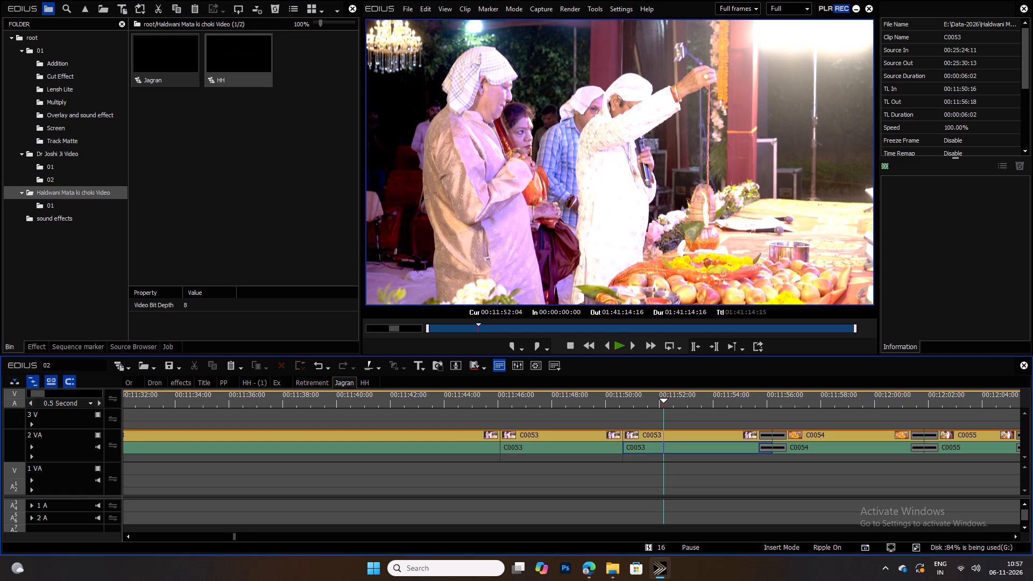
scroll(643, 435, "up", 1)
key("c")
left_click(643, 435)
key("c")
Copy the C0053 piece between 00:11:50:16 and 00:11:52:03 into the HH sequence on track 2 VA at 00:01:01:00.
left_click(638, 438)
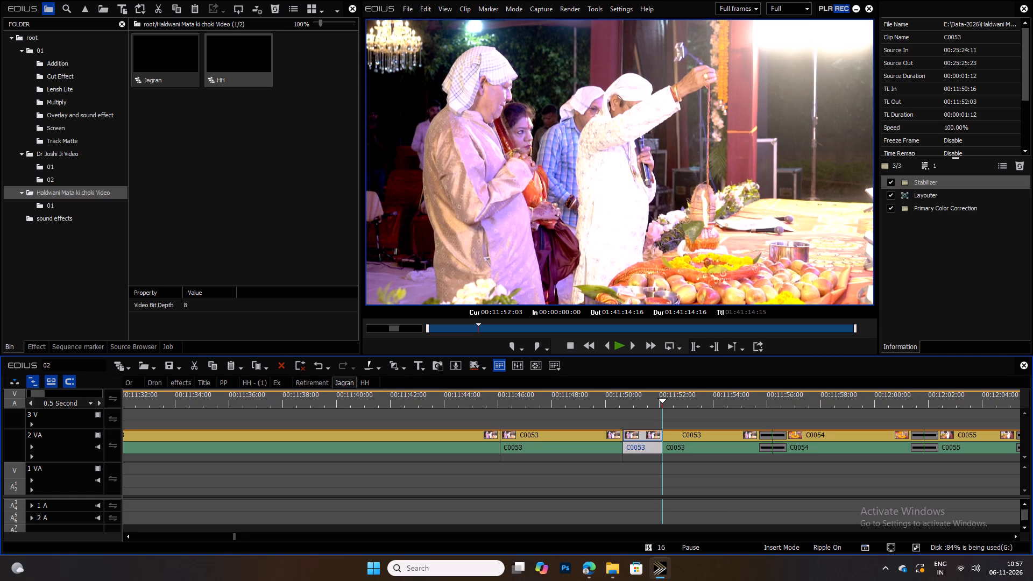
key("ctrl+c")
left_click(367, 383)
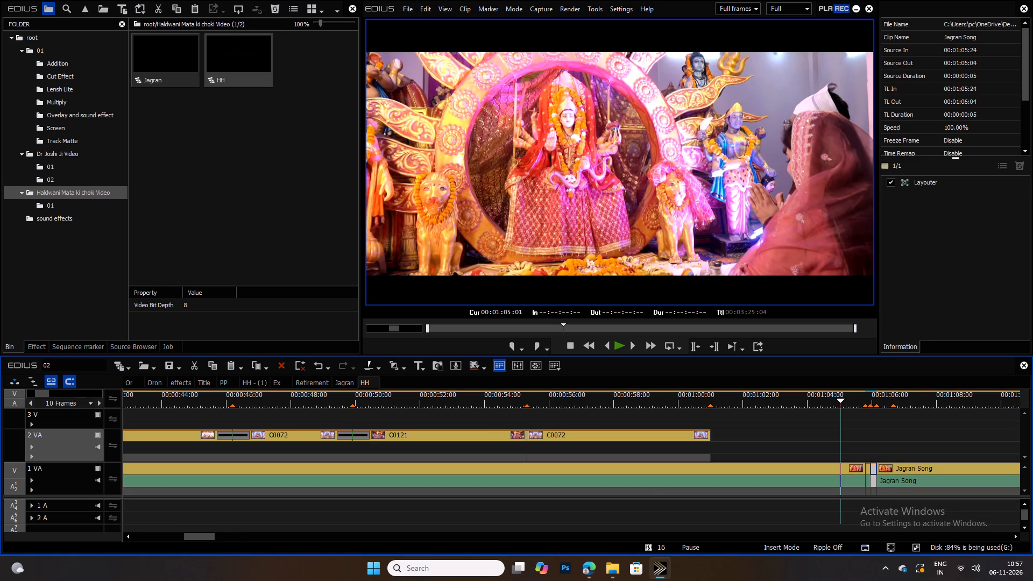
left_click(717, 398)
left_click(714, 398)
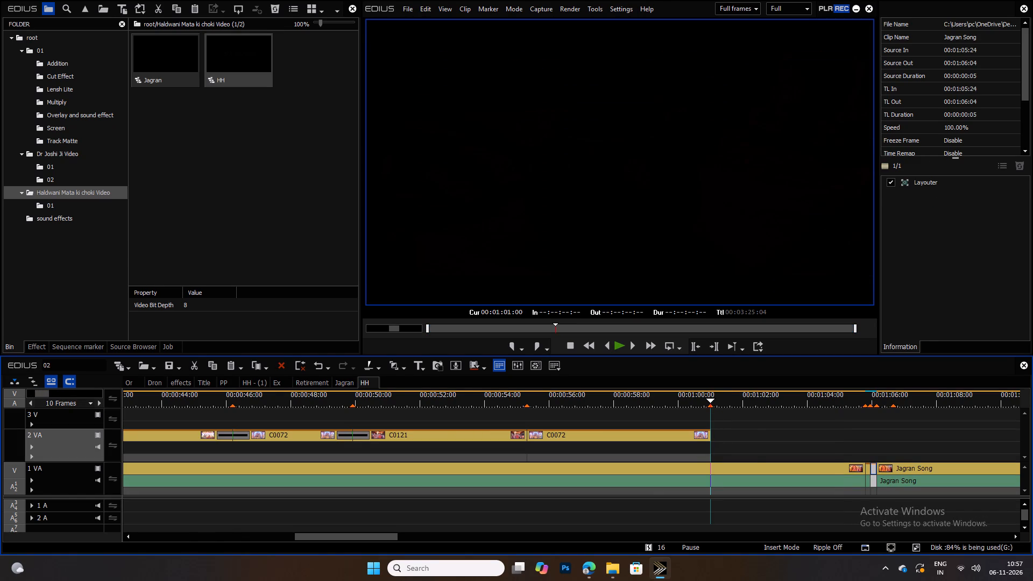
key("ctrl+v")
Remove the audio from the pasted C0053 clip in HH and replay the edit from about 00:01:01:20.
key("space")
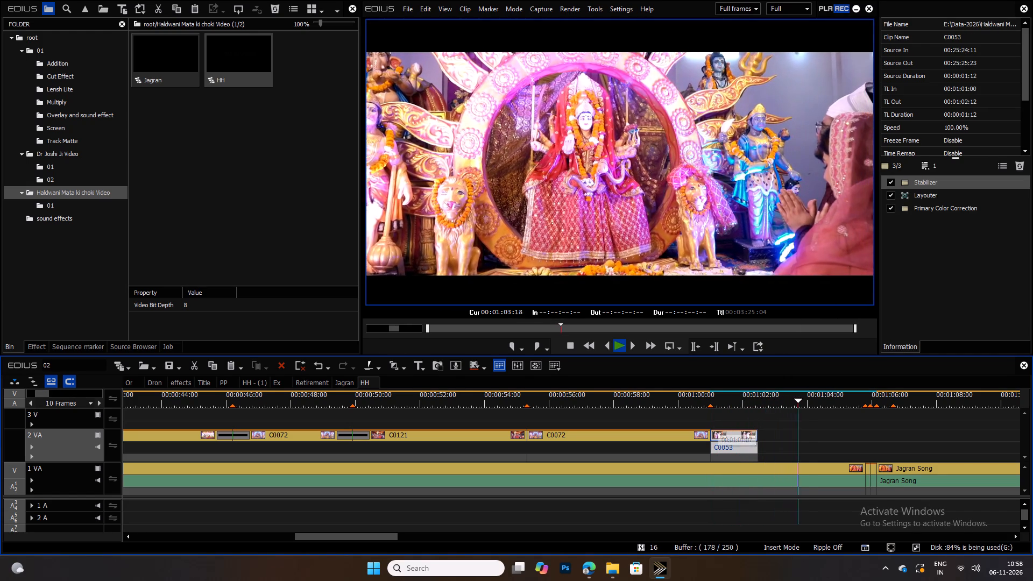
key("space")
left_click_drag(778, 399, 761, 401)
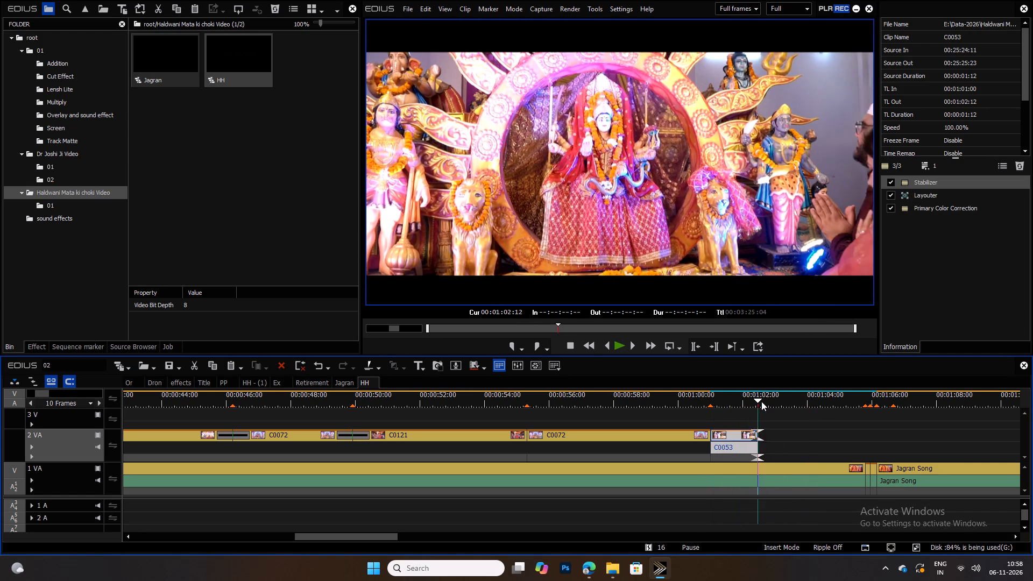
left_click_drag(761, 401, 760, 402)
key("alt+a")
left_click_drag(740, 402, 734, 402)
key("space")
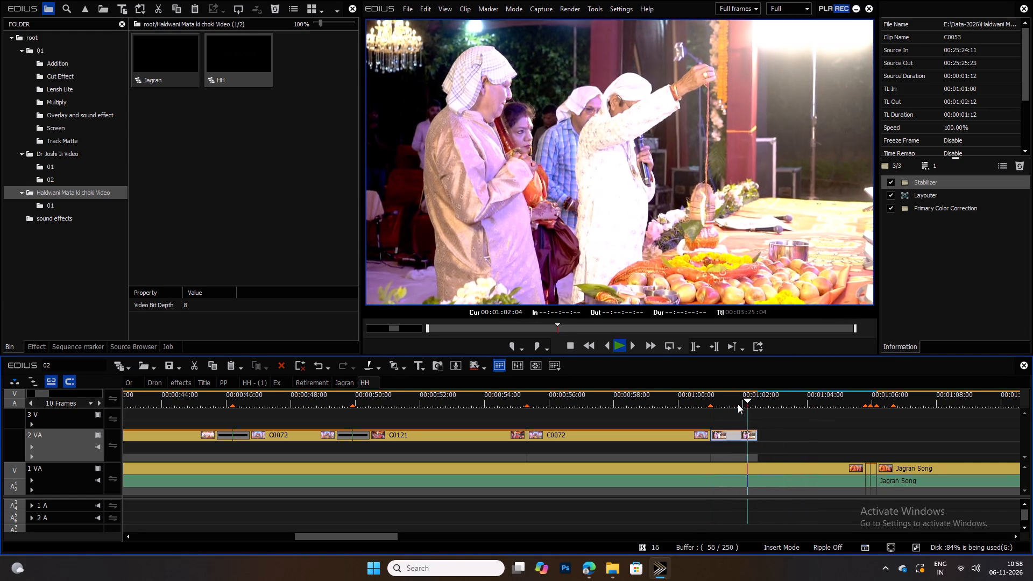
key("space")
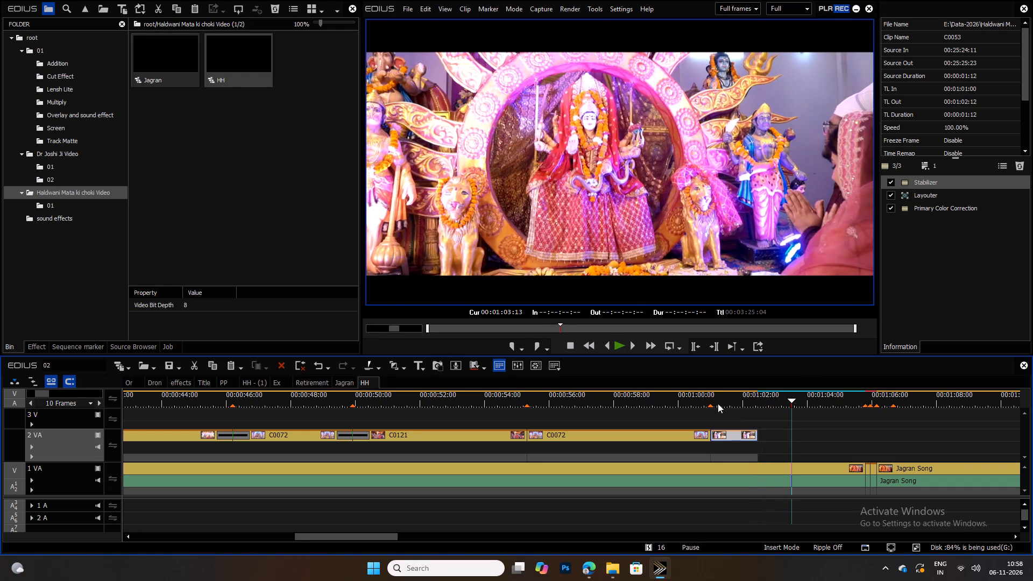
Replay the HH edit around the C0053 clip on track 2 VA and trim the clip's end to 00:01:02:11.
left_click_drag(699, 395, 679, 402)
key("space")
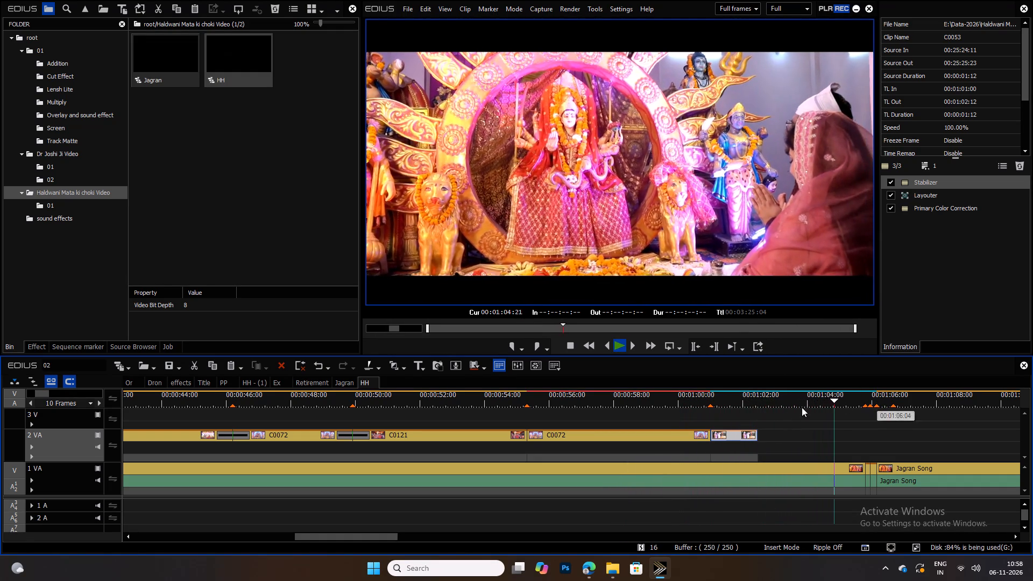
key("space")
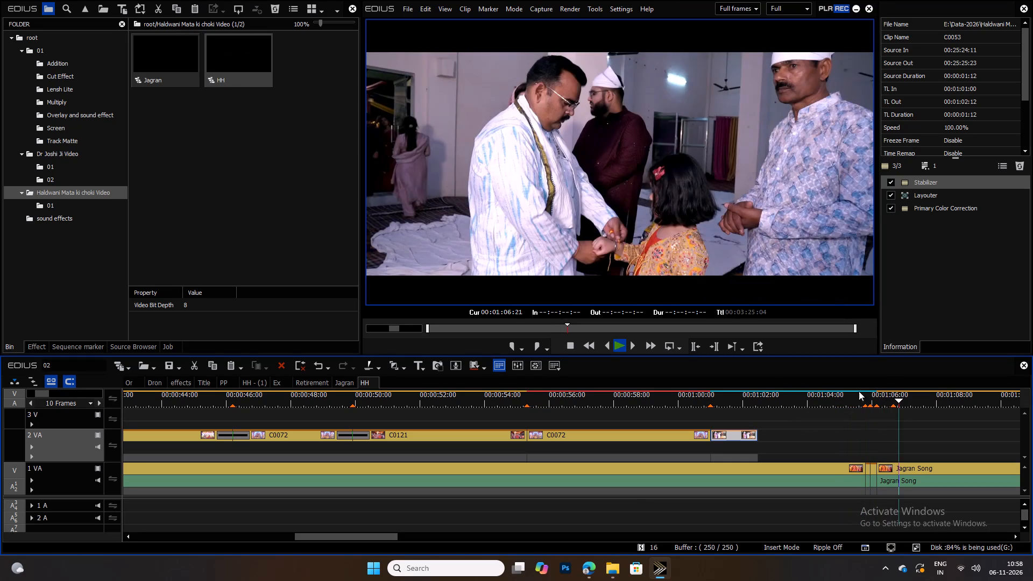
left_click_drag(788, 397, 733, 401)
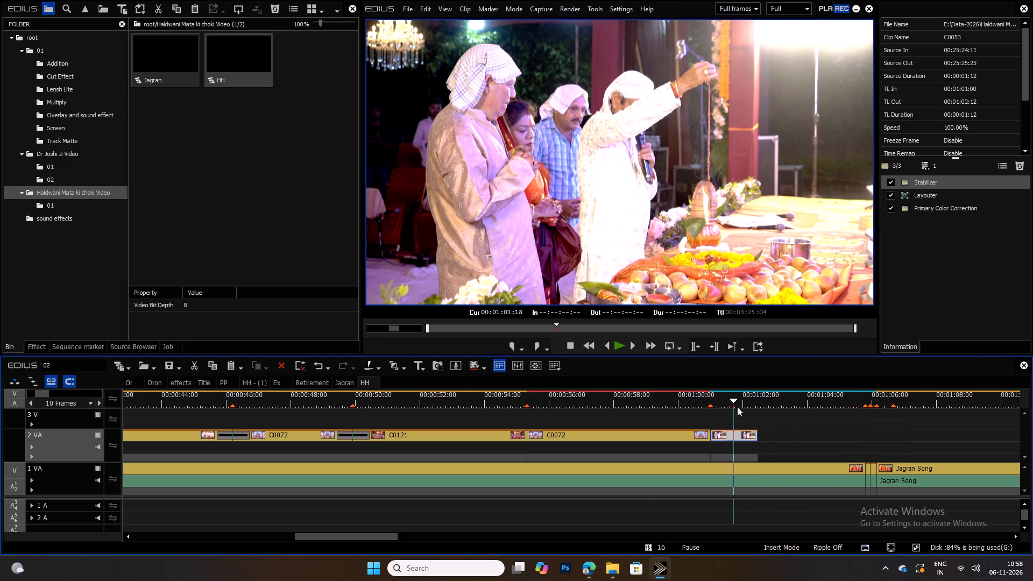
key("space")
key("space")
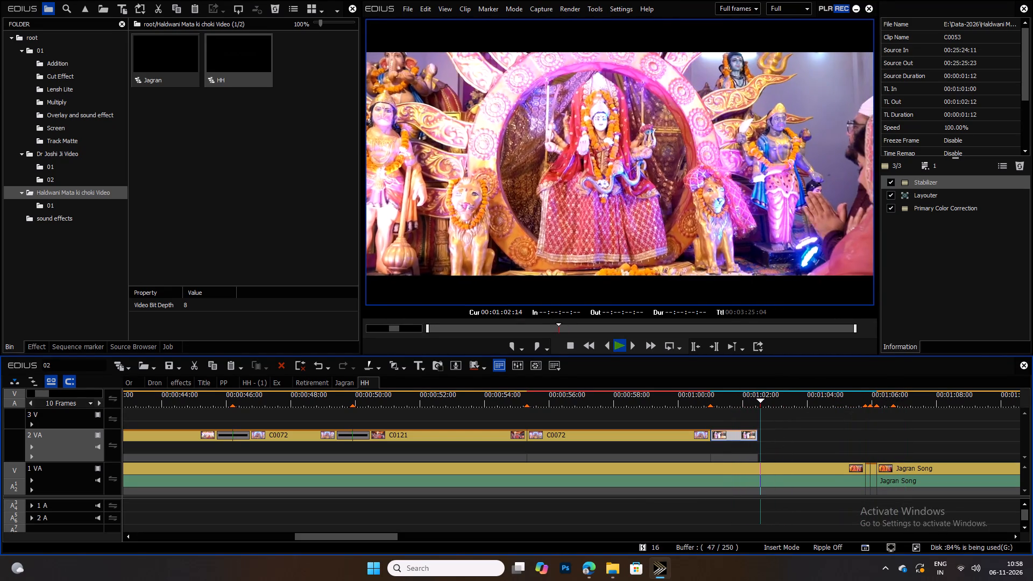
left_click_drag(756, 399, 745, 401)
scroll(746, 402, "down", 4)
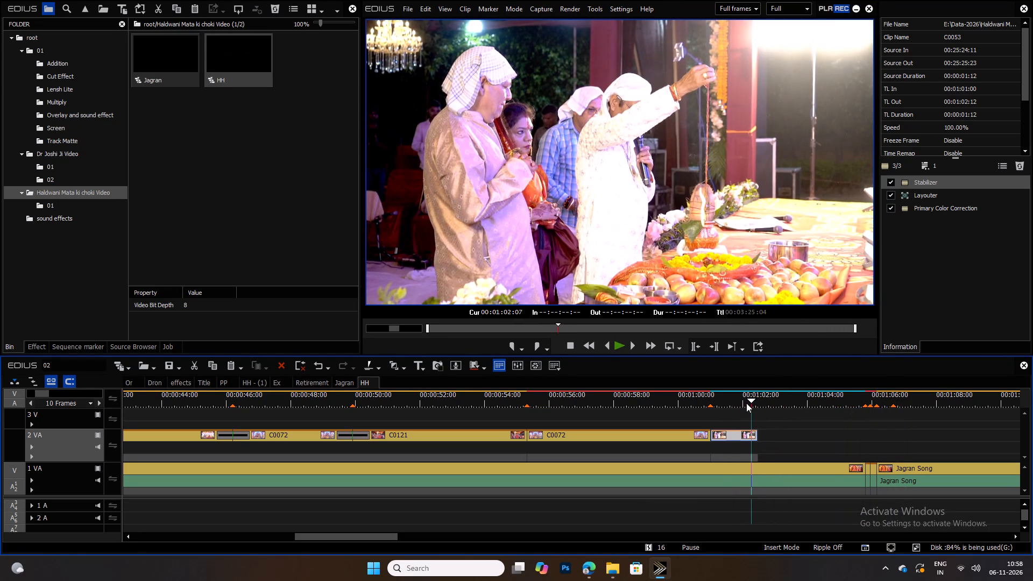
scroll(746, 403, "down", 4)
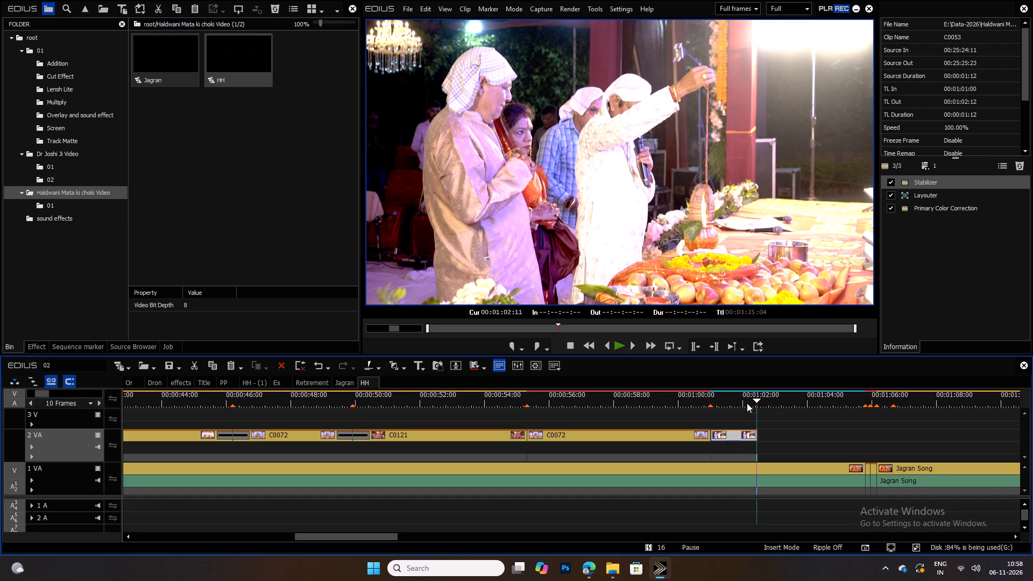
key("m")
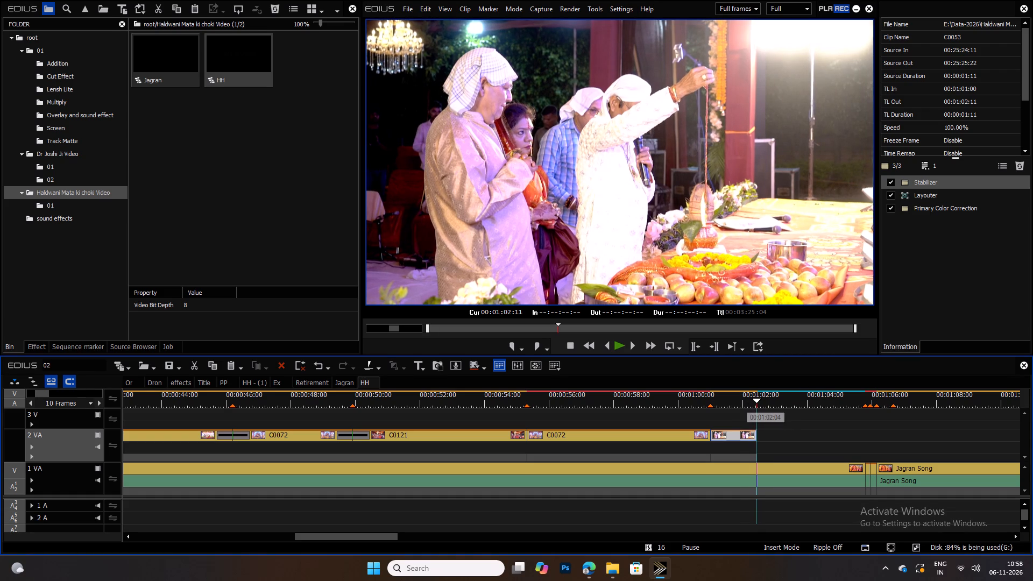
Replay the trimmed C0053 clip against the reference and set its speed to 50%, letting its timeline duration change.
key("space")
key("space")
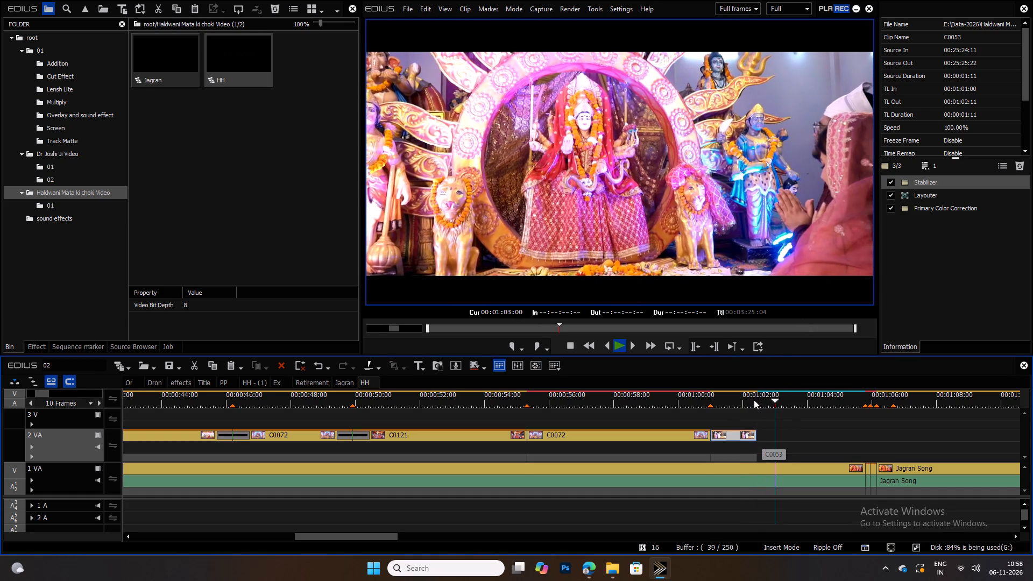
left_click_drag(754, 400, 733, 403)
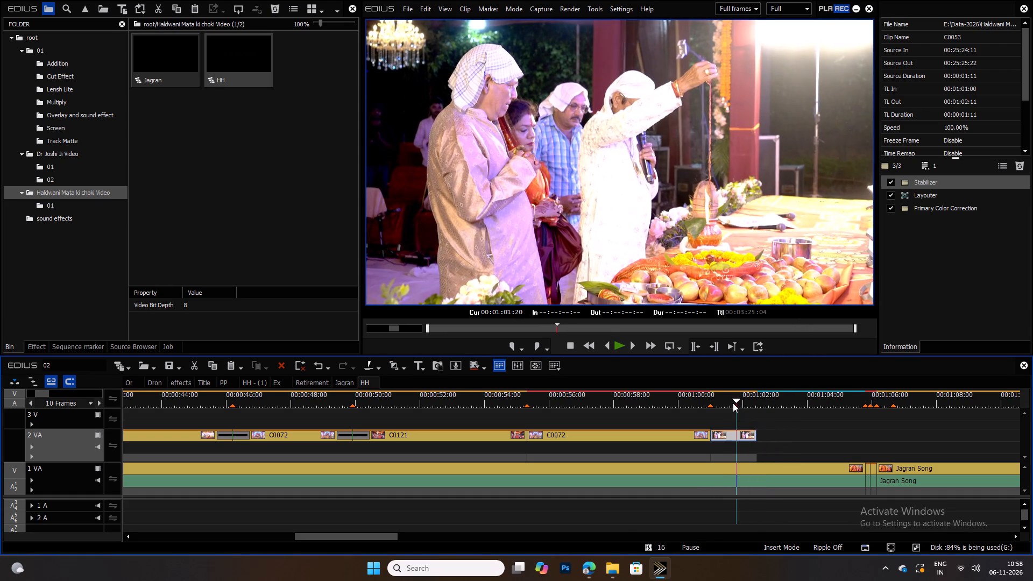
left_click_drag(733, 403, 734, 403)
key("space")
key("space")
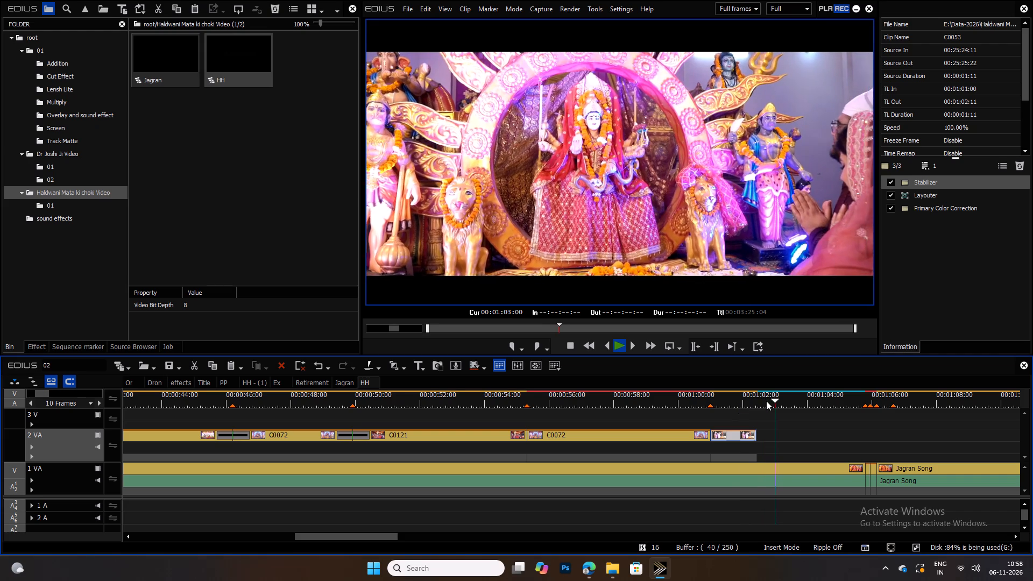
left_click_drag(760, 397, 759, 397)
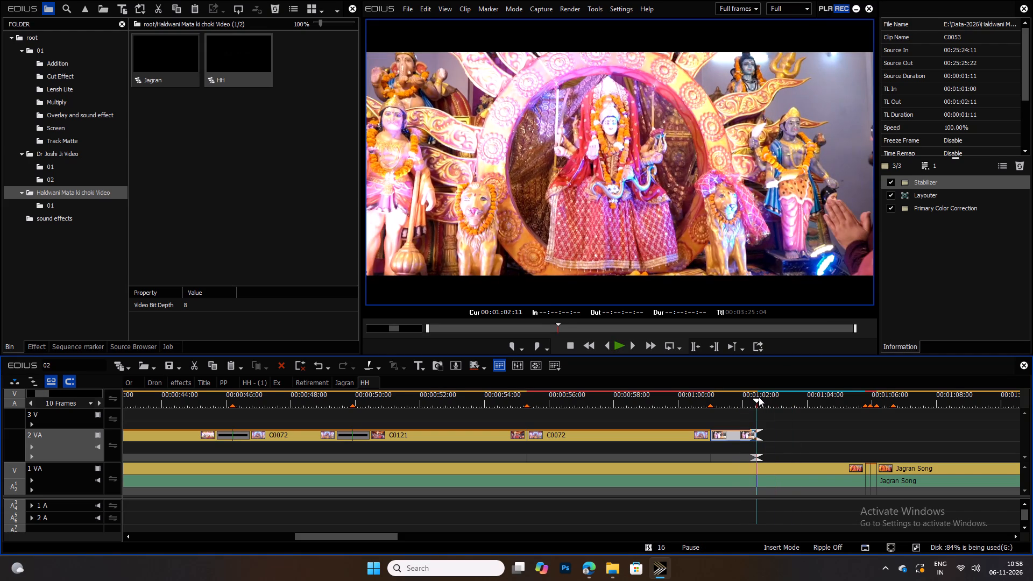
left_click_drag(759, 397, 758, 406)
key("alt+e")
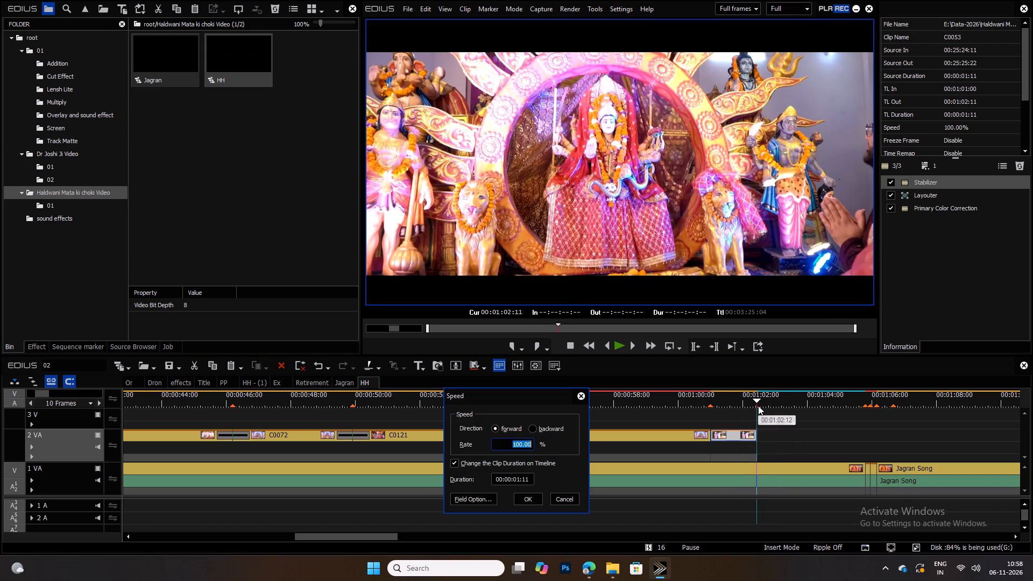
type("50")
key("Return")
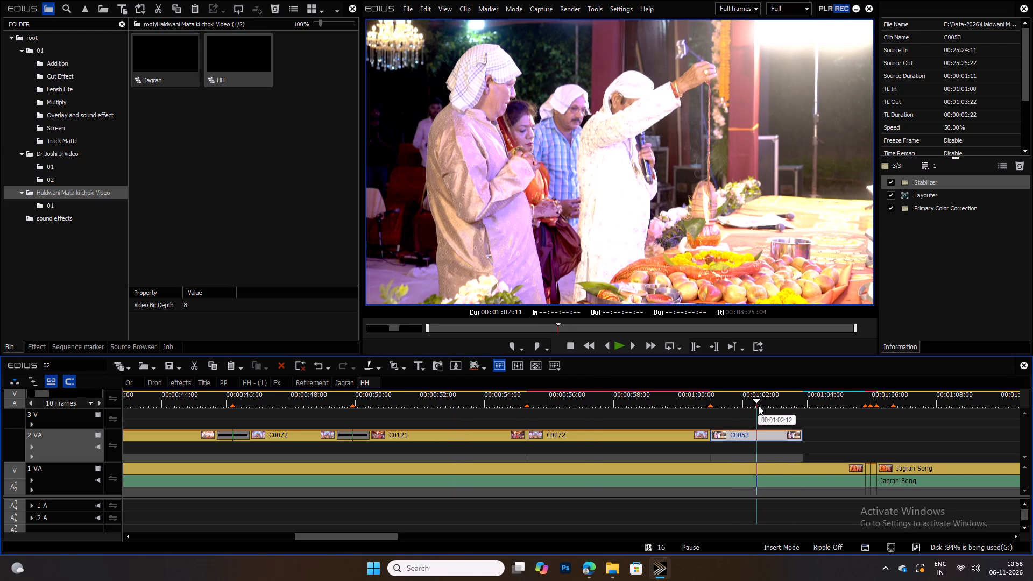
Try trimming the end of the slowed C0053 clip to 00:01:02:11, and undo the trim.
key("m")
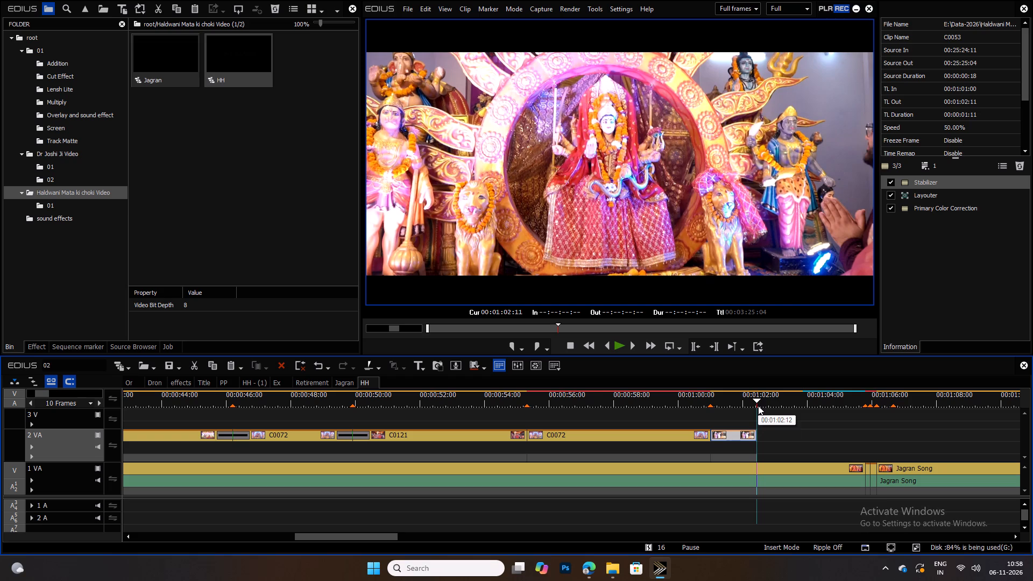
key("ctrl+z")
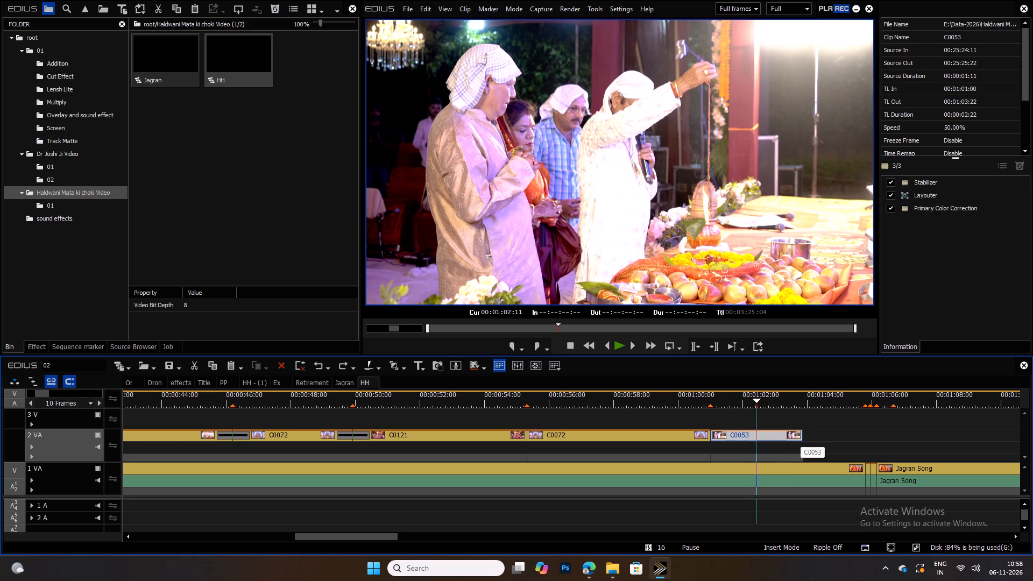
Move the slowed C0053 clip along track 2 VA so it ends at the 00:01:06:17 marker, and play past its end.
left_click_drag(771, 435, 826, 435)
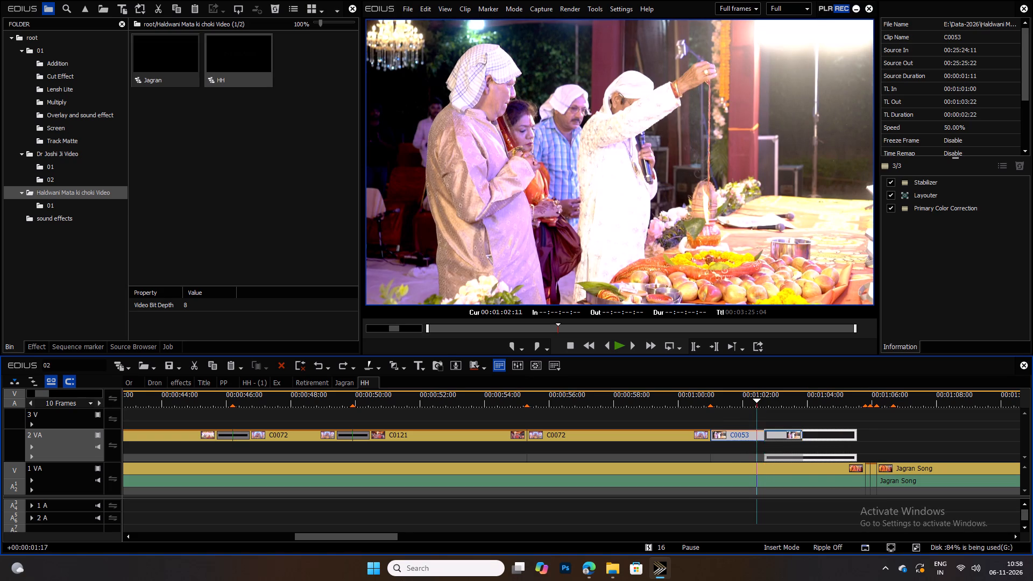
left_click_drag(826, 435, 849, 436)
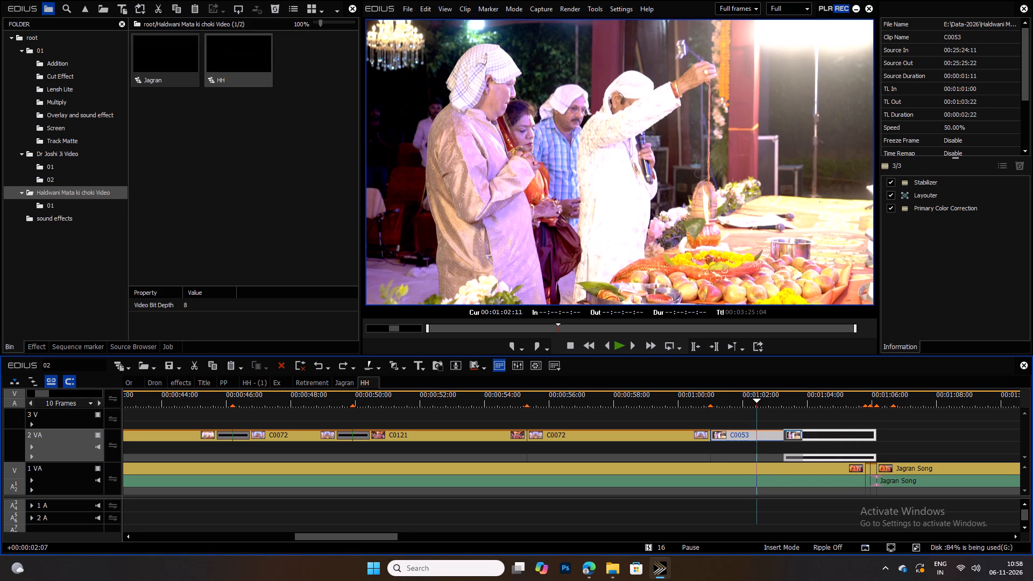
left_click_drag(849, 436, 860, 435)
left_click(896, 397)
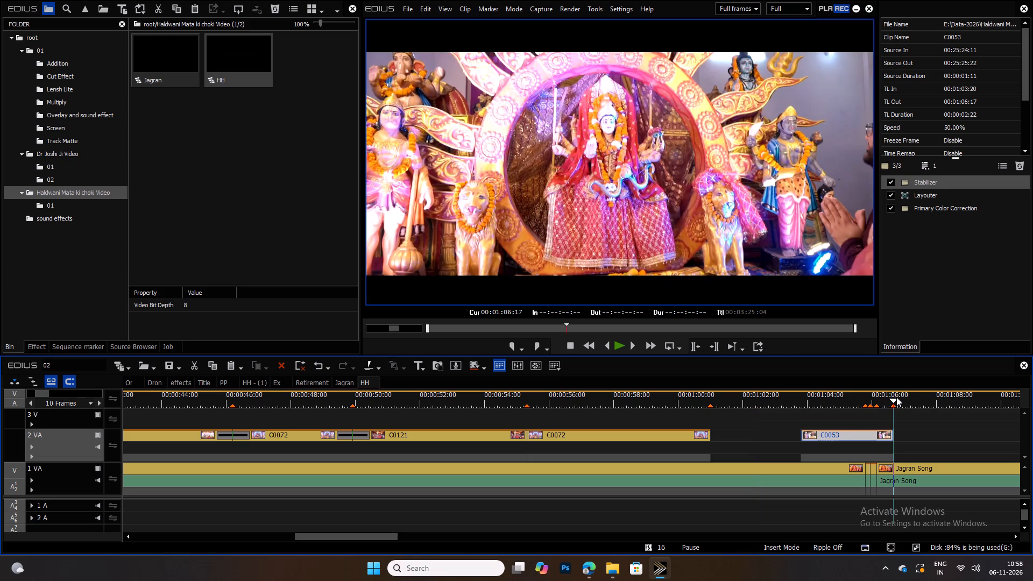
key("space")
key("space")
Extend the start of C0053 back to 00:01:01:00 to meet the preceding C0072 clip, and replay the extended shot.
left_click_drag(802, 435, 786, 435)
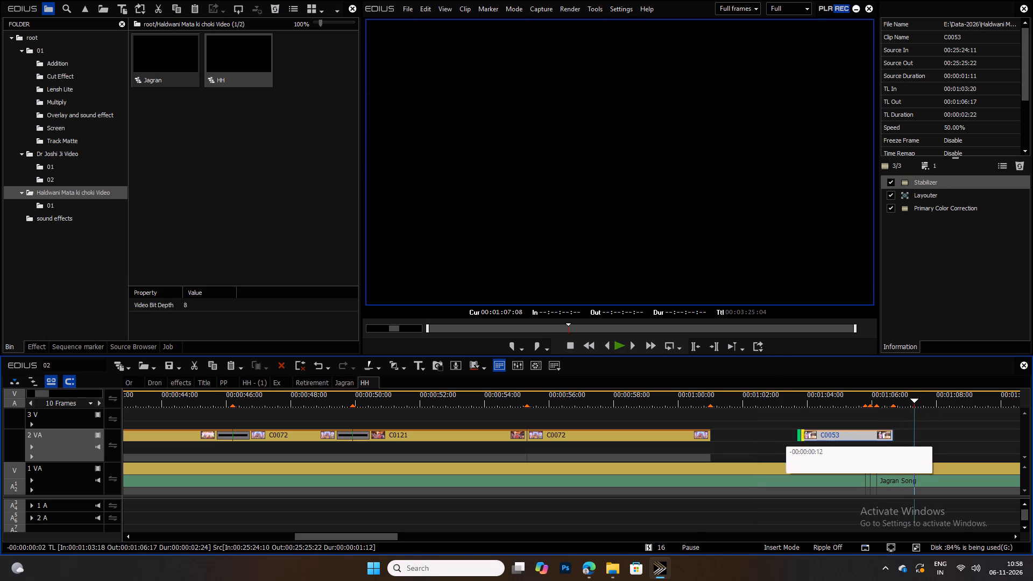
left_click_drag(786, 435, 710, 437)
left_click(721, 396)
left_click(723, 398)
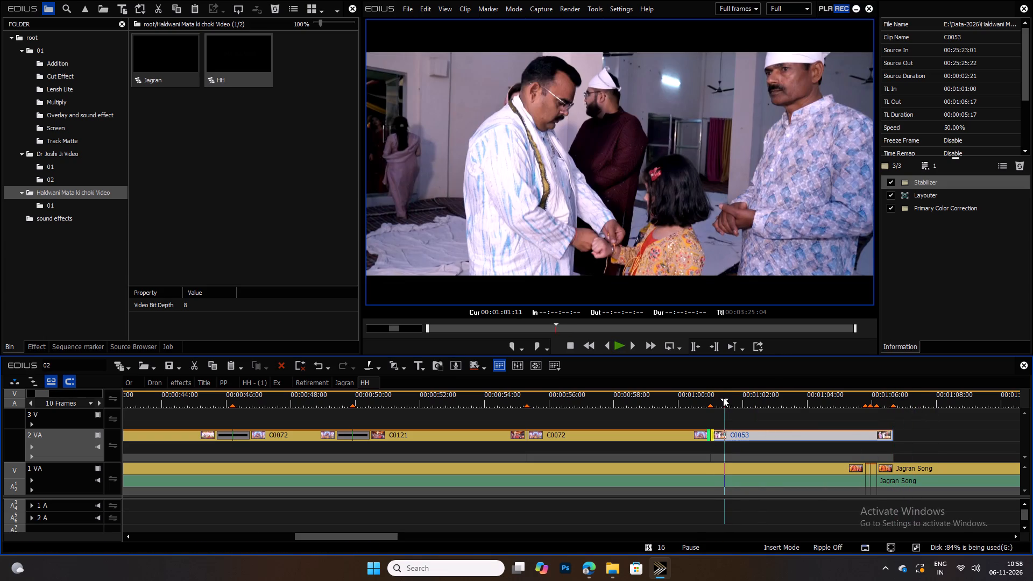
key("space")
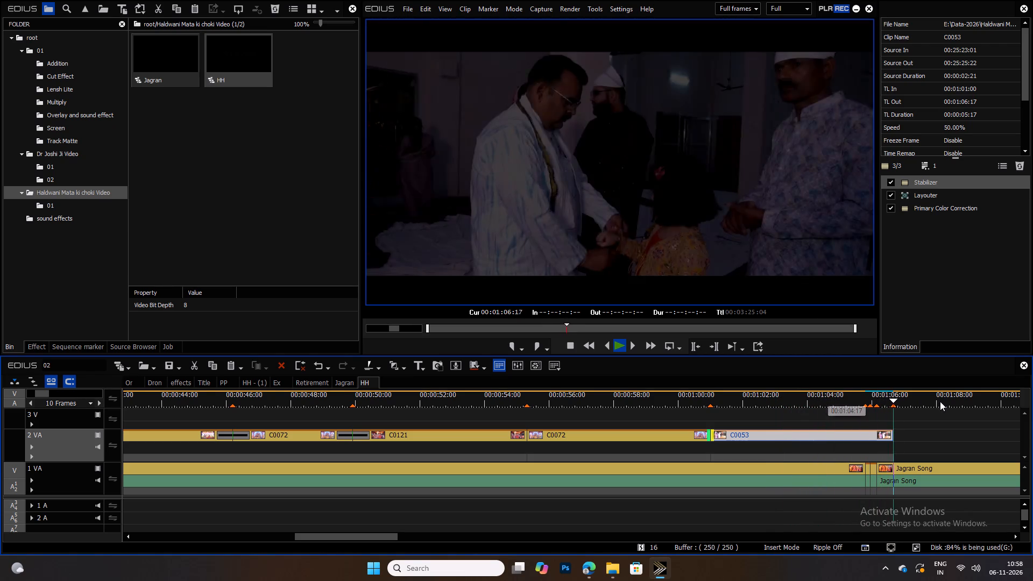
key("space")
left_click_drag(852, 398, 844, 401)
left_click_drag(832, 398, 807, 403)
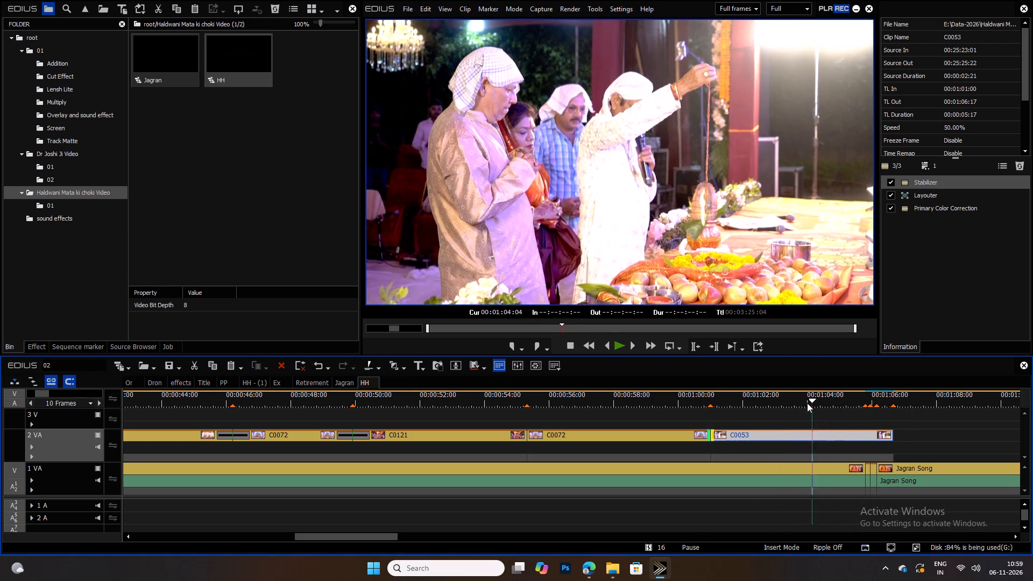
left_click_drag(807, 403, 731, 405)
key("space")
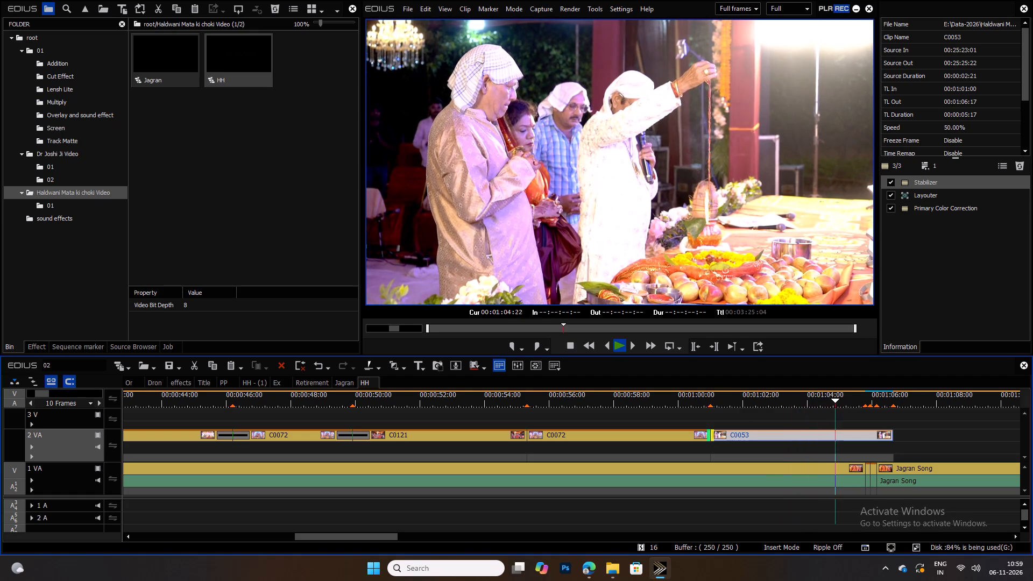
key("space")
Split C0053 on track 2 VA at the reference cuts 00:01:05:20, 00:01:05:24 and 00:01:06:04.
left_click(872, 396)
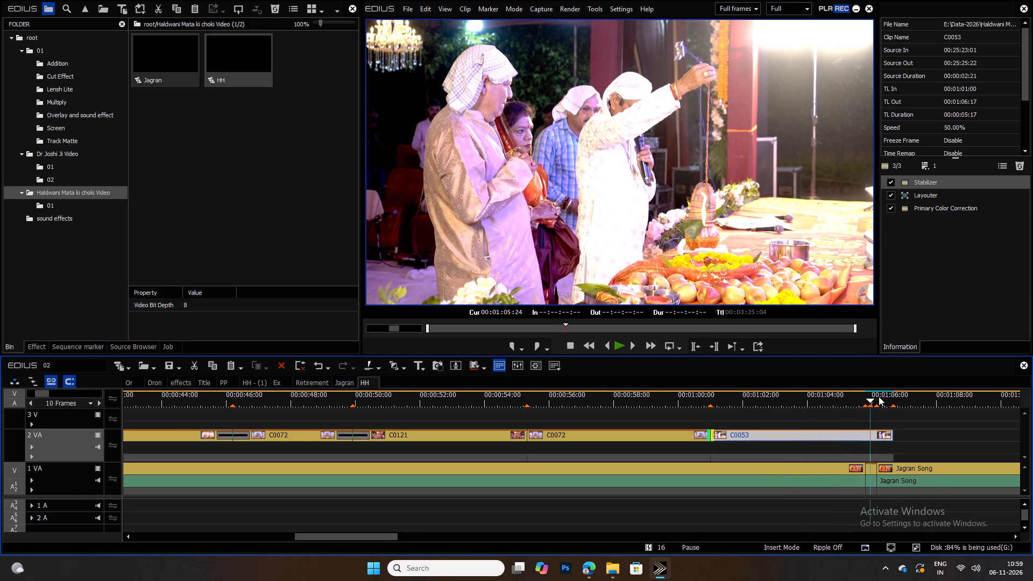
scroll(892, 396, "down", 2, "ctrl")
left_click_drag(854, 399, 846, 399)
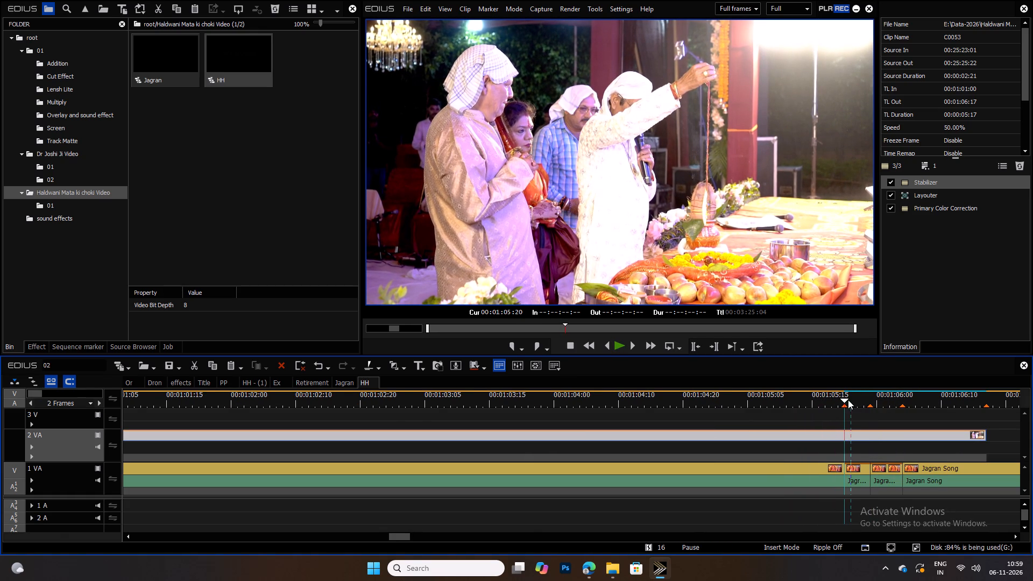
key("c")
left_click(869, 398)
key("c")
left_click_drag(895, 395, 900, 396)
key("c")
Copy the Layouter effects from the two short Jagran Song pieces at 00:01:05:20 and 00:01:05:24 onto the matching C0053 pieces above.
left_click(854, 466)
left_click_drag(931, 179, 852, 431)
left_click(883, 467)
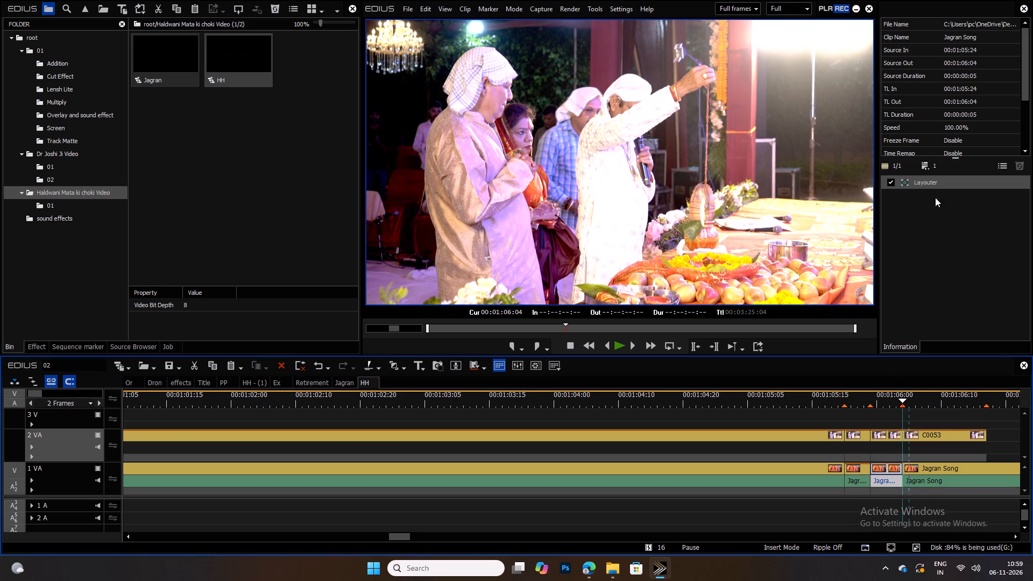
left_click_drag(929, 187, 886, 436)
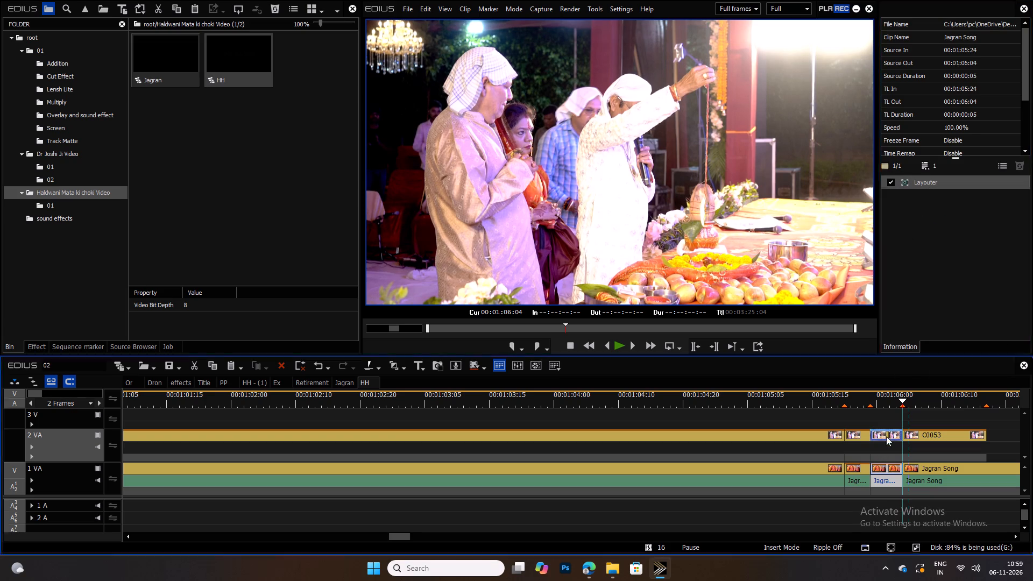
Keyframe a Layouter zoom on the long C0053 piece from its first frame at 100% to 120% stretch at its end.
scroll(869, 408, "up", 2, "ctrl")
left_click(809, 400)
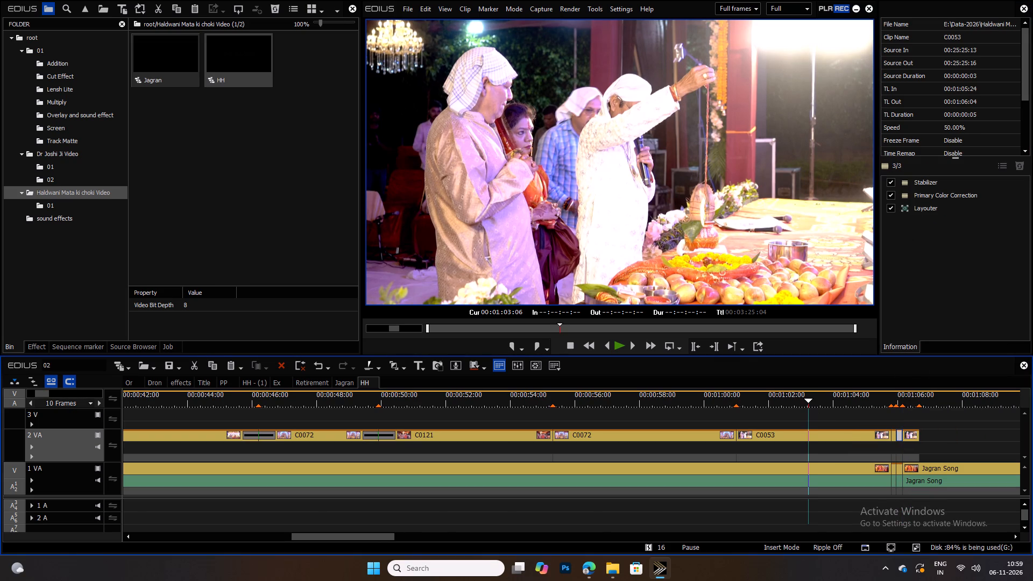
left_click(812, 437)
double_click(921, 197)
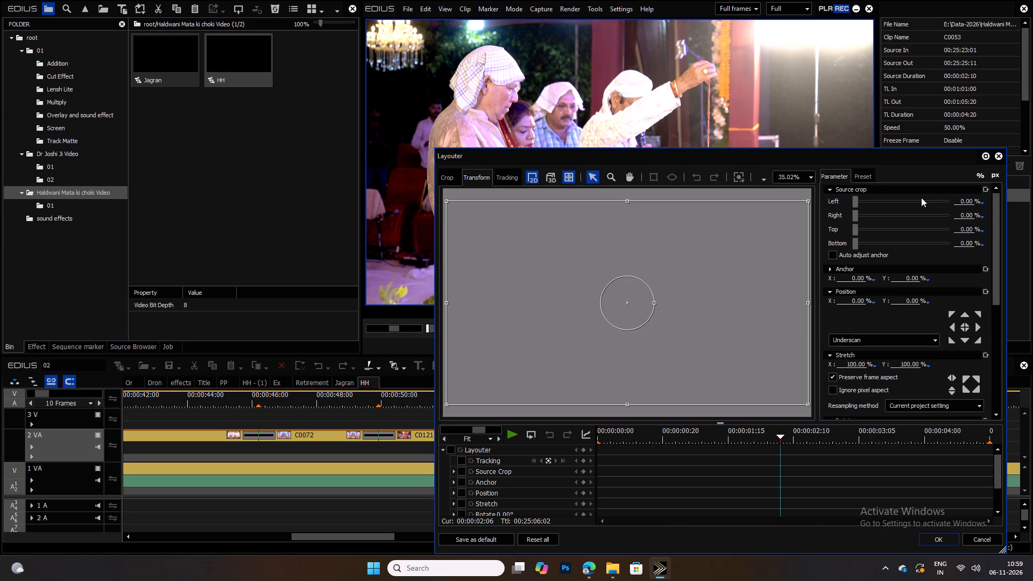
left_click_drag(627, 441, 551, 441)
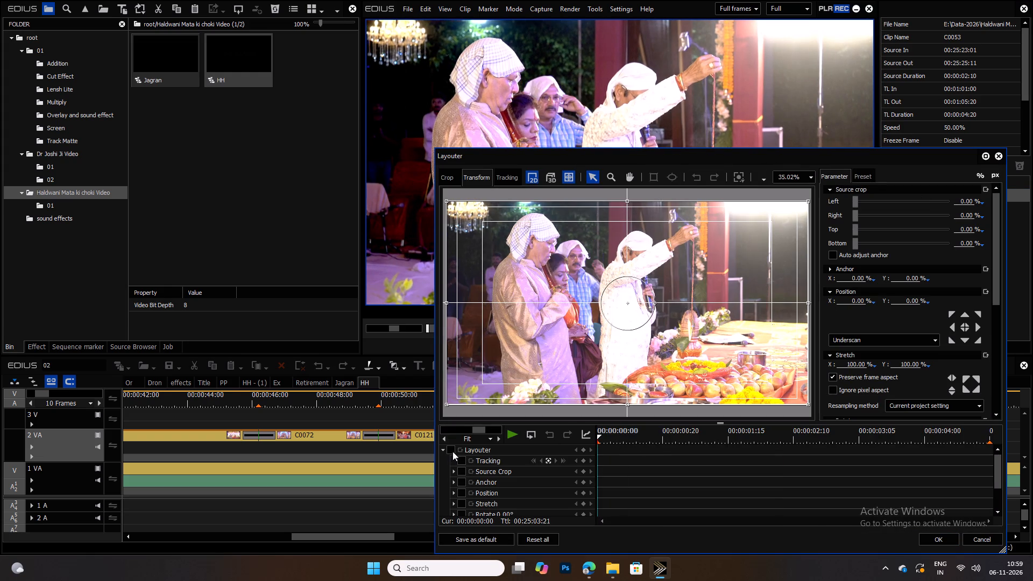
left_click(452, 451)
left_click(584, 451)
left_click_drag(930, 442, 1019, 433)
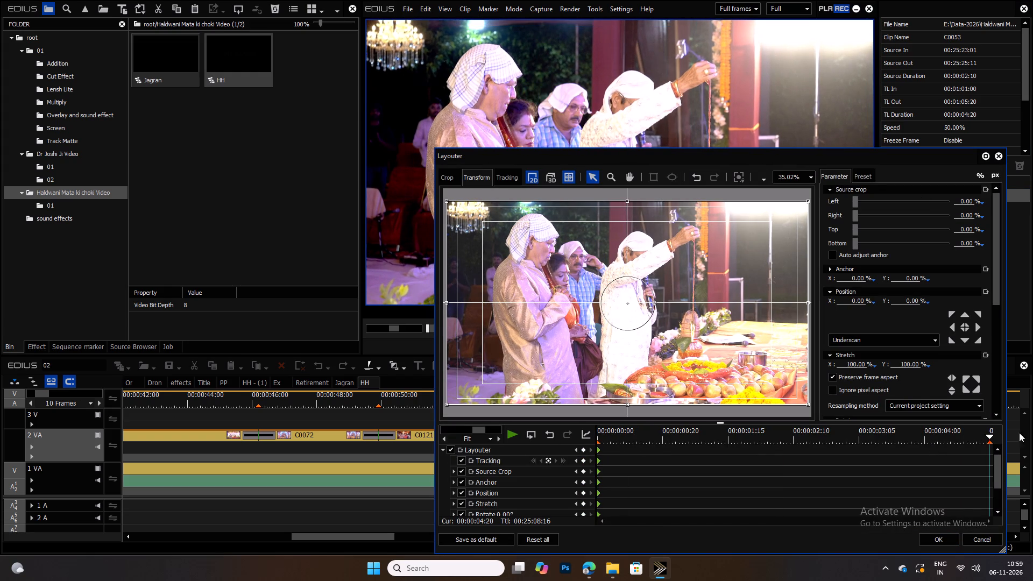
left_click_drag(1019, 433, 1032, 433)
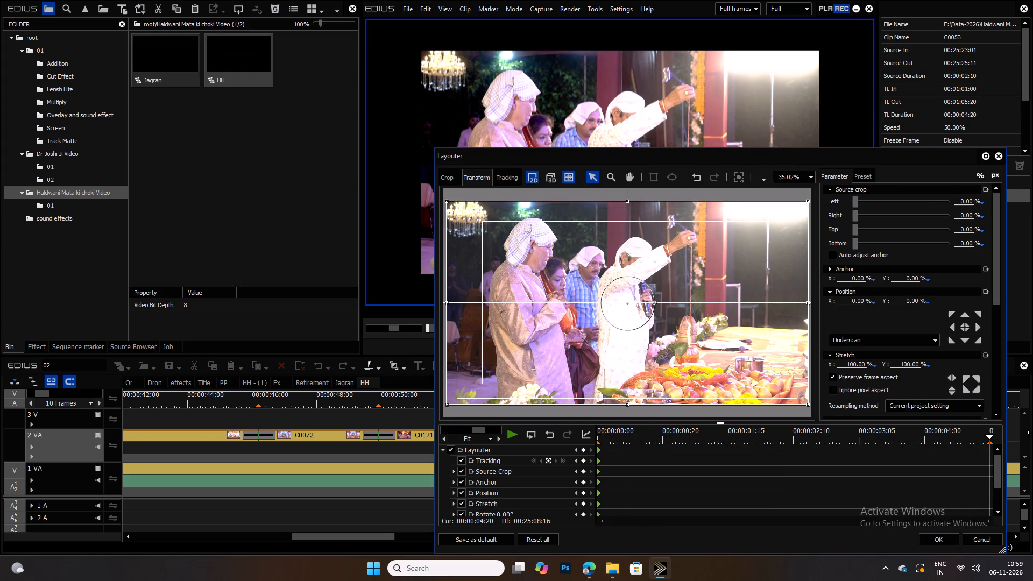
type("120")
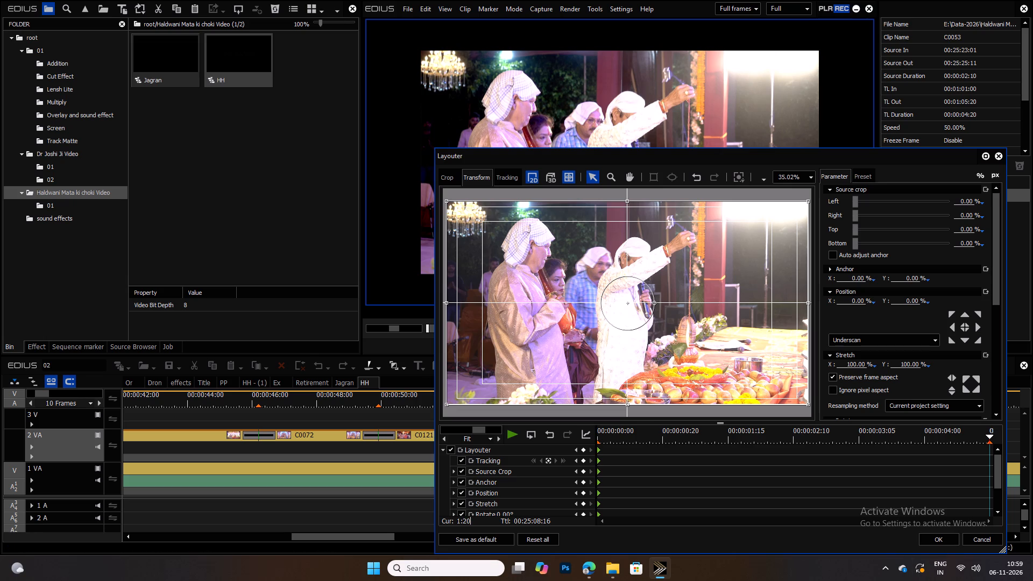
left_click_drag(844, 365, 871, 365)
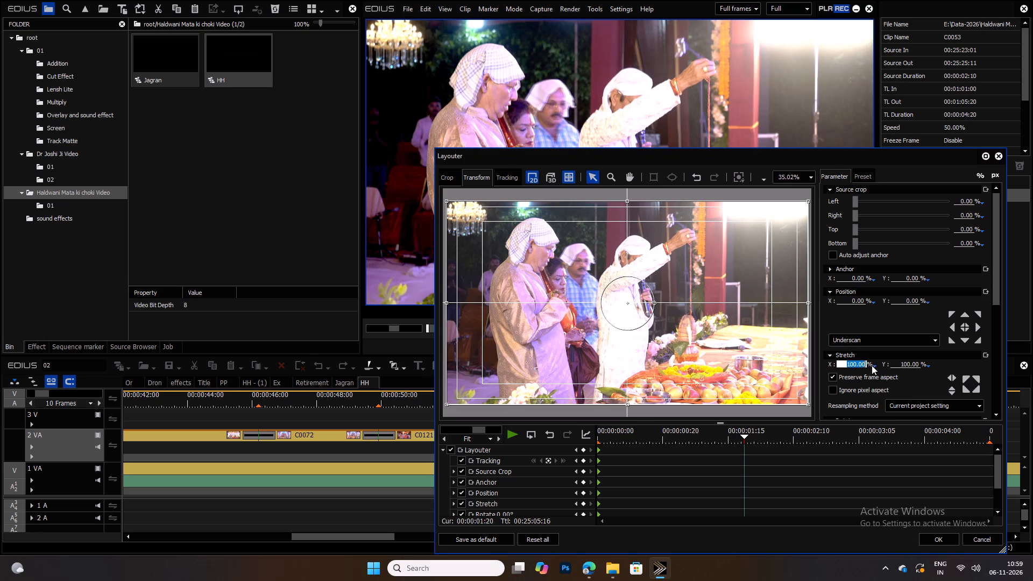
type("120")
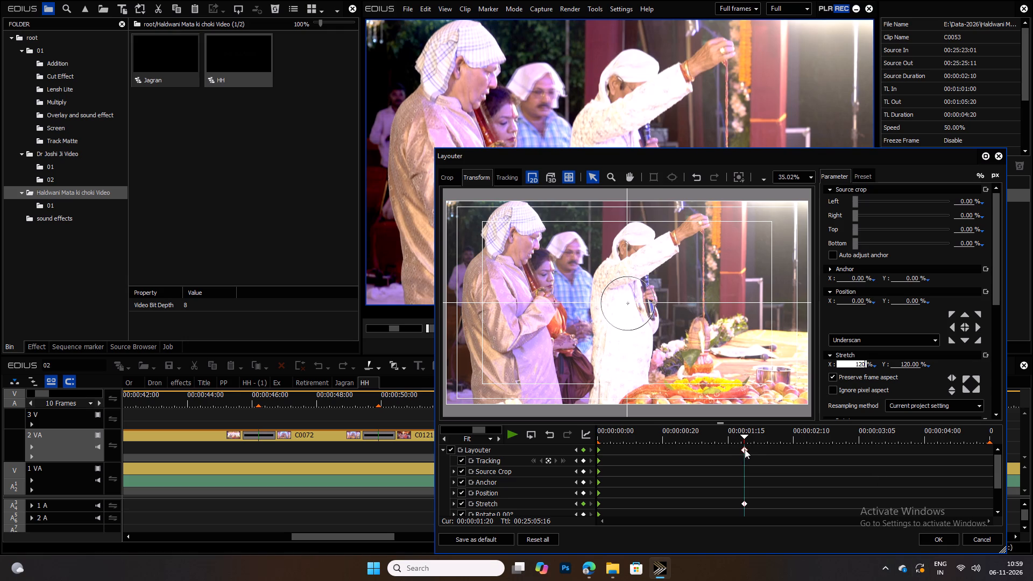
left_click_drag(745, 449, 1032, 441)
left_click(935, 540)
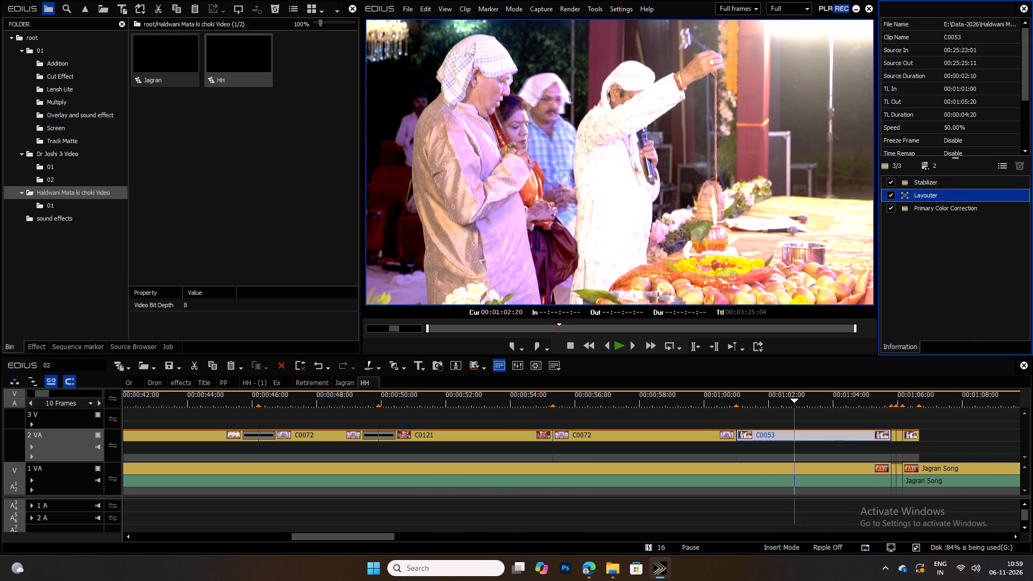
Replay the zoomed C0053 shot and the reference up to about 00:01:12:06, and return to the 00:01:06:17 marker.
left_click_drag(778, 398, 747, 407)
key("space")
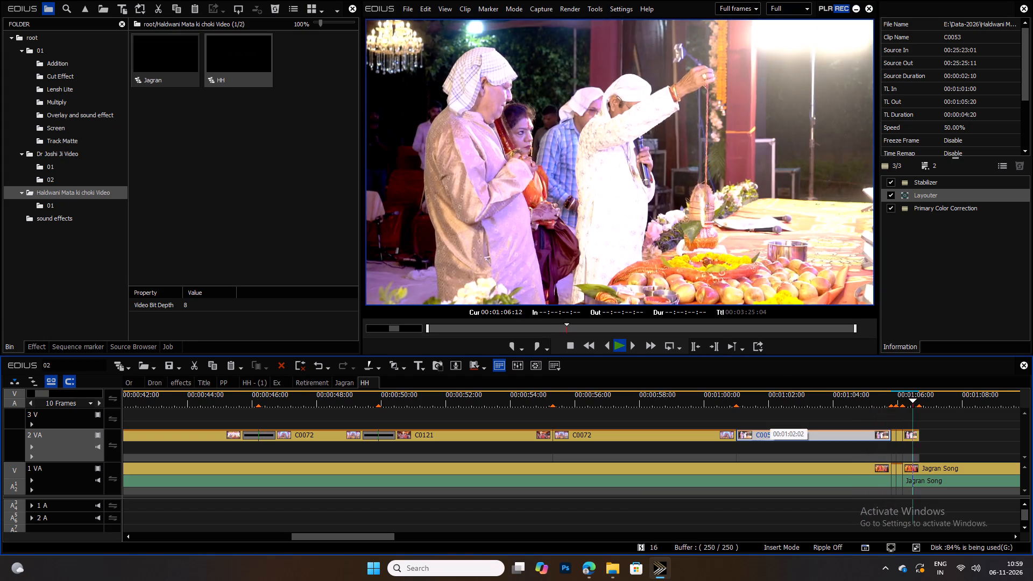
key("space")
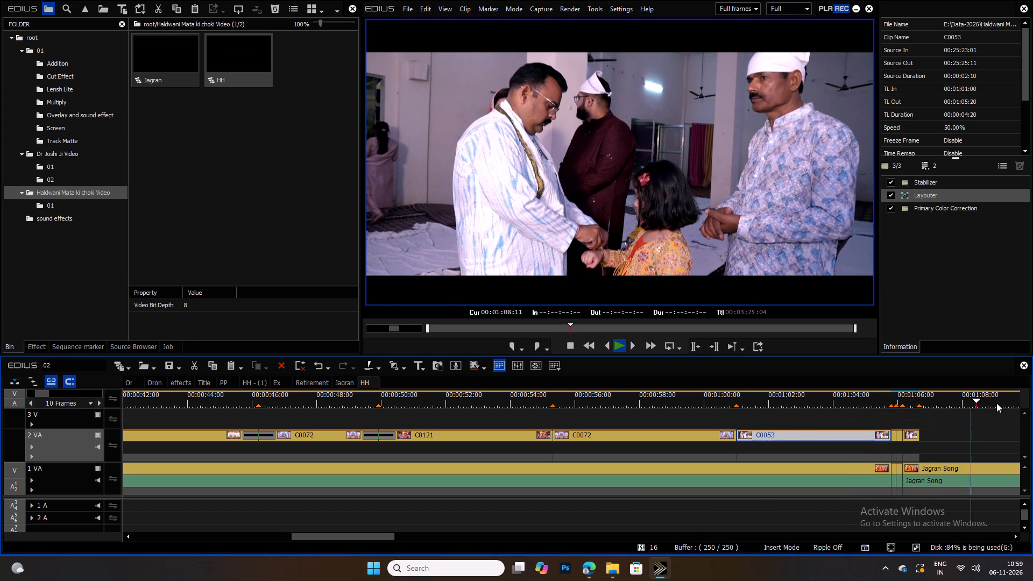
key("space")
key("space")
left_click_drag(701, 394, 669, 392)
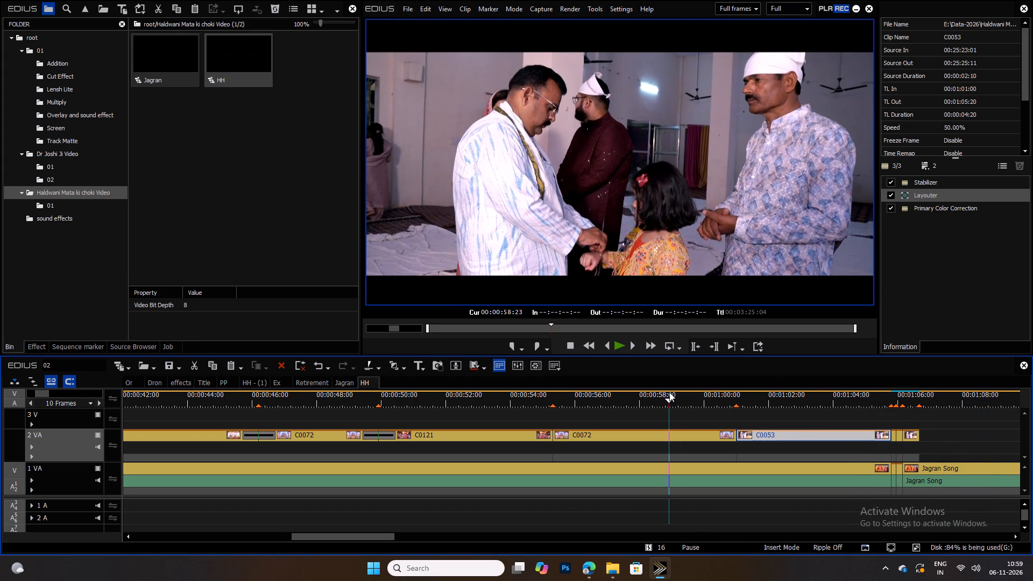
key("space")
left_click_drag(702, 385, 753, 389)
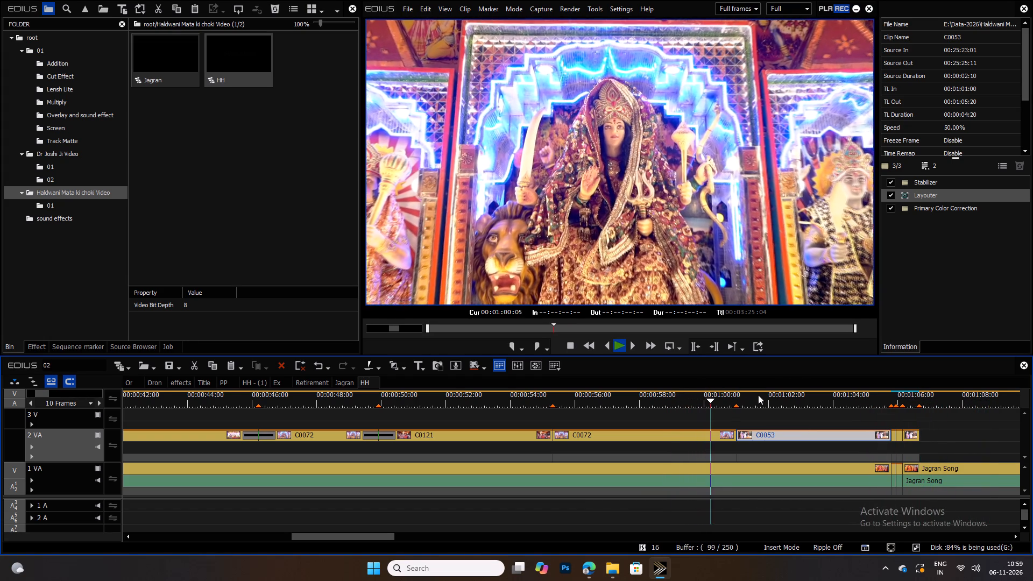
scroll(910, 386, "up", 5, "ctrl")
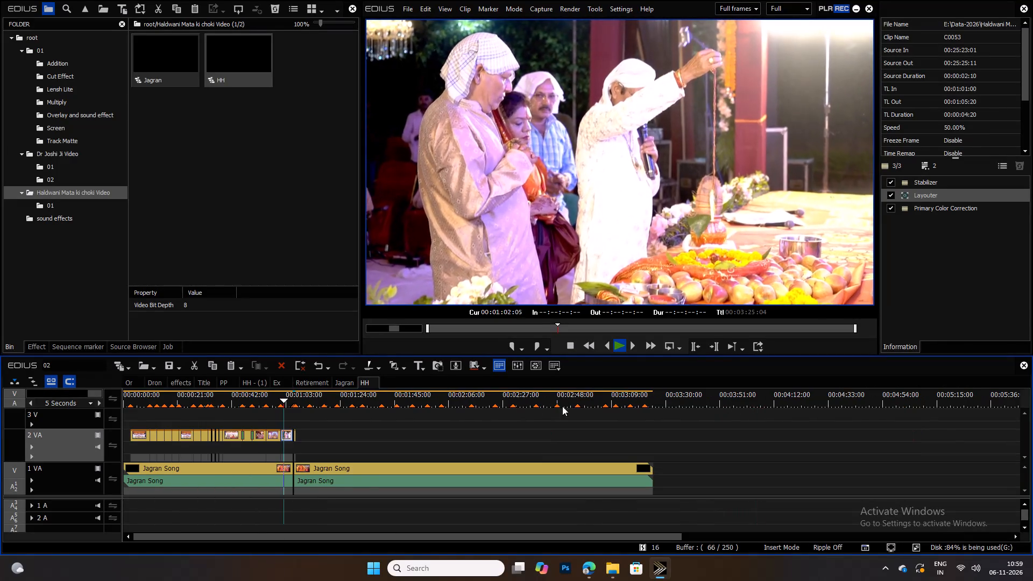
scroll(436, 385, "down", 5, "ctrl")
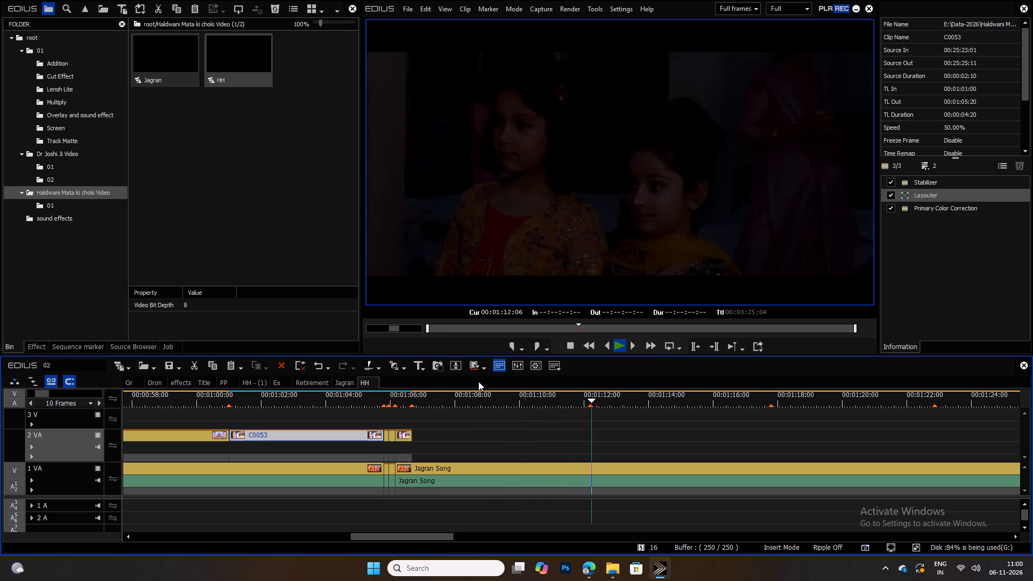
left_click_drag(502, 401, 405, 398)
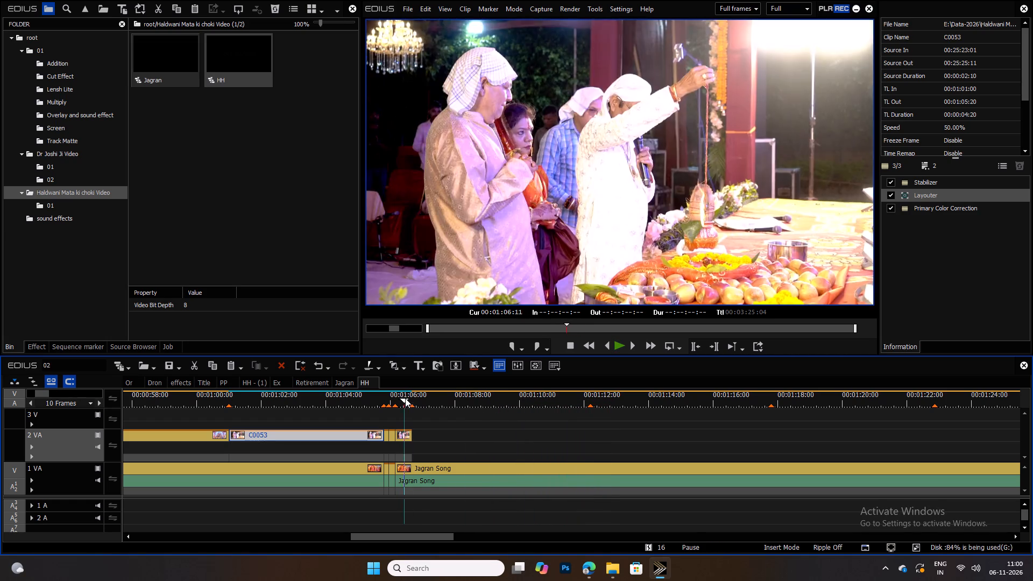
left_click_drag(405, 398, 416, 399)
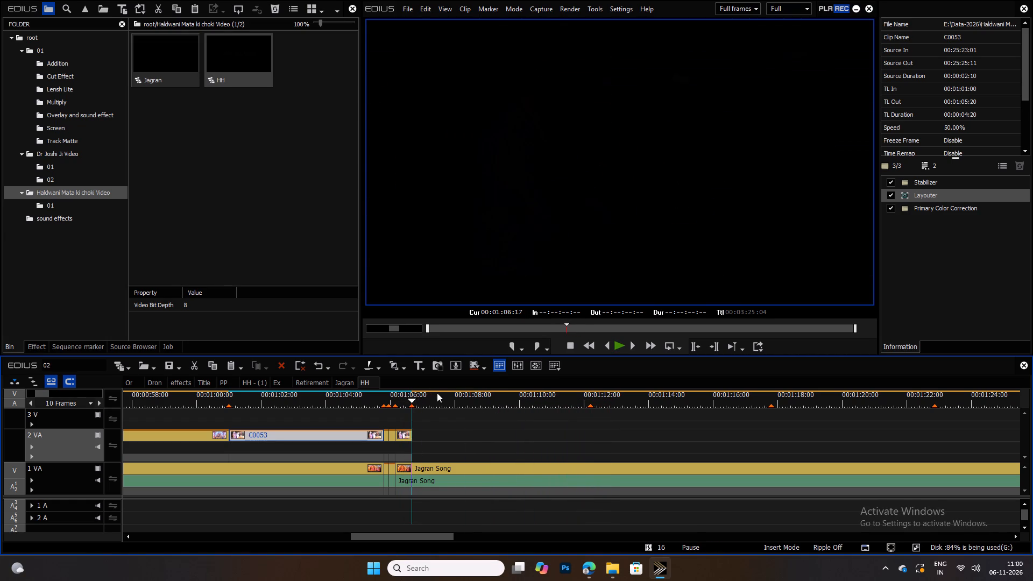
Examine the shots from C0054 to C0057 in the Jagran sequence for a match to the next reference shot.
left_click(346, 384)
left_click_drag(379, 388, 437, 399)
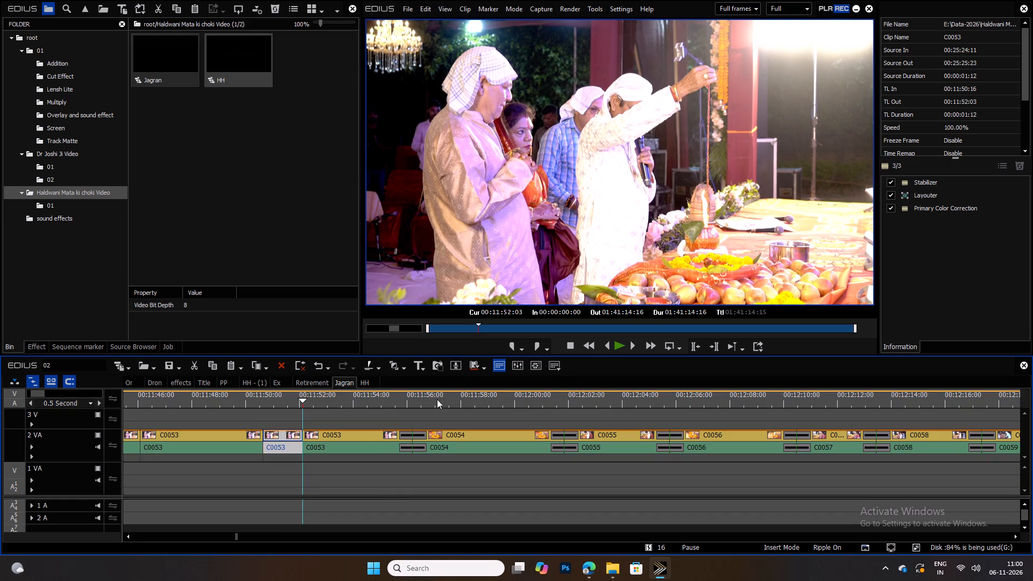
left_click_drag(437, 399, 447, 399)
left_click_drag(433, 396, 570, 405)
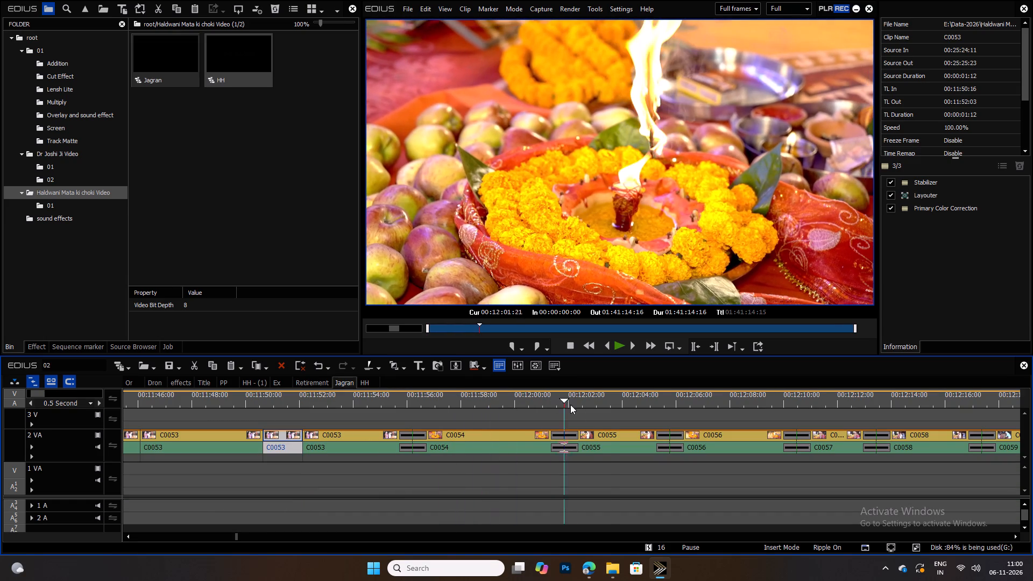
left_click_drag(570, 405, 715, 406)
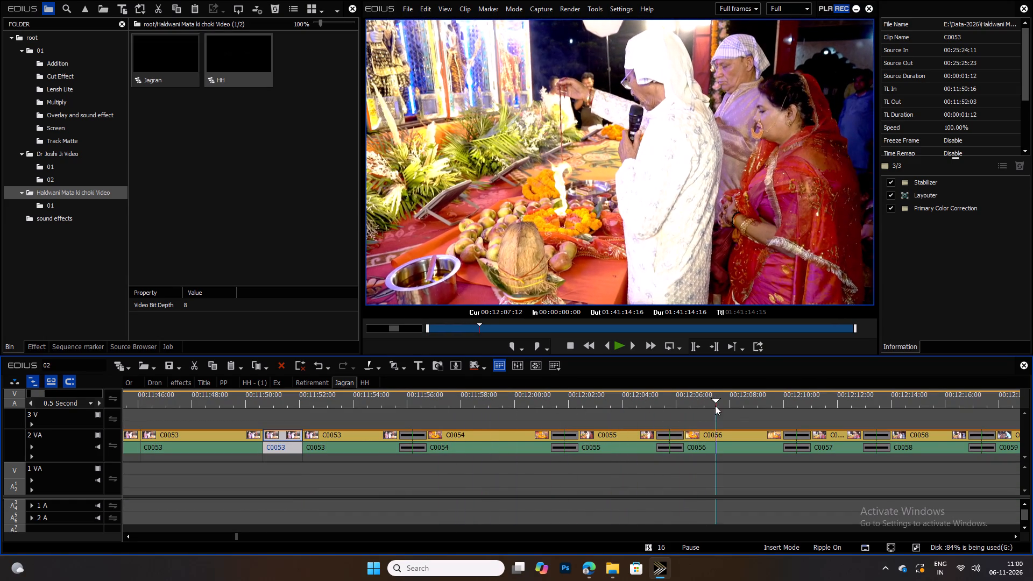
left_click_drag(715, 406, 725, 406)
key("space")
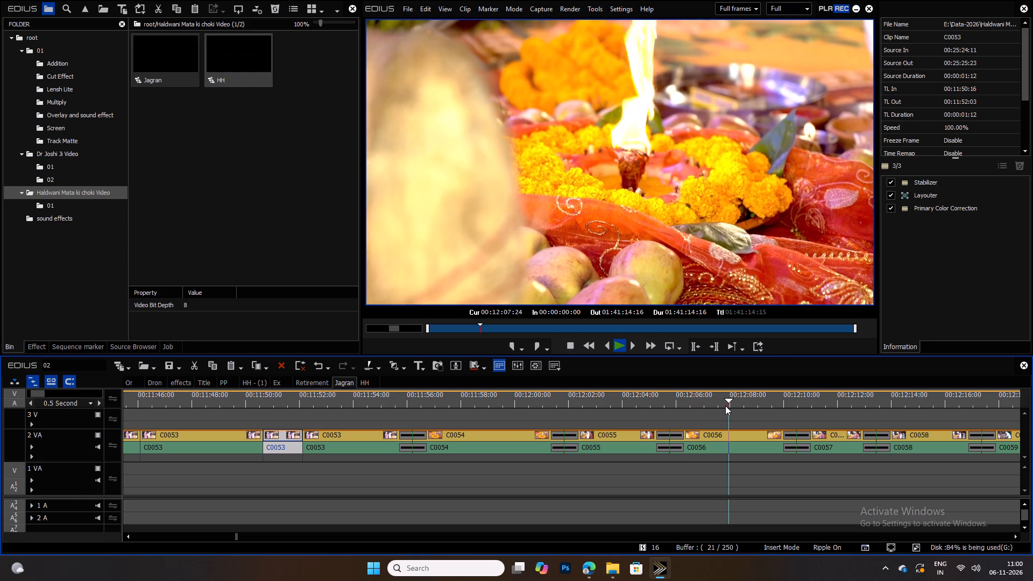
left_click_drag(785, 393, 824, 394)
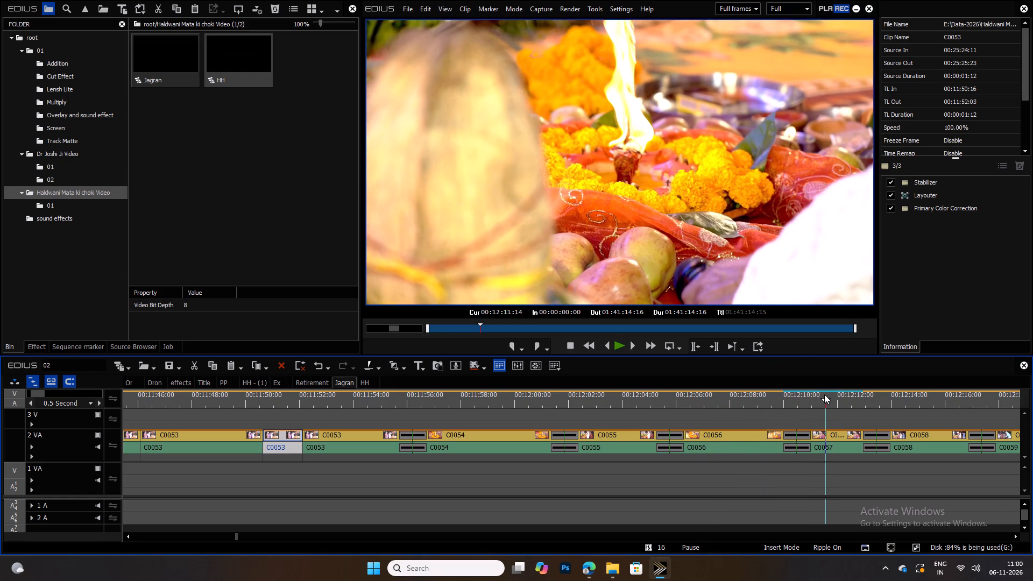
left_click_drag(824, 394, 693, 400)
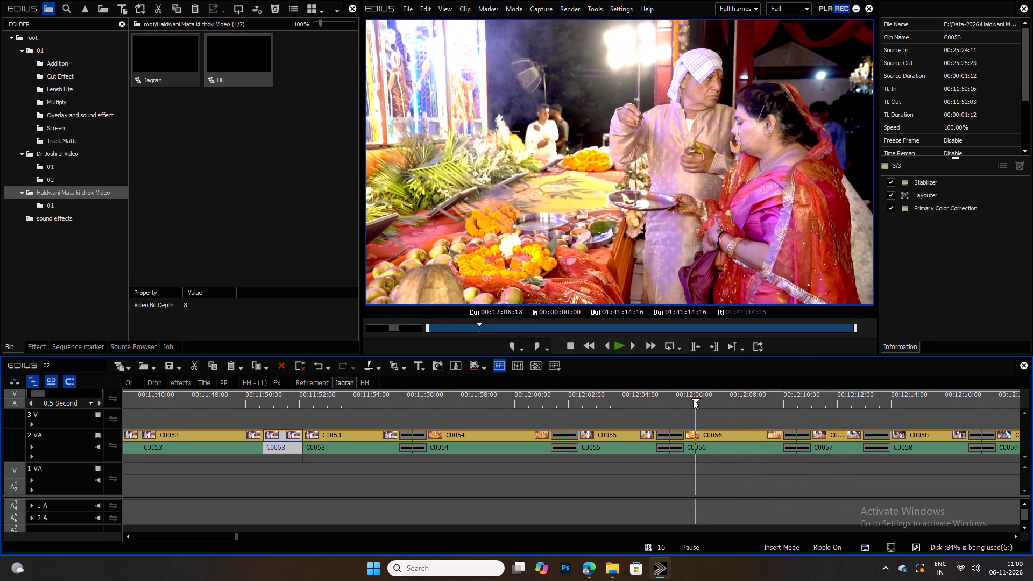
left_click_drag(693, 400, 506, 400)
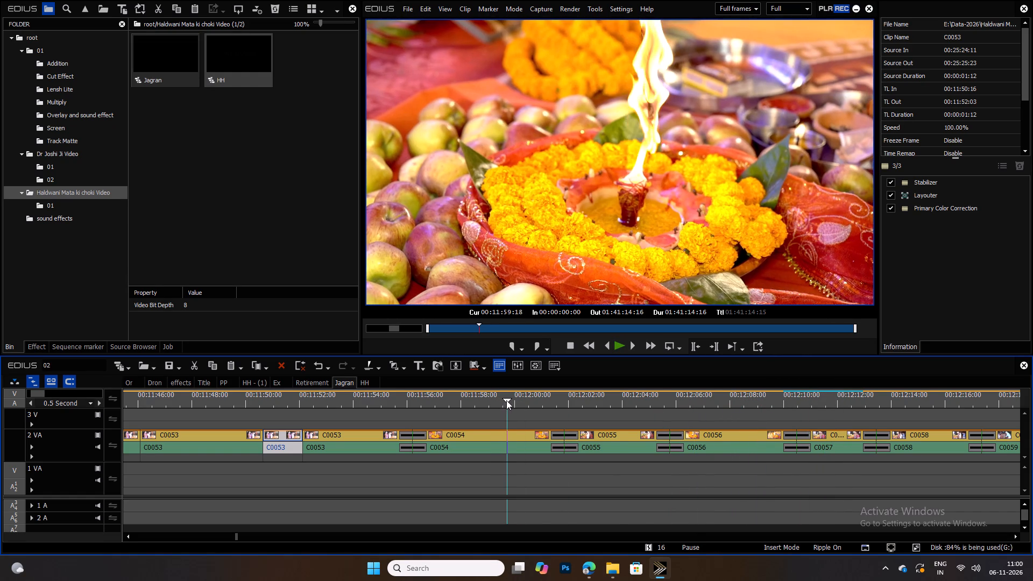
left_click_drag(506, 400, 486, 400)
key("space")
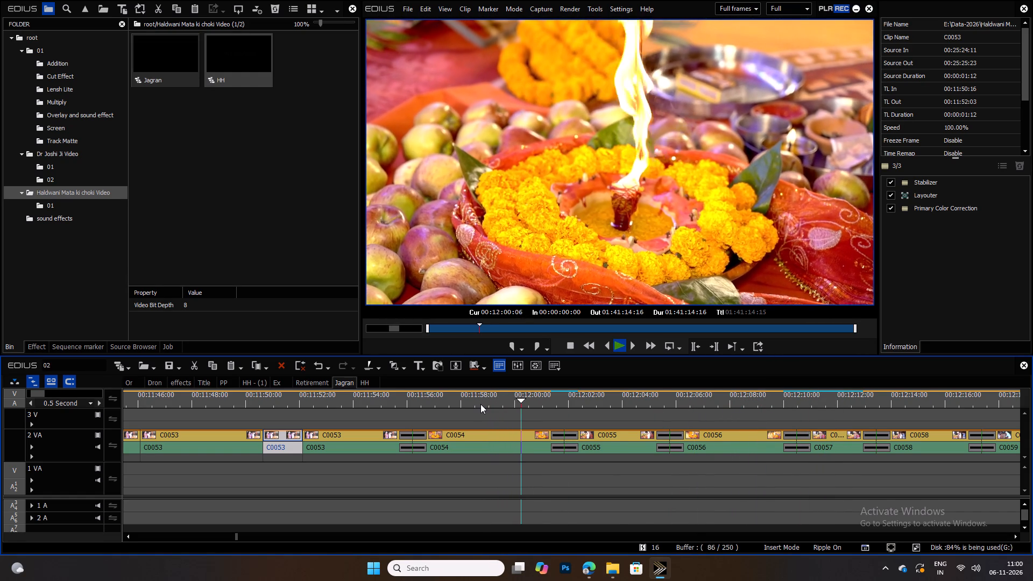
key("space")
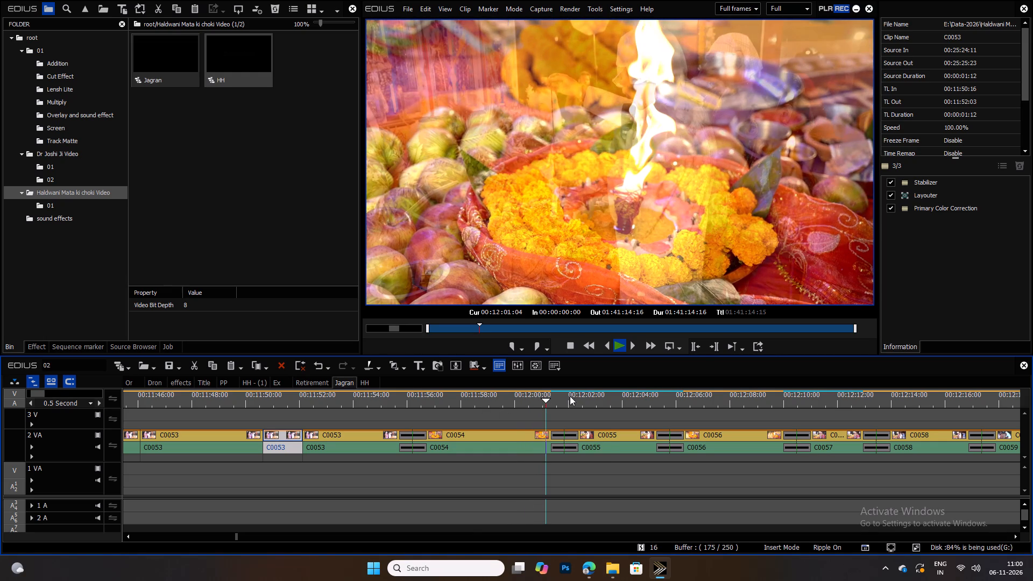
left_click_drag(570, 396, 609, 396)
left_click_drag(613, 398, 693, 399)
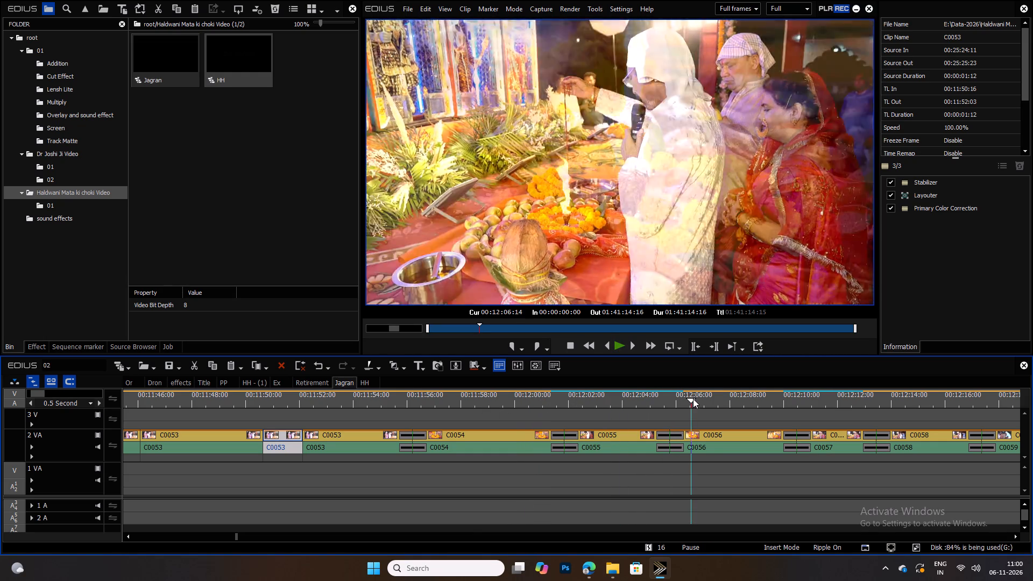
left_click_drag(693, 399, 787, 396)
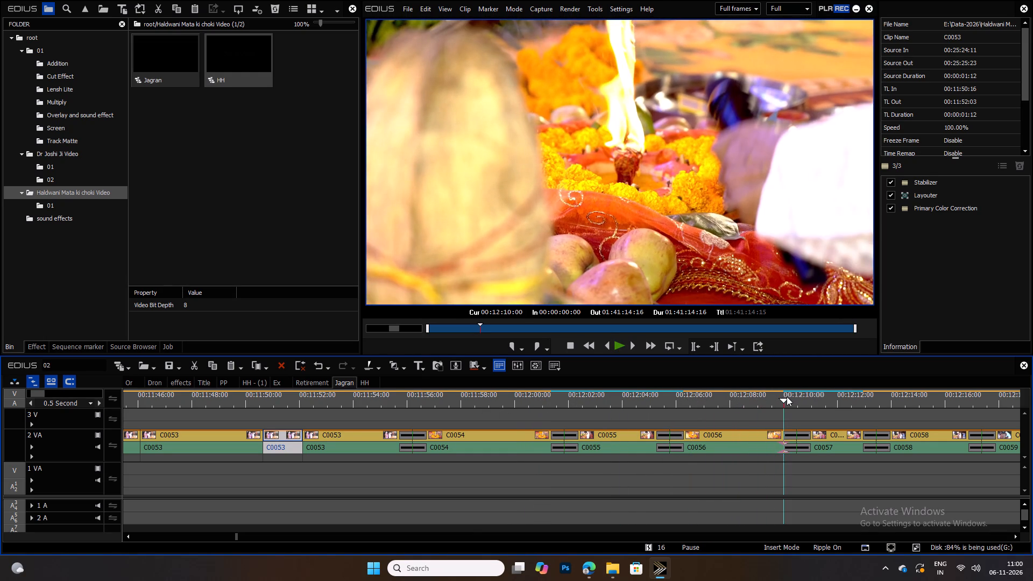
left_click_drag(787, 396, 684, 396)
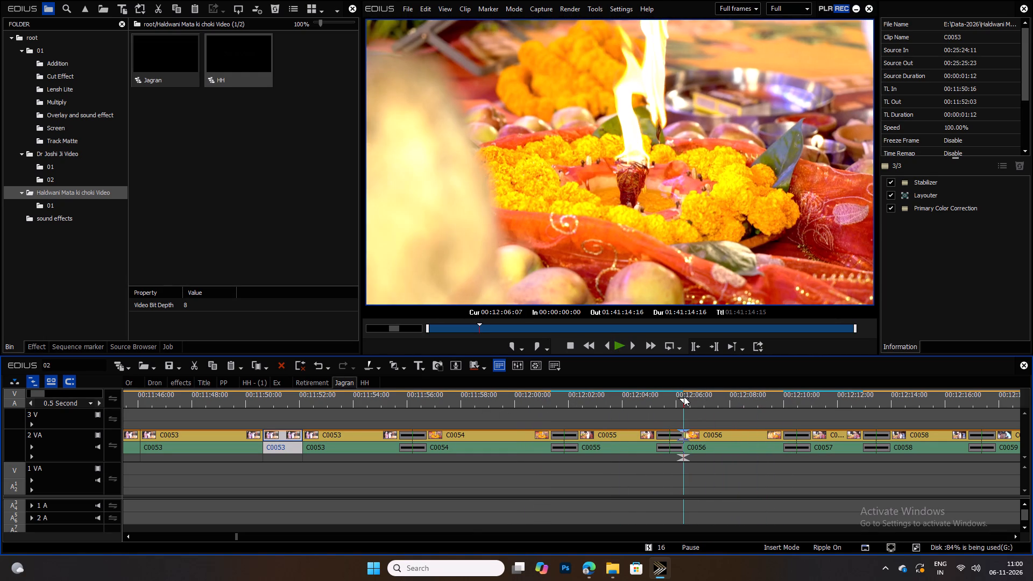
left_click_drag(684, 396, 503, 401)
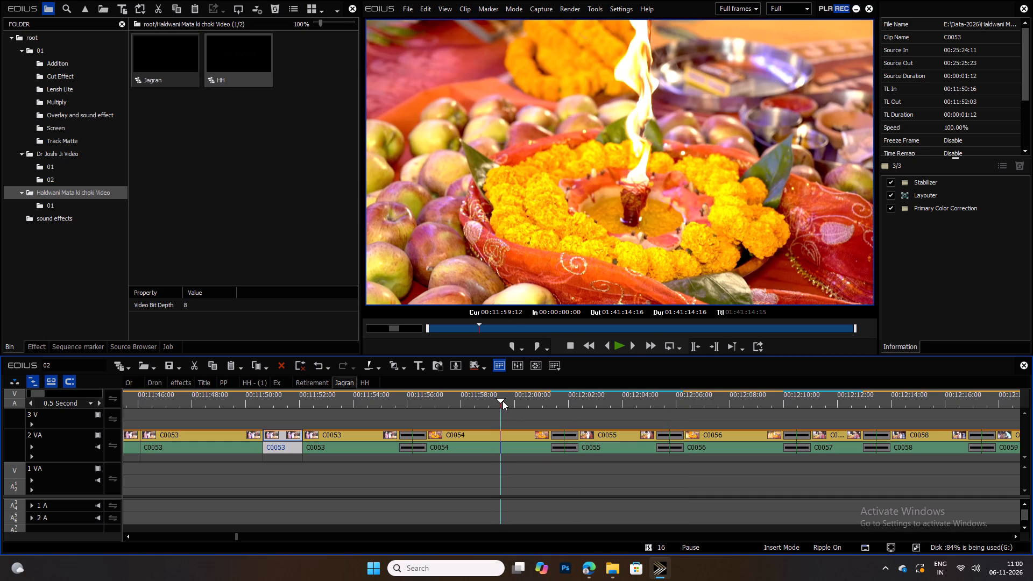
left_click_drag(503, 401, 503, 401)
Copy C0054 from the Jagran sequence to track 2 VA of HH at 00:01:06:17, remove its audio and play its start.
left_click(488, 430)
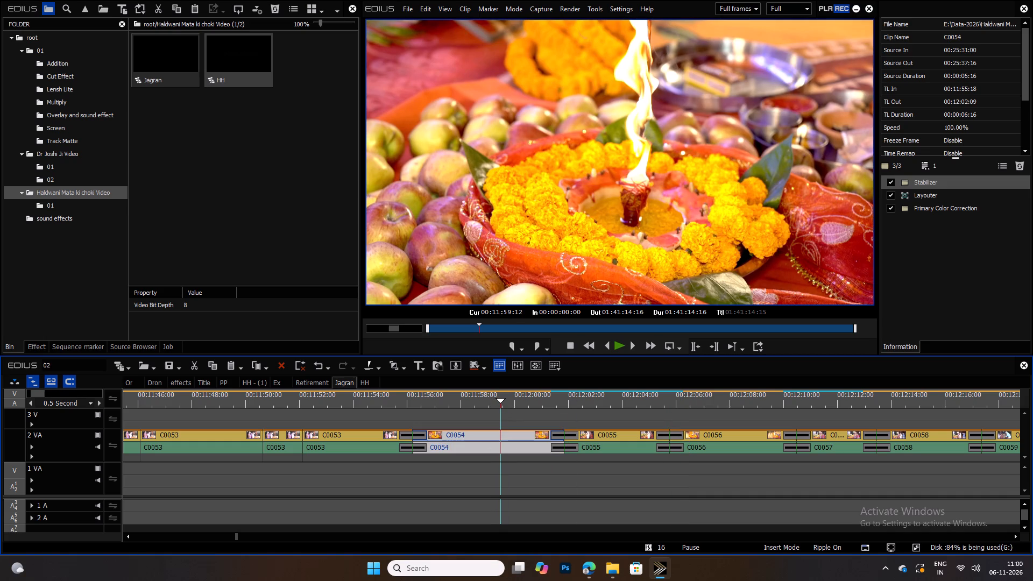
key("ctrl+c")
left_click(362, 379)
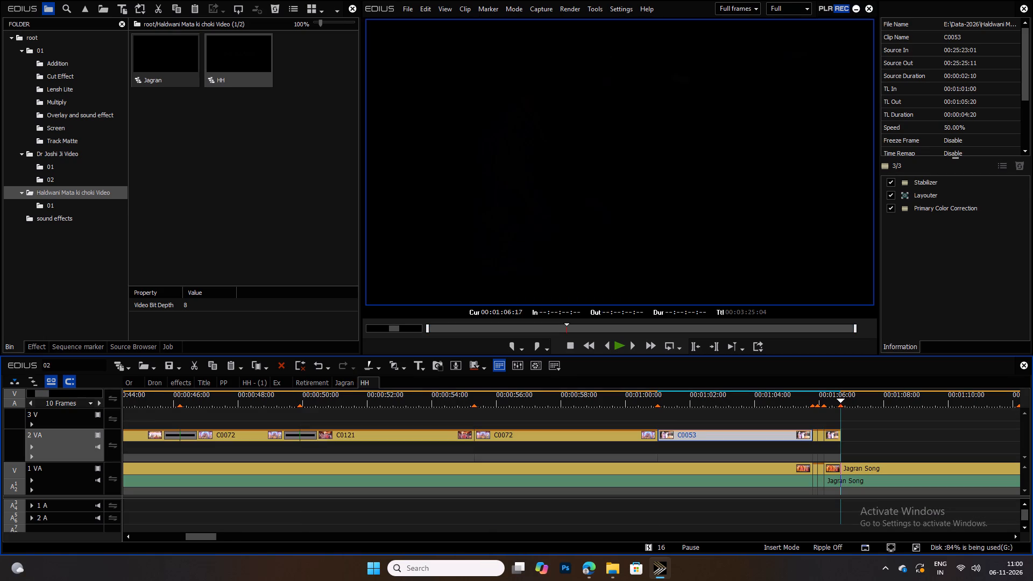
key("ctrl+v")
key("alt+a")
key("space")
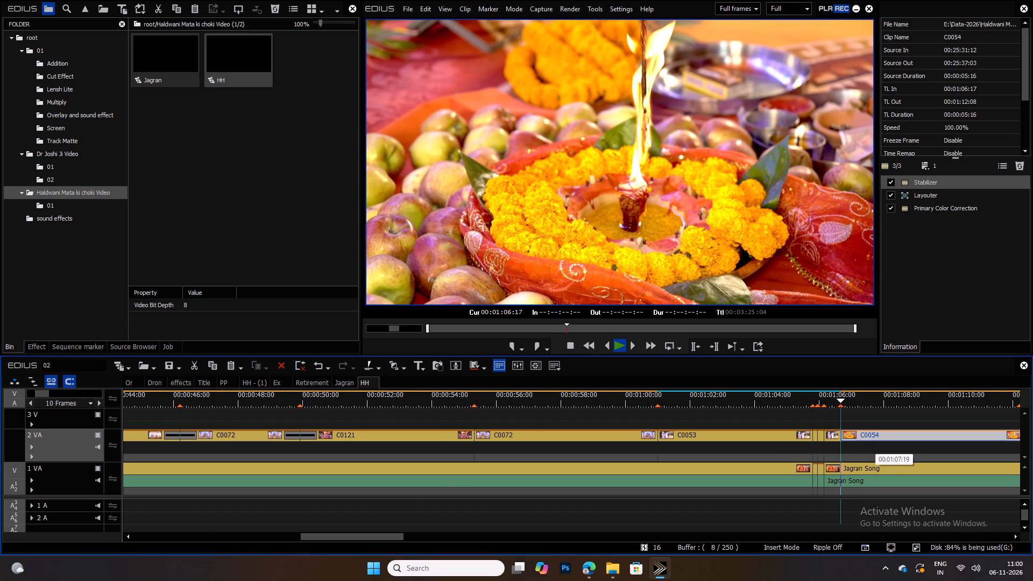
scroll(873, 441, "up", 4, "ctrl")
scroll(674, 442, "down", 5, "ctrl")
key("space")
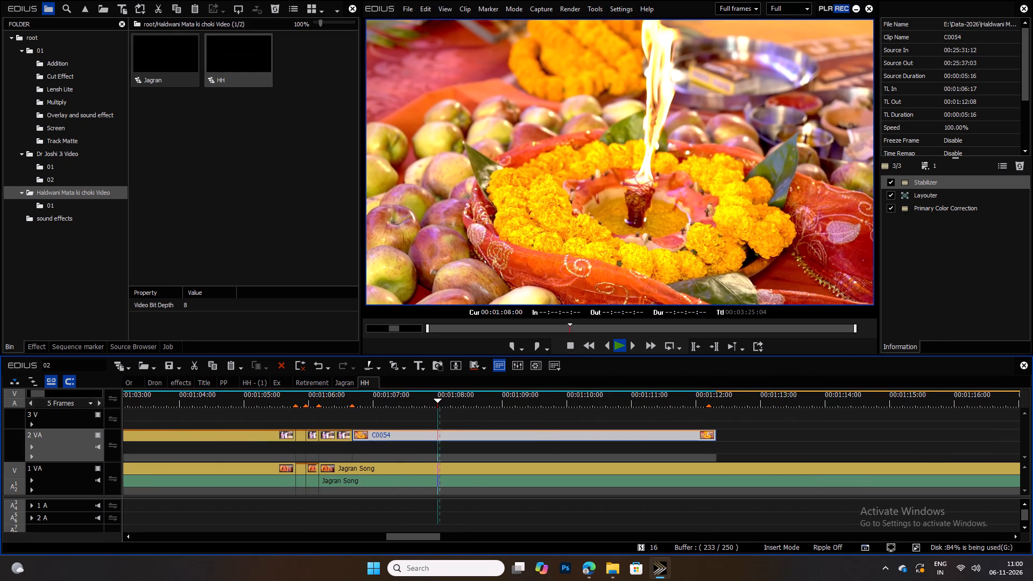
Set the C0054 clip's speed to 50% and replay the slowed shot.
key("alt+e")
type("50")
key("Return")
key("space")
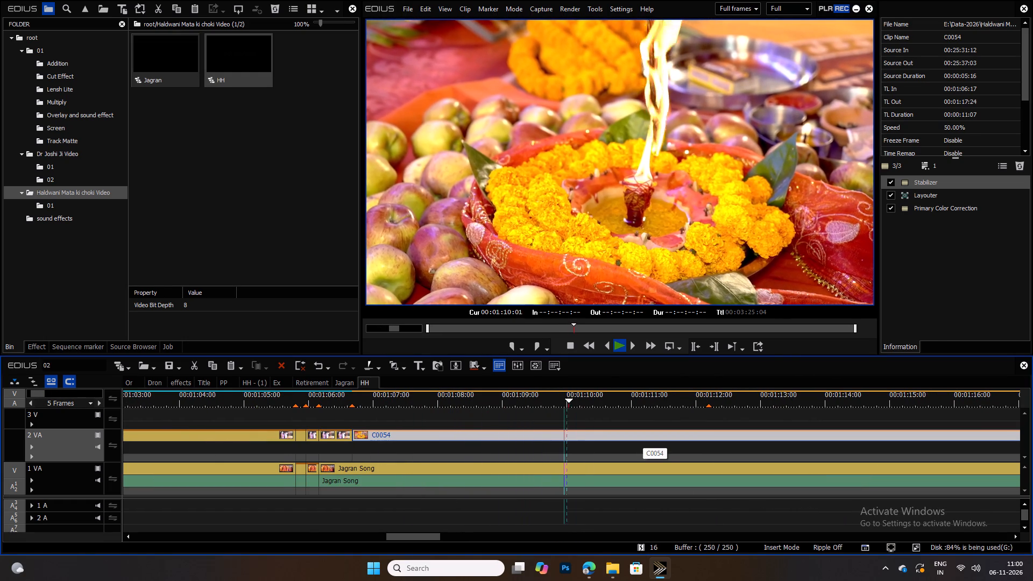
key("space")
left_click_drag(449, 398, 409, 402)
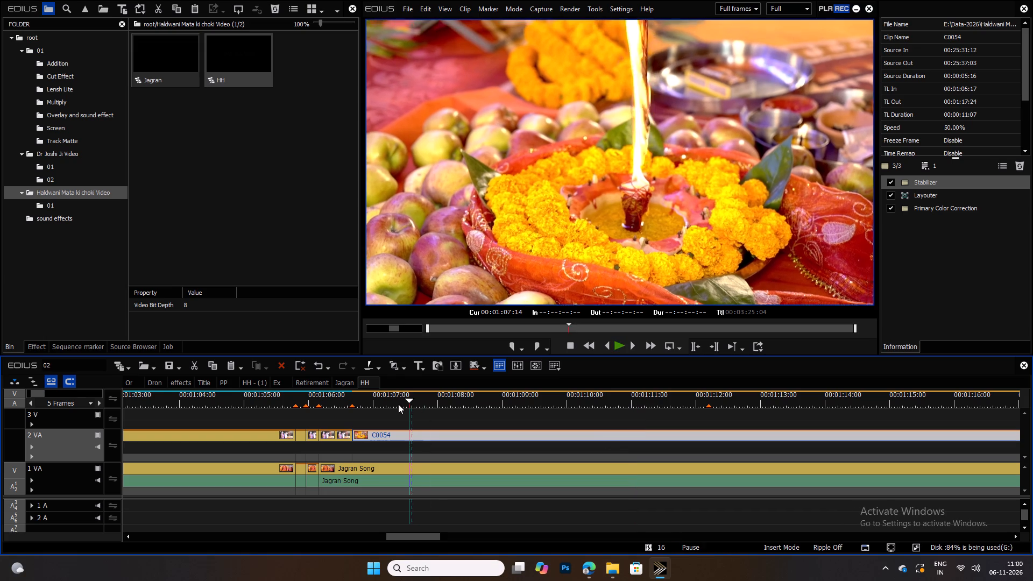
key("space")
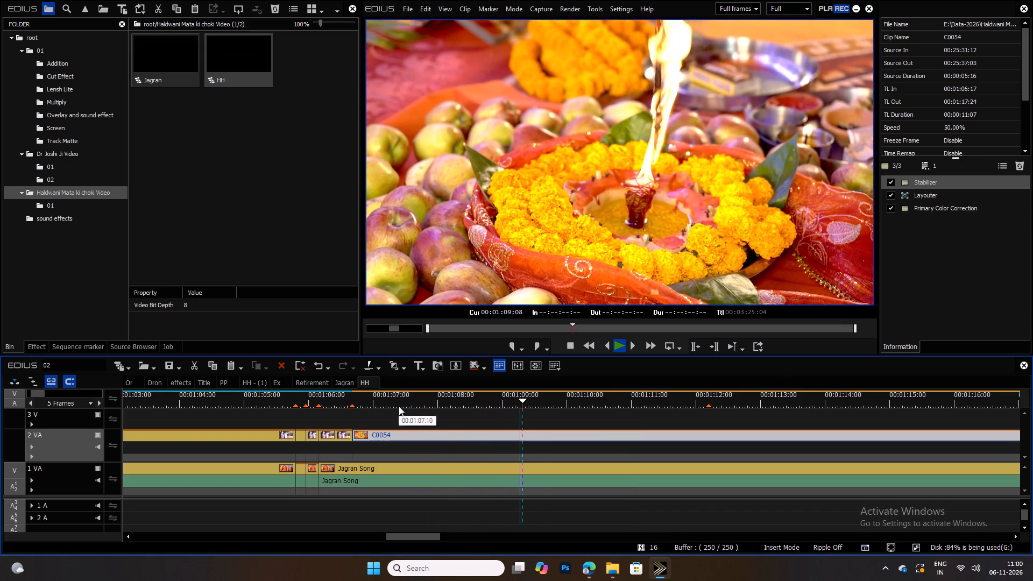
key("space")
scroll(399, 406, "up", 6)
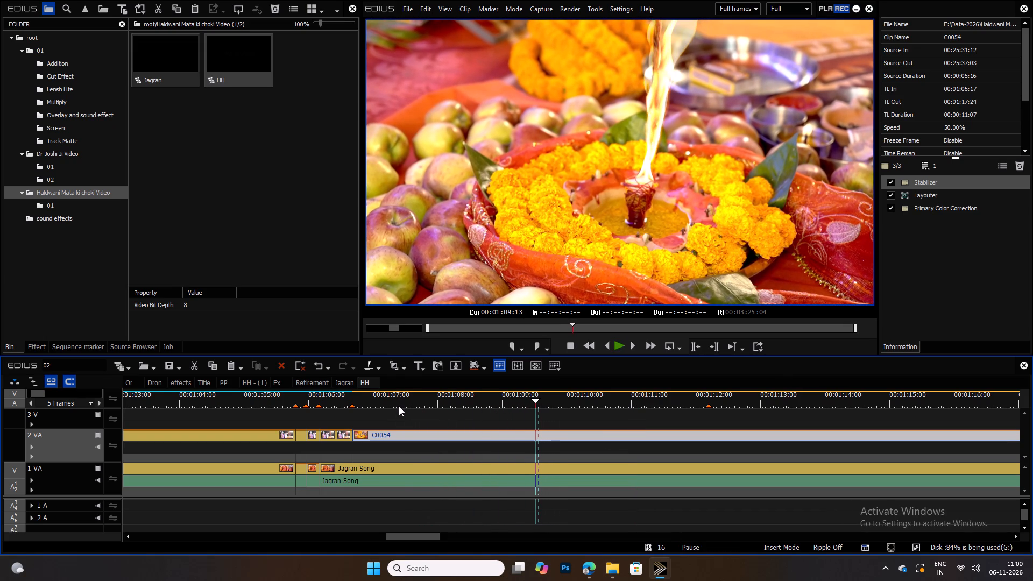
scroll(399, 406, "up", 1)
scroll(399, 406, "down", 1)
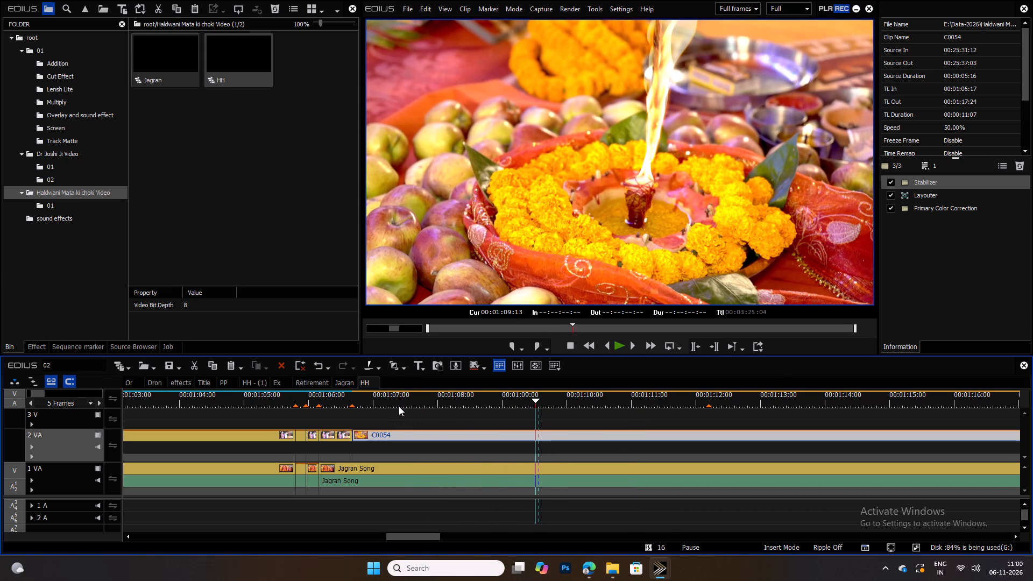
Trim the end of clip C0054 on track 2 VA of the HH sequence to 00:01:09:13.
key("m")
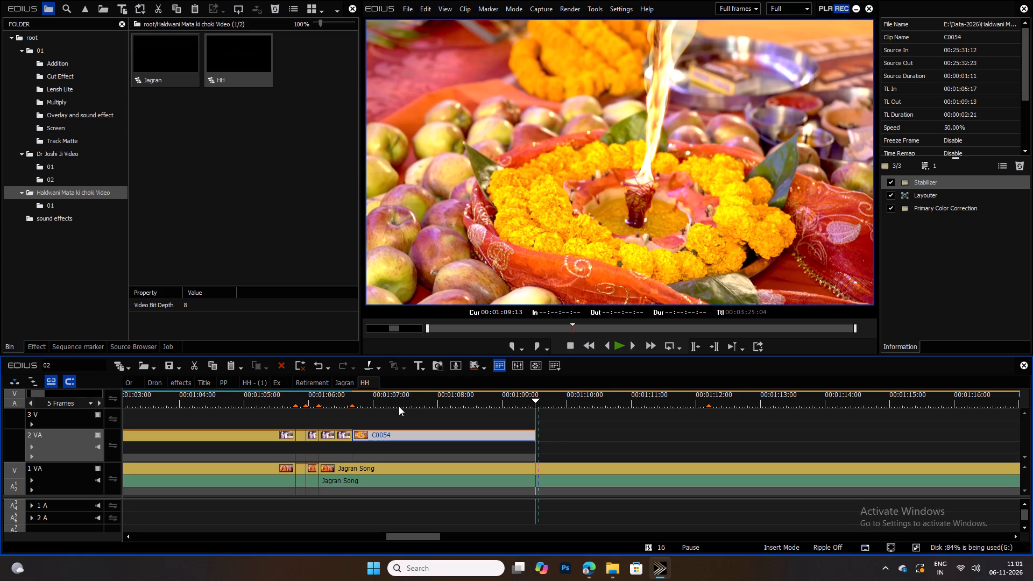
key("space")
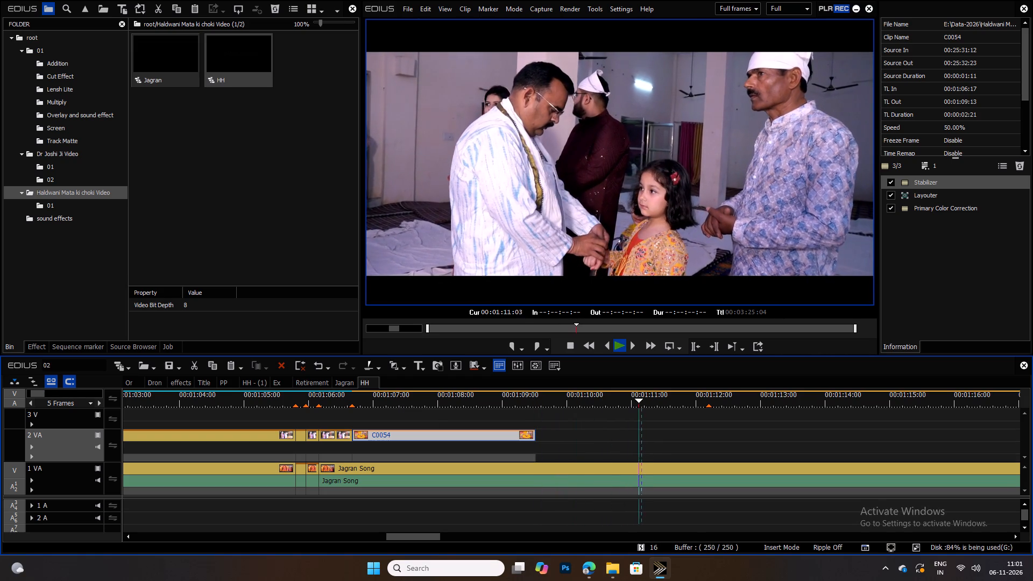
key("space")
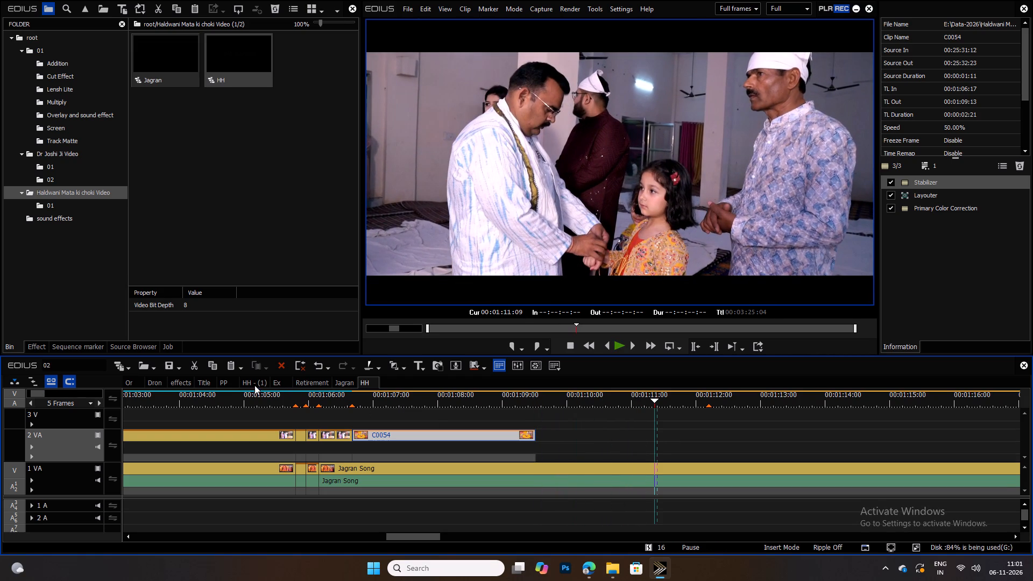
Open the Jagran sequence.
left_click(250, 385)
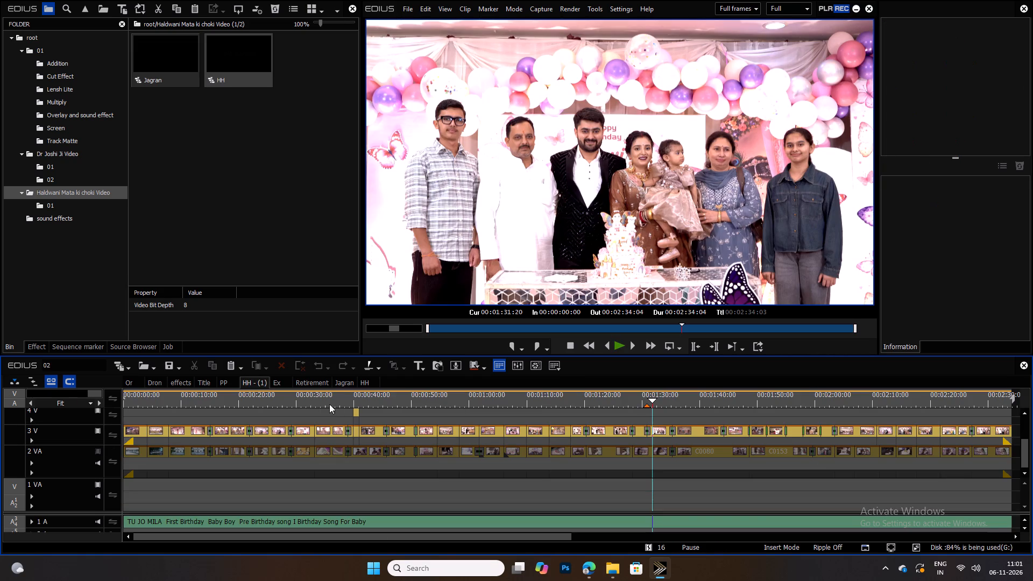
left_click(337, 385)
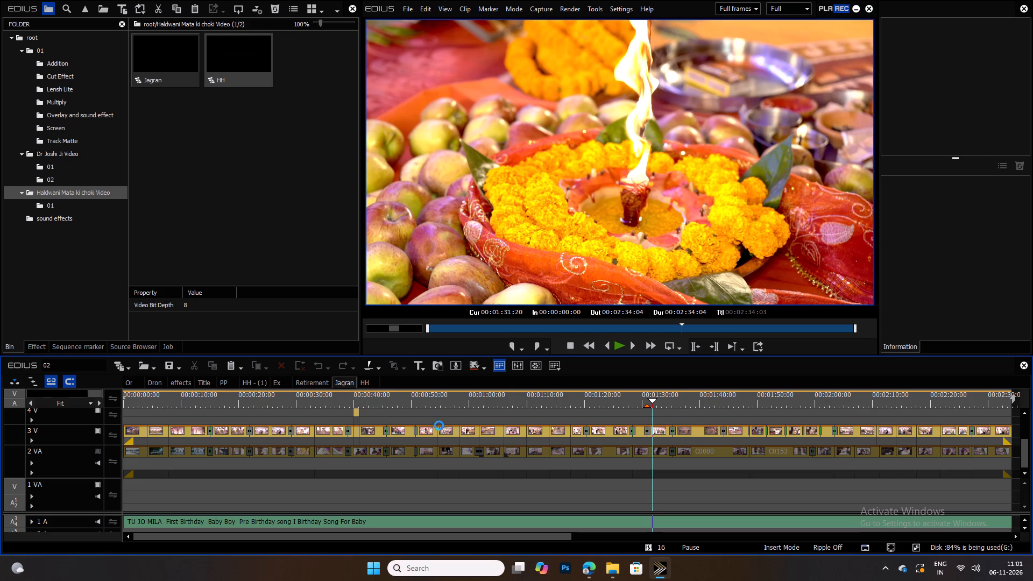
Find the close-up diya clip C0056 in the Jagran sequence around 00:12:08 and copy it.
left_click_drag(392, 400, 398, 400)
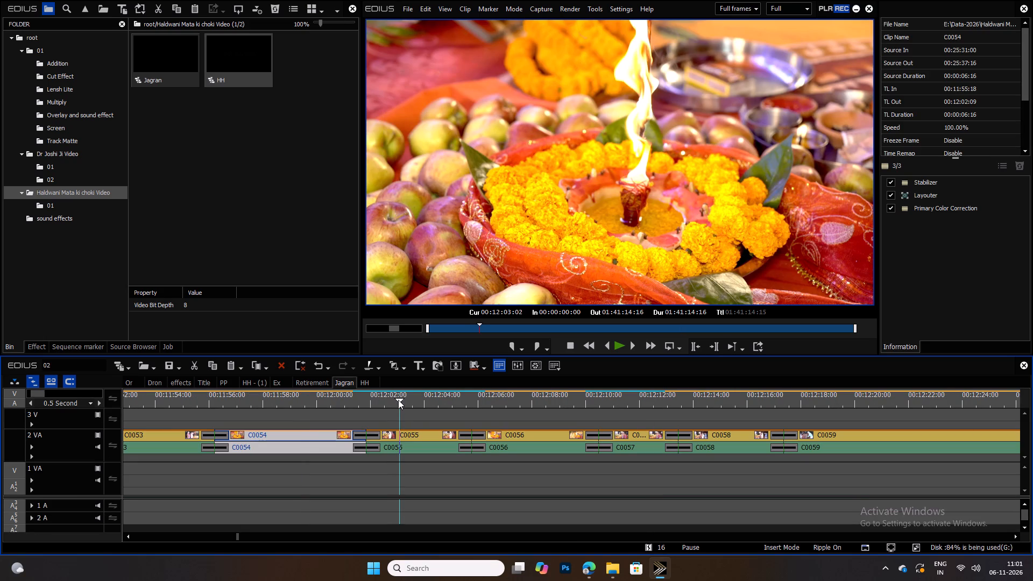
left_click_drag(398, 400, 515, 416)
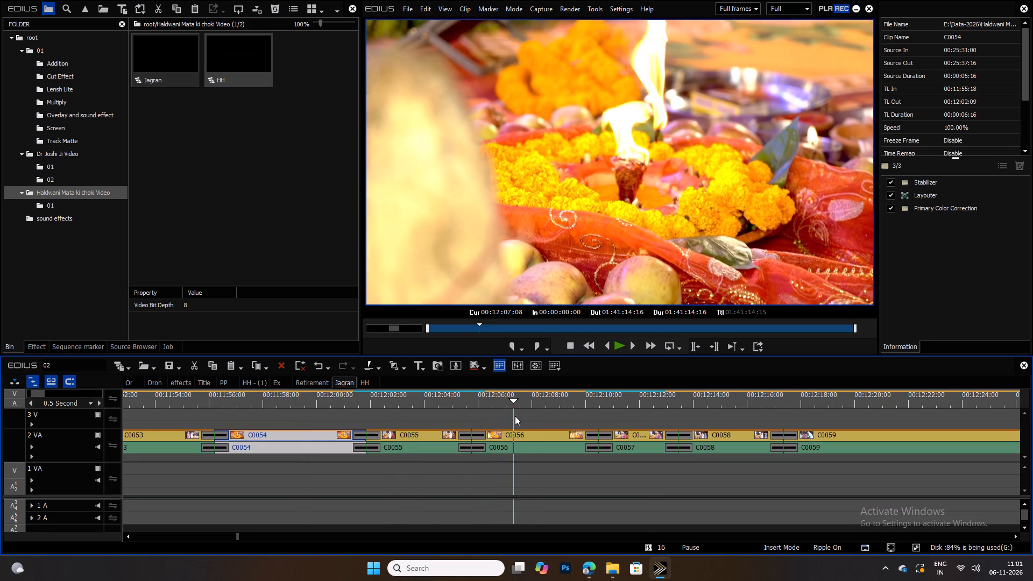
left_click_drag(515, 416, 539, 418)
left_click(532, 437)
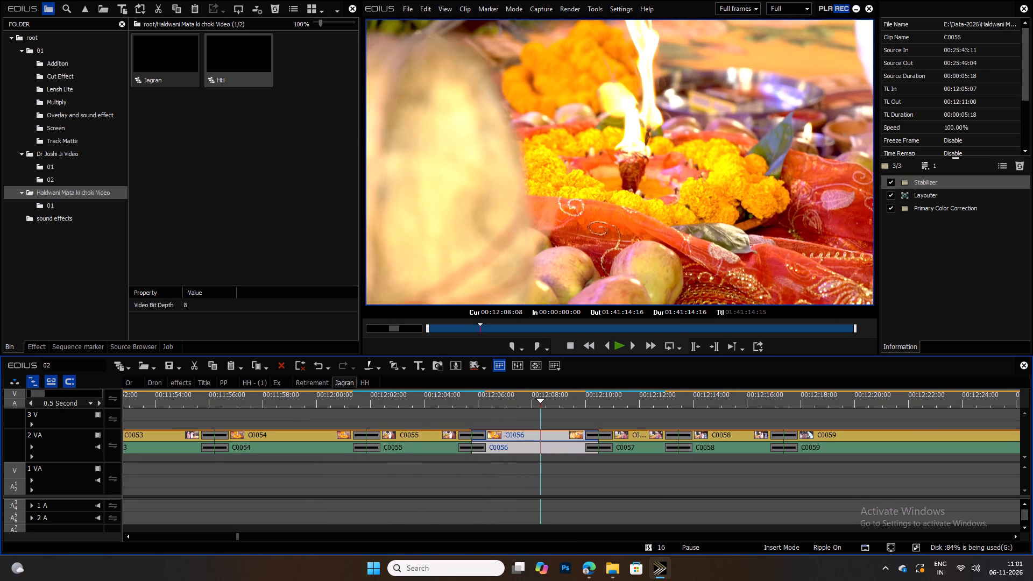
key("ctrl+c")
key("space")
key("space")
Find the wider diya and puja thali shot, clip C0062, around 00:13:11 in the Jagran sequence and copy it.
scroll(682, 403, "up", 2, "ctrl")
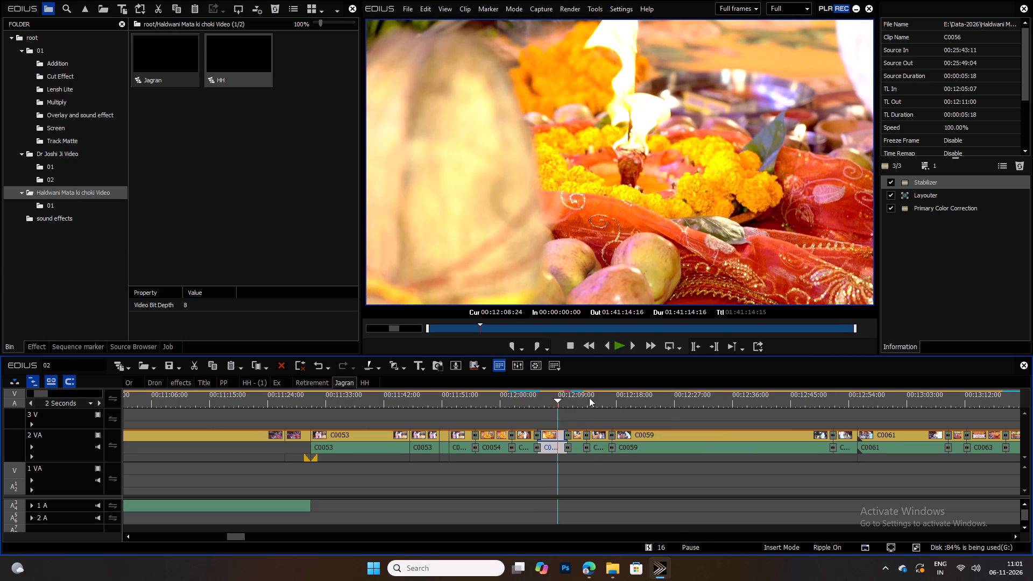
left_click_drag(579, 395, 606, 398)
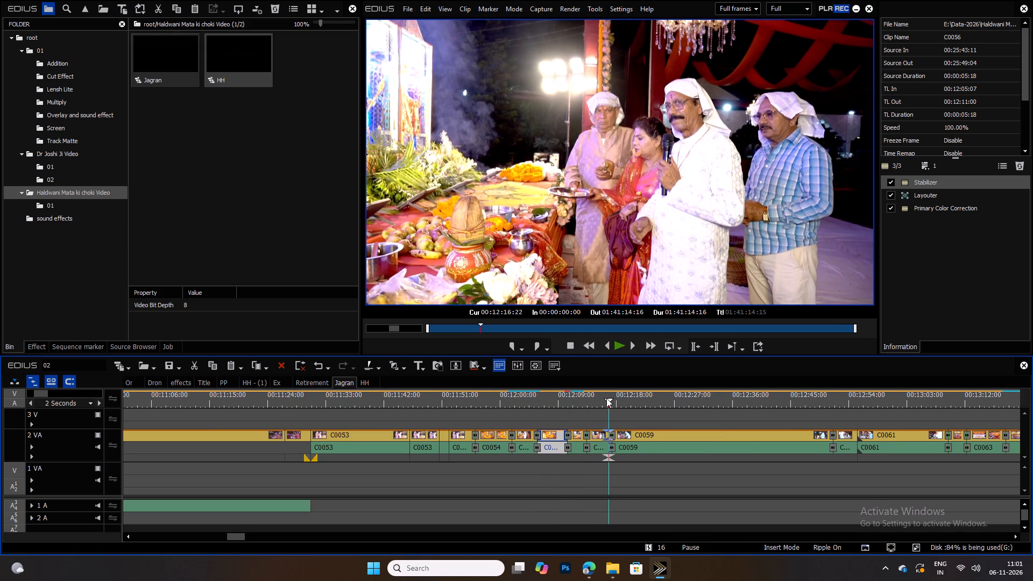
left_click_drag(606, 398, 926, 428)
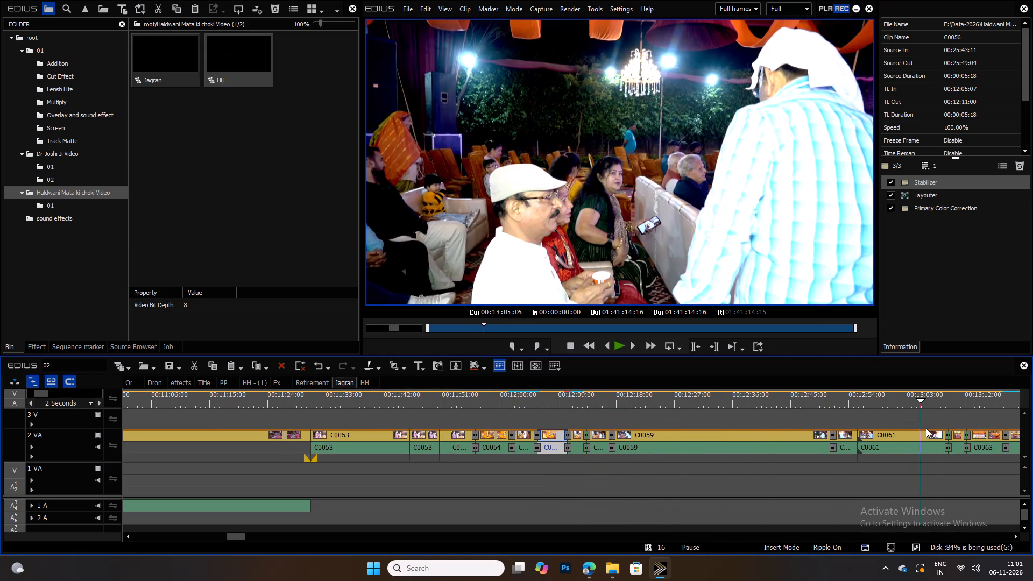
left_click_drag(926, 428, 956, 427)
scroll(983, 416, "down", 2, "ctrl")
left_click_drag(952, 399, 942, 402)
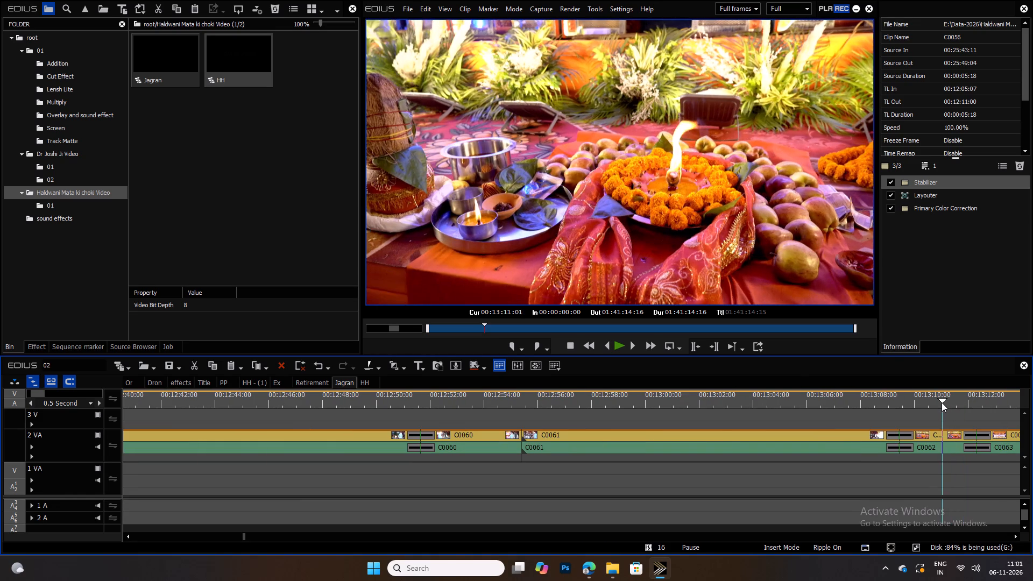
left_click_drag(942, 402, 892, 414)
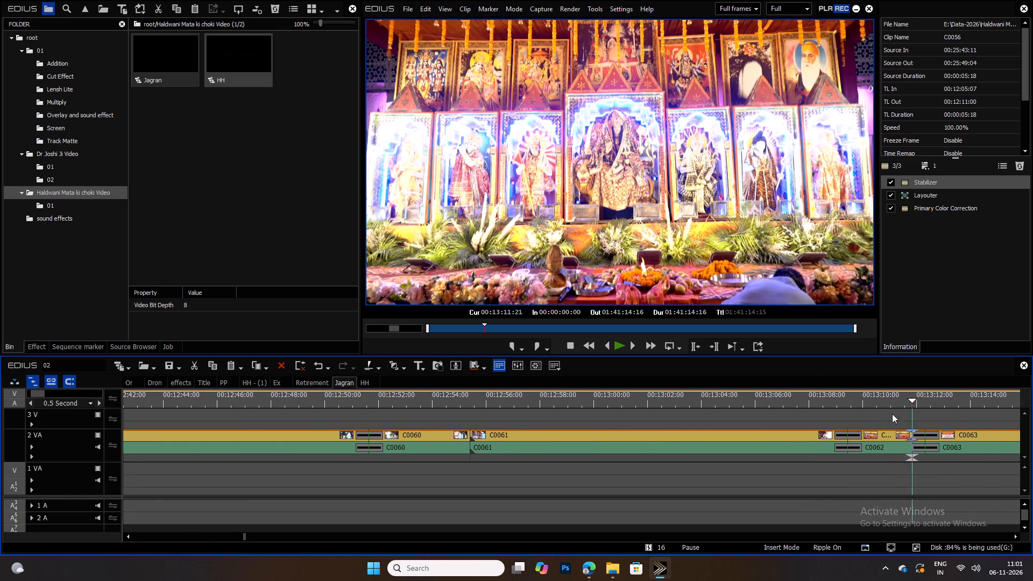
left_click_drag(892, 414, 874, 414)
key("space")
key("space")
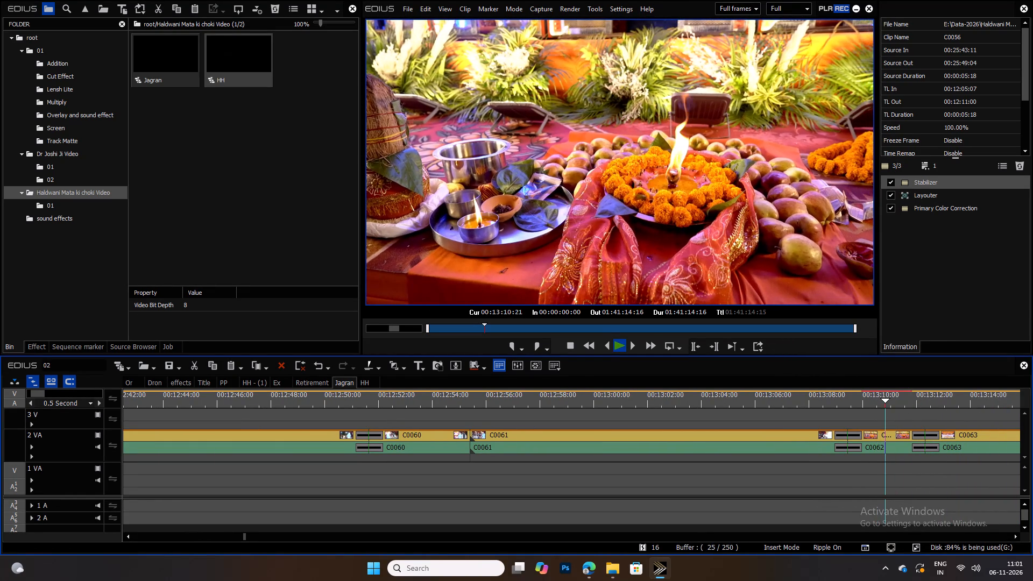
left_click(881, 438)
key("ctrl+c")
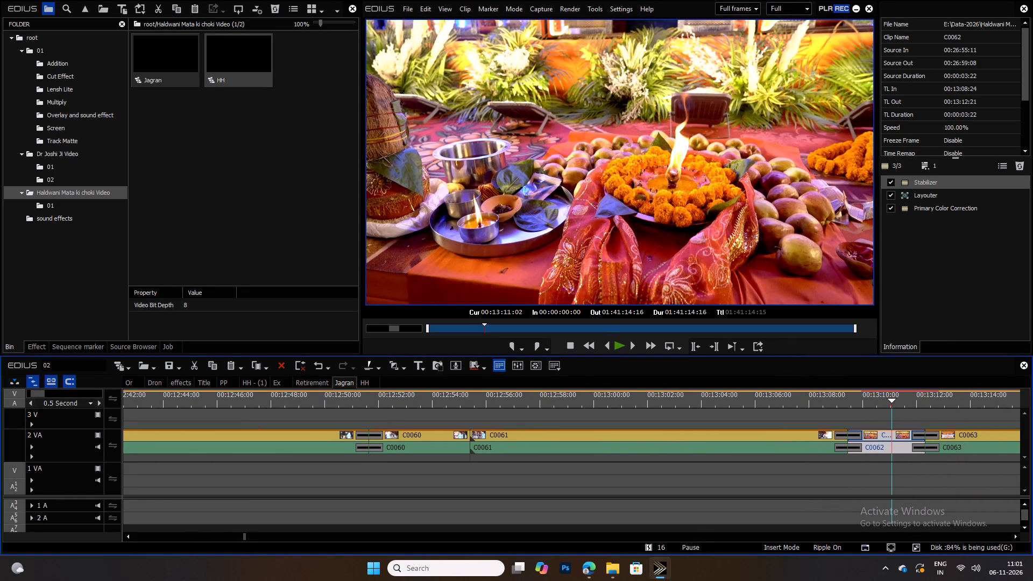
Paste the copied clip C0062 into the HH sequence right after C0054 at 00:01:09:13 and remove its audio.
left_click(367, 380)
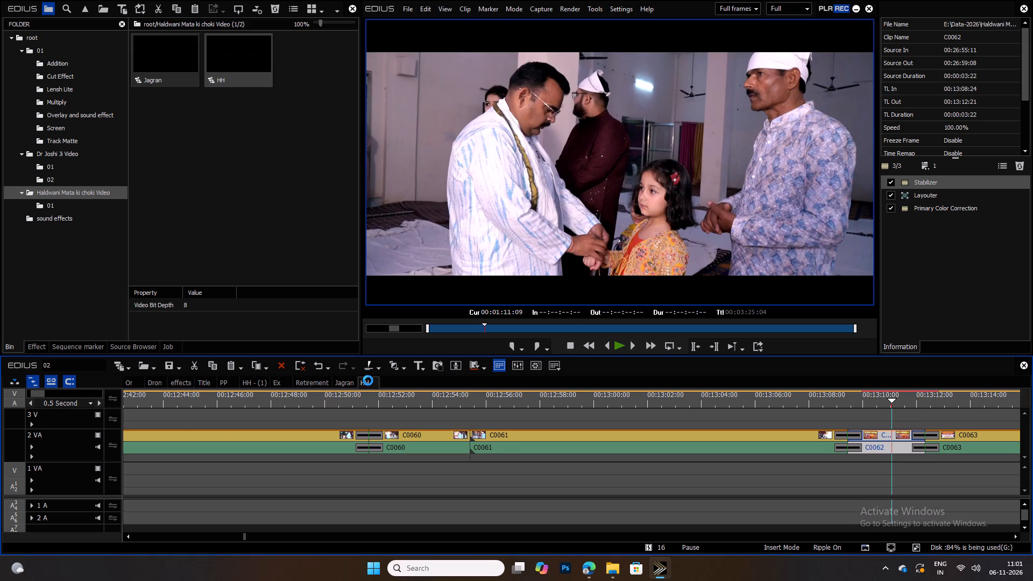
left_click_drag(649, 392, 676, 397)
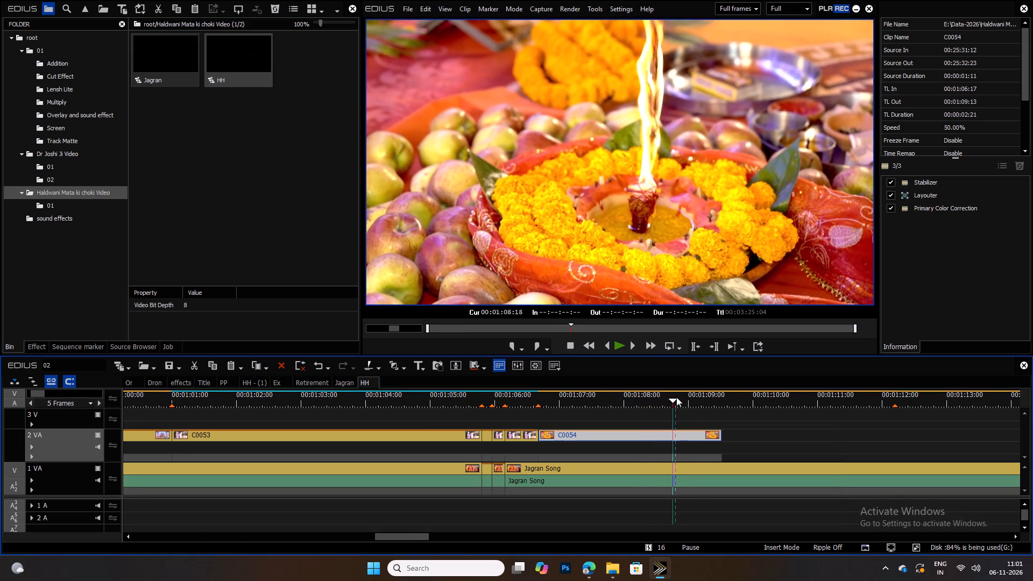
left_click_drag(676, 397, 698, 399)
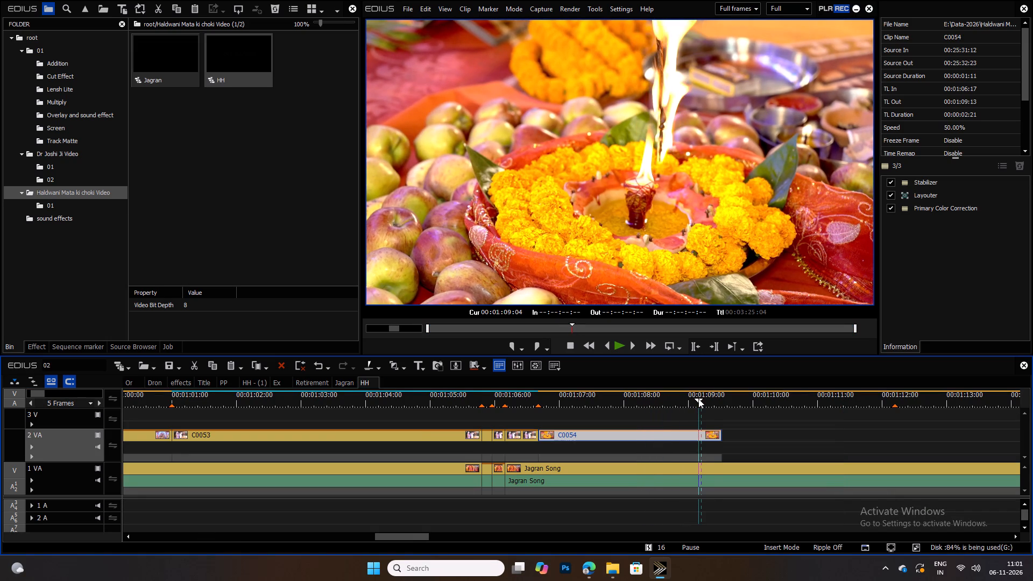
left_click_drag(698, 399, 722, 400)
key("ctrl+v")
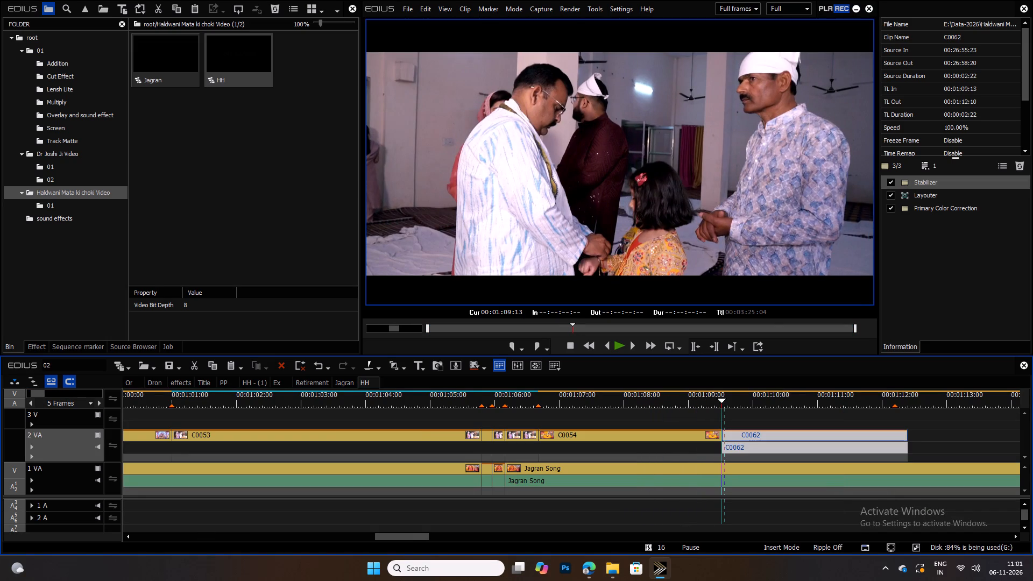
key("alt+a")
Set the speed of clip C0062 to 50%.
key("space")
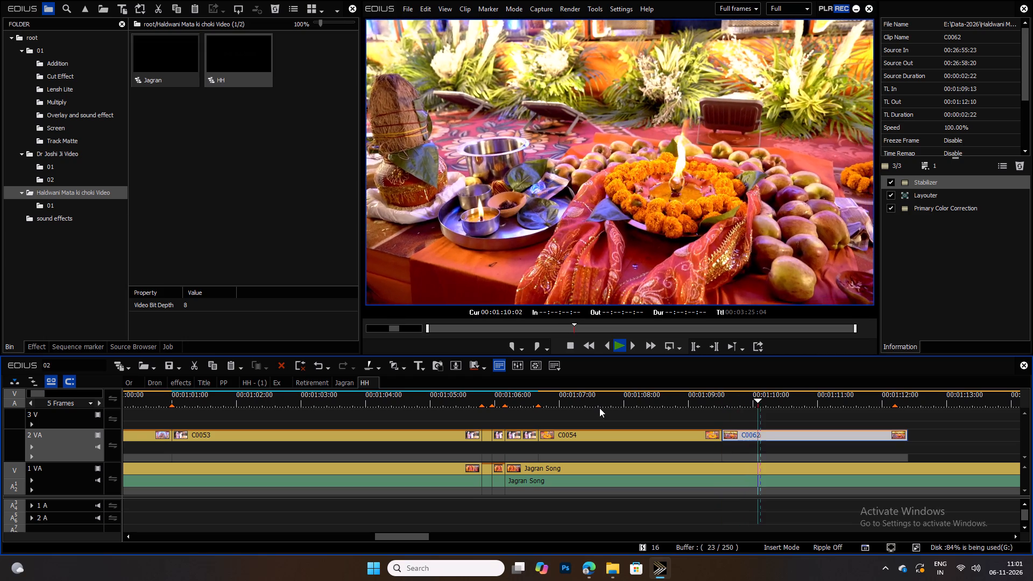
key("space")
key("alt+e")
key("5")
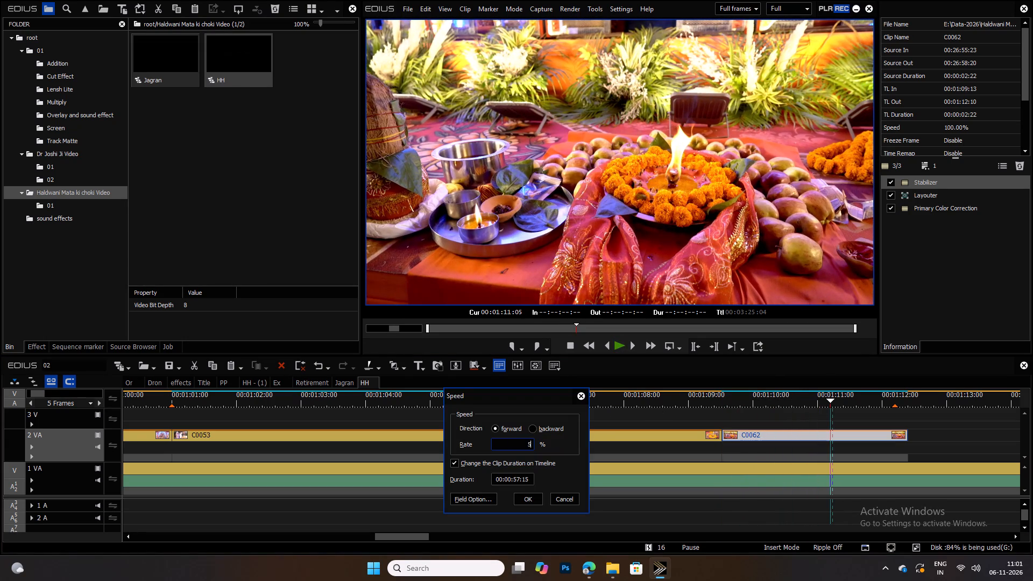
key("0")
key("Return")
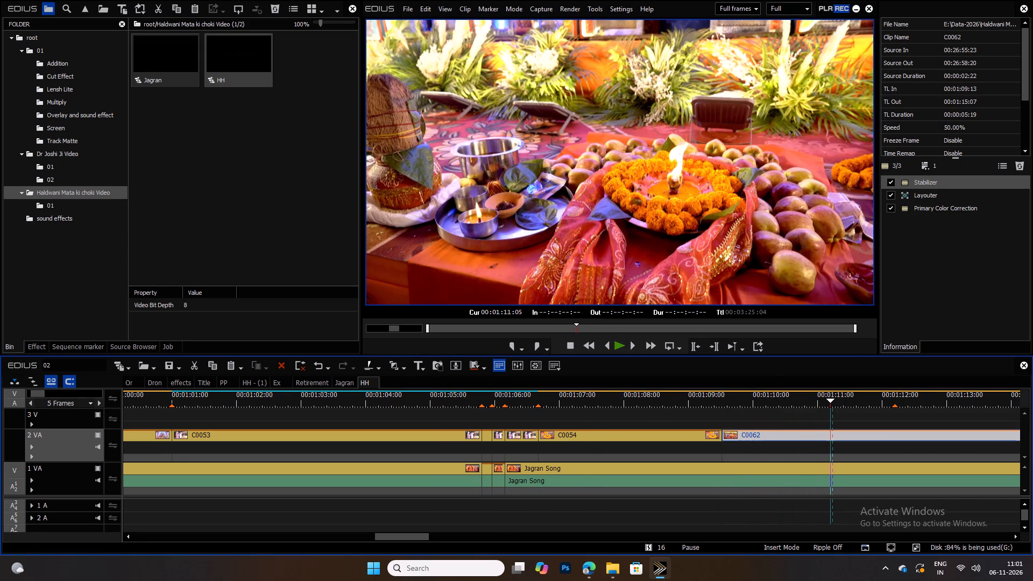
Trim the start of clip C0062 to 00:01:11:11 and move the clip back against the end of C0054.
left_click_drag(757, 395, 734, 399)
key("space")
key("space")
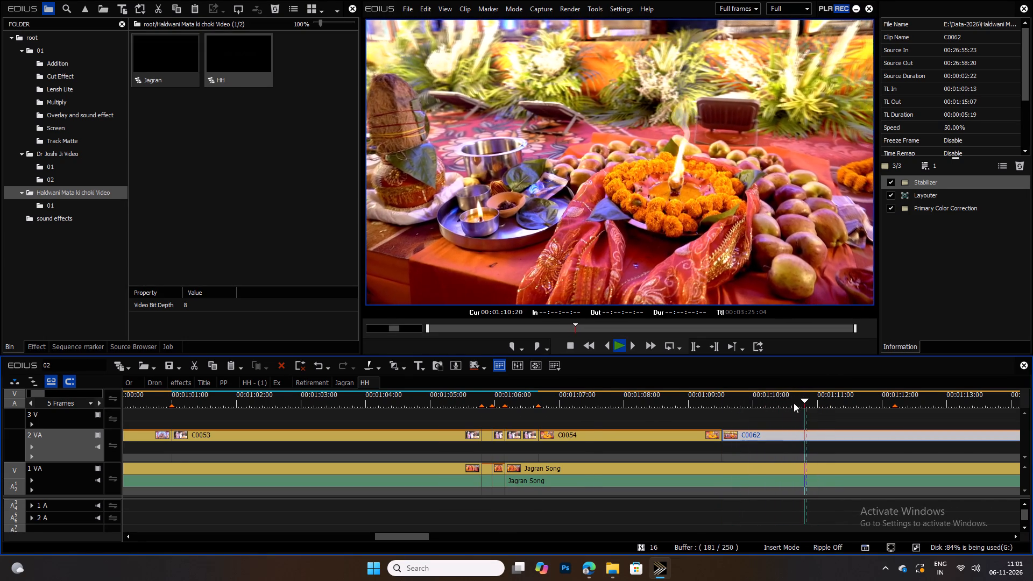
left_click_drag(827, 395, 844, 398)
key("n")
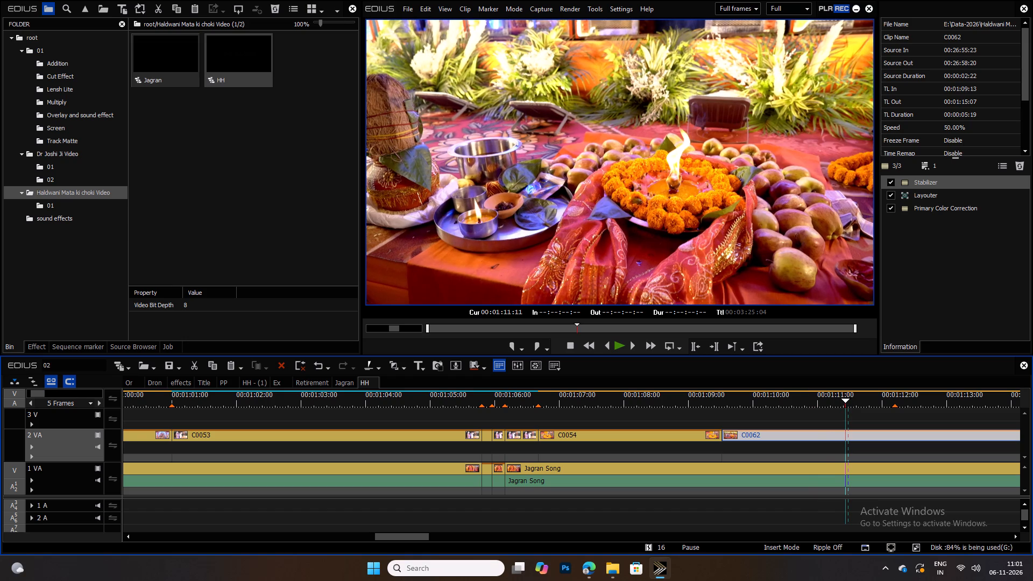
left_click_drag(900, 430, 779, 434)
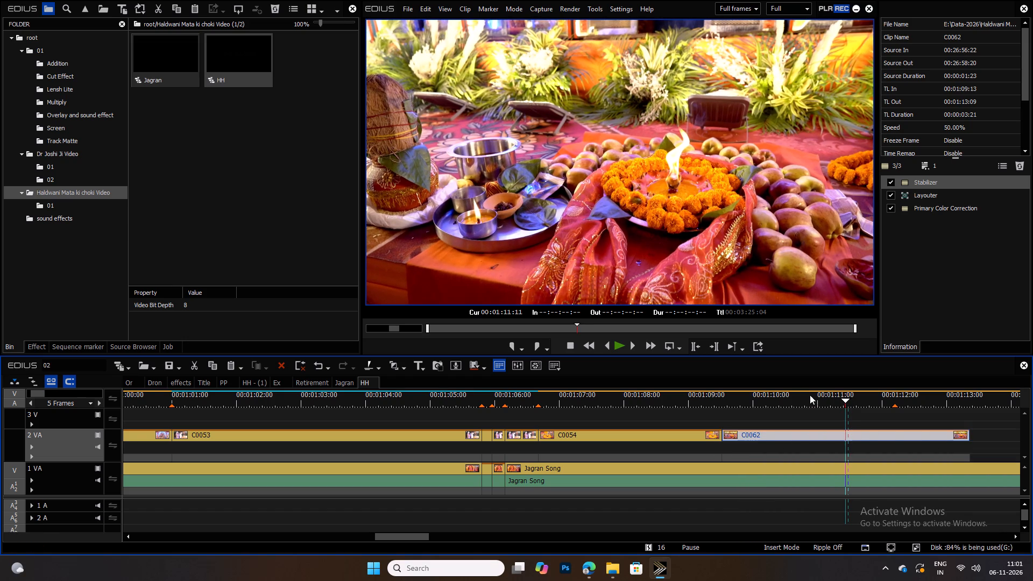
Trim the end of clip C0062 to the timeline marker at 00:01:12:05.
left_click_drag(824, 398, 861, 399)
key("space")
left_click_drag(889, 391, 896, 388)
key("m")
Check the speed setting of clip C0054 without changing it.
left_click_drag(719, 401, 618, 406)
left_click(617, 432)
key("alt+e")
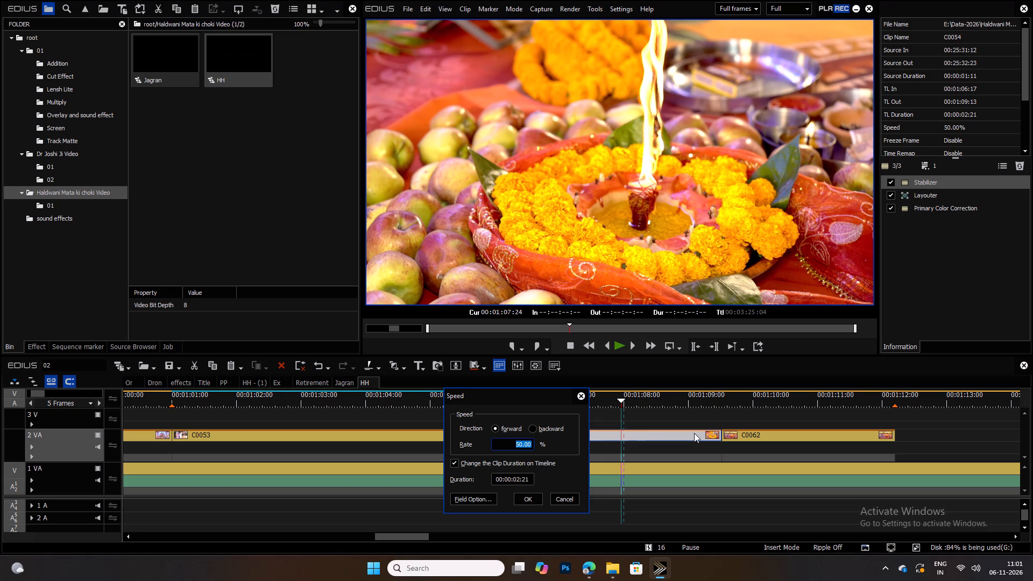
key("Escape")
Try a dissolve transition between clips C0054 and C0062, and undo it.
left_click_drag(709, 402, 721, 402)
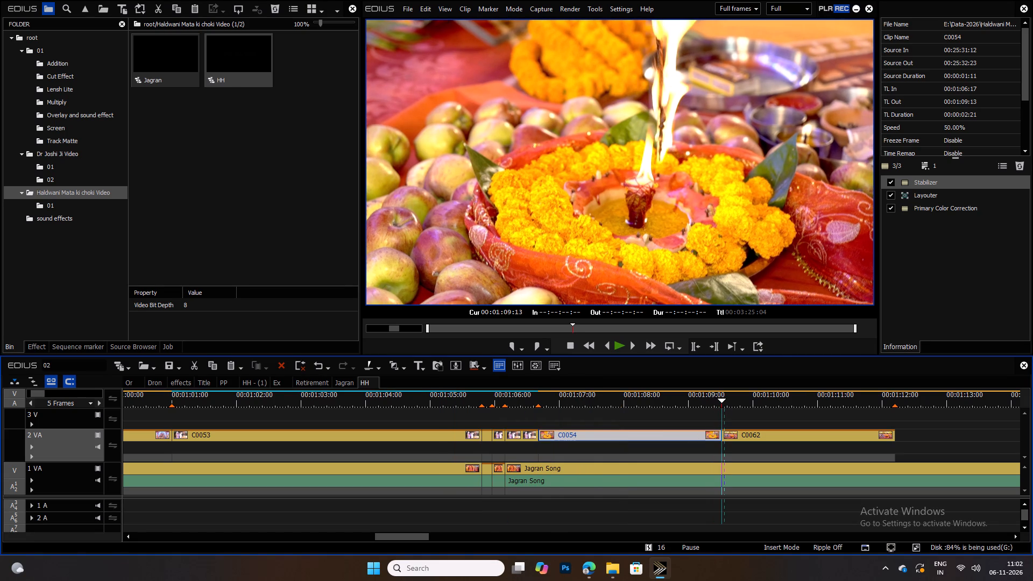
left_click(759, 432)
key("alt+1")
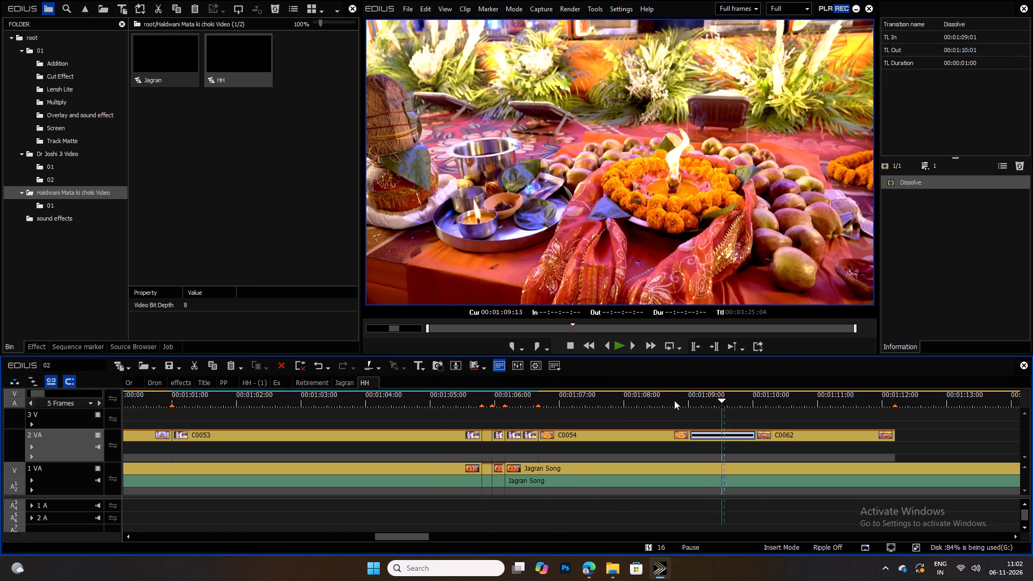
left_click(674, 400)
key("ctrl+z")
Add the default one-second dissolve at the cut between C0054 and C0062 and save the project.
left_click_drag(710, 398, 720, 400)
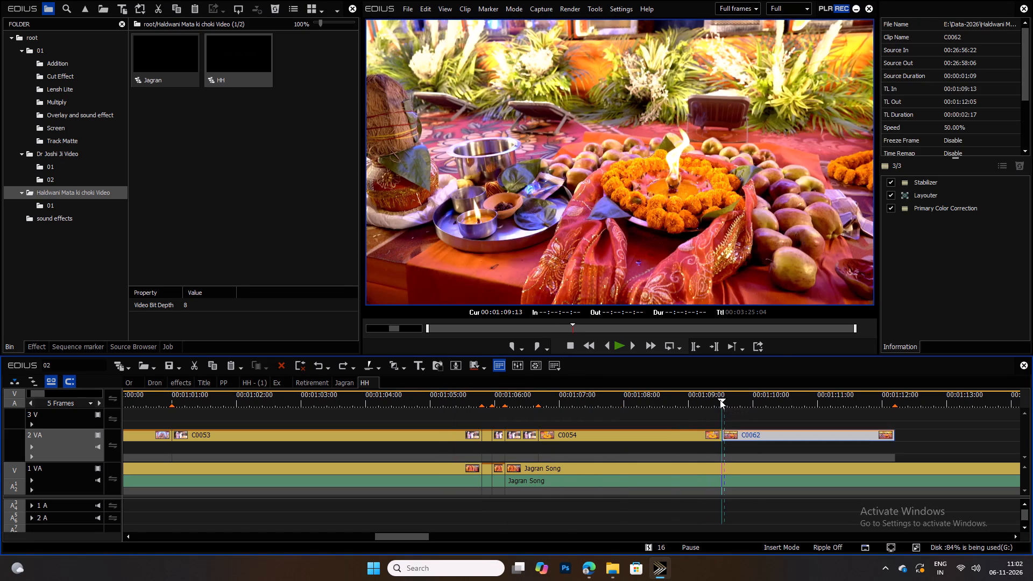
key("ctrl+p")
left_click(670, 417)
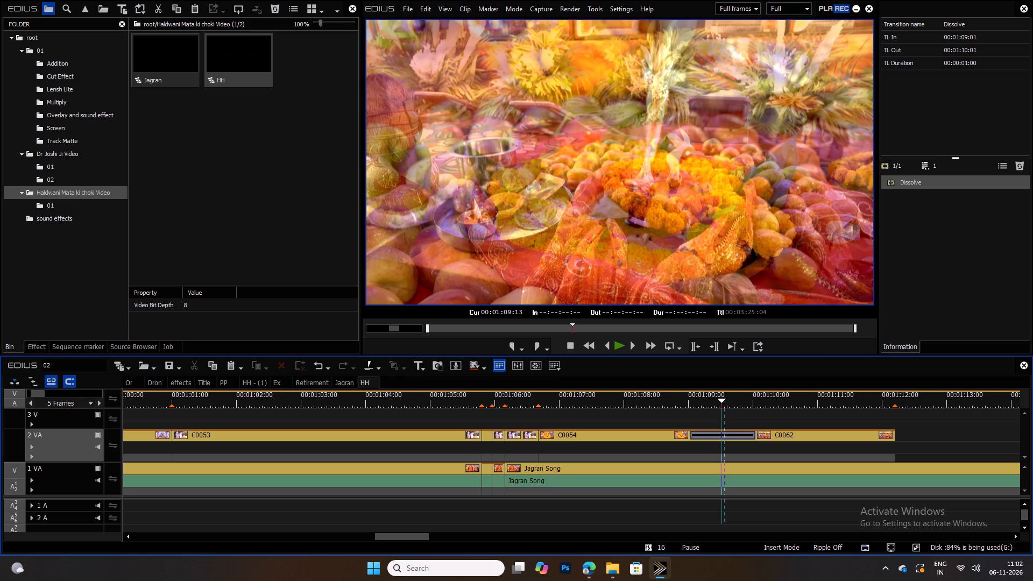
key("ctrl+s")
Play back the HH sequence through the C0054 and C0062 section to about 00:01:16 to review the edit.
left_click_drag(681, 398, 504, 398)
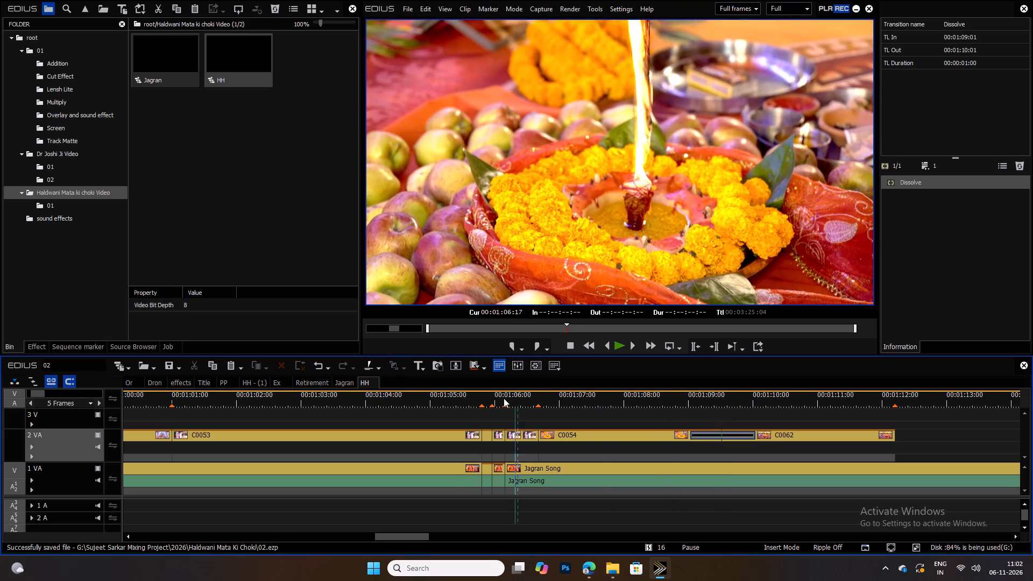
left_click_drag(504, 398, 440, 398)
key("space")
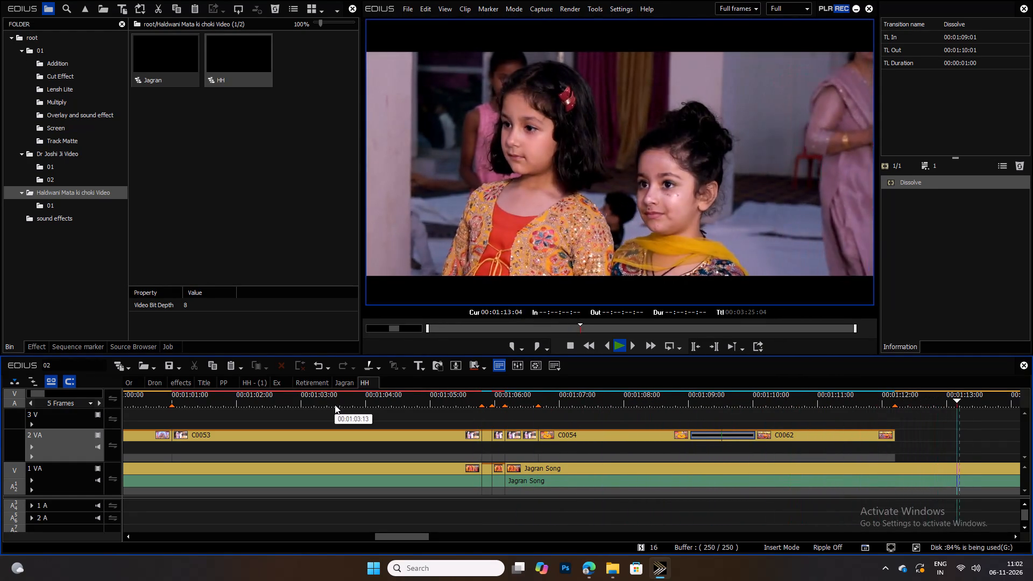
scroll(240, 409, "up", 2, "ctrl")
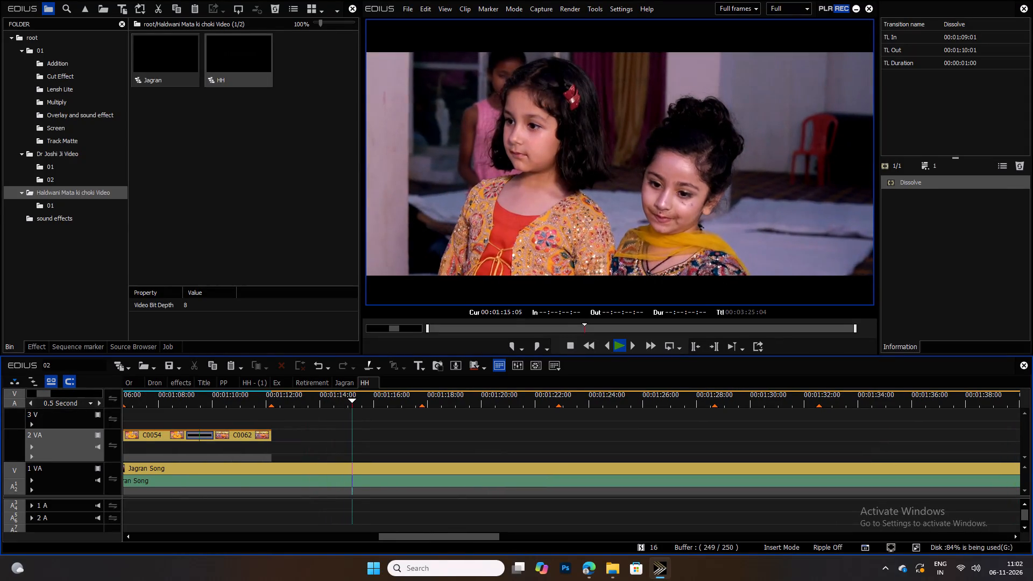
key("space")
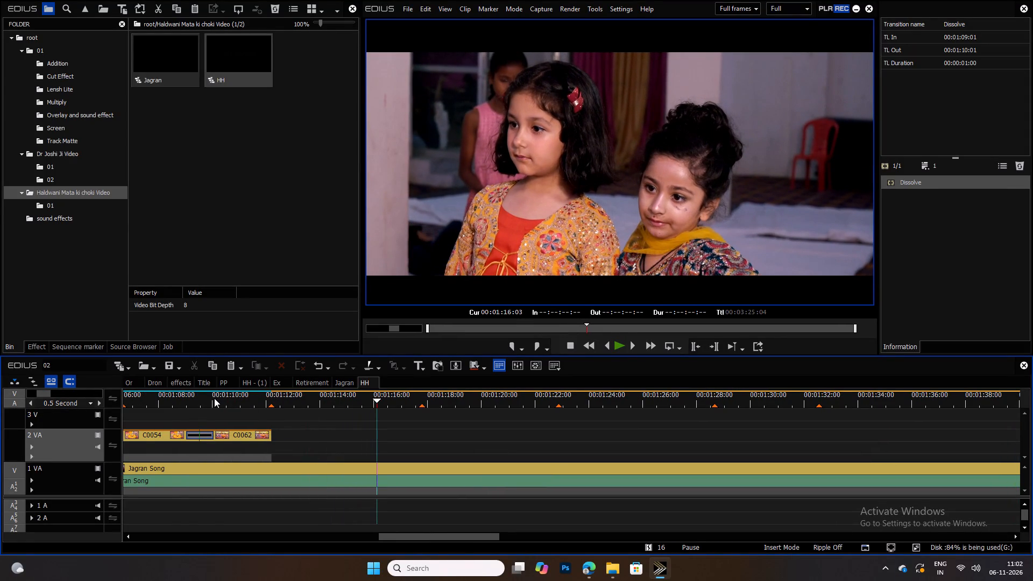
Review the C0054–C0062 dissolve, and move clip C0062 from track 2 VA up to track 3 VA at about 00:01:18:22.
left_click_drag(212, 398, 167, 401)
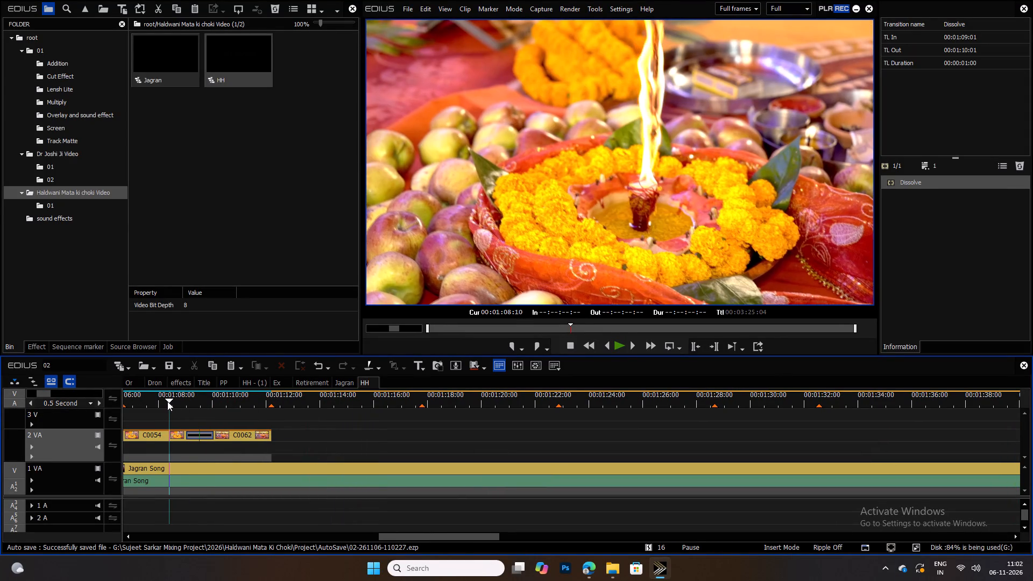
left_click_drag(167, 401, 194, 409)
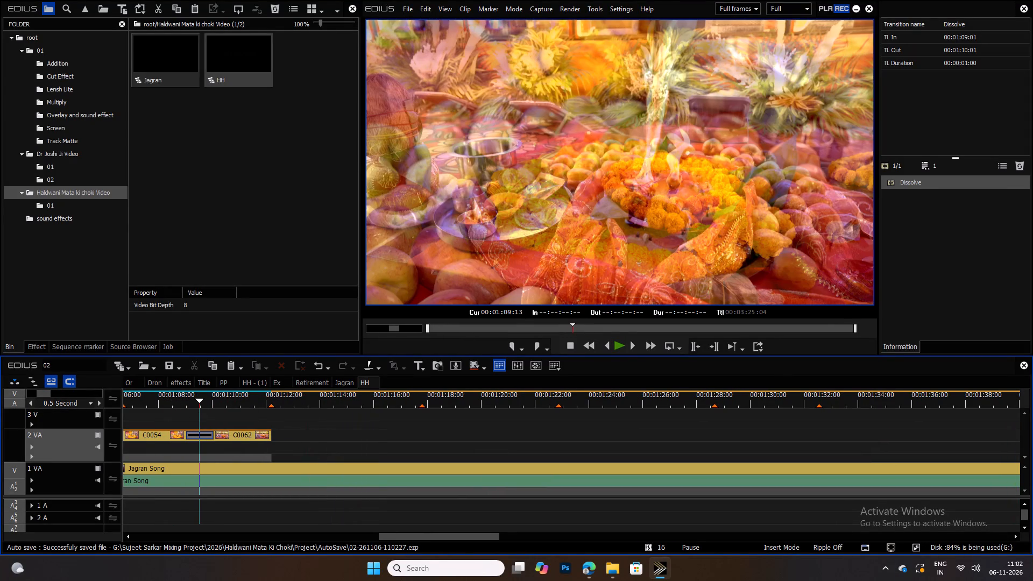
left_click_drag(250, 437, 494, 420)
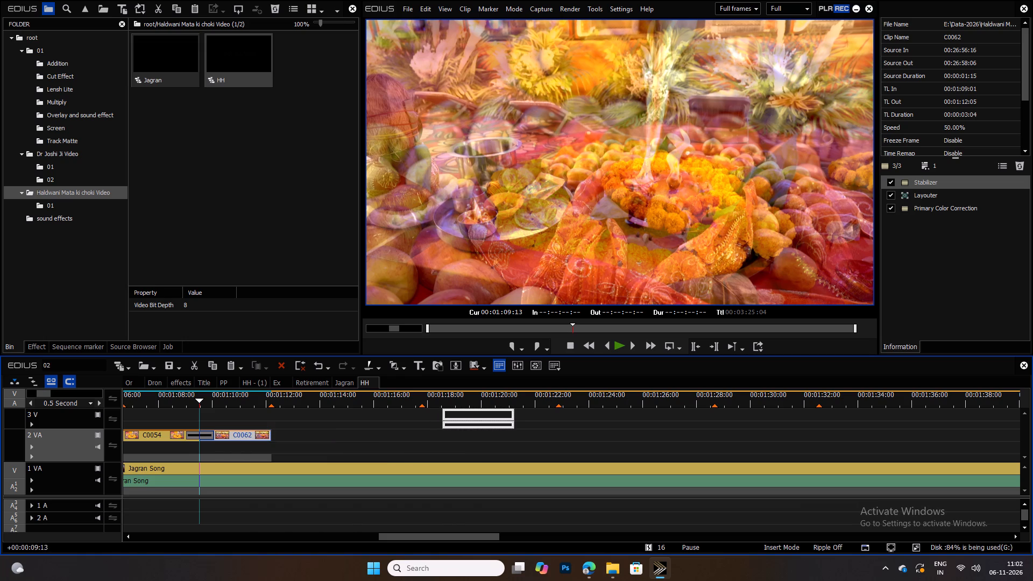
left_click_drag(494, 420, 502, 421)
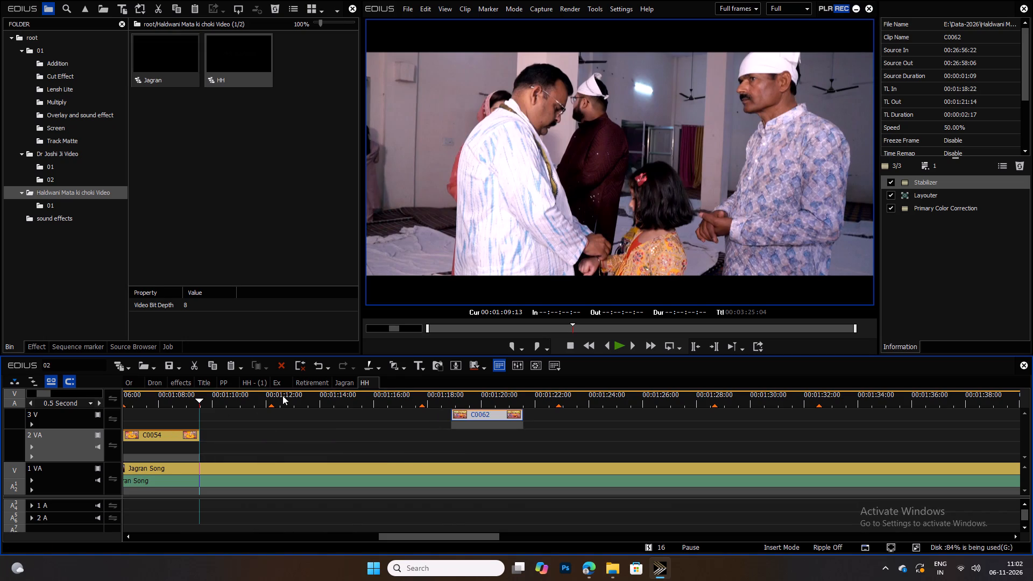
In the Jagran sequence, look through the clips following C0062 and copy clip C0063.
left_click(343, 382)
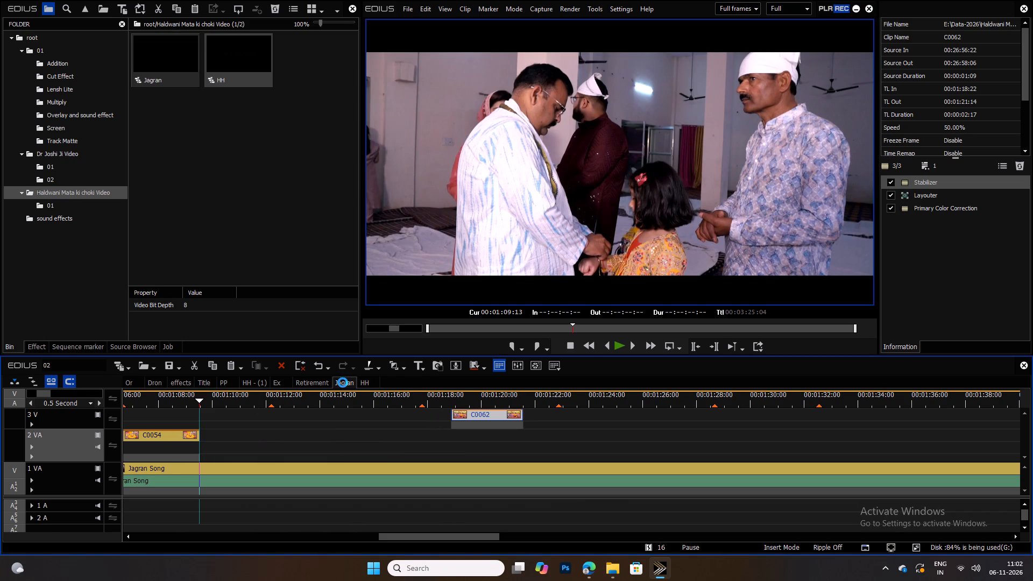
scroll(315, 400, "up", 2, "ctrl")
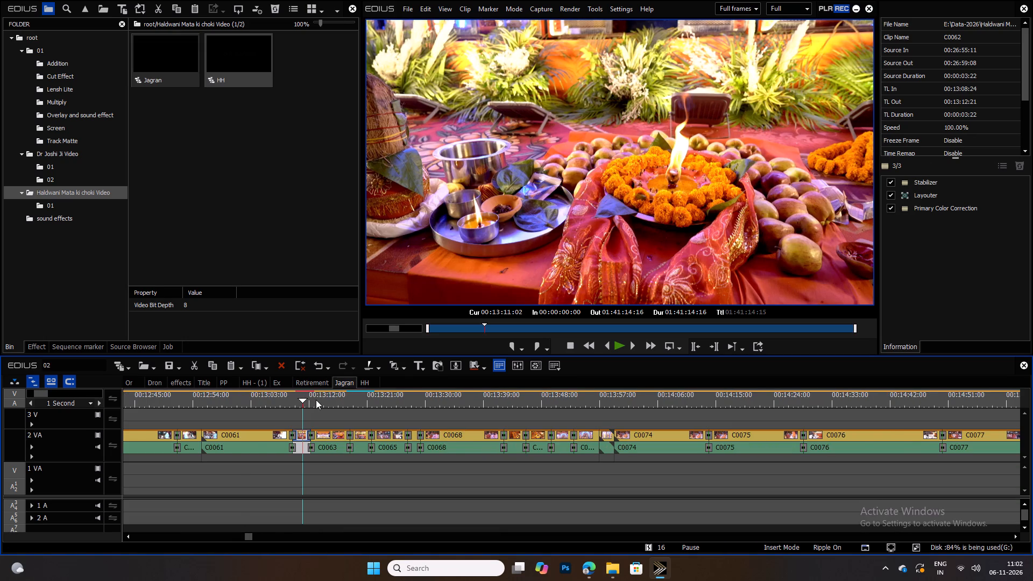
scroll(316, 400, "down", 1, "ctrl")
left_click_drag(326, 395, 356, 399)
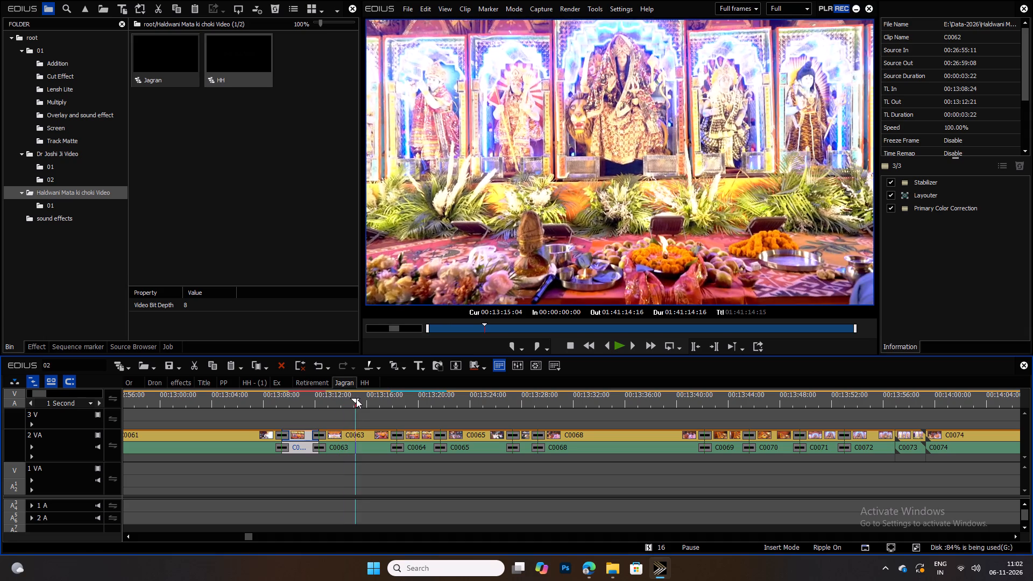
left_click_drag(356, 399, 346, 399)
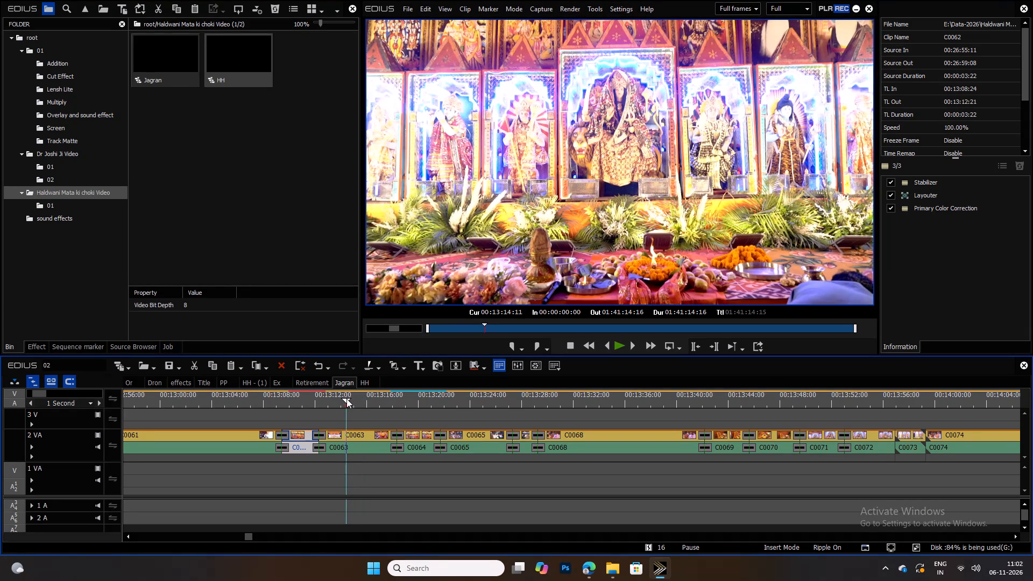
left_click_drag(346, 399, 349, 399)
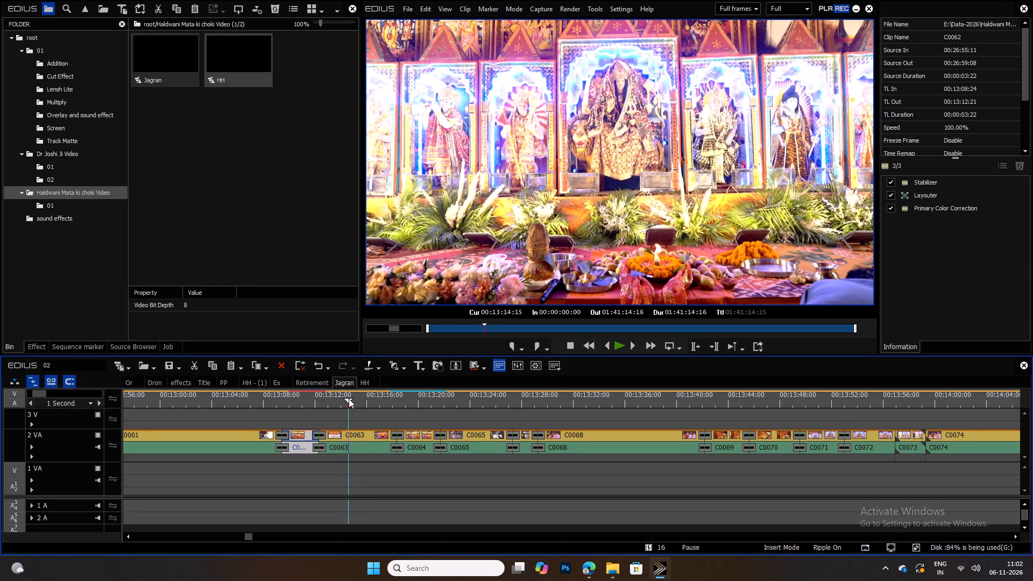
left_click_drag(349, 399, 414, 402)
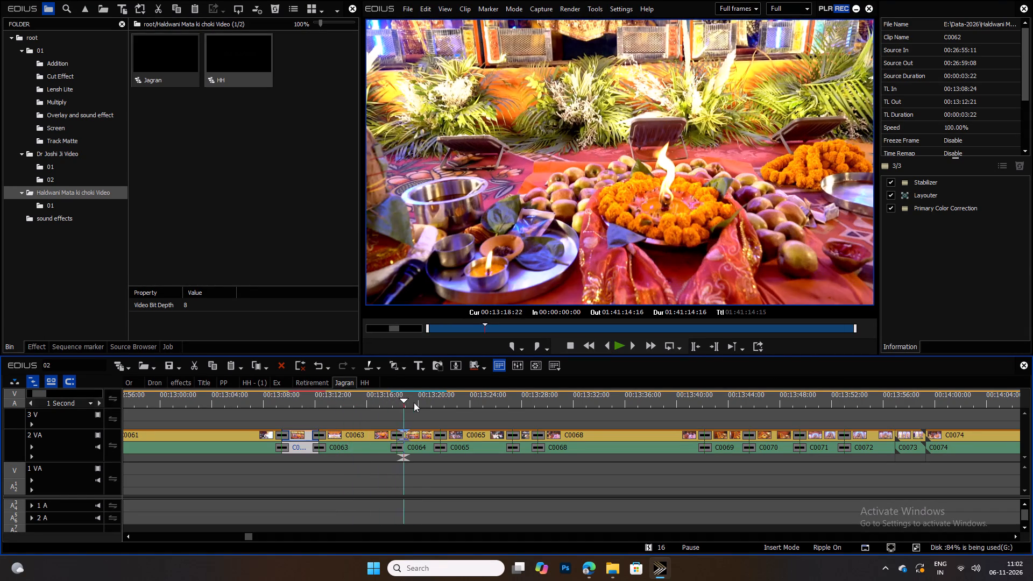
left_click_drag(414, 402, 352, 400)
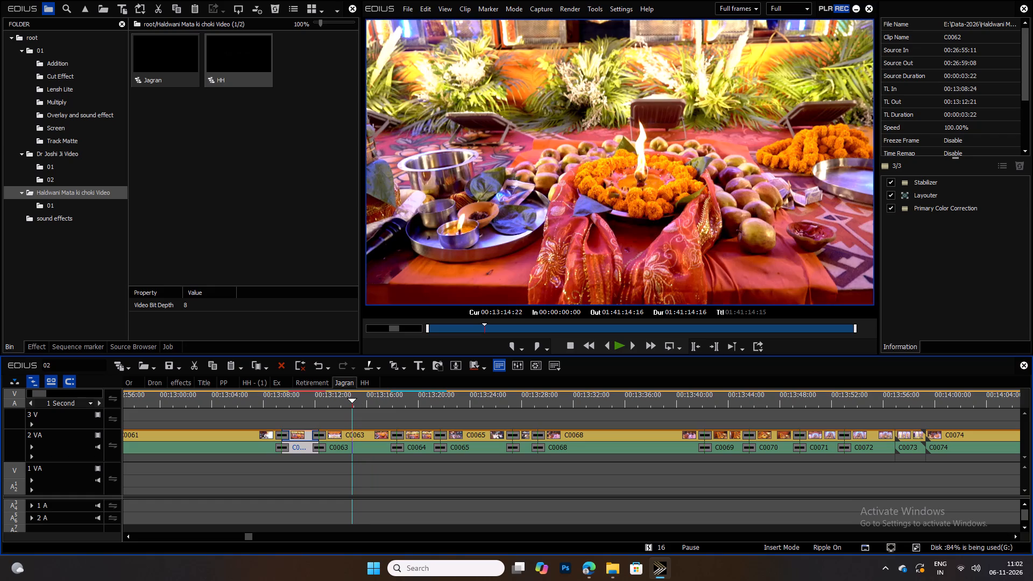
left_click(365, 427)
left_click(365, 431)
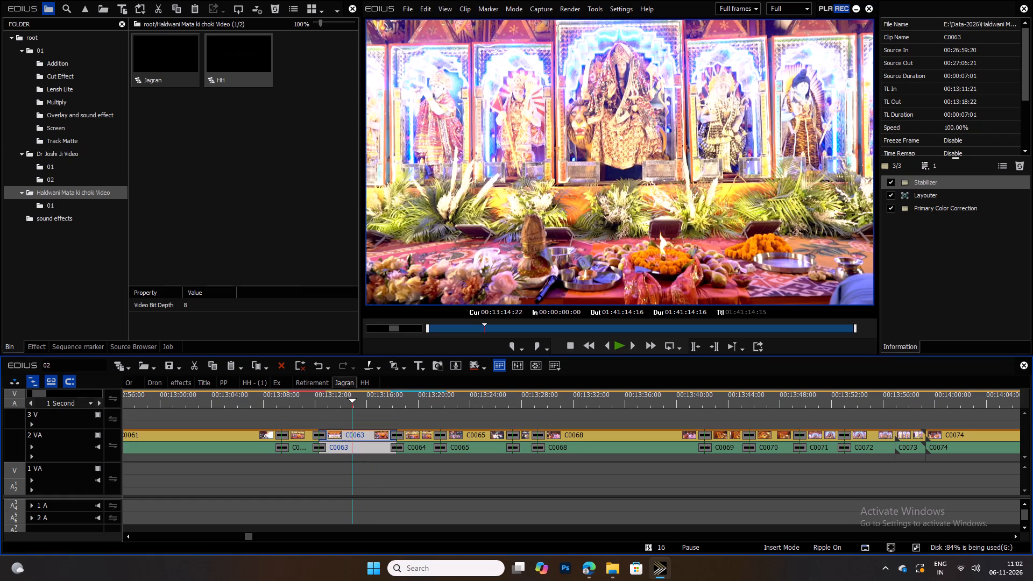
key("ctrl+c")
Examine clips C0069 and C0070 in the Jagran sequence, around 00:13:43 to 00:13:48, as candidate footage.
left_click_drag(712, 396, 725, 396)
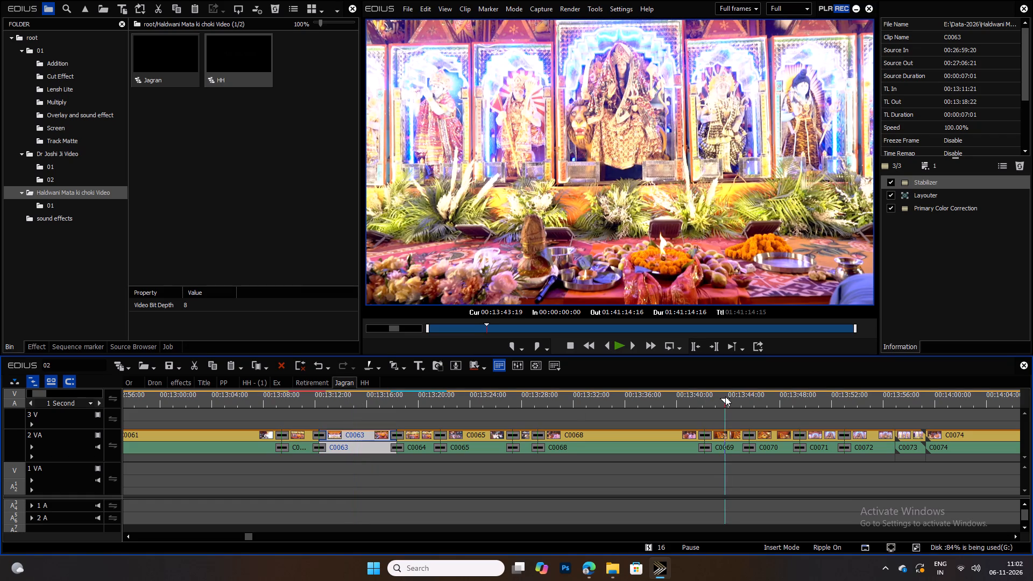
left_click_drag(725, 396, 770, 405)
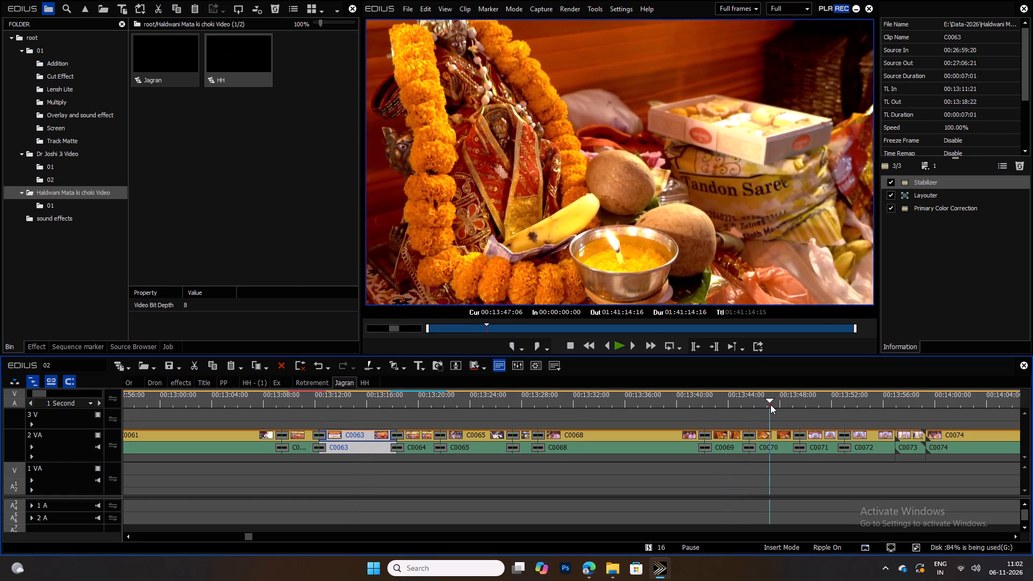
left_click_drag(770, 405, 723, 403)
key("space")
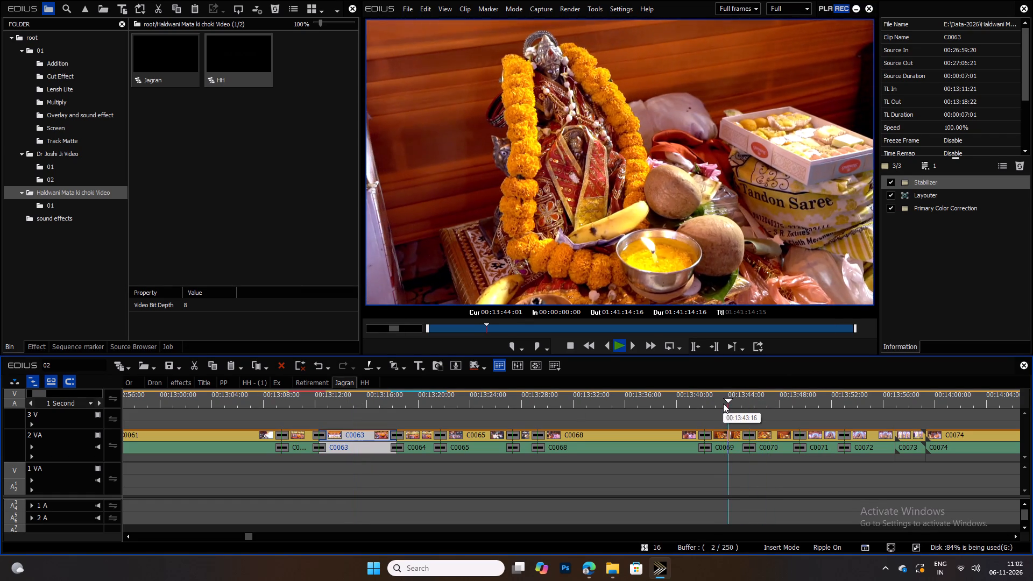
key("space")
left_click_drag(758, 398, 764, 398)
key("space")
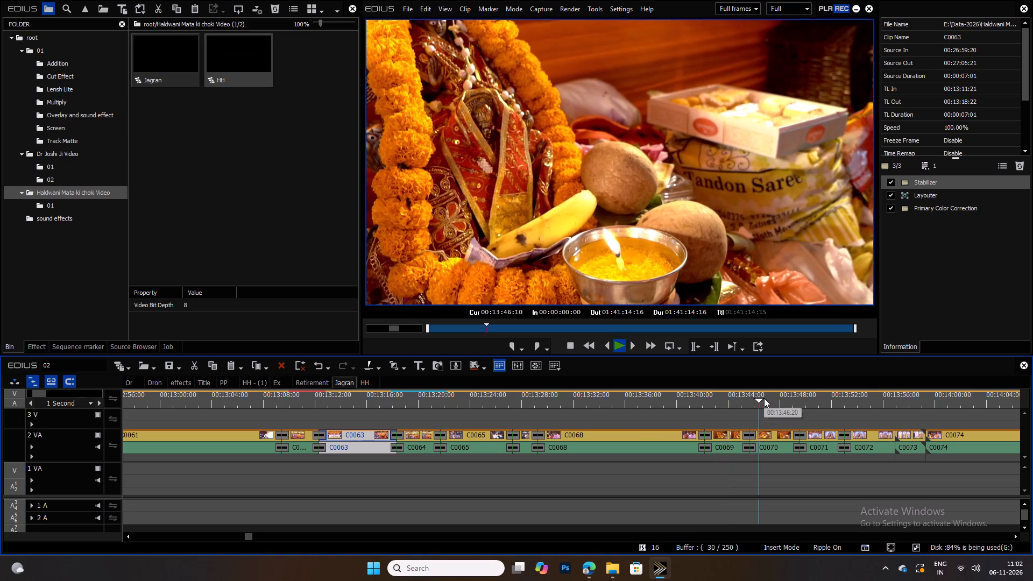
key("space")
key("space")
key("space")
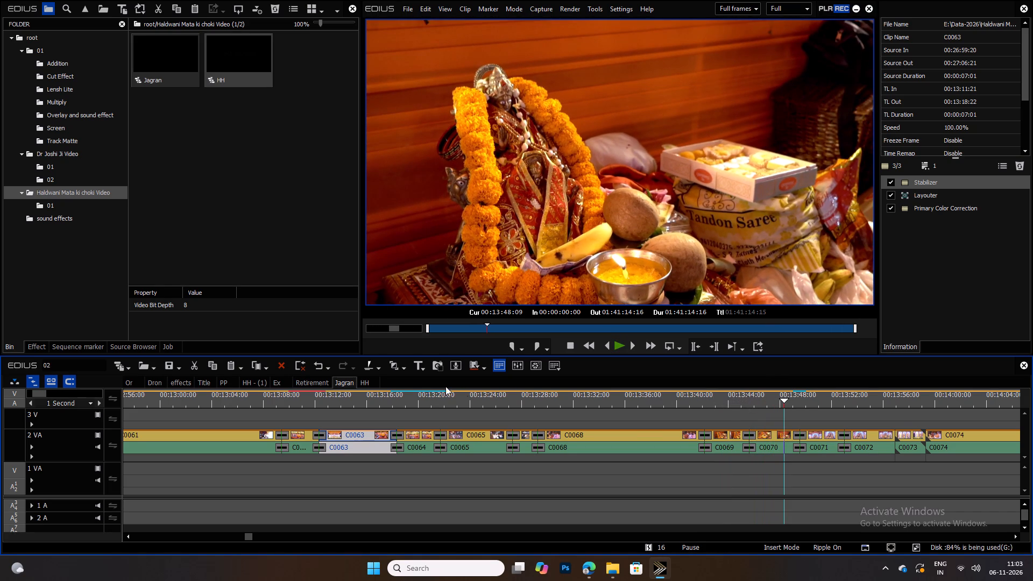
Paste C0063 into the HH sequence right after C0054 on track 2 VA and remove its audio.
left_click(367, 384)
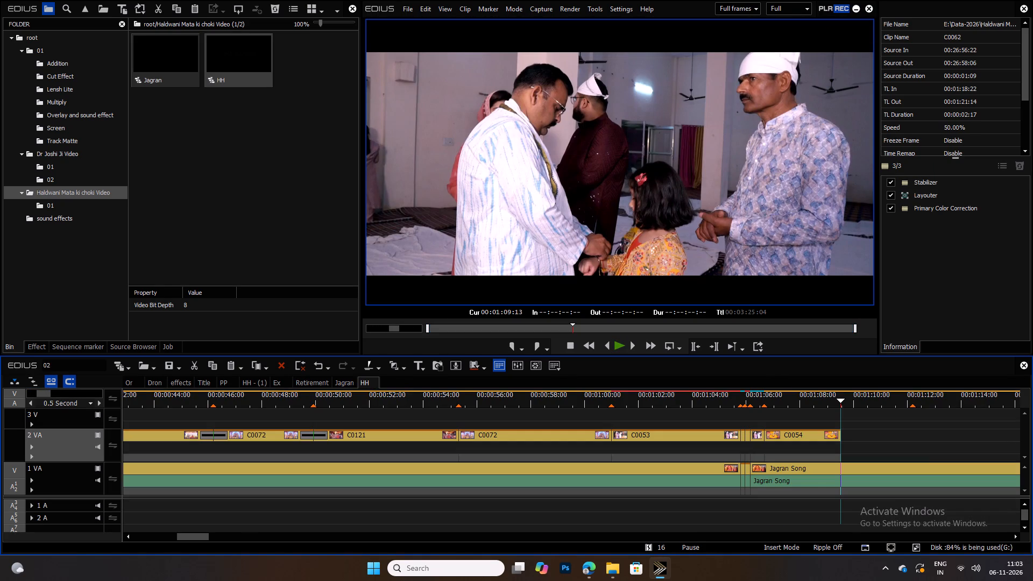
key("ctrl+v")
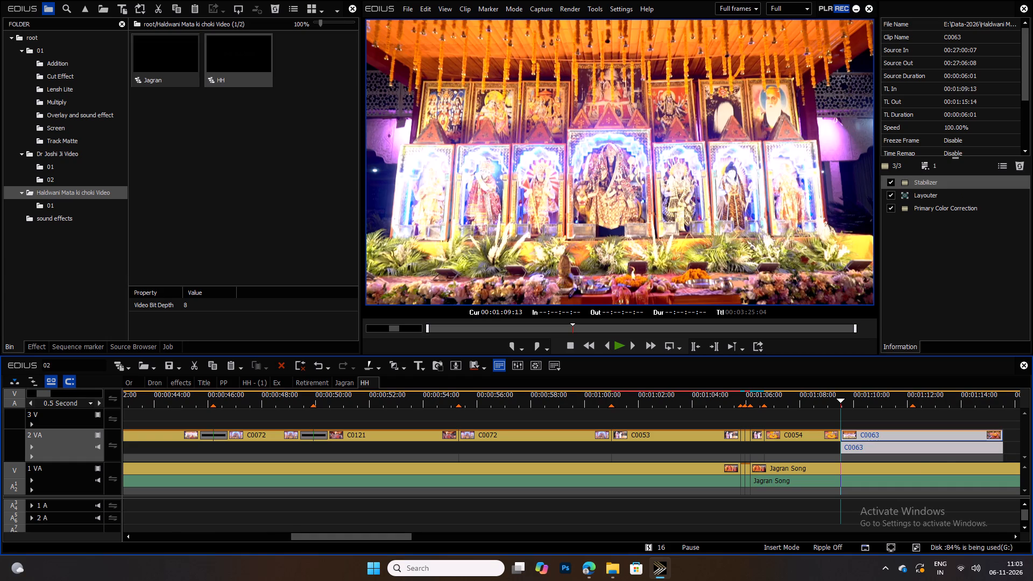
key("alt+a")
Preview the pasted C0063 clip and set its speed to 40%.
key("space")
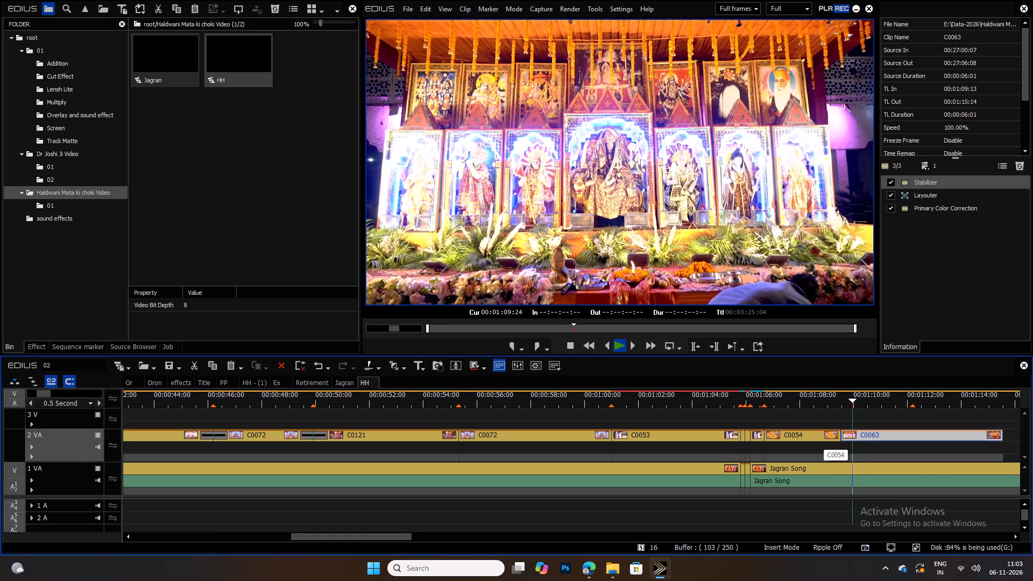
key("space")
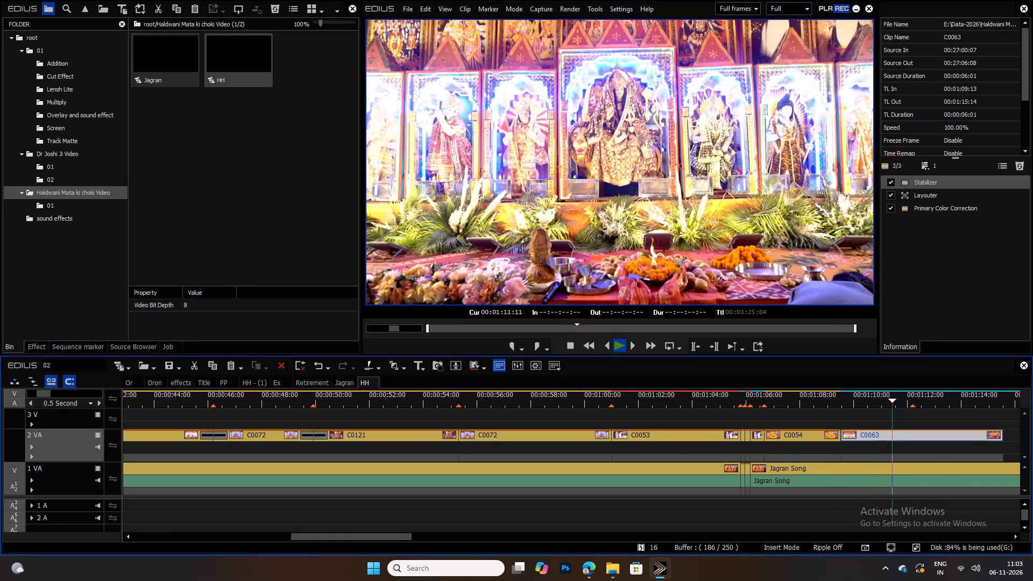
key("space")
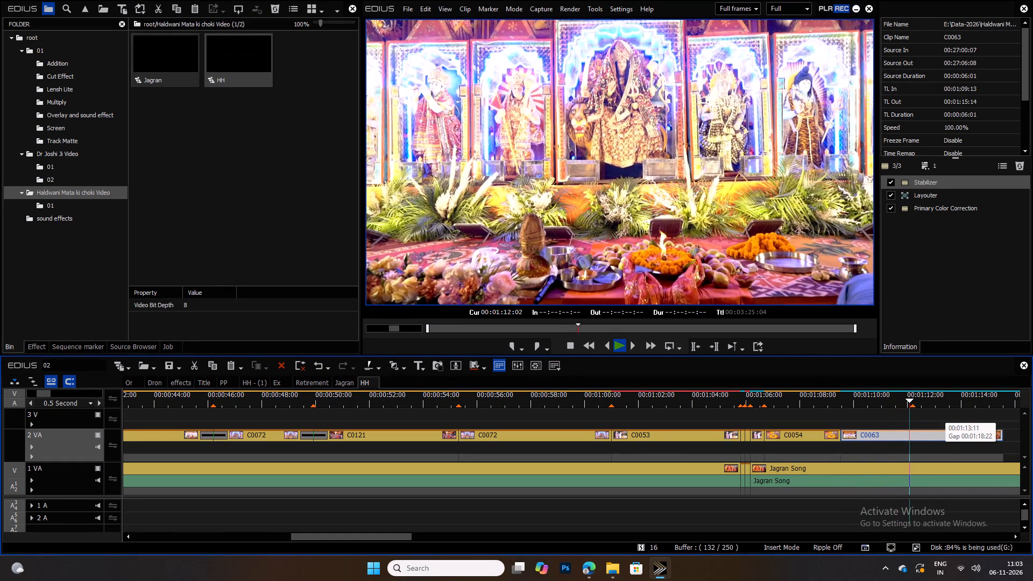
key("space")
left_click_drag(898, 401, 883, 401)
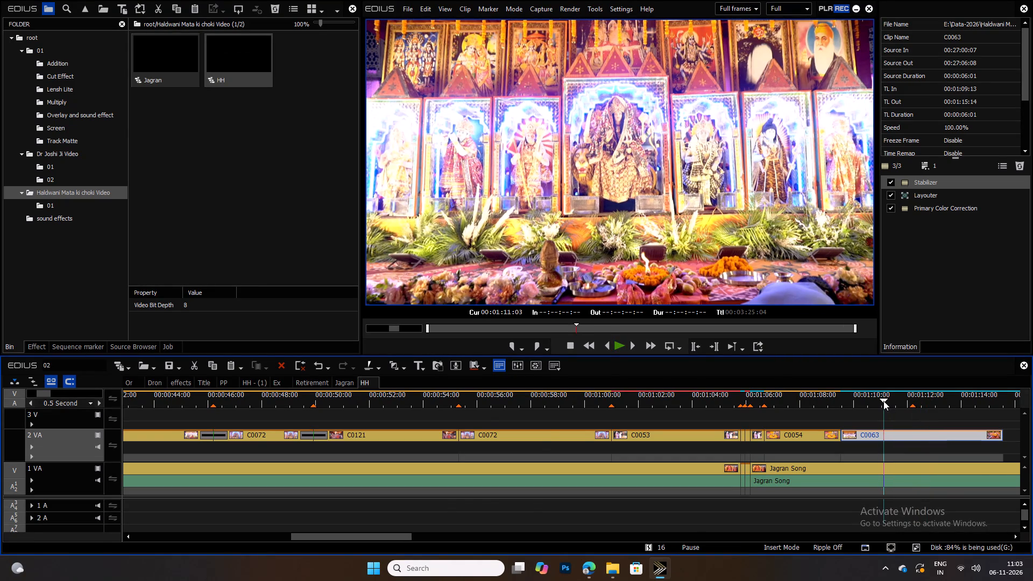
key("alt+e")
key("4")
key("0")
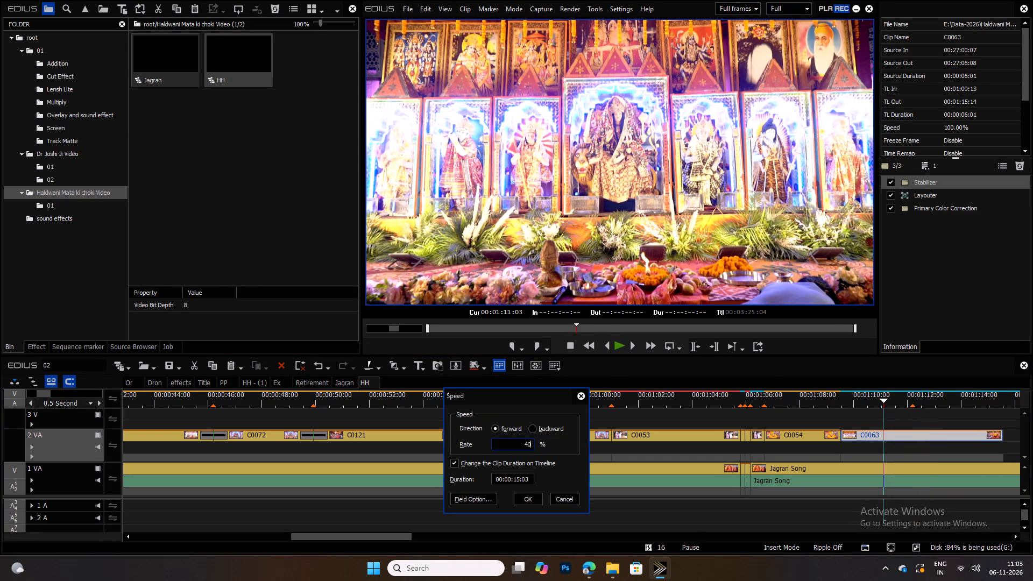
key("Return")
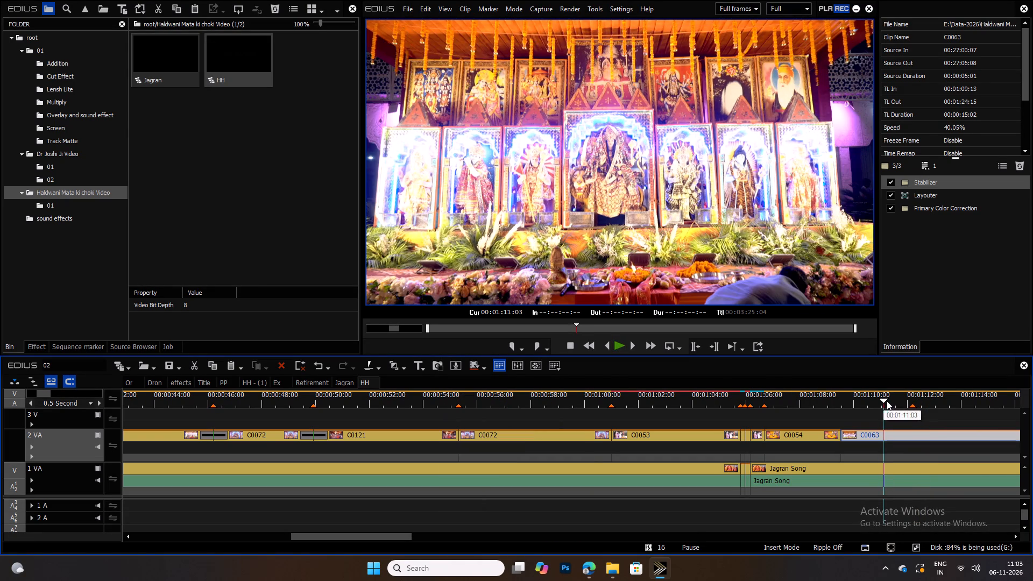
Trim off the beginning of C0063 up to 00:01:13:10 and play back the remaining part.
key("space")
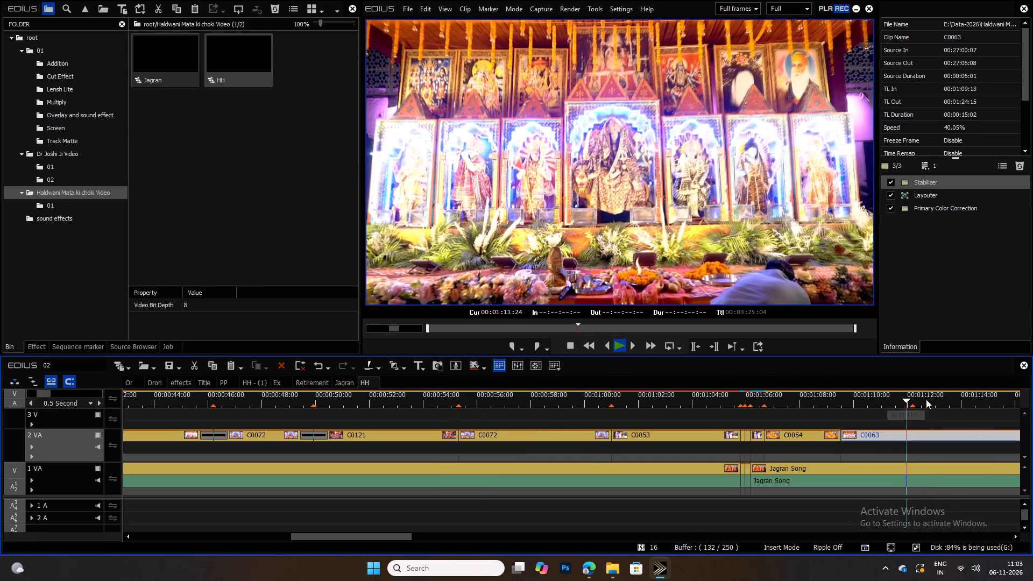
key("space")
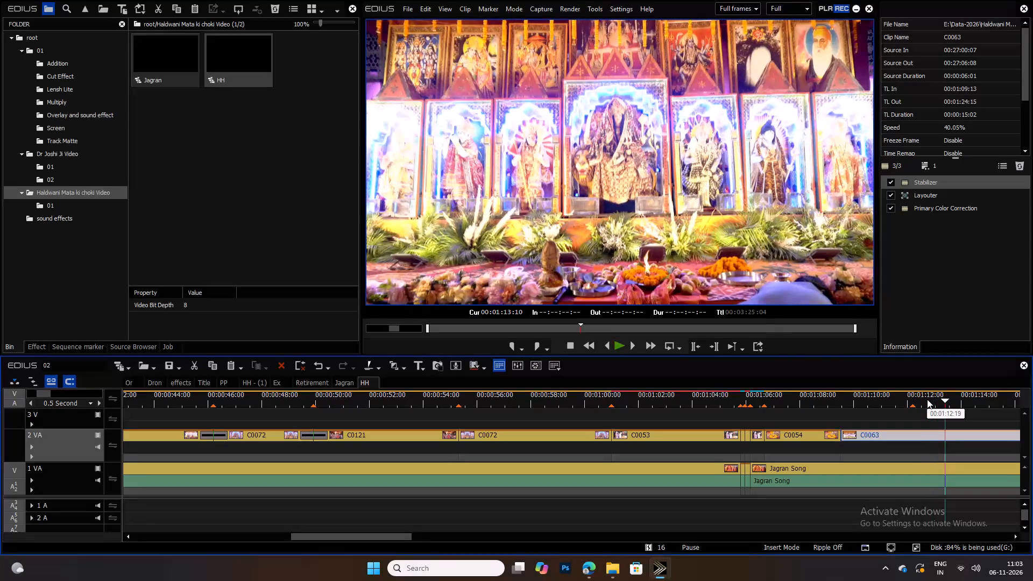
key("n")
key("space")
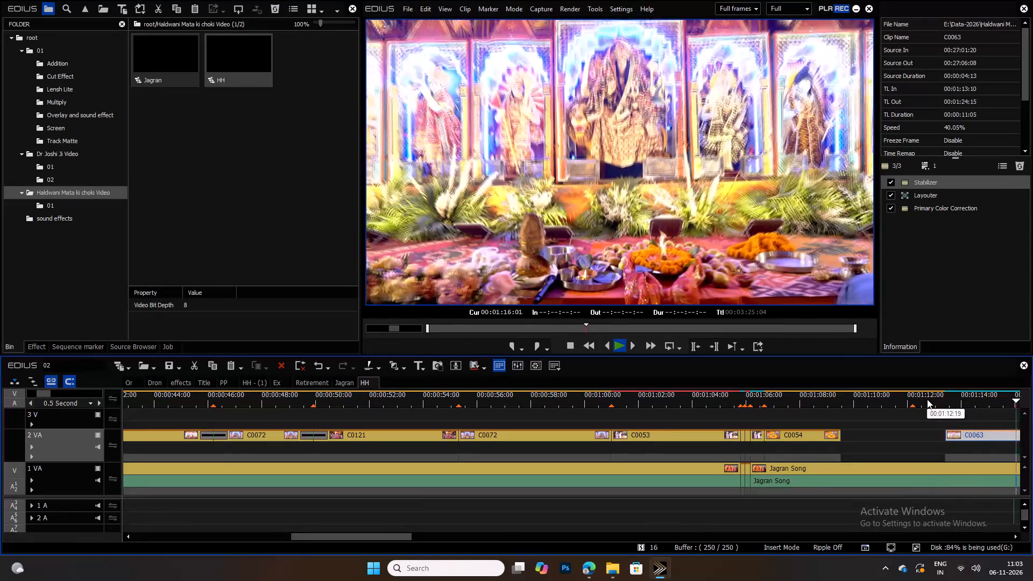
key("space")
Close the gap on track 2 VA by moving C0063 against the end of C0054 at 00:01:09:13.
scroll(213, 429, "up", 2, "ctrl")
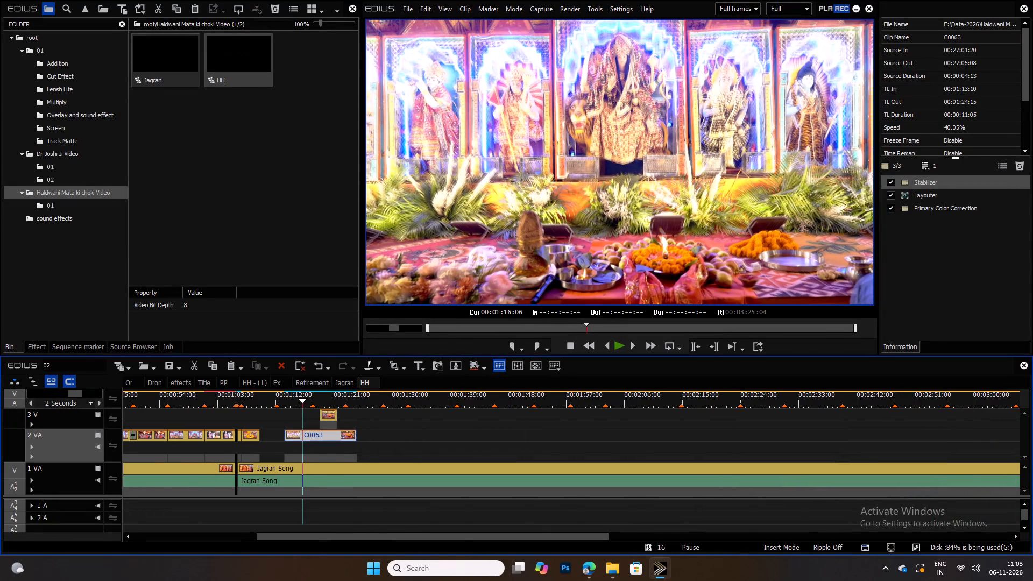
left_click_drag(273, 400, 261, 401)
scroll(318, 445, "down", 2, "ctrl")
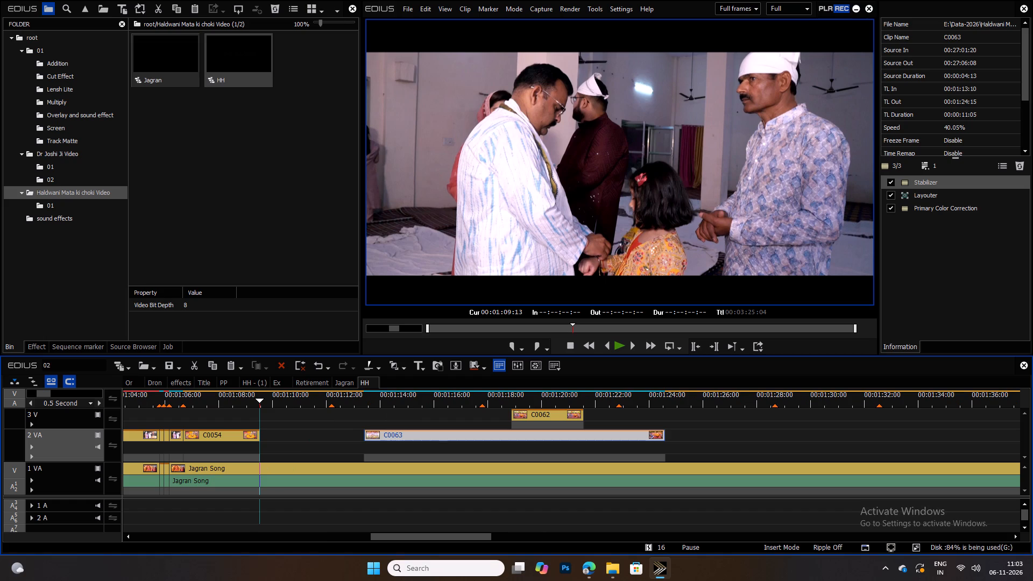
left_click_drag(413, 436, 310, 436)
Disable the Stabilizer effect on C0063 and play back the clip to check its motion.
key("space")
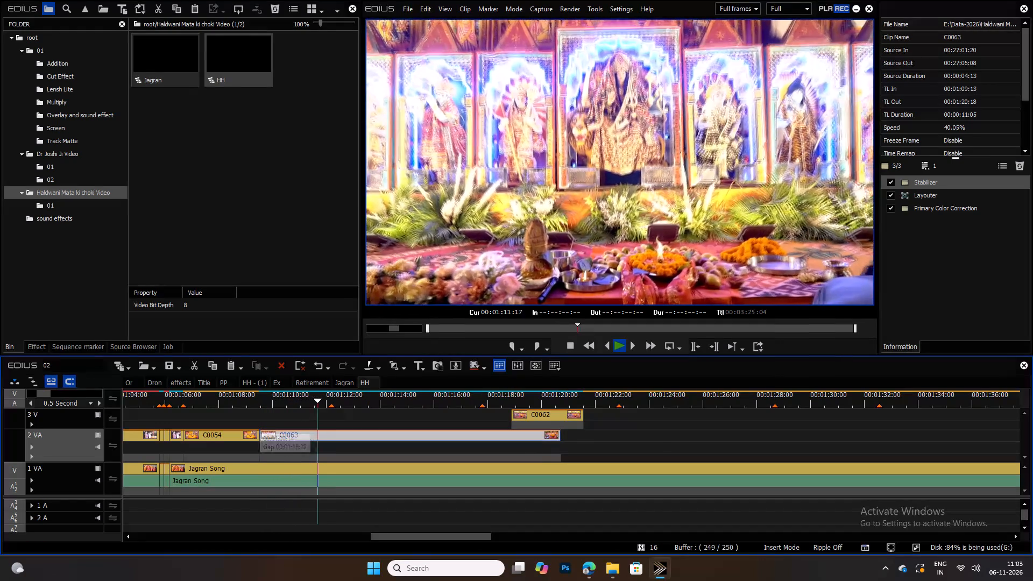
key("space")
left_click(889, 183)
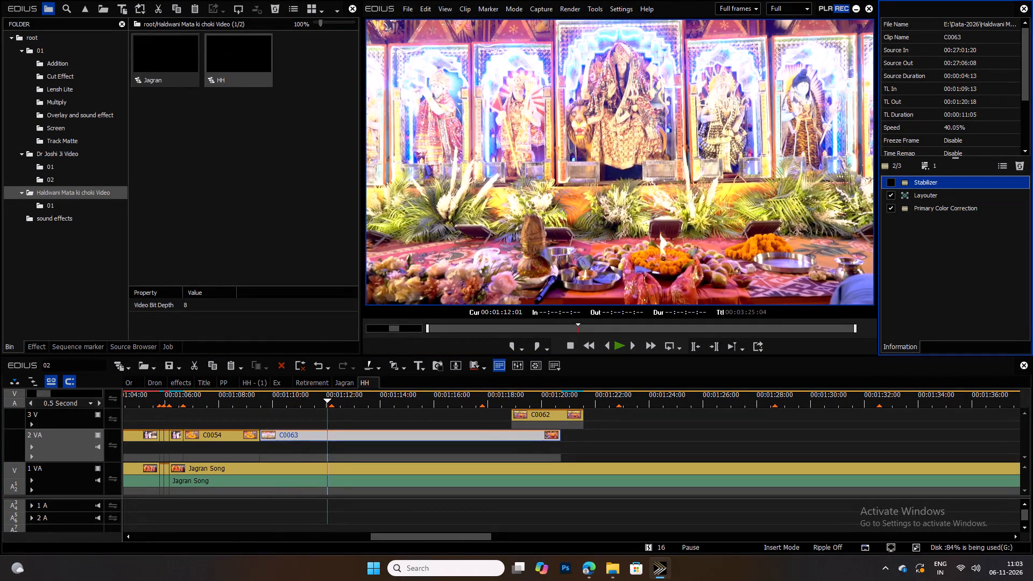
left_click_drag(288, 400, 270, 400)
key("space")
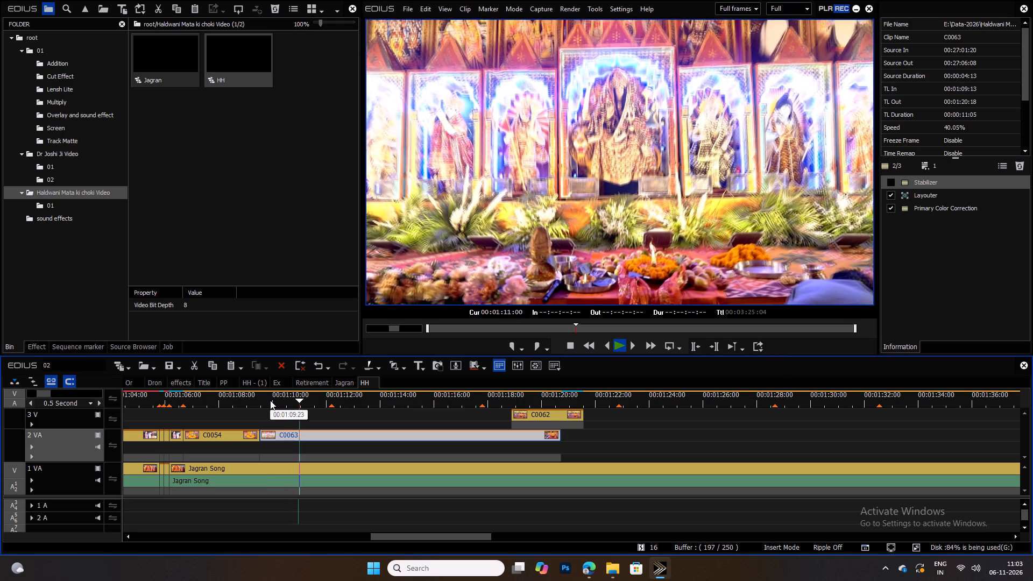
key("space")
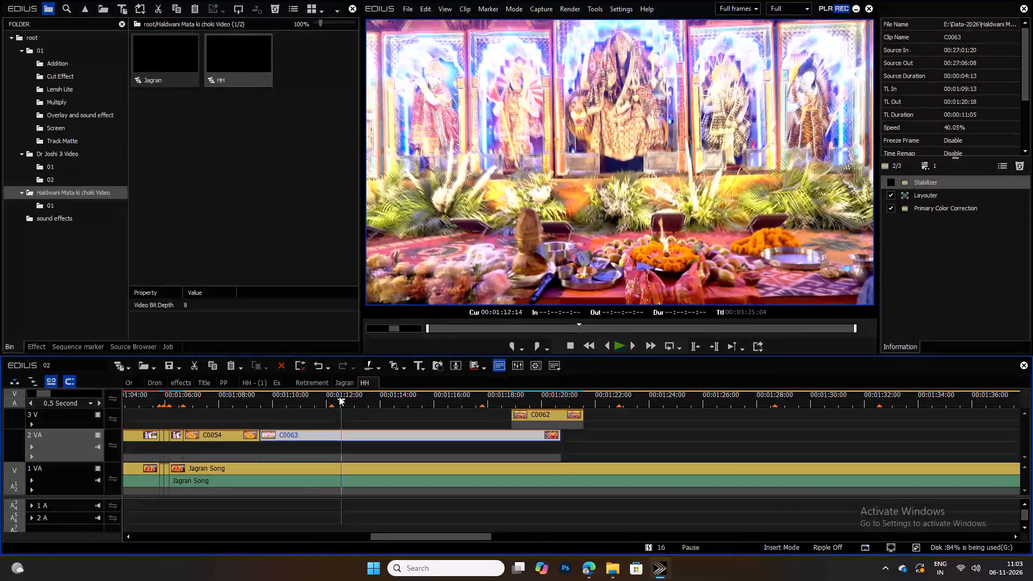
Compare playback of C0063 with the Stabilizer effect off and on, leaving the effect disabled.
left_click(336, 396)
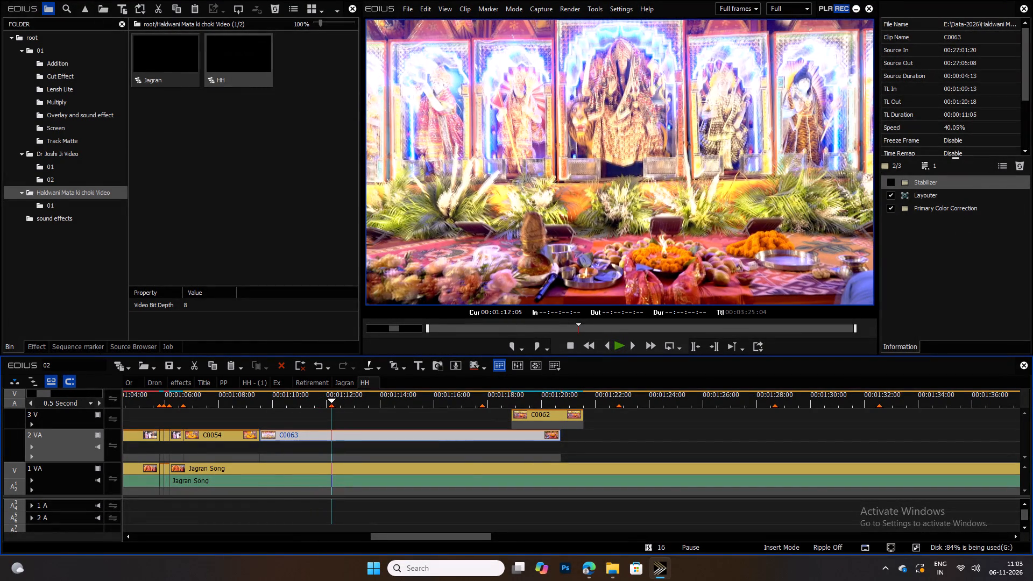
left_click(284, 400)
key("space")
key("space")
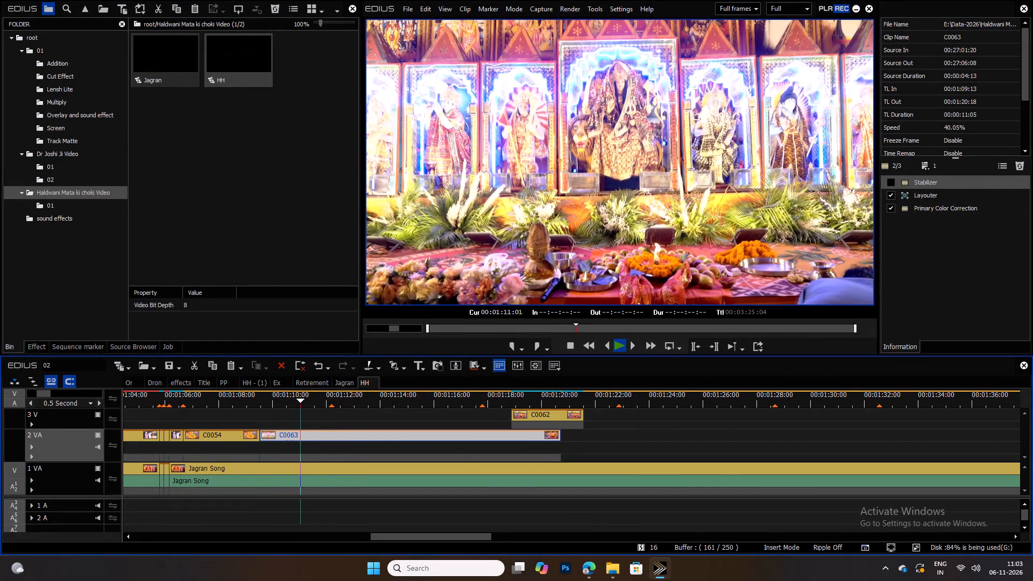
left_click(889, 180)
left_click(283, 402)
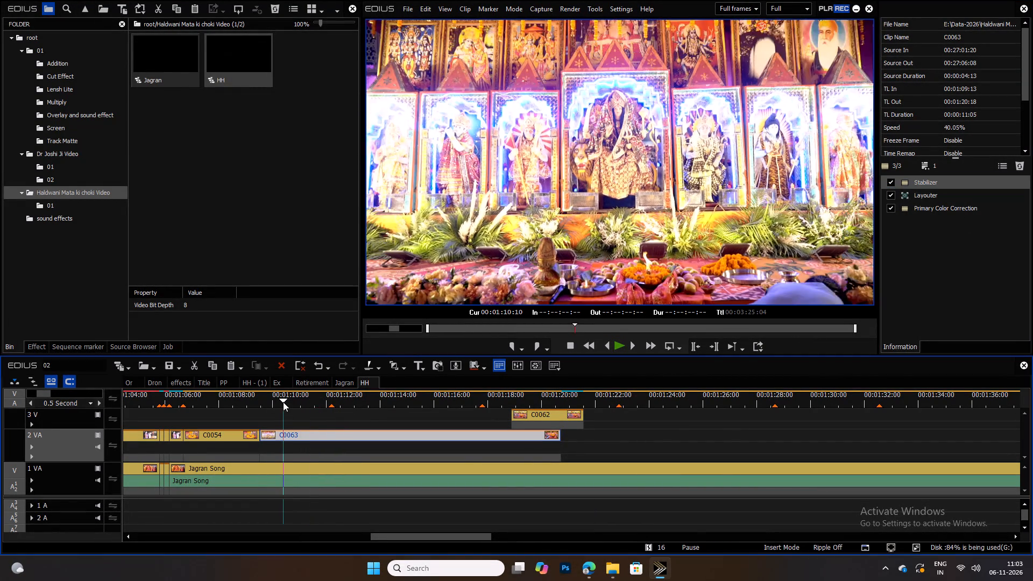
key("space")
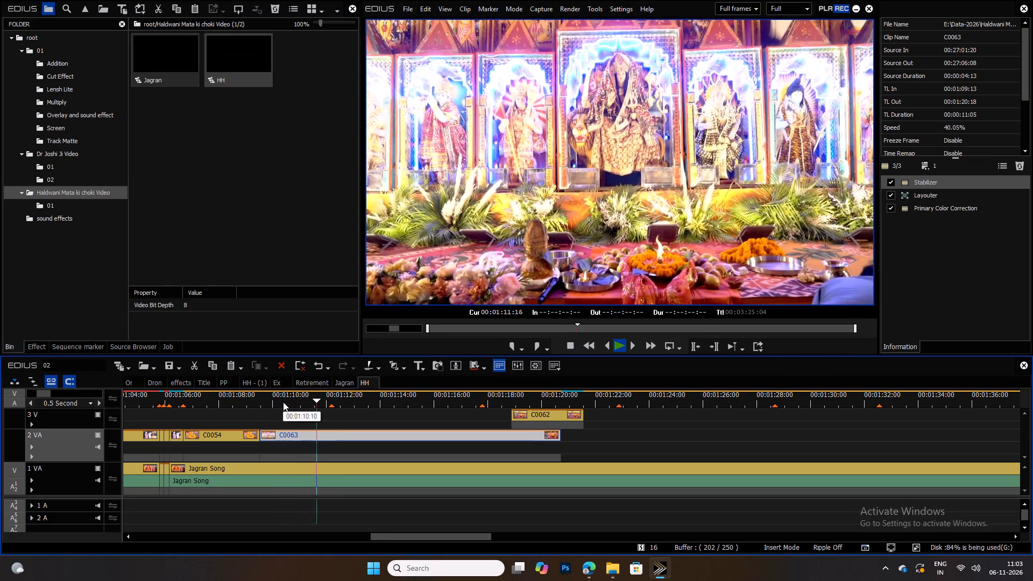
key("space")
left_click(890, 181)
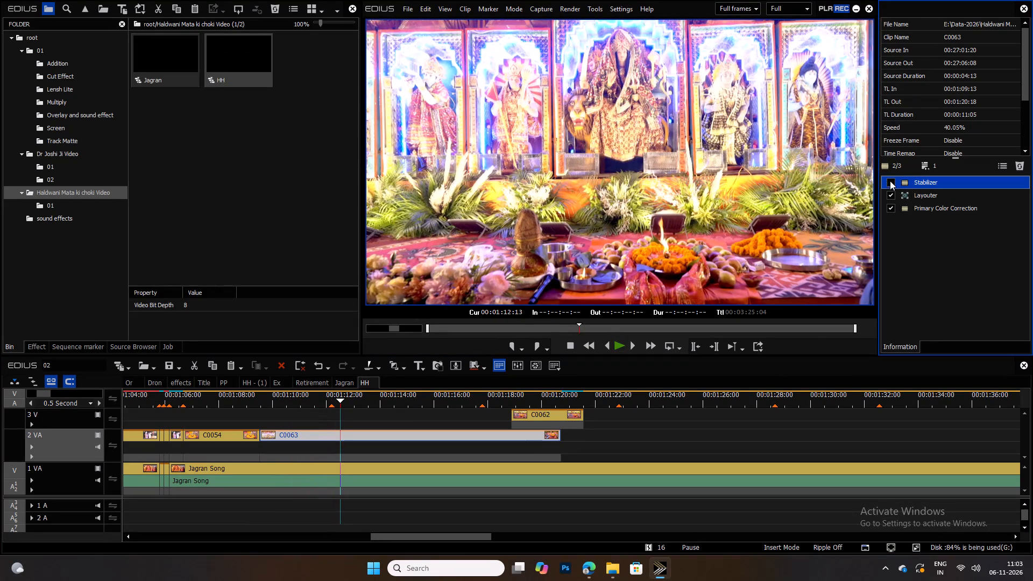
Trim the end of C0063 back to the marker at 00:01:12:05.
left_click_drag(339, 399, 329, 394)
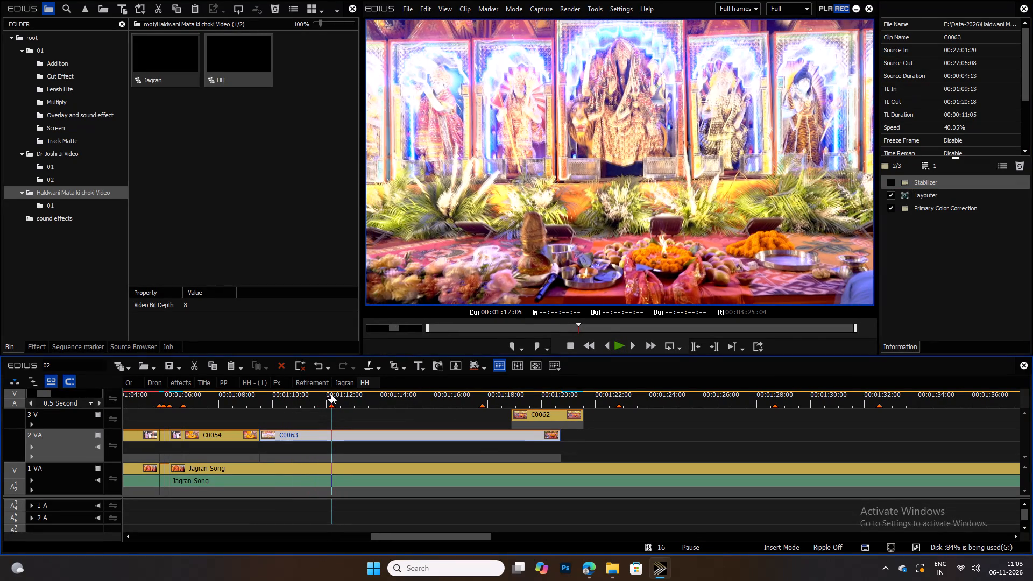
key("m")
Shift C0062 earlier on track 3 V and extend both its ends to span 00:01:12:05 to the marker at 00:01:17:20.
left_click_drag(537, 414, 426, 416)
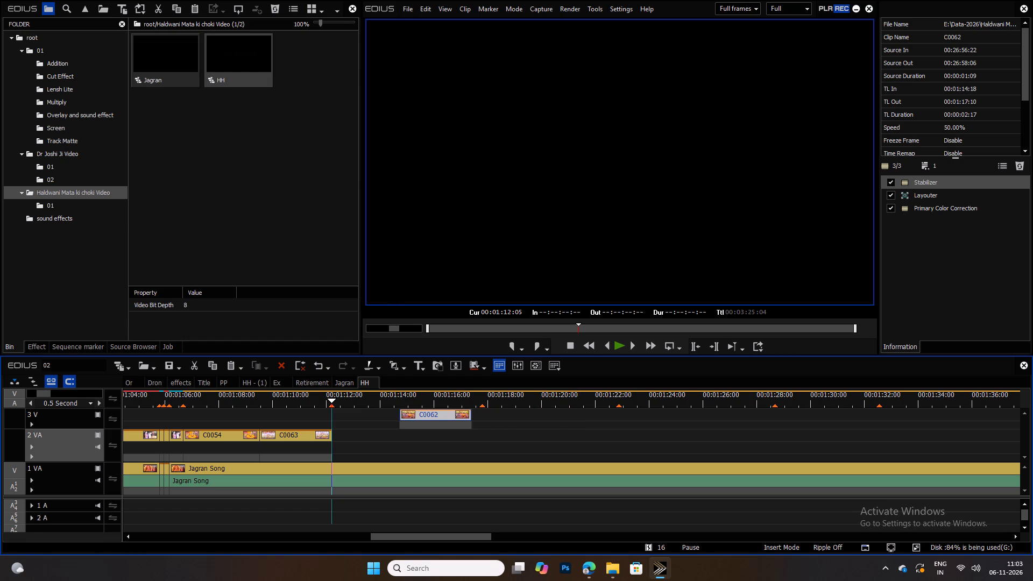
left_click_drag(400, 417, 334, 417)
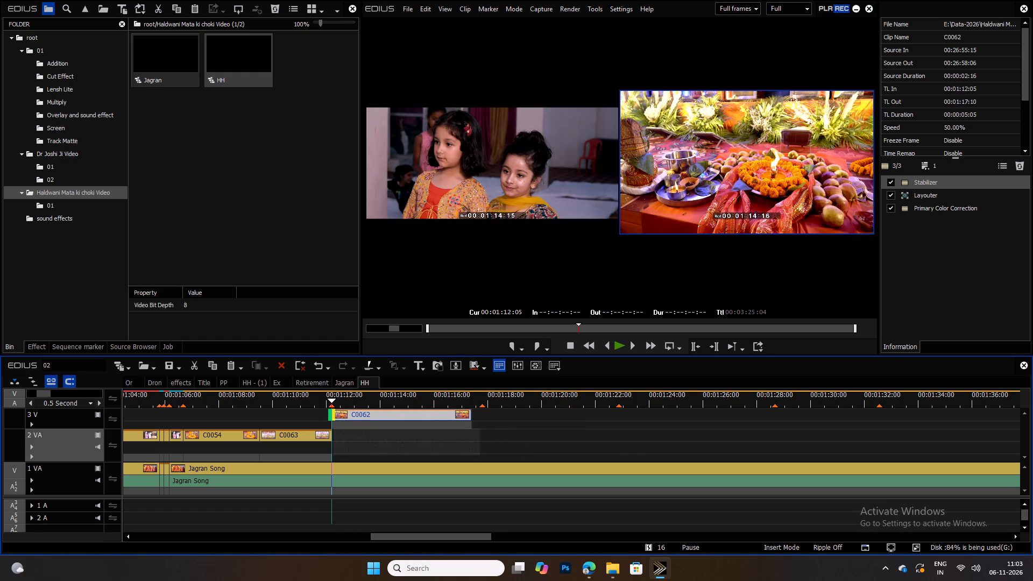
left_click_drag(470, 413, 486, 413)
Move C0062 down to track 2 VA, directly against the end of C0063 at 00:01:12:05.
left_click_drag(393, 412, 394, 435)
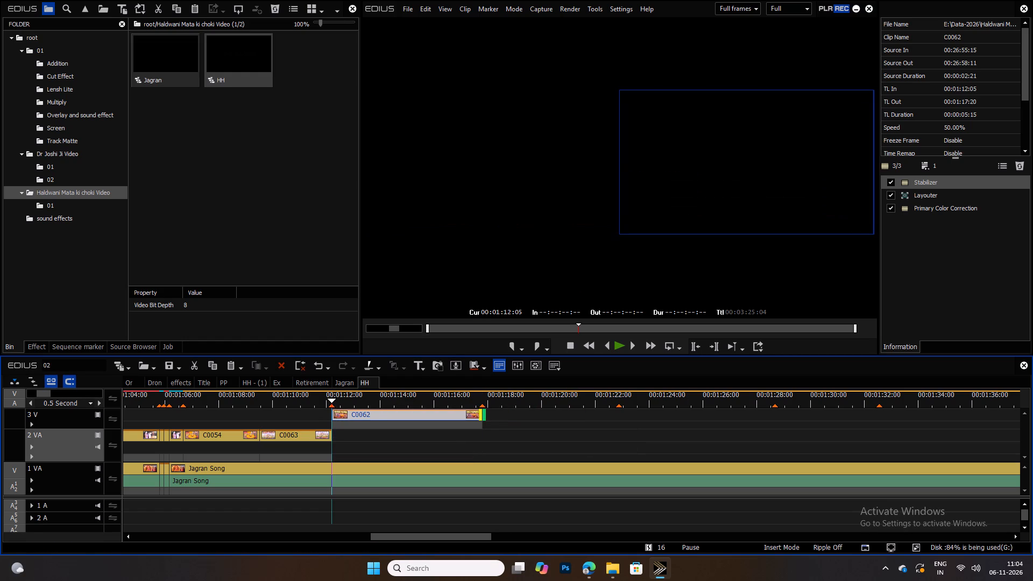
left_click_drag(392, 434, 430, 434)
key("space")
key("space")
left_click_drag(422, 433, 415, 431)
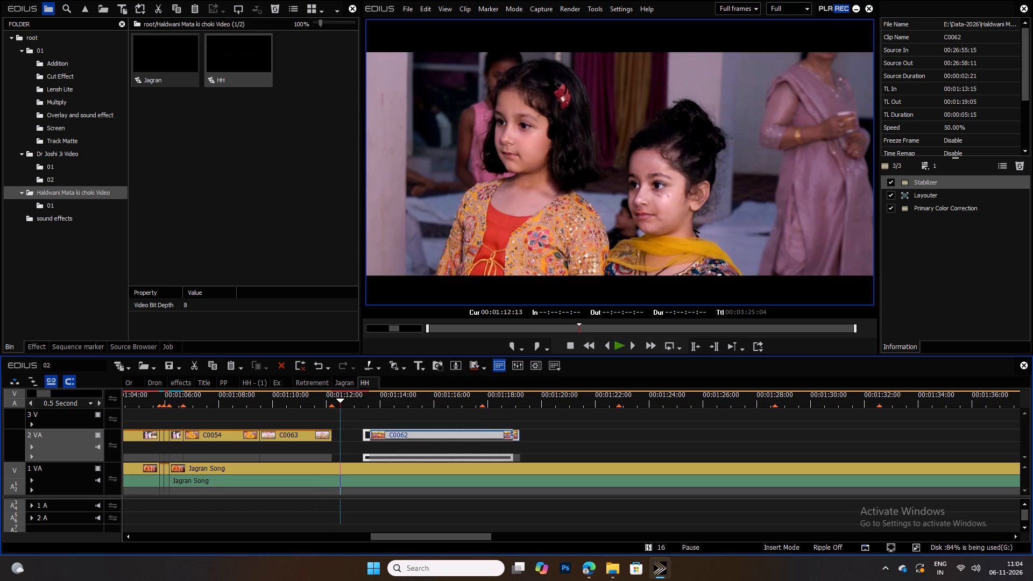
left_click_drag(415, 431, 385, 440)
Add a Dissolve transition at the cut between C0054 and C0063 at 00:01:09:13.
left_click(264, 399)
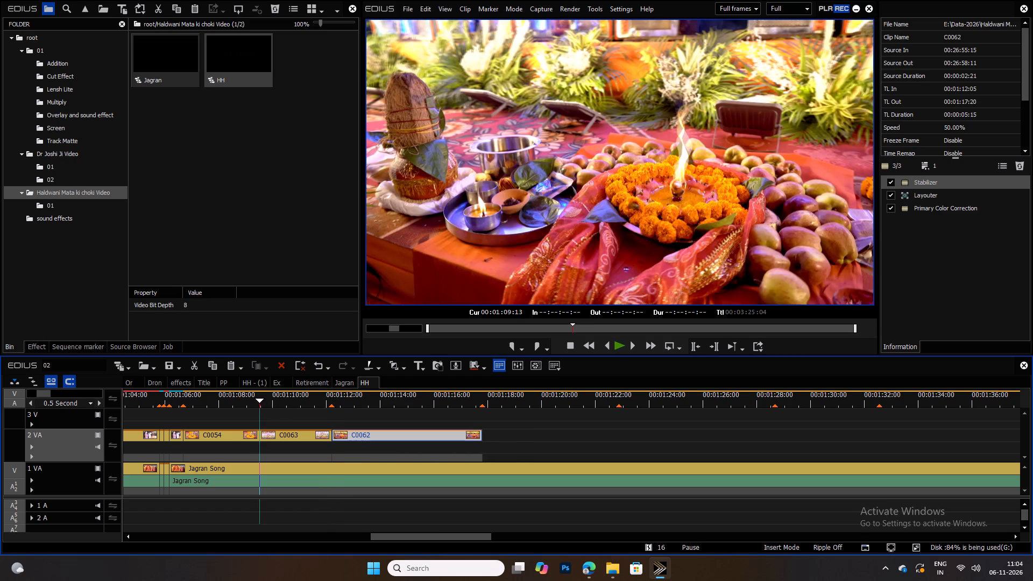
left_click(282, 433)
key("ctrl+p")
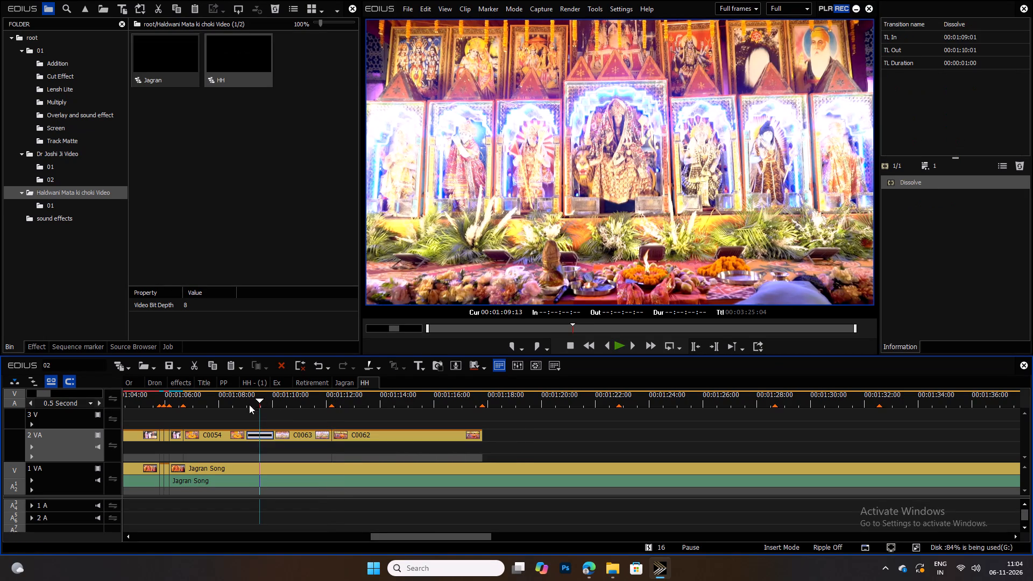
Play back the HH sequence from C0054 through C0062 and the song section that follows.
left_click_drag(236, 401, 193, 401)
key("space")
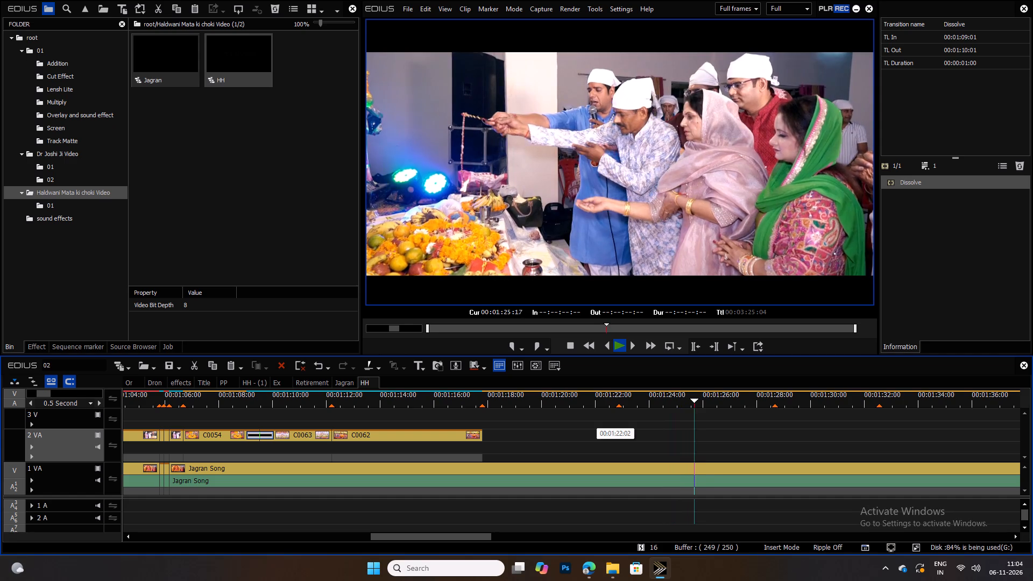
left_click_drag(557, 402, 540, 398)
key("space")
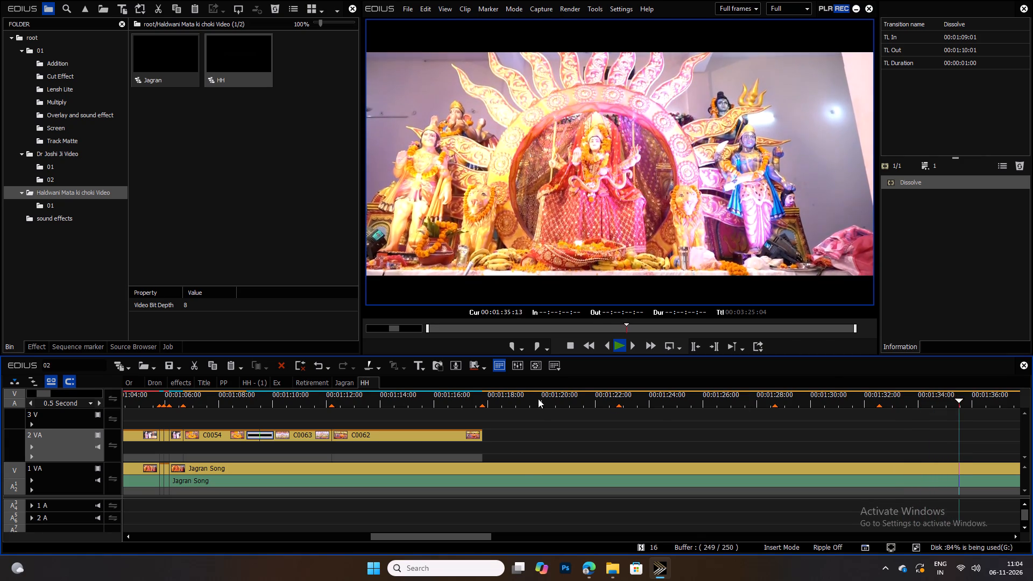
left_click_drag(539, 396, 449, 401)
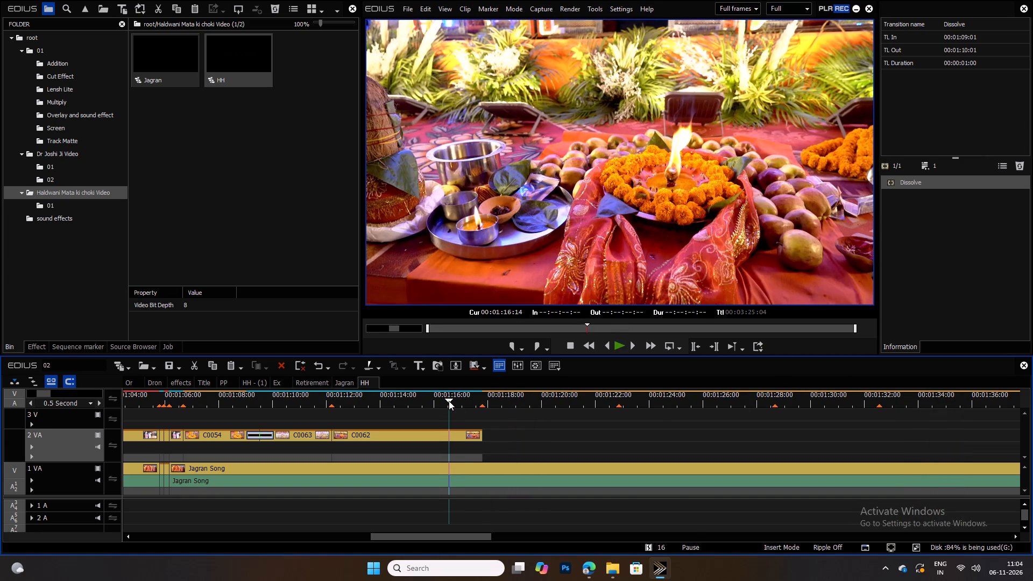
key("space")
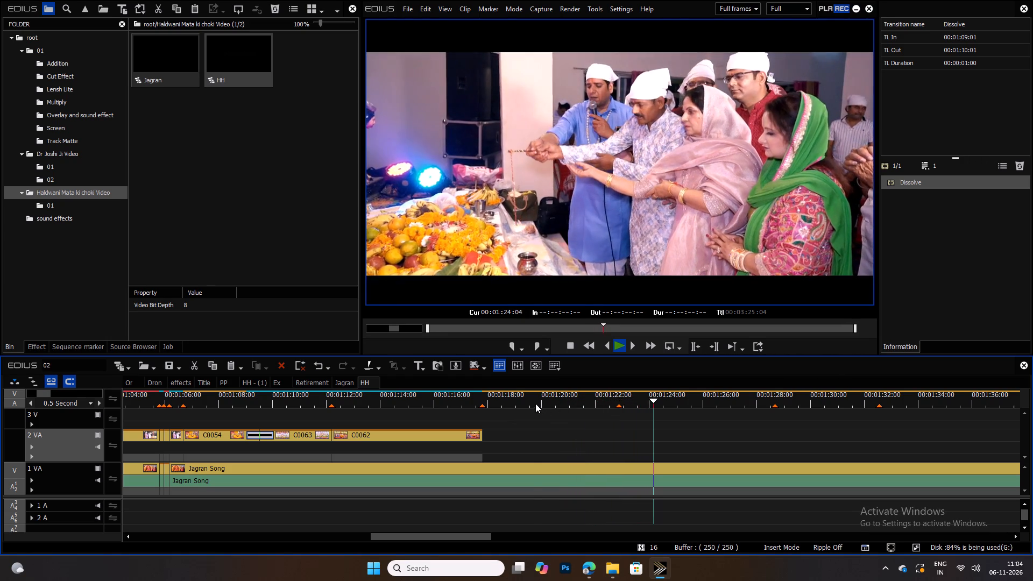
left_click_drag(532, 403, 526, 402)
Preview clip C0070 in the Jagran sequence around 00:13:46:20 and copy it.
left_click(342, 382)
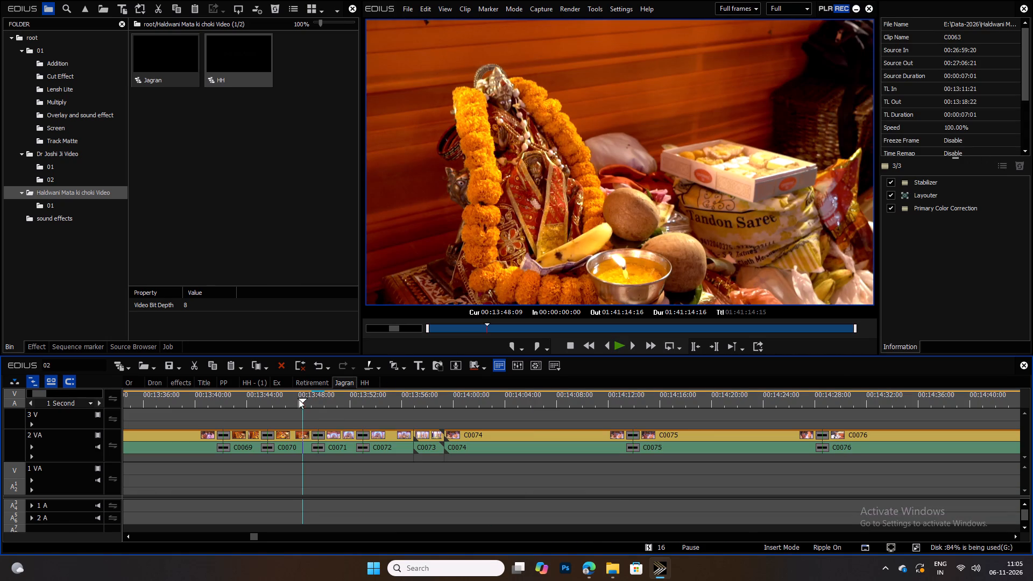
left_click(289, 398)
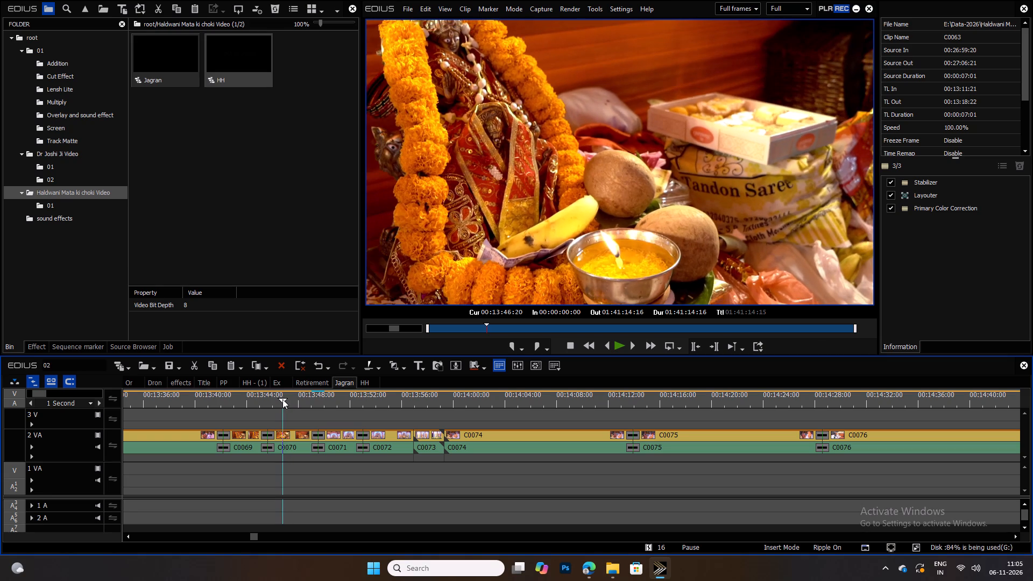
key("space")
key("space")
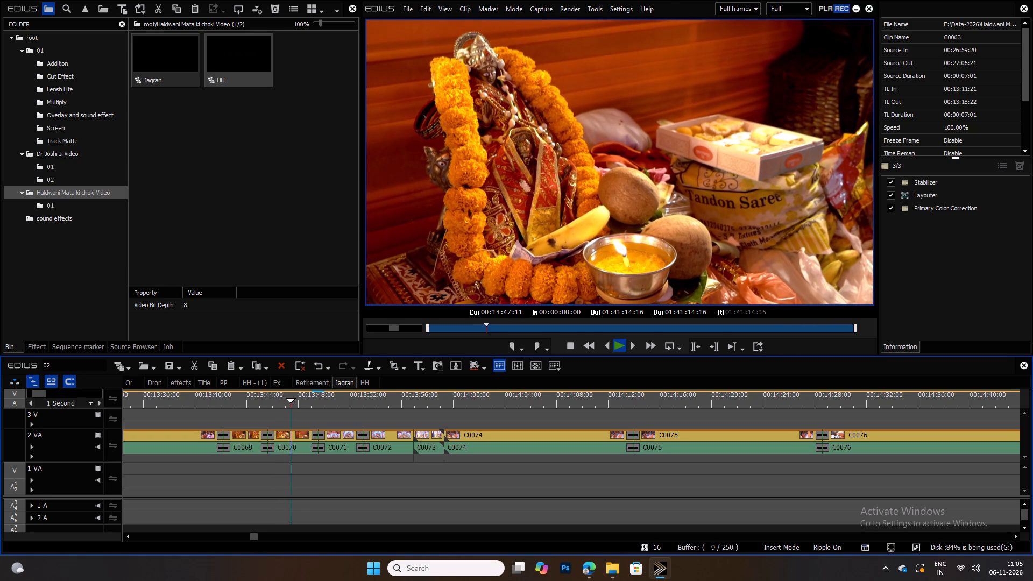
left_click(298, 435)
key("ctrl+c")
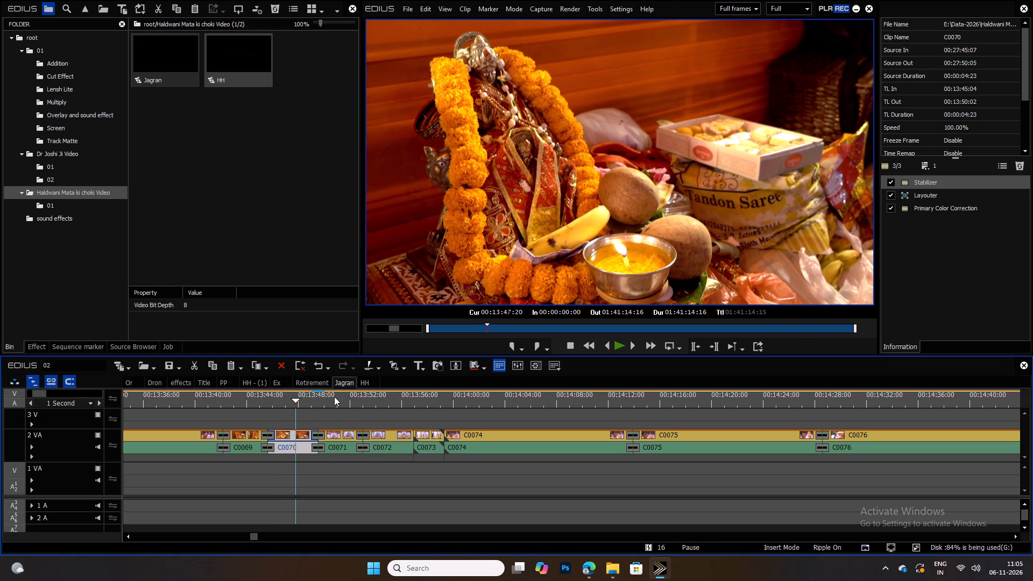
Scrub through clips C0071 and C0072 in the Jagran sequence to examine their shots.
left_click_drag(334, 396, 339, 398)
key("space")
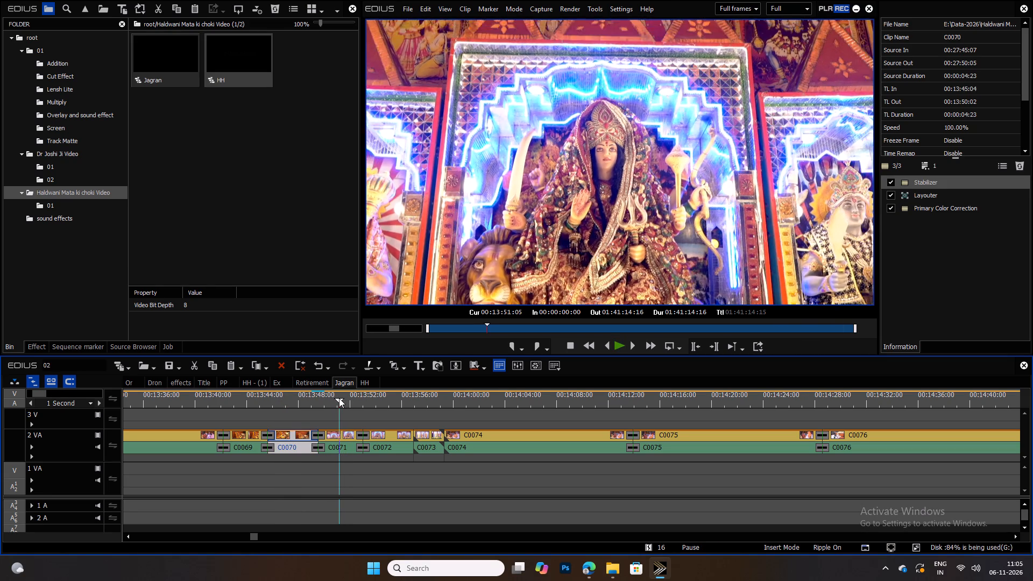
left_click_drag(351, 398, 380, 399)
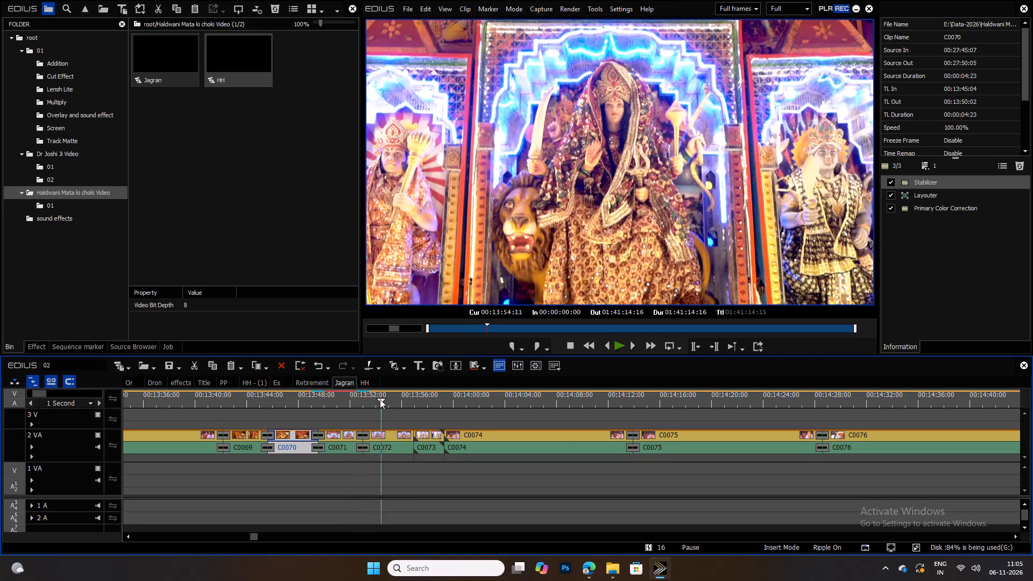
left_click_drag(380, 399, 341, 403)
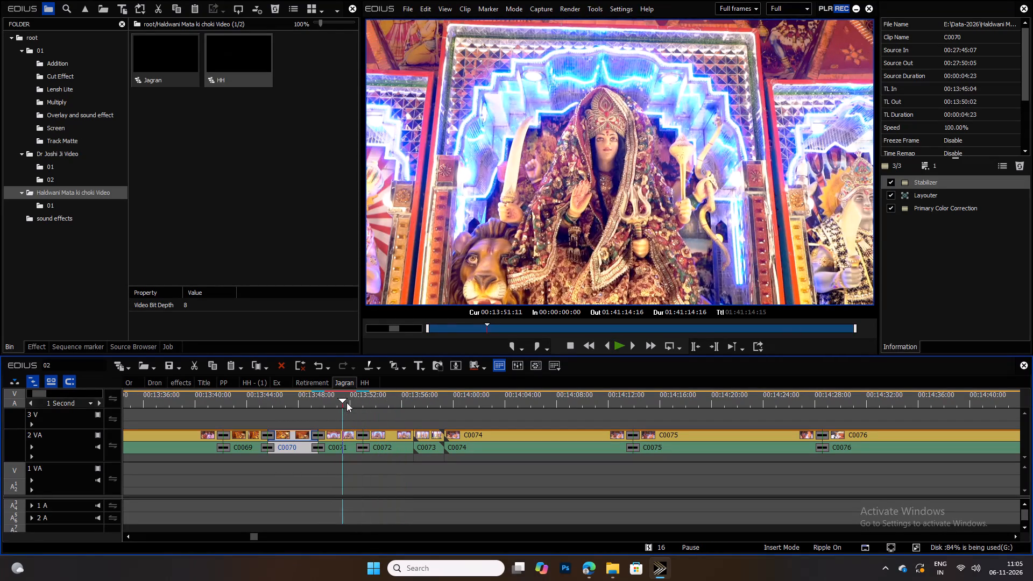
Paste C0070 into the HH sequence on track 2 VA after C0062 at 00:01:17:20 and remove its audio.
left_click(367, 385)
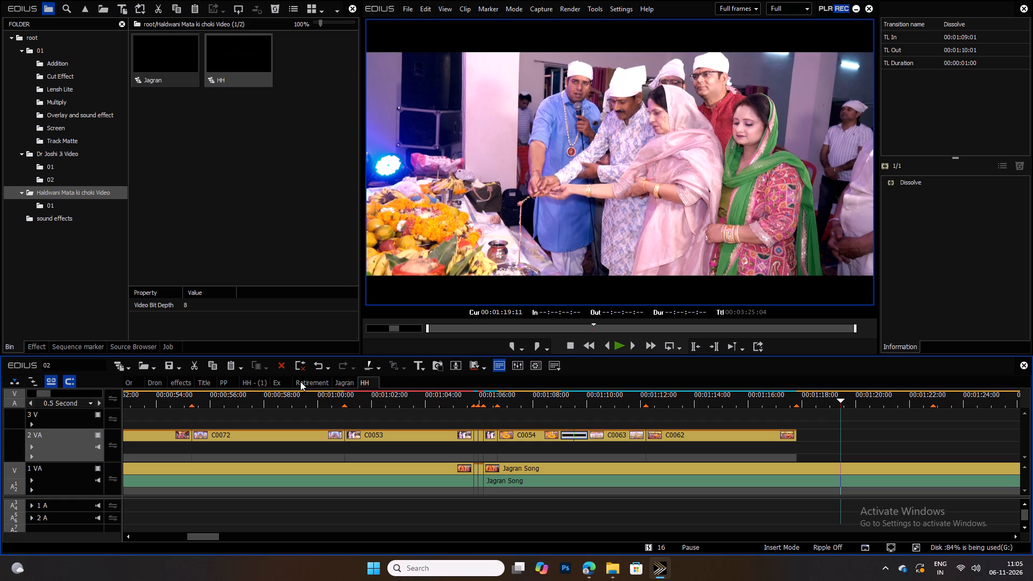
left_click(797, 399)
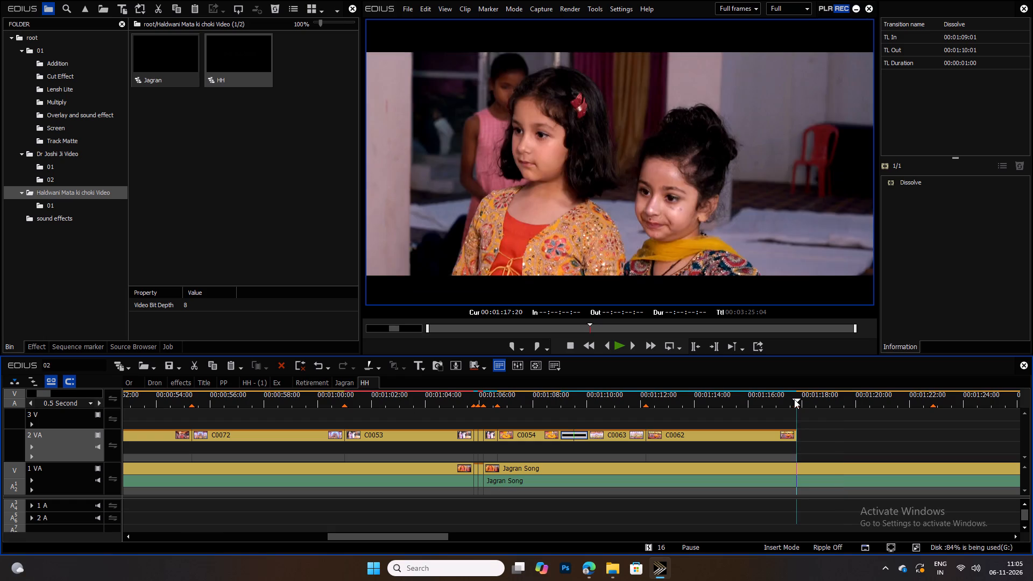
key("space")
key("space")
left_click_drag(795, 399, 795, 405)
key("ctrl+v")
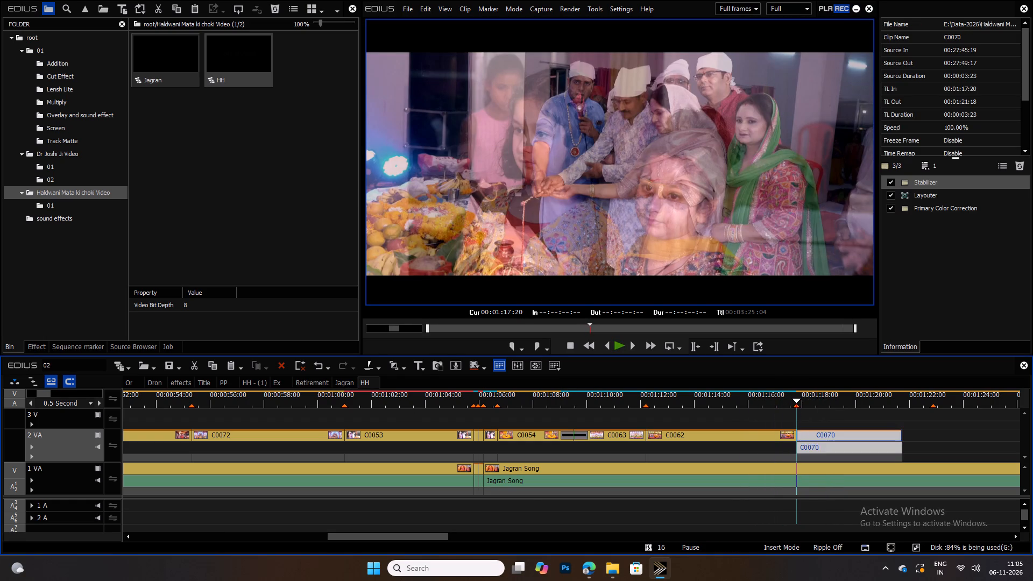
key("alt+a")
Set the speed of C0070 to 50%.
key("alt+e")
type("50")
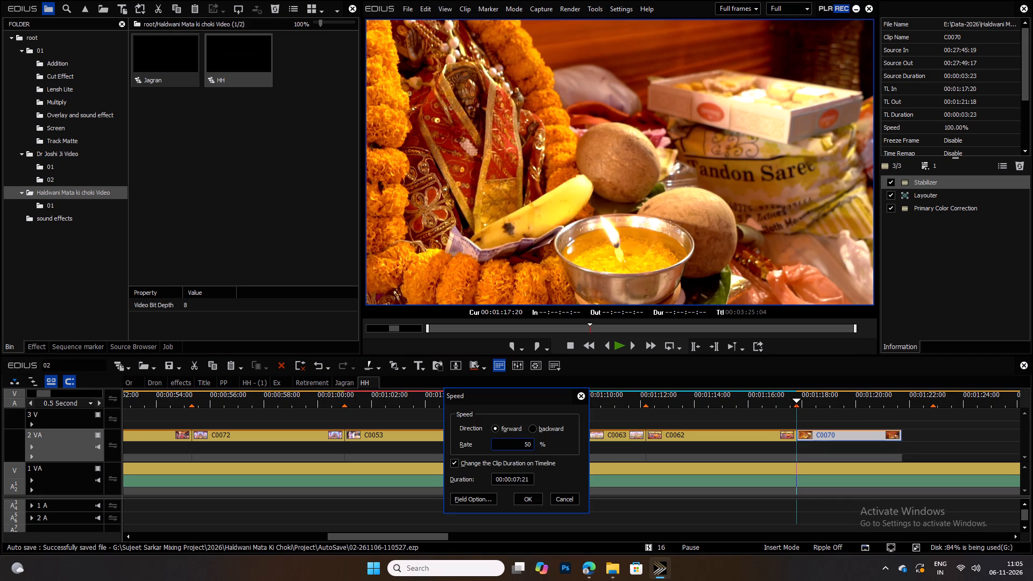
key("Return")
Play back the slowed C0070 and disable its Stabilizer effect.
key("space")
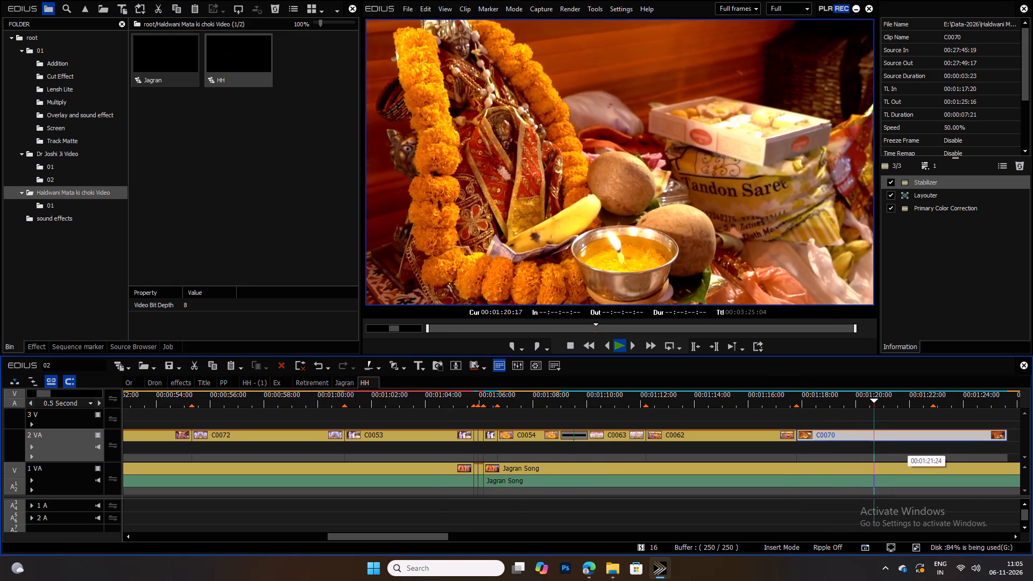
key("space")
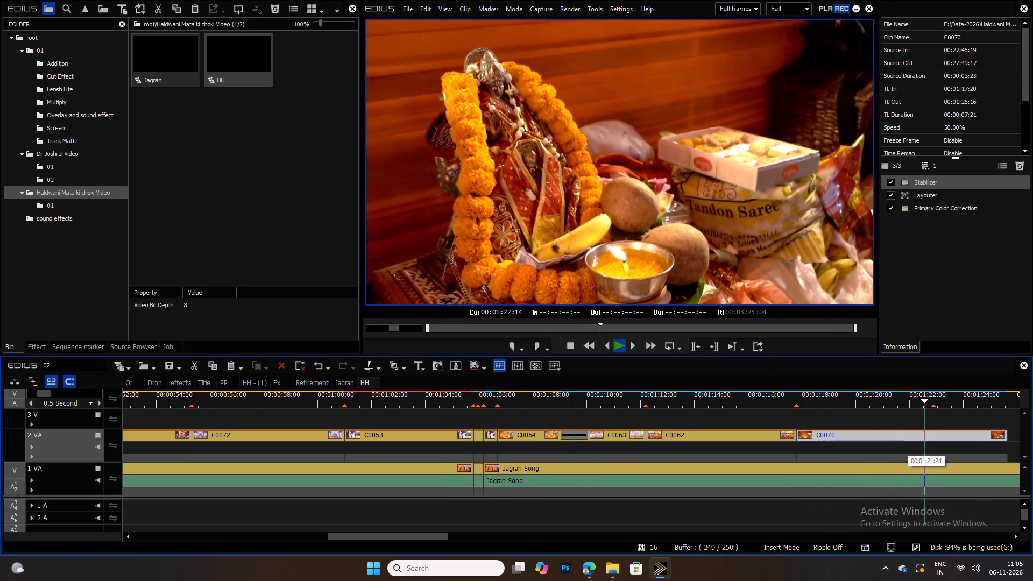
left_click(889, 179)
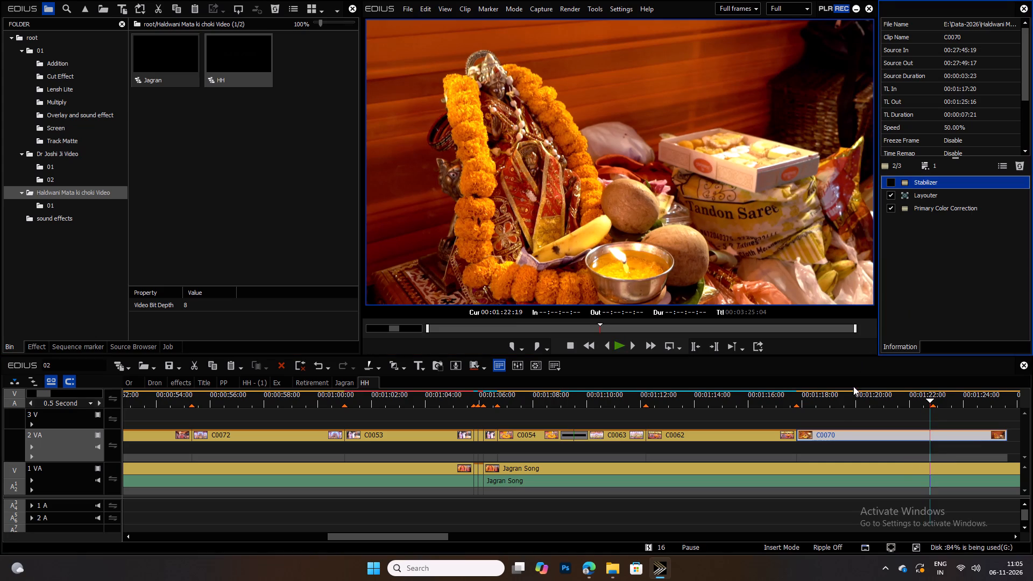
Trim off the beginning of C0070 up to 00:01:19:02 and move it back against the end of C0062.
left_click_drag(838, 394, 830, 396)
key("n")
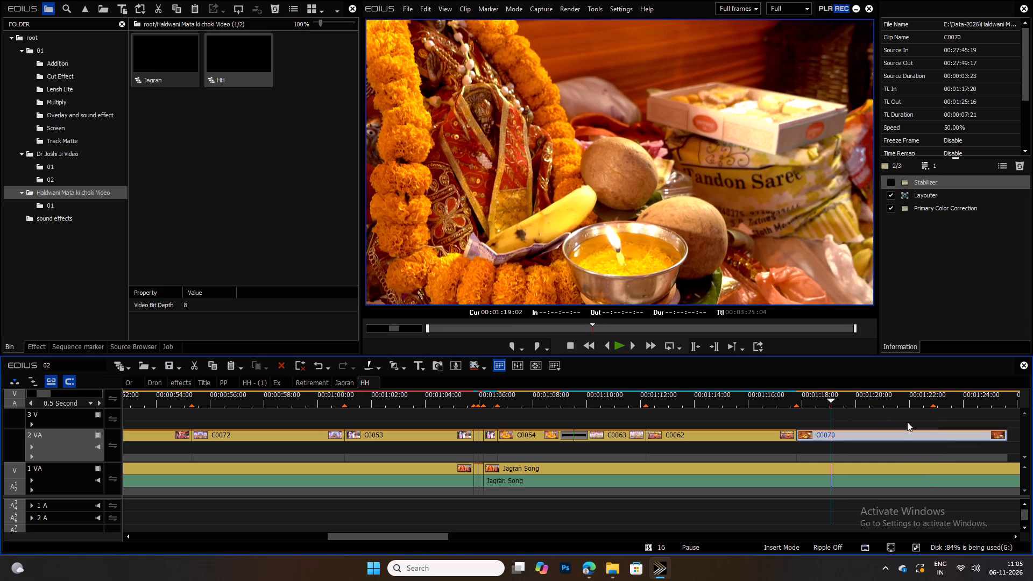
left_click_drag(902, 434, 871, 436)
Play back C0070 and trim its end to the marker at 00:01:22:22.
left_click_drag(814, 401, 800, 401)
key("space")
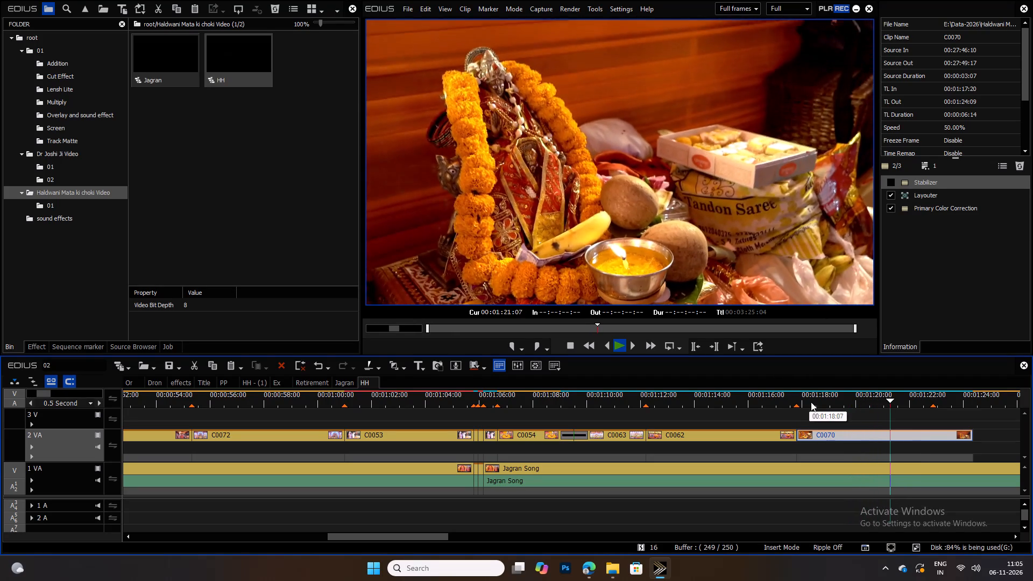
key("space")
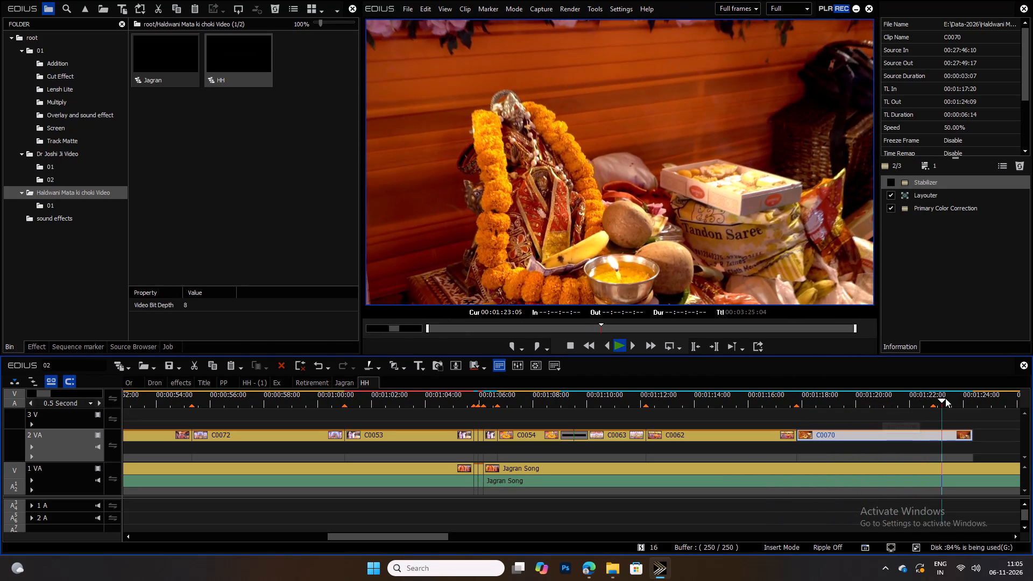
left_click(936, 398)
key("m")
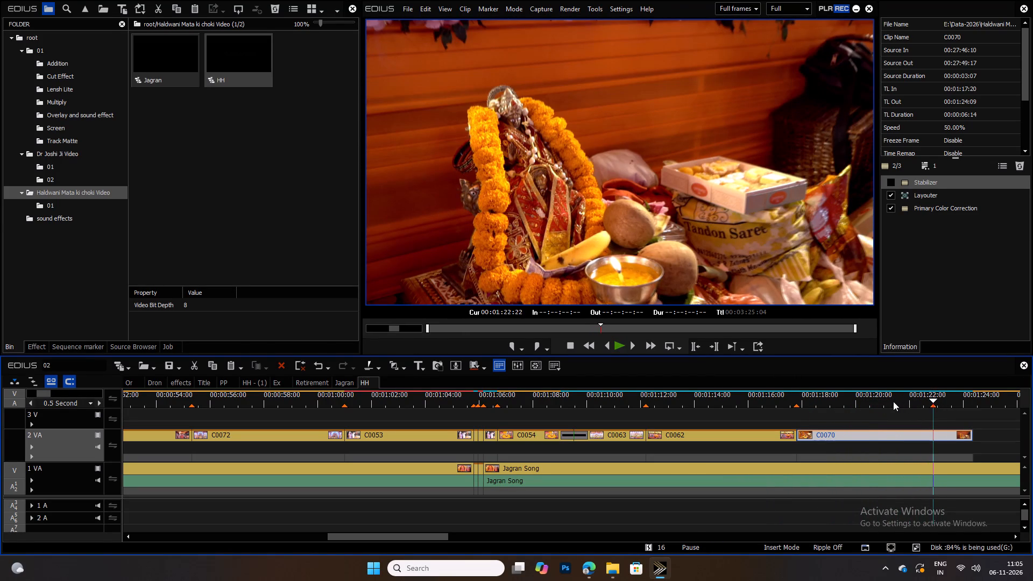
Play back the trimmed C0070, also in full-screen preview, and on past the marker at 00:01:22:22.
left_click_drag(882, 402, 868, 405)
key("space")
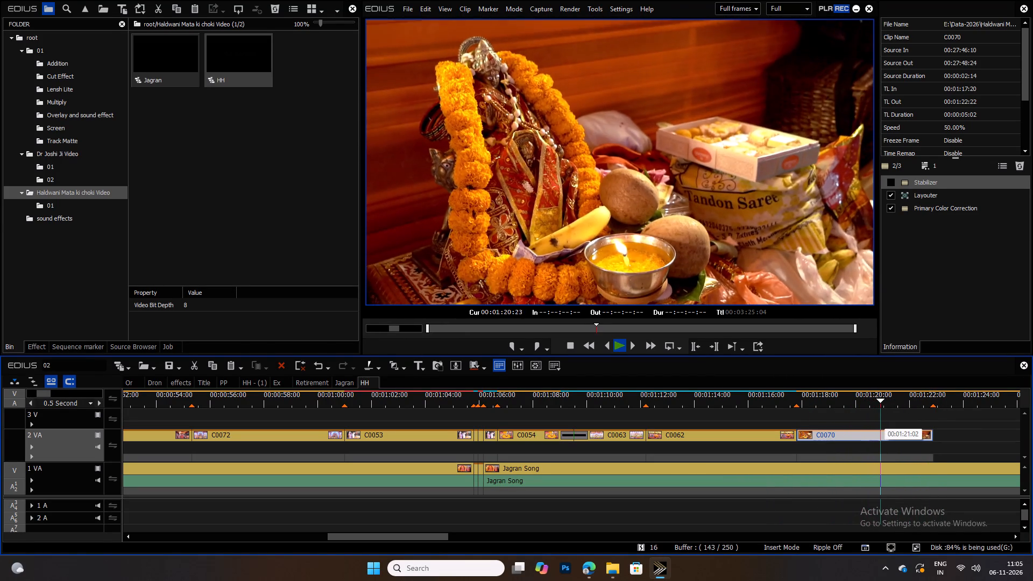
key("space")
left_click_drag(829, 400, 810, 402)
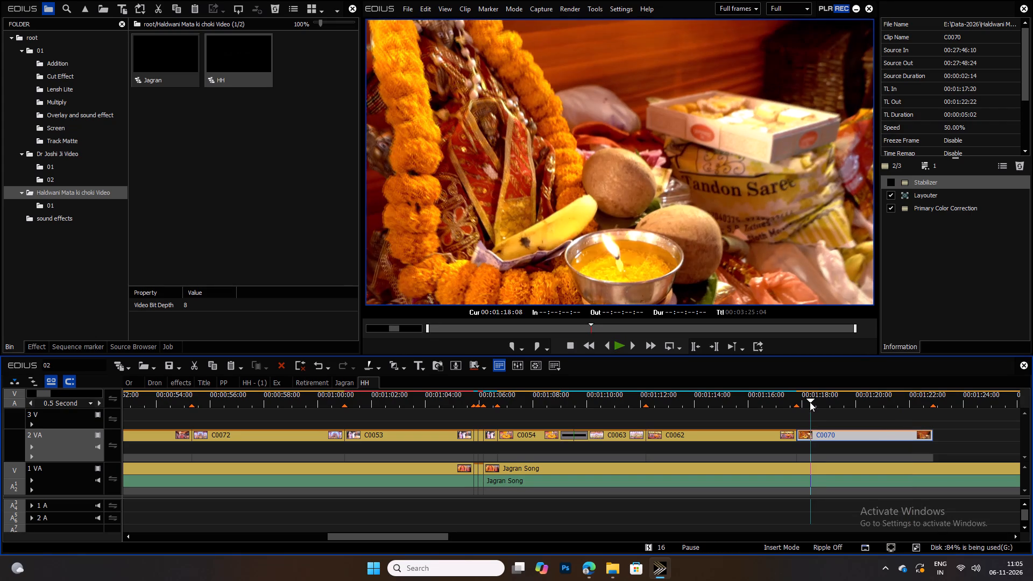
double_click(580, 186)
key("space")
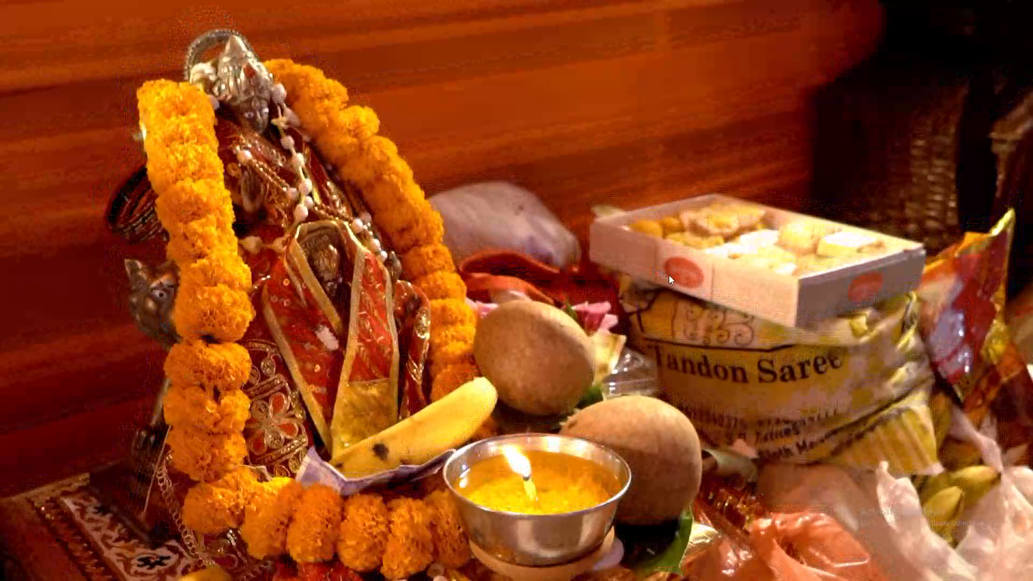
double_click(711, 290)
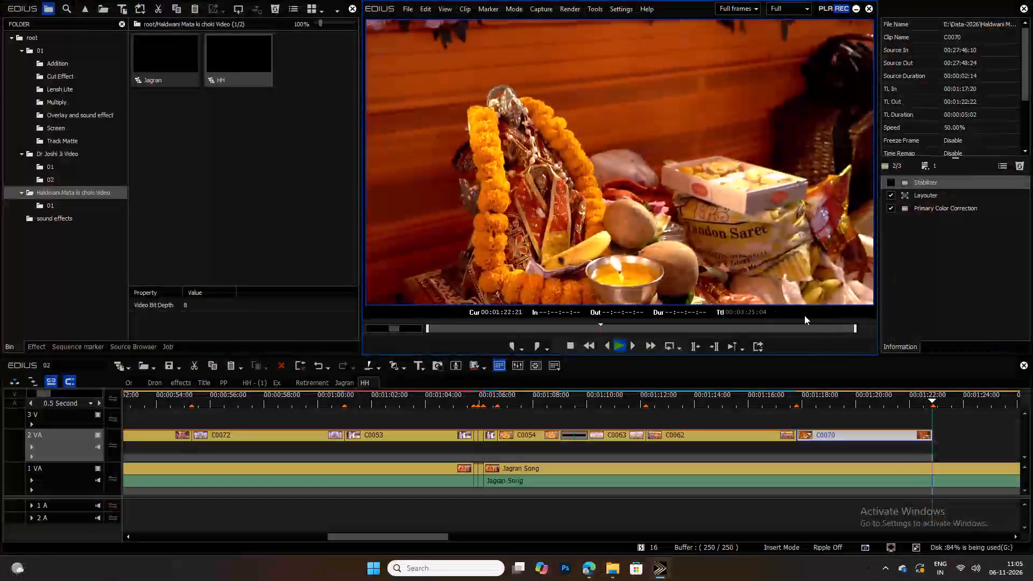
key("space")
left_click(935, 399)
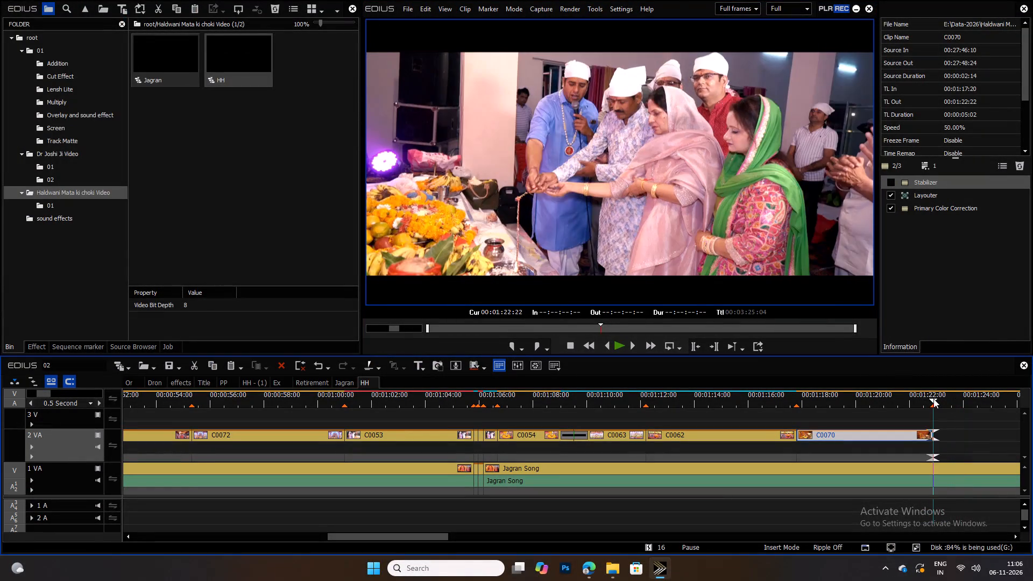
key("space")
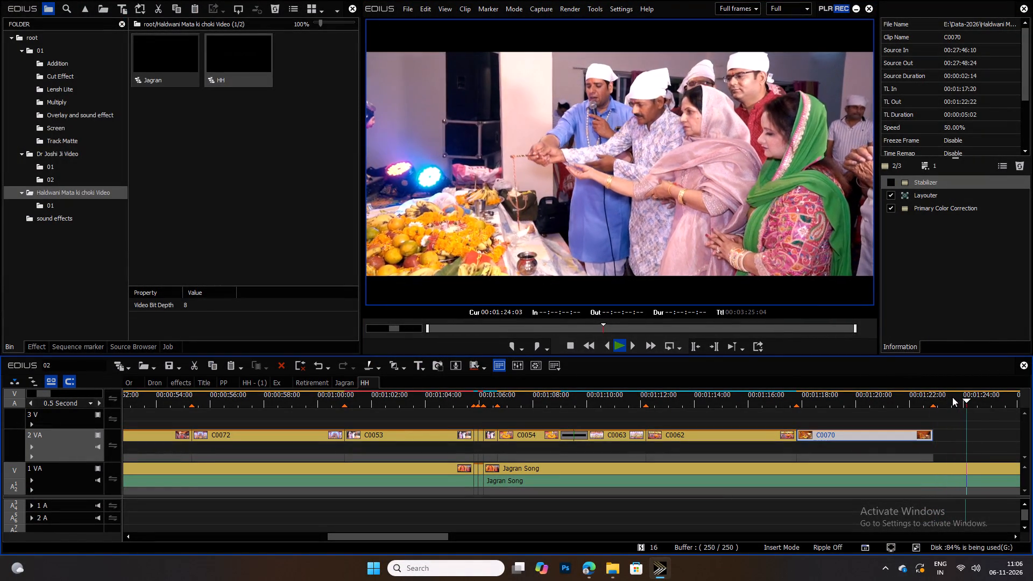
key("space")
left_click(941, 396)
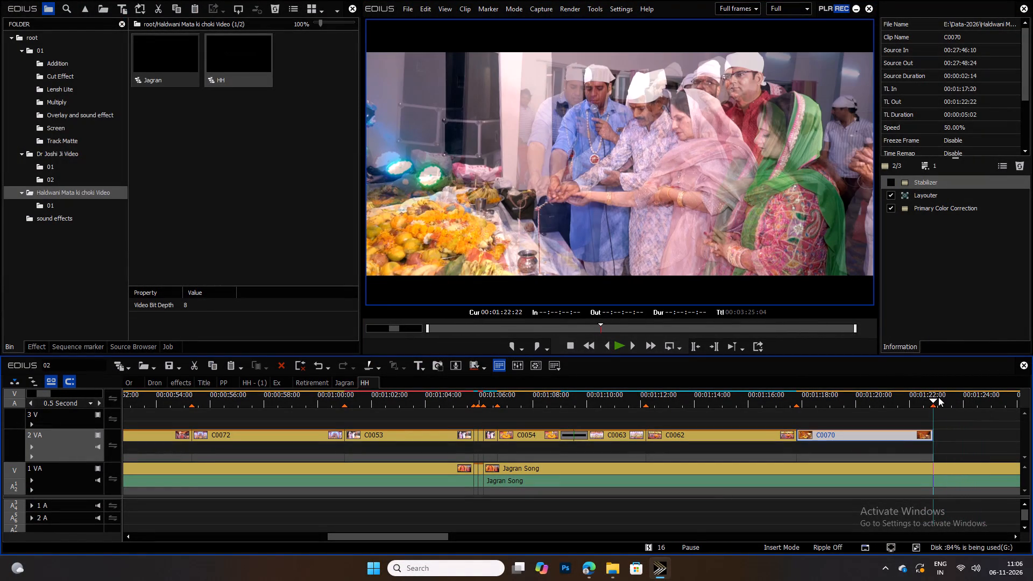
Save the project.
key("ctrl+s")
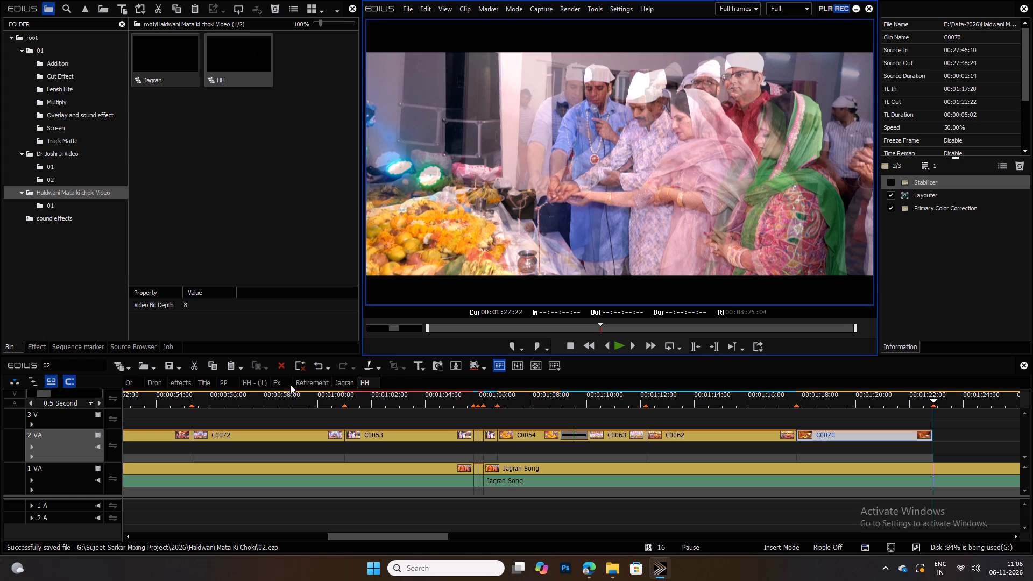
In the Jagran sequence, preview clip C0071 and copy it.
left_click(343, 381)
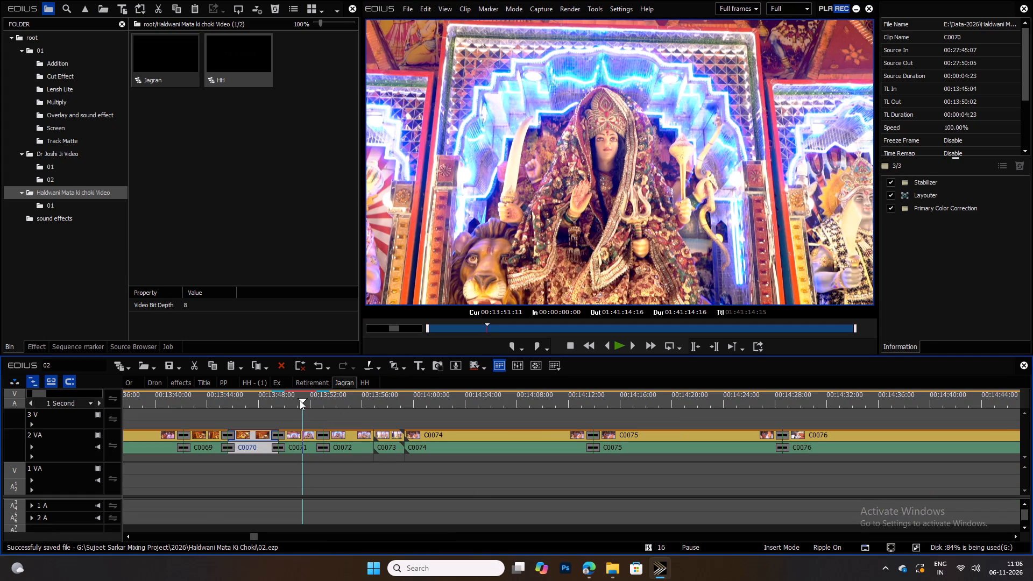
left_click_drag(300, 400, 293, 400)
key("space")
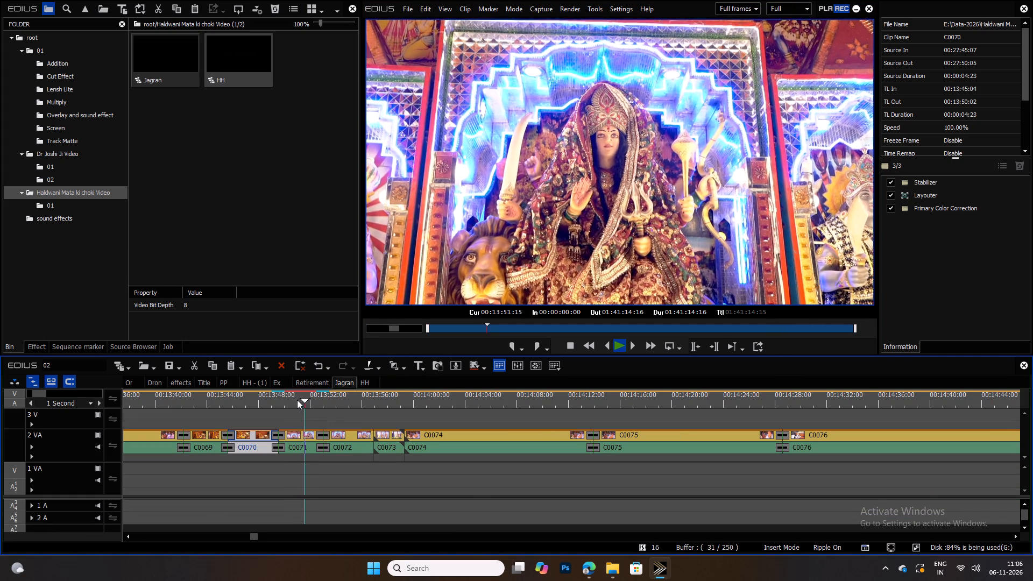
key("space")
left_click(301, 431)
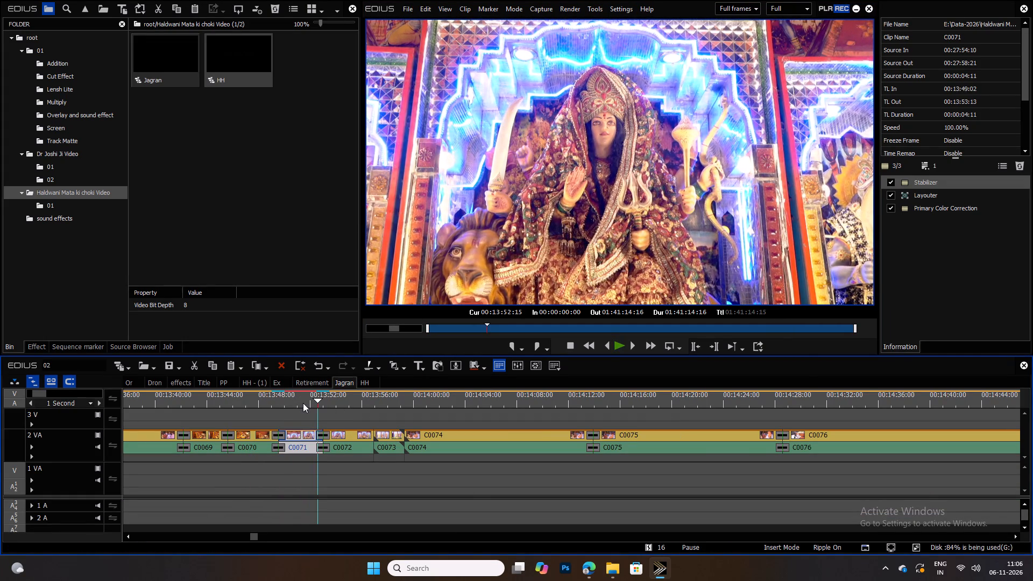
left_click(302, 399)
key("ctrl+c")
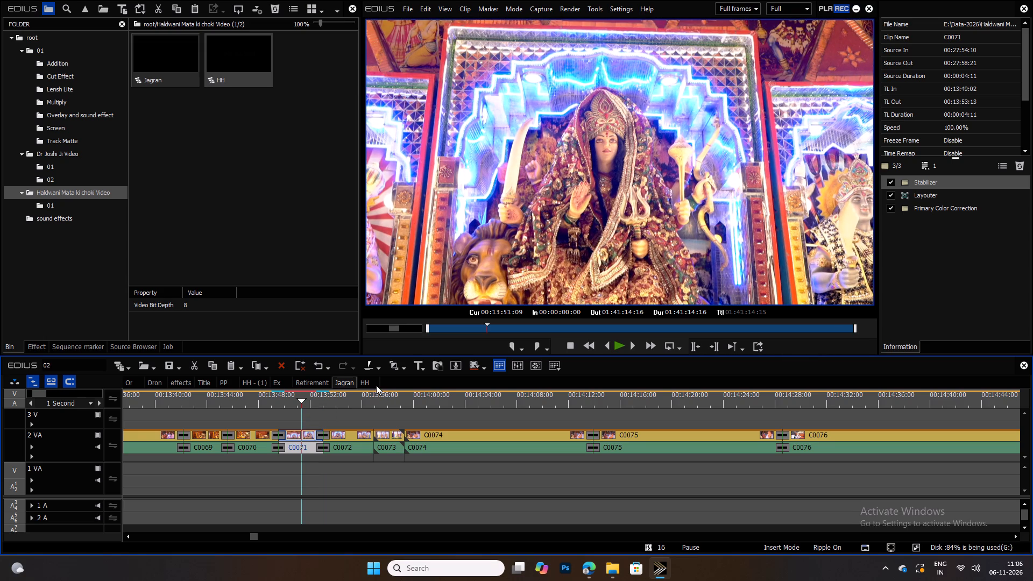
Paste C0071 into the HH sequence on track 2 VA at 00:01:22:22, against the end of C0070.
left_click(371, 382)
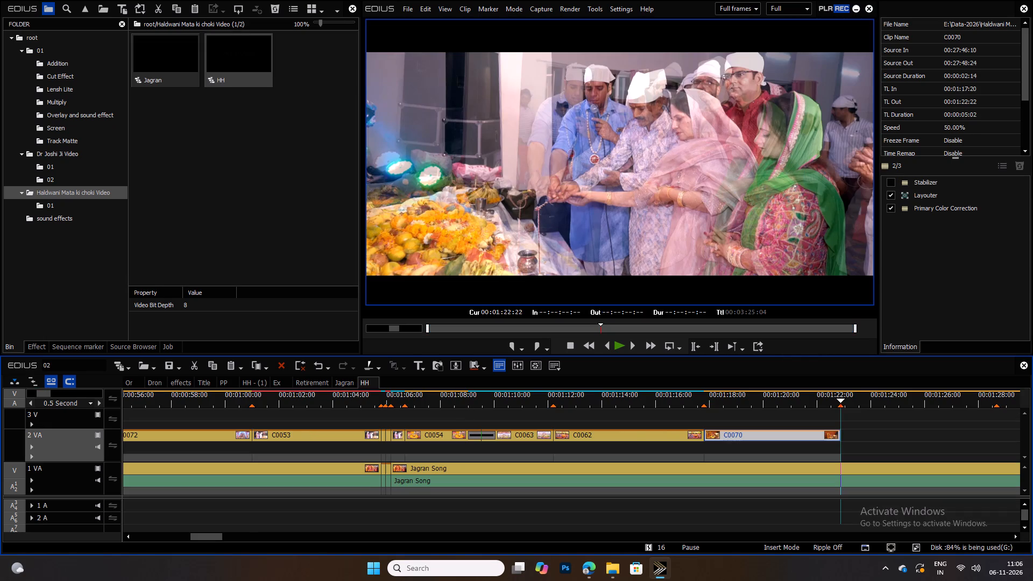
left_click_drag(605, 395, 532, 403)
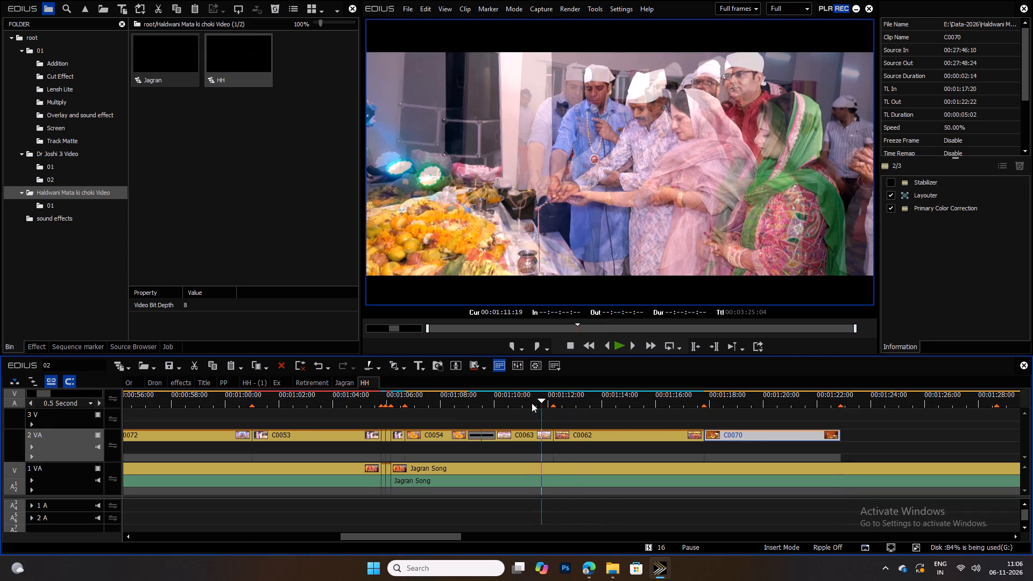
left_click_drag(532, 403, 580, 410)
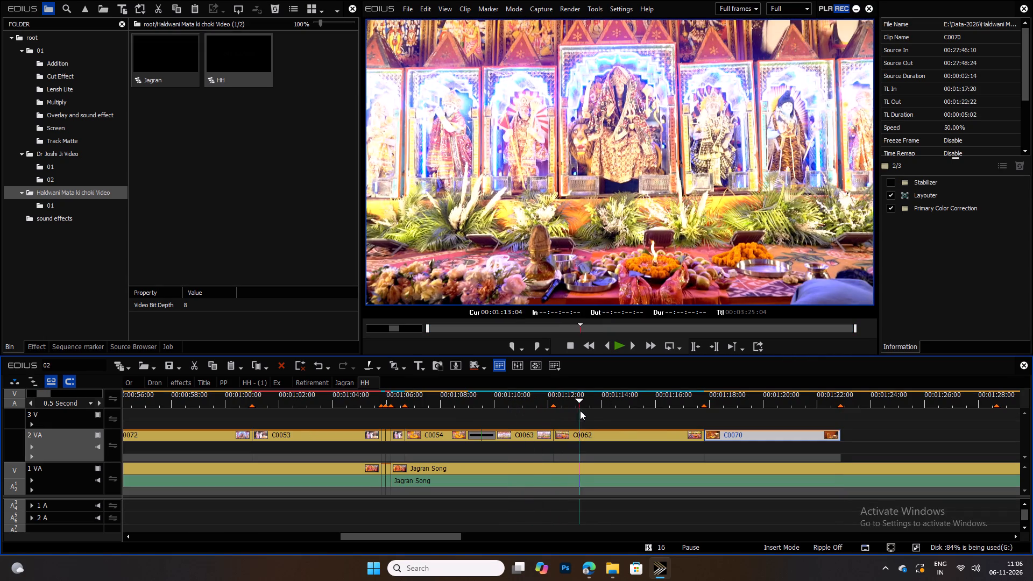
left_click_drag(580, 410, 760, 421)
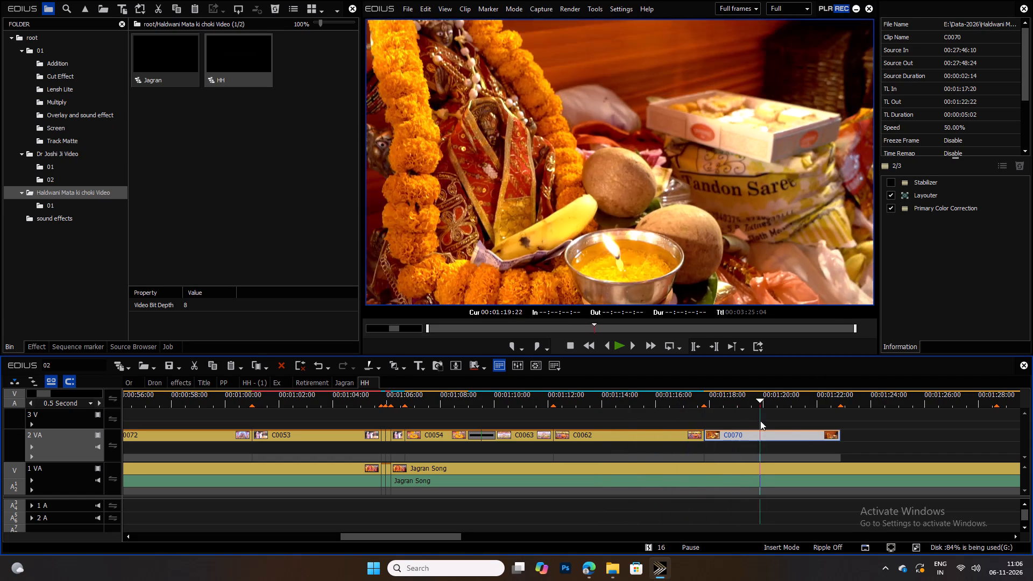
left_click_drag(760, 421, 837, 431)
key("space")
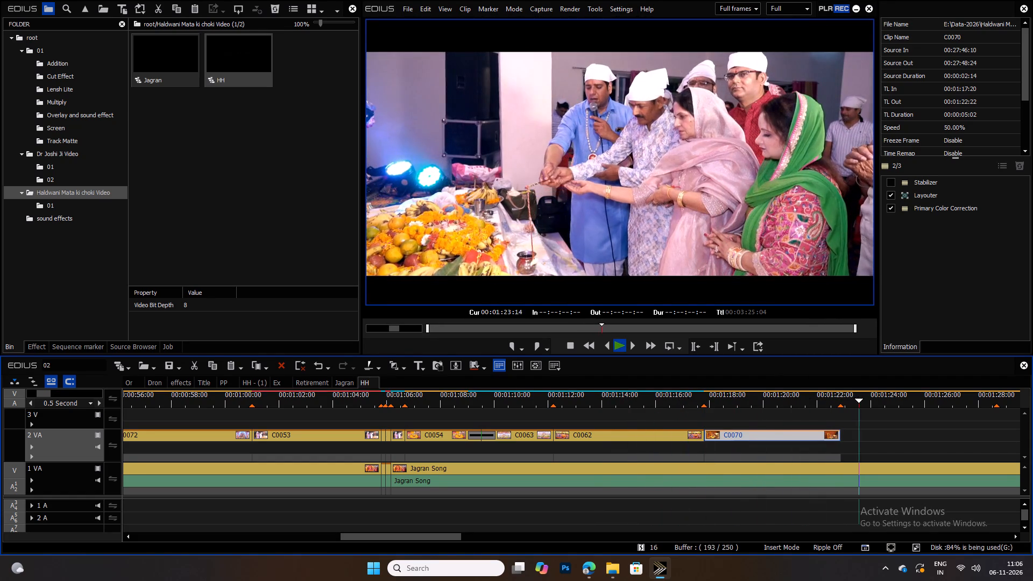
key("space")
left_click(842, 400)
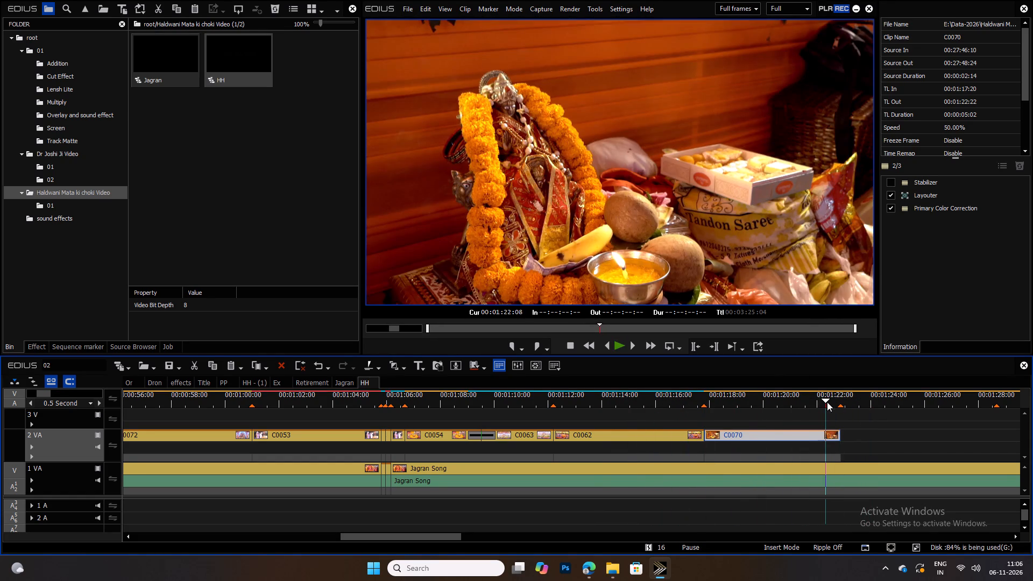
key("ctrl+v")
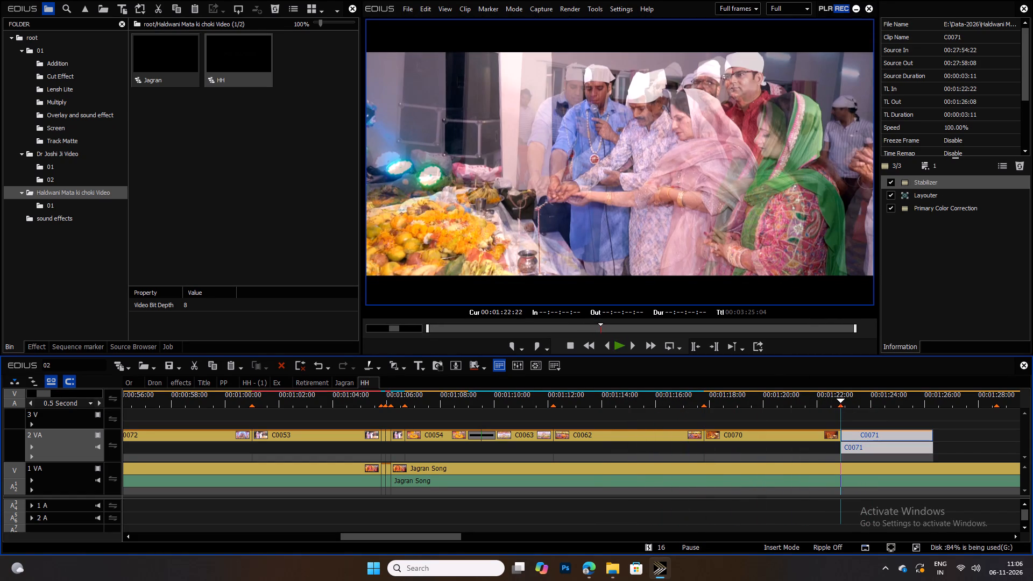
Remove the audio from the pasted C0071 and set its speed to 50%.
key("alt+a")
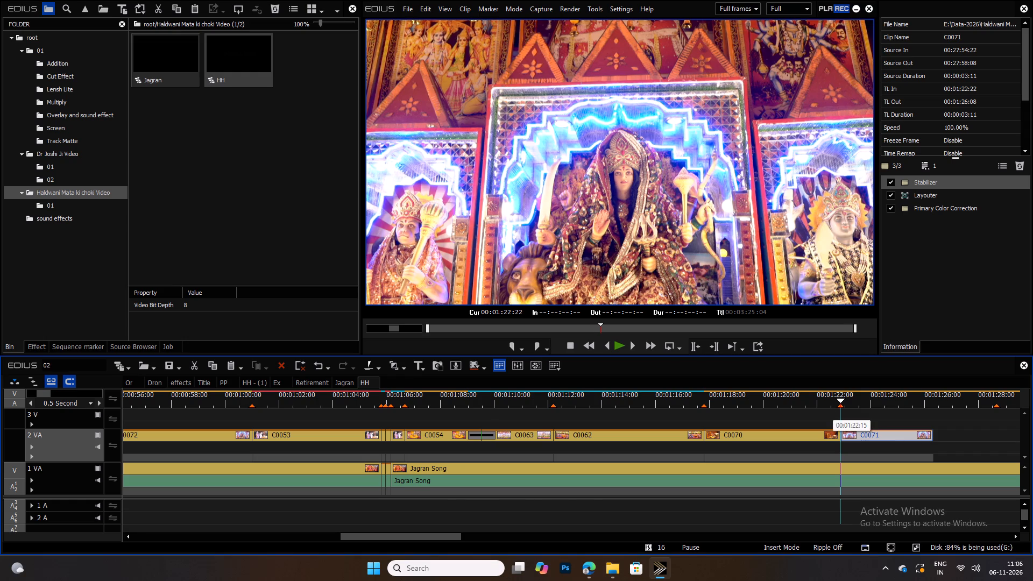
key("alt+e")
type("50")
key("Return")
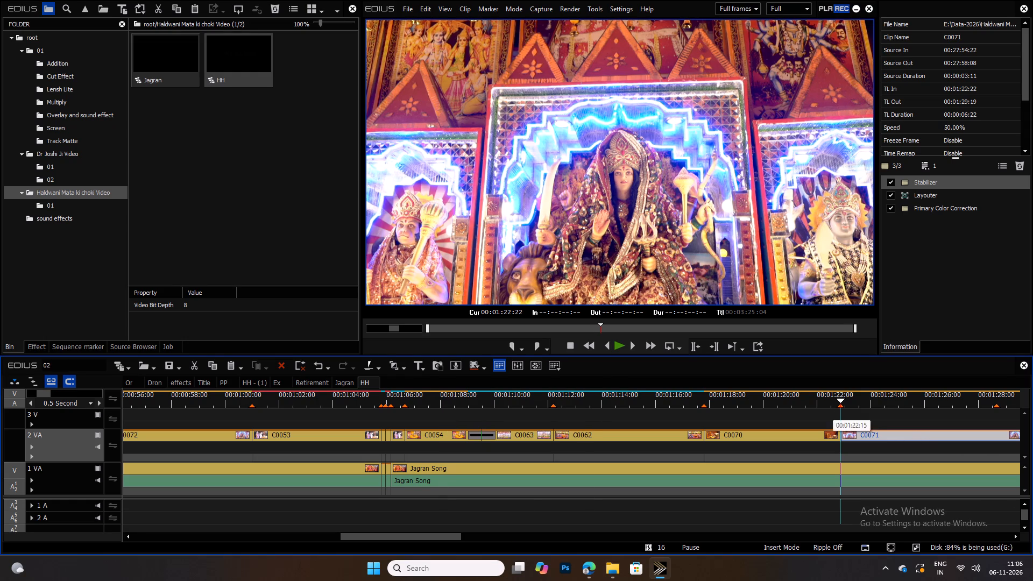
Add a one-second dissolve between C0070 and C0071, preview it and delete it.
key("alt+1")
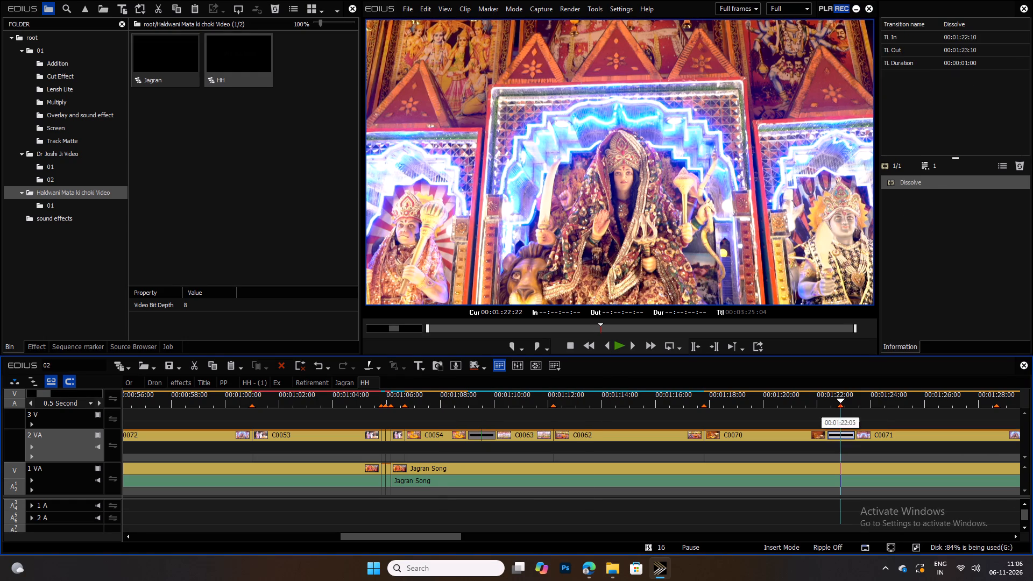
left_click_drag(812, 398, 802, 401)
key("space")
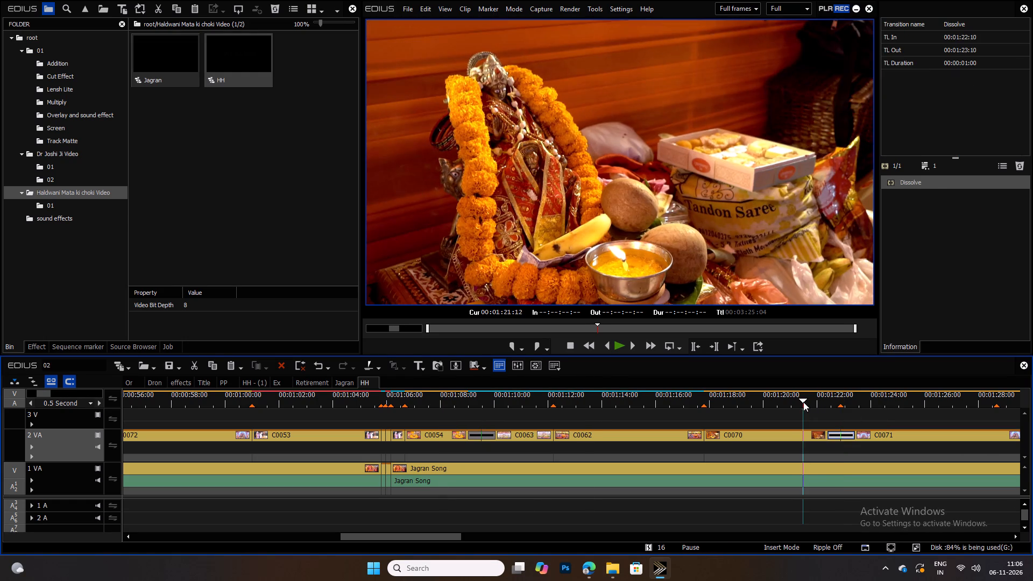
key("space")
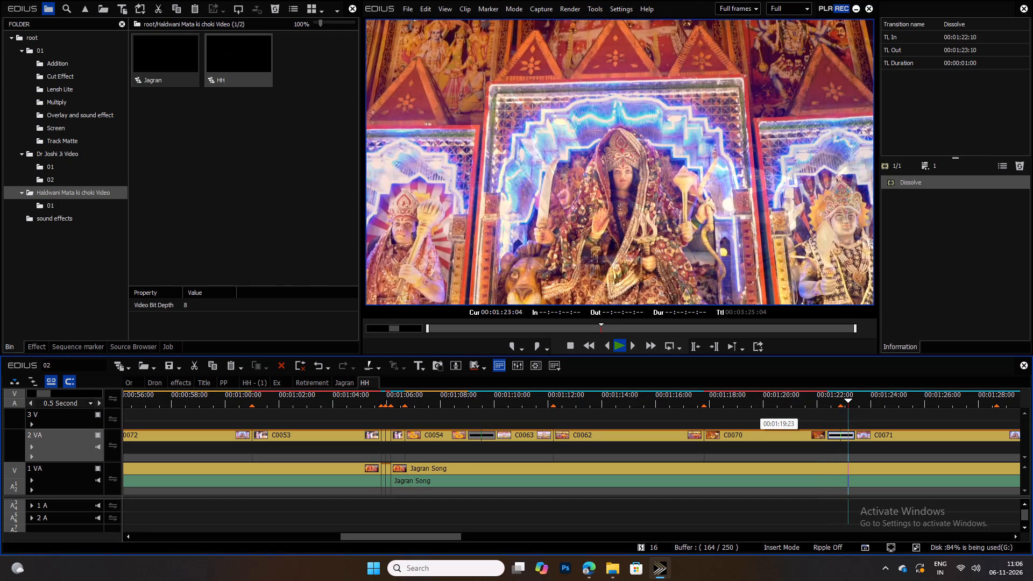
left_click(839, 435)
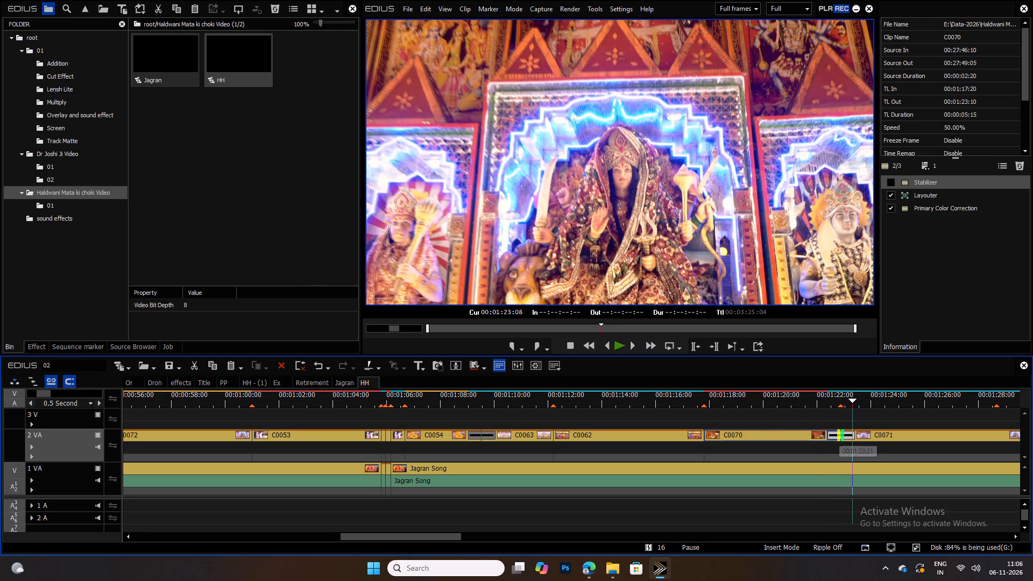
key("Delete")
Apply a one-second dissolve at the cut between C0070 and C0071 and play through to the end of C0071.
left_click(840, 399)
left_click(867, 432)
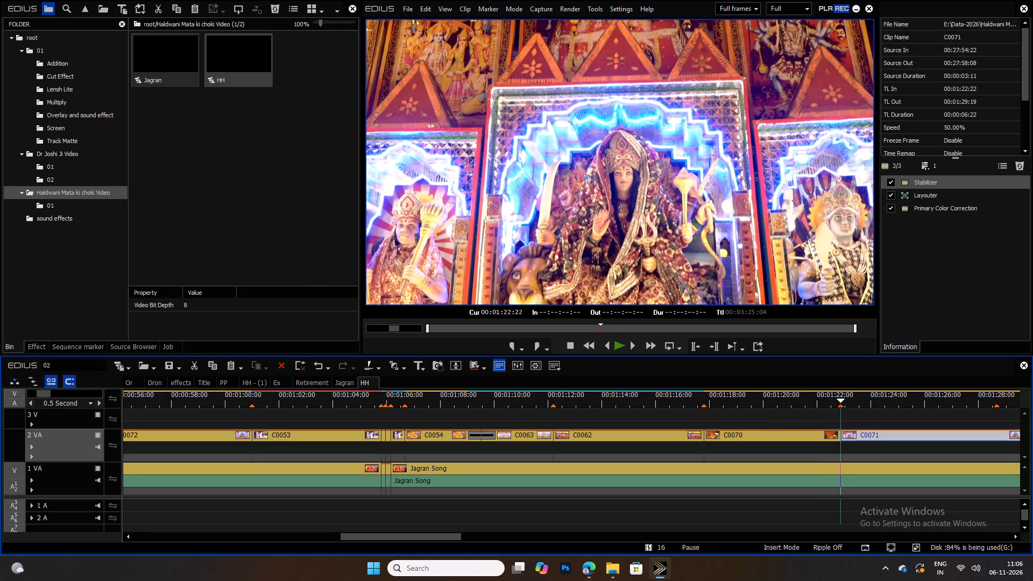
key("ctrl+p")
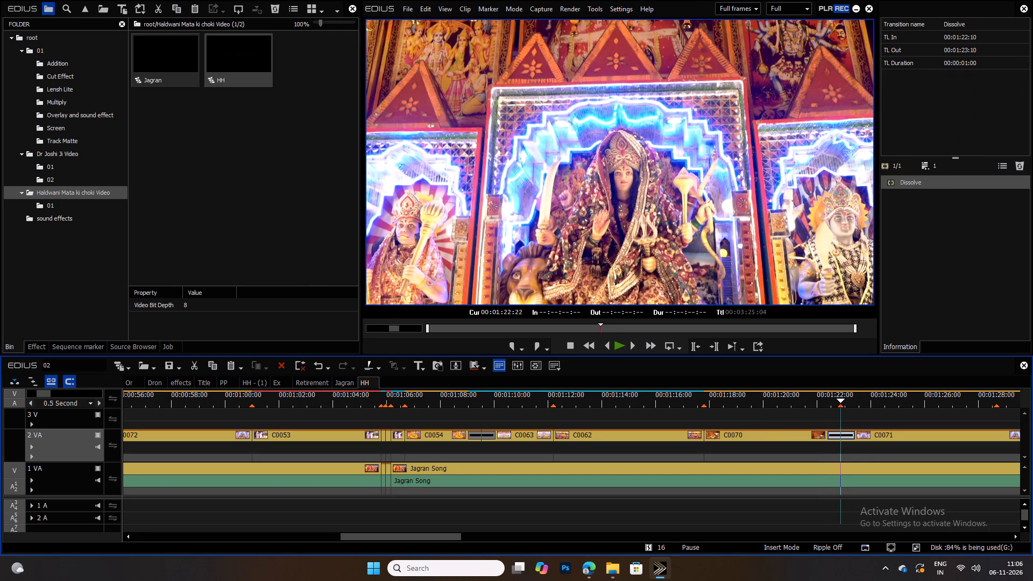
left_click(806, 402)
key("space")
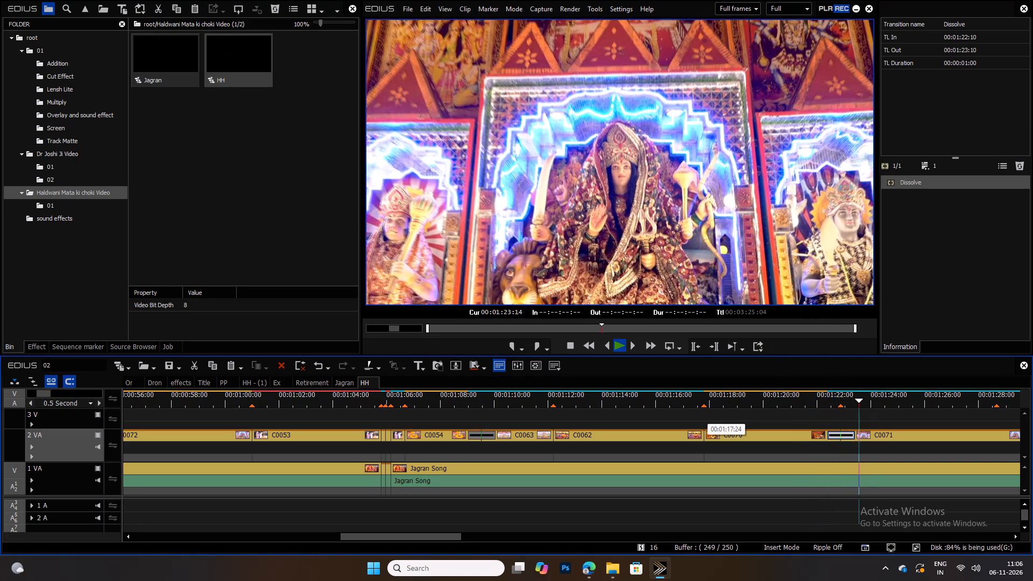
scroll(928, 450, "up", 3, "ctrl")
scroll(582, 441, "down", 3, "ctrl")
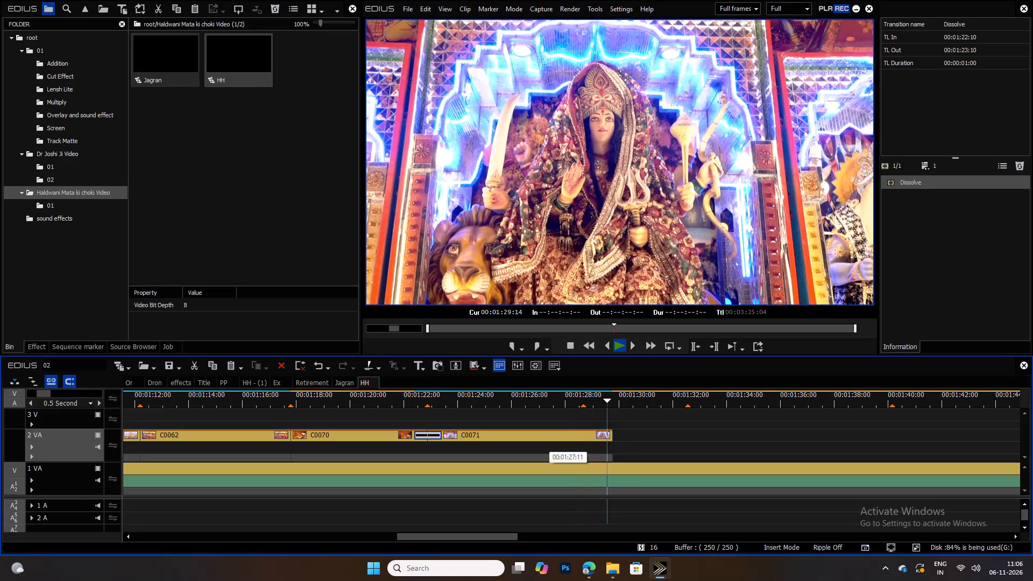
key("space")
Move C0071 up to track 3 V, play it back, and align its start with the marker at 00:01:32:14.
left_click_drag(503, 434, 668, 410)
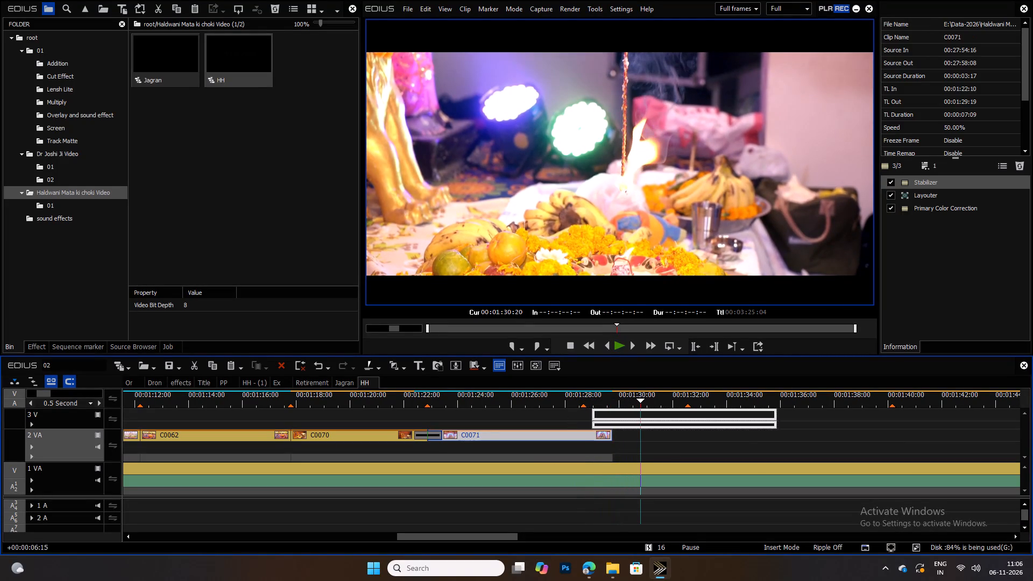
left_click_drag(668, 410, 776, 412)
key("space")
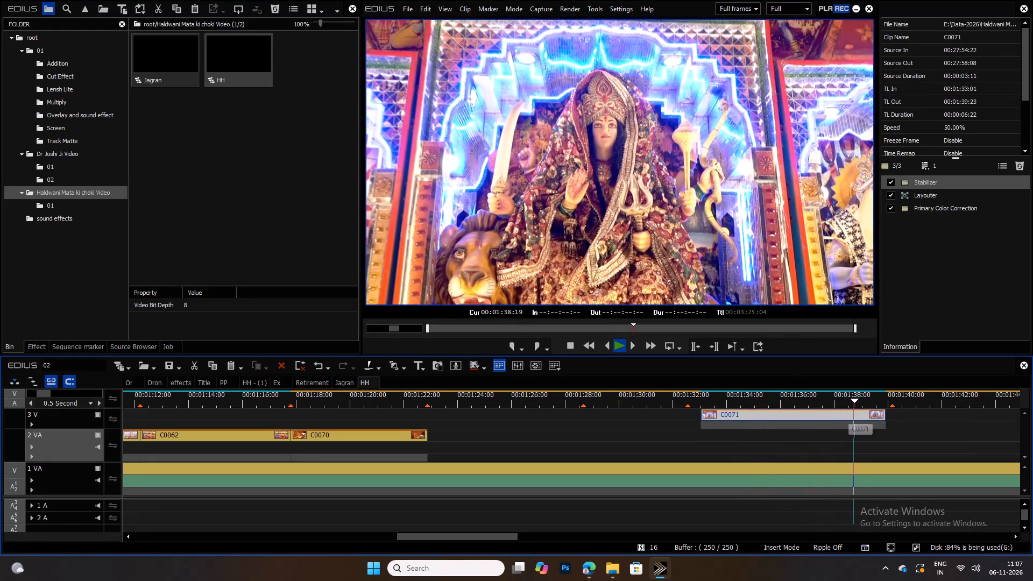
left_click_drag(792, 416, 777, 417)
key("space")
Extend the end of C0071 to the marker at 00:01:40:04 and play back across its end.
left_click_drag(871, 414, 880, 415)
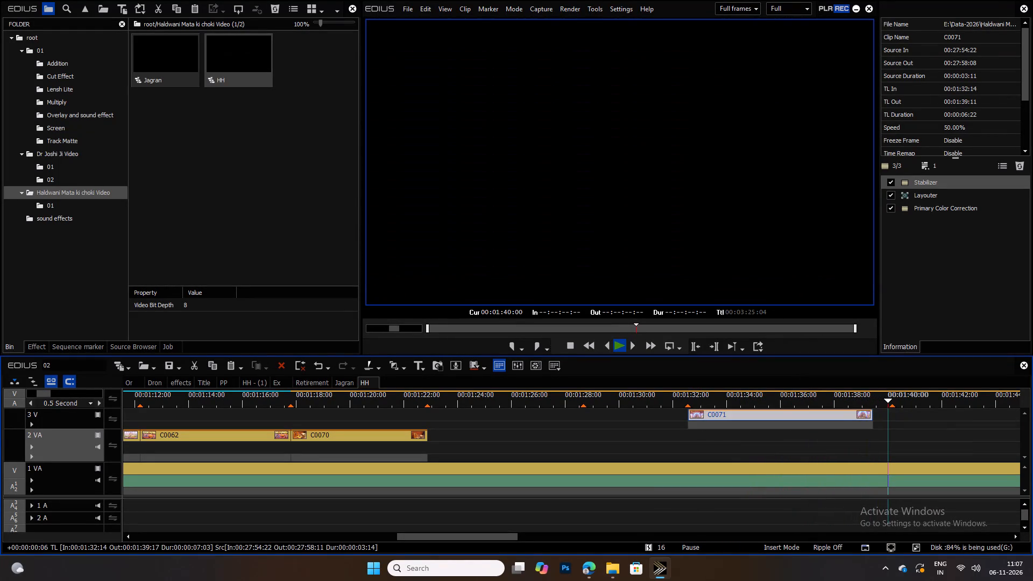
left_click_drag(880, 415, 891, 416)
left_click(855, 399)
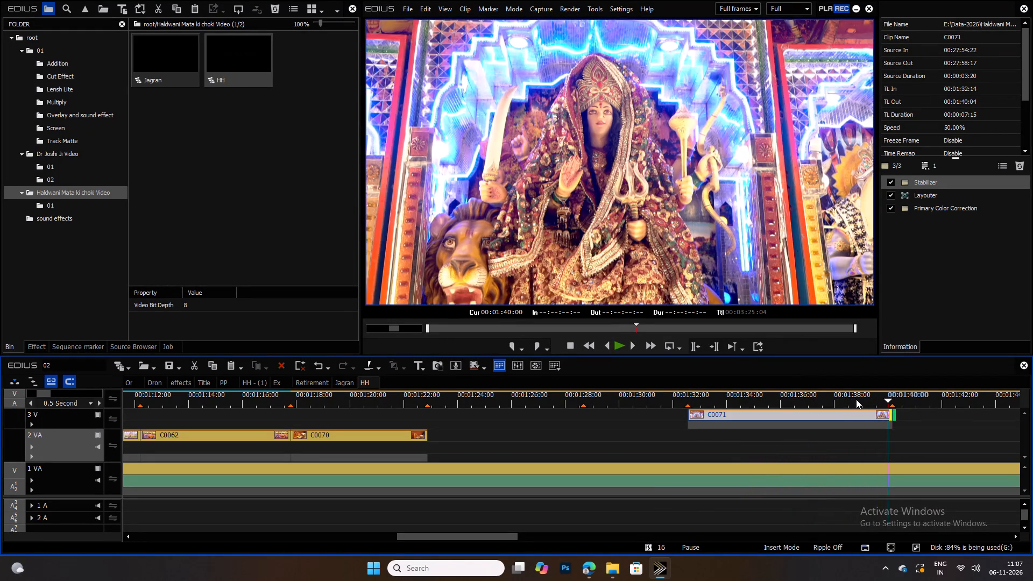
key("space")
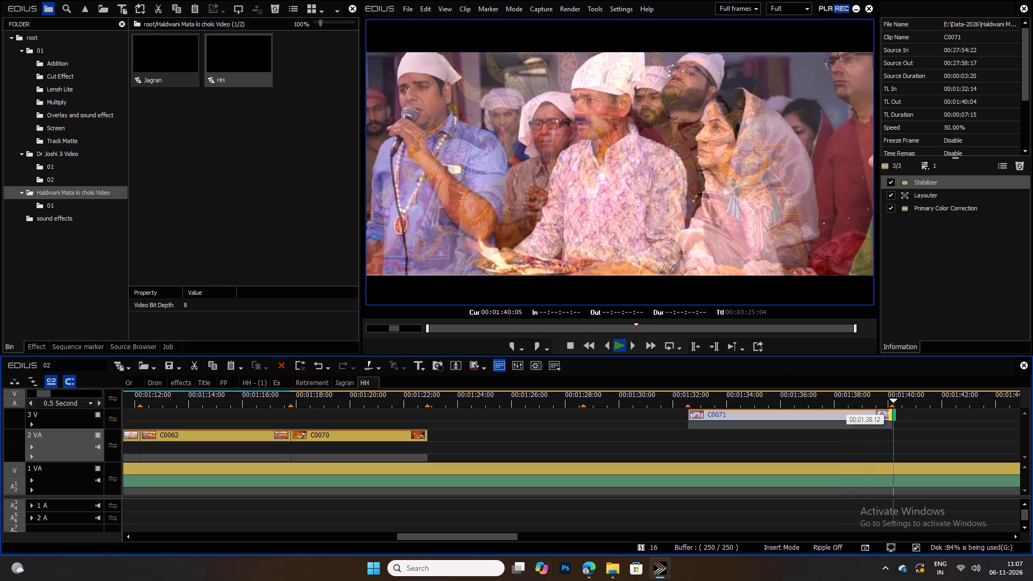
key("space")
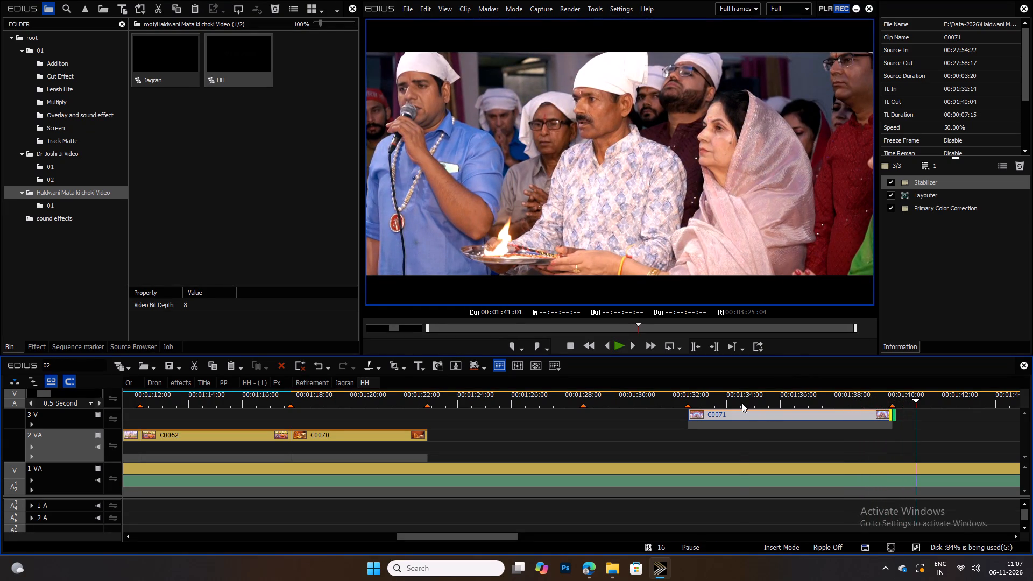
Play the empty stretch of track 2 V after C0070 from about 00:01:24:01.
left_click_drag(740, 403, 459, 395)
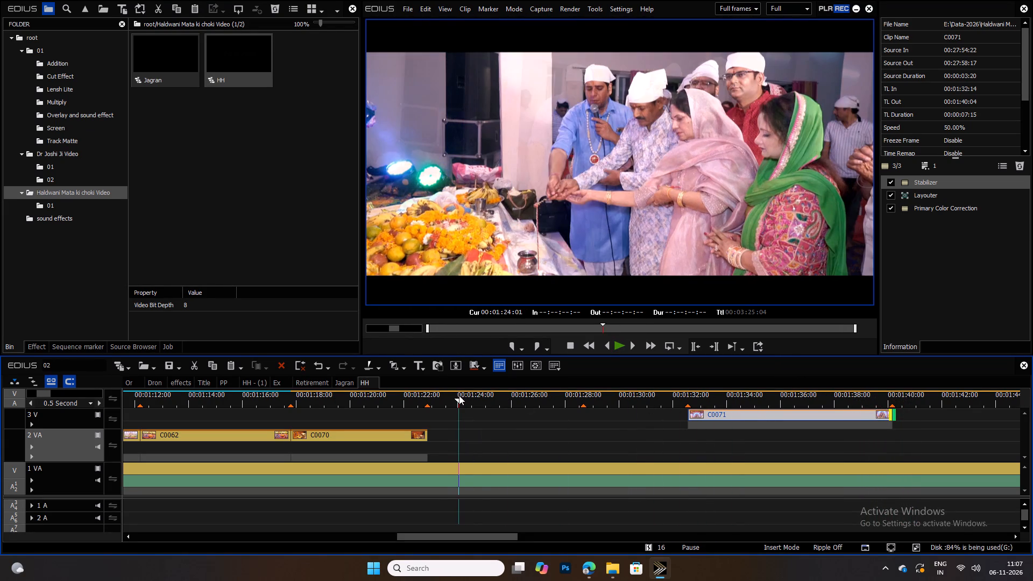
left_click_drag(459, 395, 459, 395)
key("space")
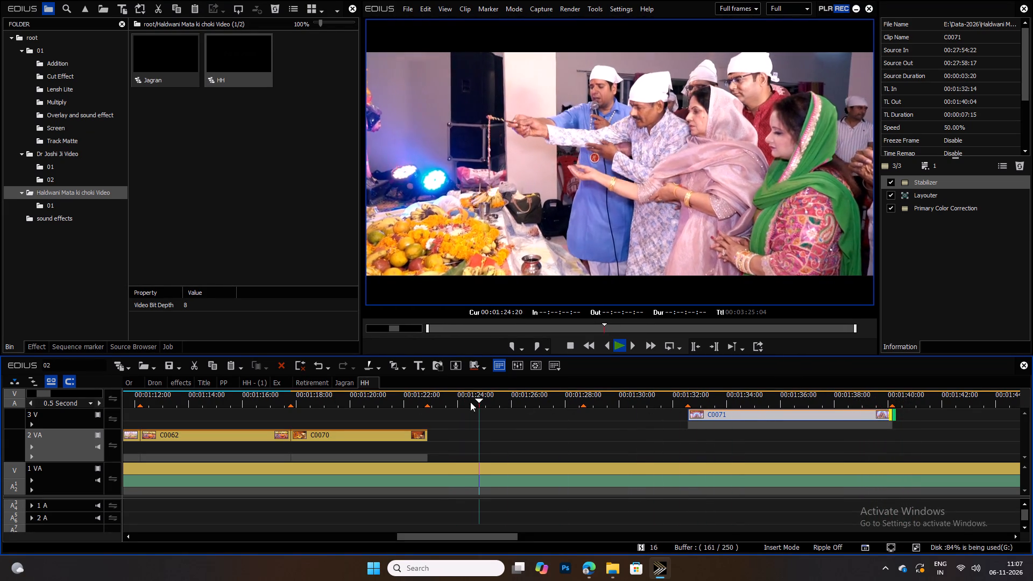
key("space")
Scrub the Jagran sequence onward from C0071 to find the audience shot C0077 and copy that clip.
left_click(341, 380)
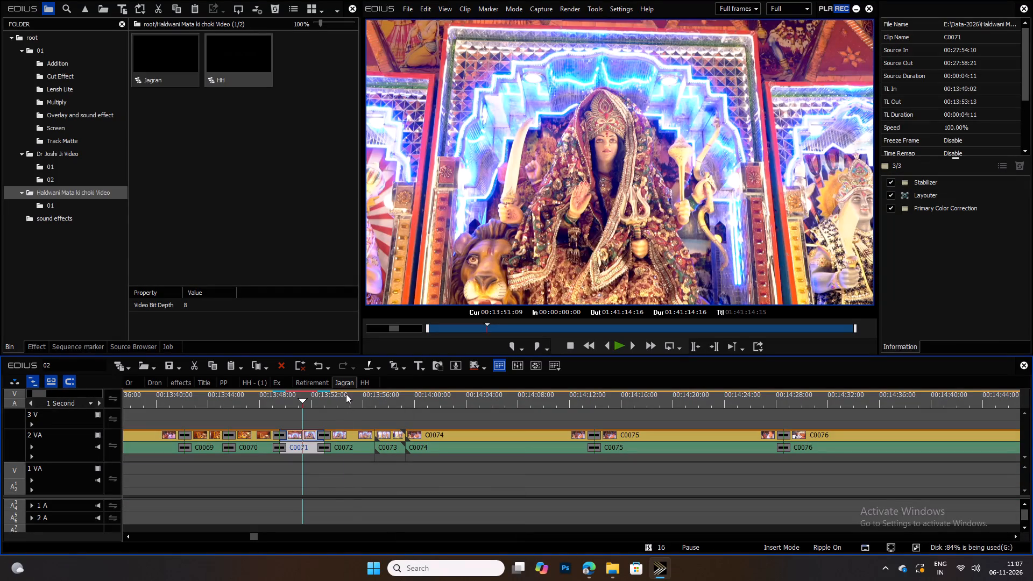
left_click_drag(346, 394, 394, 402)
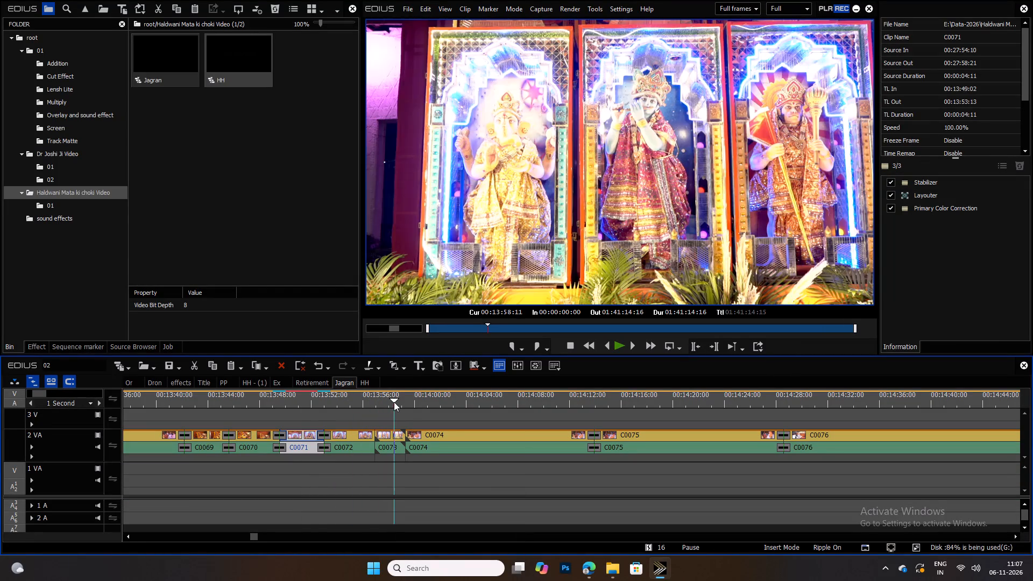
left_click_drag(394, 402, 638, 410)
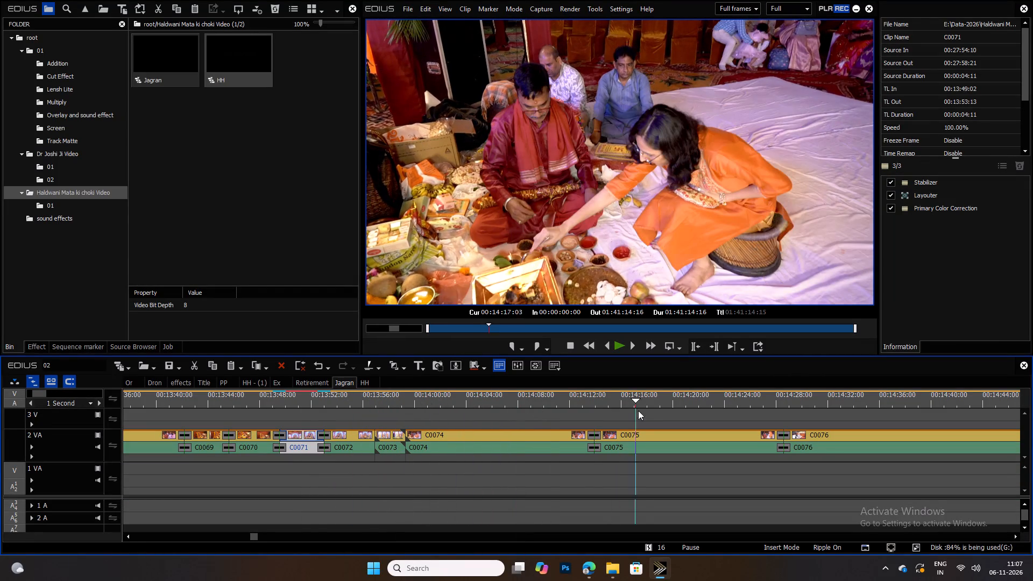
left_click_drag(638, 410, 880, 405)
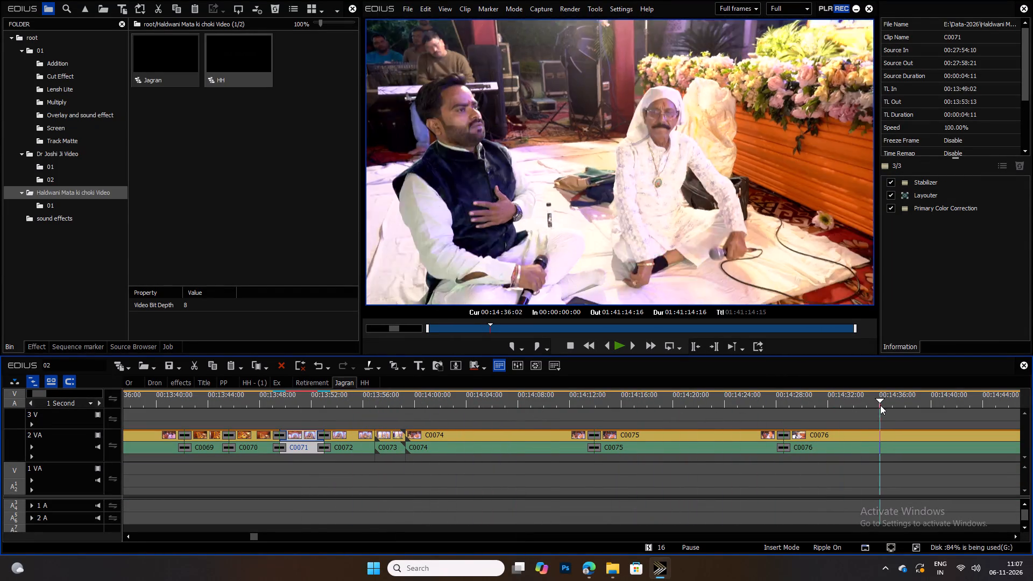
left_click_drag(880, 405, 882, 405)
scroll(839, 419, "up", 2, "ctrl")
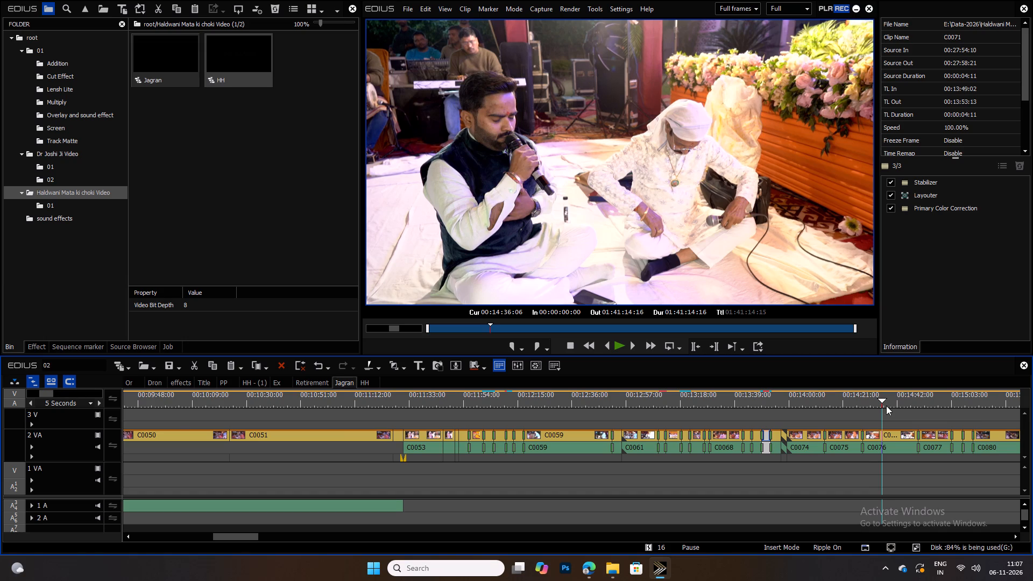
left_click_drag(885, 402, 895, 400)
key("space")
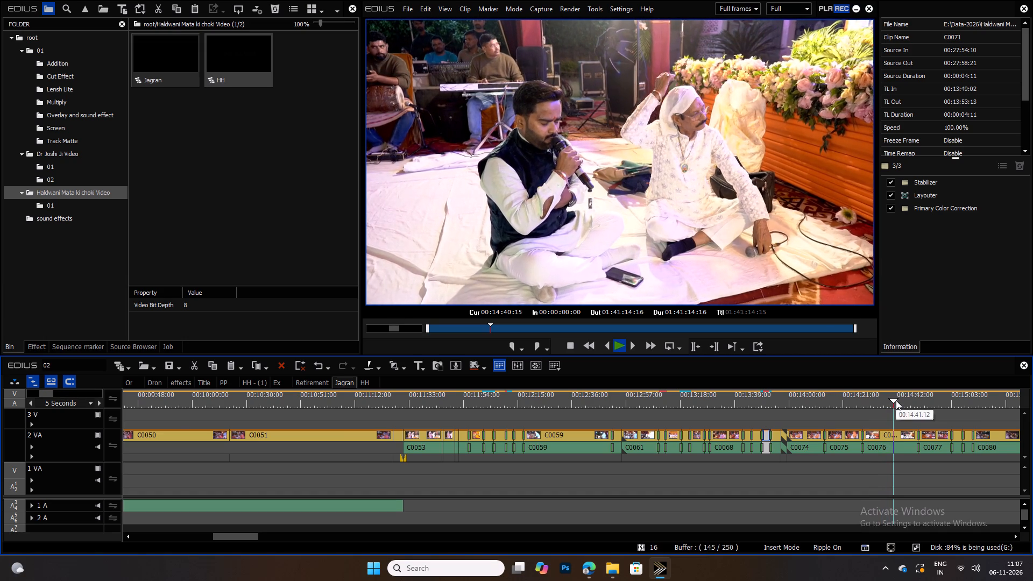
left_click_drag(894, 400, 941, 411)
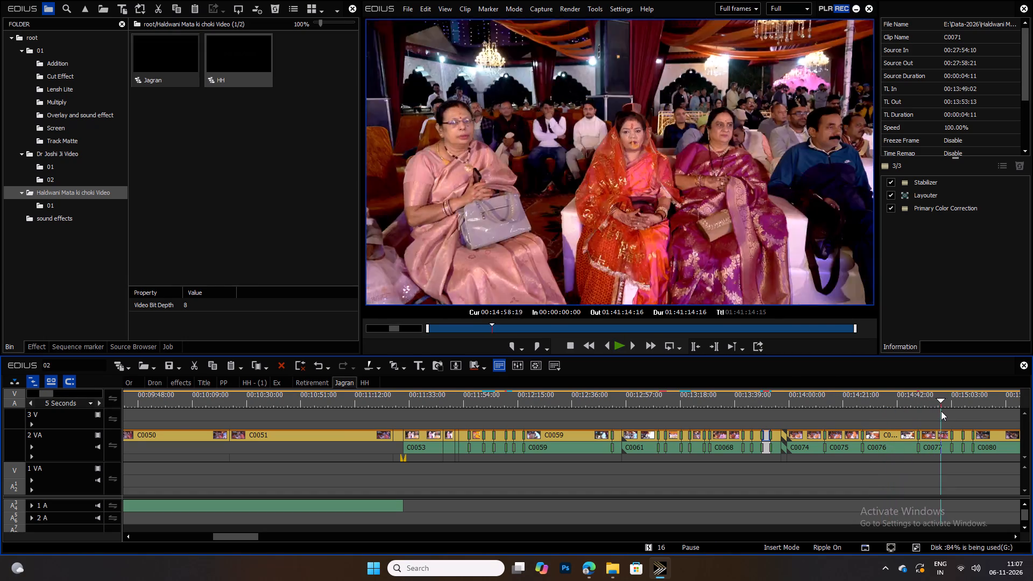
left_click_drag(941, 411, 936, 412)
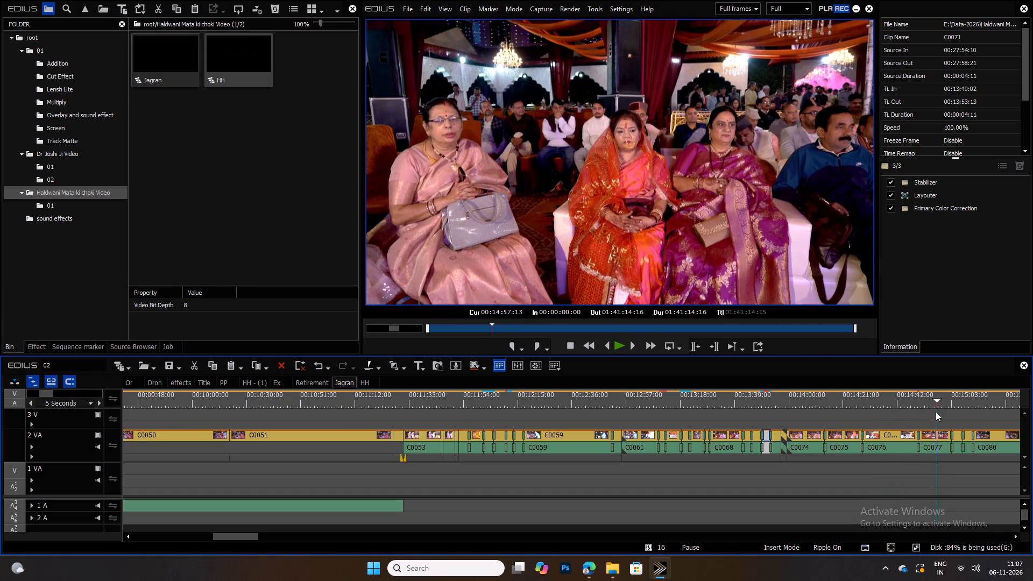
left_click_drag(936, 412, 935, 412)
left_click(933, 433)
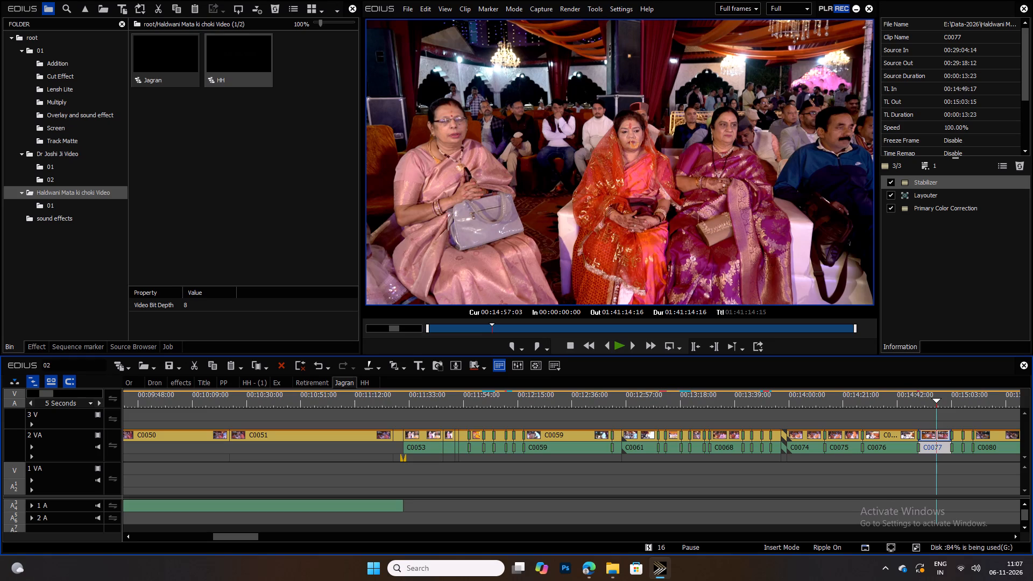
key("ctrl+c")
Paste C0077 into the HH sequence at the end of C0070, at 00:01:22:22, and remove its audio.
left_click(370, 382)
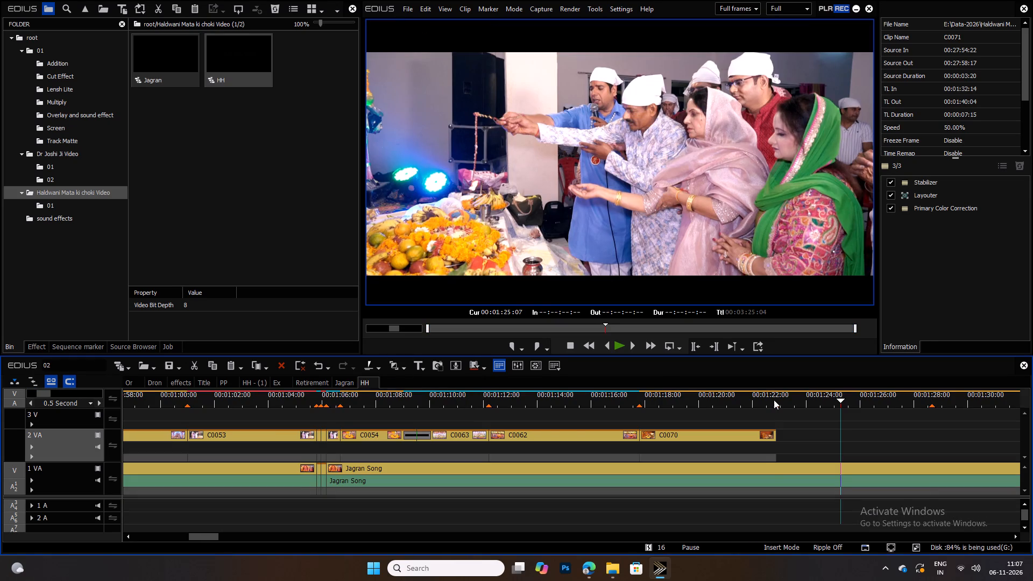
left_click(775, 400)
key("ctrl+v")
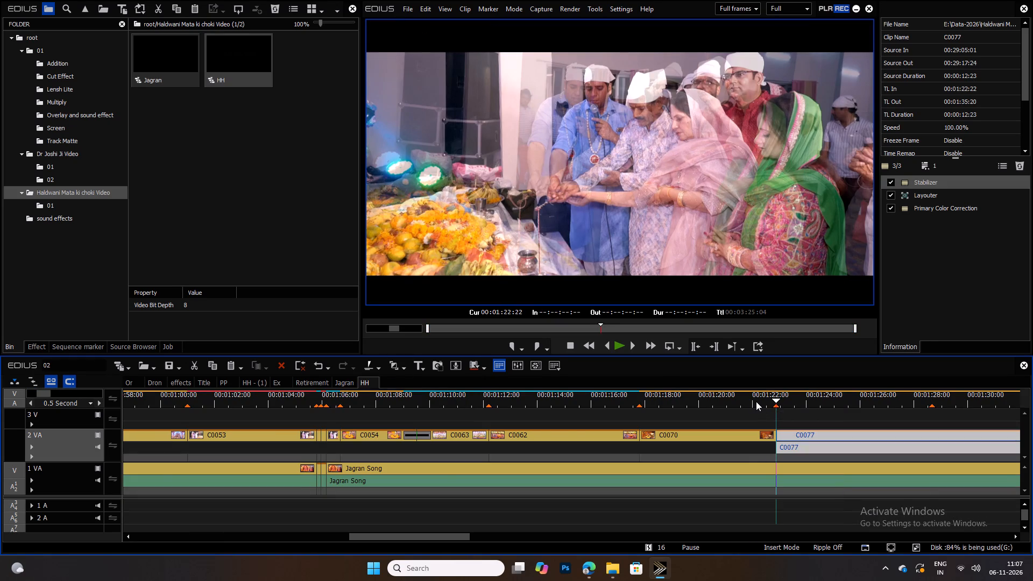
scroll(834, 414, "up", 5, "ctrl")
scroll(610, 413, "down", 3, "ctrl")
scroll(456, 413, "down", 3, "ctrl")
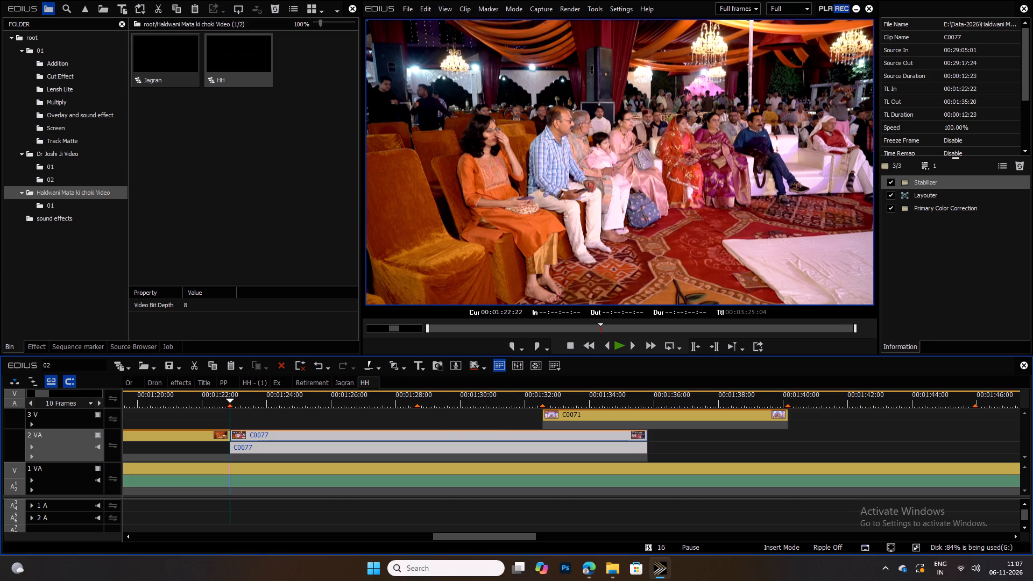
key("alt+a")
Play C0077 through and trim its start to 00:01:26:19.
key("space")
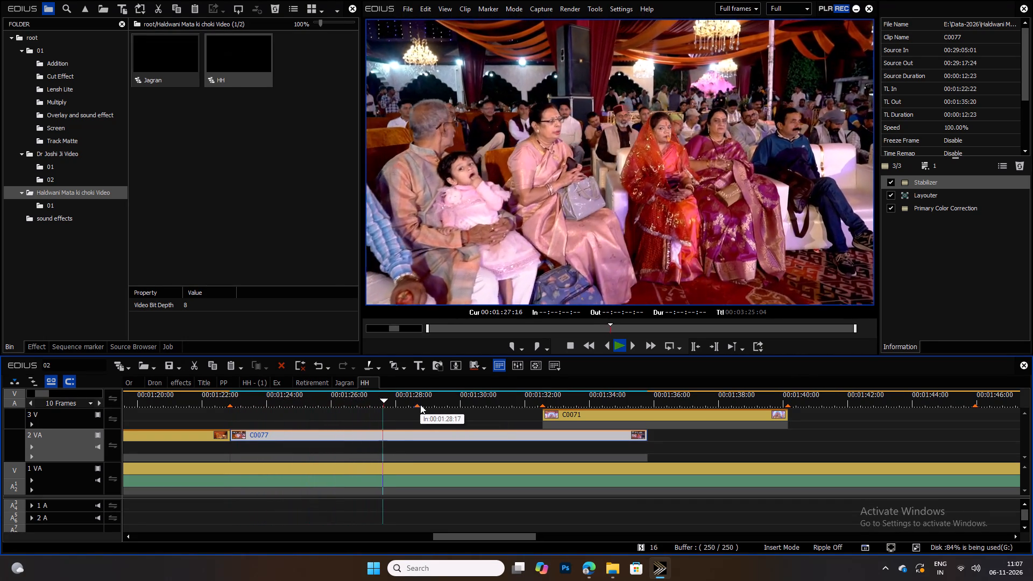
key("space")
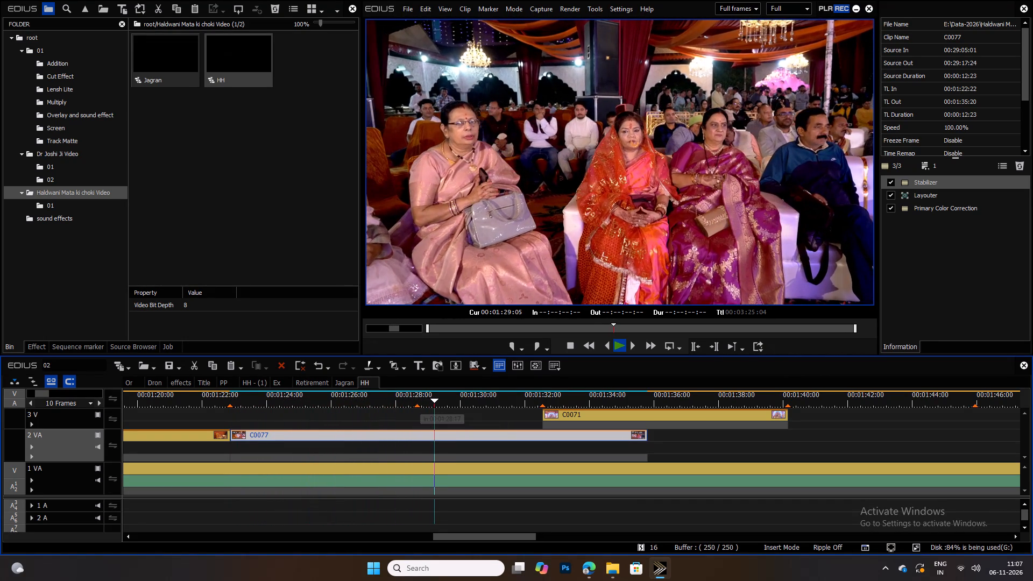
left_click_drag(395, 399, 362, 402)
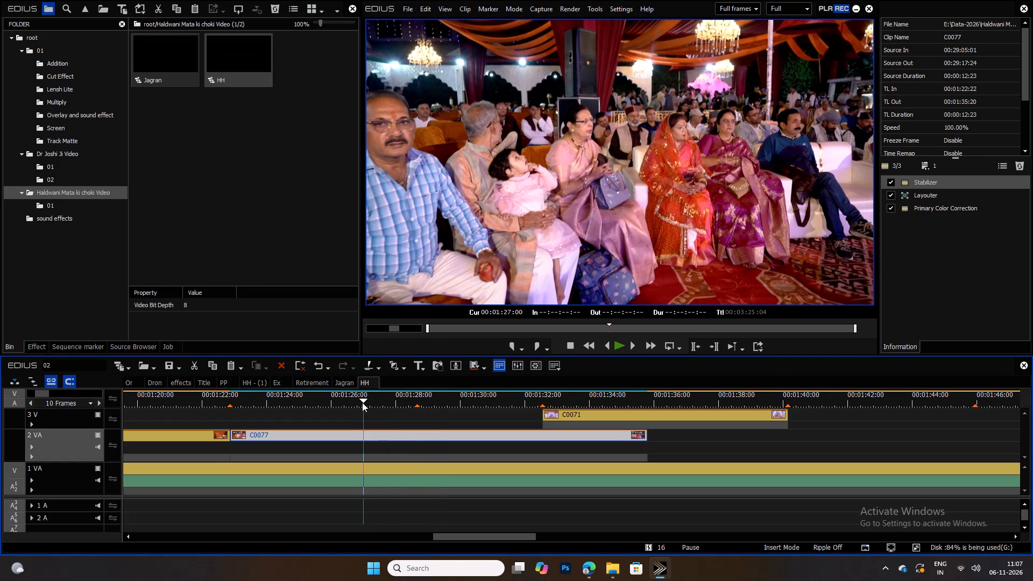
left_click_drag(362, 402, 355, 403)
key("n")
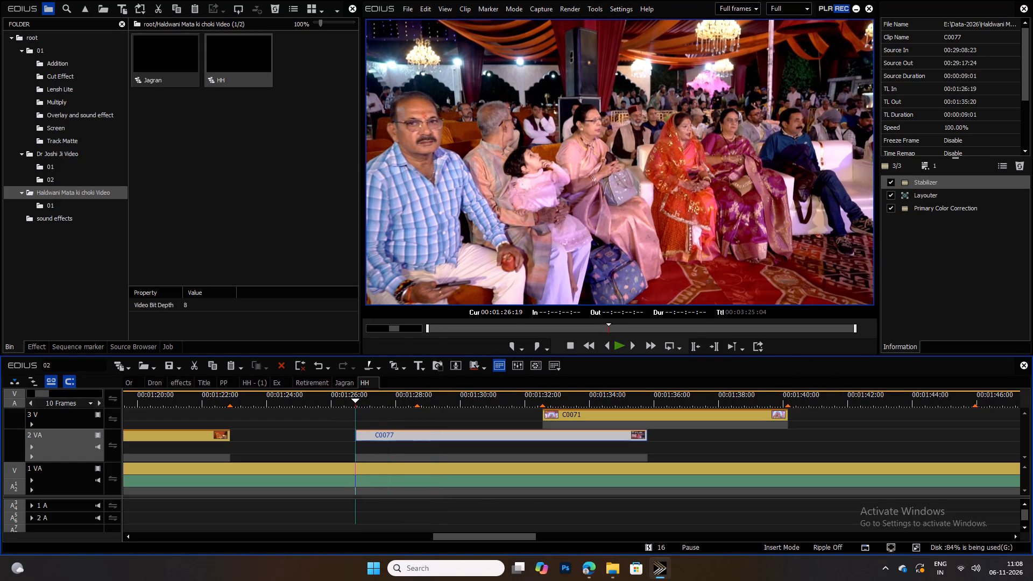
Set C0077's speed to 50%, preview it, and move it back against the end of C0070.
key("alt+e")
type("50")
key("Return")
key("space")
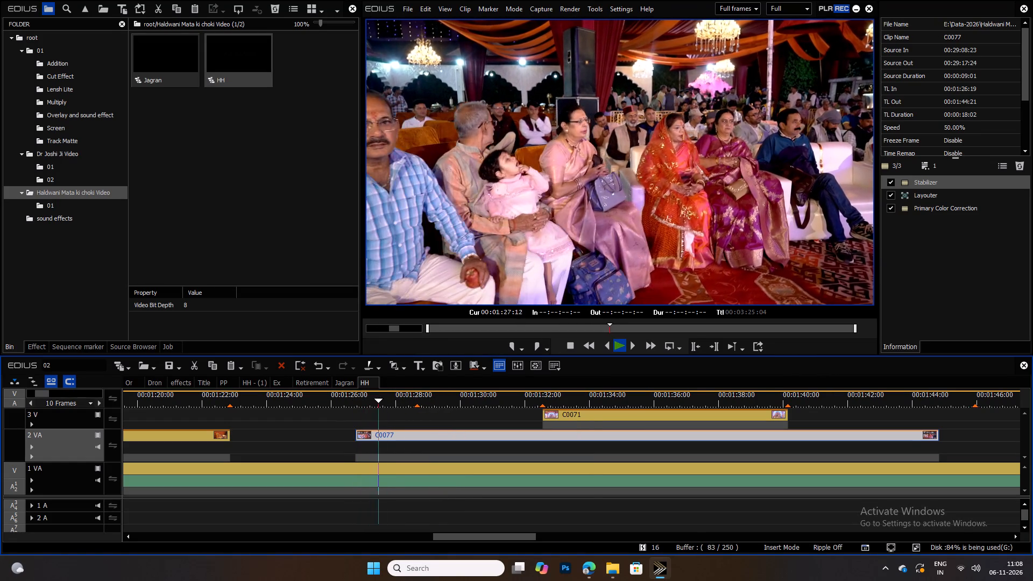
key("space")
left_click_drag(452, 435, 329, 436)
Play the slowed C0077, trim its start to 00:01:26:05, and move it back against the end of C0070.
left_click(256, 408)
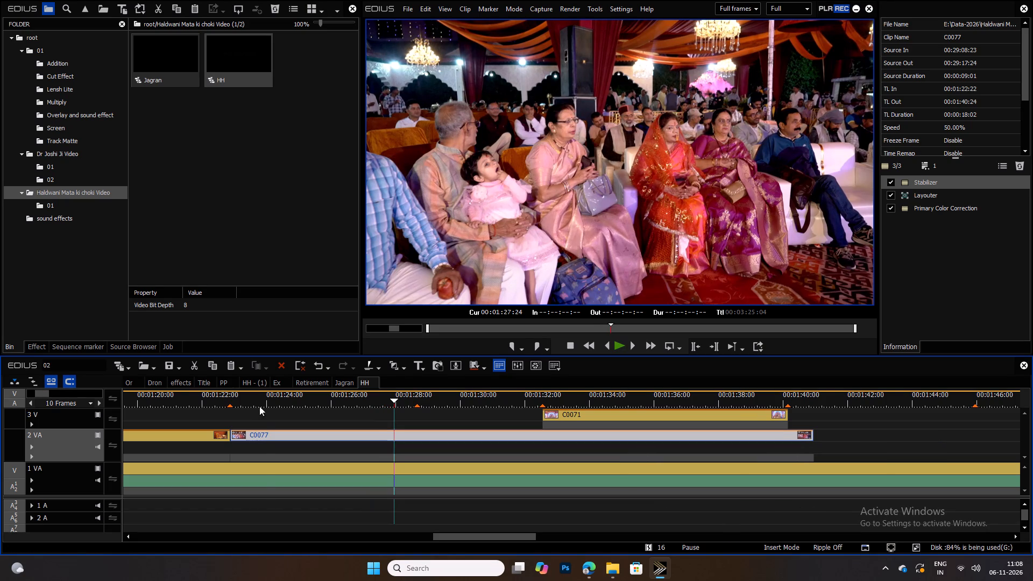
left_click(265, 403)
key("space")
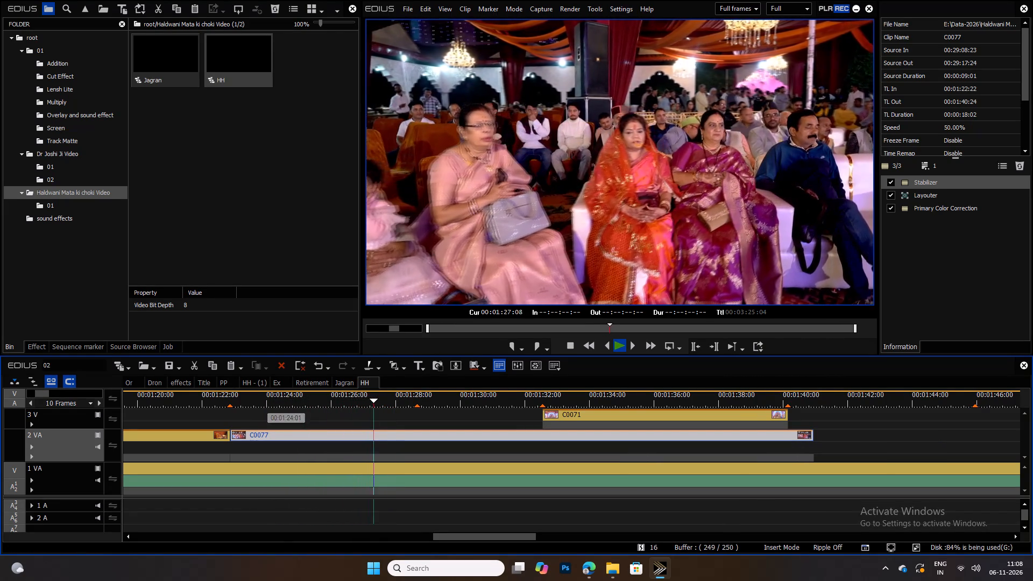
key("space")
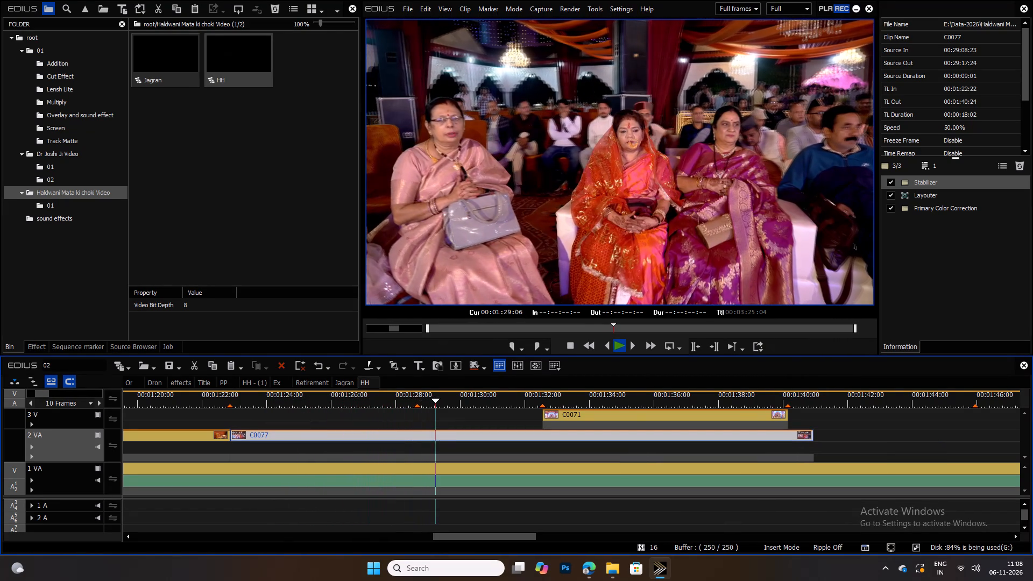
key("space")
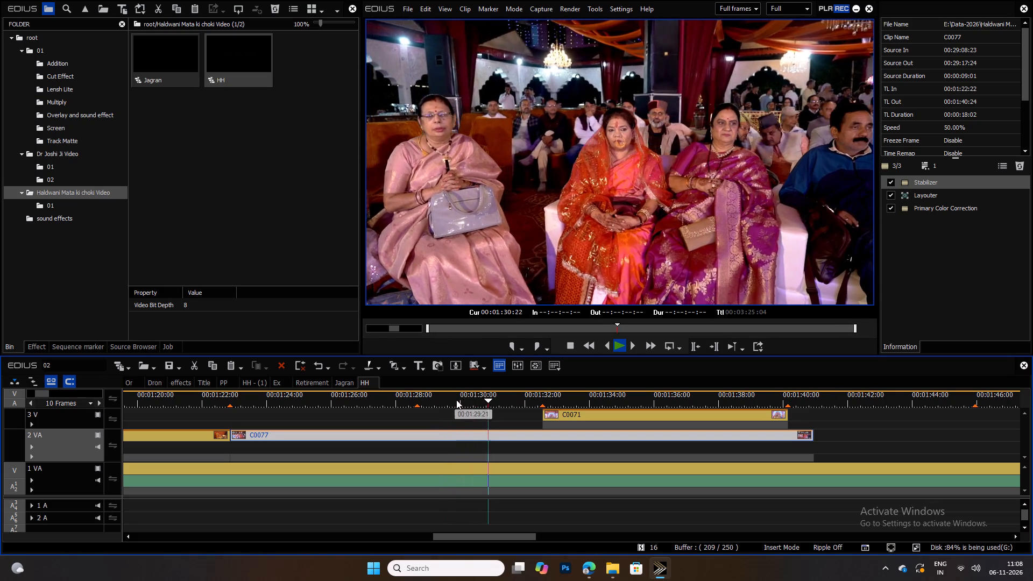
key("space")
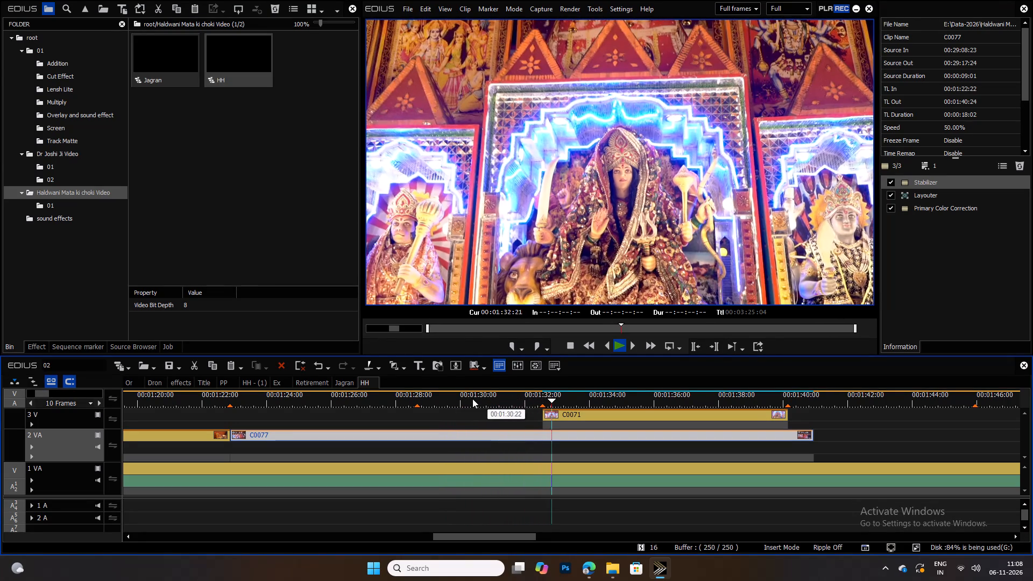
left_click_drag(434, 396, 342, 403)
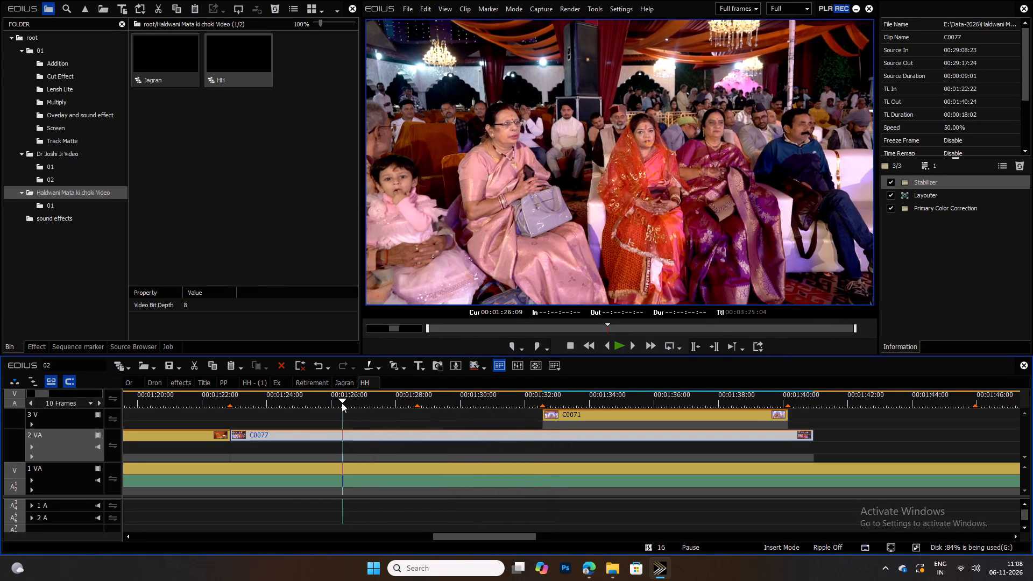
left_click_drag(342, 403, 336, 405)
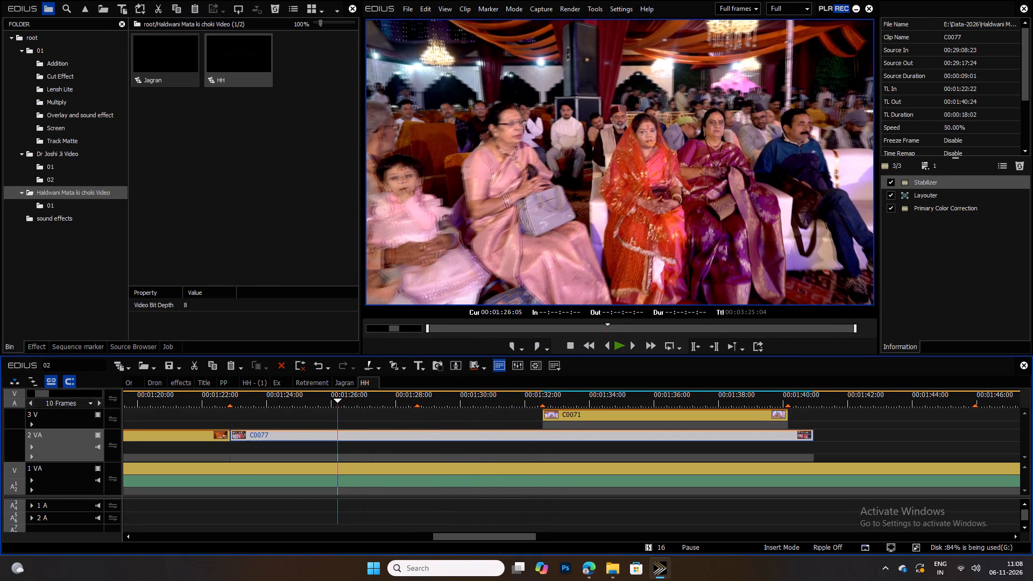
key("n")
left_click_drag(380, 436, 278, 438)
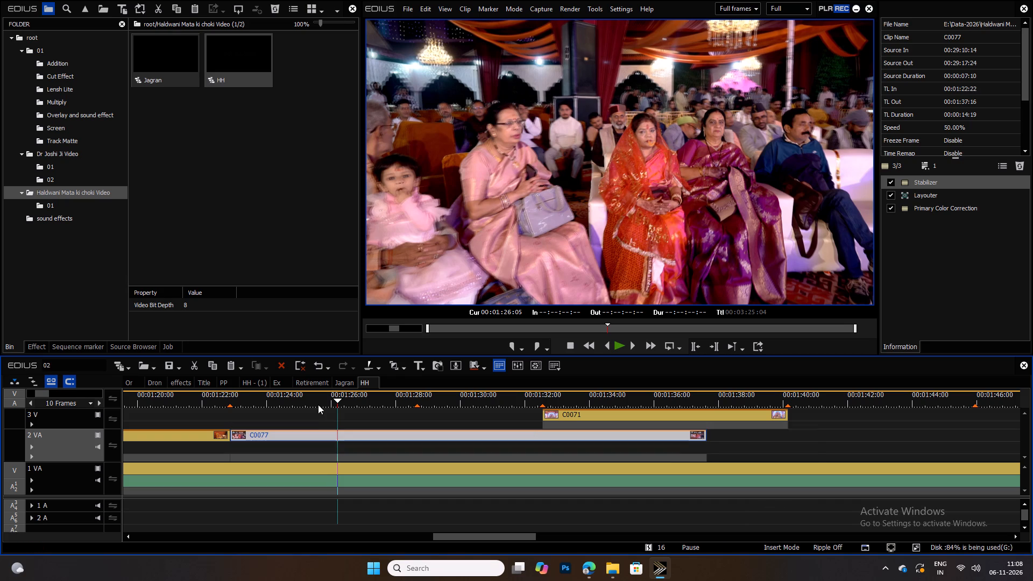
Trim the end of C0077 to the marker at 00:01:28:17 and play across its cut with C0070.
left_click_drag(341, 398, 418, 408)
key("m")
left_click_drag(326, 398, 229, 401)
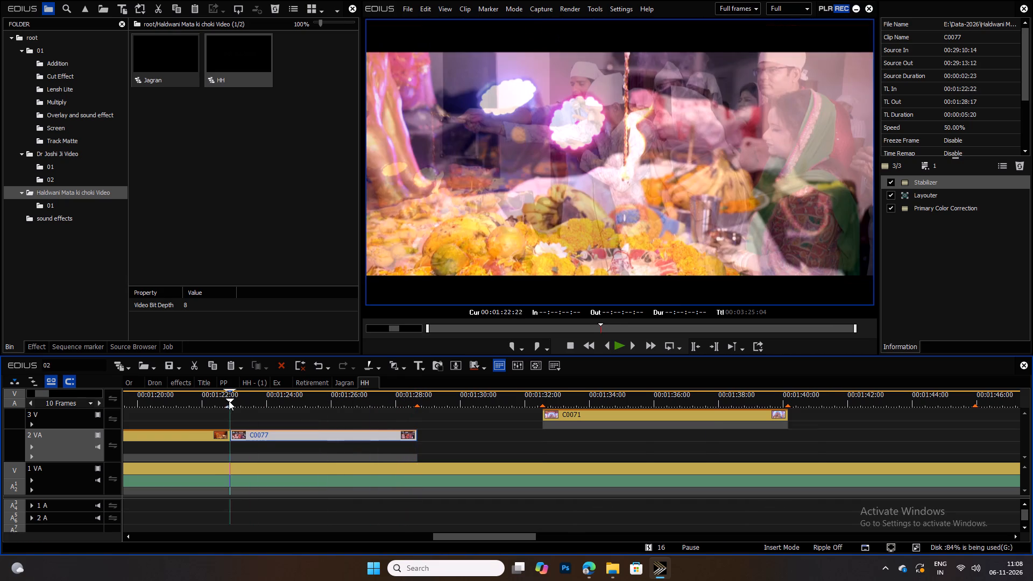
left_click_drag(229, 401, 204, 405)
key("space")
scroll(204, 410, "up", 3, "ctrl")
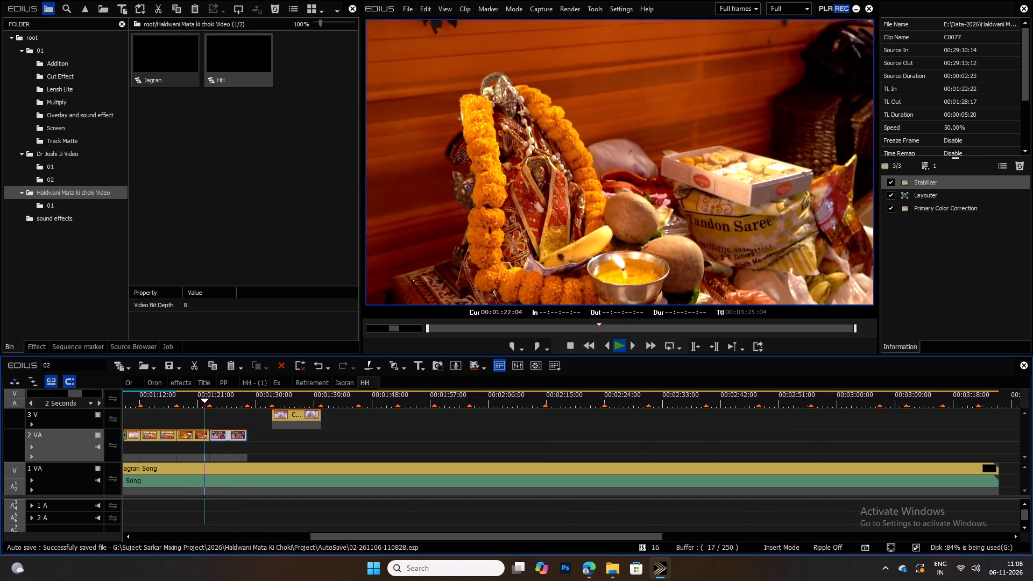
key("space")
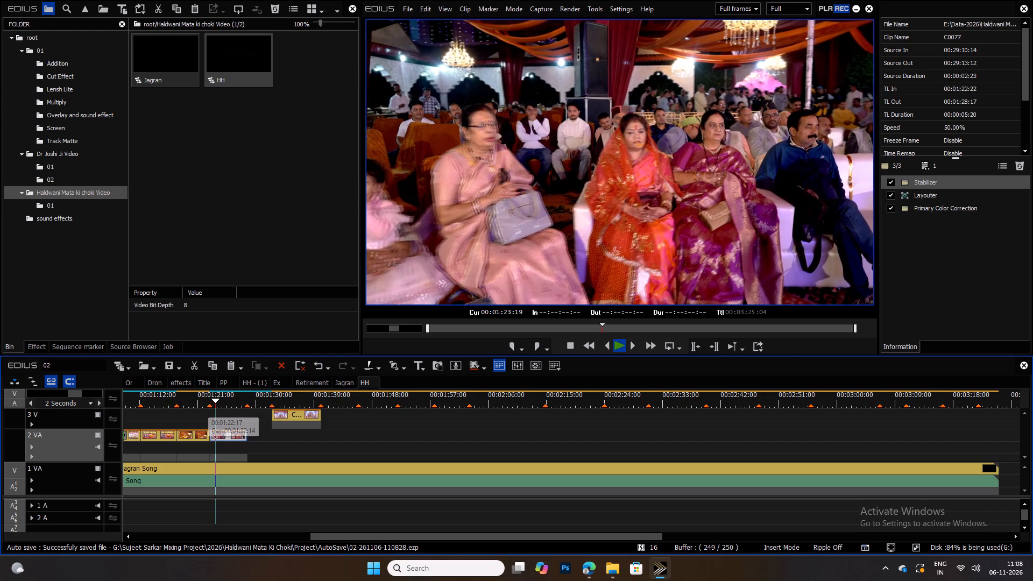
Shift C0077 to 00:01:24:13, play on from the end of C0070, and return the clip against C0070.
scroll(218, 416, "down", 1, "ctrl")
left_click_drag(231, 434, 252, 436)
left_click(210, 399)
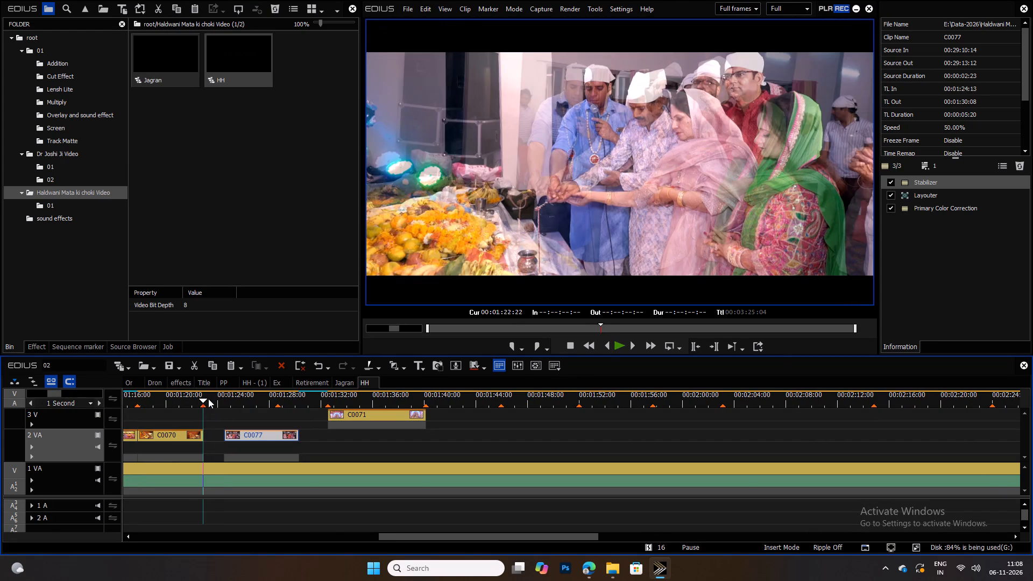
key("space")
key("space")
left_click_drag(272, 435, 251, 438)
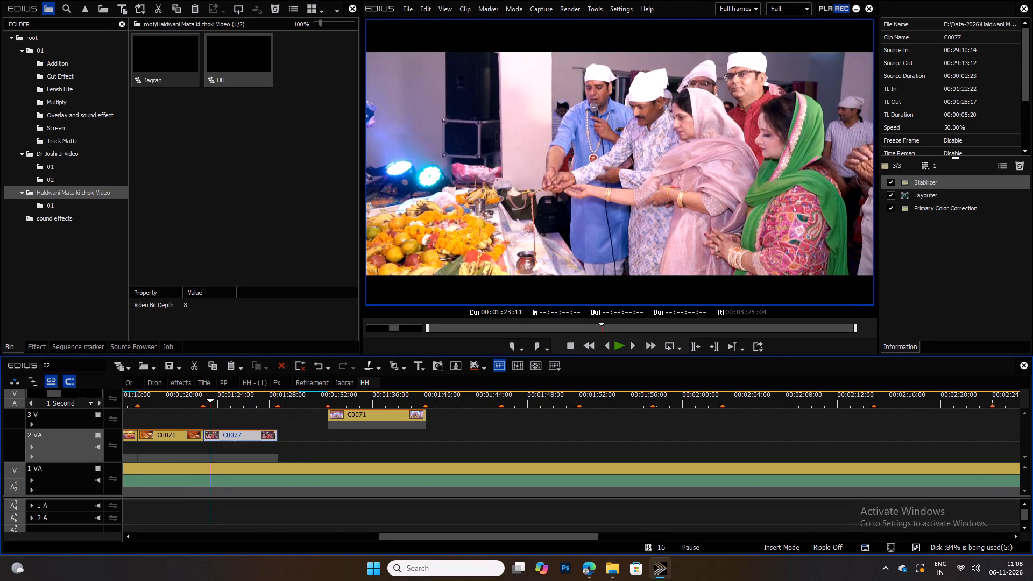
Apply a one-second dissolve at the cut between C0070 and C0077.
left_click(207, 400)
left_click(206, 396)
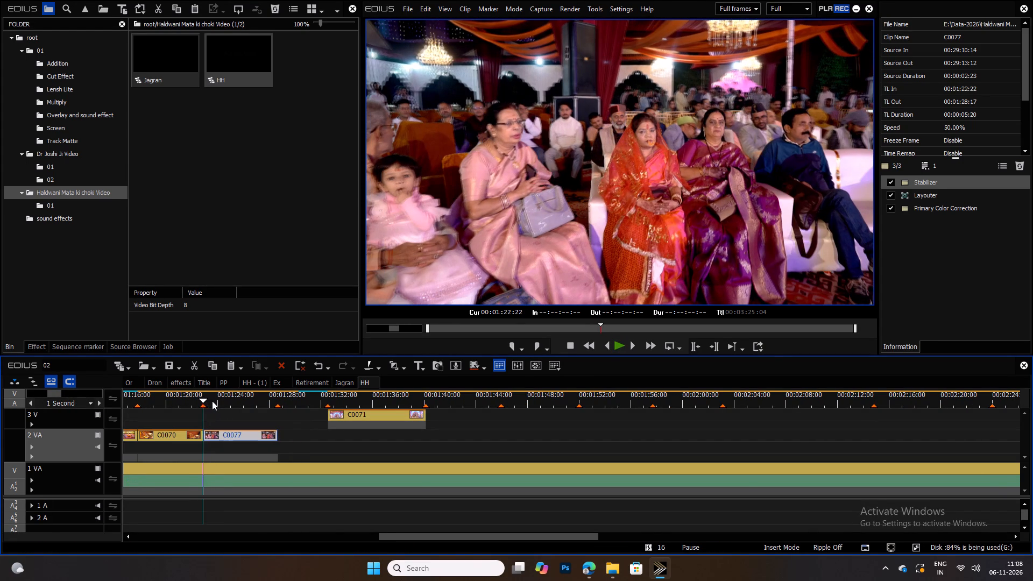
key("ctrl+p")
Play on from the end of C0077 at 00:01:28:17 in the HH sequence and save the project.
left_click_drag(231, 400, 275, 412)
key("space")
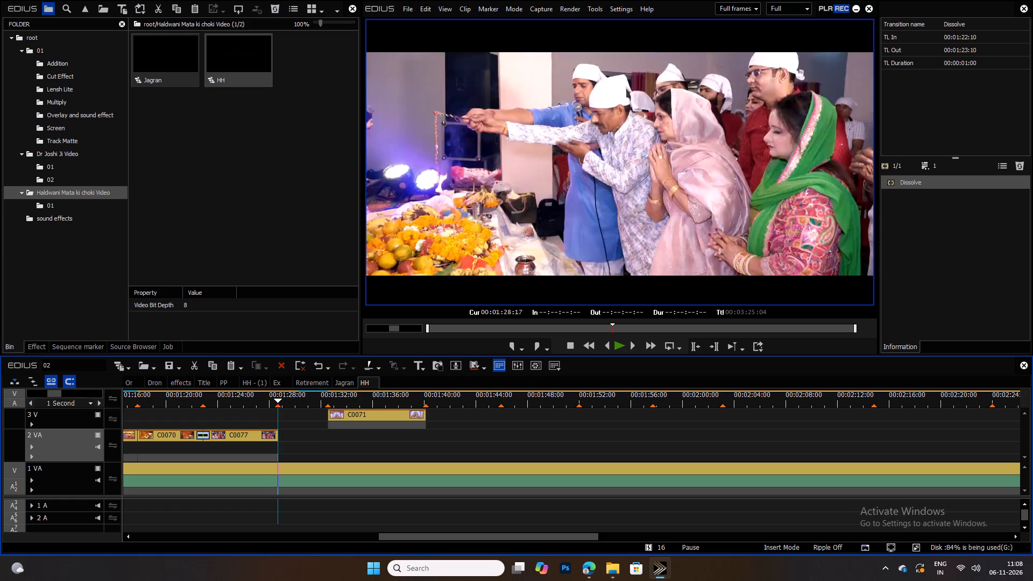
scroll(275, 403, "up", 1, "ctrl")
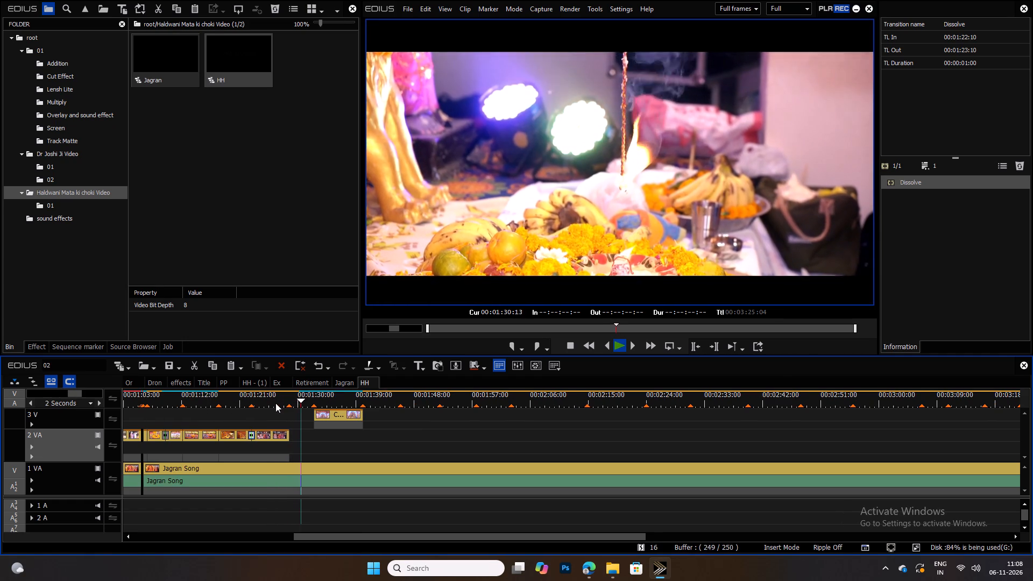
key("space")
key("ctrl+s")
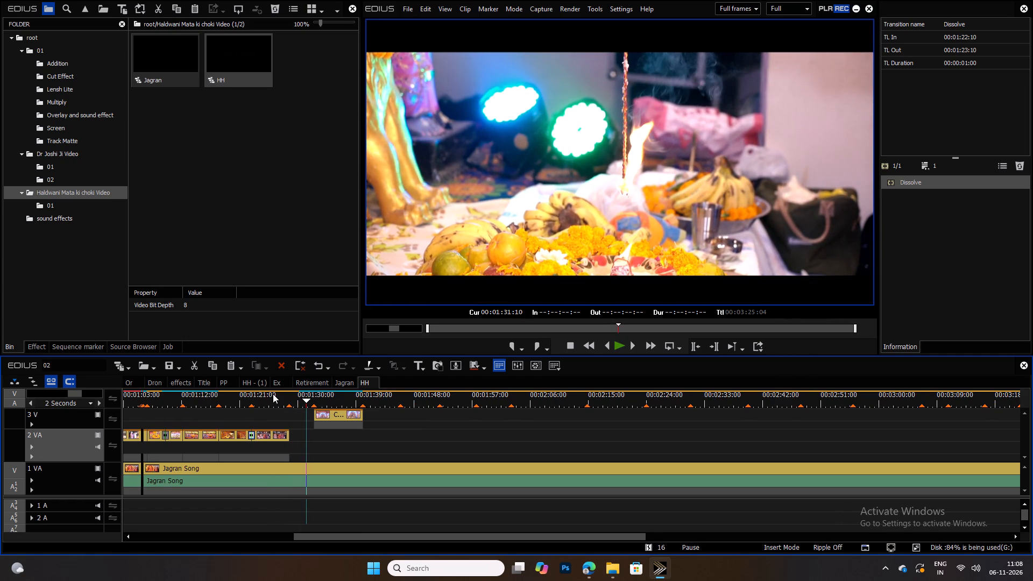
Play back the recently assembled HH clips over the Jagran Song to just past the end of C0077.
left_click_drag(274, 396, 174, 399)
key("space")
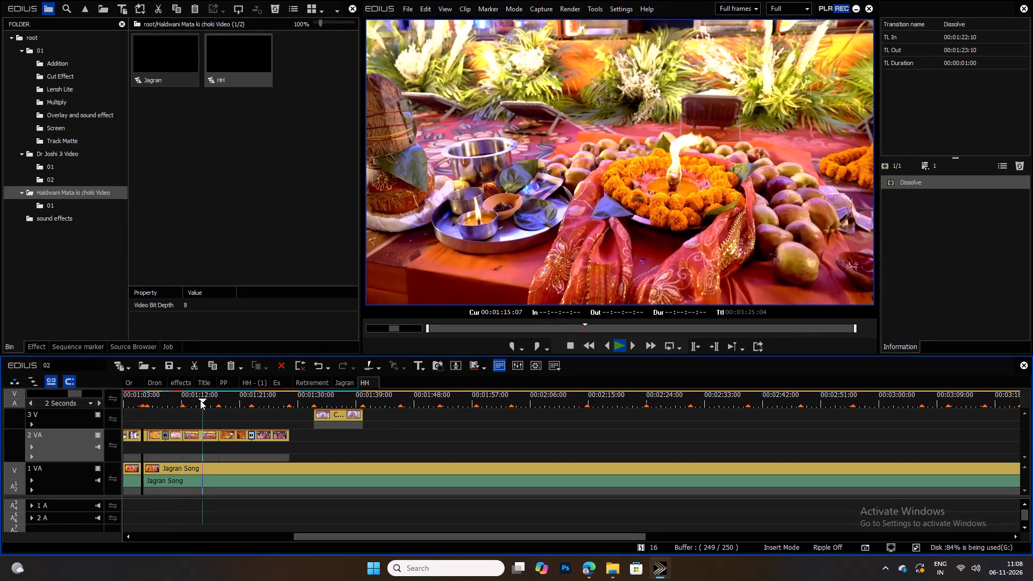
scroll(192, 401, "up", 2, "ctrl")
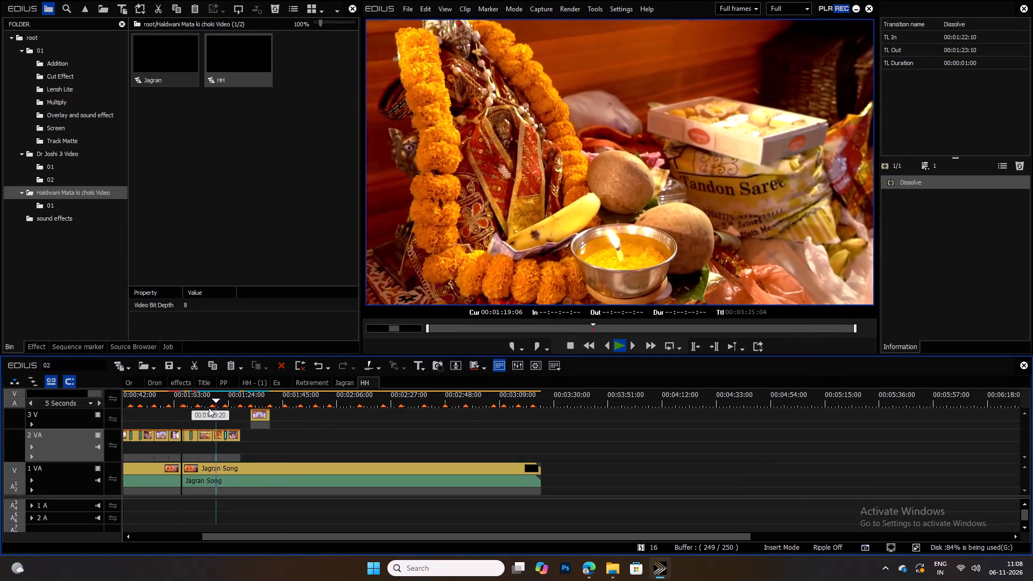
scroll(263, 451, "down", 1, "ctrl")
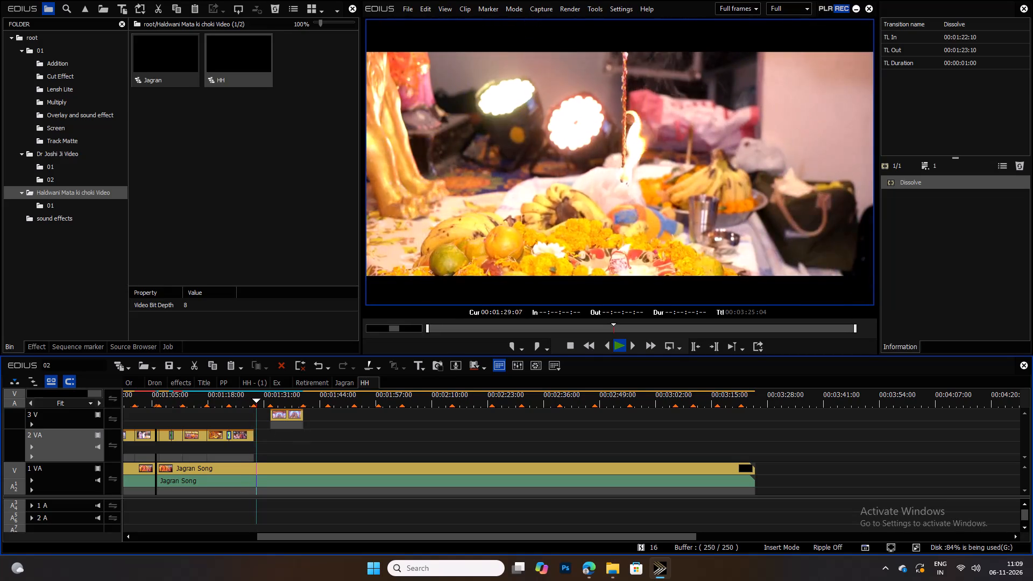
key("space")
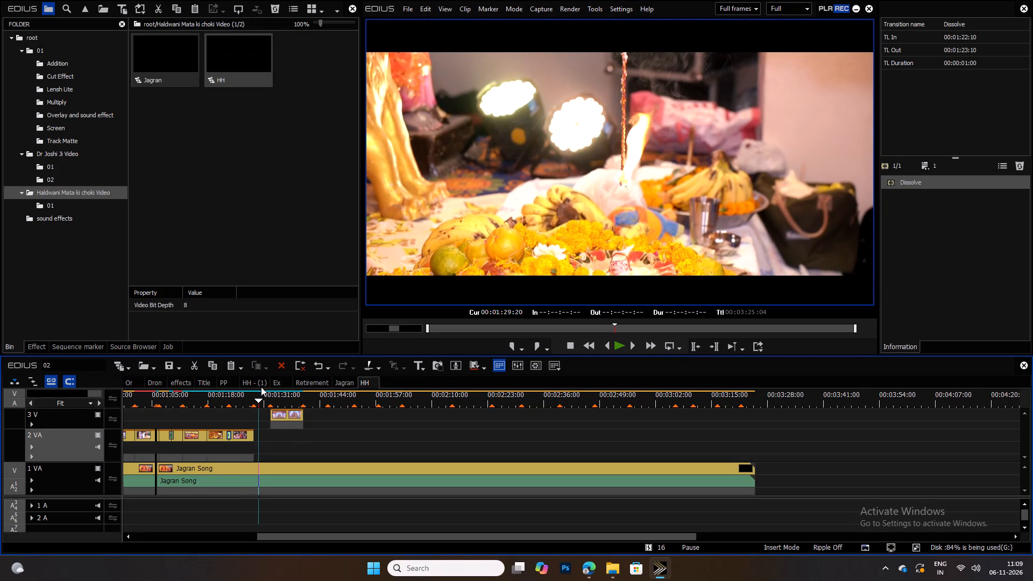
Switch to the Jagran sequence and add a marker at 00:13:52:13, ahead of C0077.
left_click(336, 383)
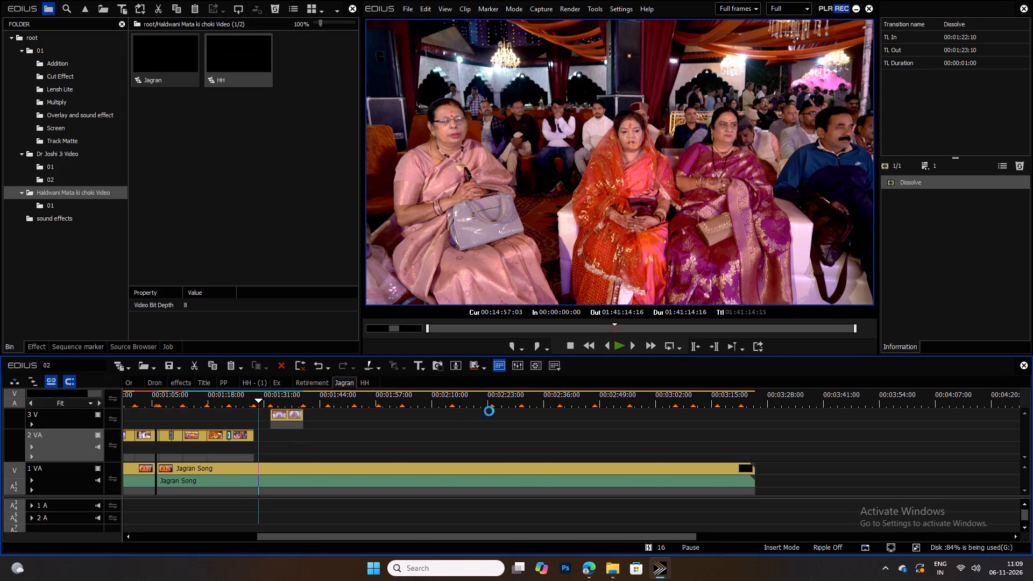
scroll(368, 403, "up", 2, "ctrl")
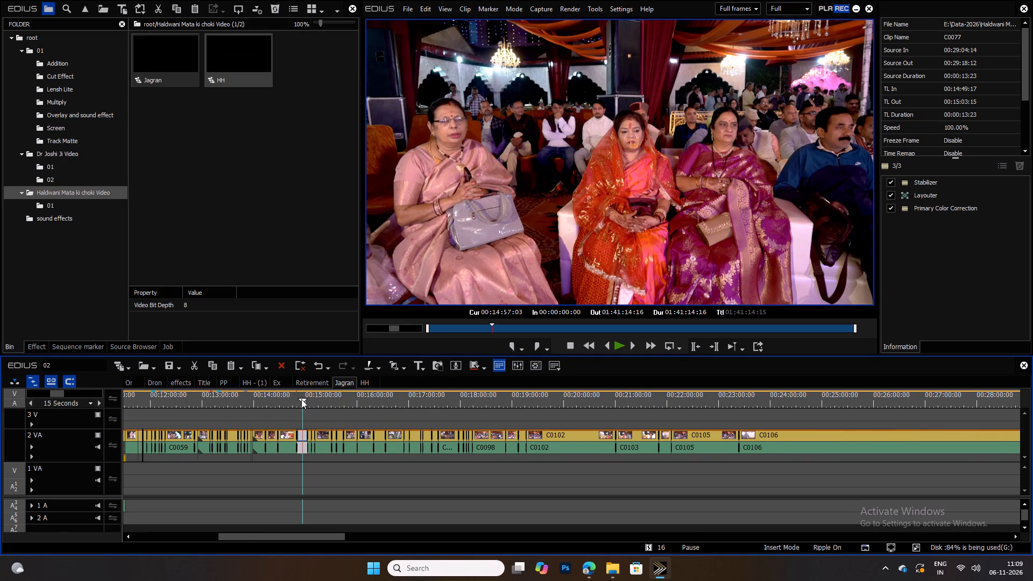
scroll(301, 399, "down", 1, "ctrl")
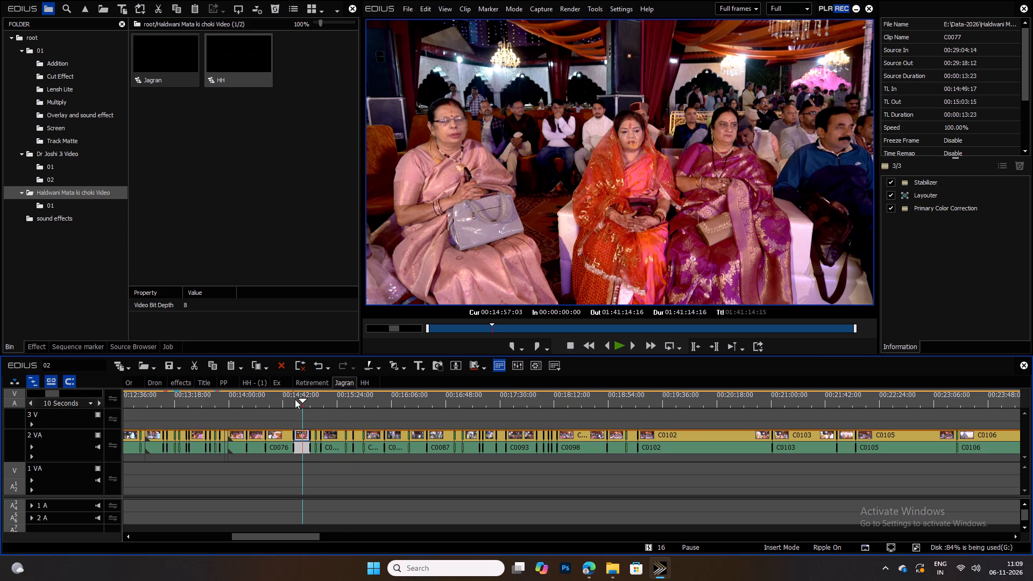
left_click_drag(292, 399, 221, 400)
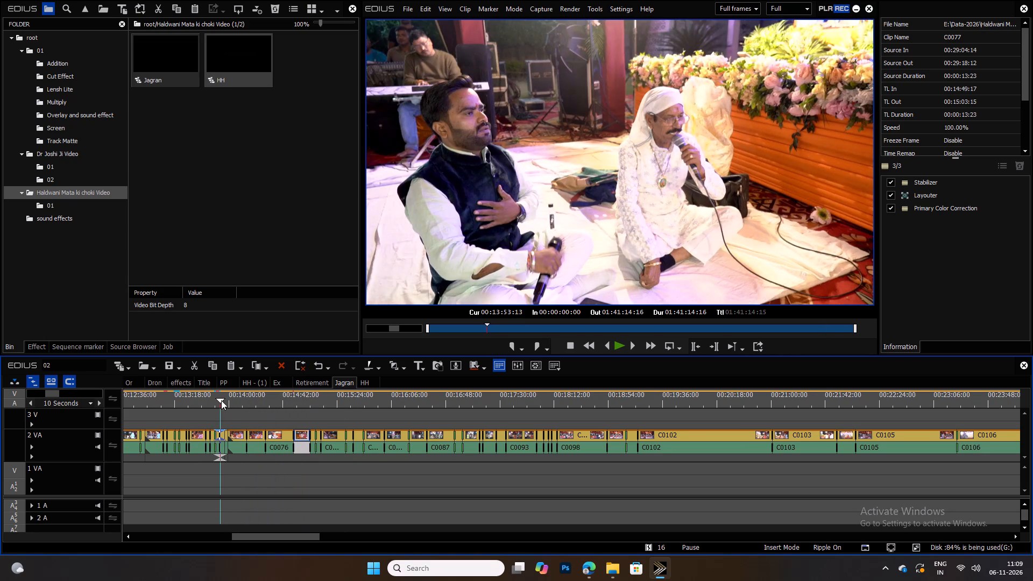
left_click_drag(221, 400, 218, 401)
key("v")
Skim the Jagran footage from about 00:12:01 to 00:13:08 for the next highlight shot.
scroll(208, 401, "up", 3, "ctrl")
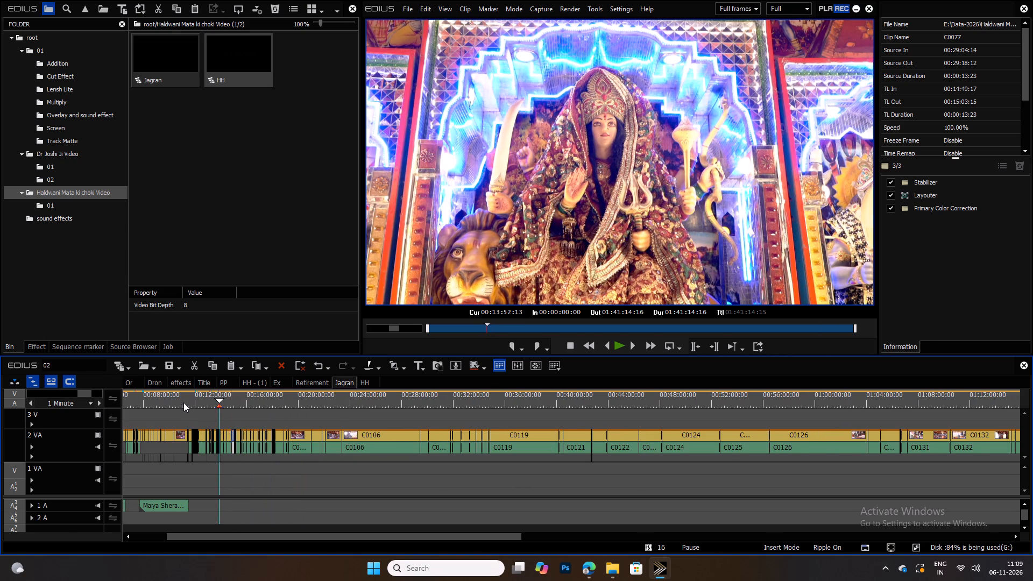
left_click(193, 399)
scroll(192, 399, "down", 3, "ctrl")
left_click_drag(199, 398, 211, 399)
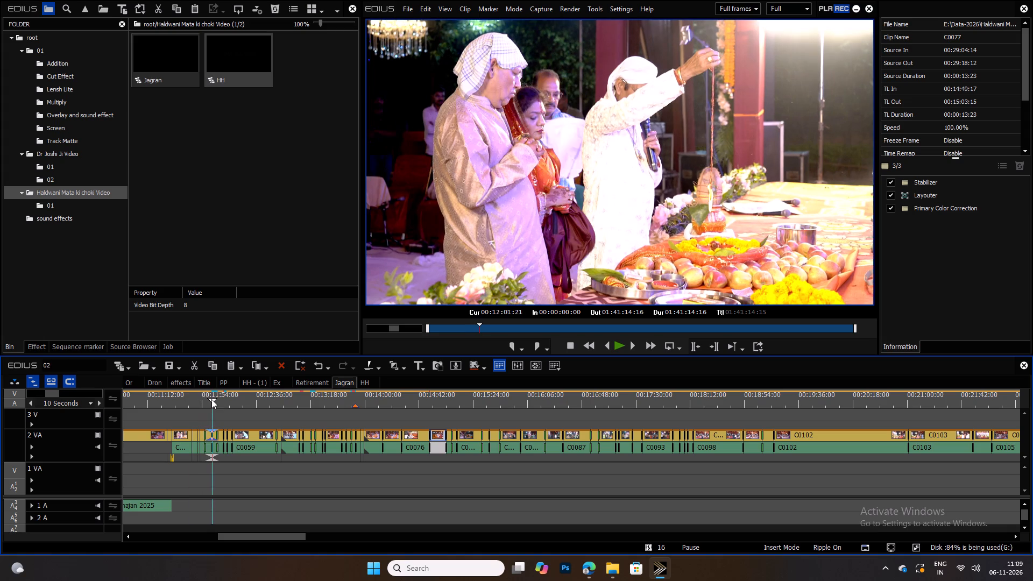
left_click_drag(211, 399, 260, 408)
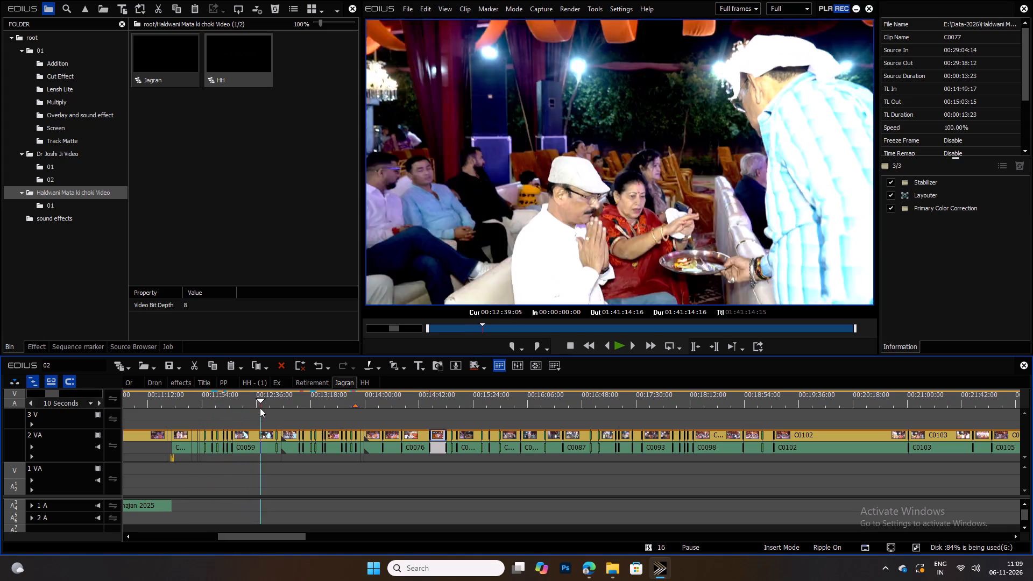
left_click_drag(260, 408, 293, 416)
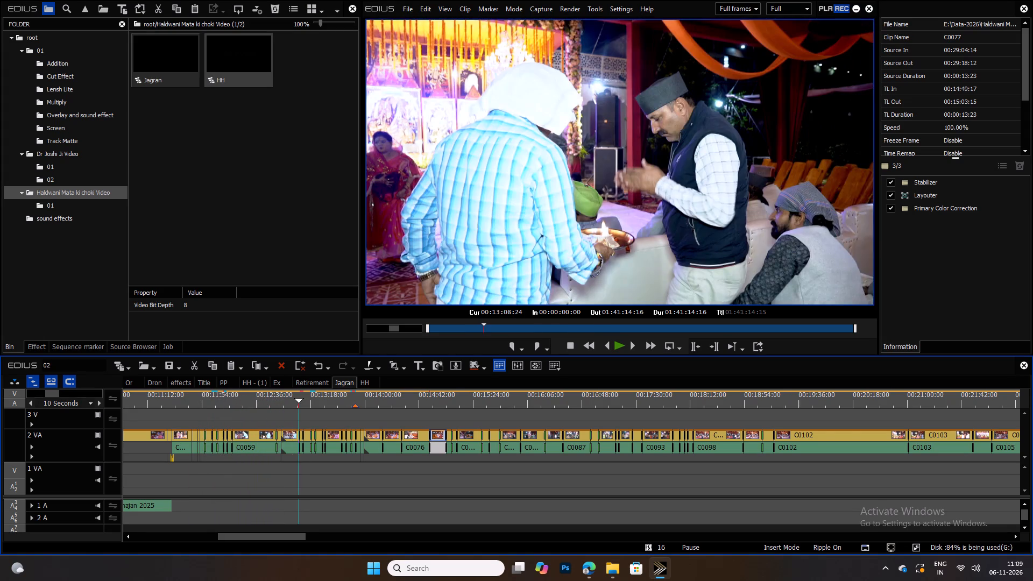
Examine the Jagran clips from C0063 through C0074 for a suitable next highlight shot.
scroll(275, 406, "down", 4, "ctrl")
left_click_drag(341, 393, 615, 407)
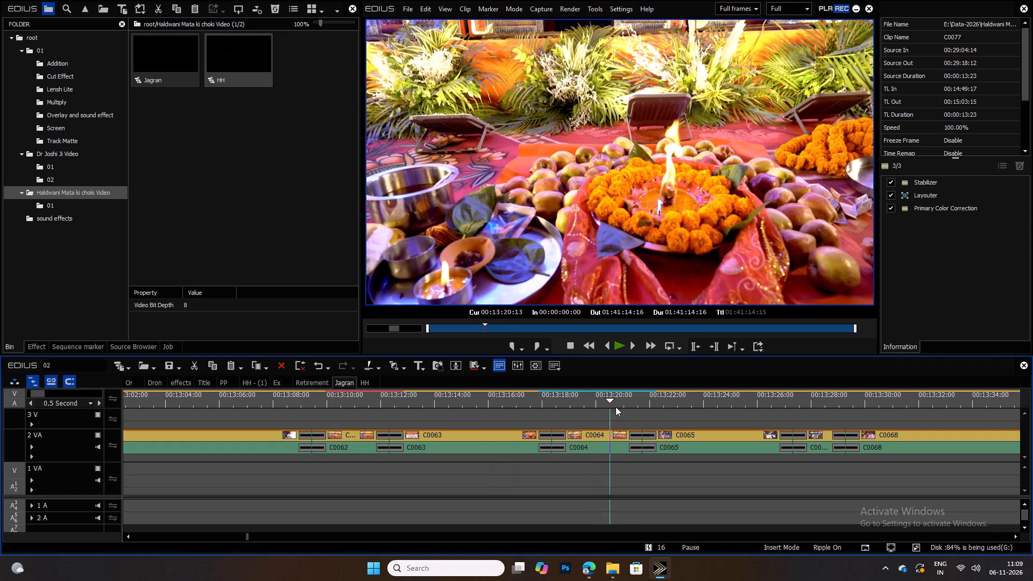
left_click_drag(615, 407, 835, 420)
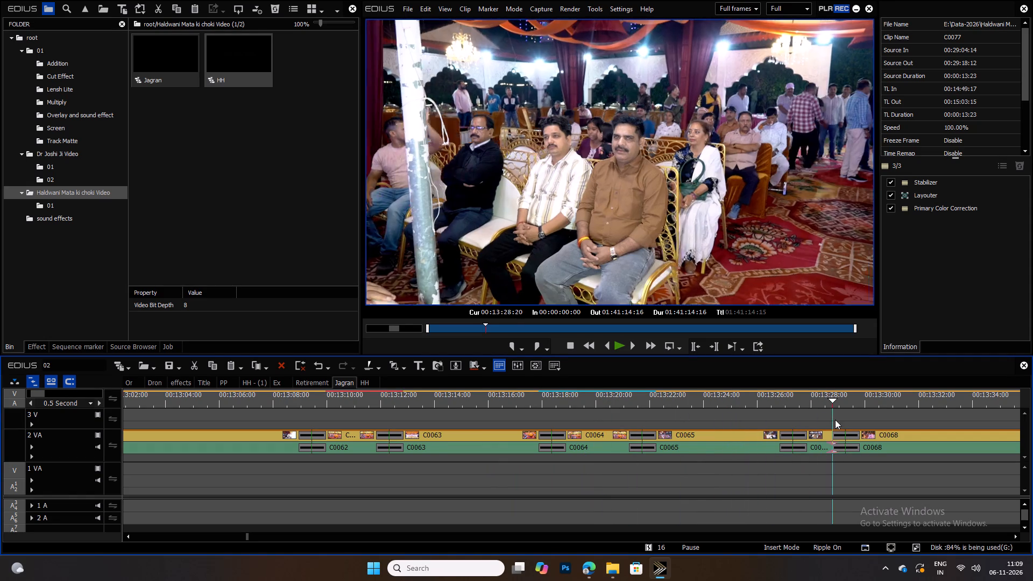
left_click_drag(835, 420, 732, 420)
key("space")
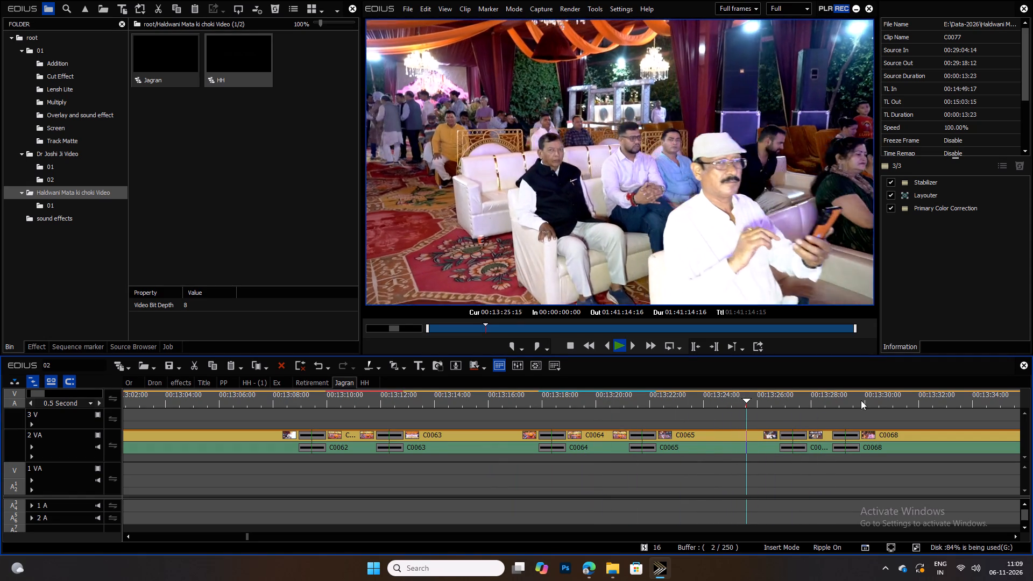
left_click_drag(863, 394, 957, 395)
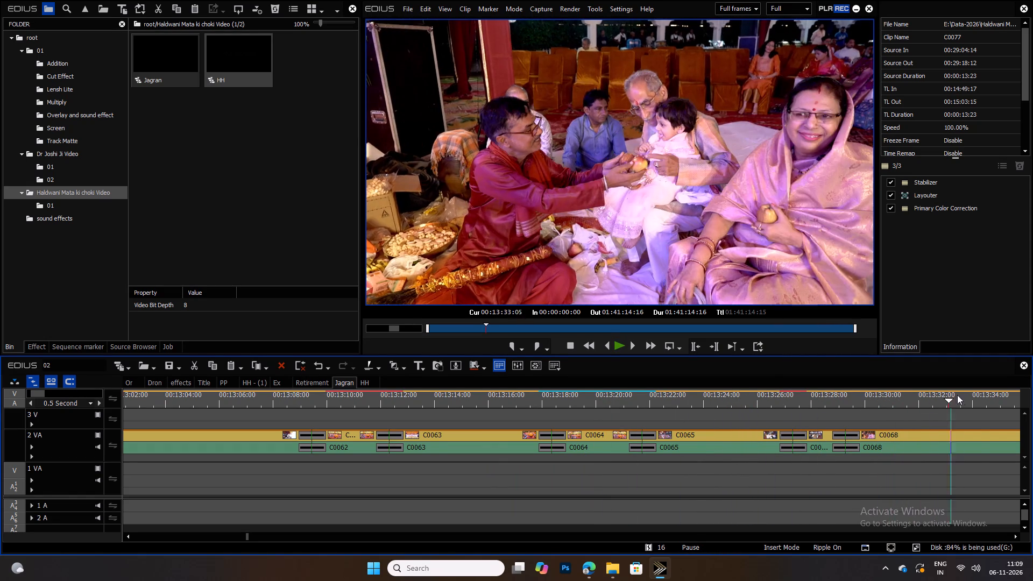
left_click_drag(957, 395, 1032, 395)
key("space")
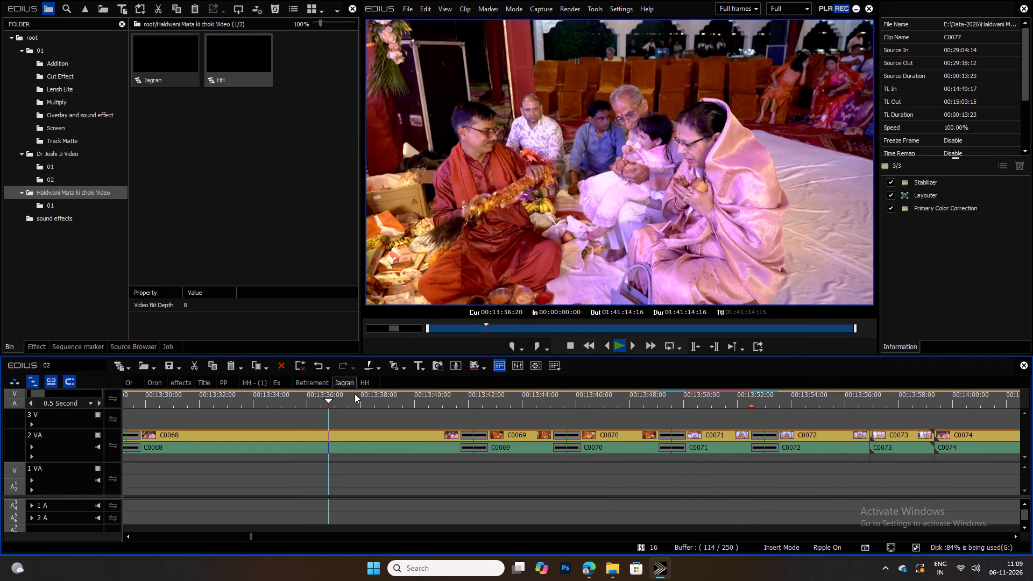
left_click_drag(370, 394, 427, 397)
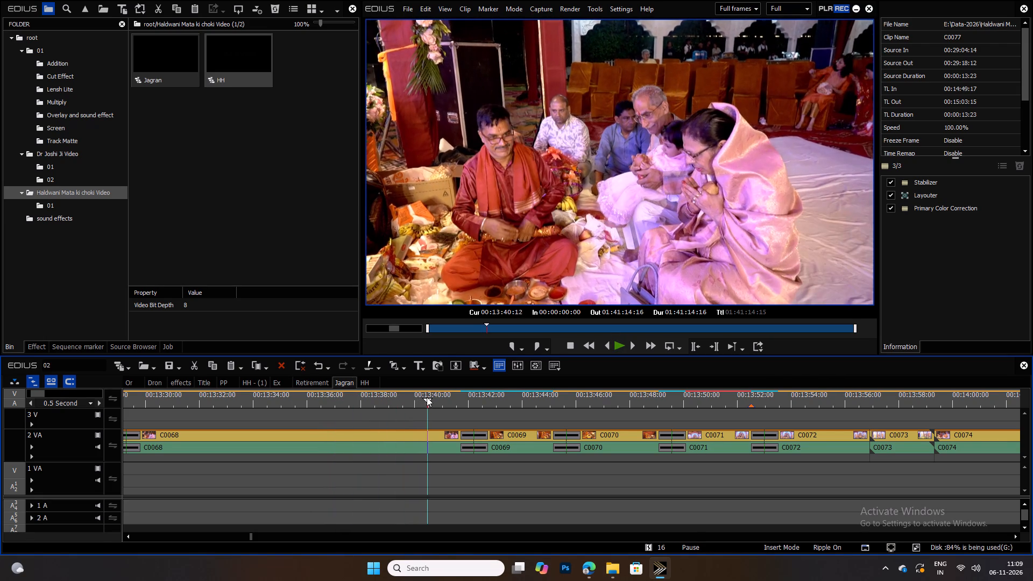
left_click_drag(427, 397, 599, 414)
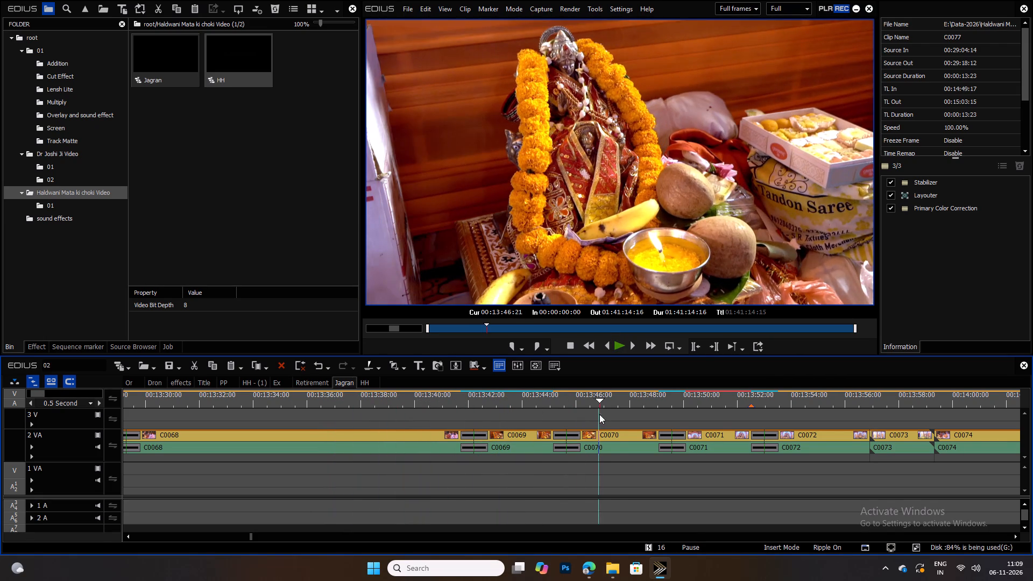
left_click_drag(599, 414, 967, 436)
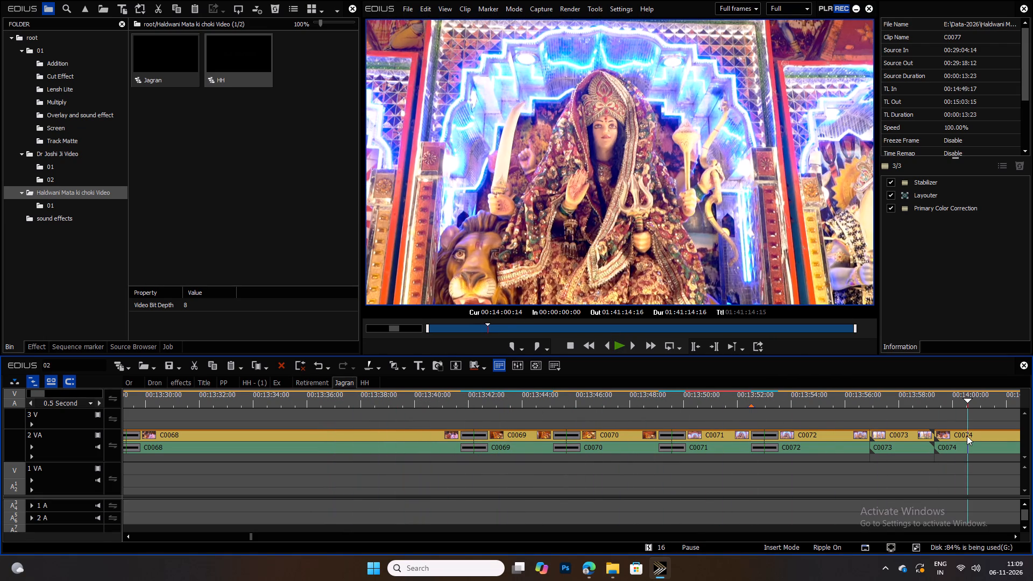
left_click_drag(967, 436, 776, 440)
scroll(687, 440, "up", 2, "ctrl")
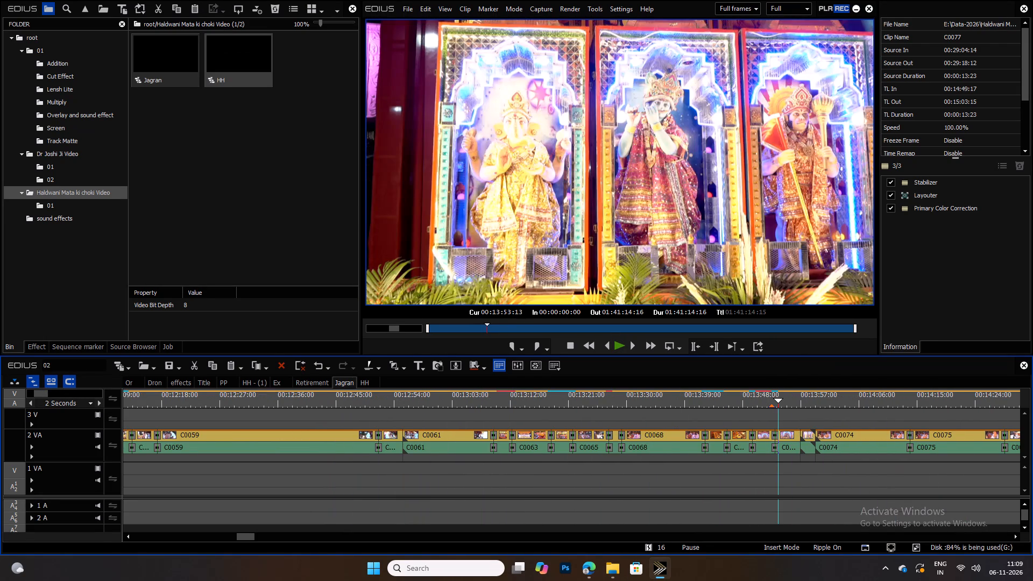
Skim the Jagran footage back through C0059 to C0056, checking the earlier aarti shots.
left_click_drag(453, 397, 199, 408)
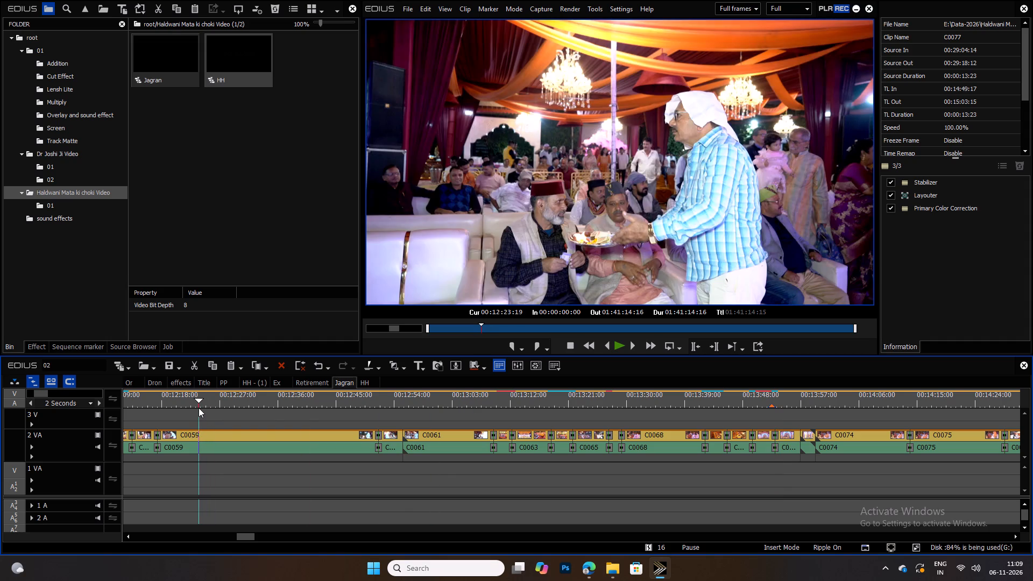
left_click_drag(199, 408, 143, 412)
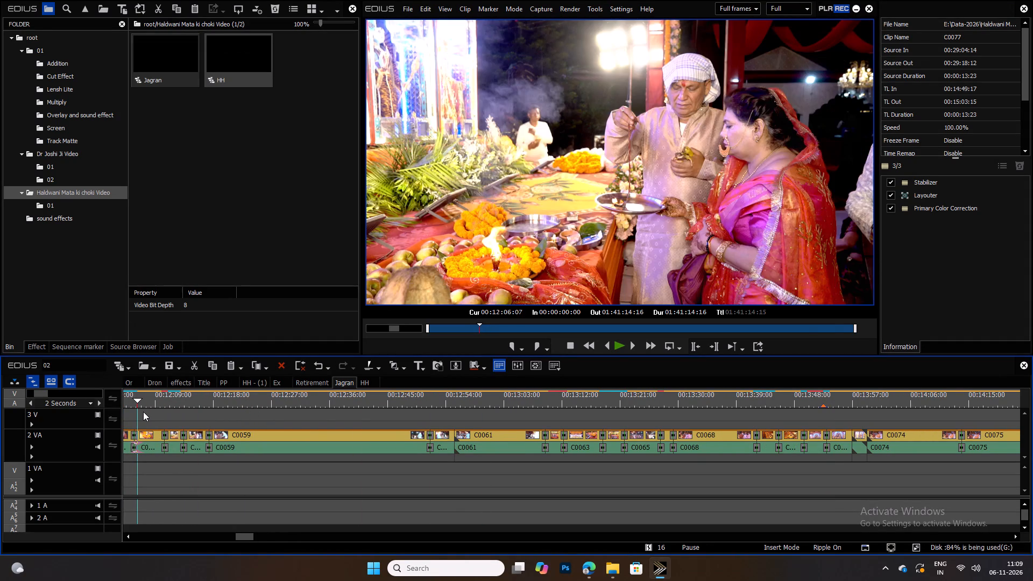
left_click_drag(143, 412, 147, 413)
scroll(147, 413, "down", 3, "ctrl")
left_click_drag(188, 394, 192, 396)
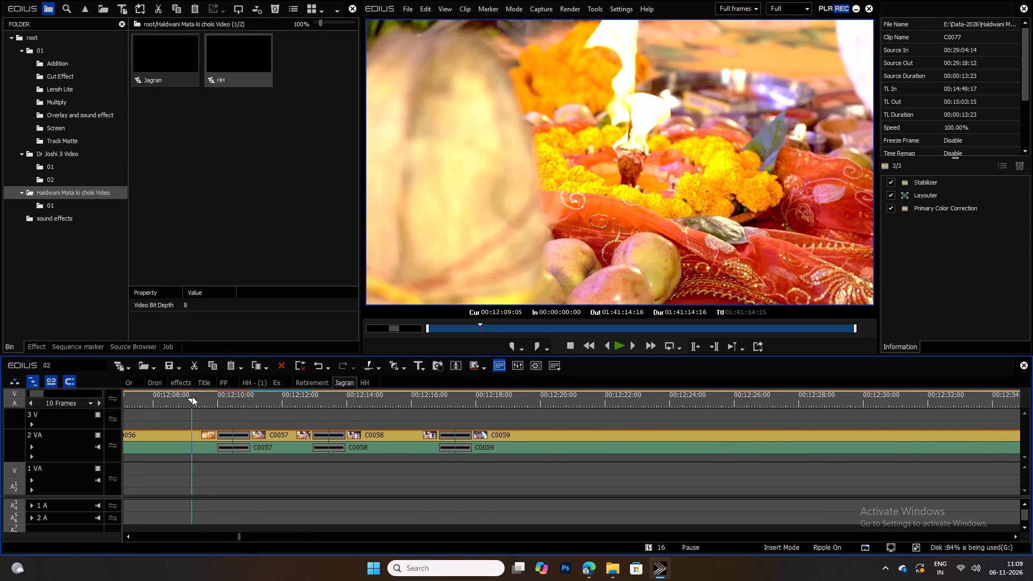
Preview C0055 up to its transition into C0056 in the Jagran sequence and copy C0055.
left_click_drag(192, 396, 151, 399)
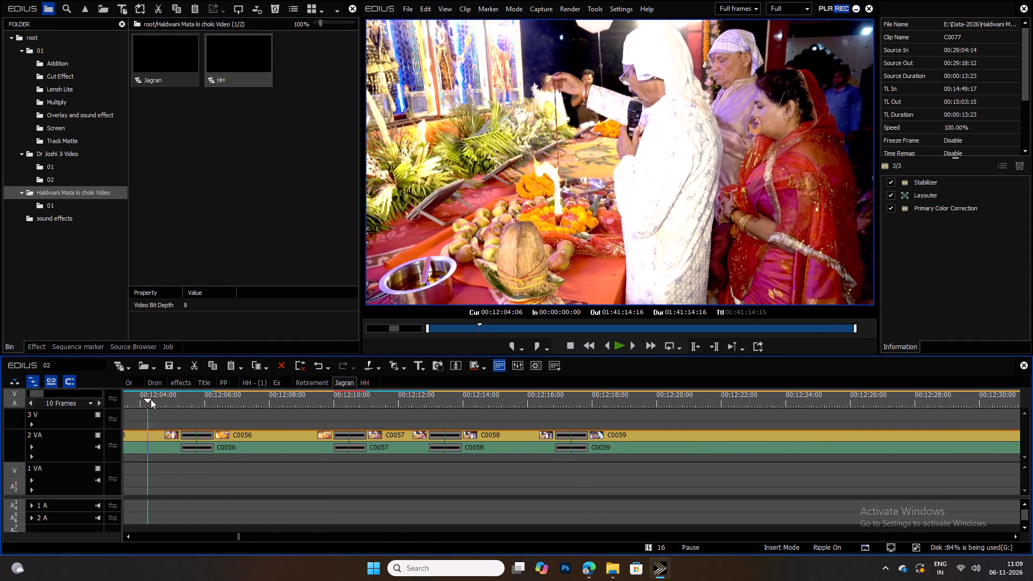
left_click_drag(151, 399, 196, 405)
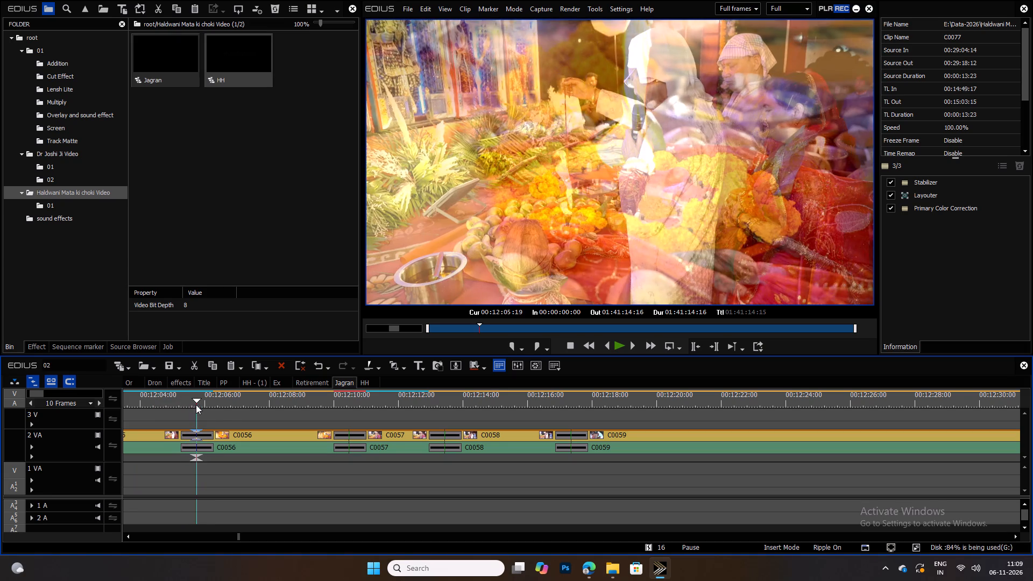
left_click_drag(196, 405, 179, 416)
key("space")
key("space")
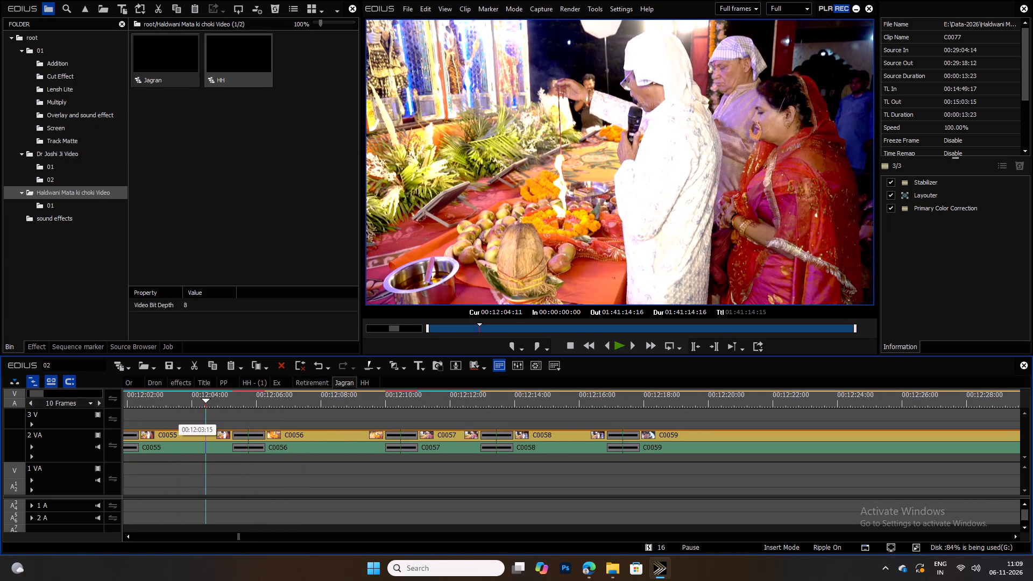
key("space")
key("space")
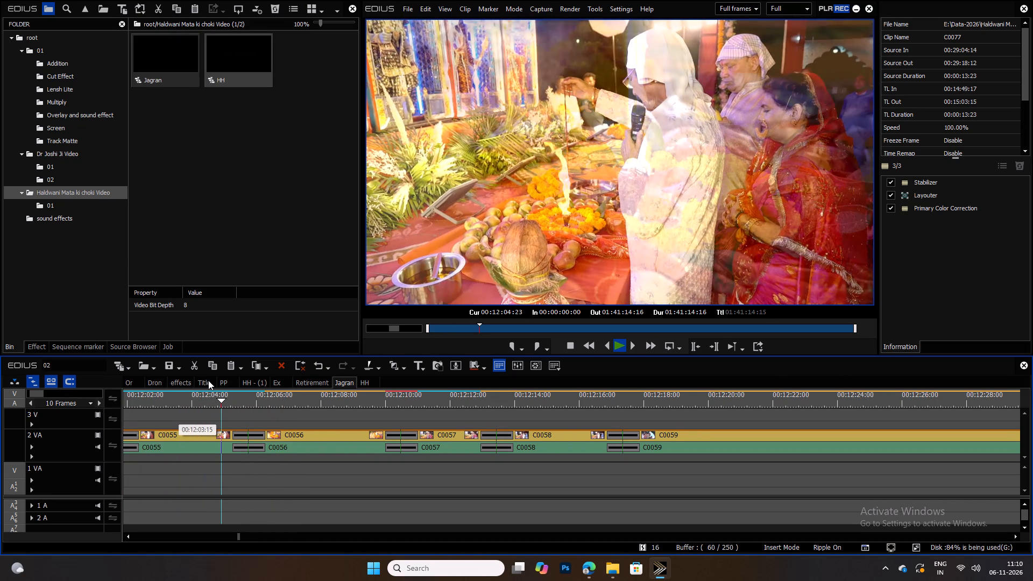
left_click(203, 388)
left_click(179, 394)
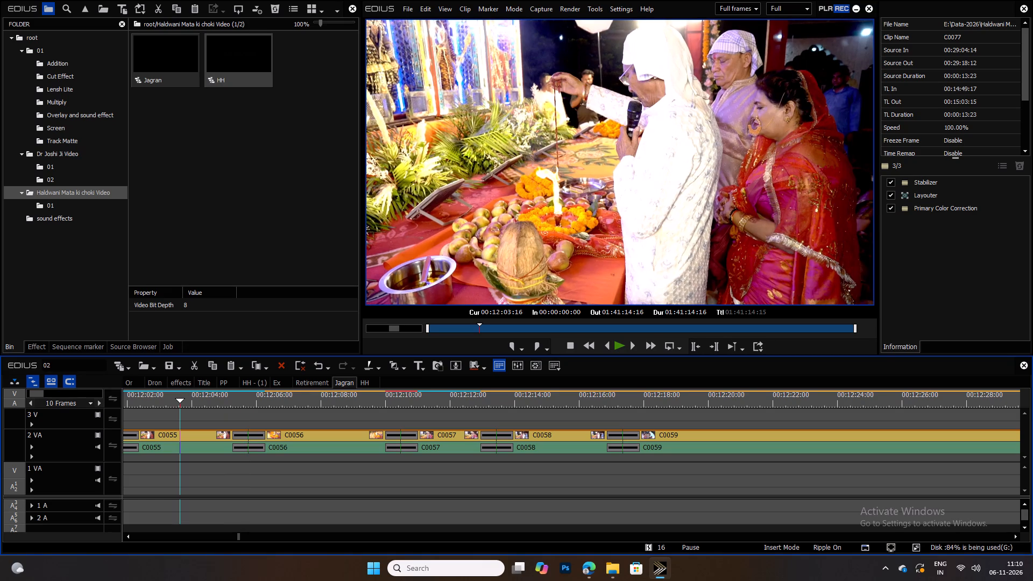
left_click(196, 442)
key("ctrl+c")
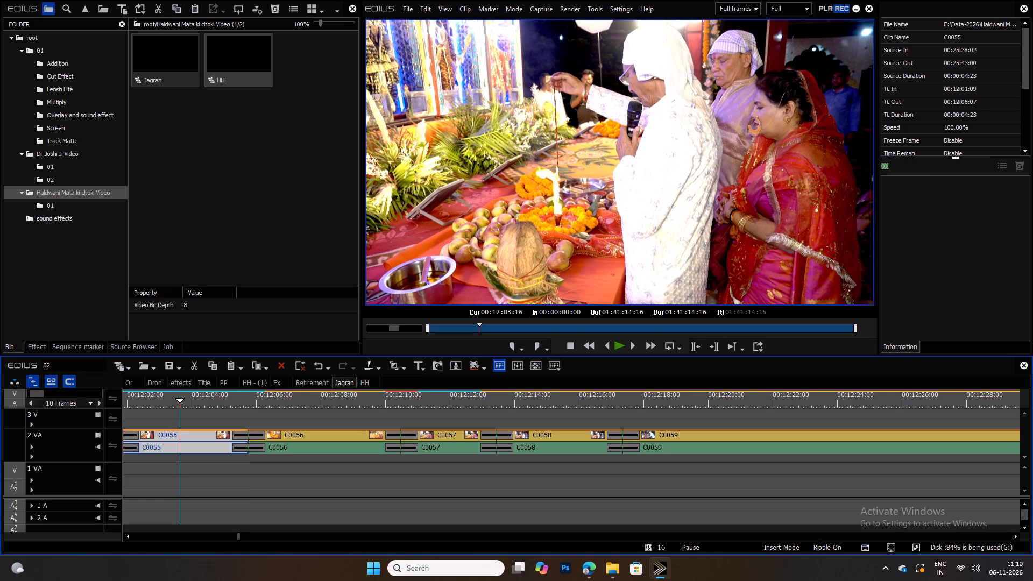
Examine the HH sequence around 00:01:01 to 00:01:26, checking which aarti shots are already used.
left_click(363, 384)
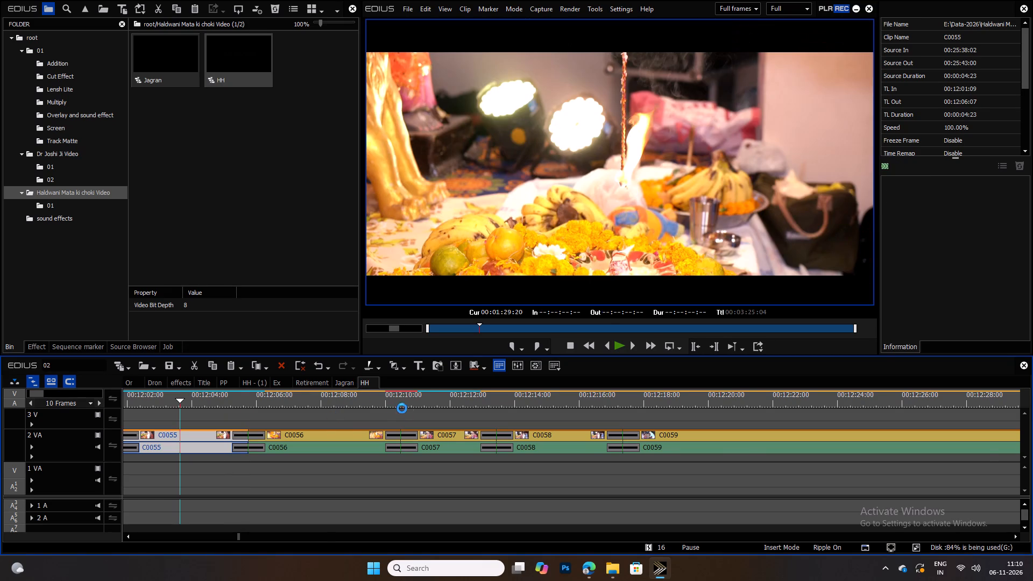
left_click_drag(441, 398, 388, 400)
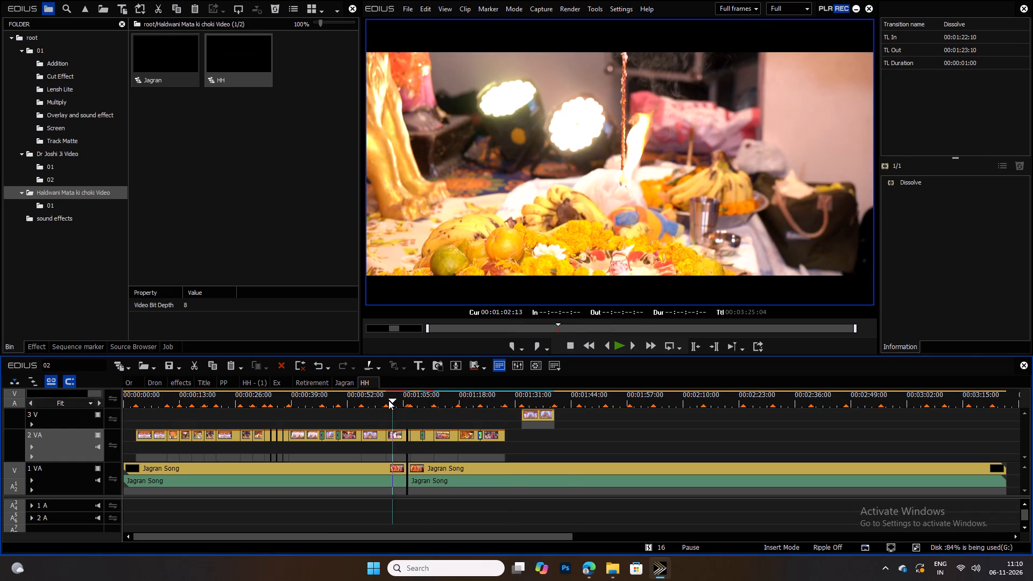
left_click_drag(388, 400, 391, 402)
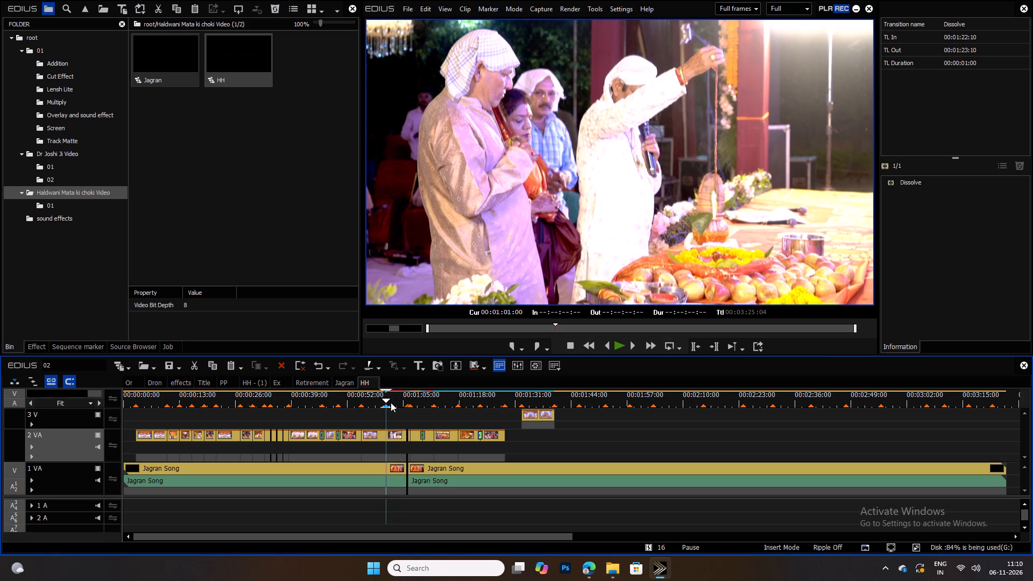
left_click_drag(391, 402, 394, 402)
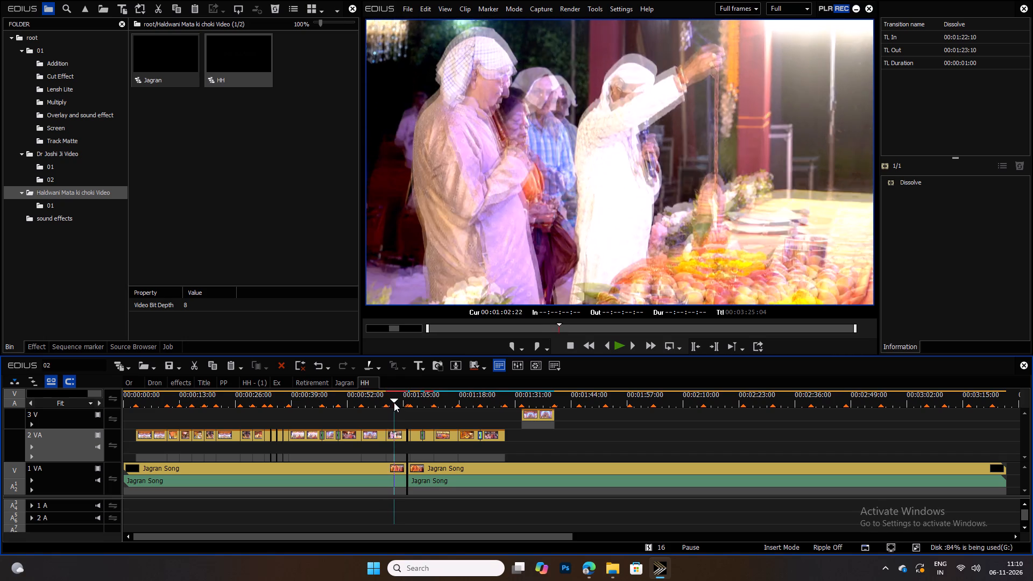
left_click_drag(394, 402, 395, 402)
left_click(492, 398)
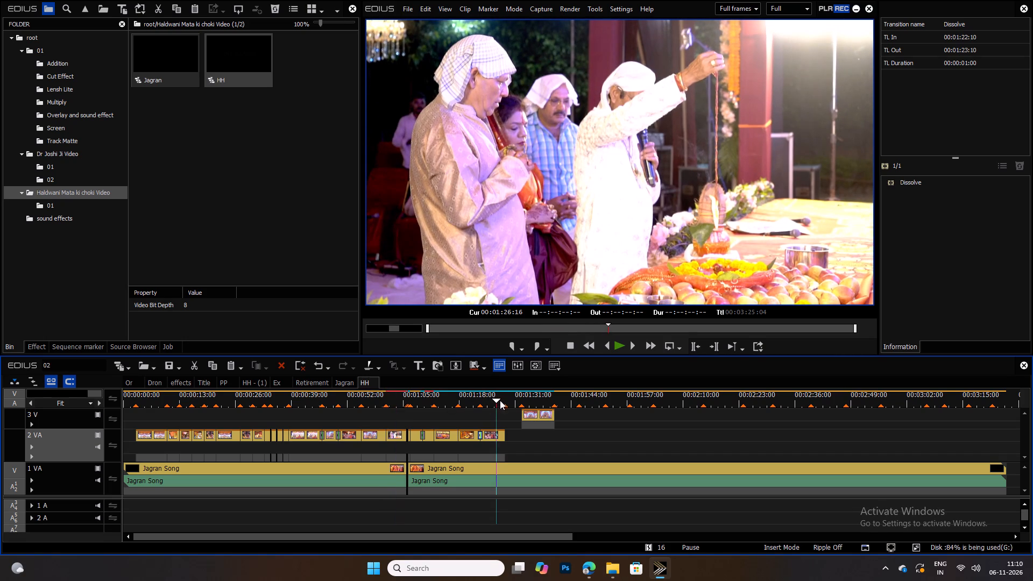
Skim the Jagran sequence from C0055 through C0059 for a suitable highlight shot.
left_click(342, 384)
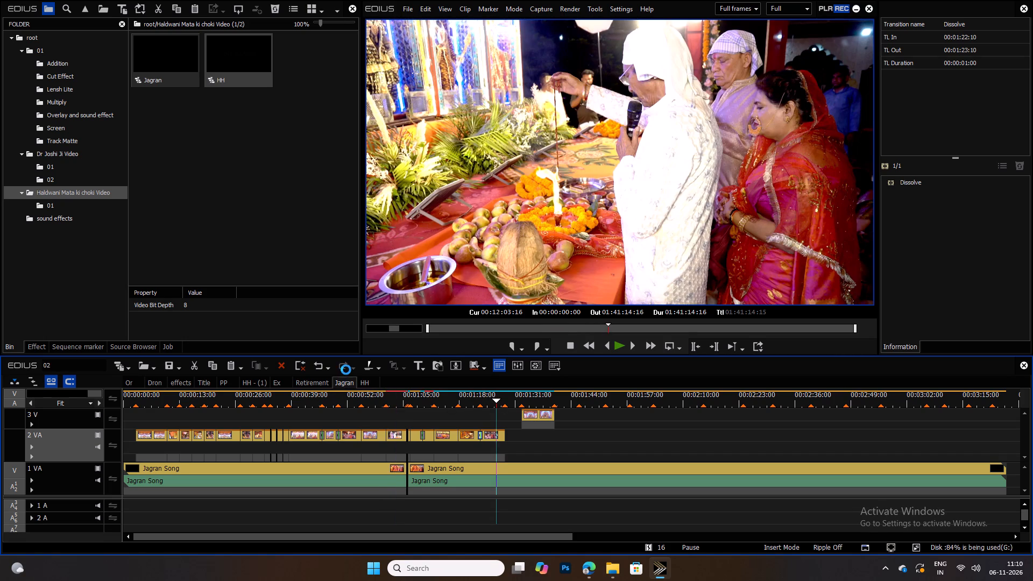
left_click_drag(366, 398, 441, 401)
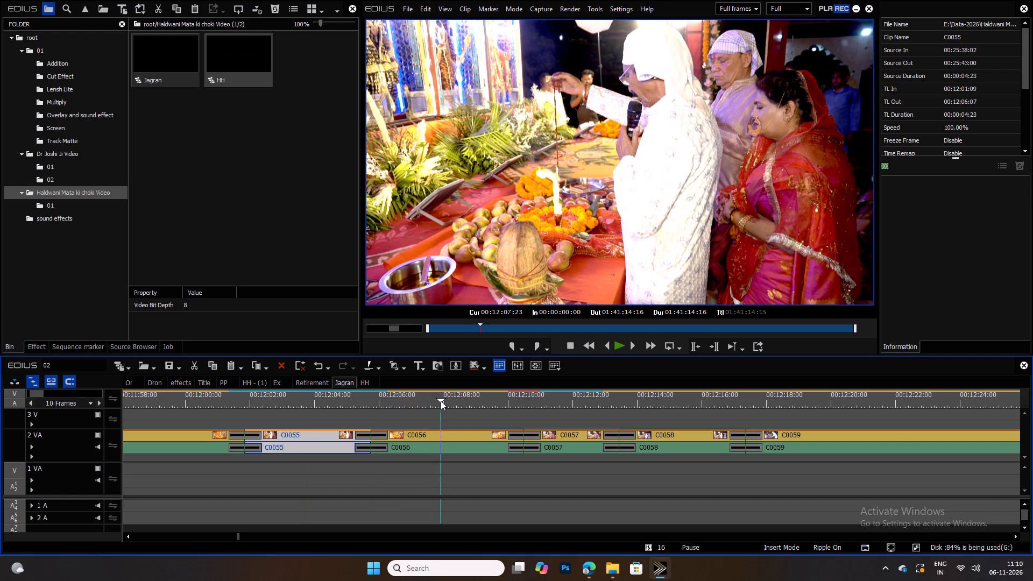
left_click_drag(441, 401, 435, 395)
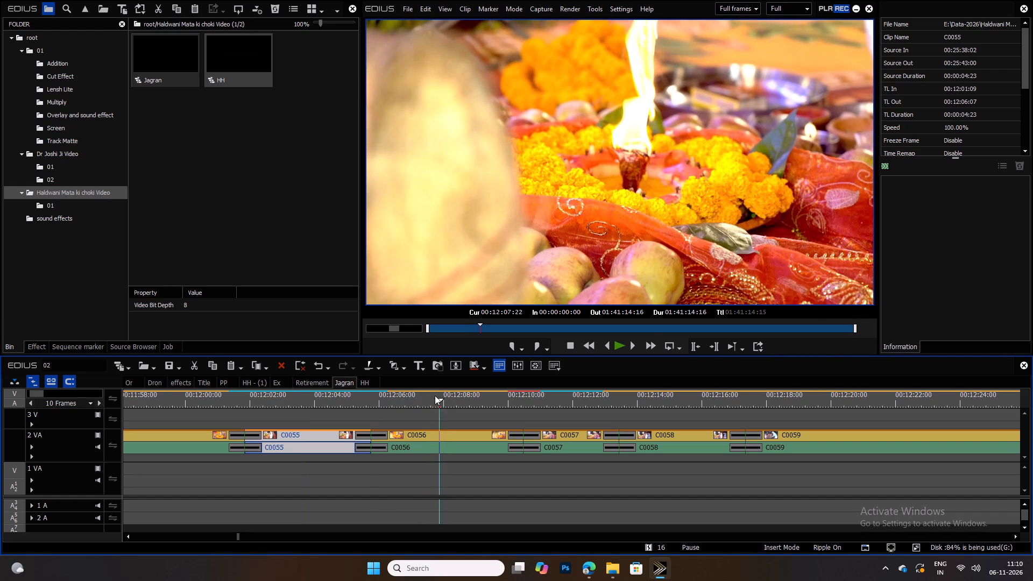
left_click_drag(435, 395, 327, 406)
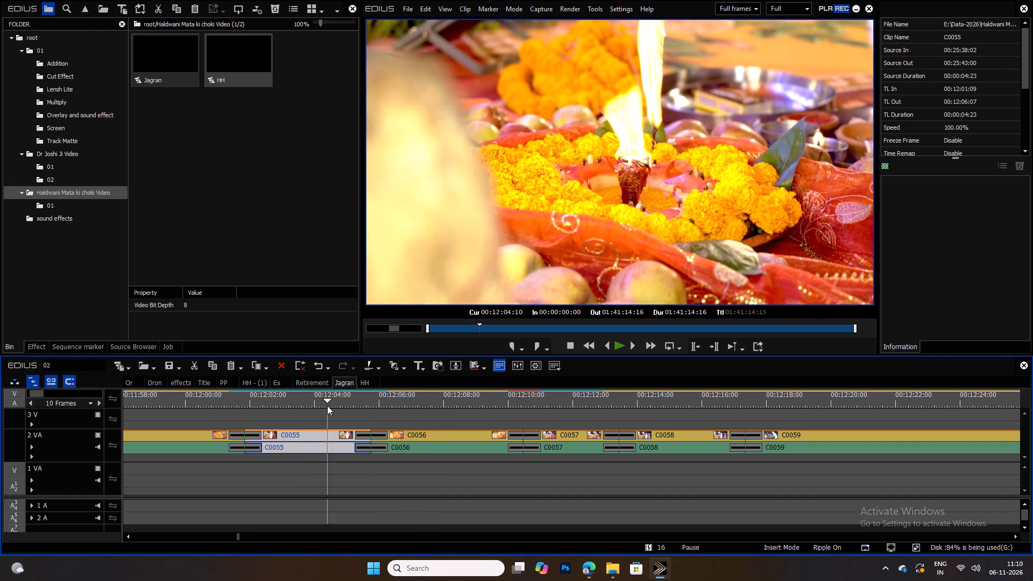
left_click_drag(327, 406, 327, 424)
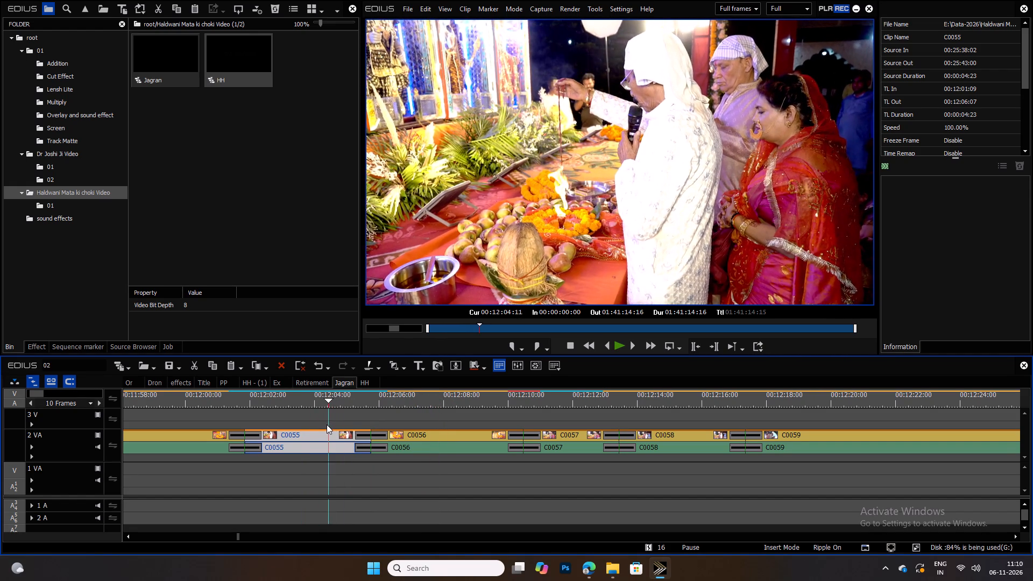
left_click_drag(327, 424, 584, 544)
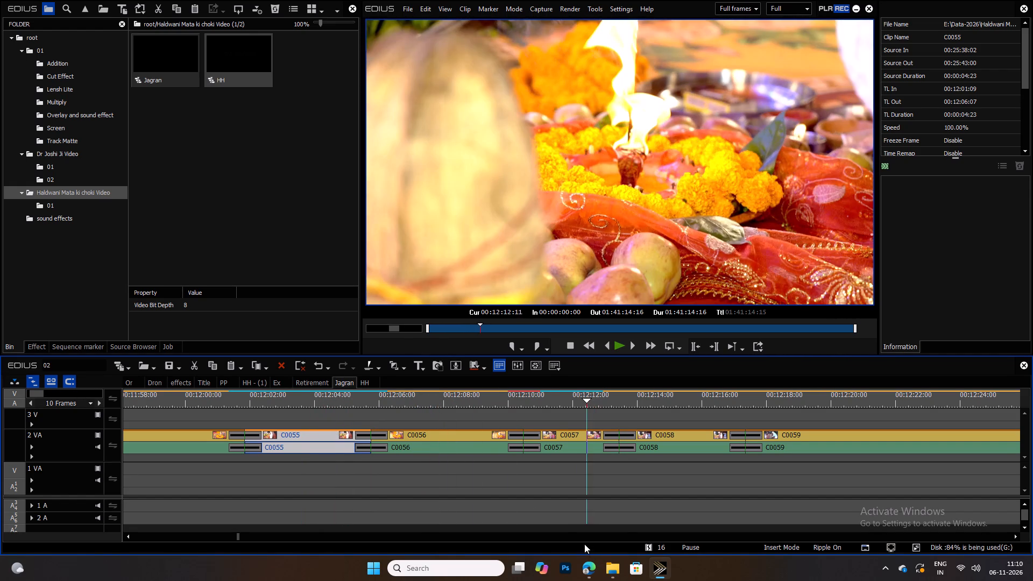
left_click_drag(584, 544, 691, 509)
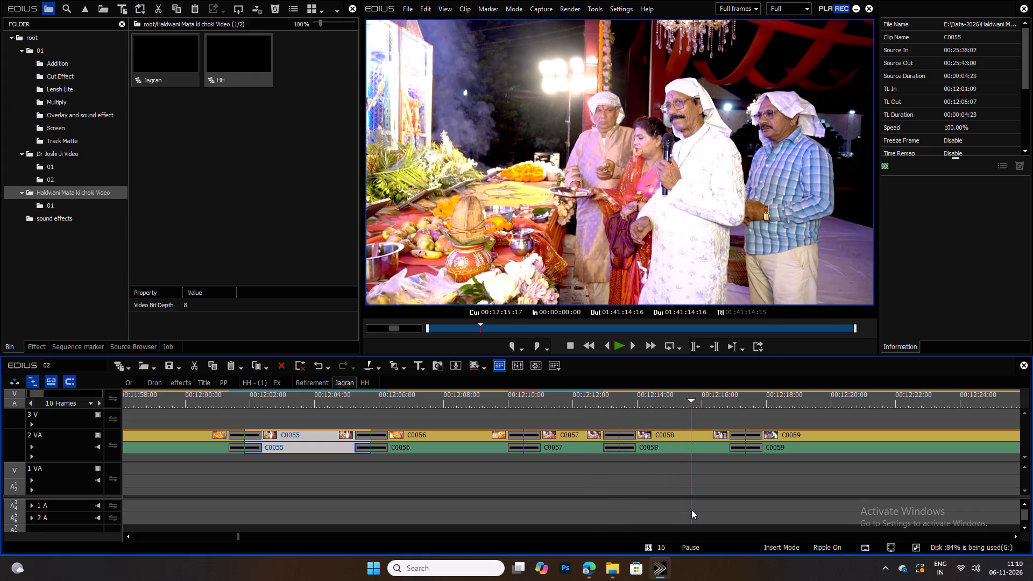
left_click_drag(691, 509, 668, 494)
key("space")
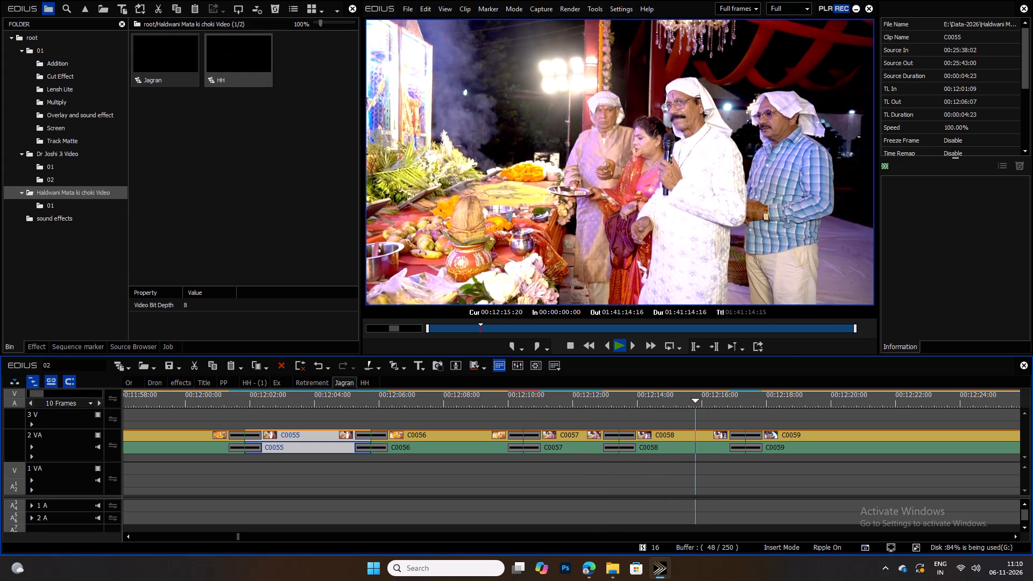
left_click_drag(780, 399, 799, 402)
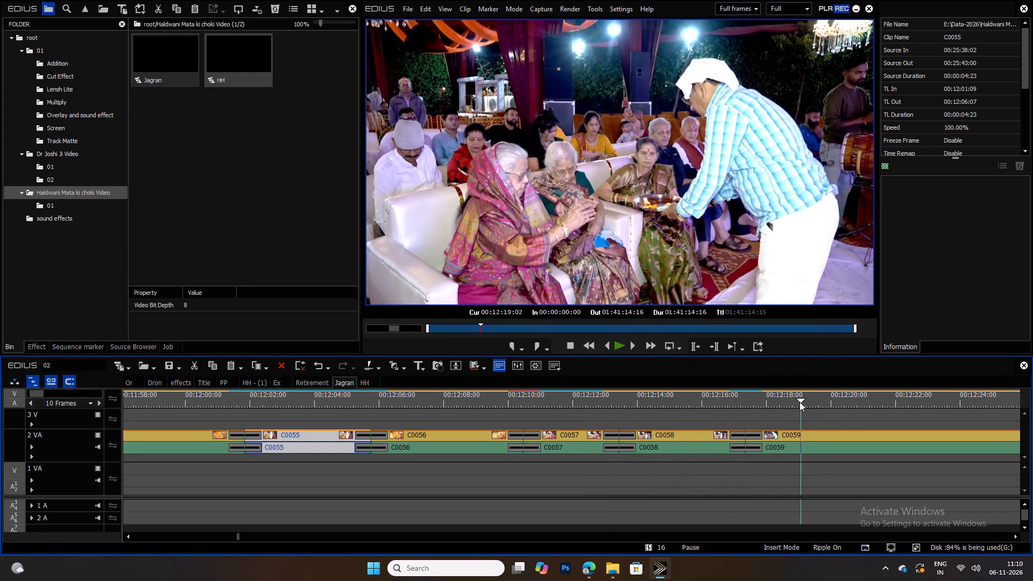
Preview C0058 in the Jagran sequence from about 00:12:14 and copy the clip.
left_click_drag(799, 402, 646, 413)
key("space")
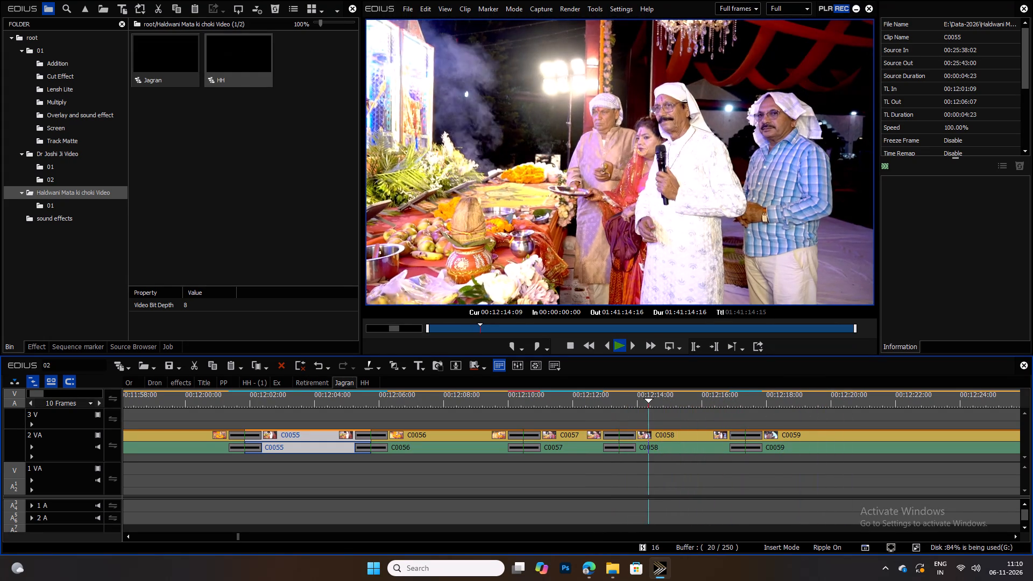
key("space")
left_click(665, 430)
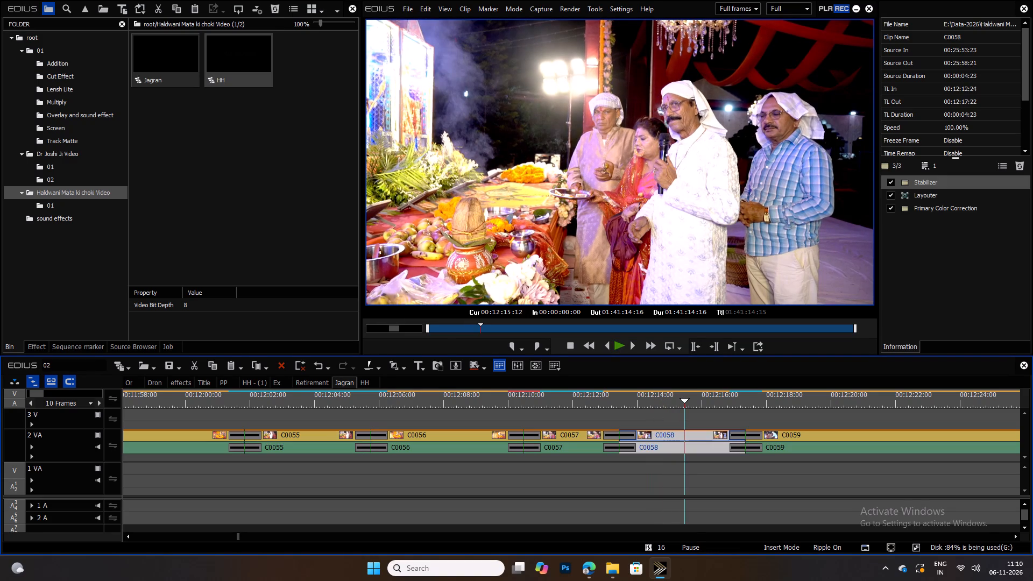
key("ctrl+c")
In the HH sequence, move C0077 later along 2 VA to about 00:01:44, clearing the space after C0070.
left_click(367, 380)
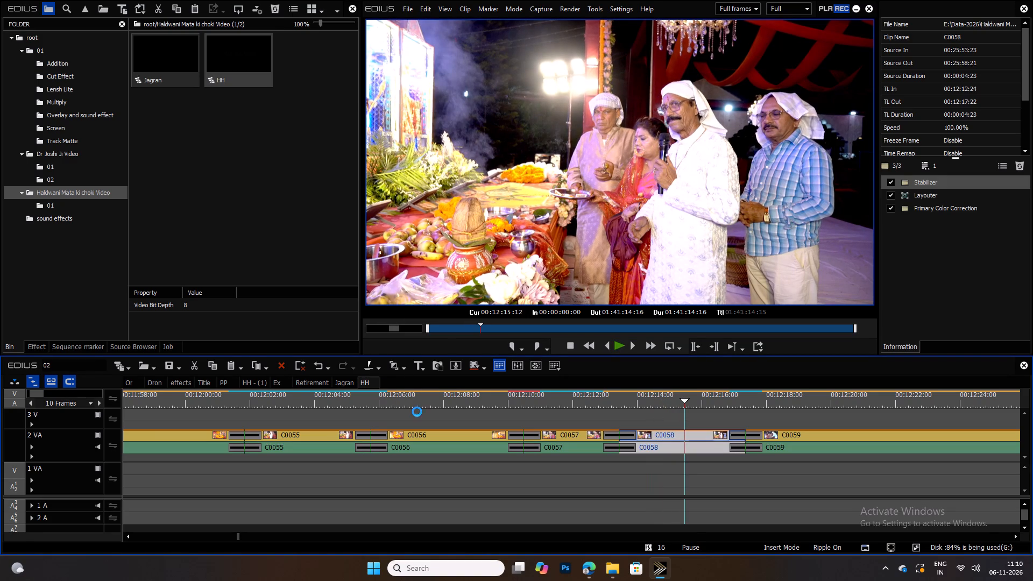
scroll(476, 406, "down", 1, "ctrl")
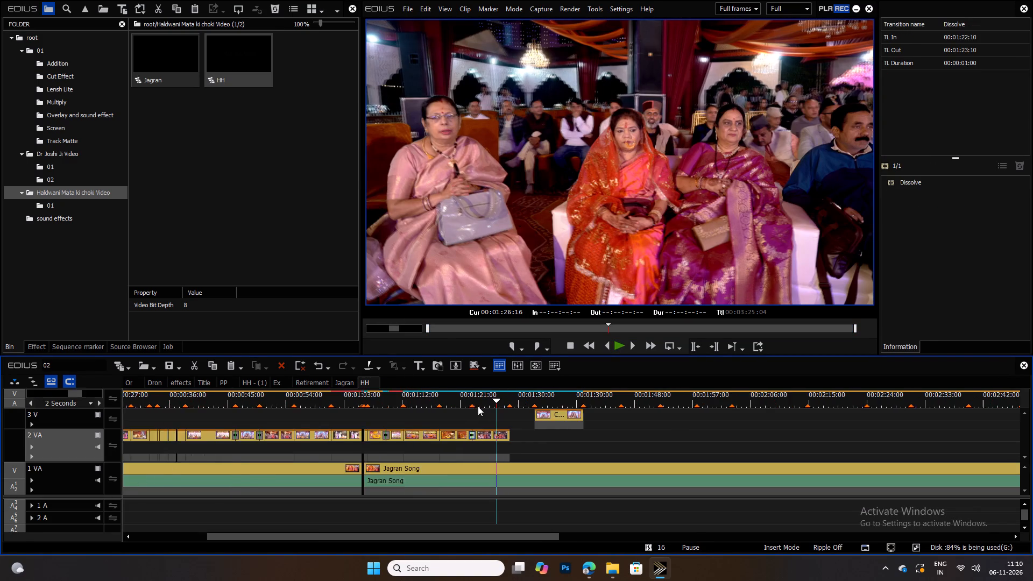
scroll(478, 406, "down", 1, "ctrl")
left_click_drag(467, 399, 424, 401)
key("space")
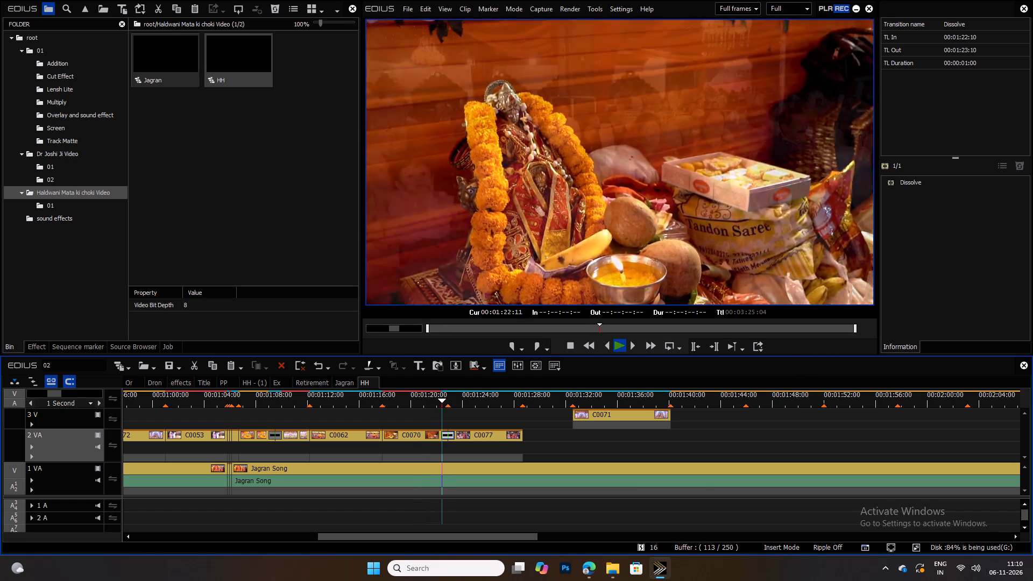
key("space")
left_click_drag(488, 431, 621, 434)
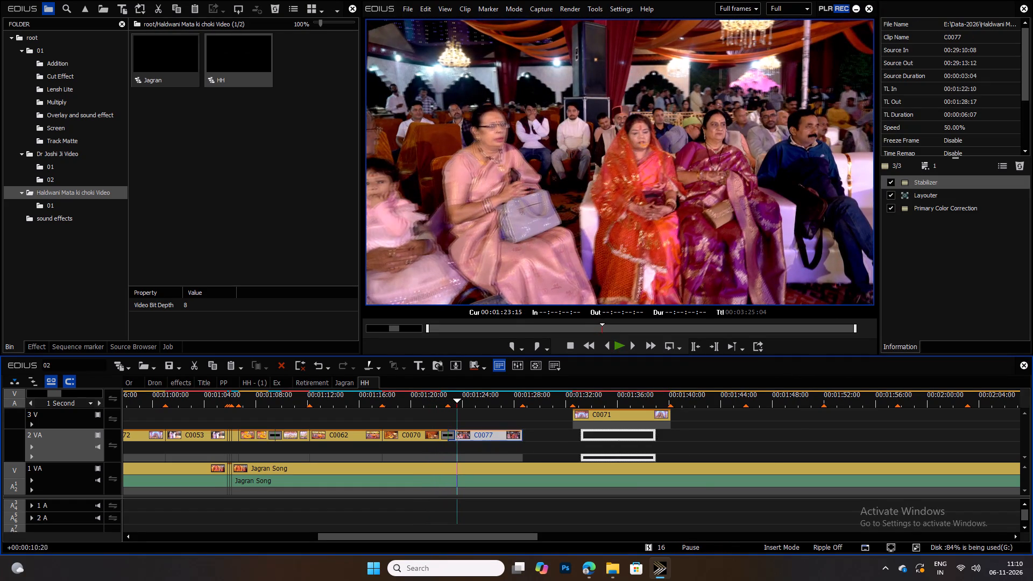
left_click_drag(621, 434, 767, 430)
Paste C0058 right after C0070 at 00:01:22:22 on 2 VA, remove its audio and set its speed to 50%.
left_click_drag(459, 400, 453, 399)
key("ctrl+v")
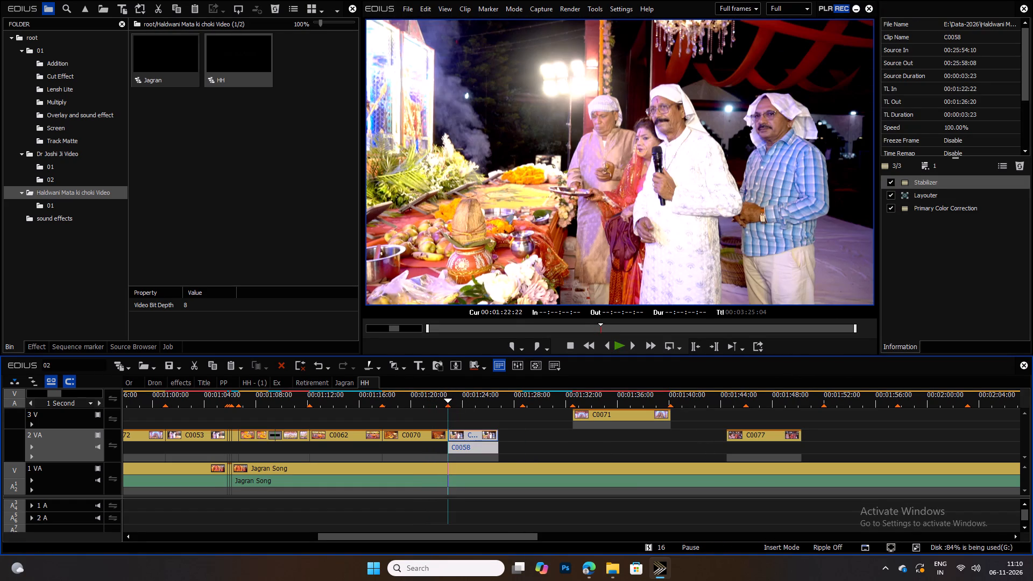
key("alt+a")
key("alt+e")
type("50")
key("Return")
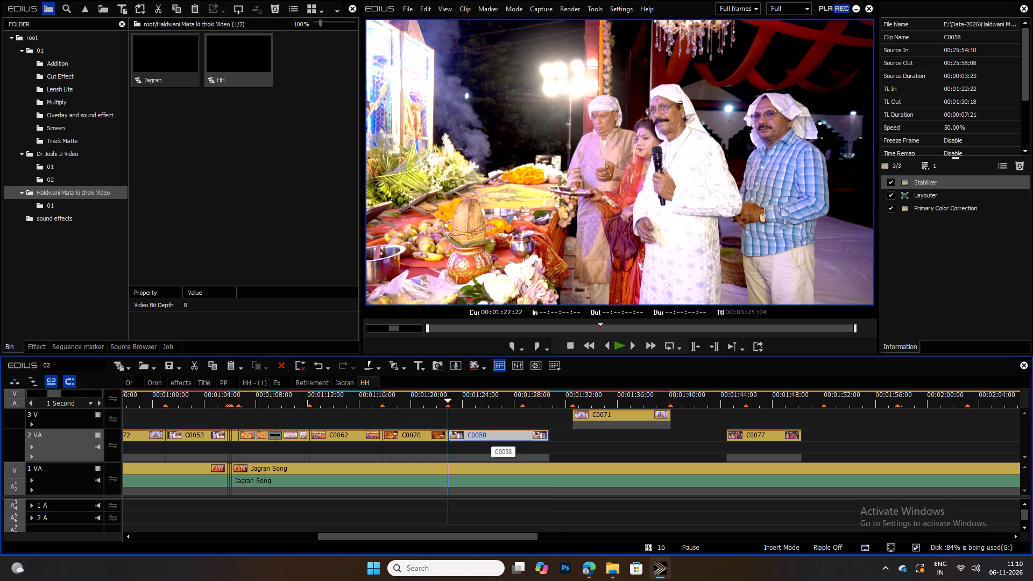
Play the slowed C0058 and trim its end to the marker at 00:01:28:17.
key("space")
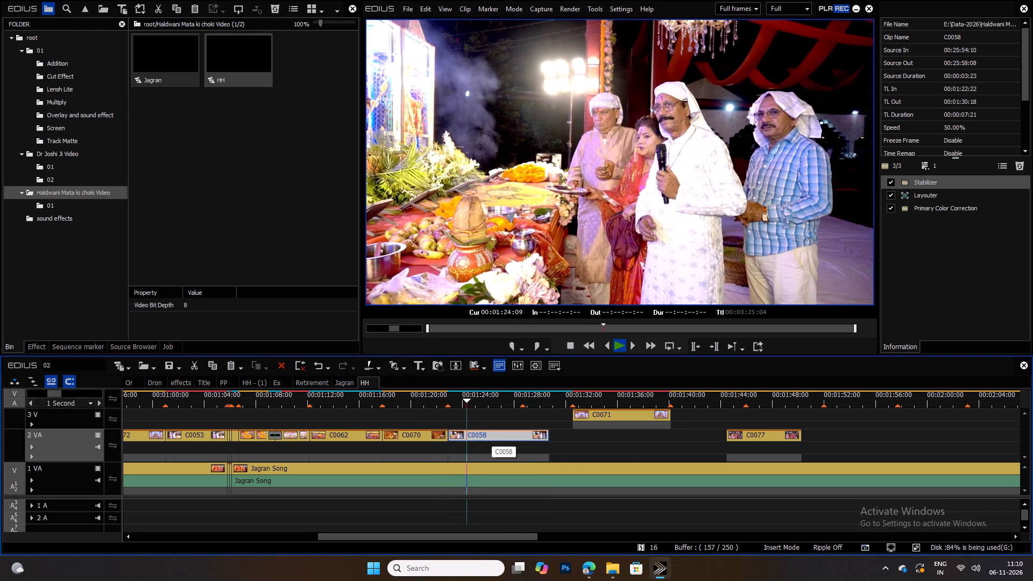
scroll(472, 414, "down", 1, "ctrl")
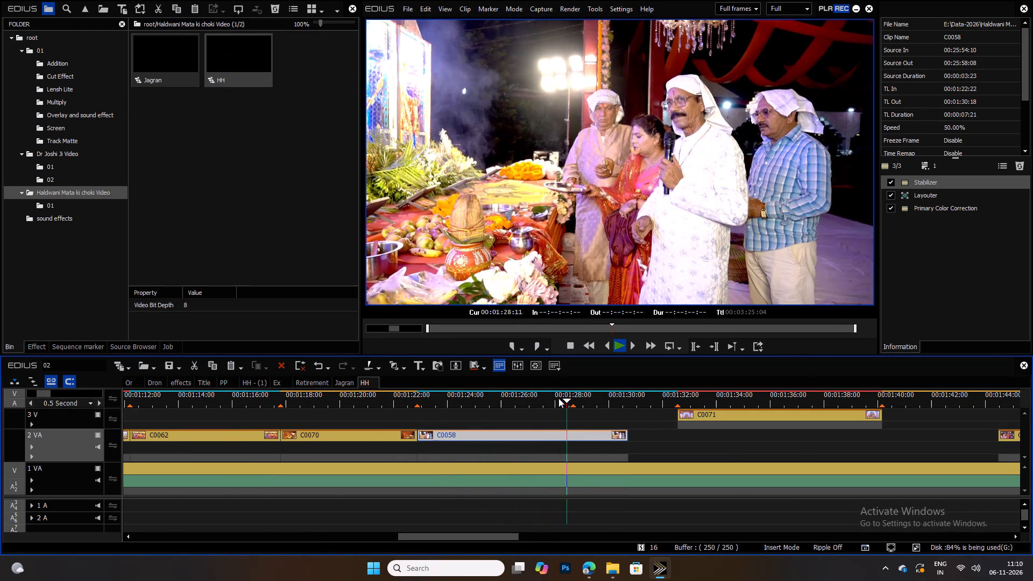
left_click_drag(577, 397, 570, 394)
key("m")
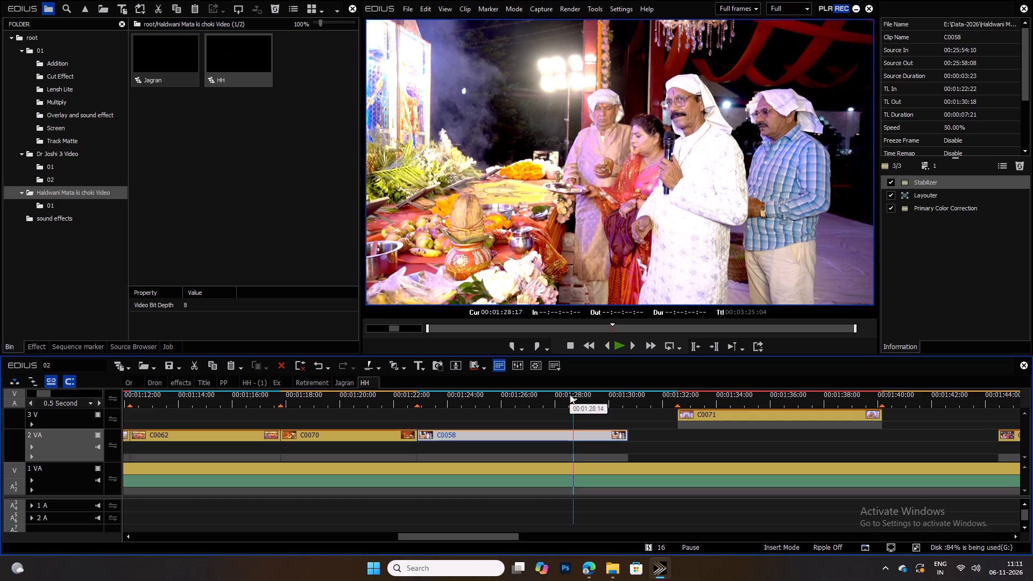
key("space")
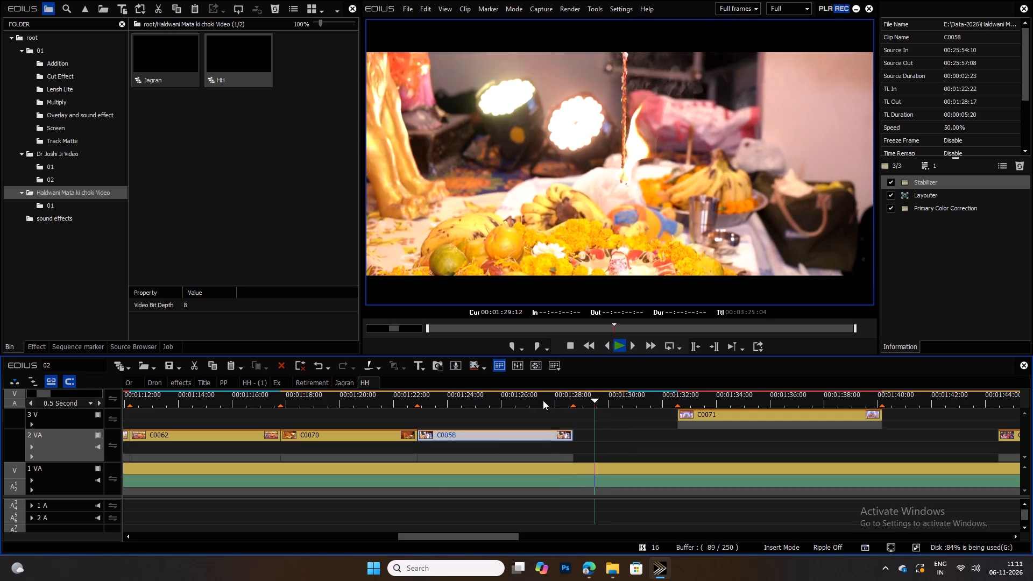
key("space")
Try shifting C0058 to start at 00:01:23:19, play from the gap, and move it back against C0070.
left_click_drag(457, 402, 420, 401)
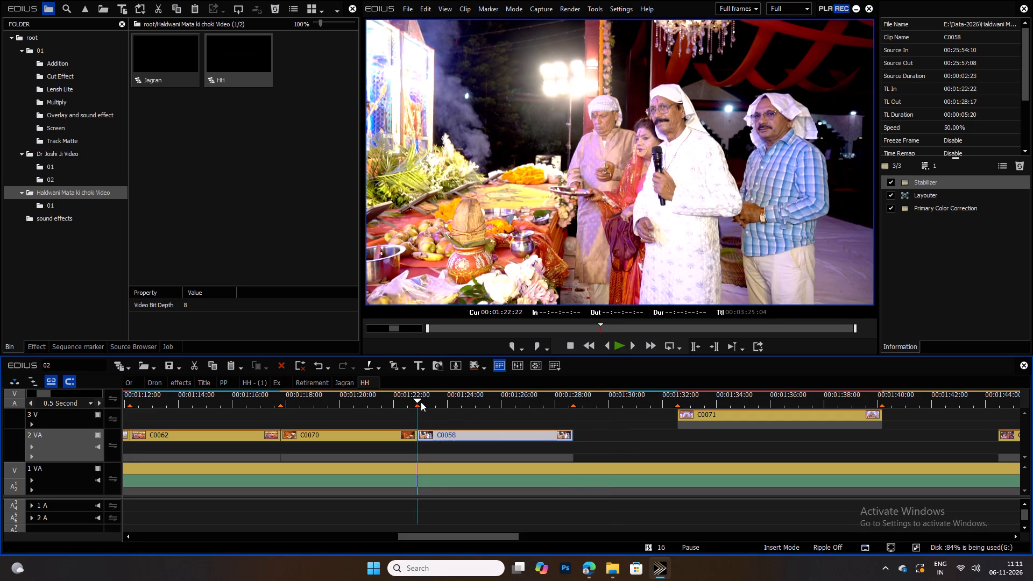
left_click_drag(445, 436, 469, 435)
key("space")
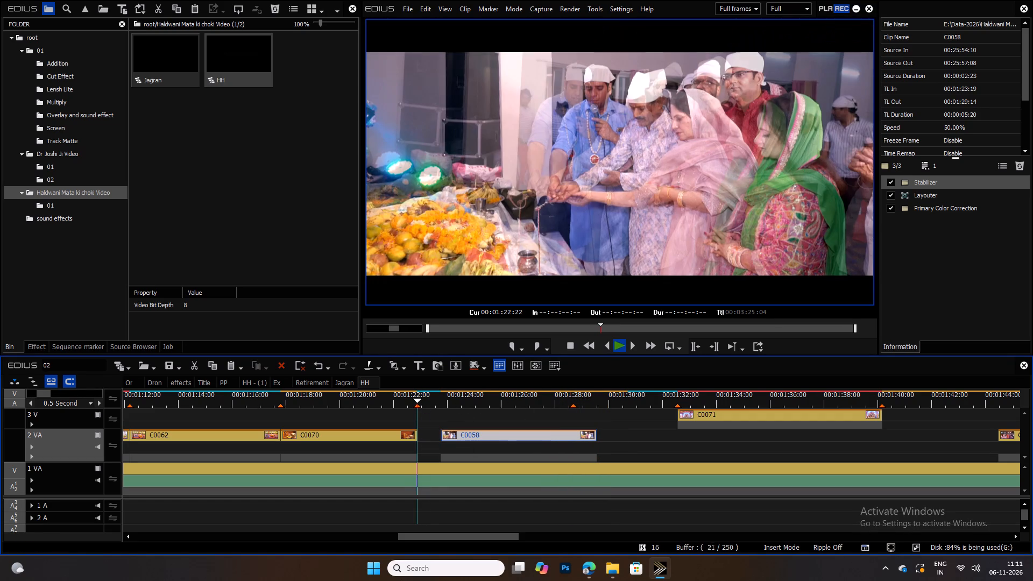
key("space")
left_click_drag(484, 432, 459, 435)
Add a one-second Dissolve at the cut between C0070 and C0058.
left_click(416, 397)
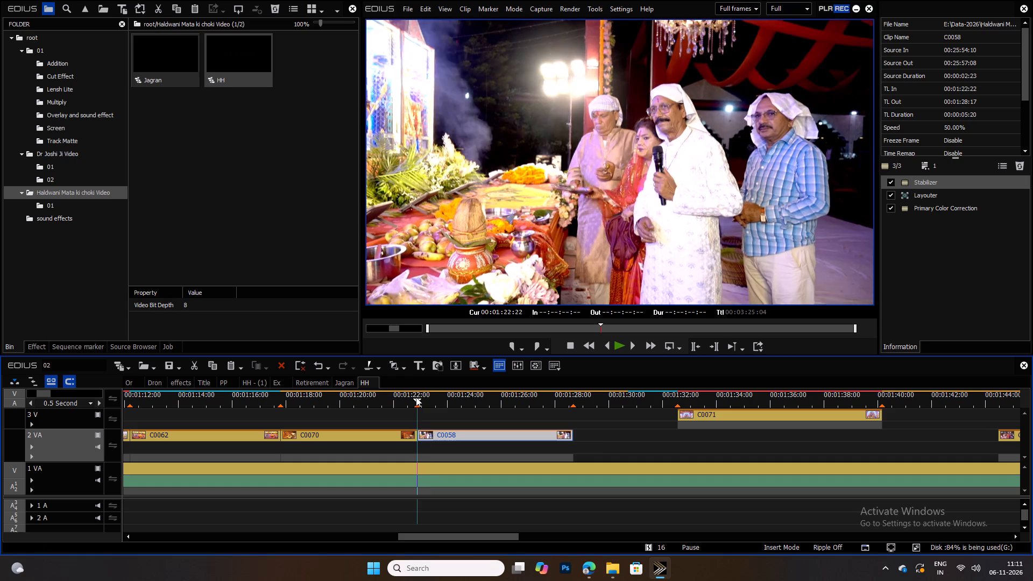
key("ctrl+p")
left_click(448, 392)
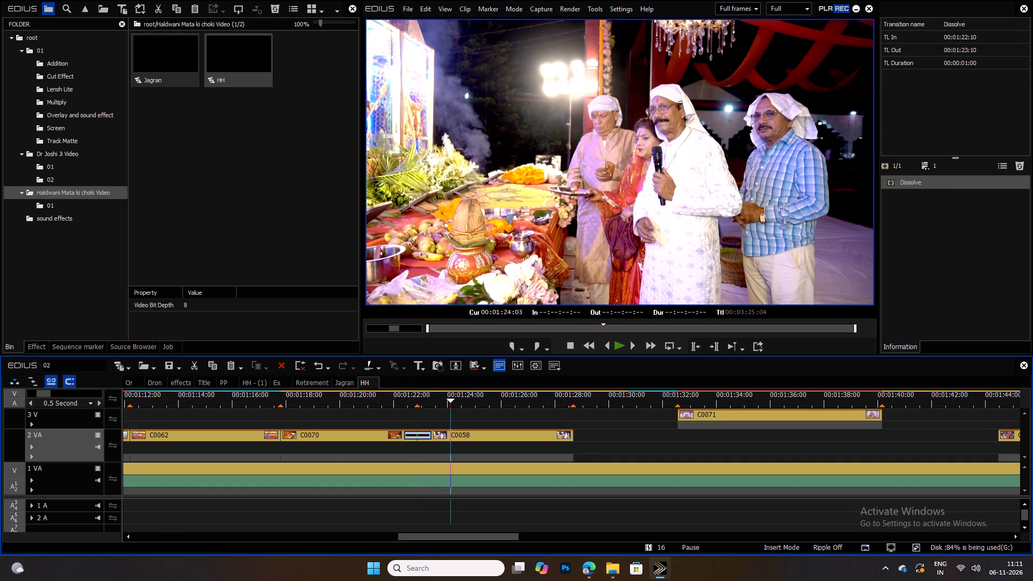
Keyframe a Layouter zoom on C0058 from its start to 120% stretch at 00:00:06:07, and play the result.
left_click(486, 435)
double_click(929, 195)
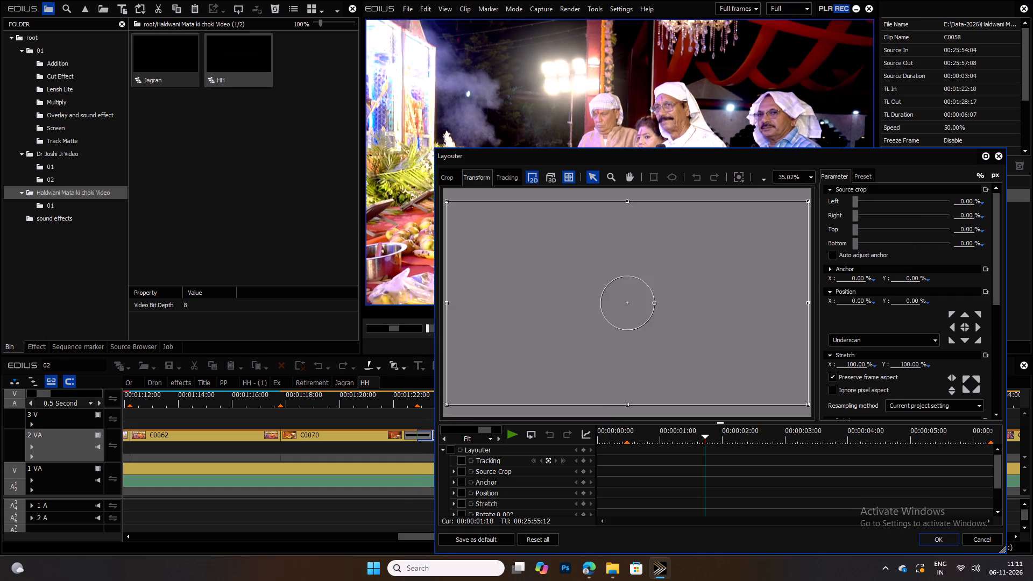
left_click_drag(625, 437, 536, 434)
left_click(452, 450)
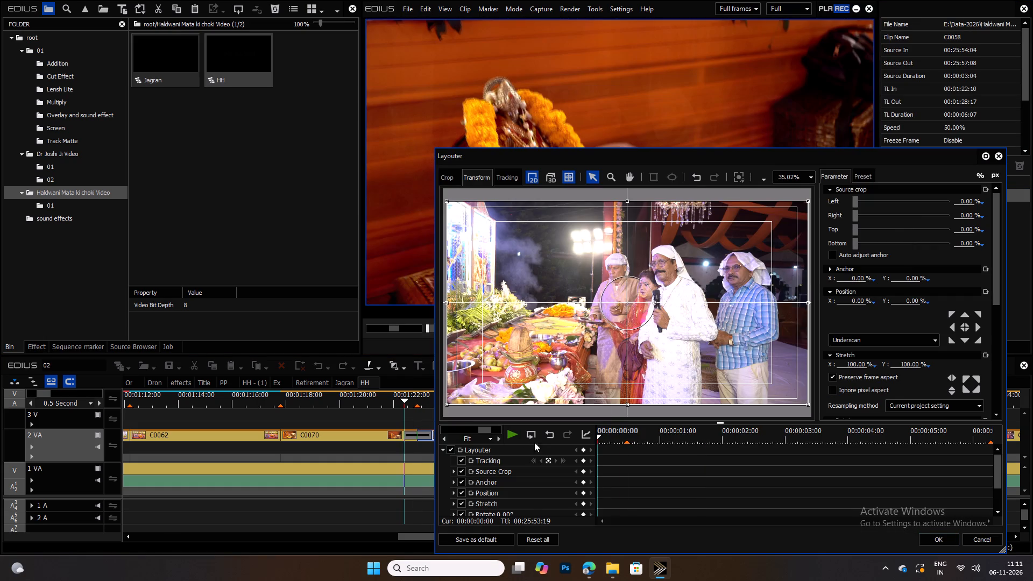
left_click(586, 449)
left_click_drag(889, 435, 1032, 424)
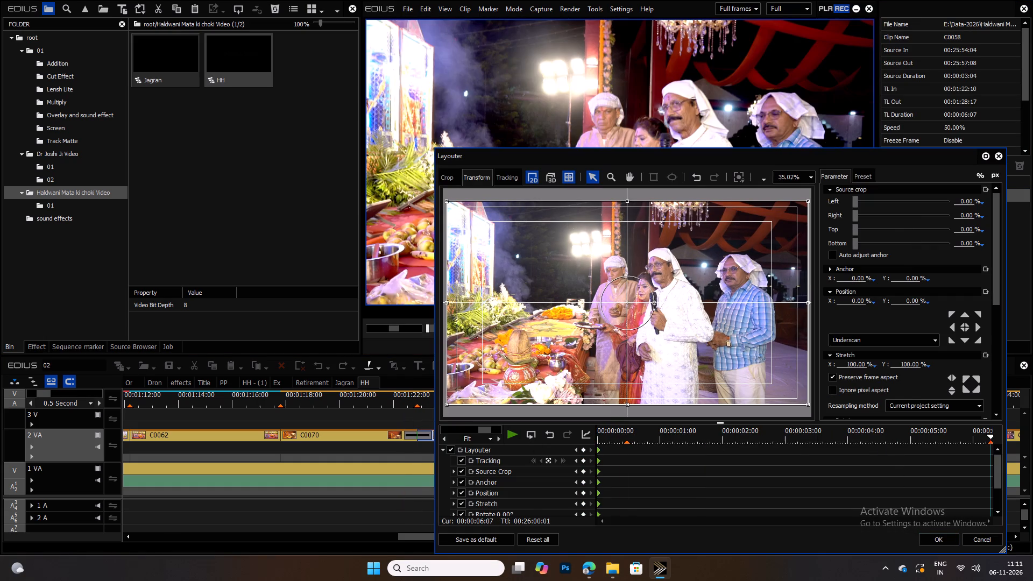
left_click_drag(1032, 424, 1032, 423)
left_click_drag(848, 364, 891, 364)
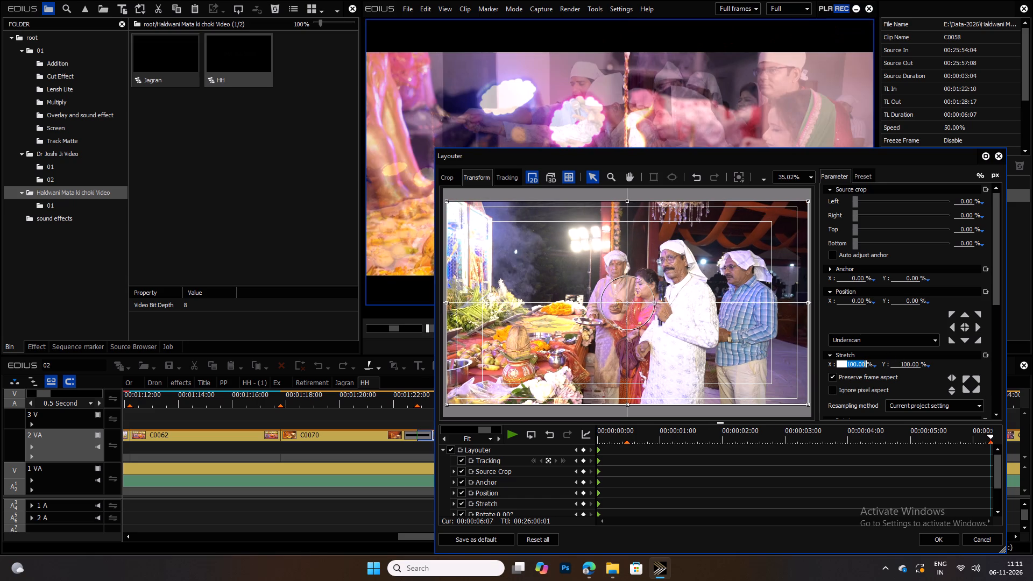
type("120")
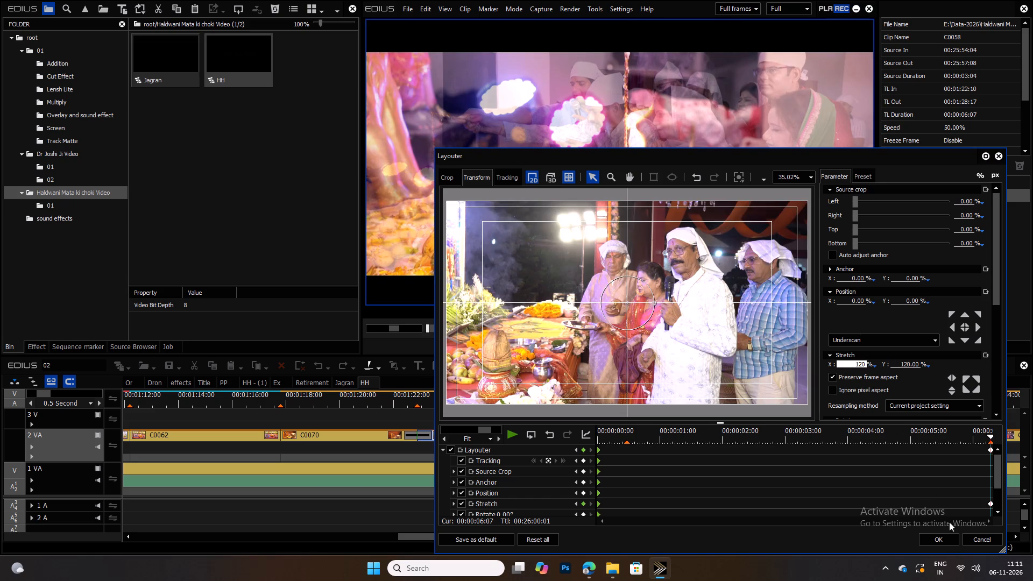
left_click(947, 537)
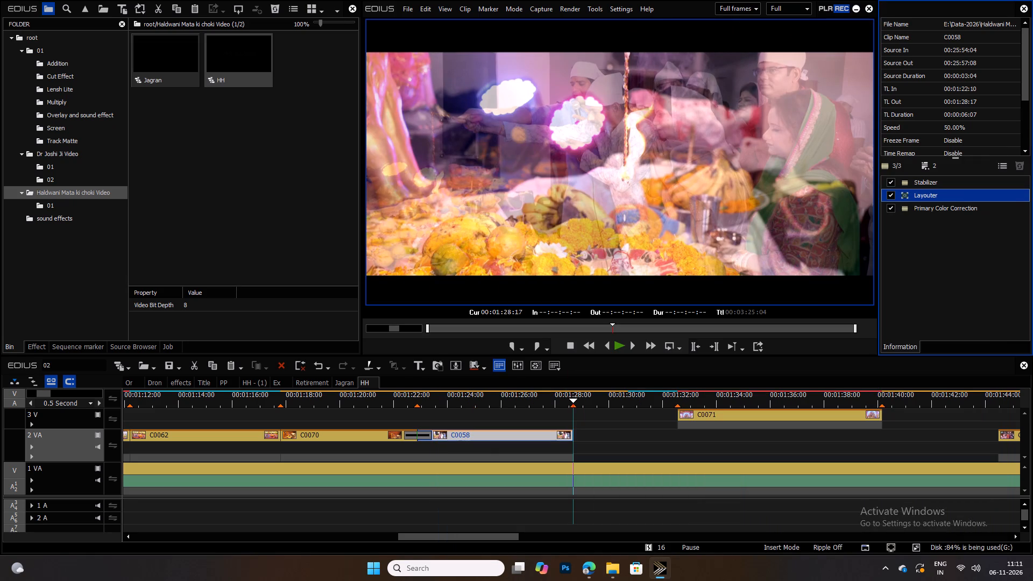
left_click_drag(452, 396, 440, 398)
key("space")
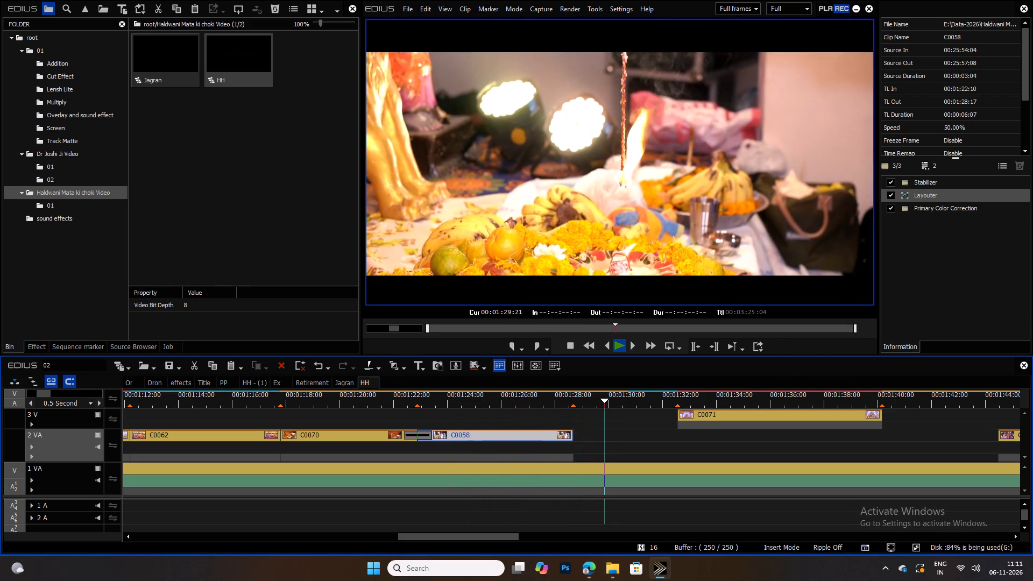
key("space")
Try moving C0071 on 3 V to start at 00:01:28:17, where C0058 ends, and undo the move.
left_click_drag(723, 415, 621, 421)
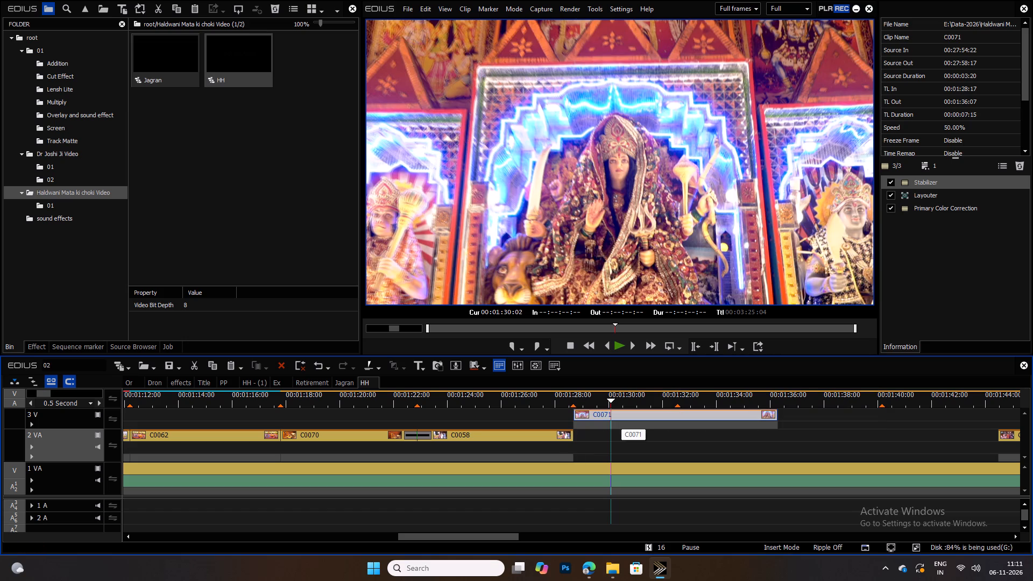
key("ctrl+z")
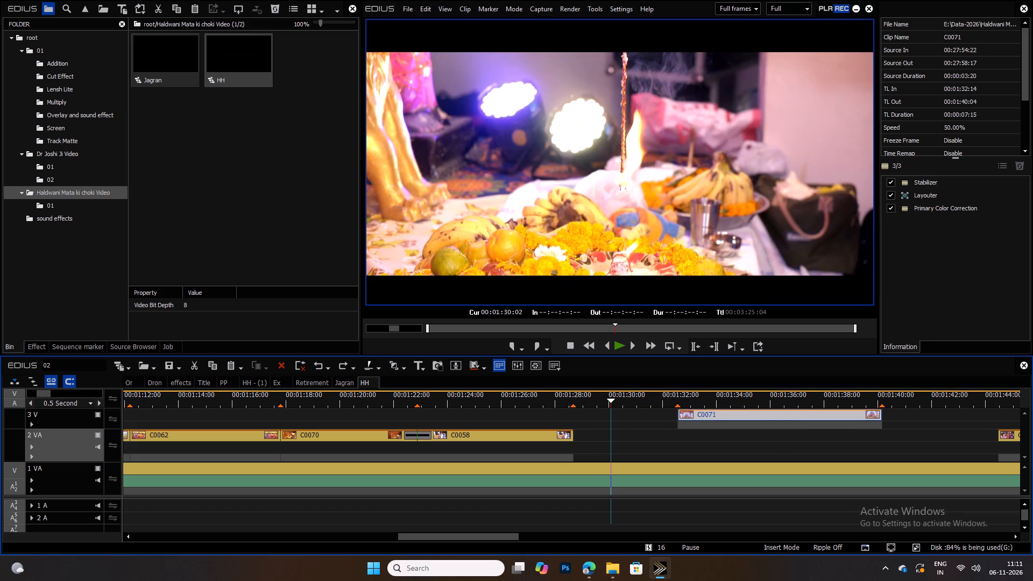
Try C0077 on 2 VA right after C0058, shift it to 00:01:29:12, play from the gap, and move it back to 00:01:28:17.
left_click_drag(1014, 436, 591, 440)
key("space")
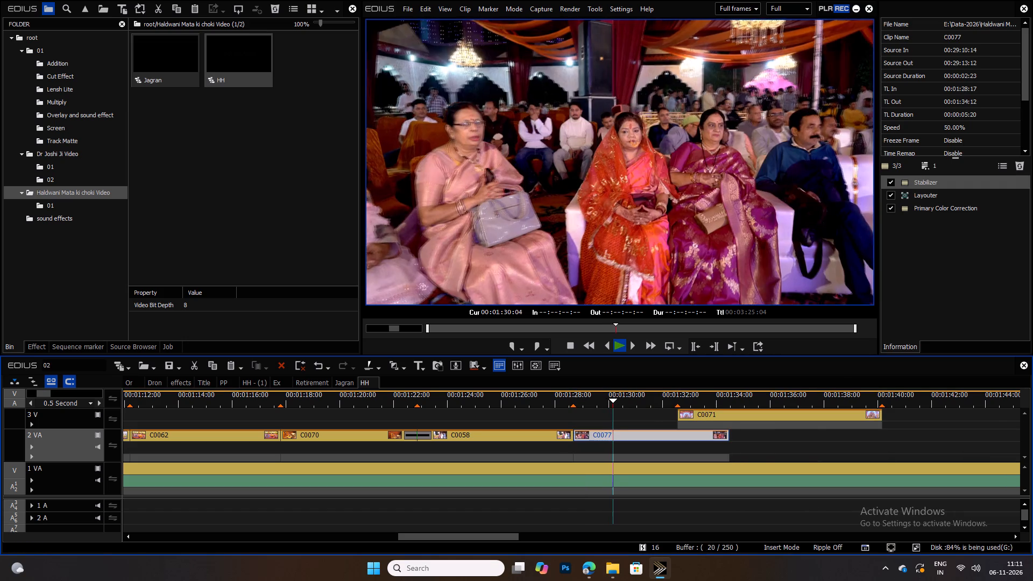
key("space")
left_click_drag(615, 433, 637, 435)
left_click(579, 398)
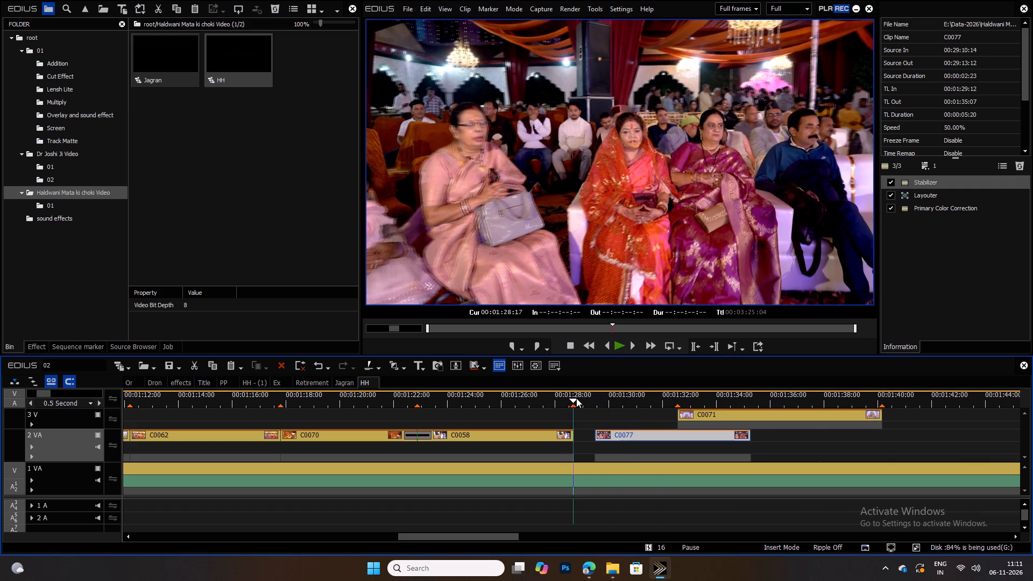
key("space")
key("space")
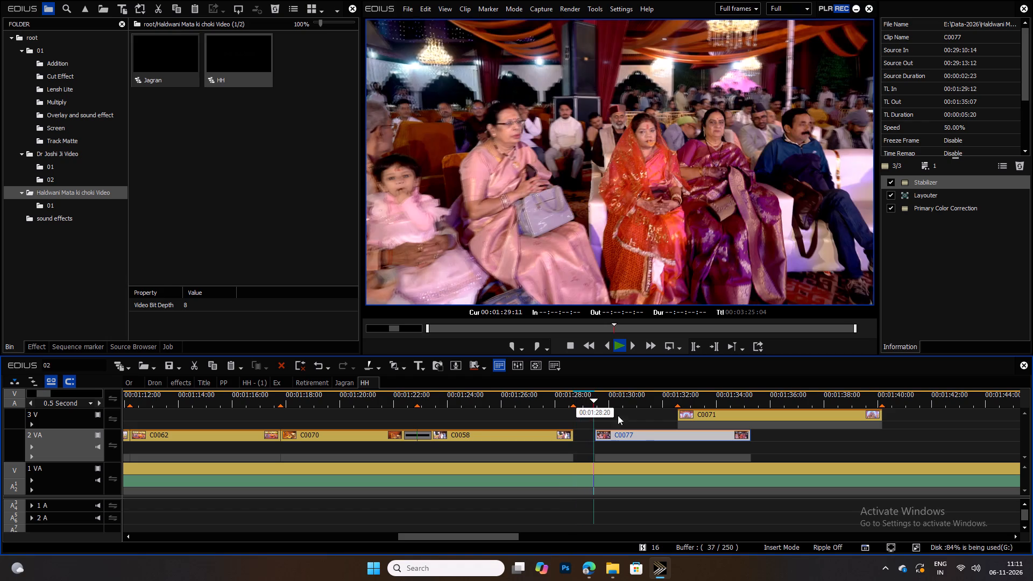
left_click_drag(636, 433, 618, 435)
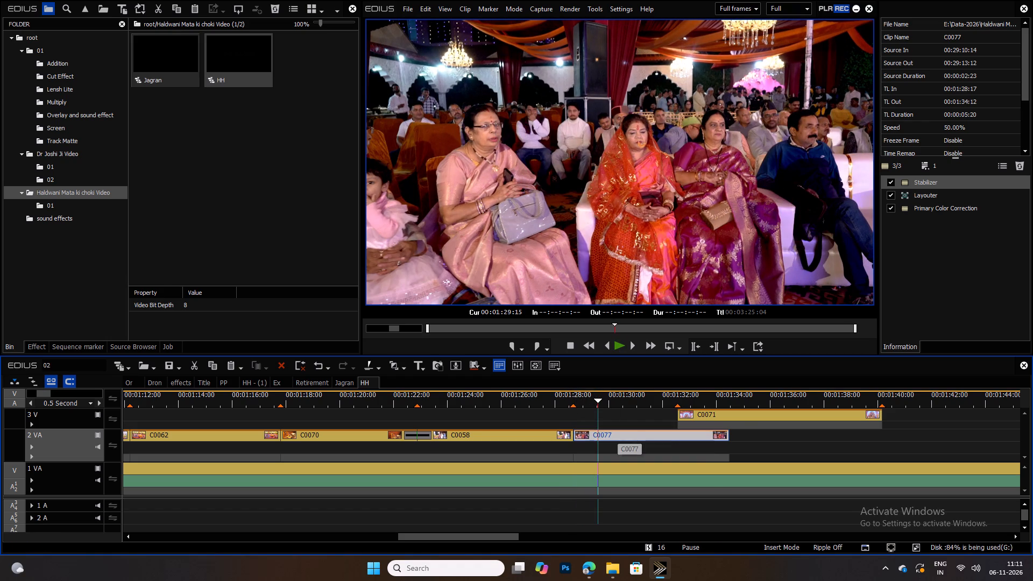
Move C0077 up to 3 V, starting at 00:01:41:15 after C0071.
left_click_drag(640, 438, 988, 422)
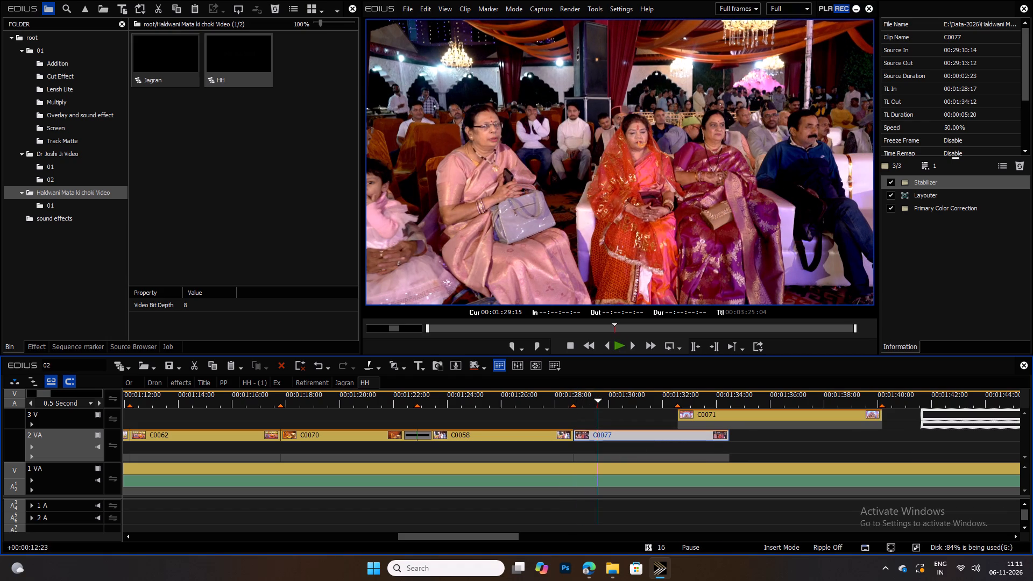
left_click_drag(988, 422, 988, 421)
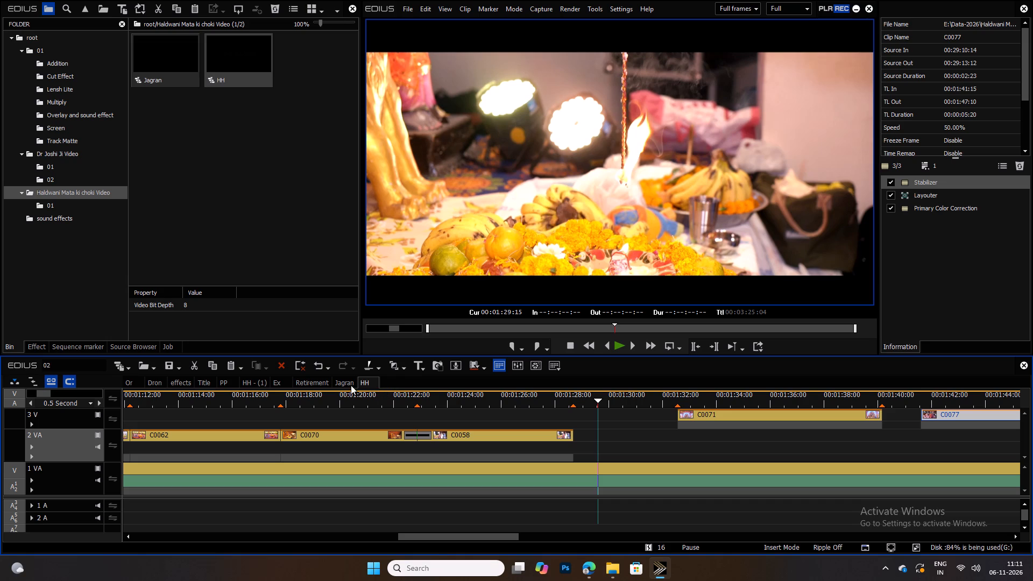
Look through the Jagran sequence from C0058 onward to C0065 for the next clip to use in the highlight.
left_click(341, 381)
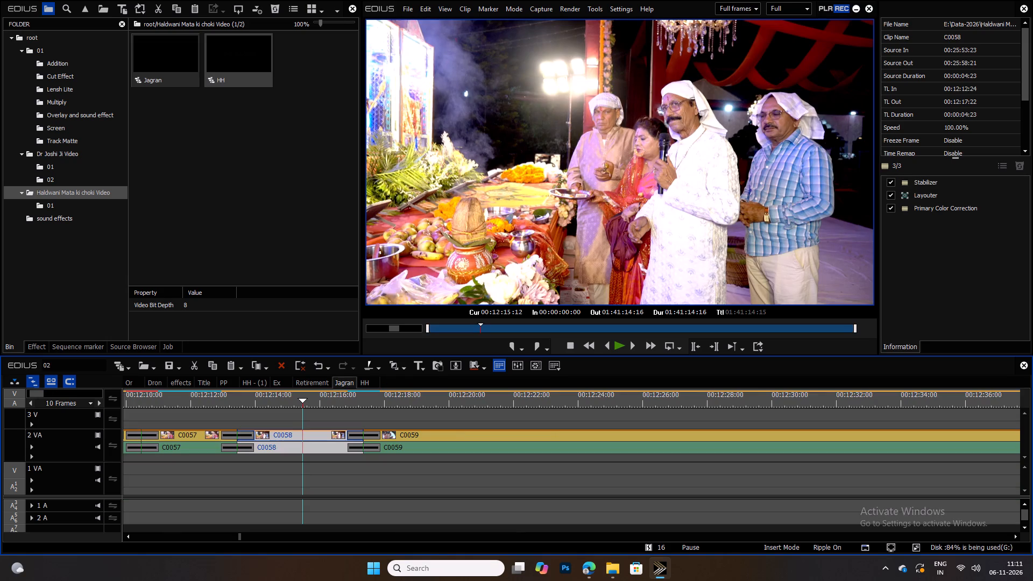
left_click_drag(404, 398, 510, 402)
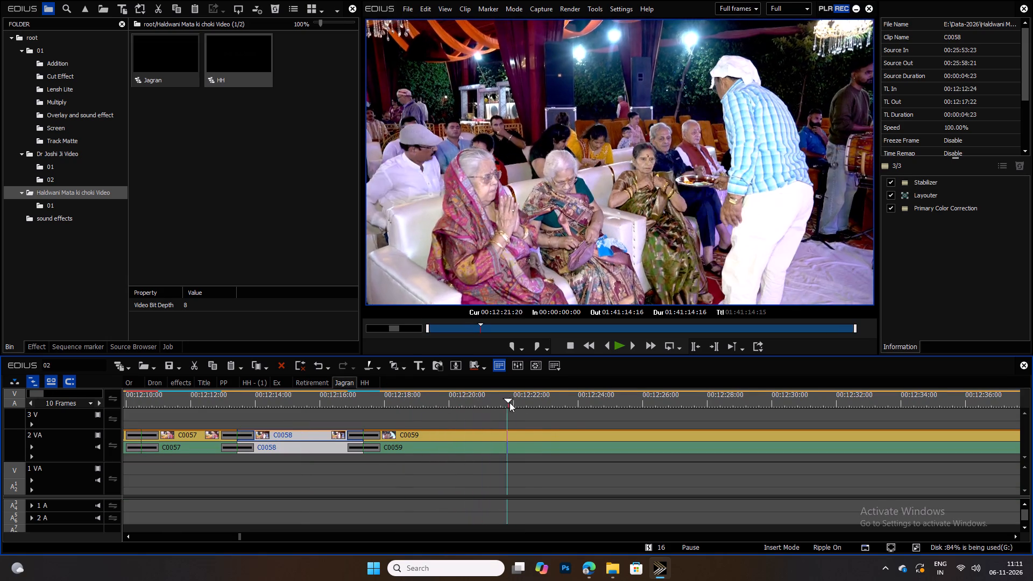
left_click_drag(510, 402, 754, 401)
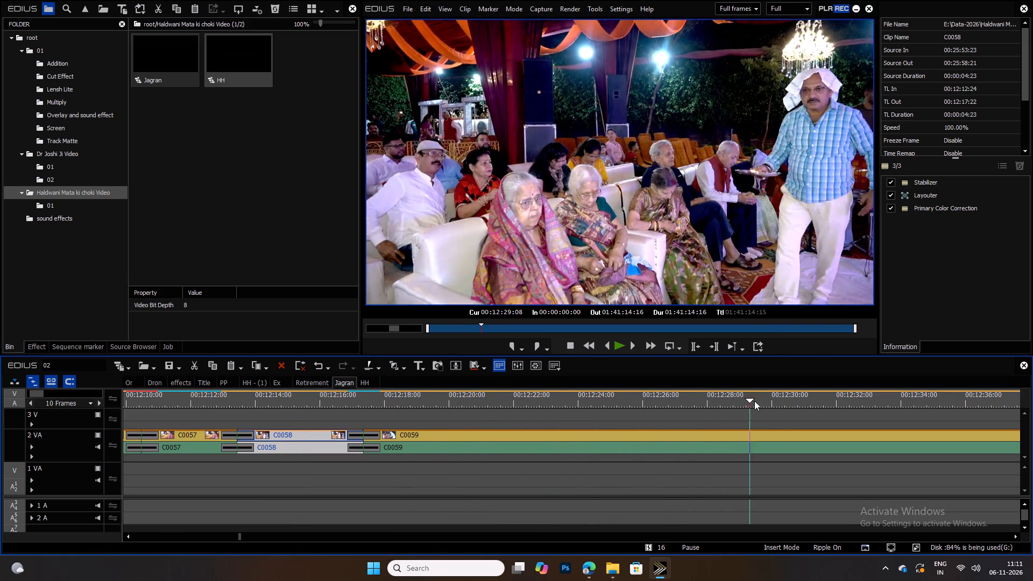
left_click_drag(754, 401, 1030, 369)
key("space")
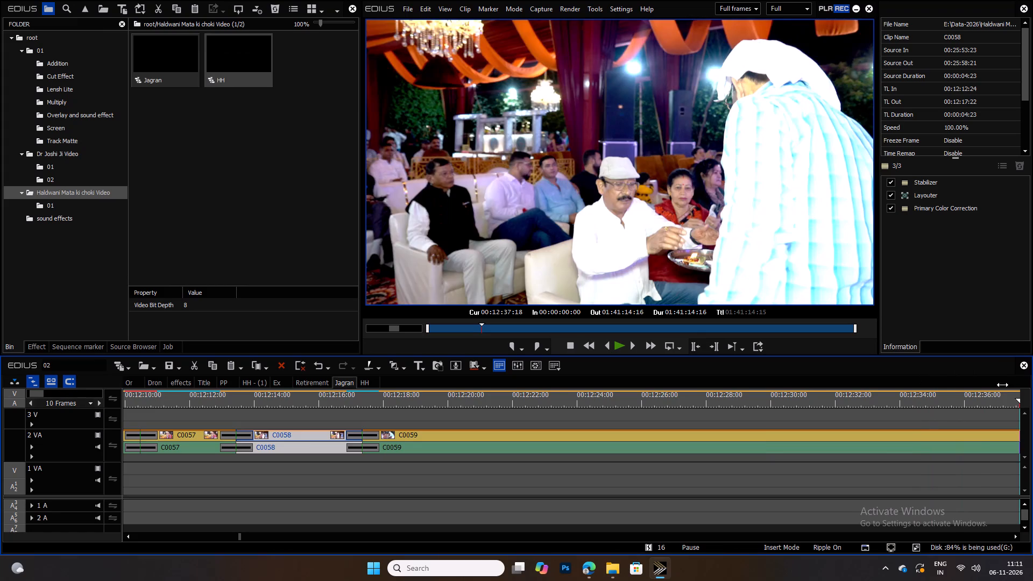
key("space")
left_click_drag(344, 402, 367, 399)
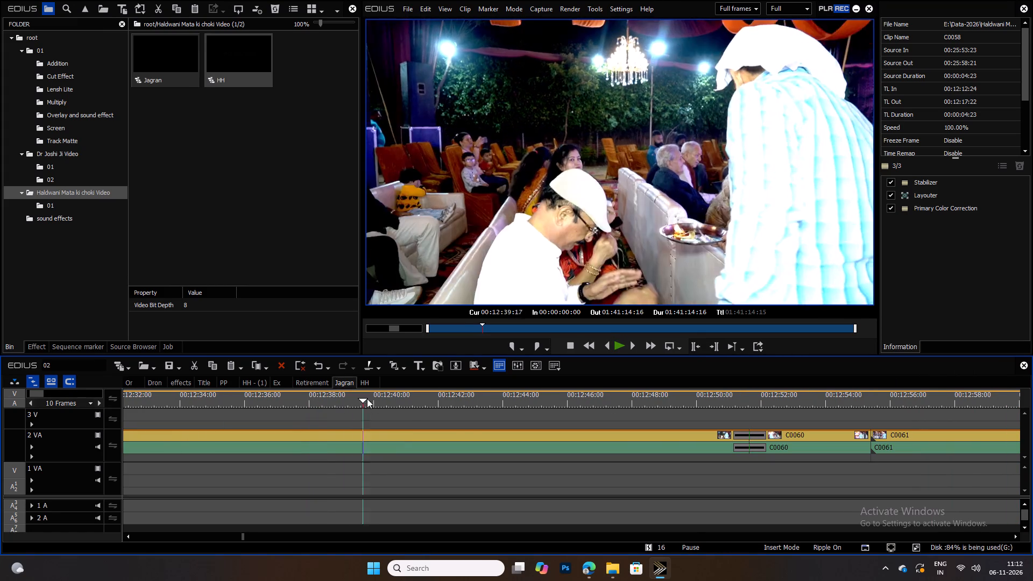
left_click_drag(367, 399, 791, 396)
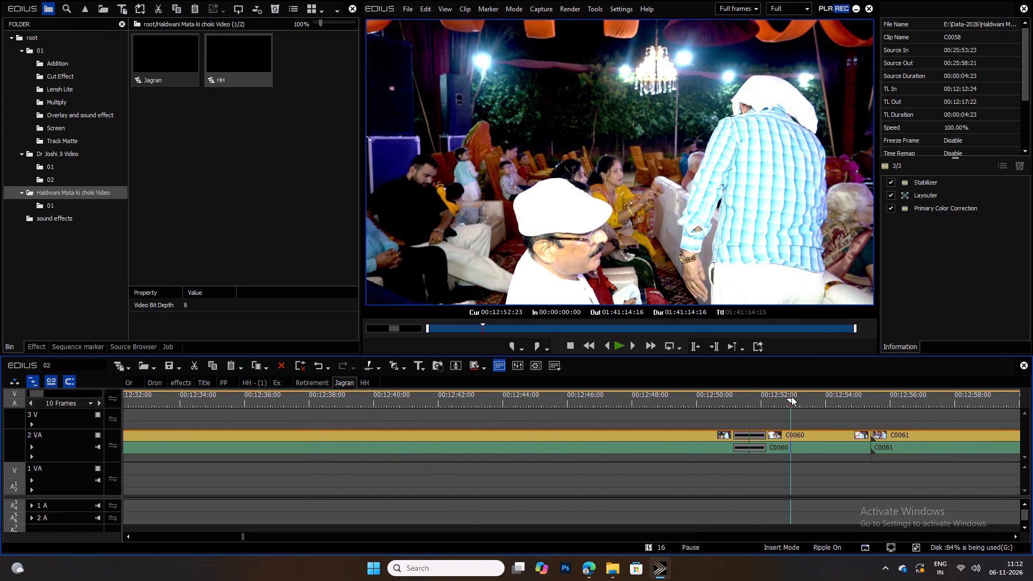
left_click_drag(791, 396, 968, 394)
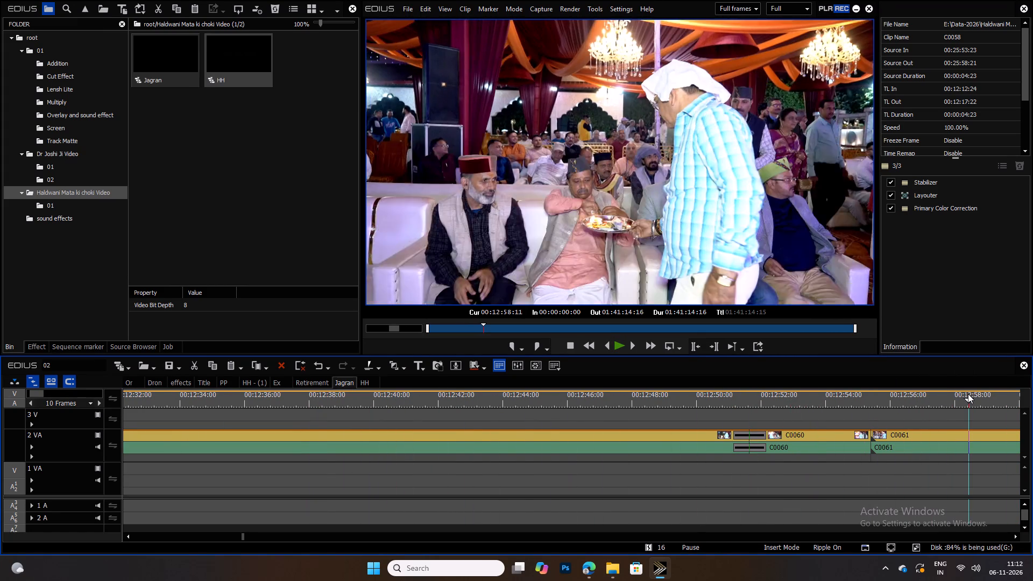
left_click_drag(968, 394, 1032, 394)
key("space")
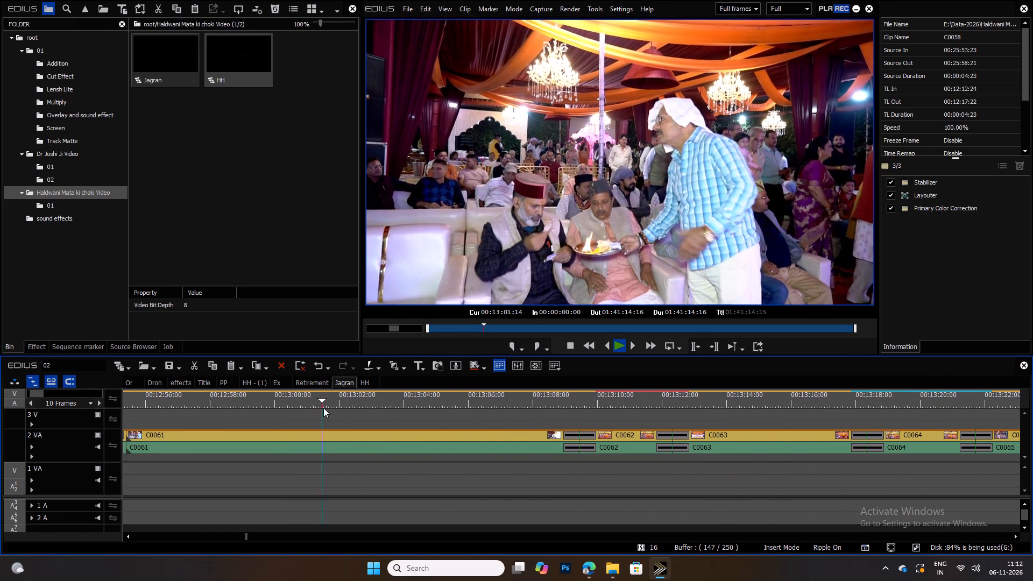
left_click_drag(342, 398, 616, 401)
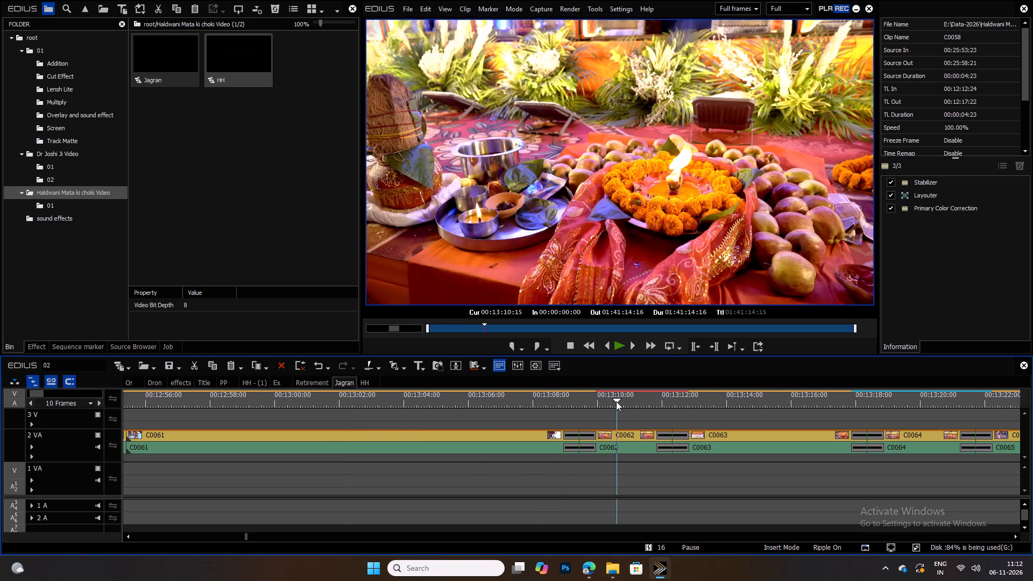
left_click_drag(616, 401, 938, 413)
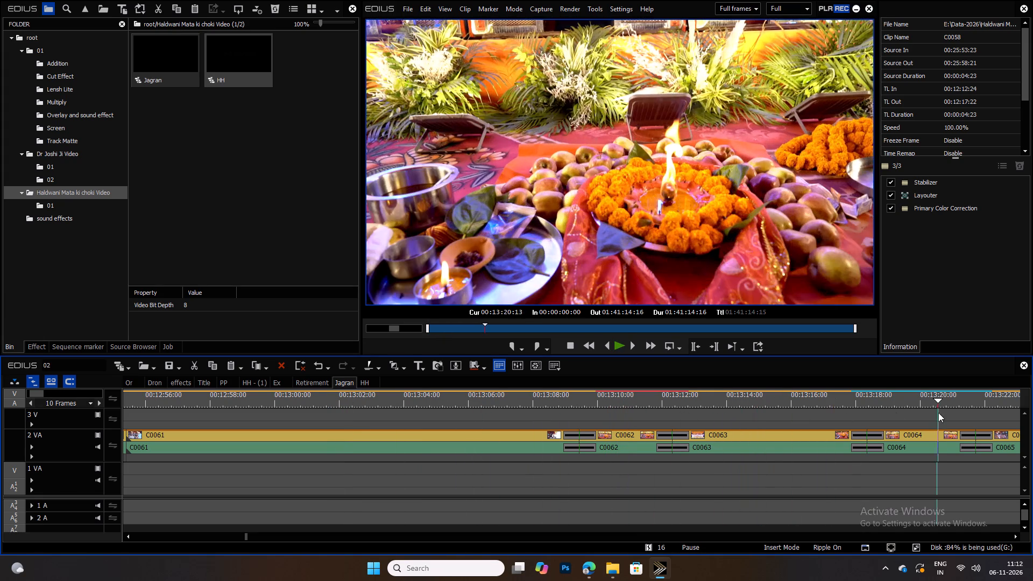
left_click_drag(938, 413, 983, 408)
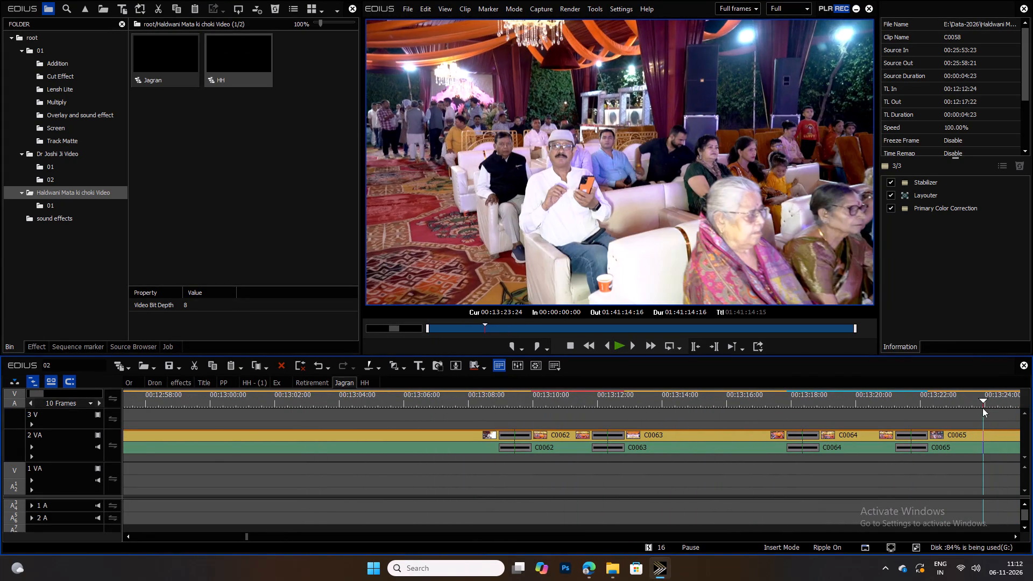
Go back through C0061, C0060 and C0059 in the Jagran sequence to compare the shots of aarti being offered to guests.
scroll(521, 430, "up", 1, "ctrl")
left_click_drag(310, 399, 239, 402)
scroll(241, 402, "down", 1, "ctrl")
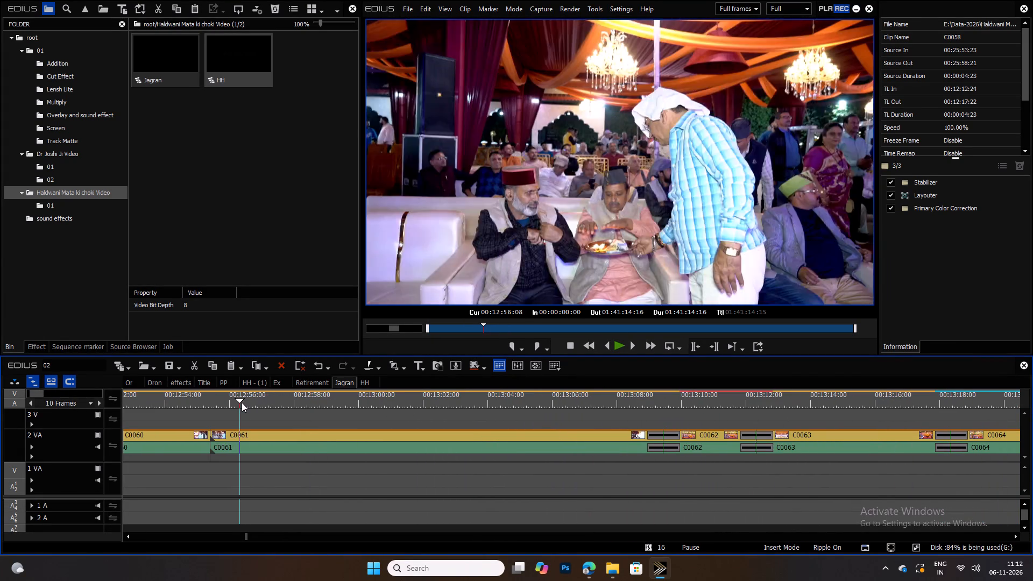
left_click_drag(246, 401, 433, 409)
scroll(387, 410, "up", 1, "ctrl")
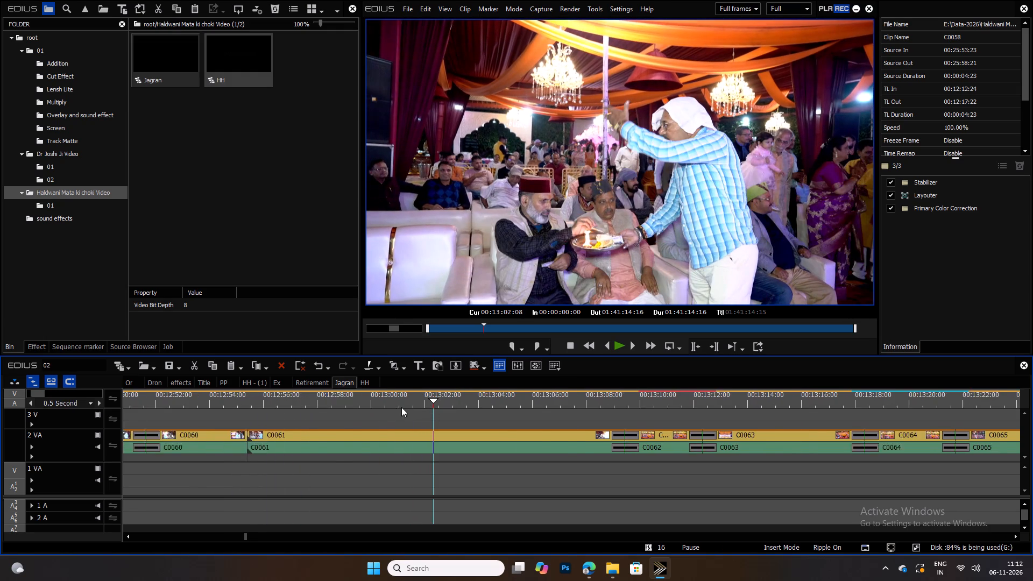
scroll(401, 407, "up", 1, "ctrl")
left_click_drag(334, 404, 316, 404)
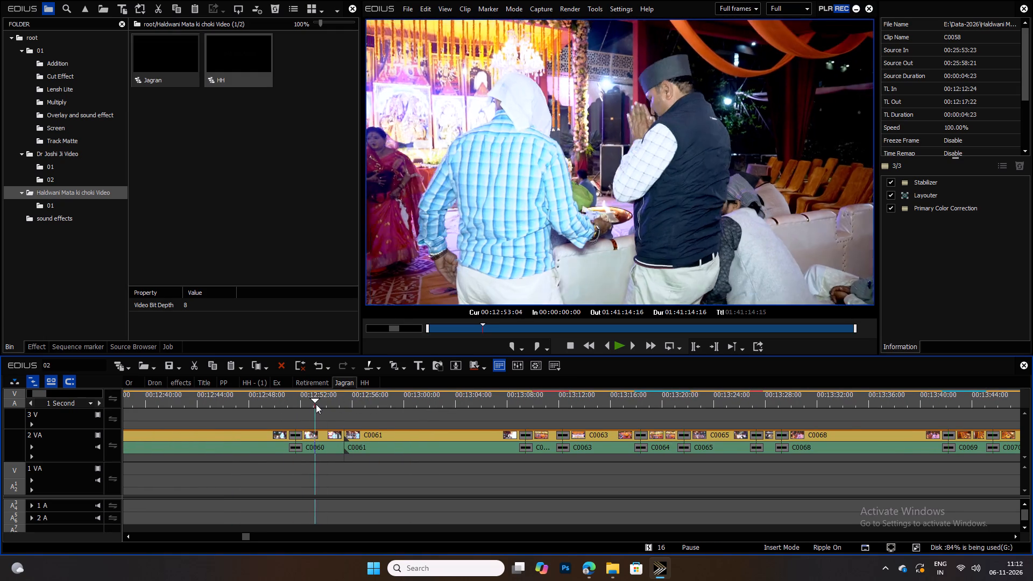
left_click_drag(316, 404, 111, 407)
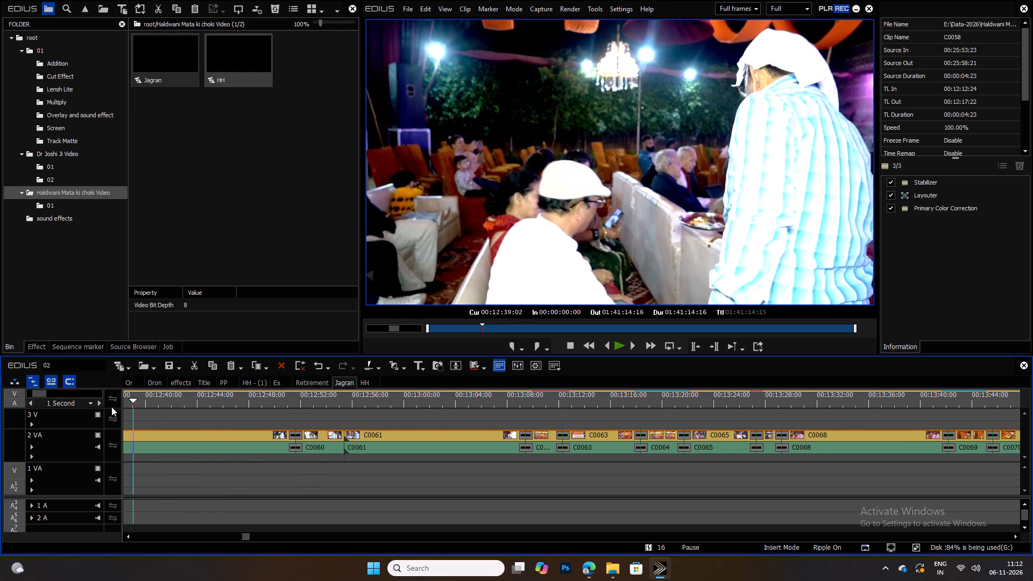
left_click_drag(111, 407, 79, 407)
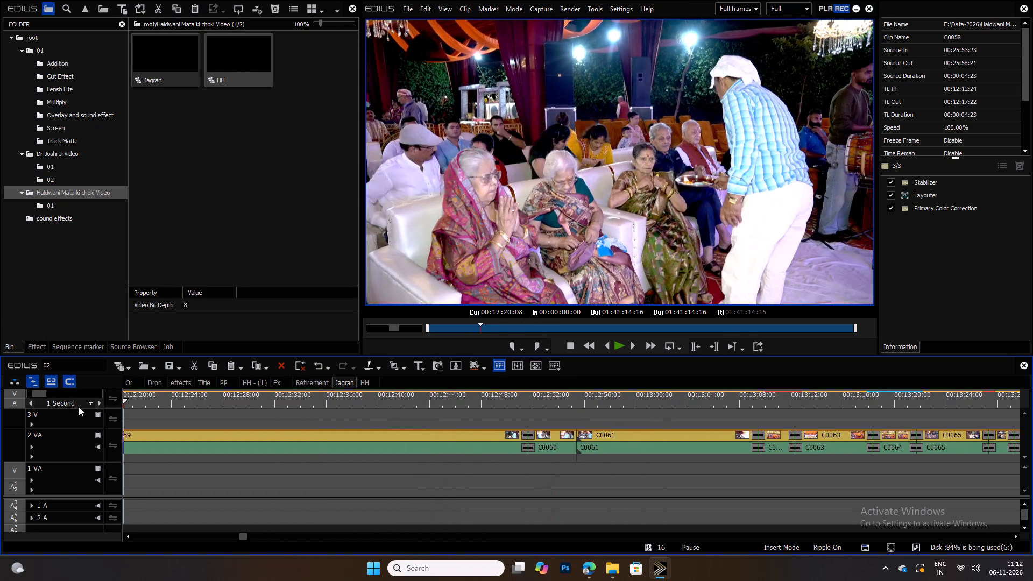
Review the opening of C0059 in the Jagran sequence, where aarti is offered to the seated women, for a usable section.
left_click_drag(79, 407, 178, 409)
scroll(178, 409, "down", 1, "ctrl")
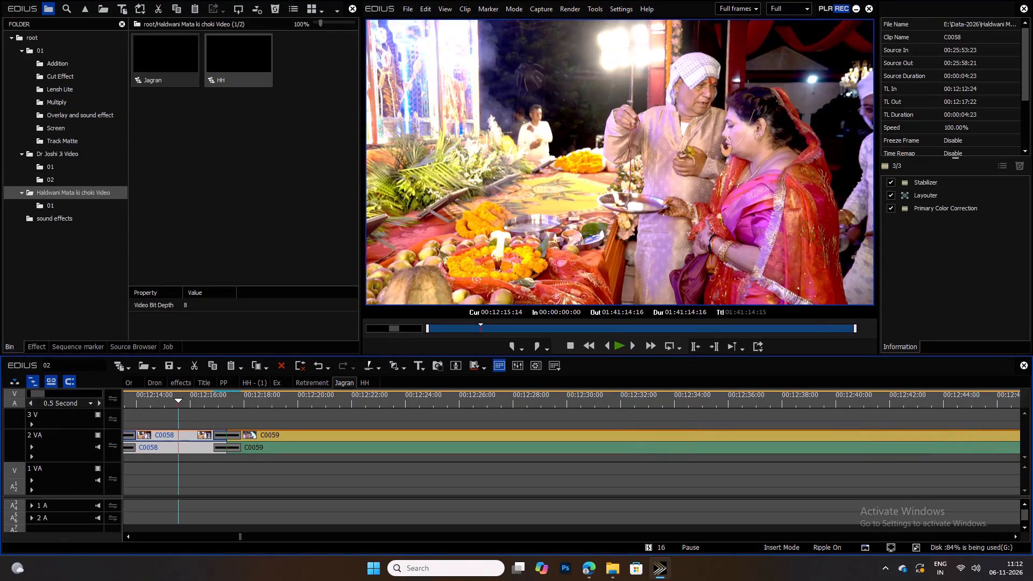
left_click_drag(207, 398, 220, 398)
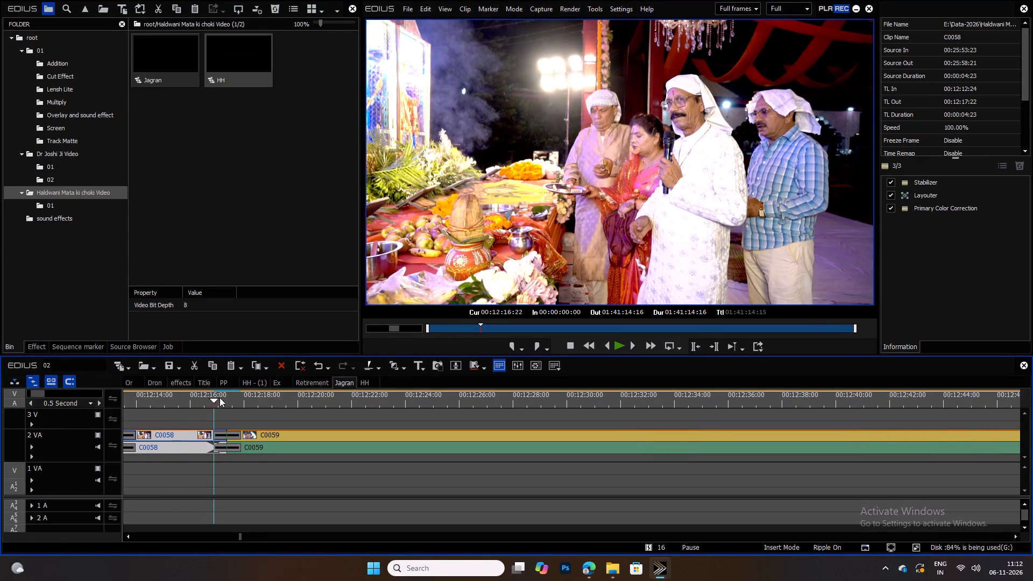
left_click_drag(220, 398, 238, 409)
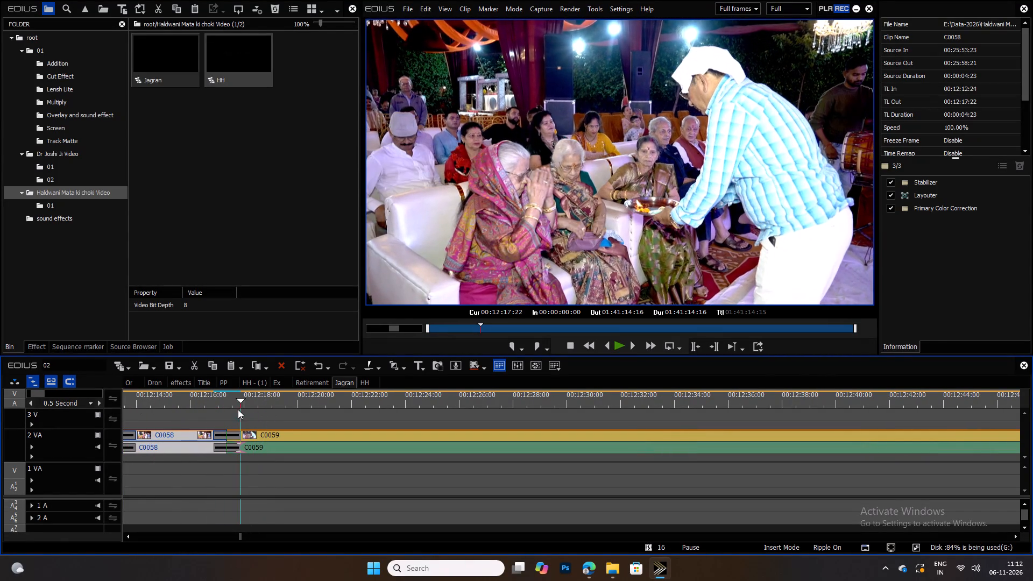
left_click_drag(238, 409, 235, 409)
key("space")
key("space")
left_click_drag(250, 403, 240, 401)
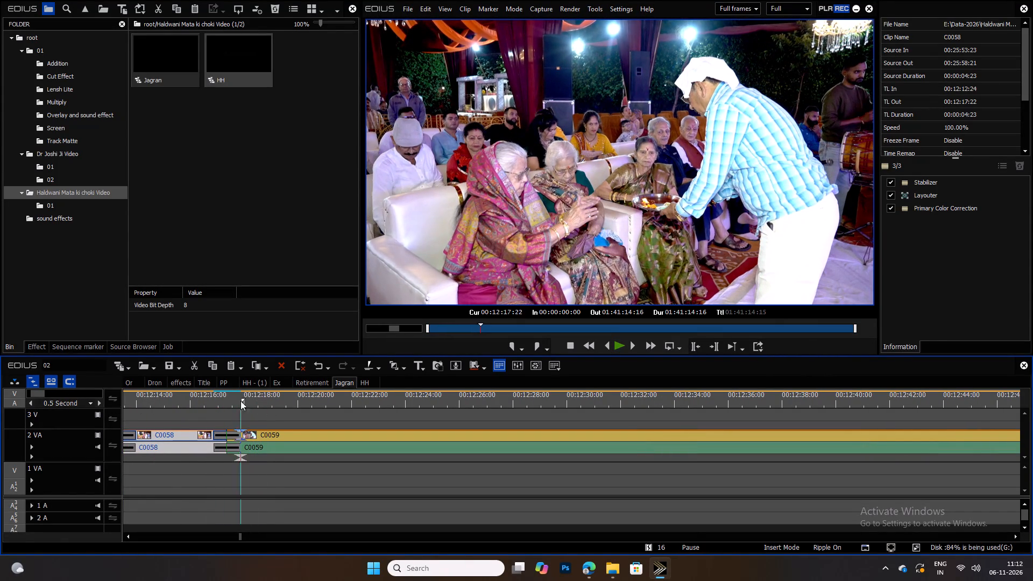
left_click_drag(240, 401, 229, 400)
key("space")
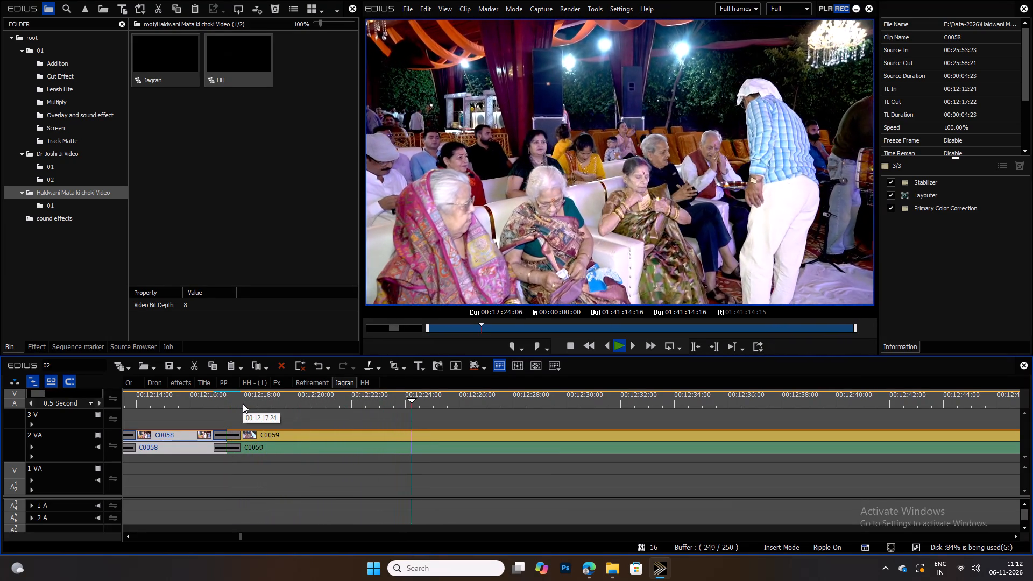
key("space")
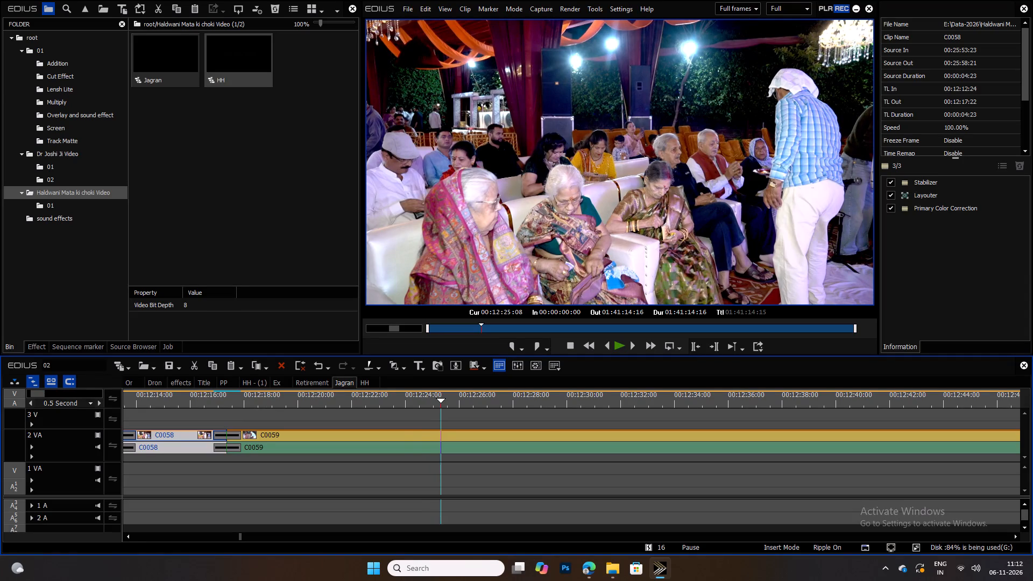
Cut C0059 in the Jagran sequence at 00:12:22:06 and 00:12:24:14 to isolate a short aarti section.
left_click_drag(425, 399, 370, 402)
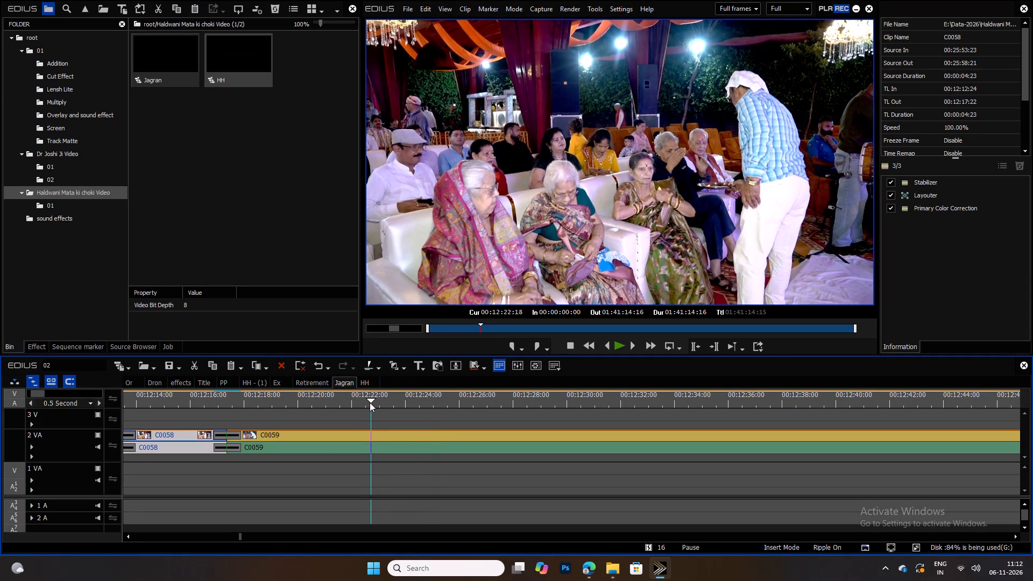
left_click_drag(370, 402, 360, 405)
scroll(360, 408, "up", 2)
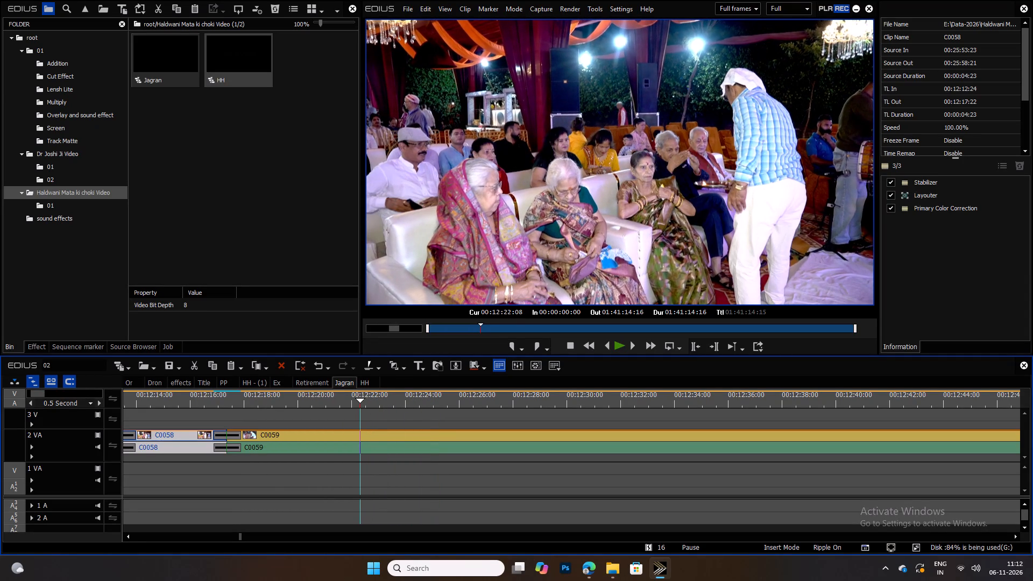
scroll(363, 409, "up", 14)
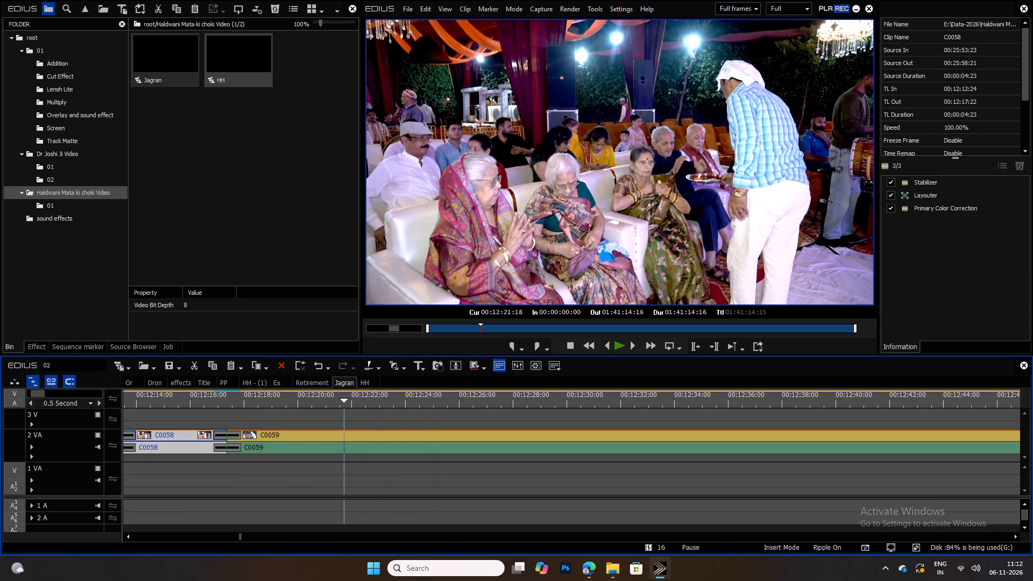
scroll(366, 411, "down", 13)
key("c")
left_click(380, 442)
key("c")
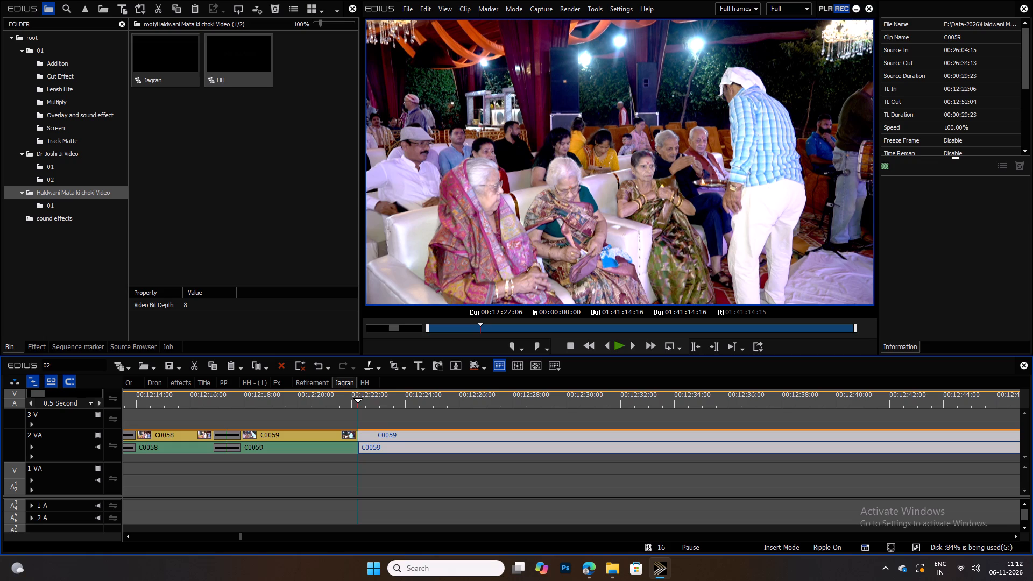
left_click_drag(385, 399, 420, 404)
key("c")
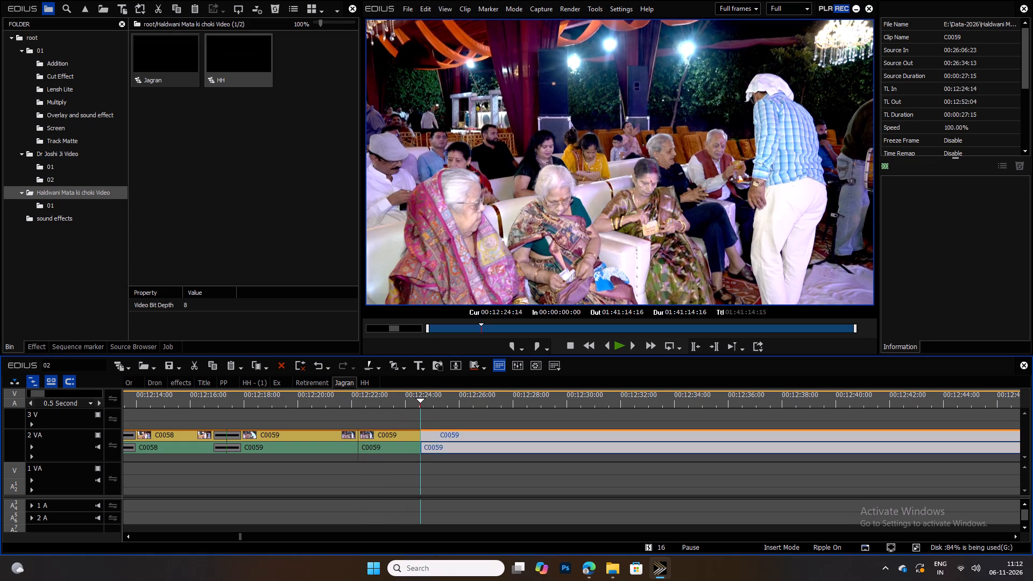
Copy the isolated C0059 section into the HH sequence on 2 VA at 00:01:28:17, right after C0058.
left_click(390, 433)
key("ctrl+c")
left_click(367, 378)
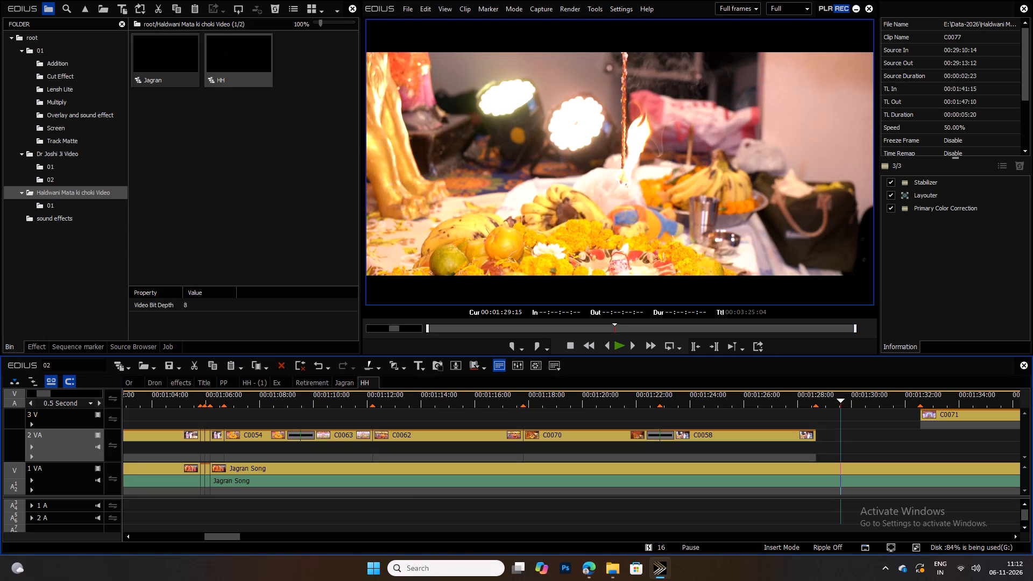
left_click_drag(828, 393, 820, 396)
key("ctrl+v")
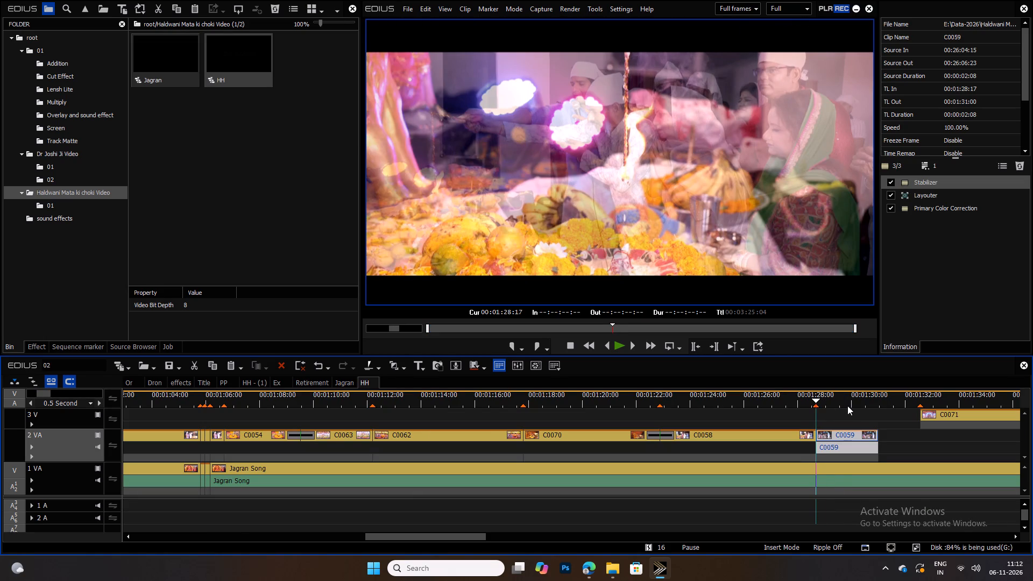
Remove the audio from C0059 in HH, set its speed to 50%, and play it.
key("alt+a")
key("alt+e")
type("50")
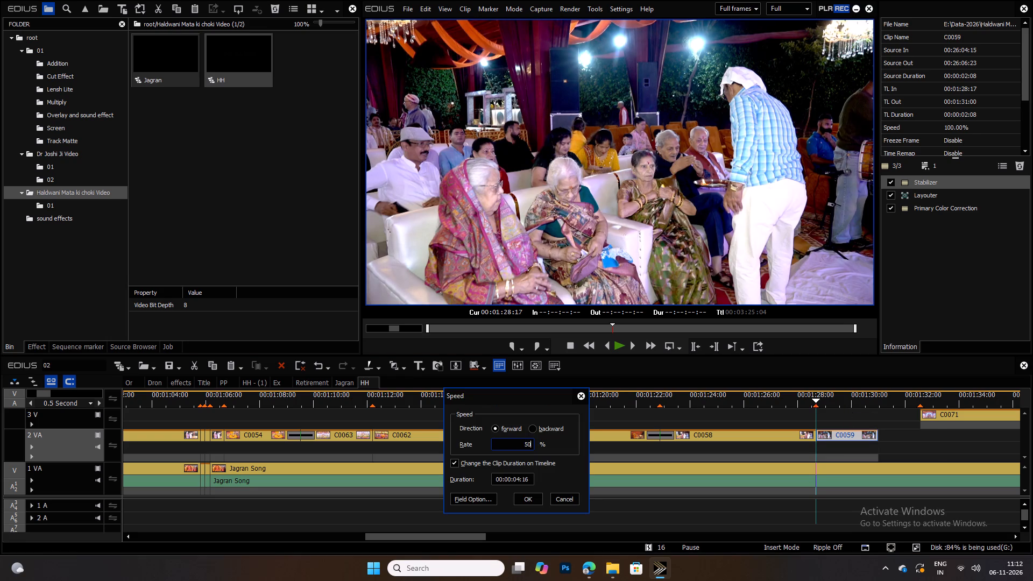
key("Return")
key("space")
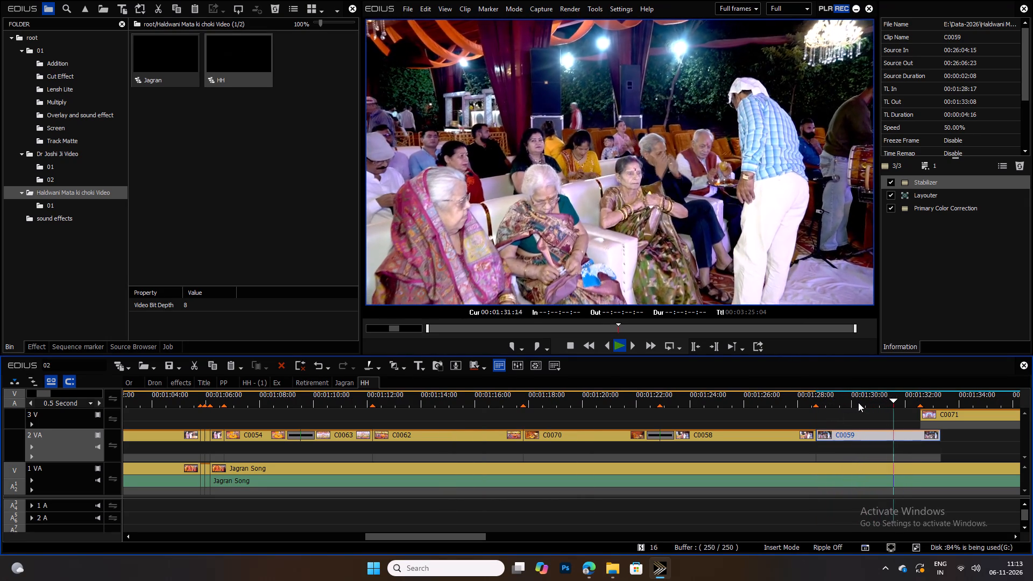
key("space")
Trim C0059's start at 00:01:29:06, move it back against C0058, and trim its end to 00:01:32:14.
left_click(834, 401)
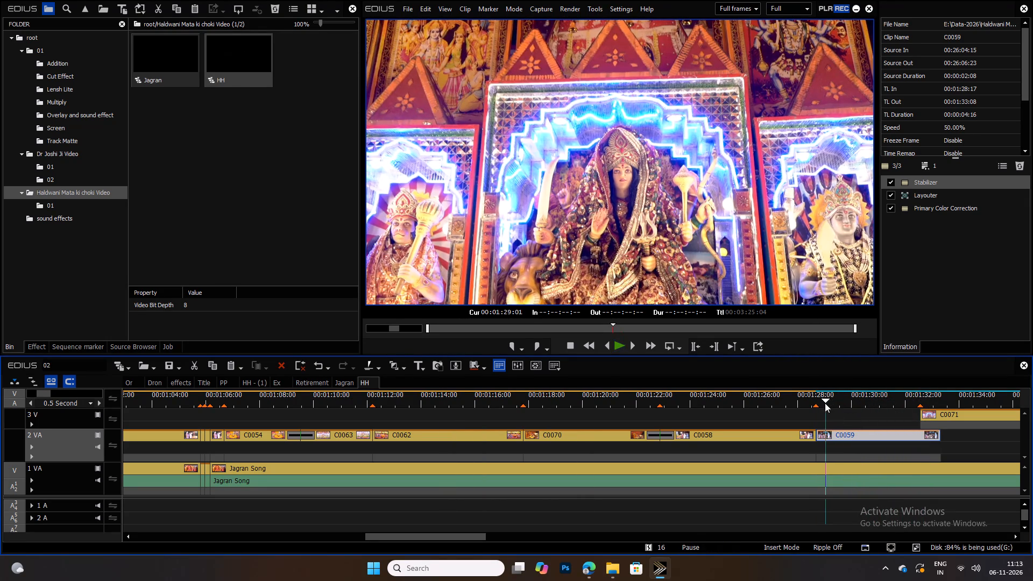
key("n")
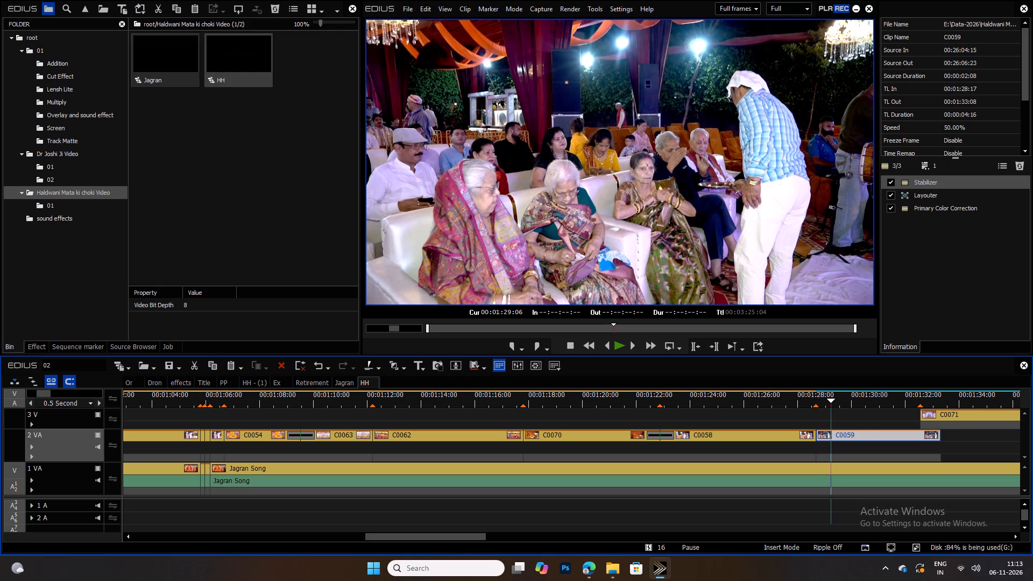
left_click_drag(864, 431, 853, 434)
left_click(832, 396)
key("space")
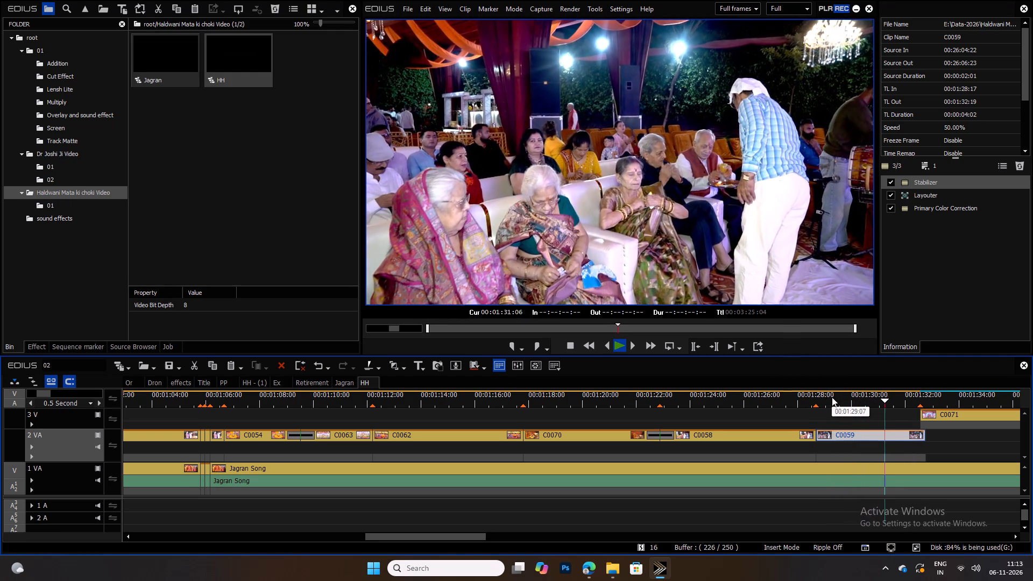
left_click_drag(921, 394, 916, 397)
key("m")
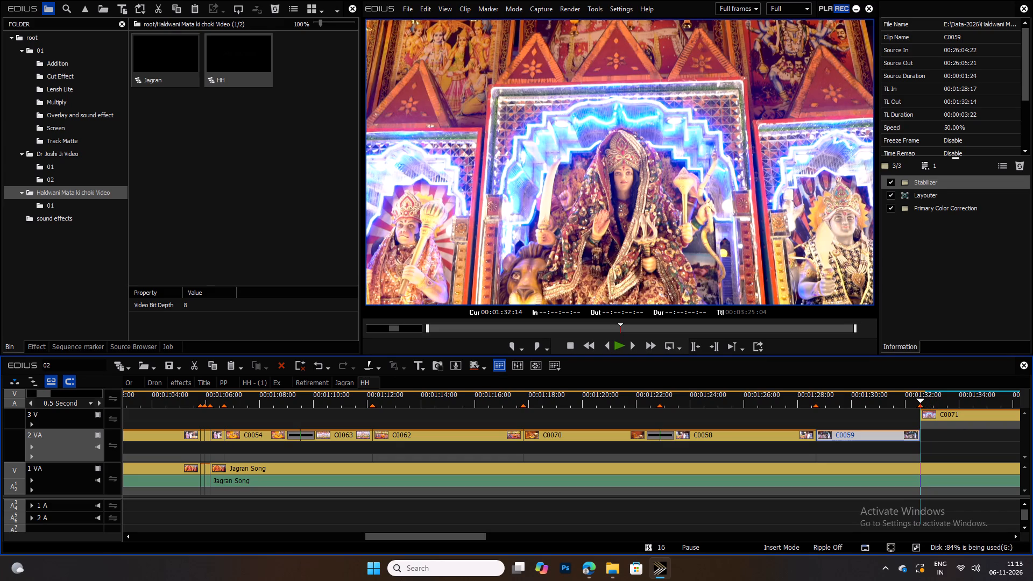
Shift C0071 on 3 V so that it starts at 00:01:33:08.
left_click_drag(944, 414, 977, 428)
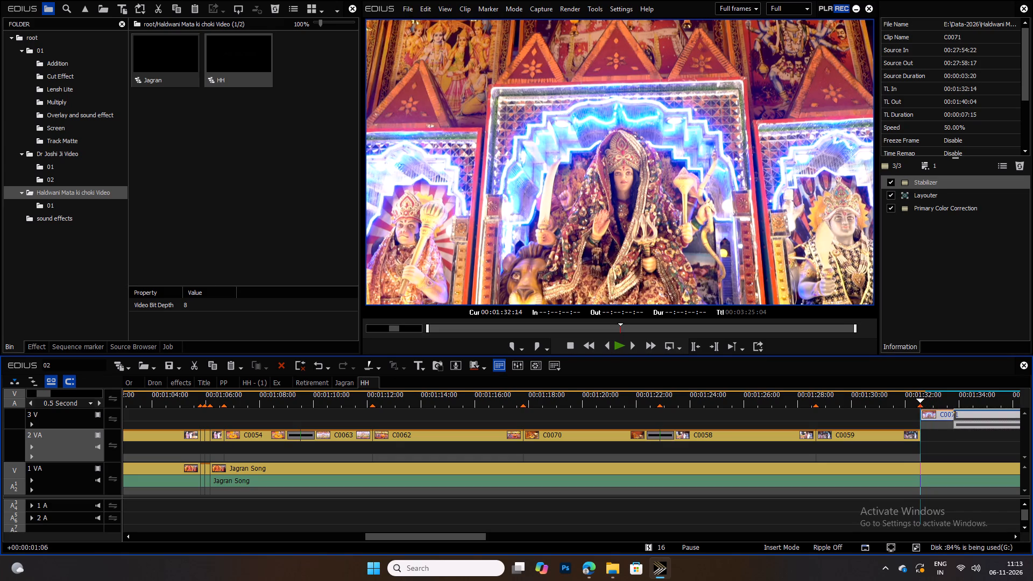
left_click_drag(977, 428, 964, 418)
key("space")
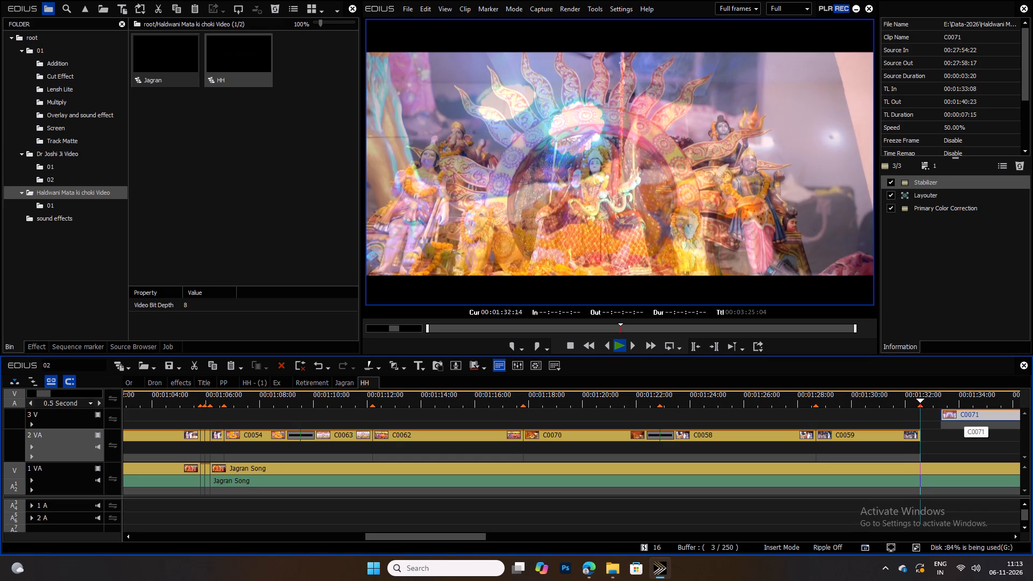
Add a one-second Dissolve between C0058 and C0059 on 2 VA and play through it.
left_click_drag(876, 397, 817, 406)
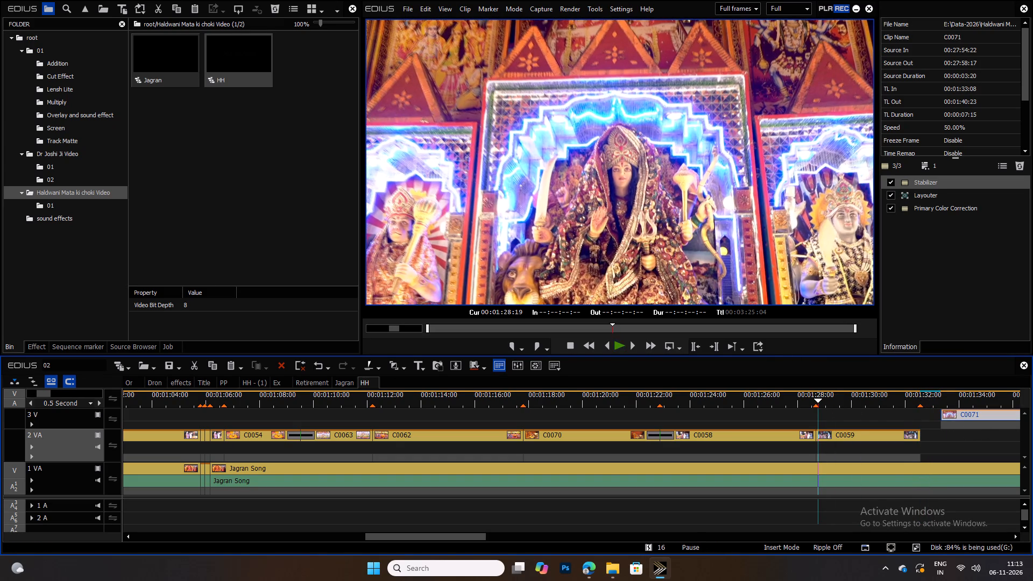
left_click(836, 436)
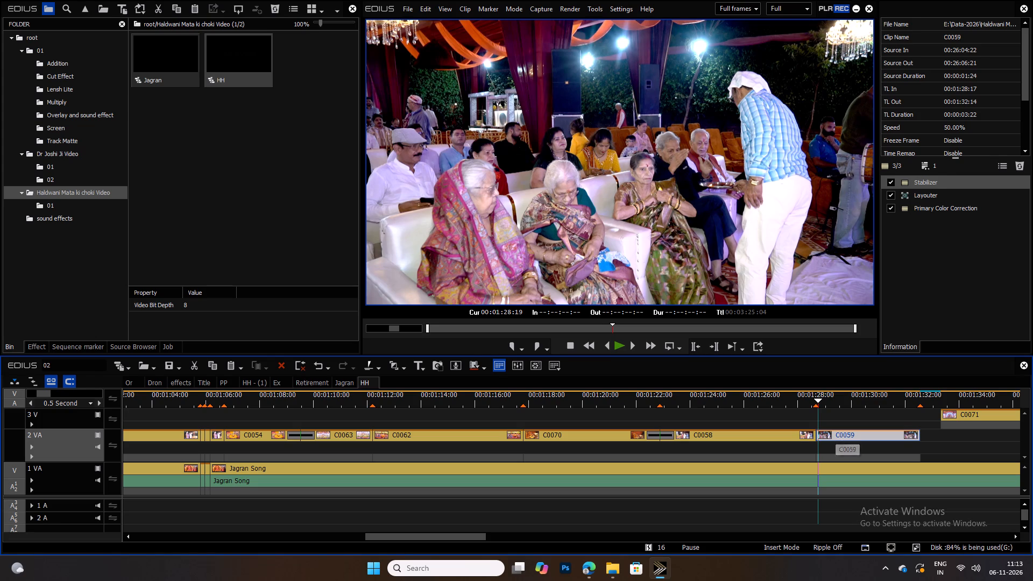
key("ctrl+p")
left_click_drag(794, 399, 770, 401)
key("space")
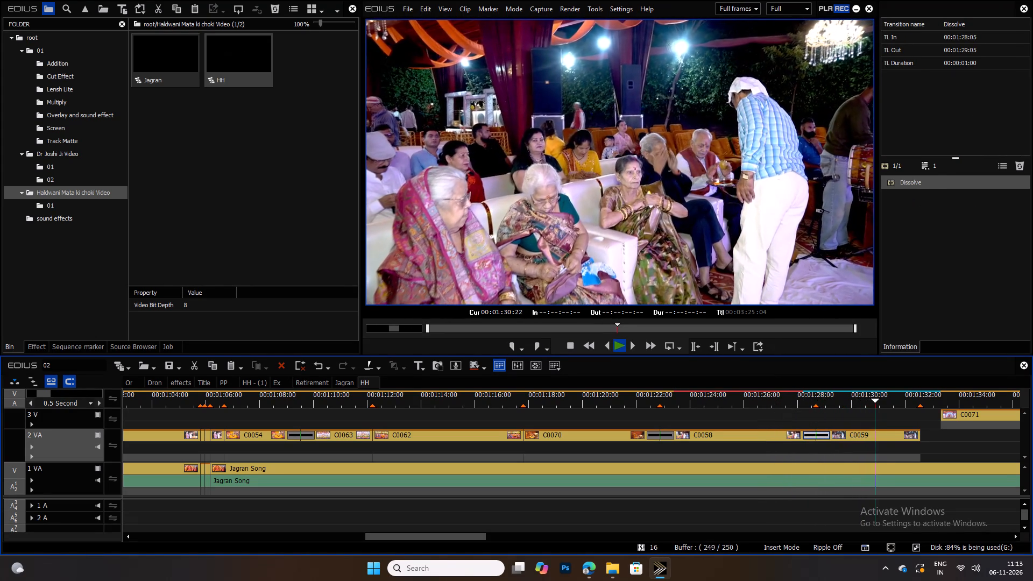
key("space")
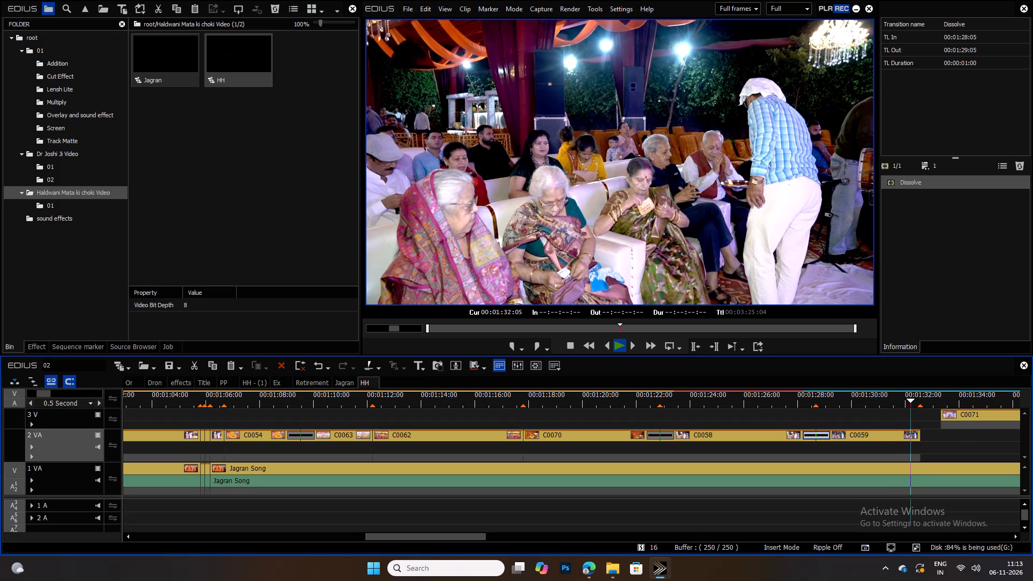
Keyframe a Layouter zoom on C0059 from 100% stretch at its start to 120% at its end, and play it back.
left_click(857, 400)
left_click(864, 435)
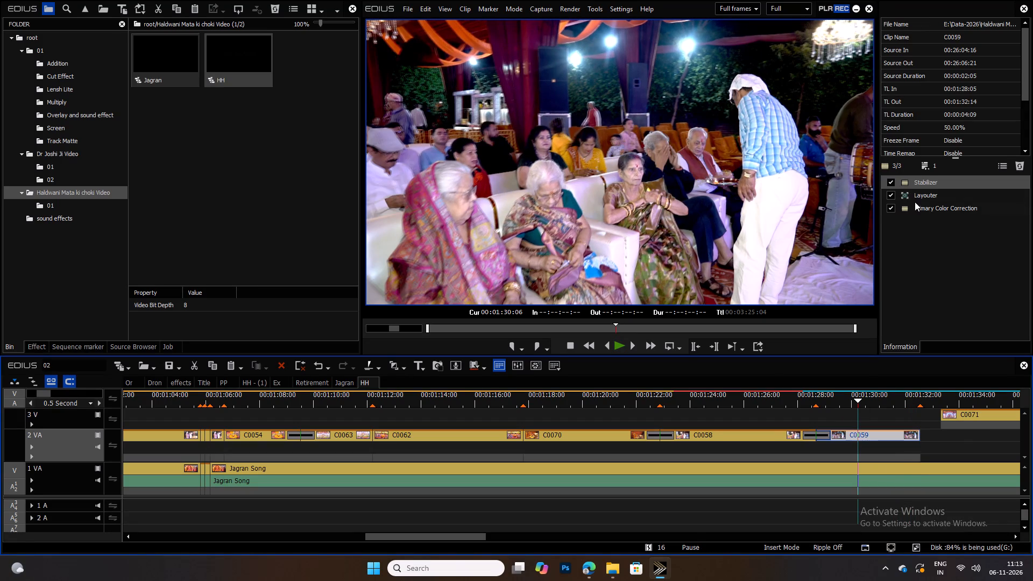
double_click(919, 196)
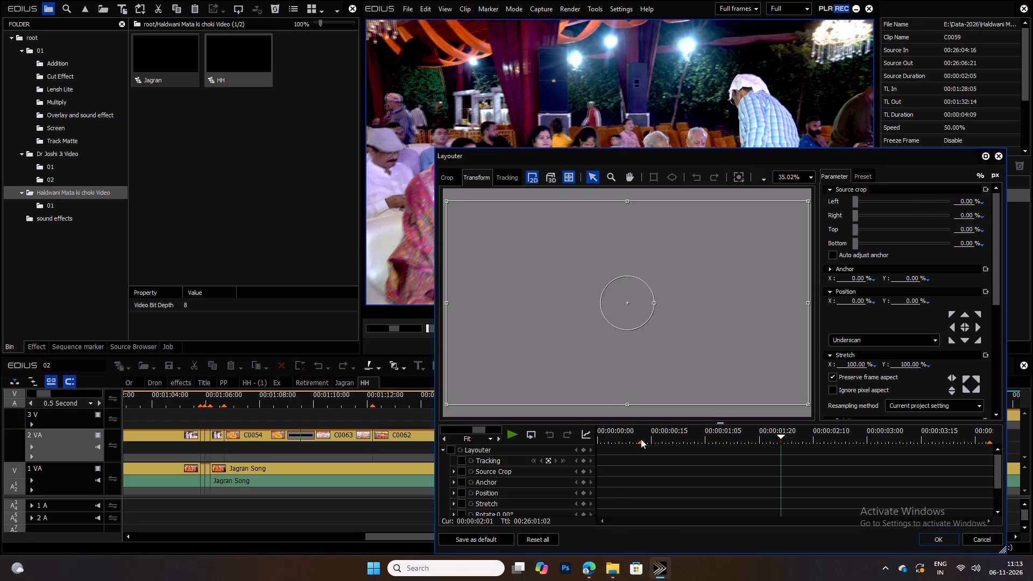
left_click_drag(633, 435, 546, 435)
left_click(450, 448)
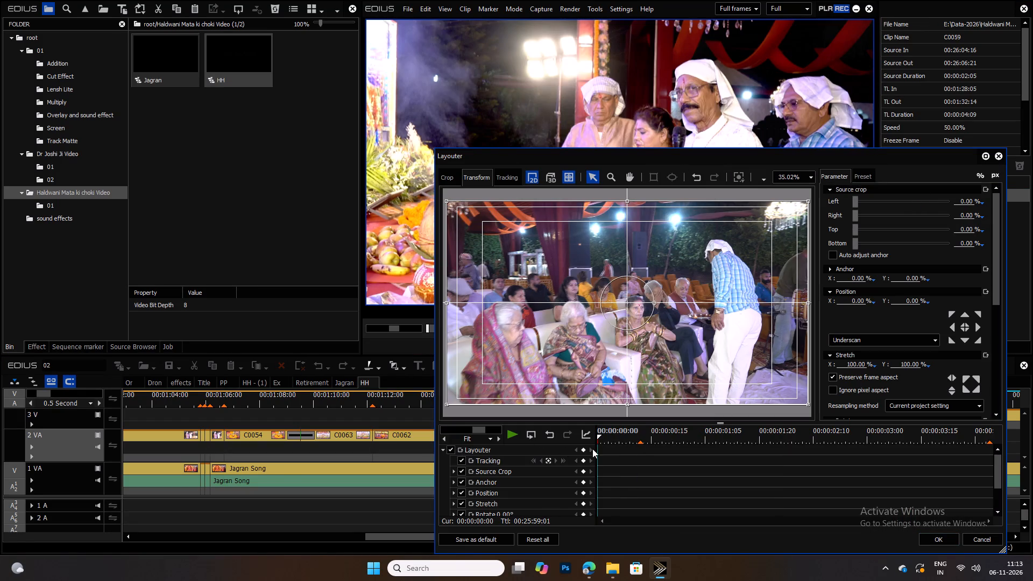
left_click(583, 448)
left_click_drag(718, 435, 1032, 436)
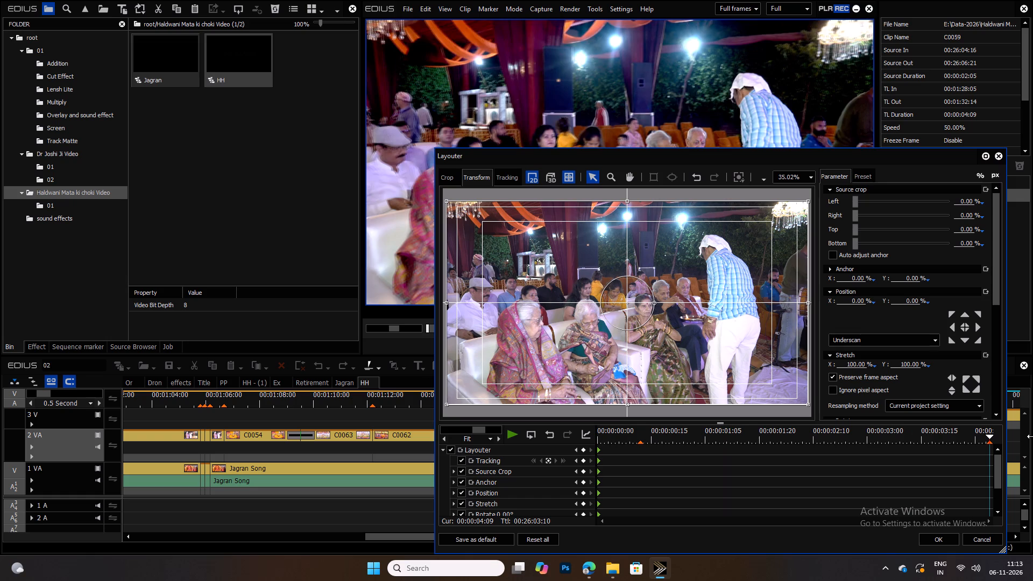
left_click_drag(844, 364, 860, 364)
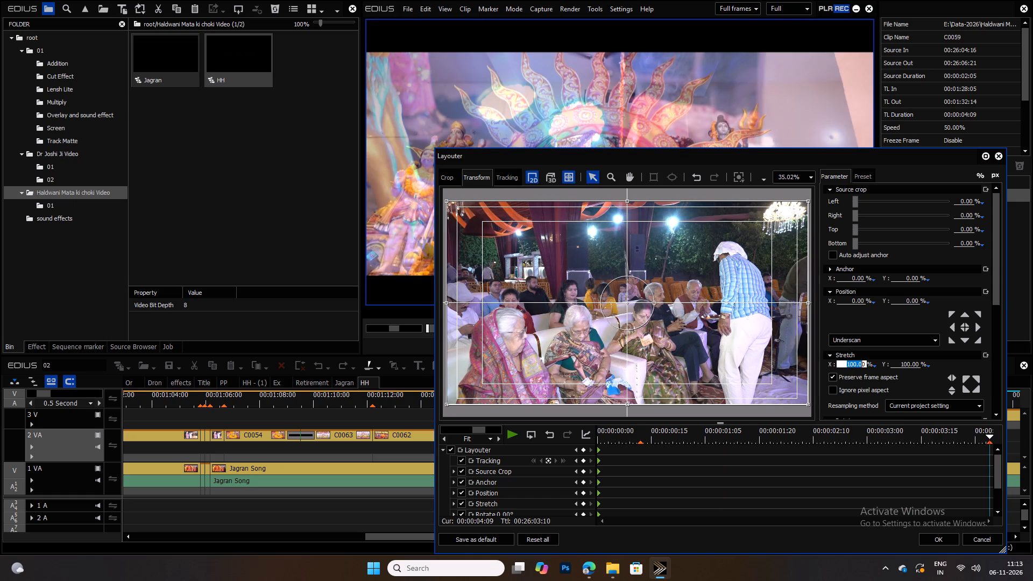
left_click_drag(860, 364, 871, 364)
type("120")
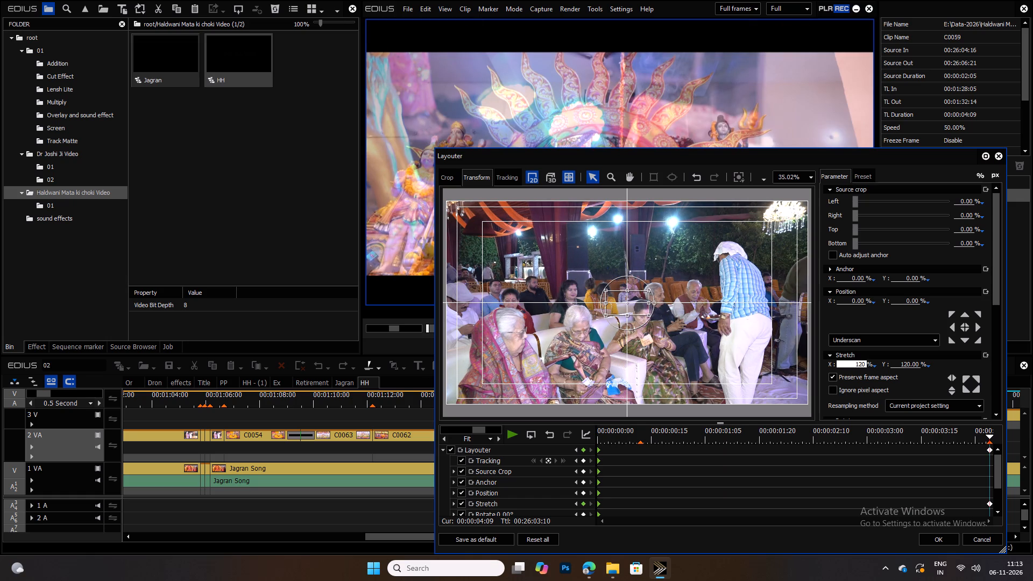
left_click(944, 542)
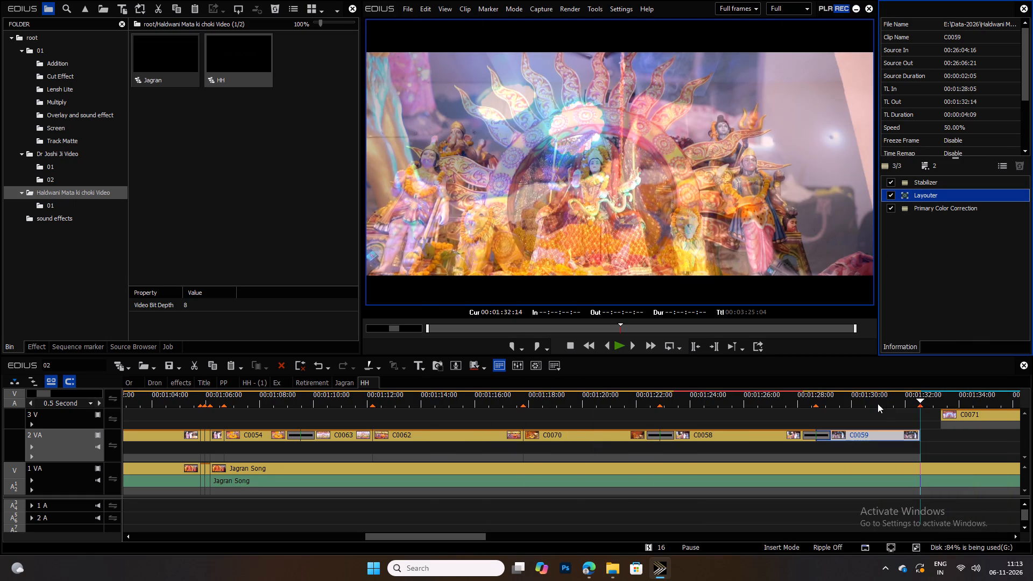
left_click_drag(861, 405, 854, 405)
key("space")
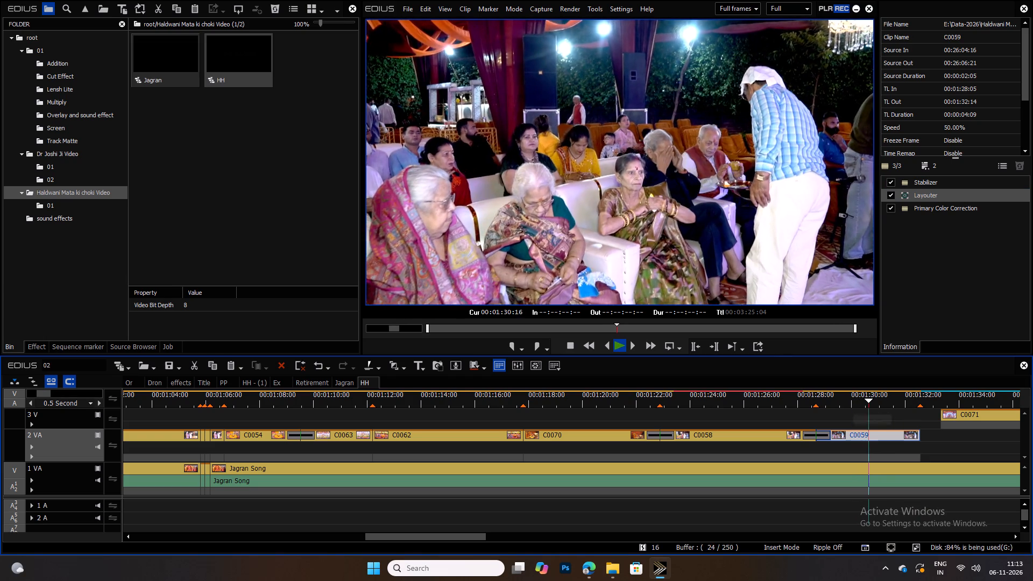
key("space")
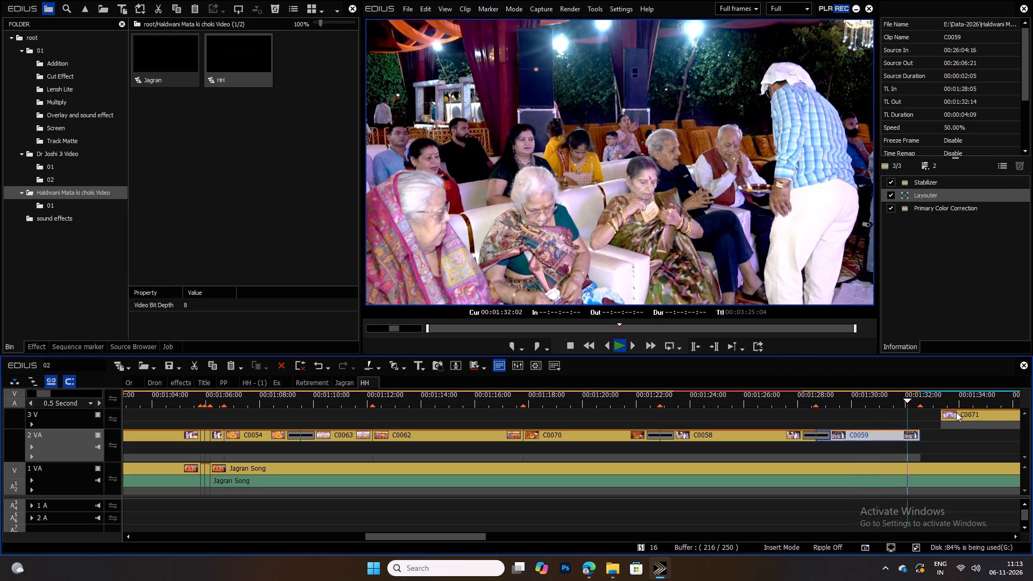
Move C0071 down to 2 VA directly after C0059, starting at 00:01:32:14.
left_click_drag(957, 412, 933, 435)
key("space")
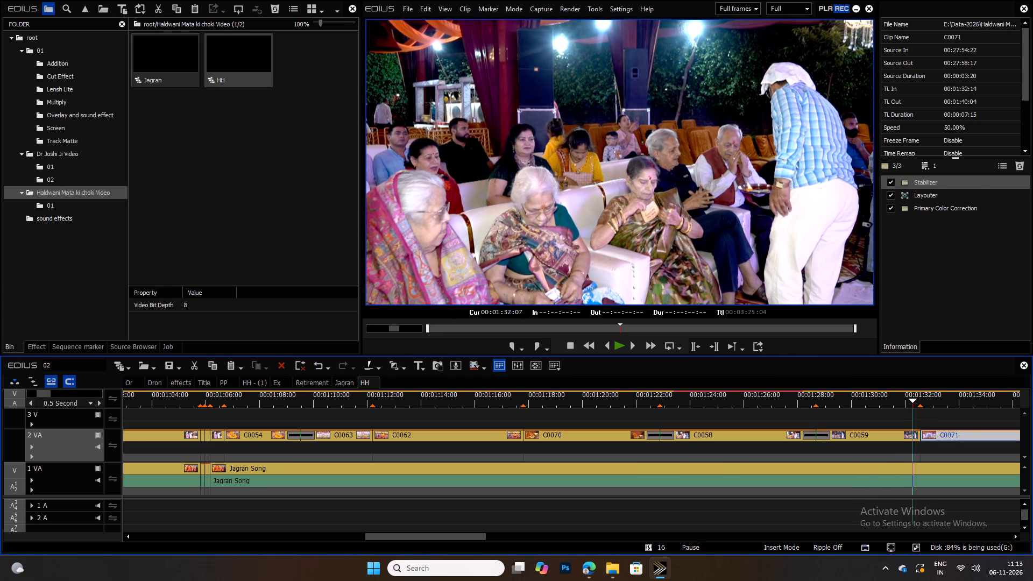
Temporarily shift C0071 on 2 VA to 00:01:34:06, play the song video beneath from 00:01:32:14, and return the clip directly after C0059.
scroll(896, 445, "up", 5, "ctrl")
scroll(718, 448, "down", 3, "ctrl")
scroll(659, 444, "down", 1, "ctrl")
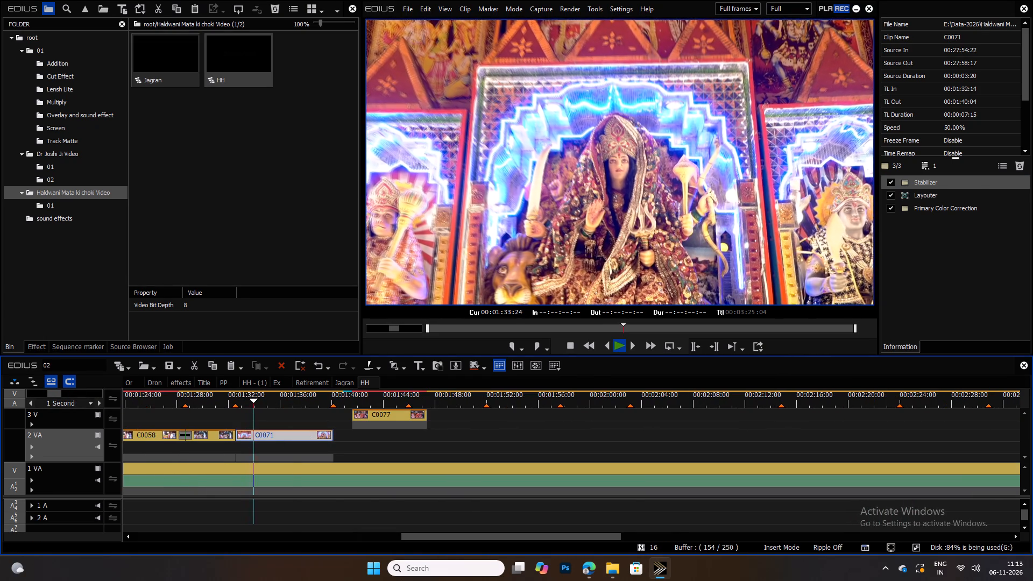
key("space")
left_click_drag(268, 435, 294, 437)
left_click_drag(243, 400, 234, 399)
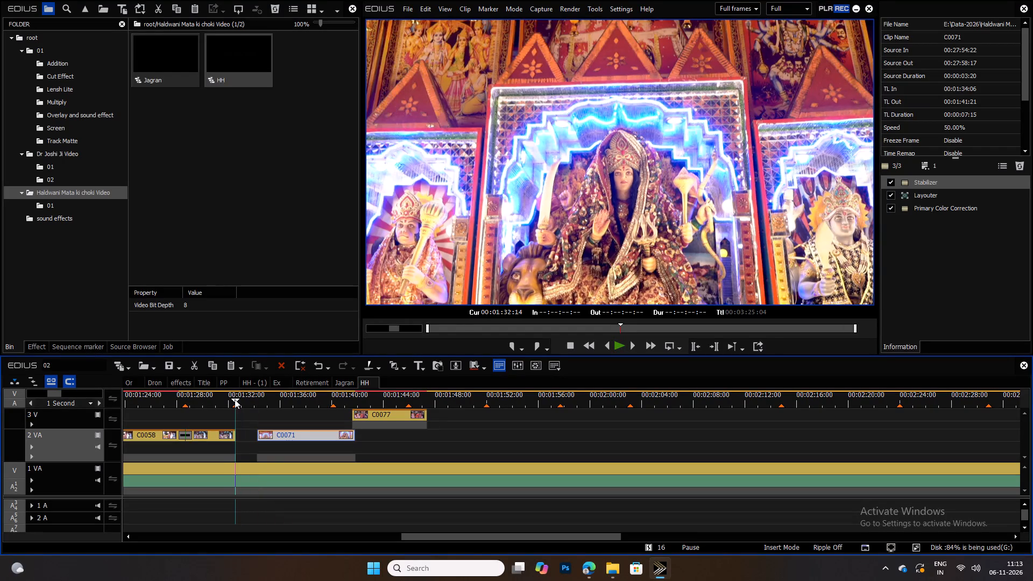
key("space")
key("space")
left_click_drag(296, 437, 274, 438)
Add a one-second Dissolve between C0059 and C0071 on 2 VA and play through C0071.
left_click(239, 398)
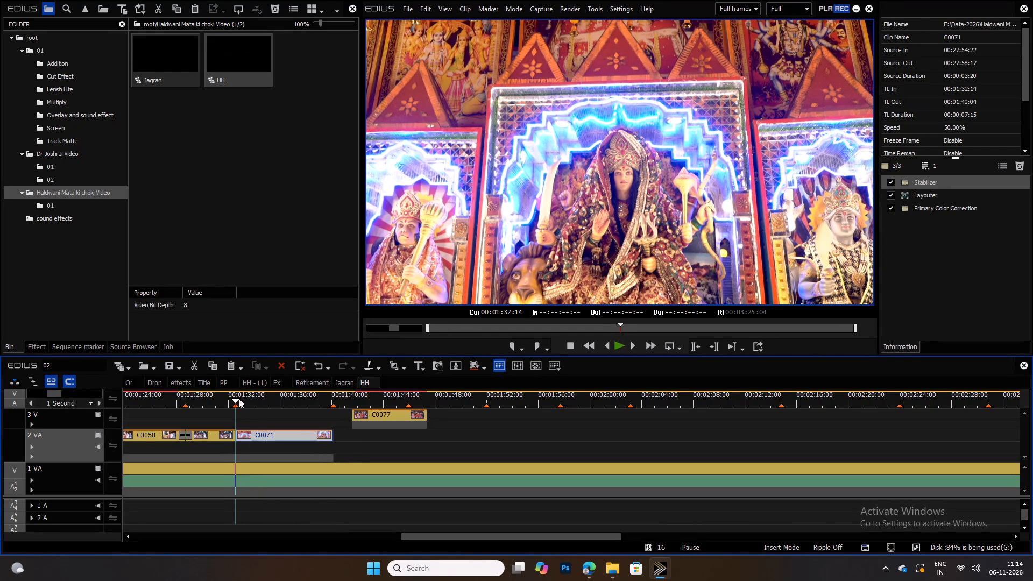
key("ctrl+p")
scroll(278, 410, "down", 1, "ctrl")
key("space")
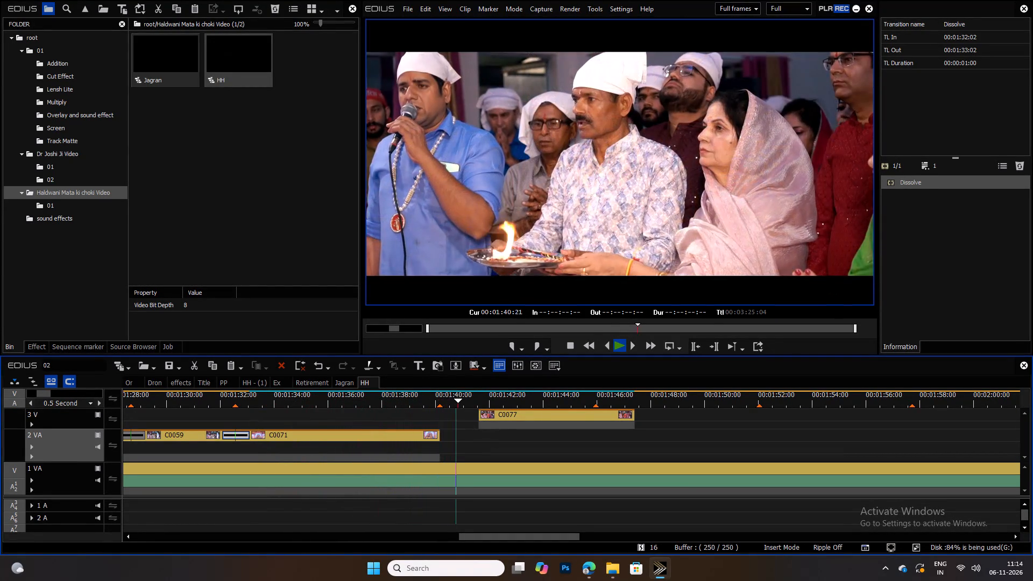
key("space")
Move C0077 down to 2 VA directly after C0071, starting at 00:01:40:04, and play through it.
left_click_drag(550, 416, 513, 440)
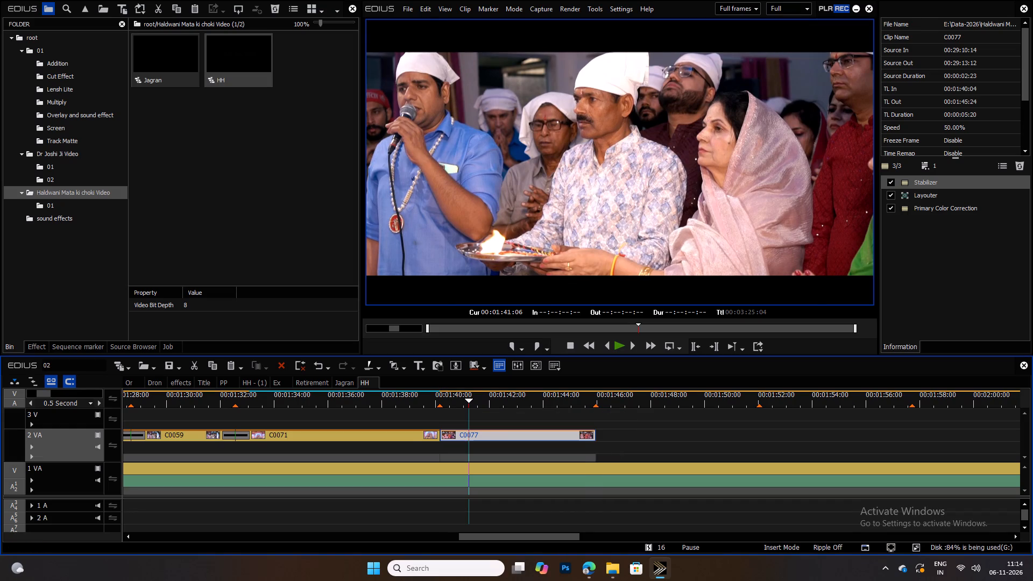
key("space")
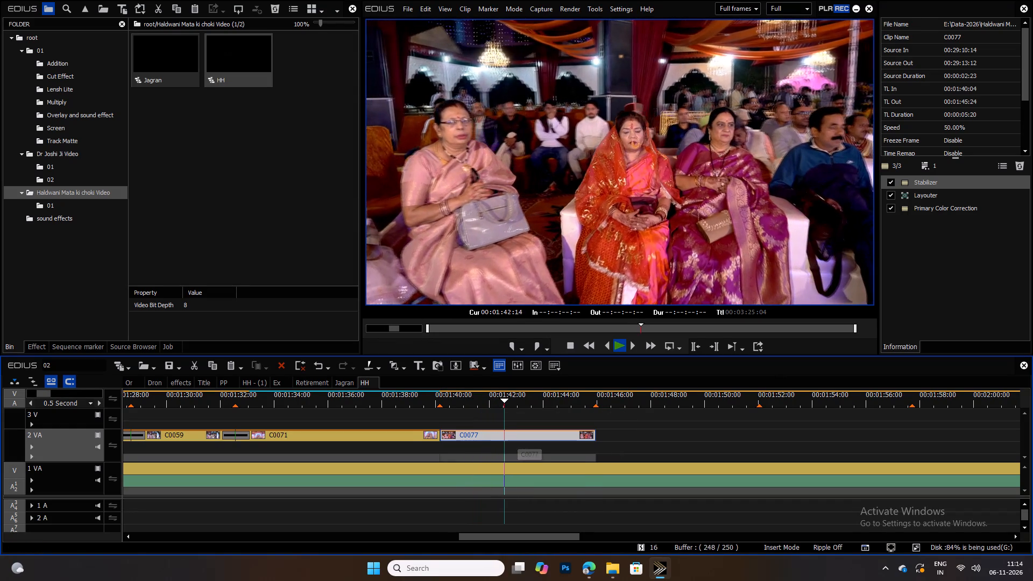
key("space")
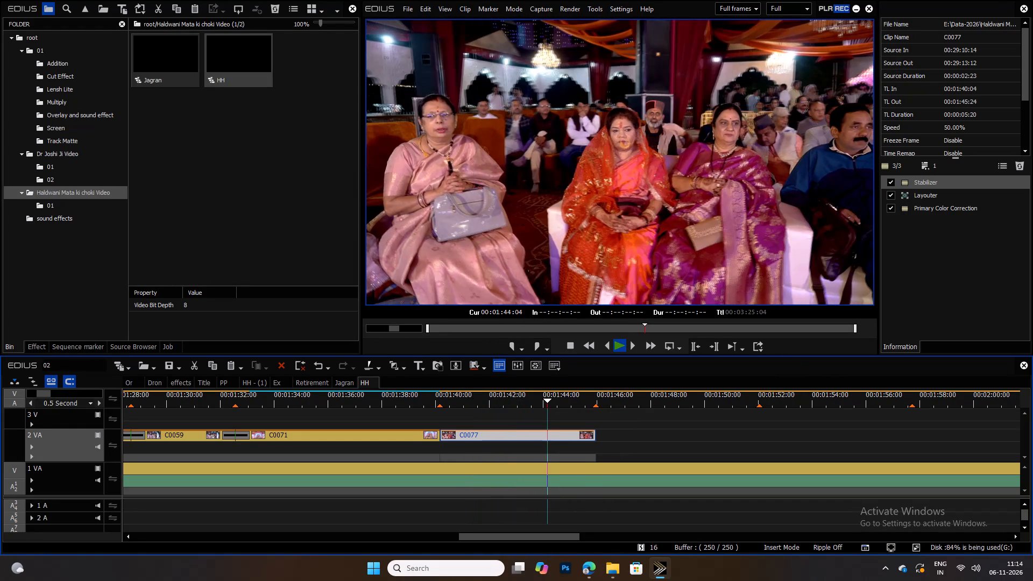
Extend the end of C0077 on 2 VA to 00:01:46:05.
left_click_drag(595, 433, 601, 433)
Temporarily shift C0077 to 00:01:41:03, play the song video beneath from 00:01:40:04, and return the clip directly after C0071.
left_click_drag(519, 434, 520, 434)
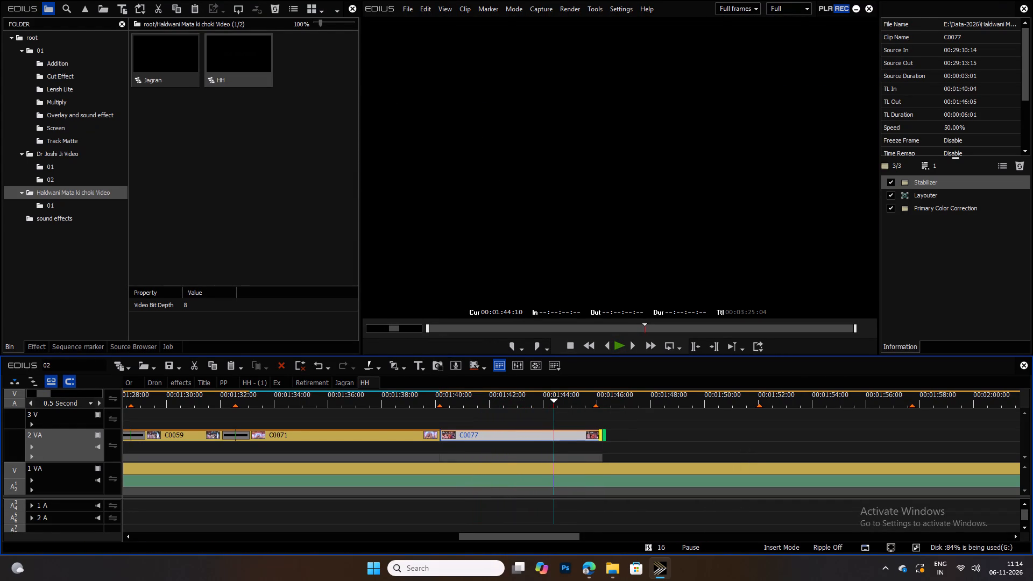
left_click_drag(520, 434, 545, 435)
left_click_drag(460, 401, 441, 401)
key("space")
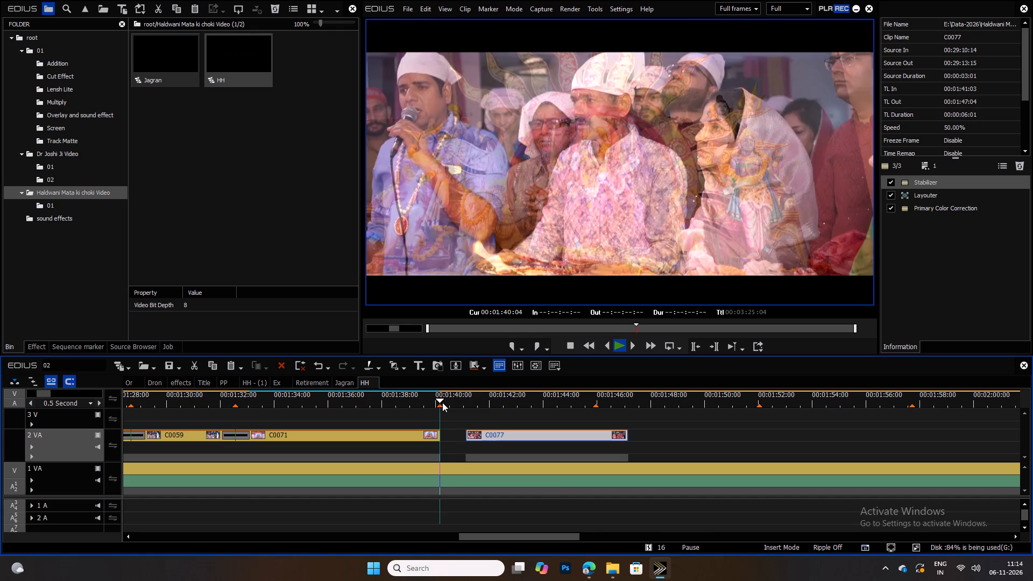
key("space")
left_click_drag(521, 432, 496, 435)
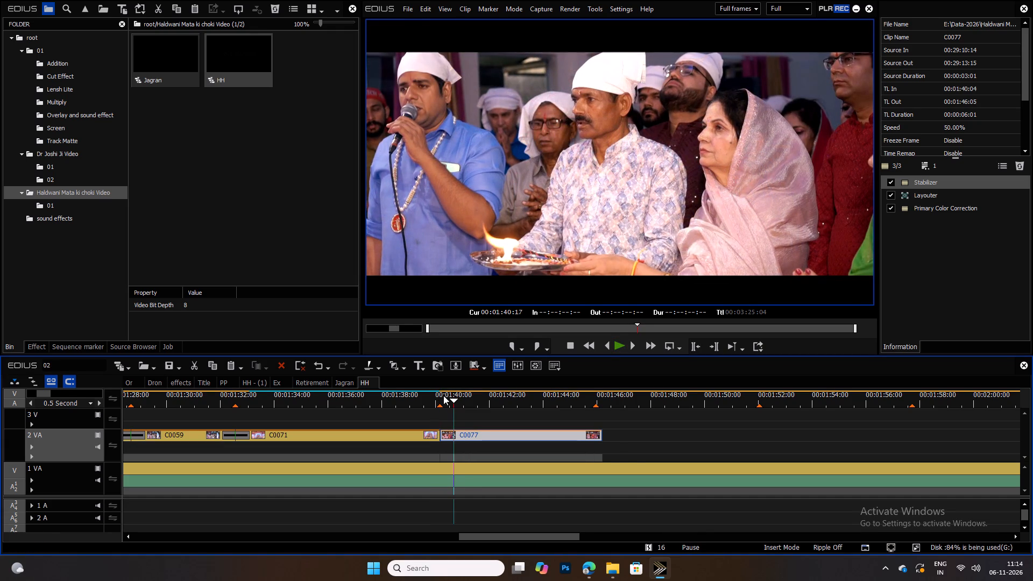
Add a one-second Dissolve between C0071 and C0077 on 2 VA and play through it.
left_click(443, 393)
key("ctrl+p")
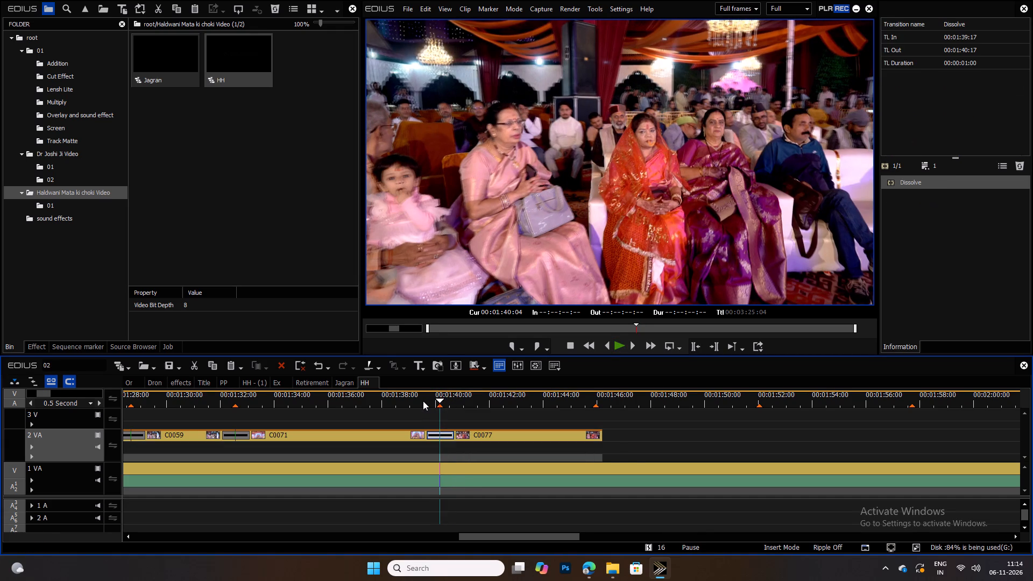
left_click_drag(420, 401, 413, 401)
key("space")
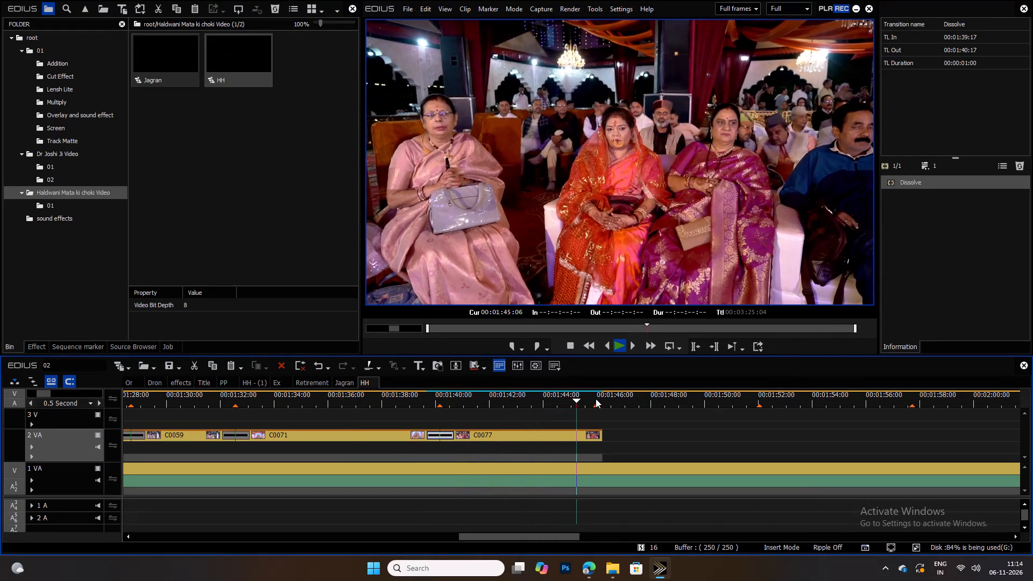
Trim the end of C0077 on 2 VA to 00:01:45:24.
left_click_drag(602, 398, 591, 397)
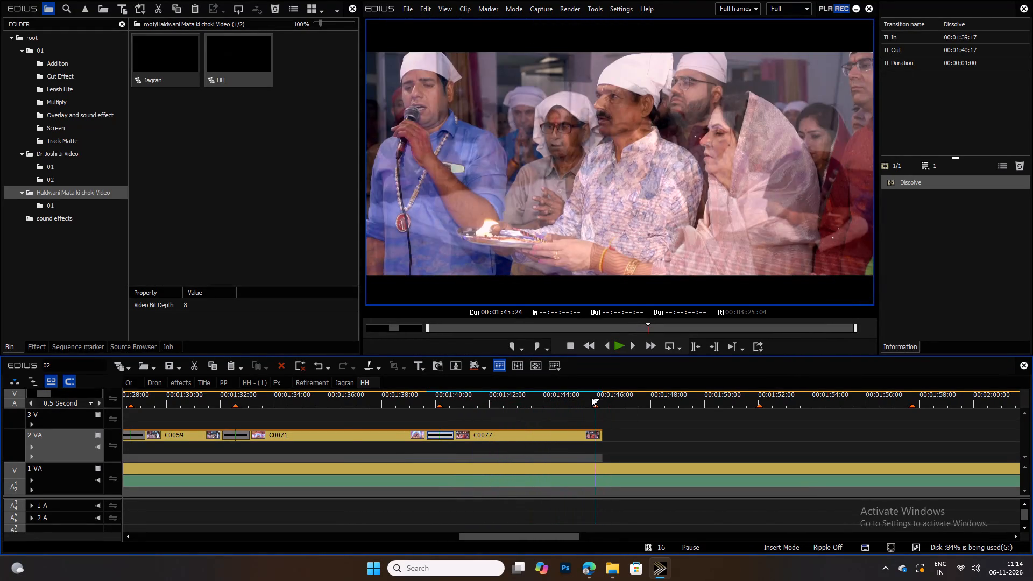
left_click(580, 438)
key("m")
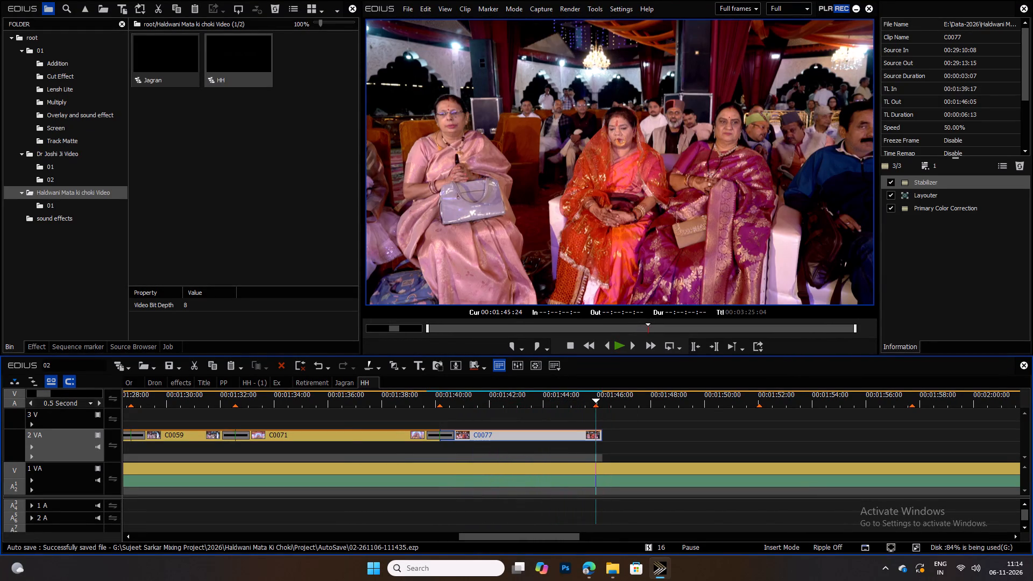
Review the Jagran Song video following C0077, and return to the clip's end at 00:01:45:24.
key("space")
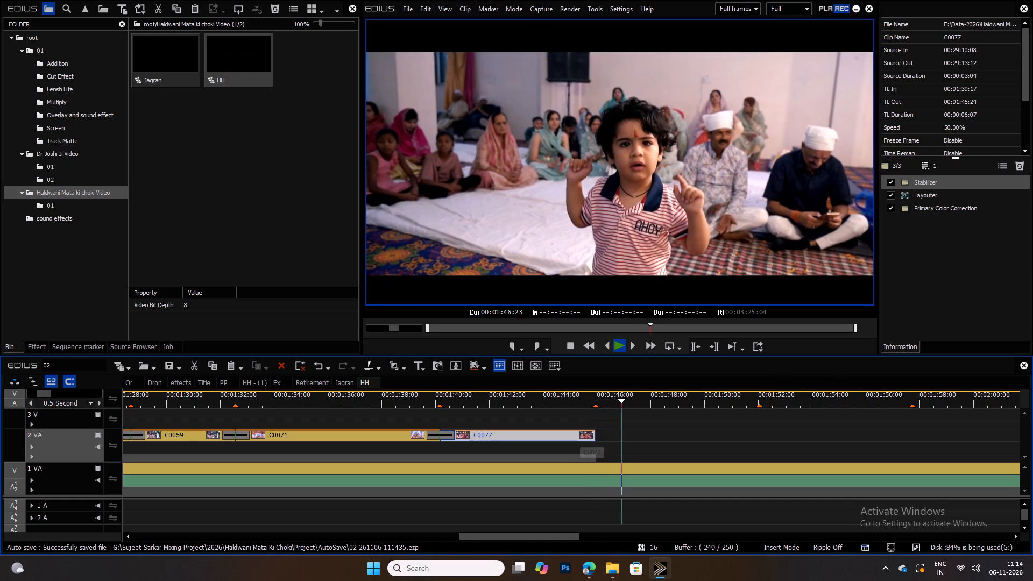
left_click_drag(716, 401, 732, 402)
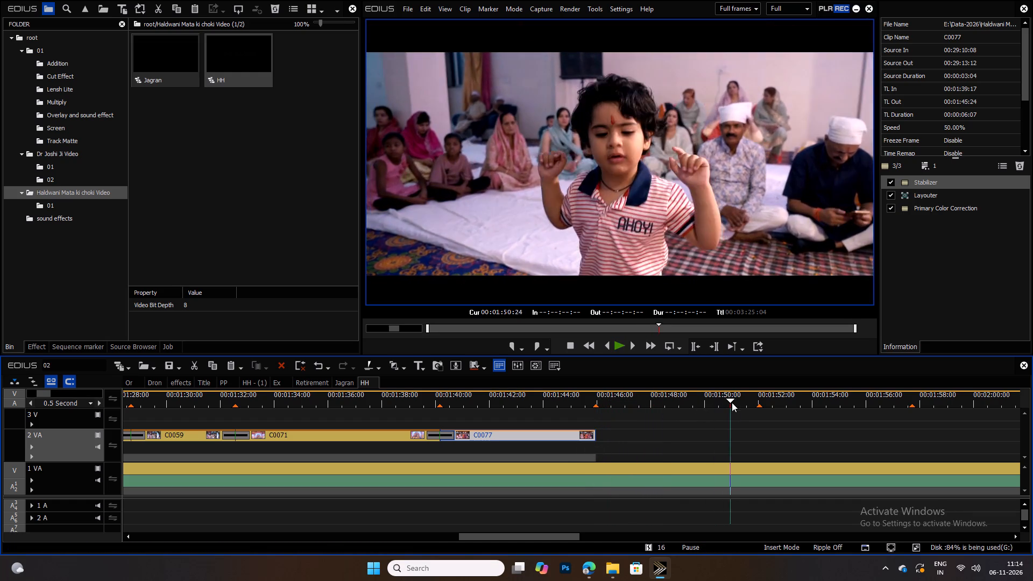
left_click_drag(732, 402, 733, 403)
key("space")
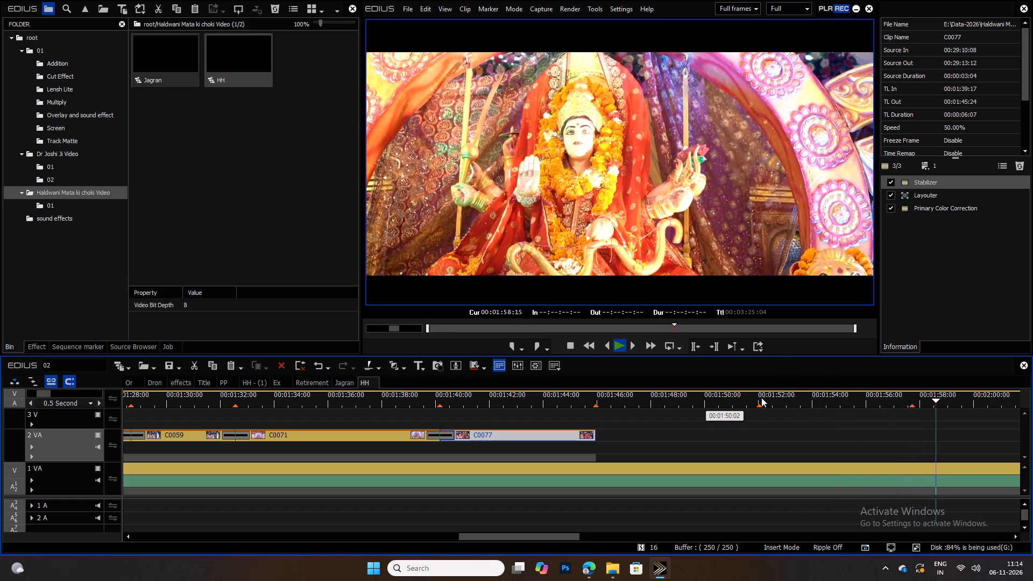
left_click_drag(721, 400, 596, 405)
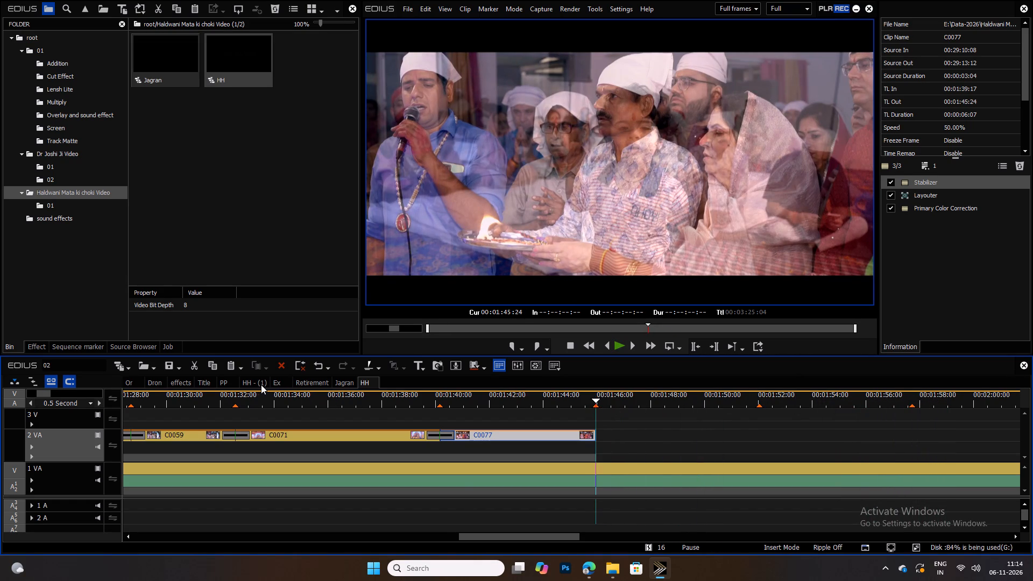
Scan the footage after C0059 through C0106 in the Jagran sequence for further highlight shots.
left_click(348, 379)
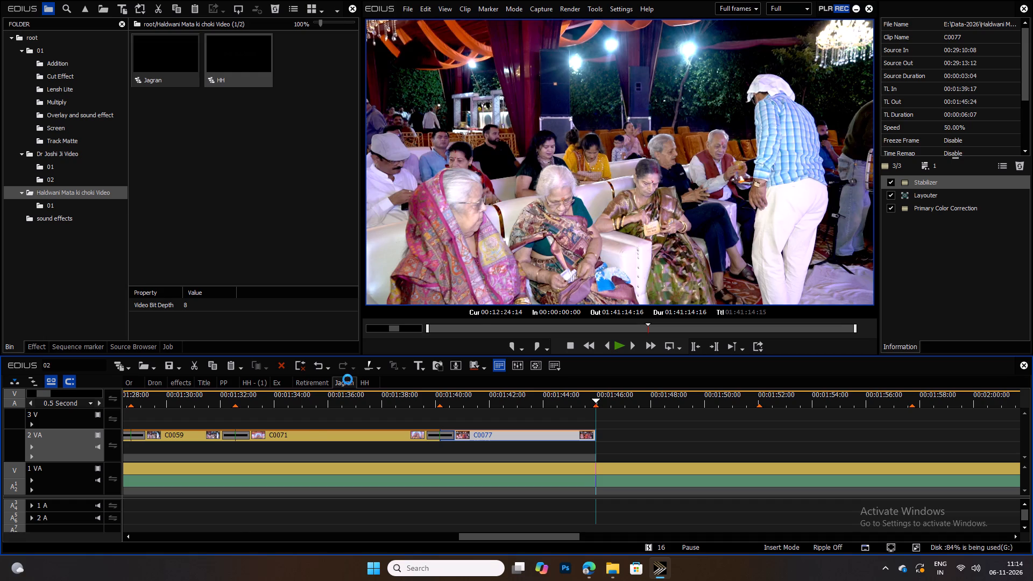
scroll(381, 395, "up", 3, "ctrl")
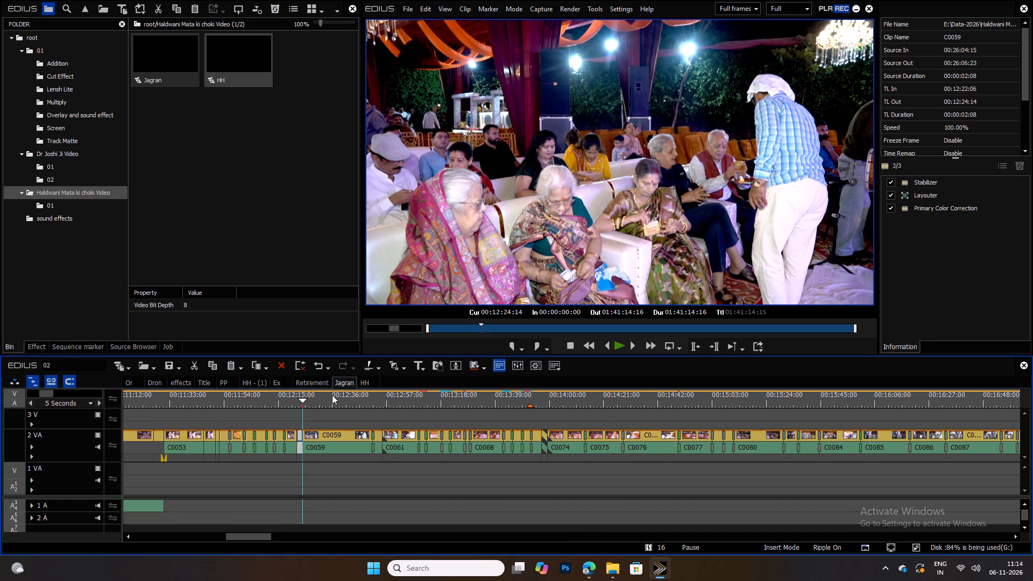
left_click_drag(344, 394, 607, 415)
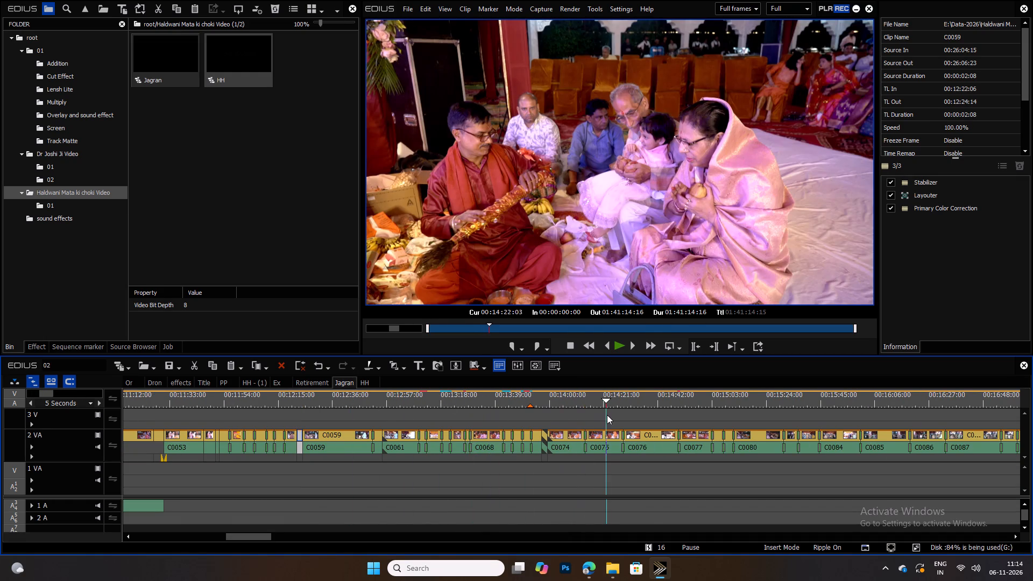
left_click_drag(607, 415, 872, 419)
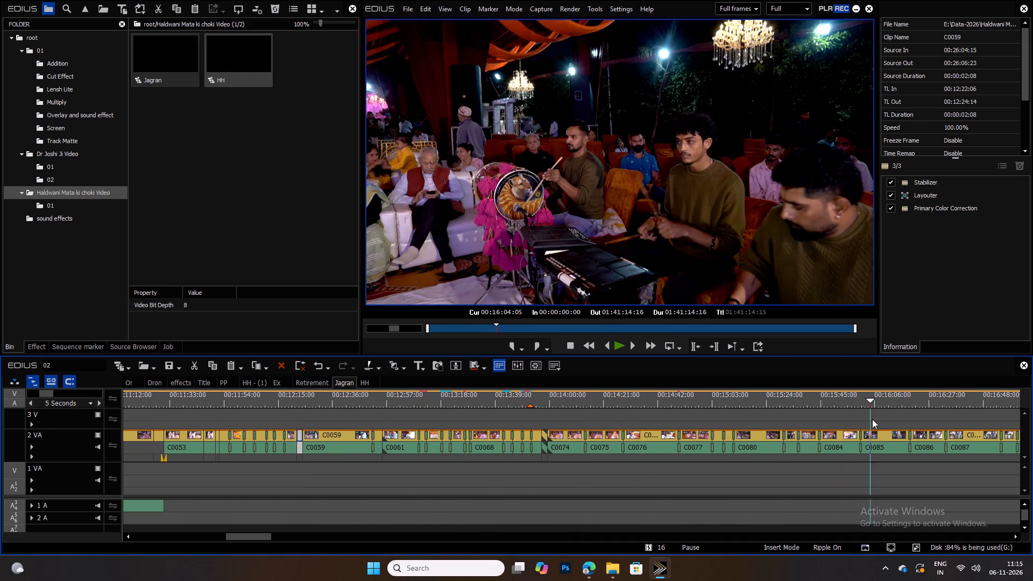
left_click_drag(872, 419, 962, 424)
scroll(912, 432, "up", 4, "ctrl")
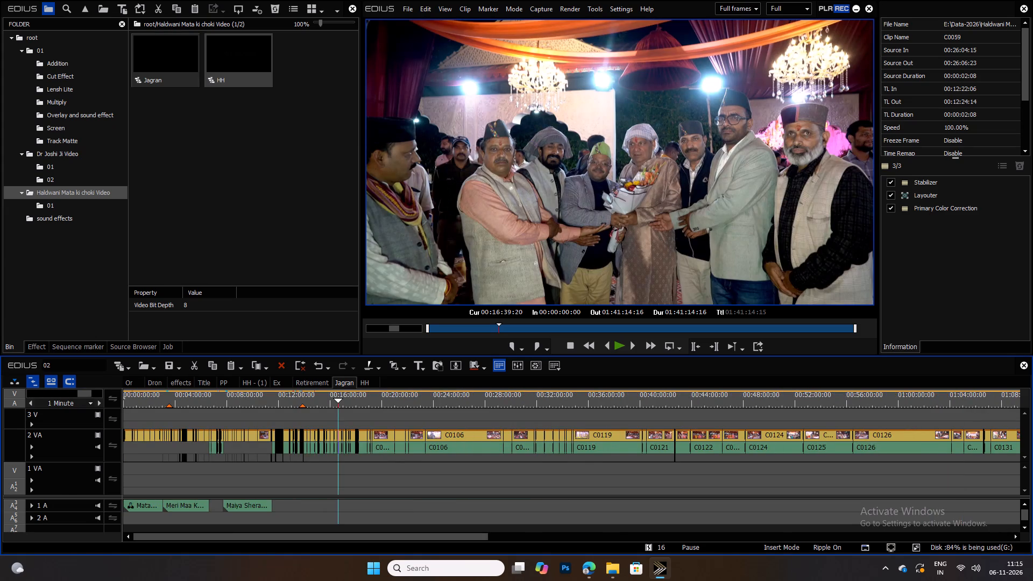
scroll(609, 423, "down", 2, "ctrl")
scroll(434, 415, "down", 2, "ctrl")
left_click_drag(347, 400, 390, 398)
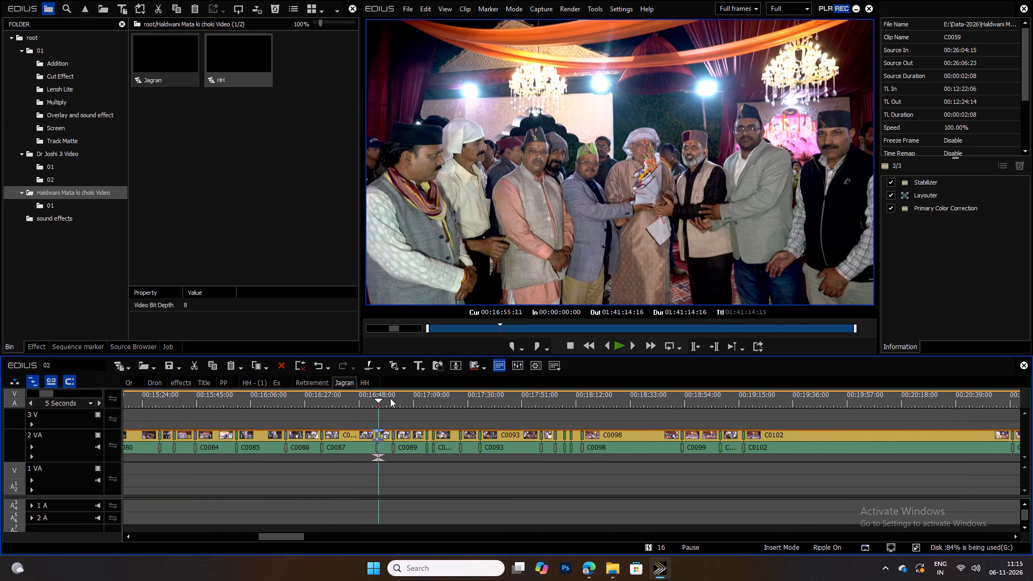
left_click_drag(390, 398, 544, 412)
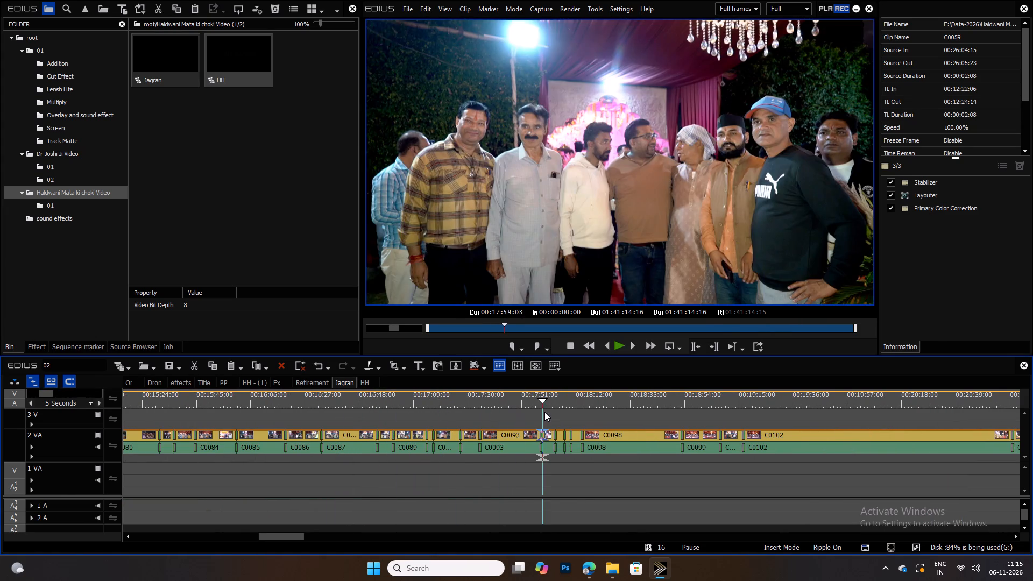
left_click_drag(544, 412, 834, 422)
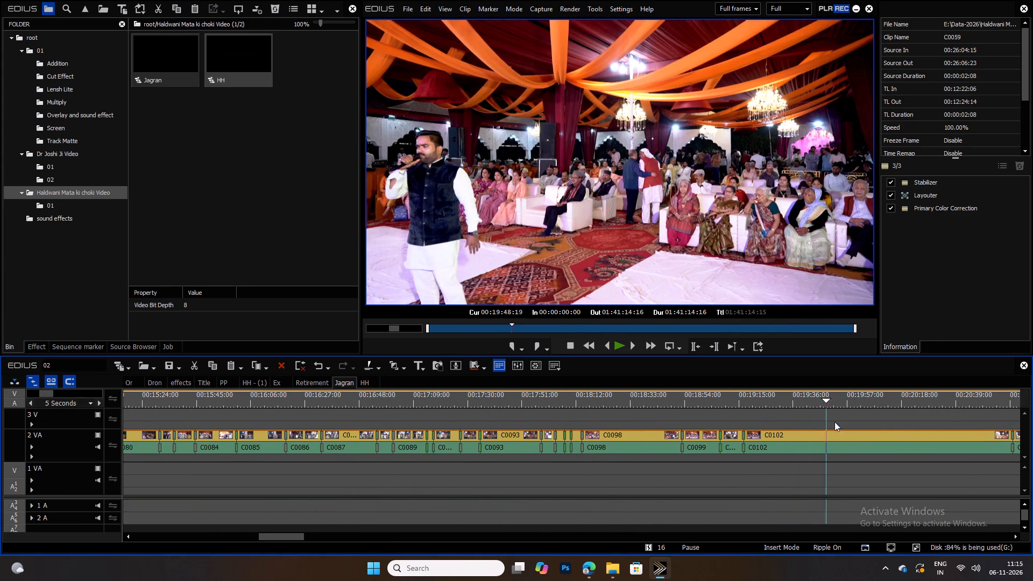
left_click_drag(834, 422, 1032, 437)
key("space")
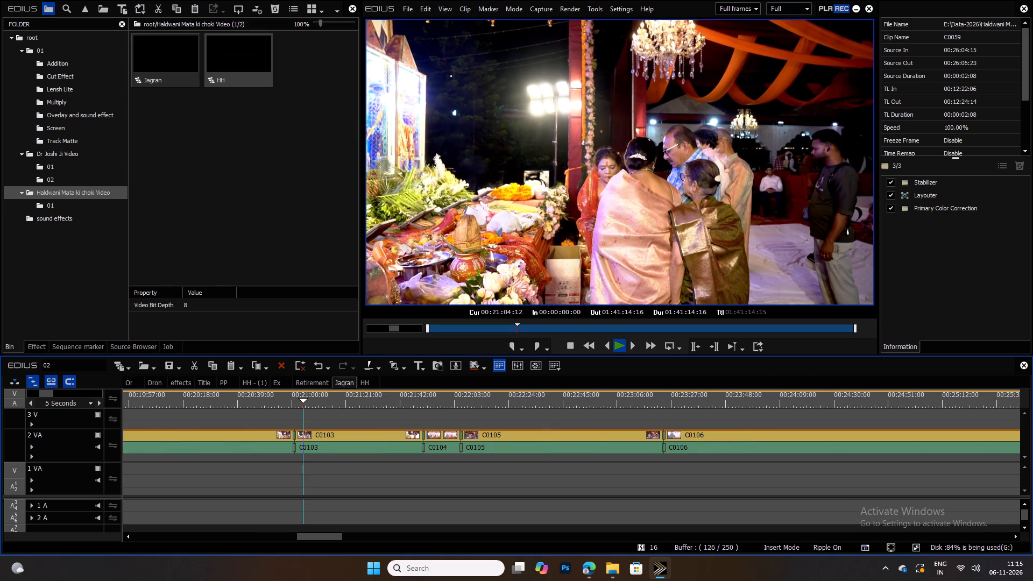
left_click_drag(352, 394, 554, 413)
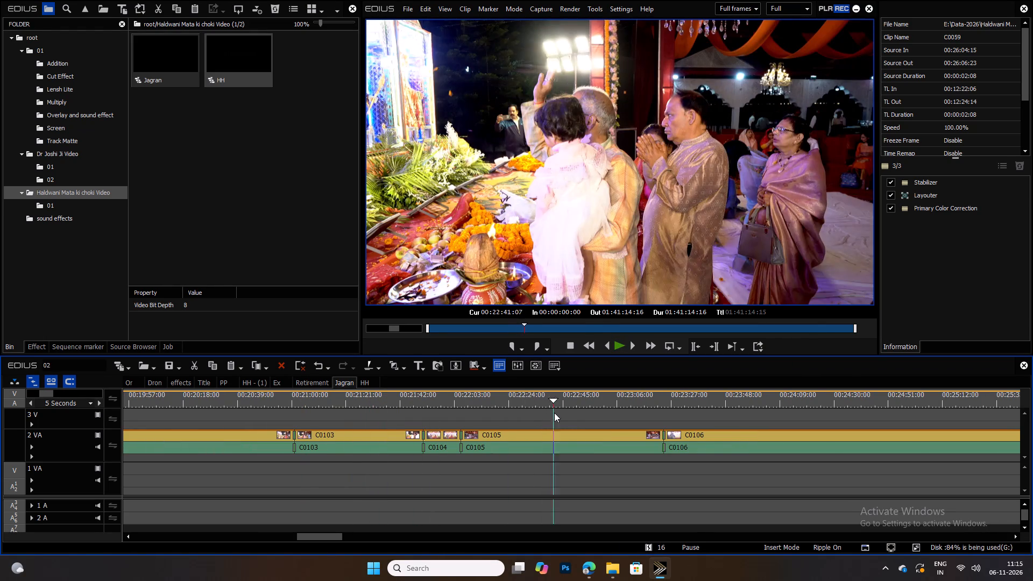
left_click_drag(554, 413, 1032, 443)
key("space")
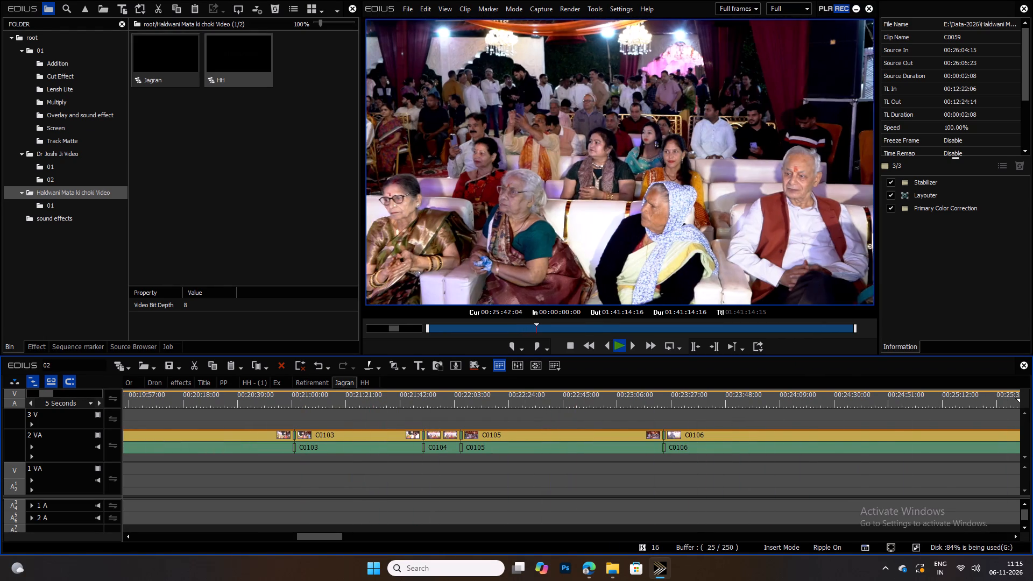
Scan the Jagran footage from C0109 through C0124 for further highlight shots.
scroll(550, 424, "up", 3, "ctrl")
left_click_drag(414, 391, 458, 394)
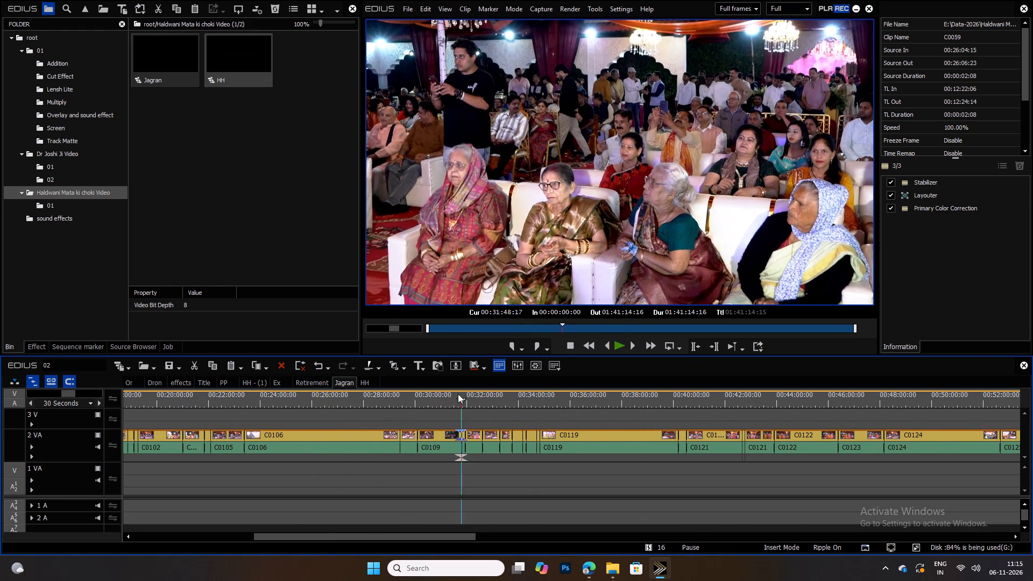
left_click_drag(458, 394, 621, 409)
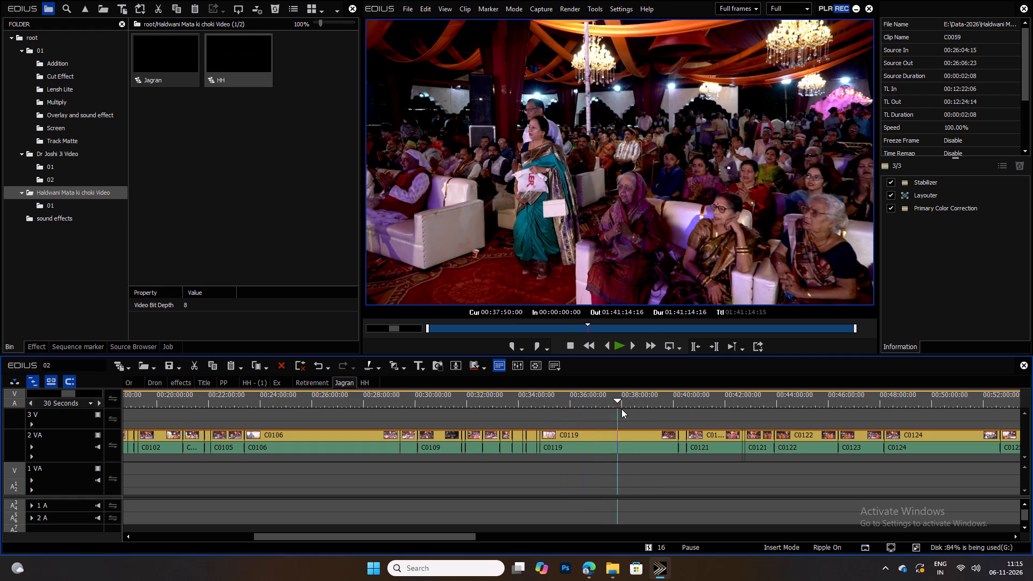
left_click_drag(621, 409, 917, 417)
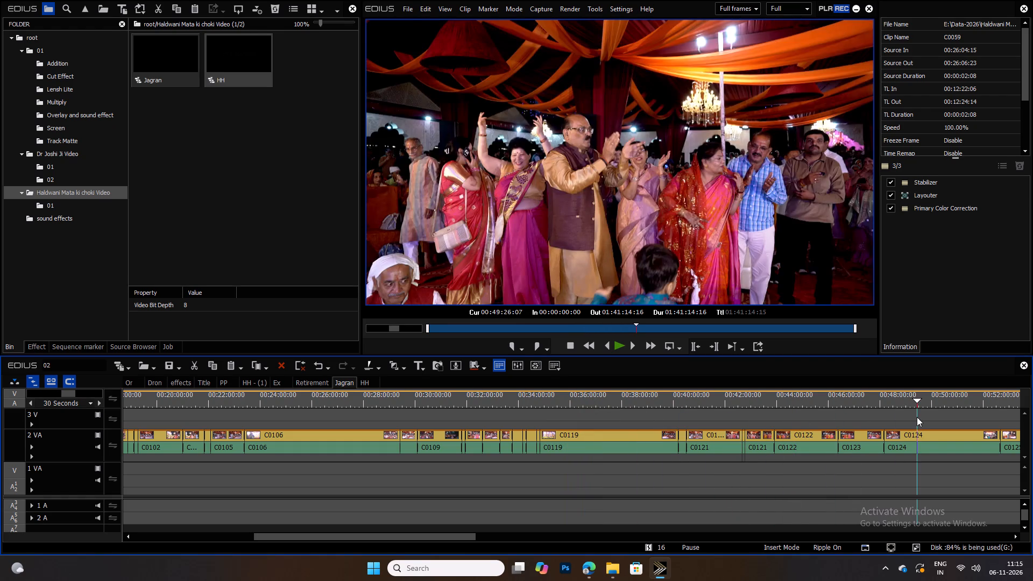
Find the start of the three women's dance in C0122 and split the clip on 2 VA at 00:44:51:02.
left_click_drag(917, 417, 799, 420)
scroll(808, 433, "up", 4, "ctrl")
scroll(221, 518, "down", 6, "ctrl")
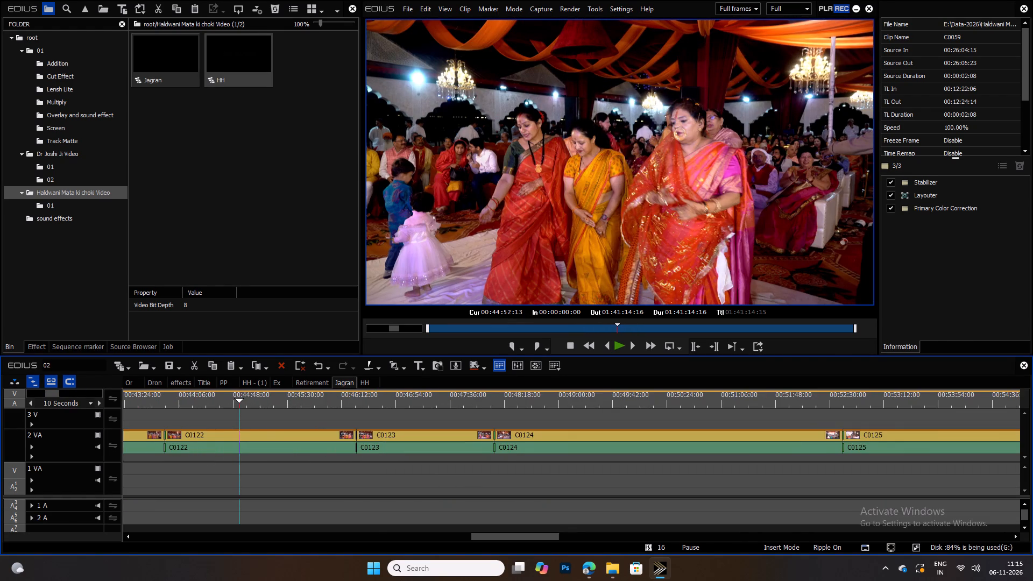
scroll(286, 457, "down", 2, "ctrl")
left_click(208, 401)
key("space")
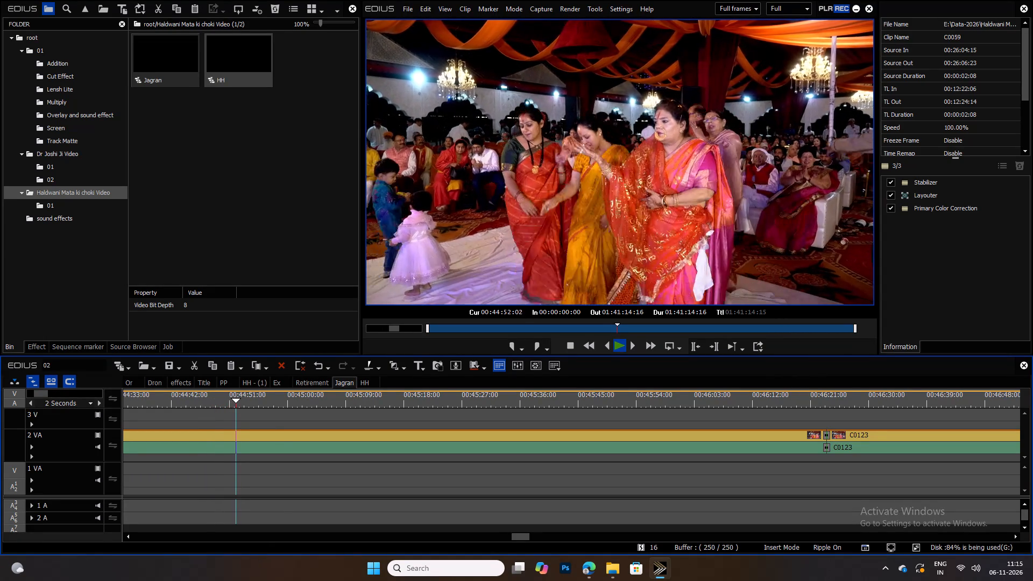
key("space")
key("space")
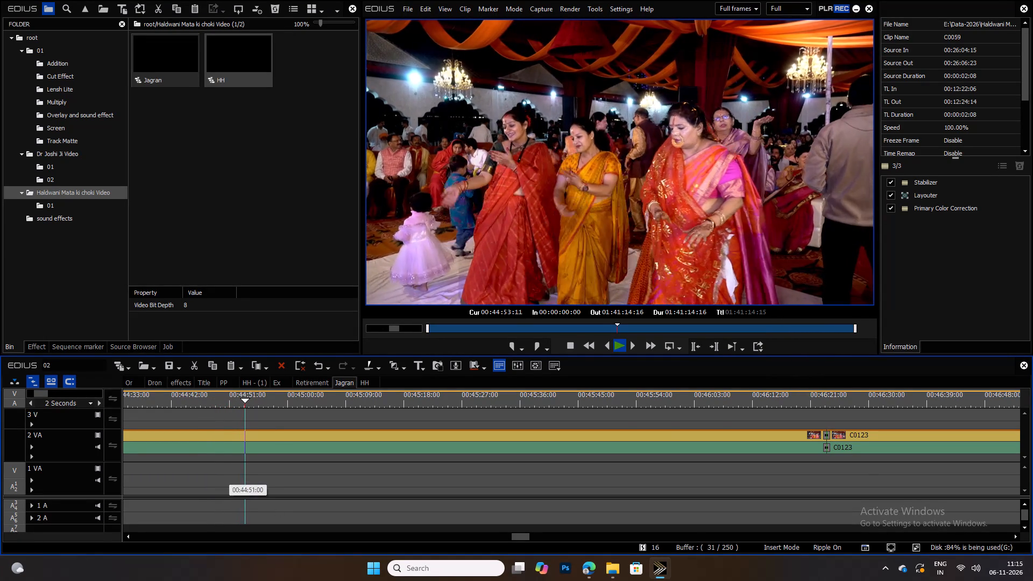
key("space")
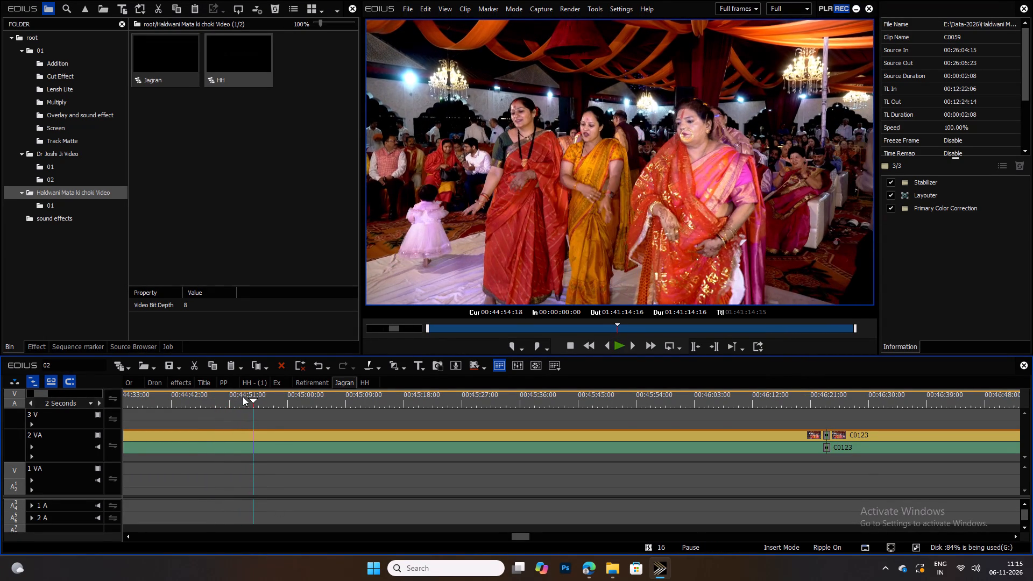
left_click_drag(238, 398, 230, 396)
scroll(229, 397, "down", 1, "ctrl")
key("space")
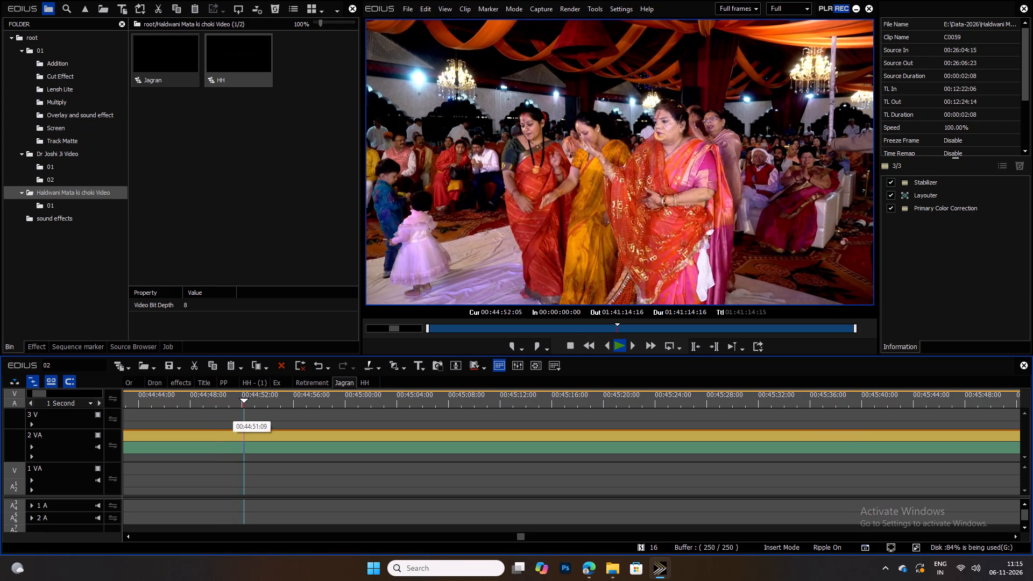
key("space")
left_click(229, 393)
key("c")
left_click(246, 445)
key("c")
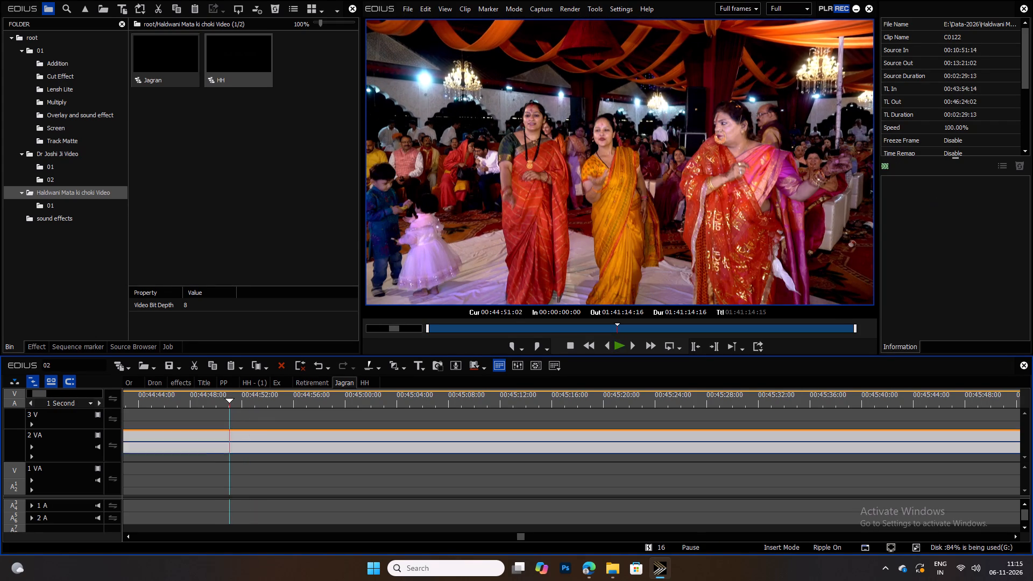
Split C0122 again at 00:44:56:02 and copy the five-second segment between the two cuts.
left_click_drag(238, 398, 267, 398)
key("space")
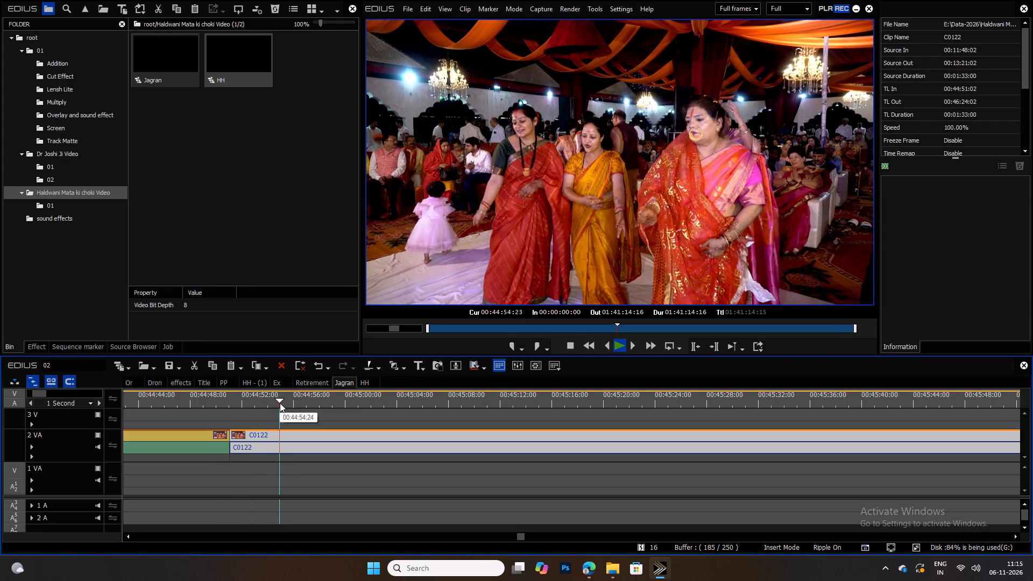
key("space")
left_click(263, 435)
key("c")
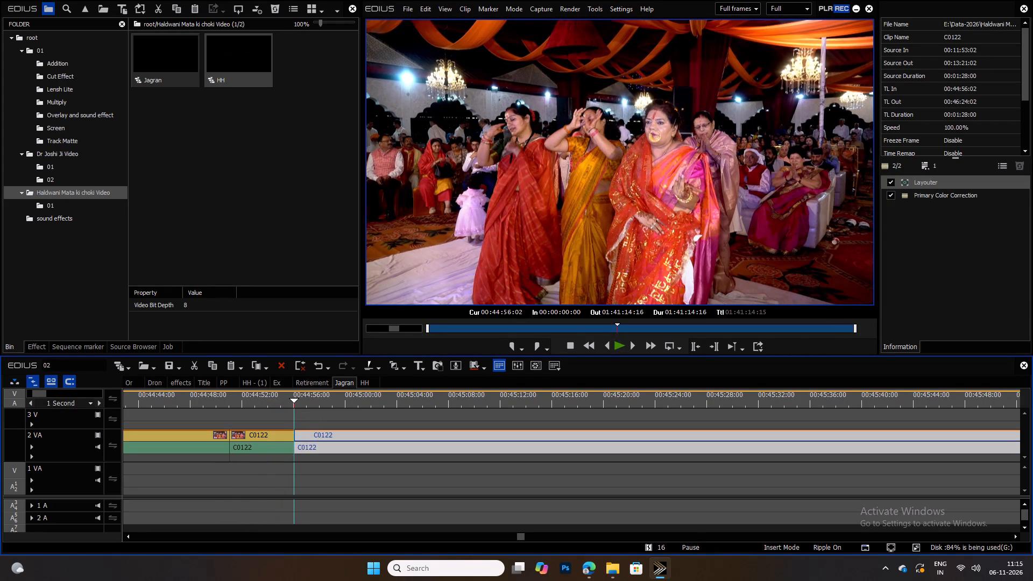
left_click(262, 430)
key("ctrl+c")
left_click_drag(377, 392, 425, 401)
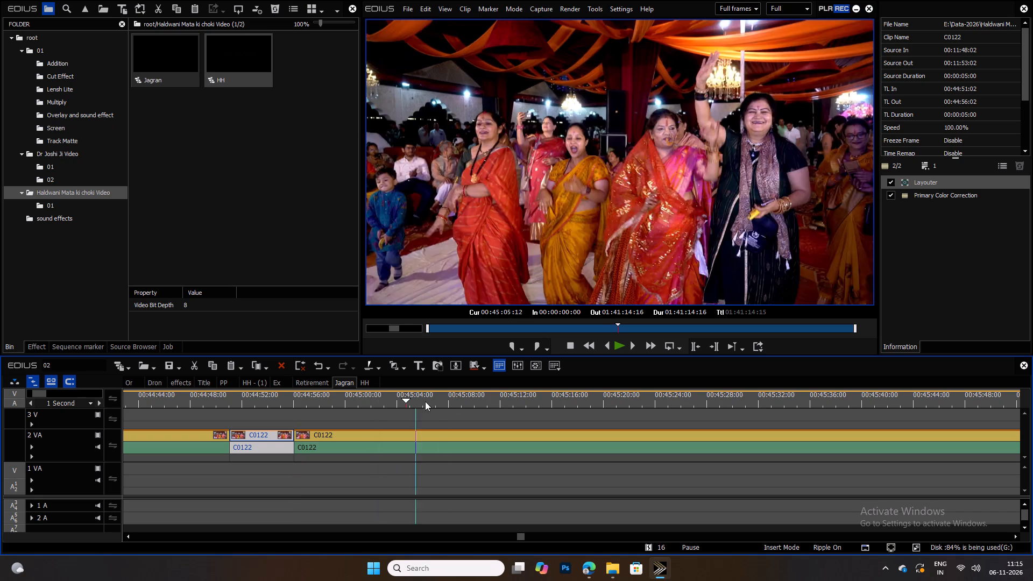
left_click_drag(425, 401, 444, 406)
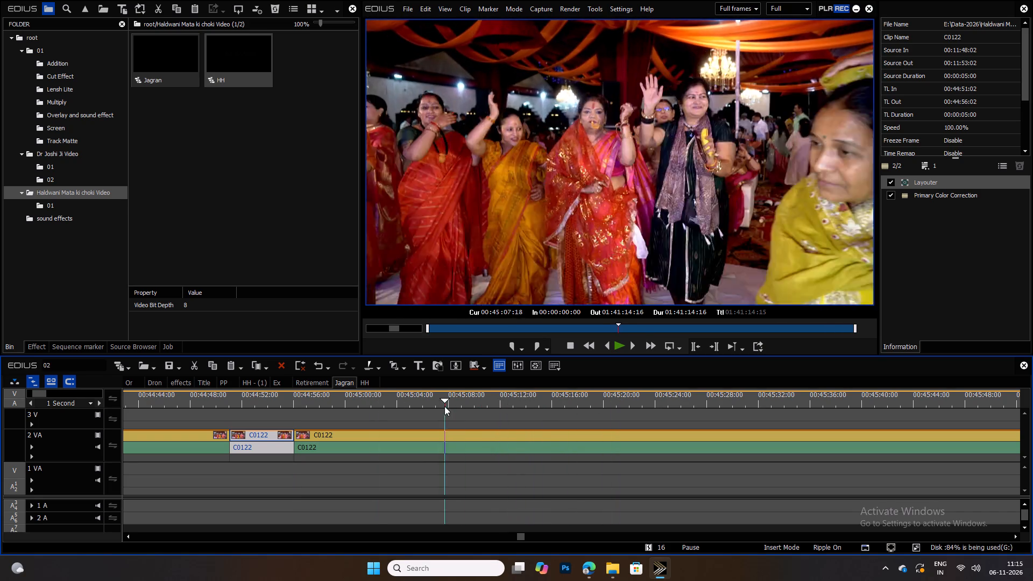
left_click_drag(444, 406, 571, 403)
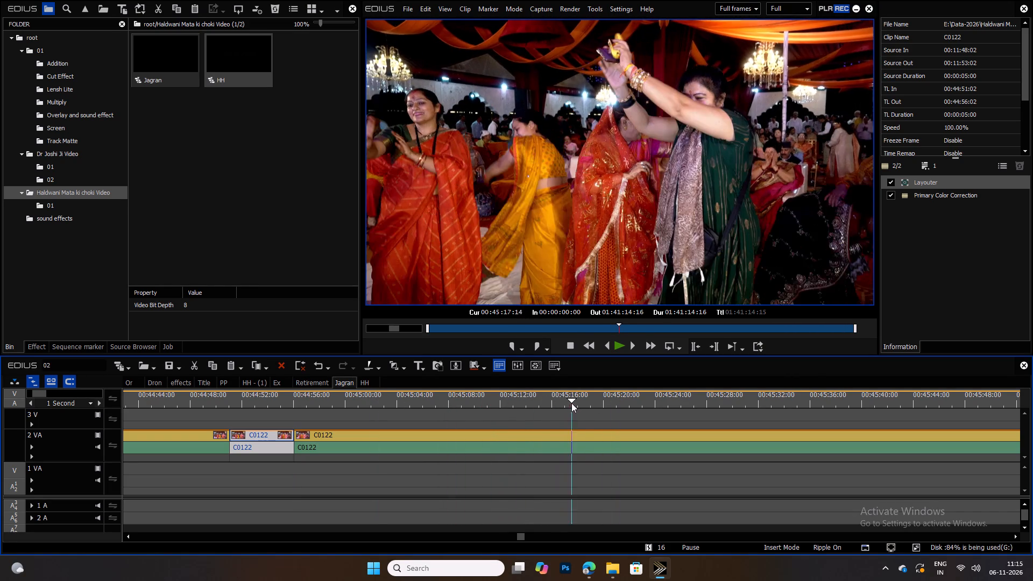
left_click_drag(571, 403, 655, 392)
key("space")
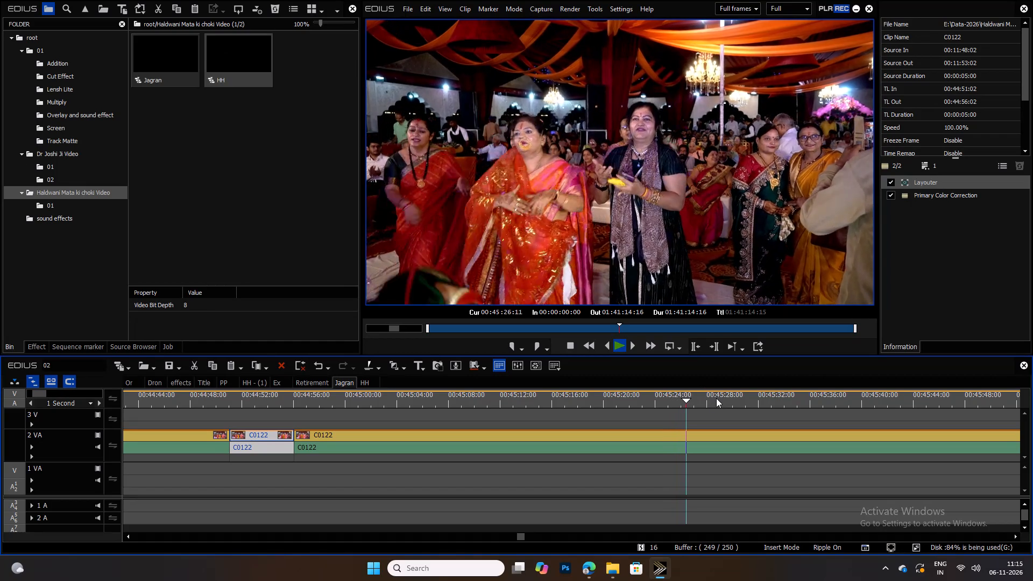
left_click_drag(718, 398, 841, 388)
key("space")
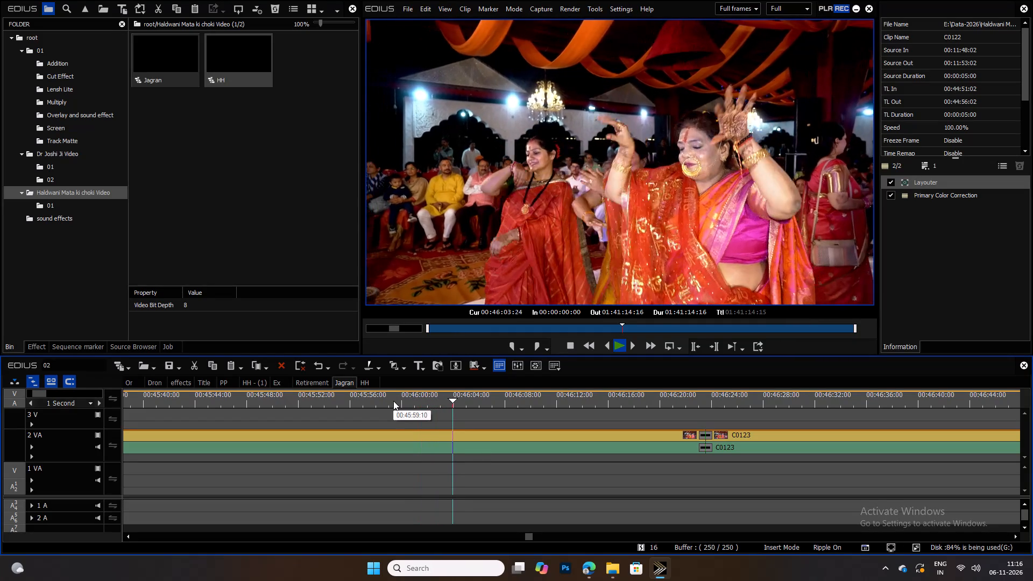
key("space")
left_click_drag(470, 394, 471, 395)
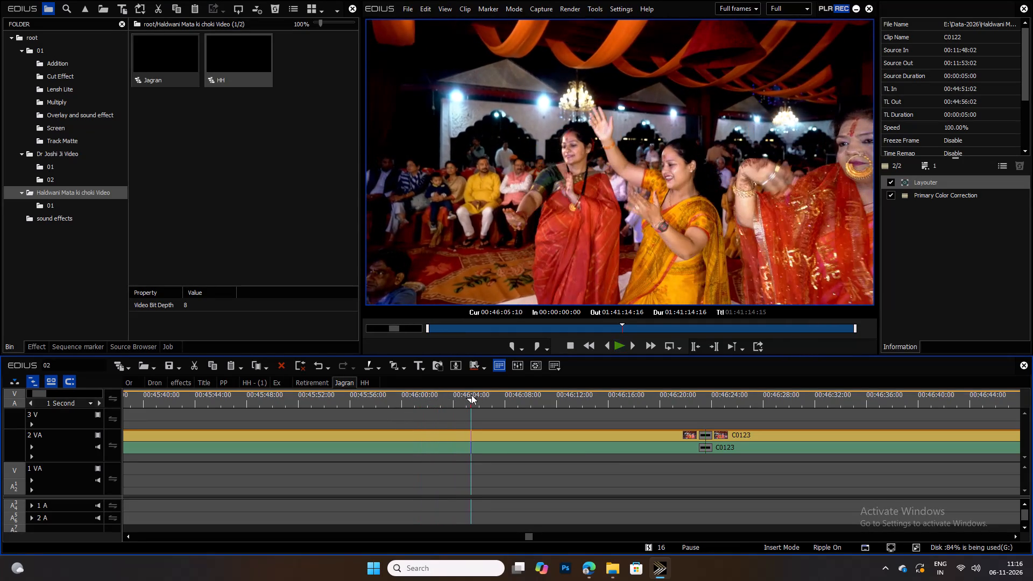
left_click_drag(471, 395, 540, 398)
key("space")
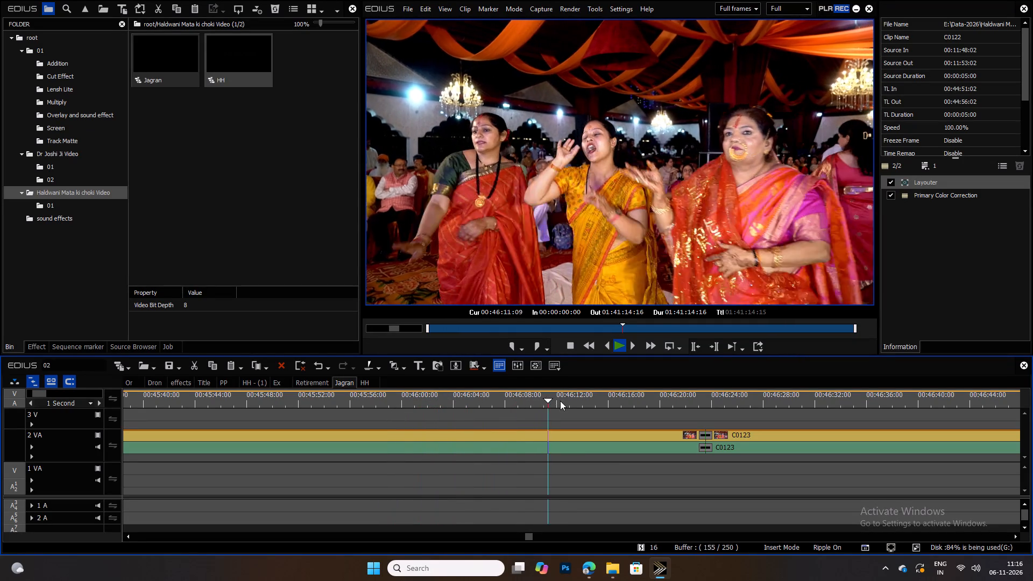
Find the start of a dance shot near the beginning of C0123 and split the clip at 00:46:32:12.
left_click_drag(565, 401, 763, 406)
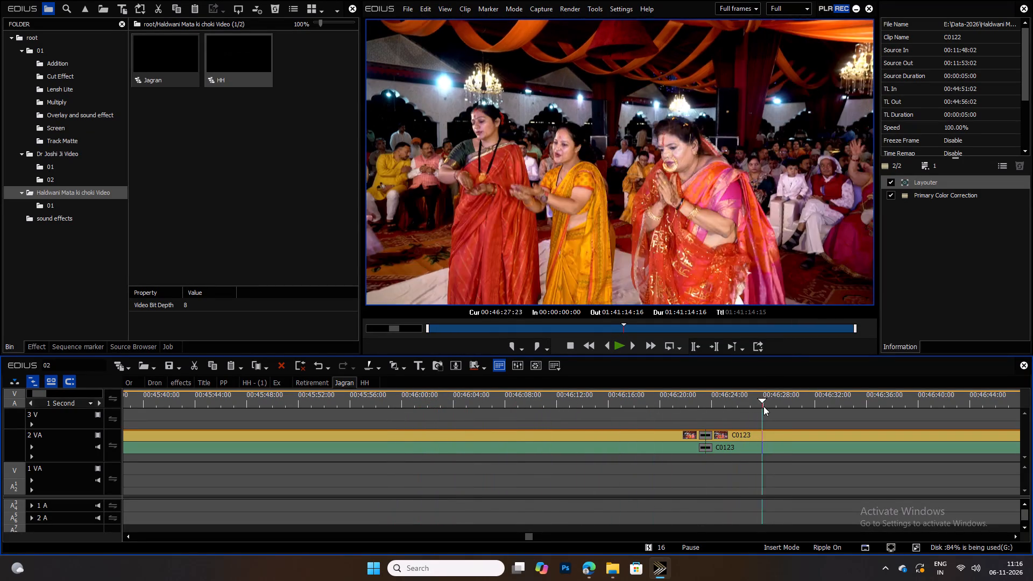
left_click_drag(763, 406, 763, 405)
key("space")
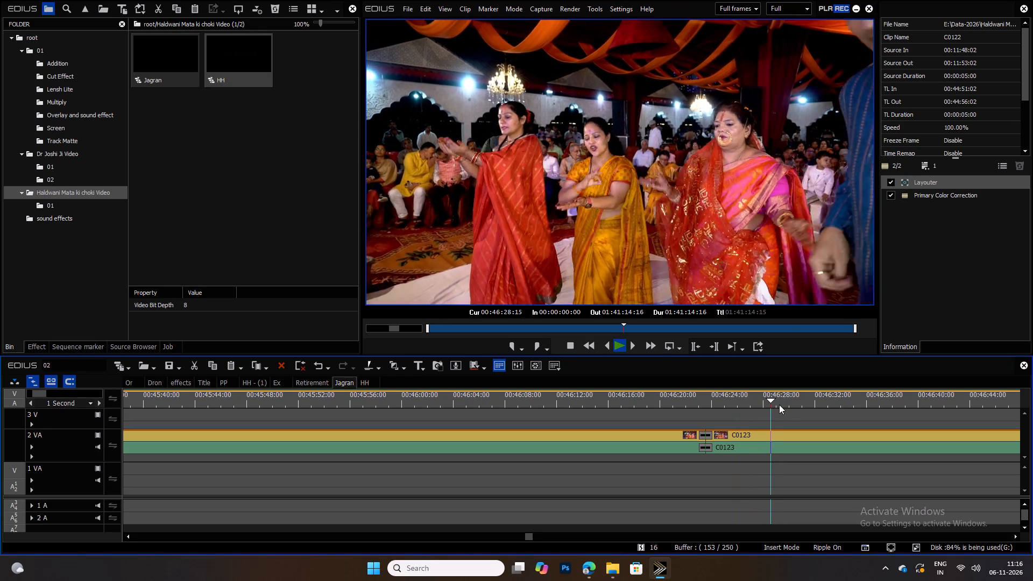
left_click_drag(788, 401, 829, 396)
key("space")
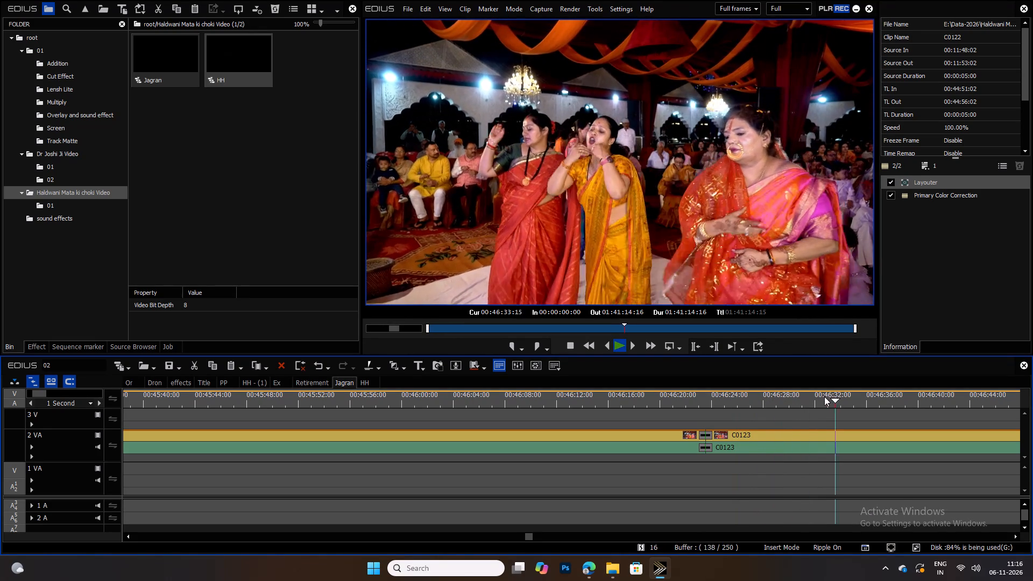
key("space")
left_click_drag(817, 394, 786, 397)
key("space")
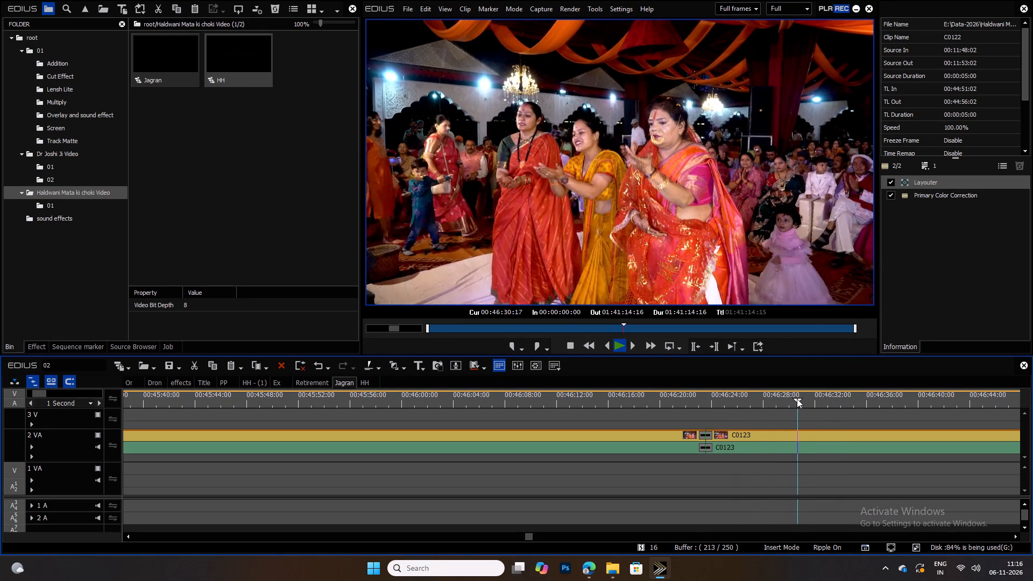
key("space")
scroll(821, 405, "up", 2)
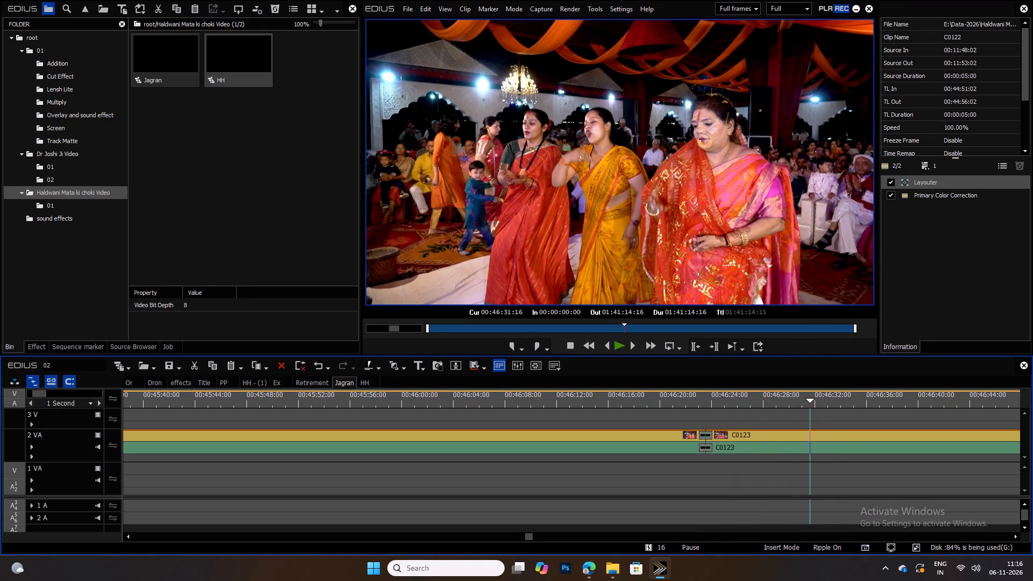
key("space")
key("space")
left_click(841, 436)
key("c")
Split C0123 again at 00:46:36:18 and copy the segment that starts at 00:46:32:12.
key("space")
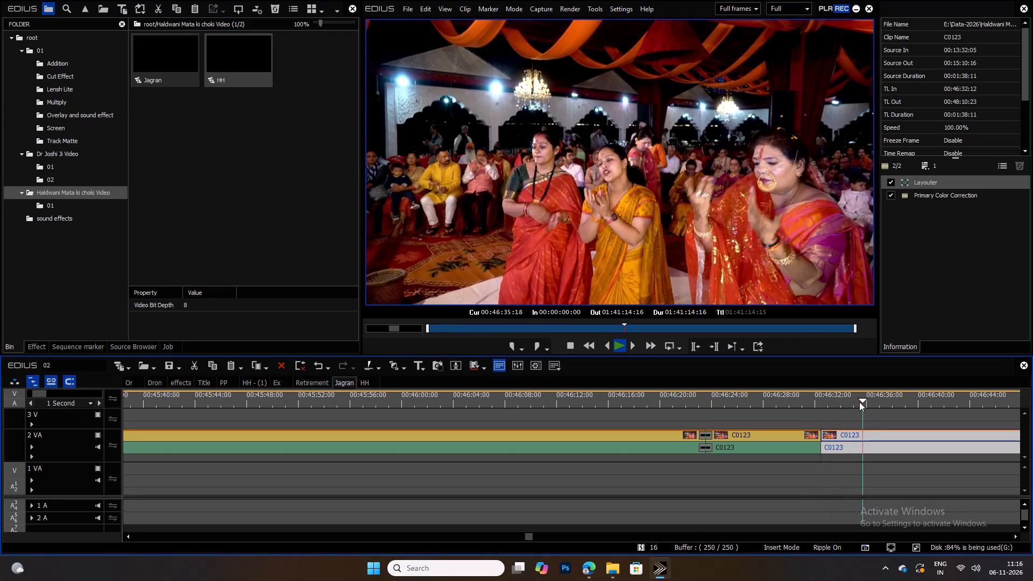
key("space")
left_click(874, 400)
key("c")
left_click_drag(875, 400, 950, 399)
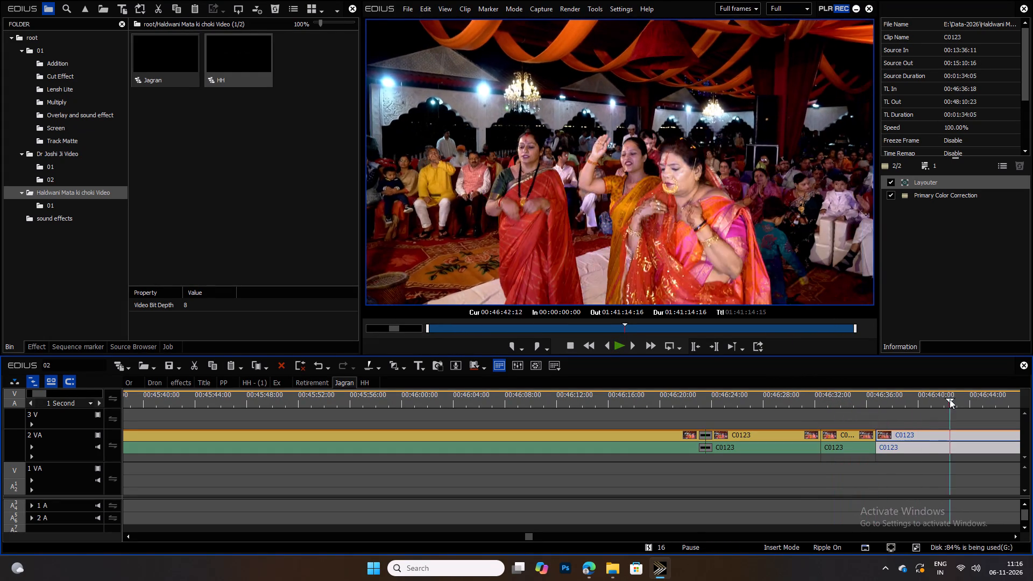
left_click_drag(950, 399, 1032, 401)
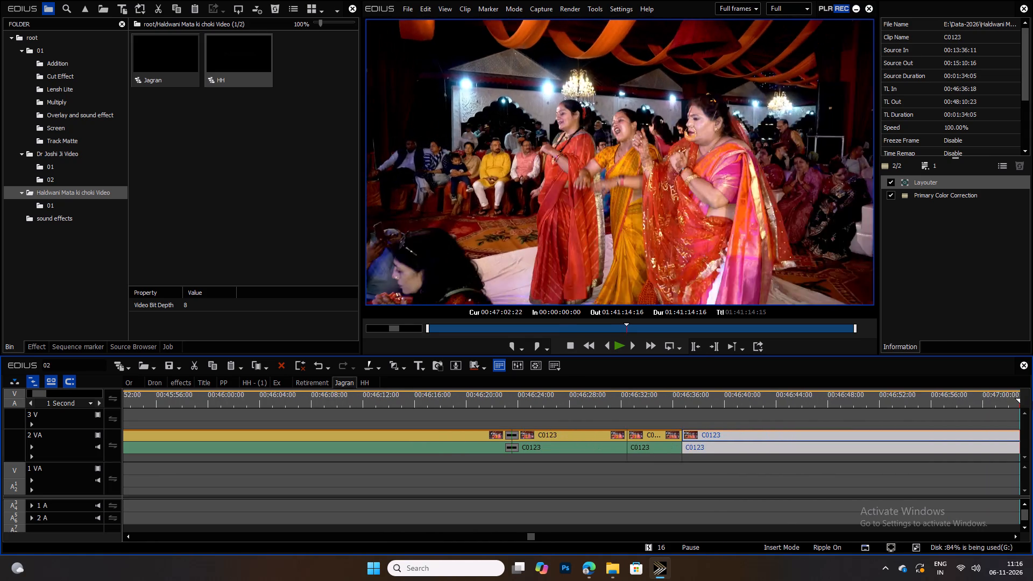
left_click_drag(1032, 401, 655, 443)
left_click(652, 424)
left_click(649, 429)
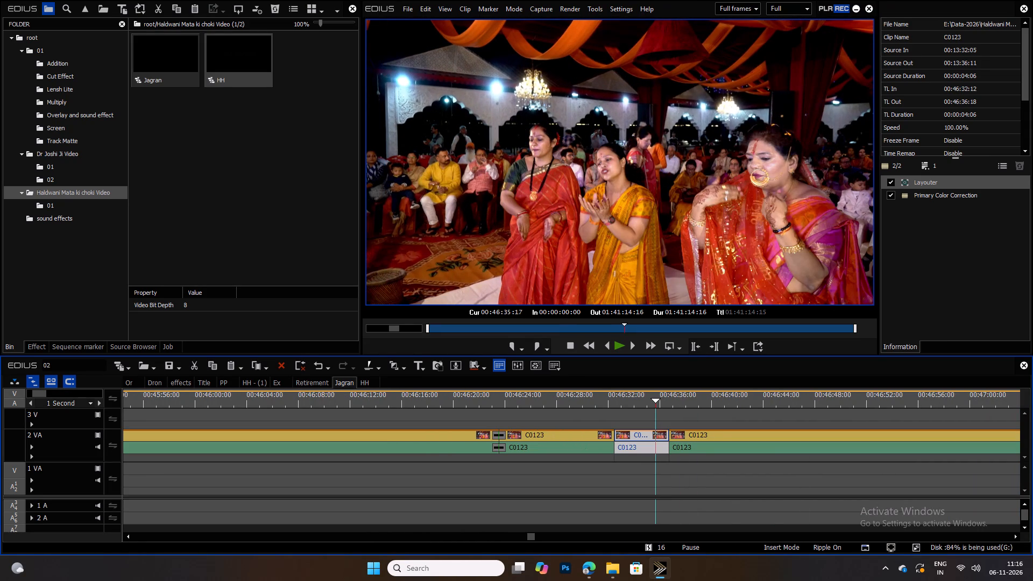
key("ctrl+c")
Find the start of another dance shot further into C0123 and split the clip at 00:47:02:02.
left_click_drag(741, 393, 1032, 394)
key("space")
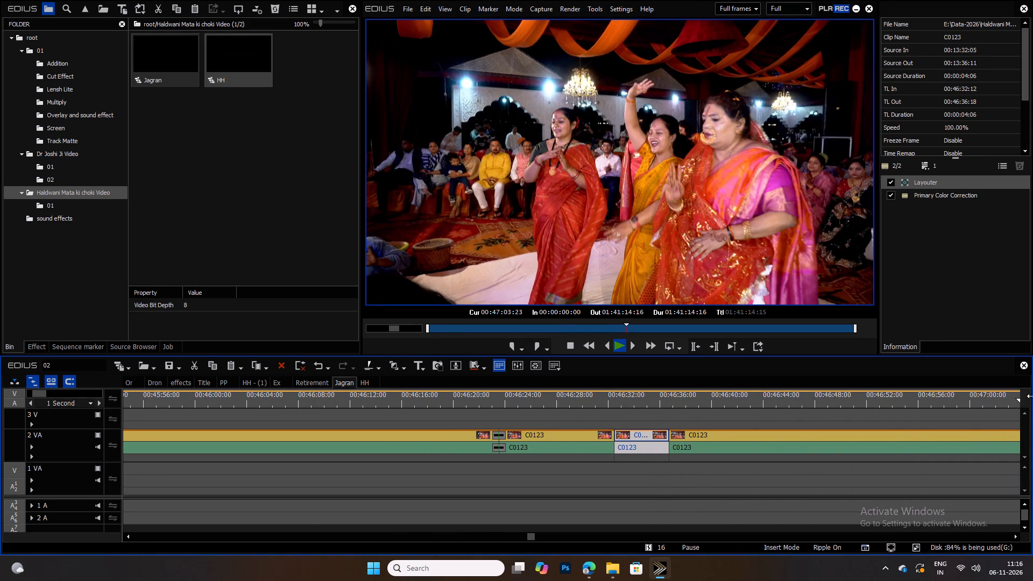
scroll(580, 403, "up", 1, "ctrl")
left_click_drag(355, 401, 356, 397)
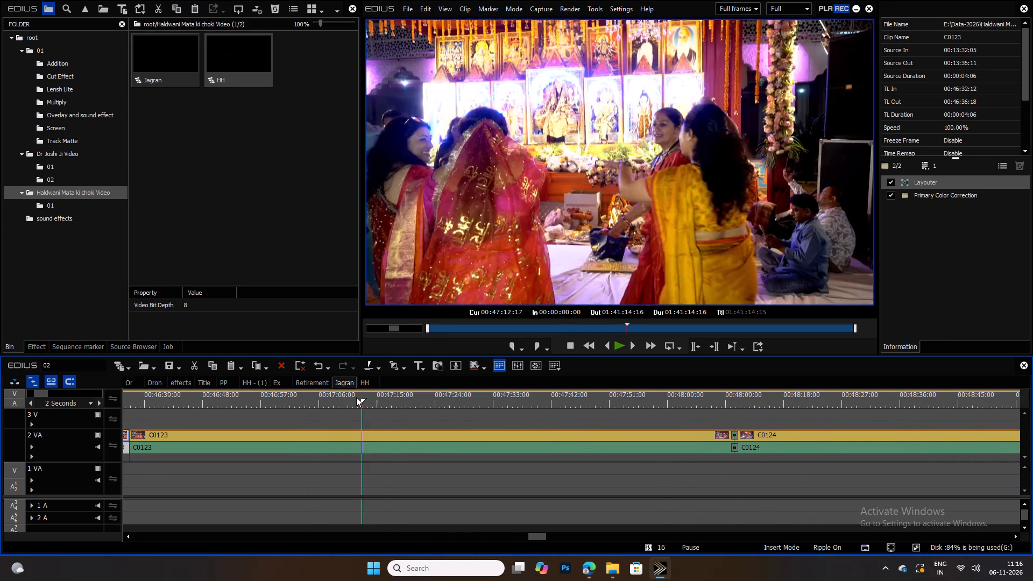
left_click_drag(356, 397, 307, 403)
key("space")
scroll(314, 400, "down", 1, "ctrl")
key("space")
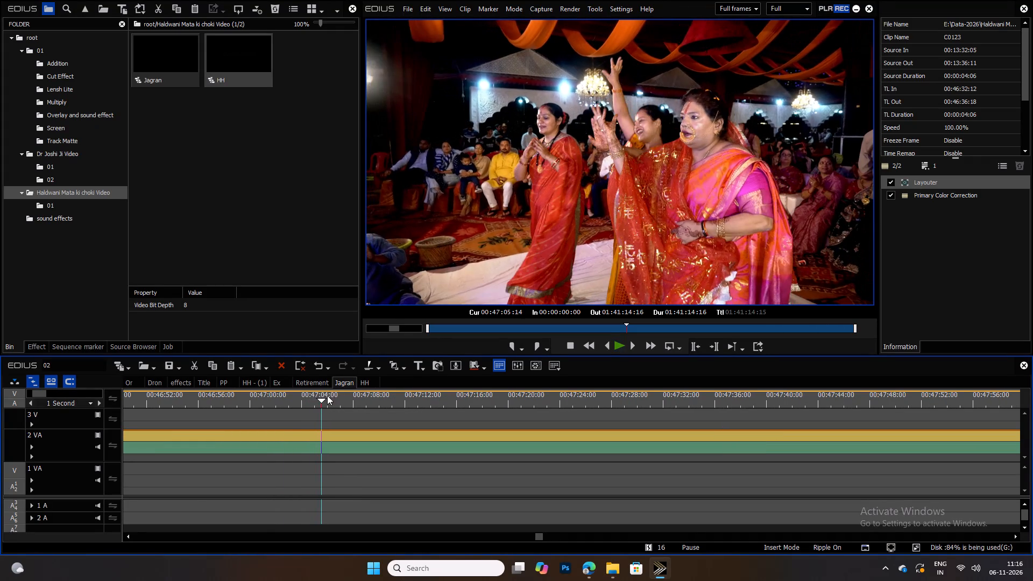
left_click_drag(307, 394, 282, 398)
key("space")
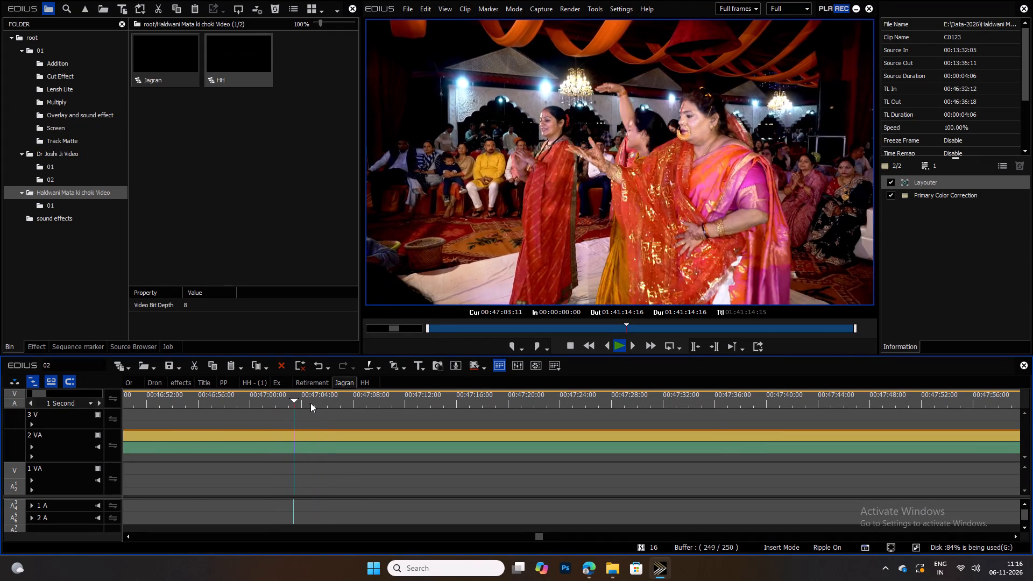
key("space")
left_click_drag(291, 393, 280, 398)
key("space")
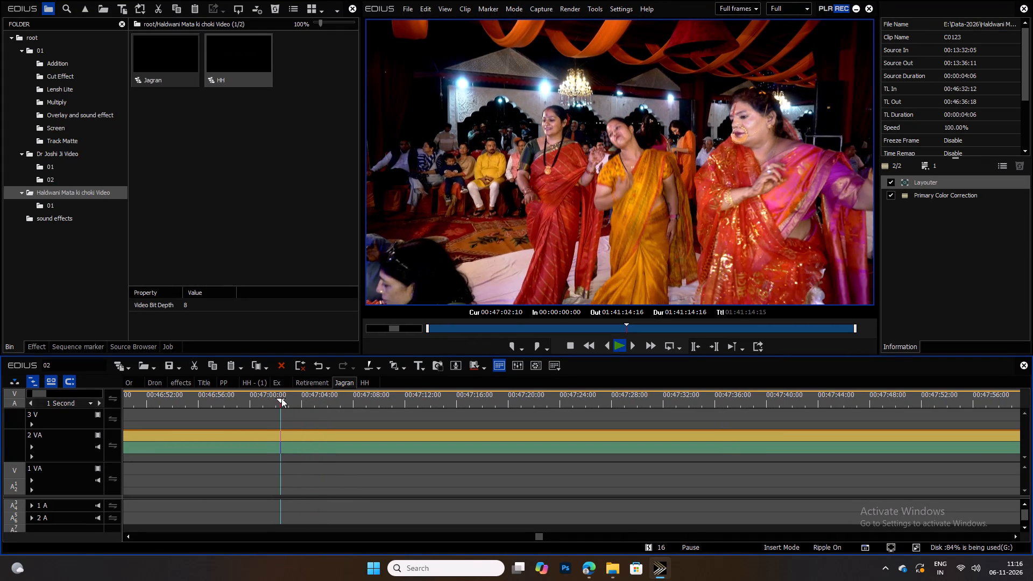
key("space")
left_click(282, 398)
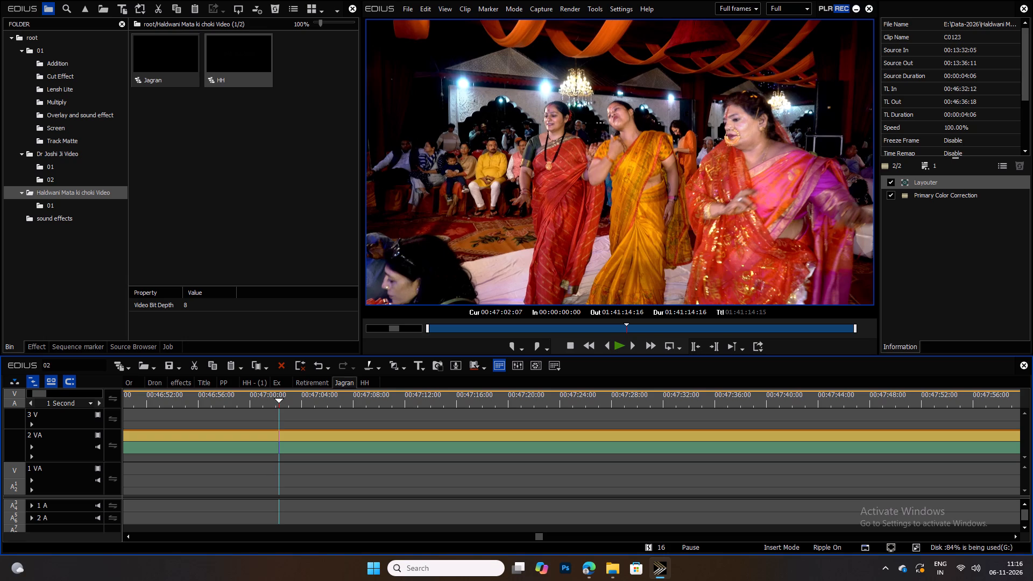
scroll(294, 433, "up", 1)
left_click(294, 433)
scroll(294, 433, "up", 4)
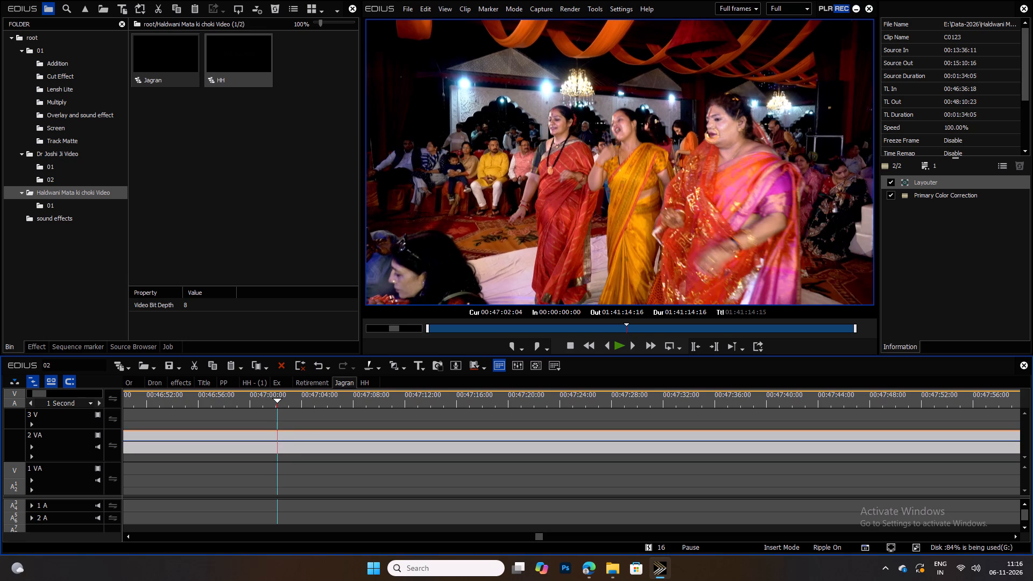
key("c")
Split C0123 again at 00:47:07:00 and copy the segment that starts at 00:47:02:02.
left_click_drag(293, 398, 316, 398)
key("space")
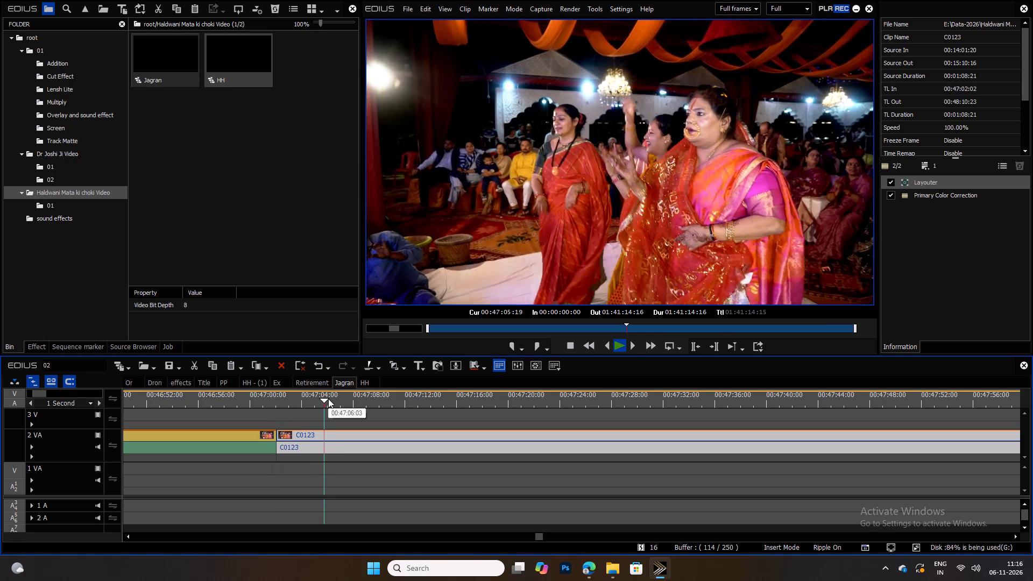
key("space")
key("c")
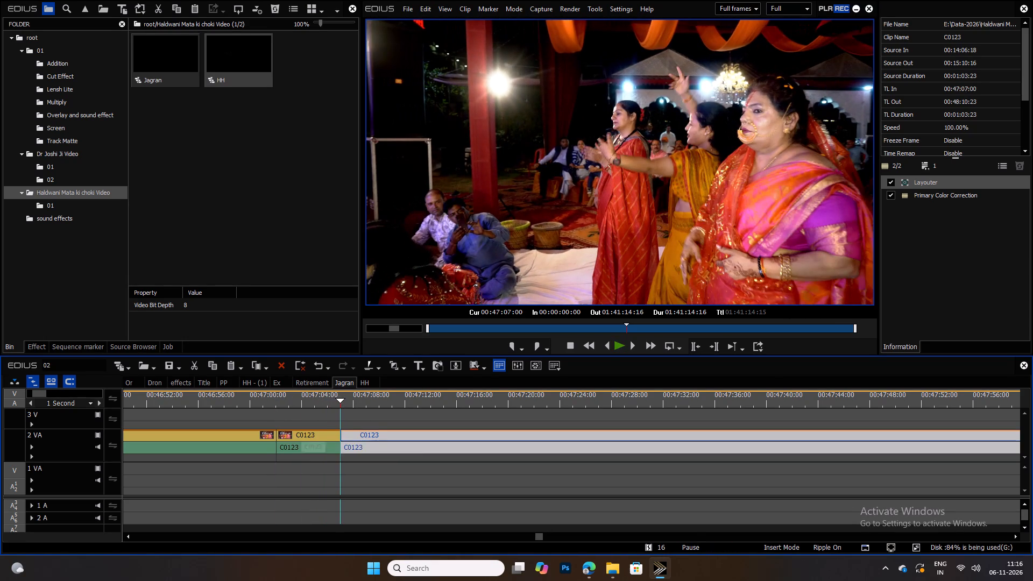
left_click(301, 433)
key("ctrl+c")
Find the start of another group dance shot further into C0123 and split the clip at 00:47:36:05.
left_click_drag(372, 397, 554, 398)
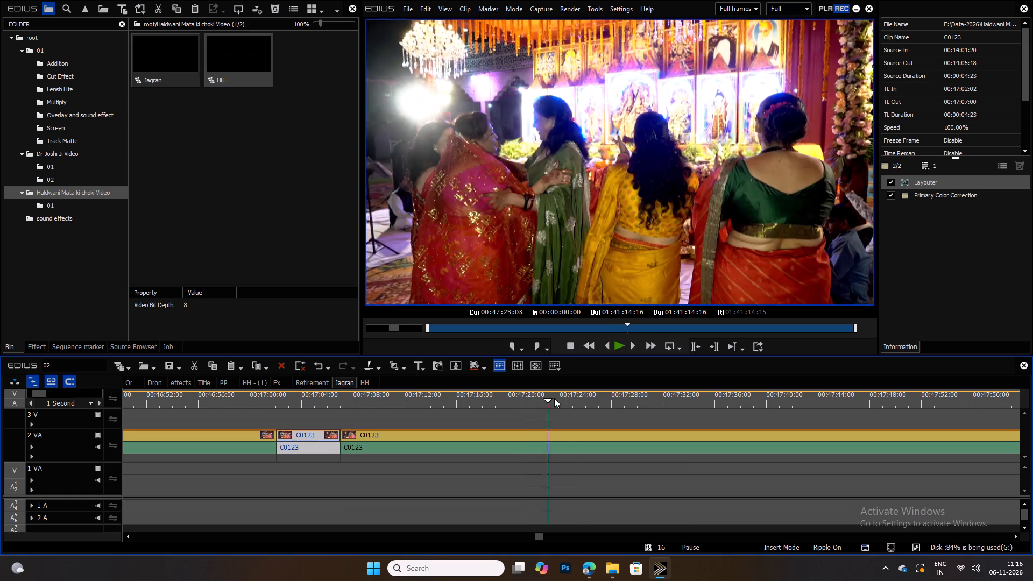
left_click_drag(554, 398, 504, 402)
key("space")
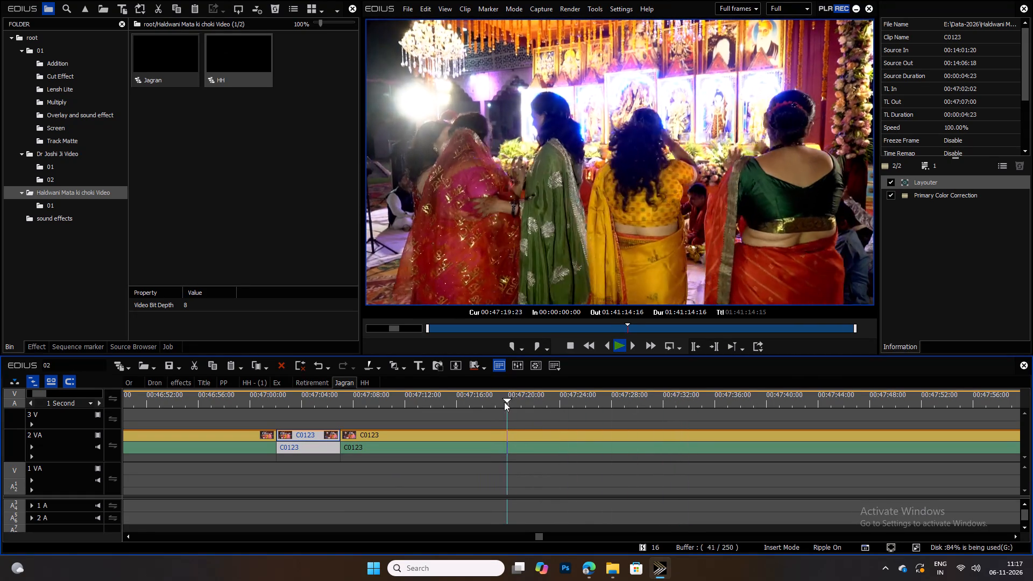
left_click_drag(579, 394, 664, 394)
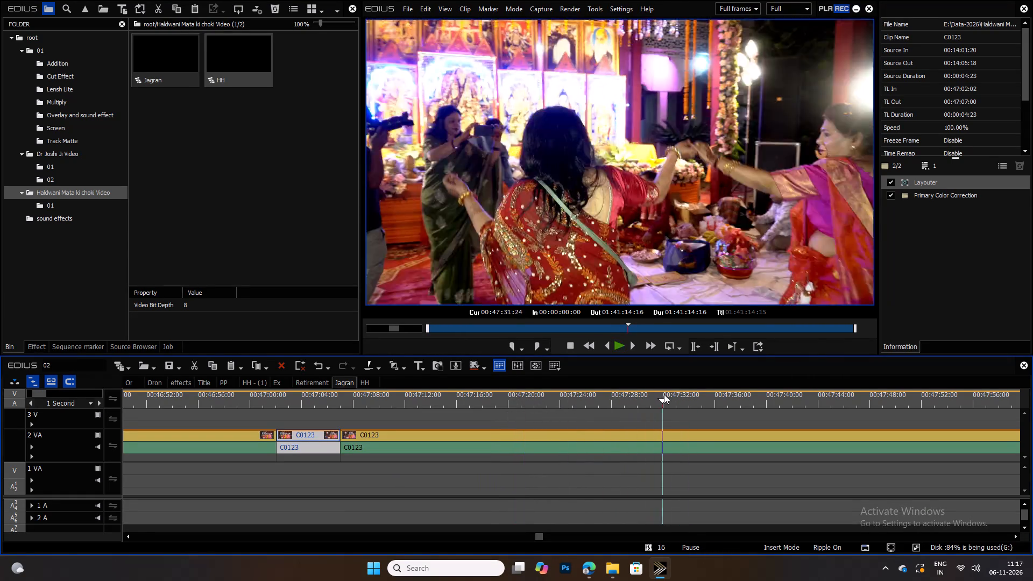
left_click_drag(664, 394, 706, 394)
key("space")
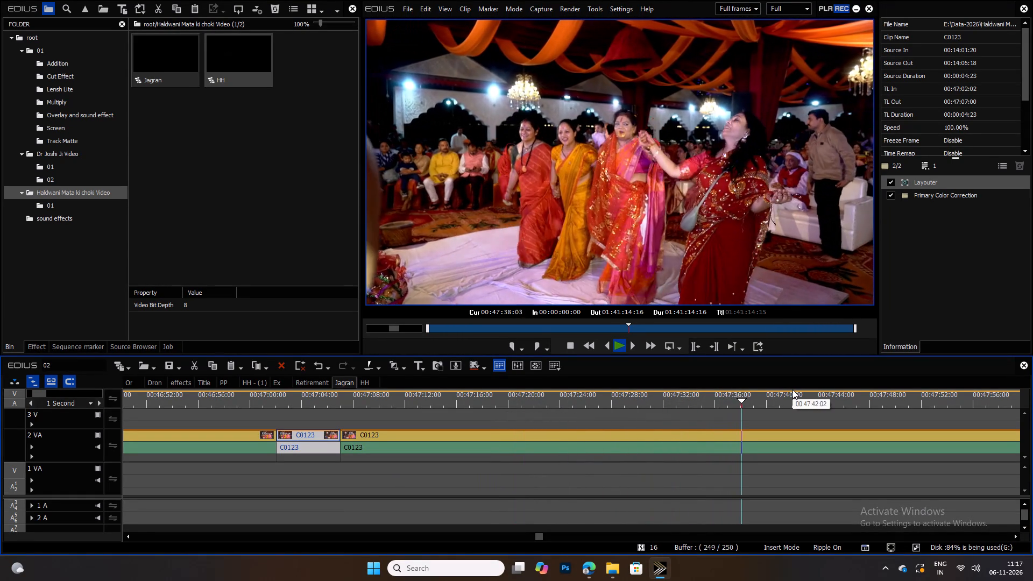
key("space")
left_click_drag(718, 397, 668, 400)
key("space")
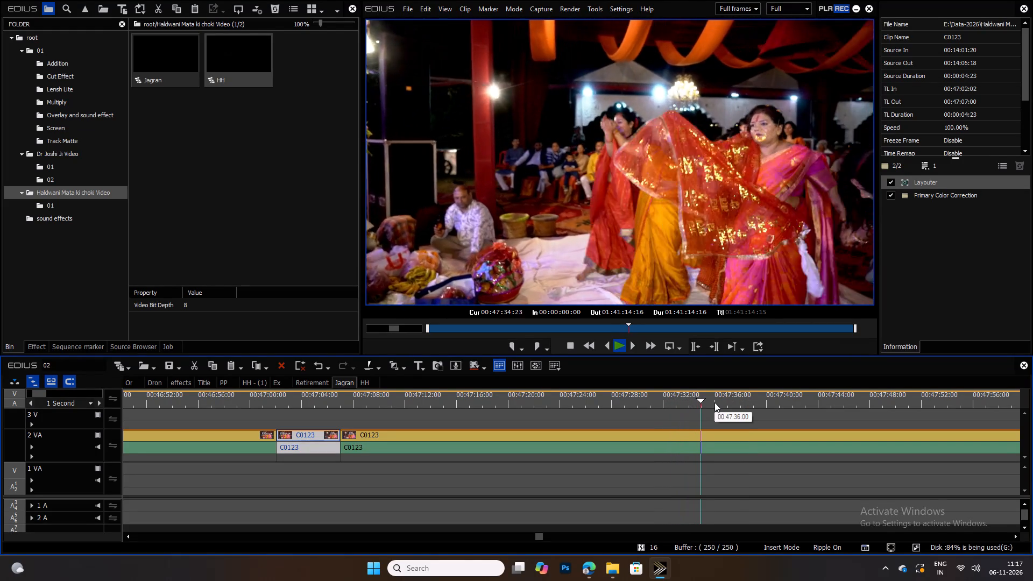
key("space")
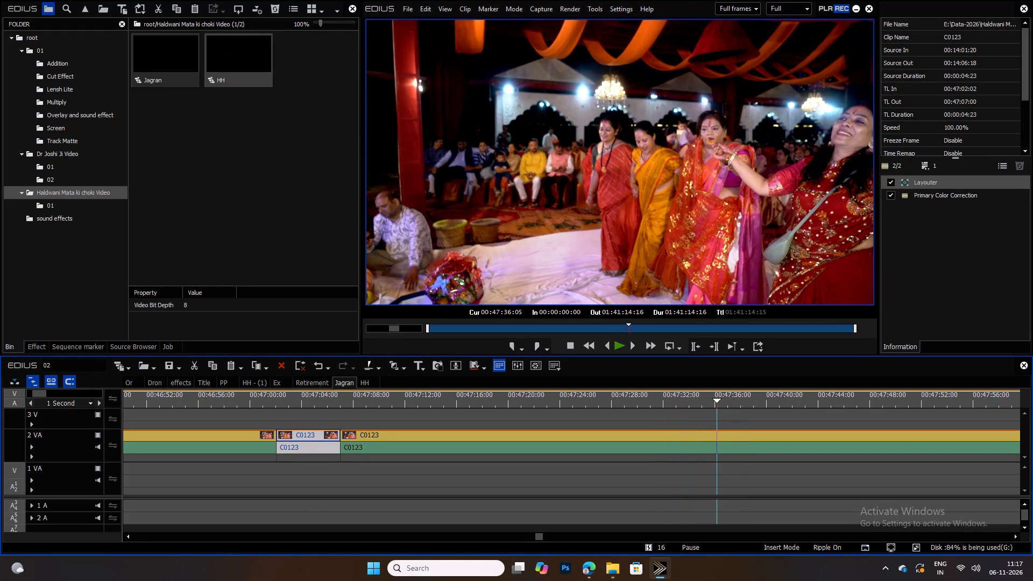
left_click(718, 436)
key("c")
Split C0123 again at 00:47:39:23 and copy the segment that starts at 00:47:36:05.
key("space")
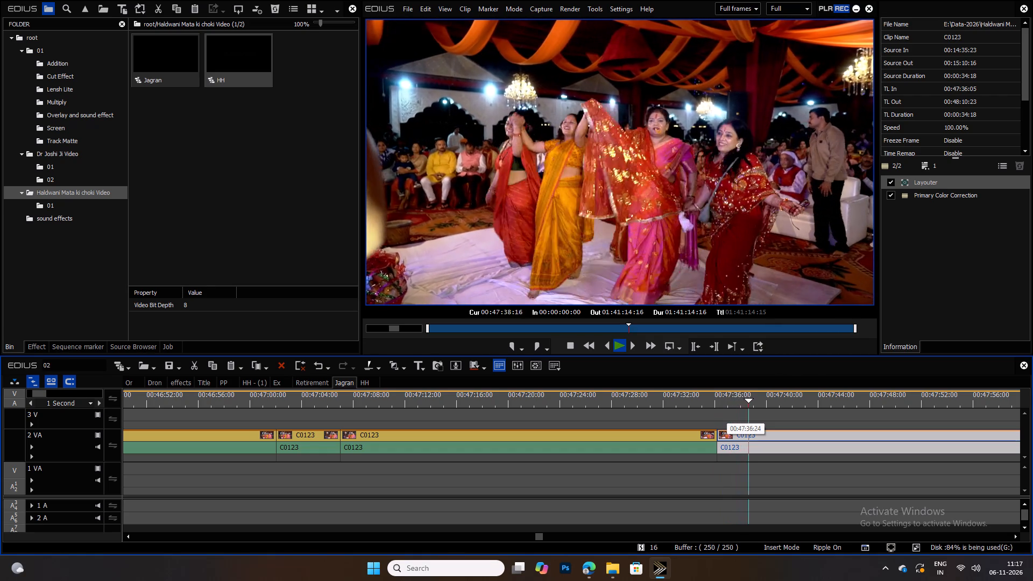
key("space")
left_click(741, 436)
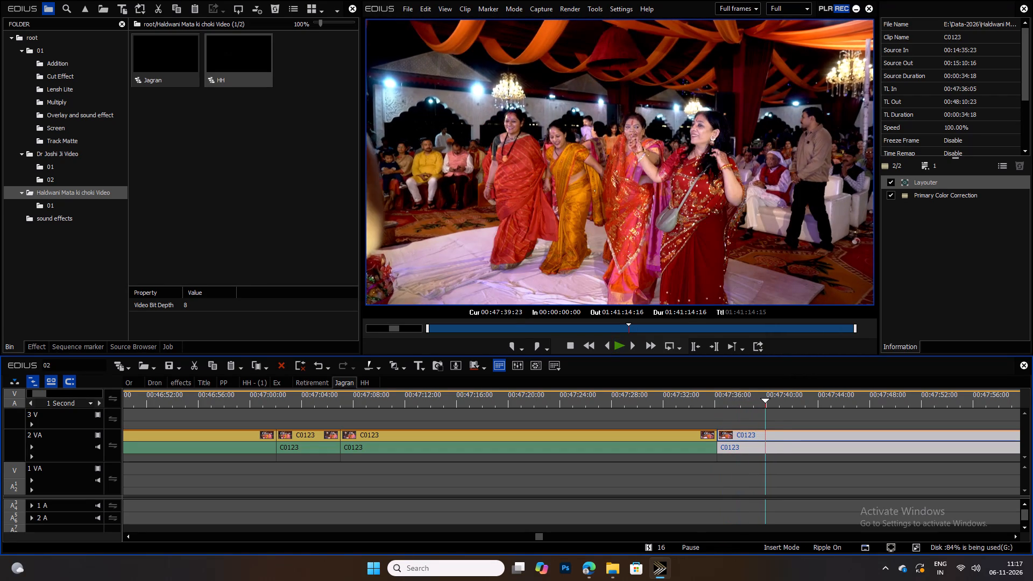
key("c")
left_click(735, 435)
key("ctrl+c")
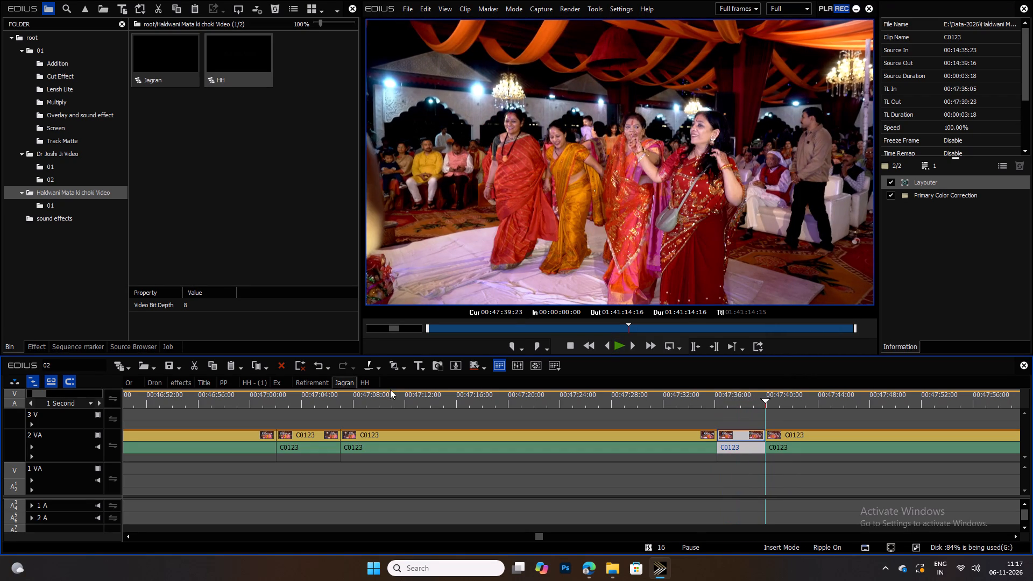
Paste the copied C0123 segment into HH after C0077, remove its audio and set its speed to 50%.
left_click(367, 384)
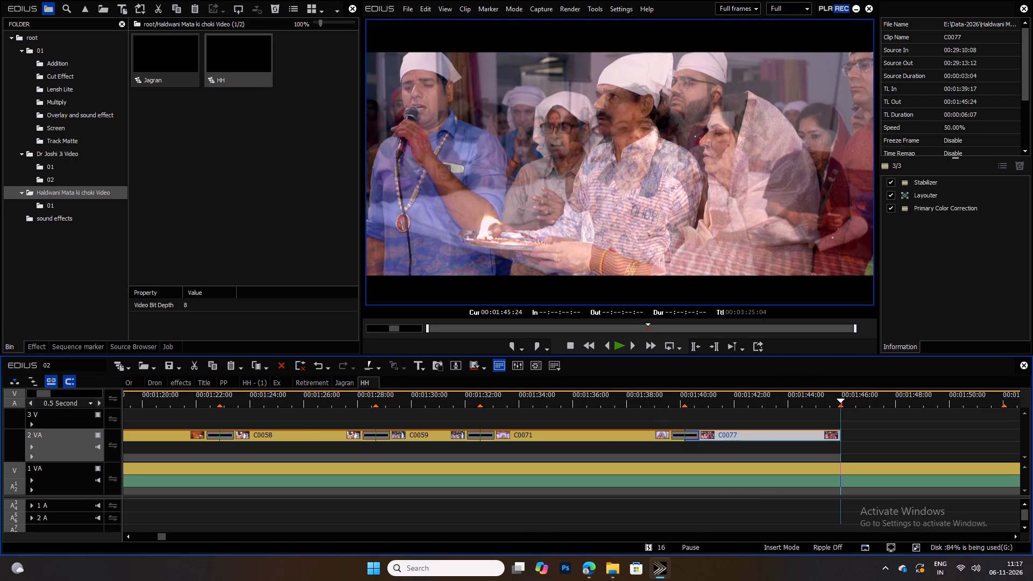
key("ctrl+v")
key("alt+a")
key("alt+e")
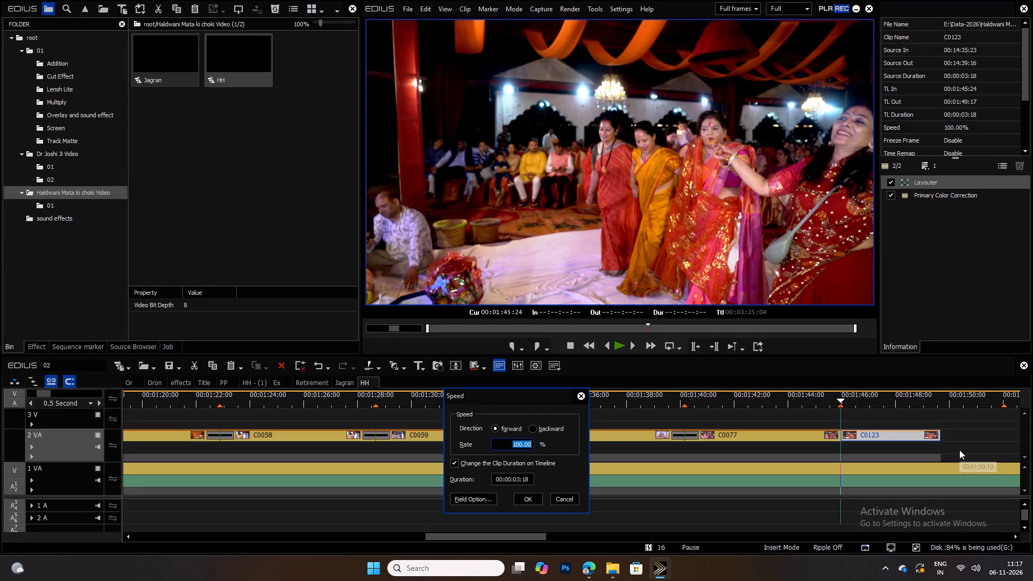
type("50")
key("Return")
Play the pasted C0123 over the song and move it along 2 VA to start at the 00:01:52:01 marker.
key("space")
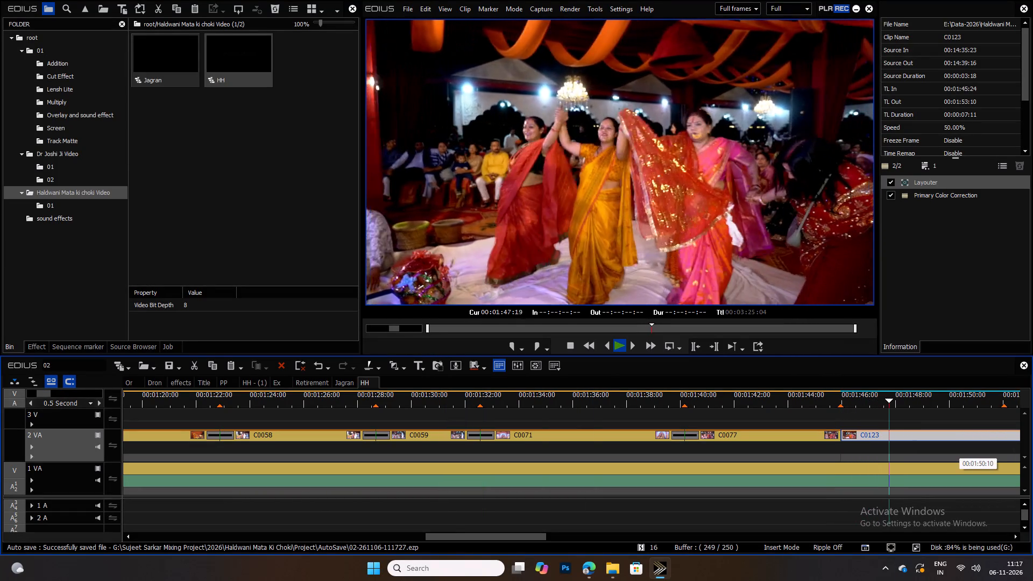
key("space")
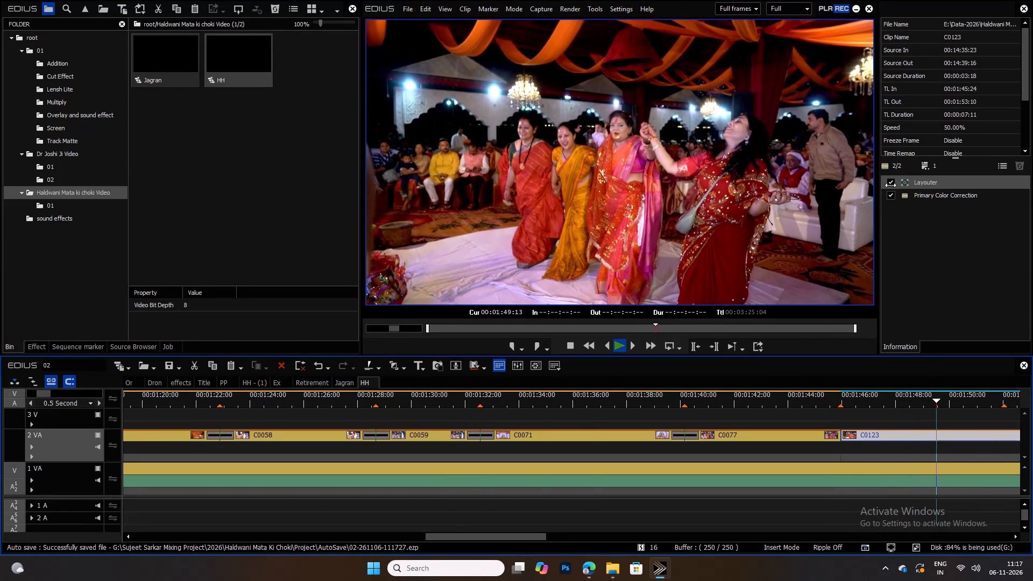
key("space")
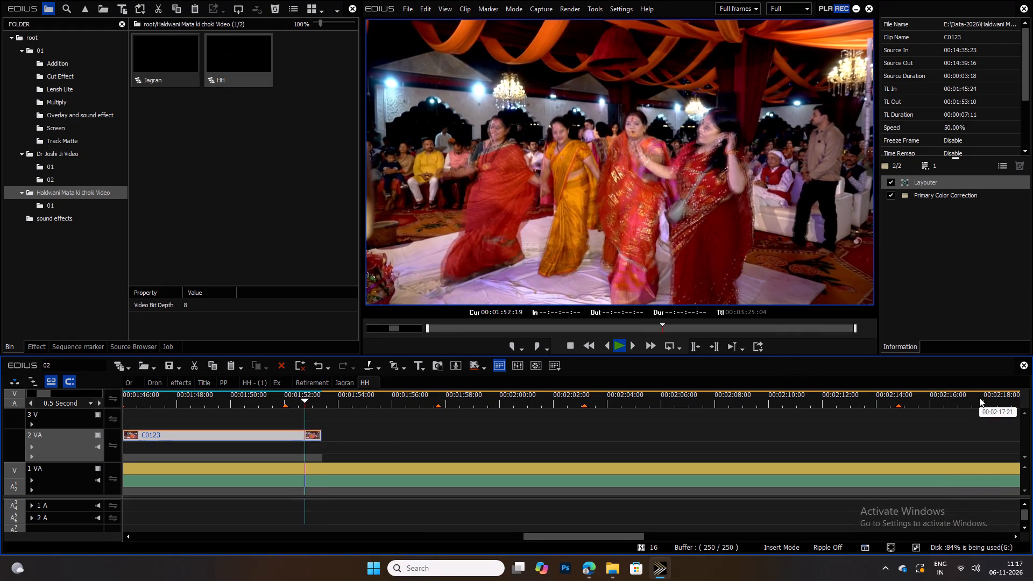
key("space")
key("space")
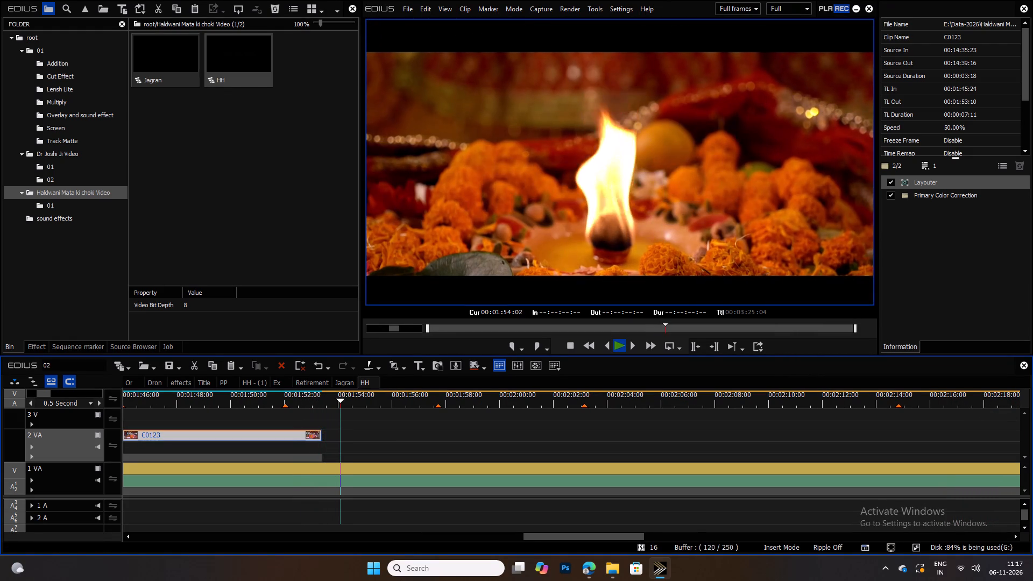
key("space")
left_click_drag(246, 437, 410, 441)
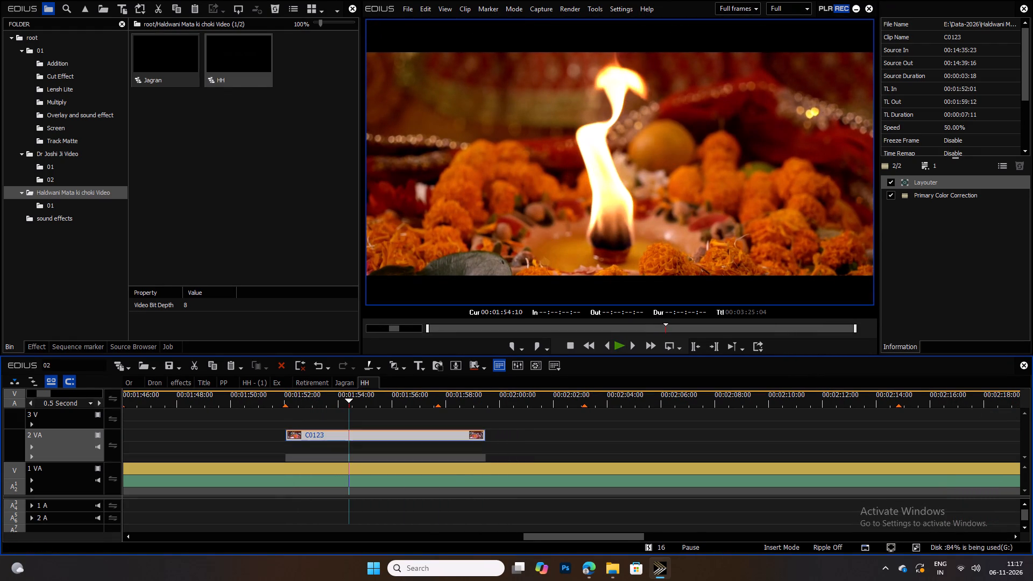
Trim the start of C0123 off up to 00:01:53:09 and move the clip back to start at 00:01:52:01.
left_click(284, 396)
left_click(277, 399)
key("space")
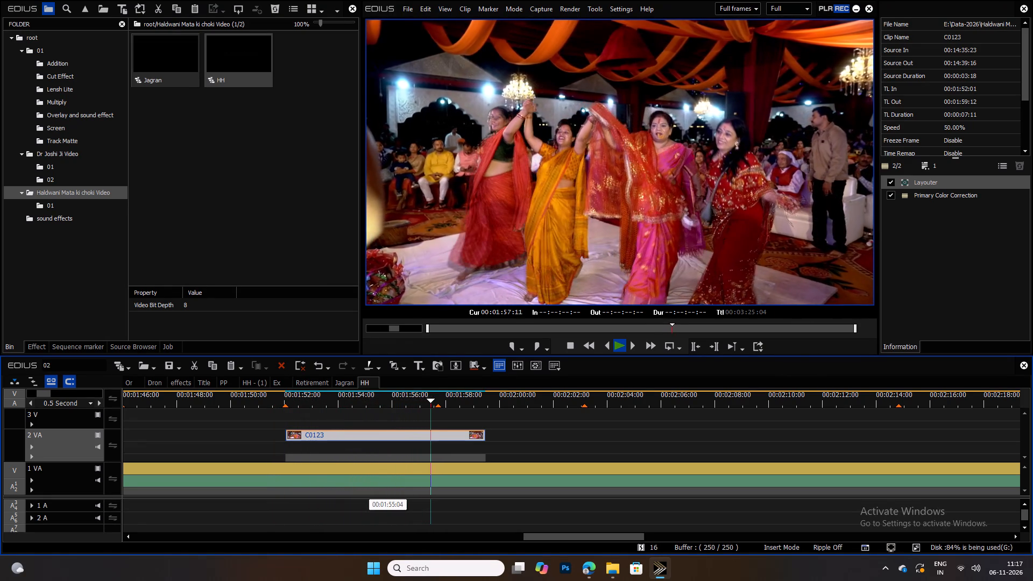
key("space")
left_click(440, 398)
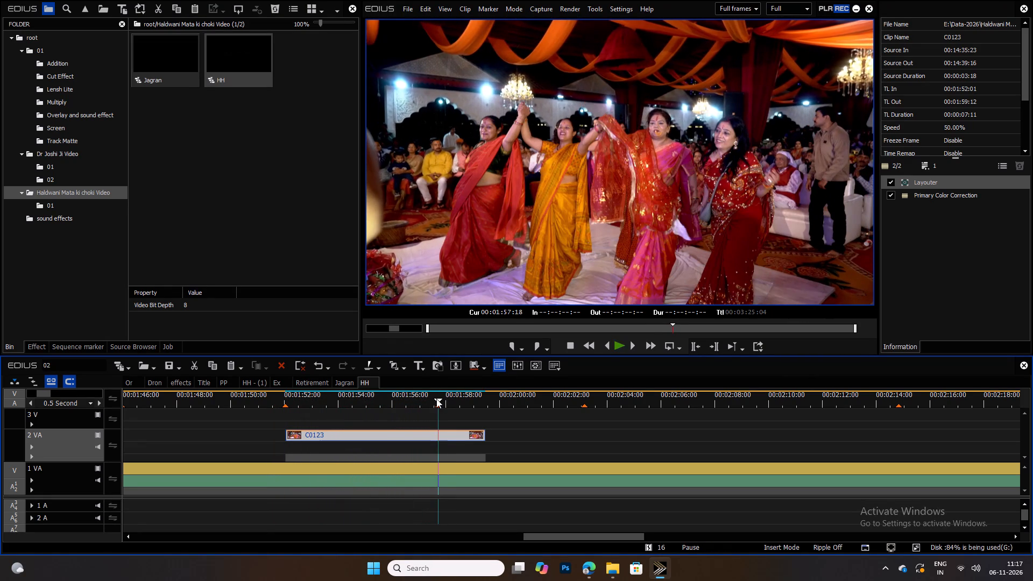
left_click_drag(367, 405, 321, 414)
key("n")
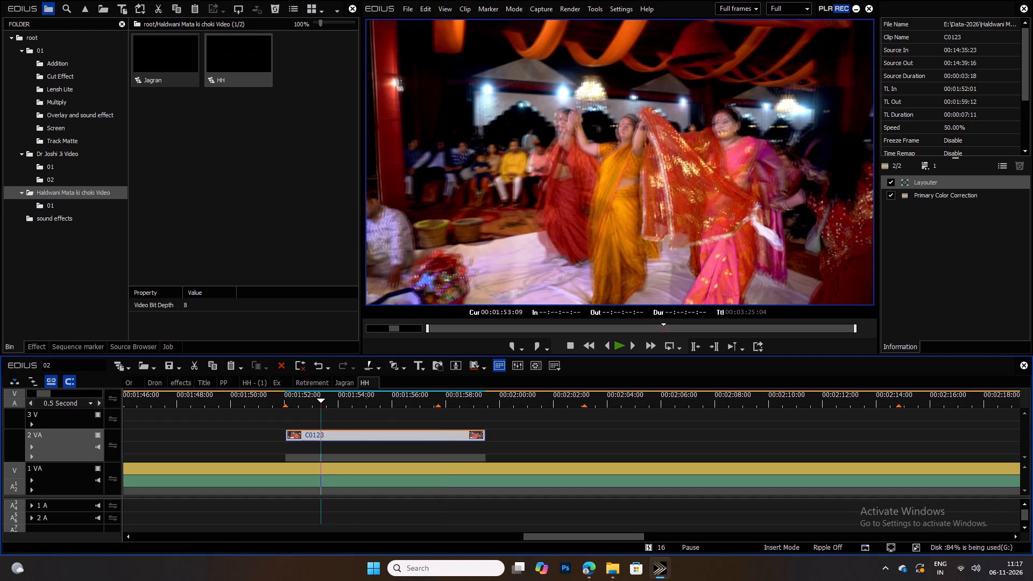
left_click_drag(398, 436, 365, 438)
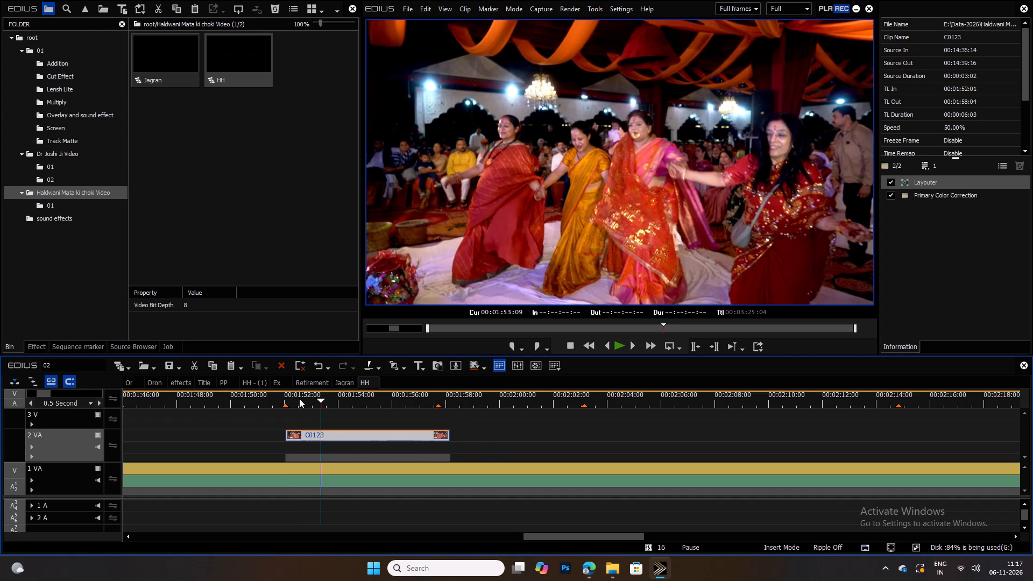
Play C0123 from its start and trim its end to the marker at 00:01:57:18.
left_click_drag(299, 399, 294, 400)
key("space")
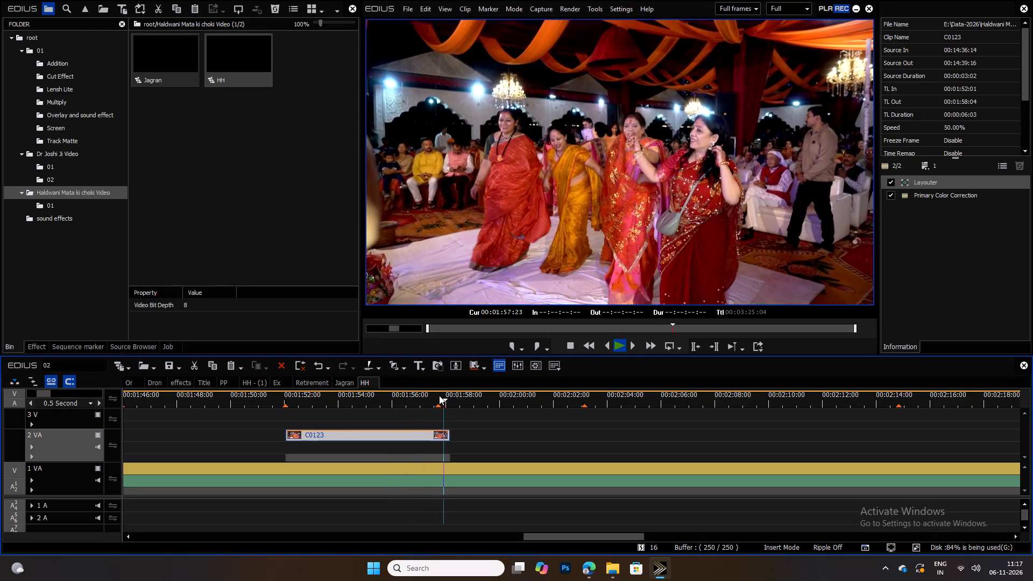
left_click(440, 395)
key("m")
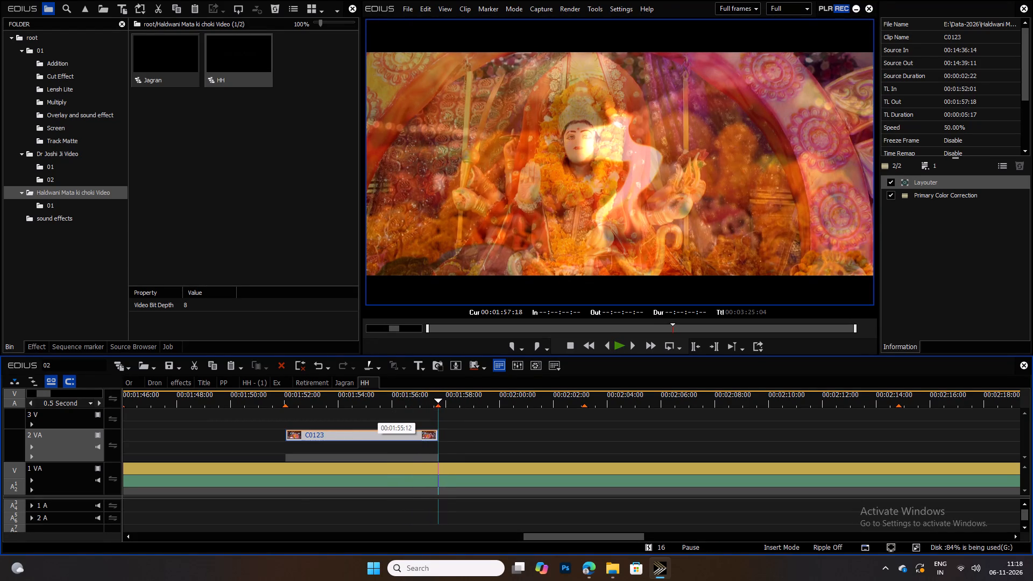
Play back the trimmed C0123 and check the empty stretch before it on 2 VA against the song.
left_click_drag(320, 399, 313, 402)
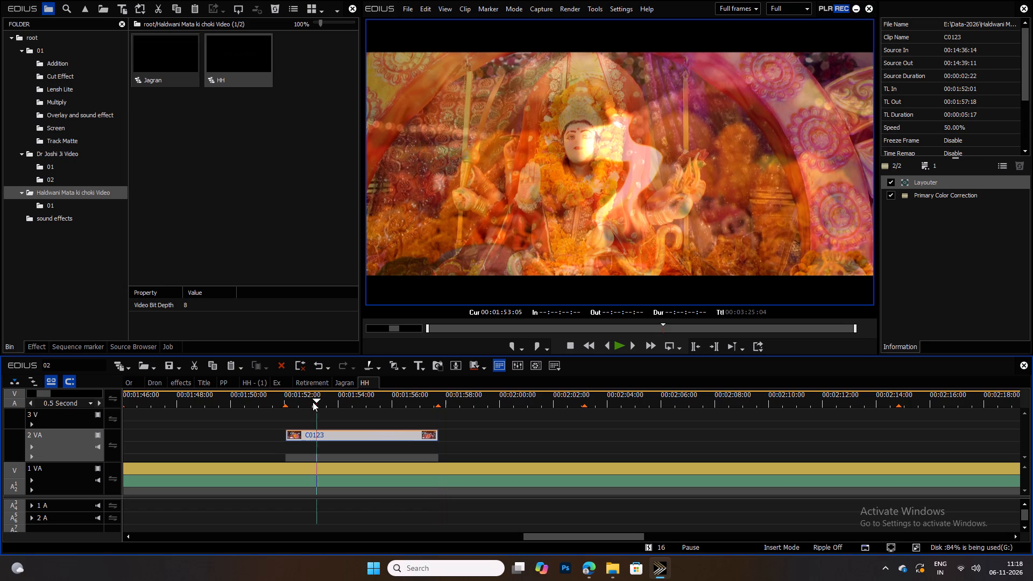
left_click_drag(313, 402, 302, 413)
key("space")
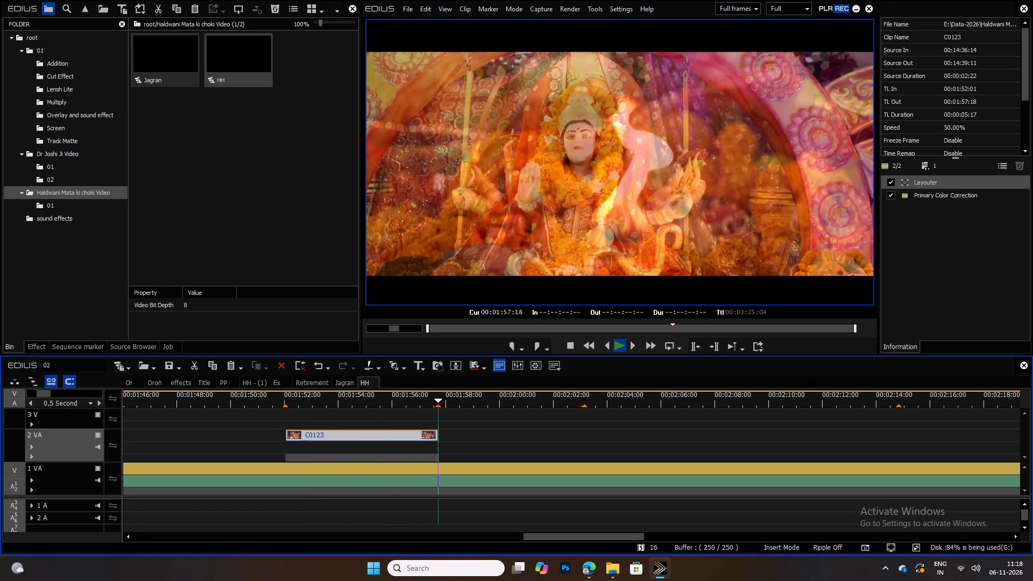
key("space")
scroll(434, 407, "up", 2, "ctrl")
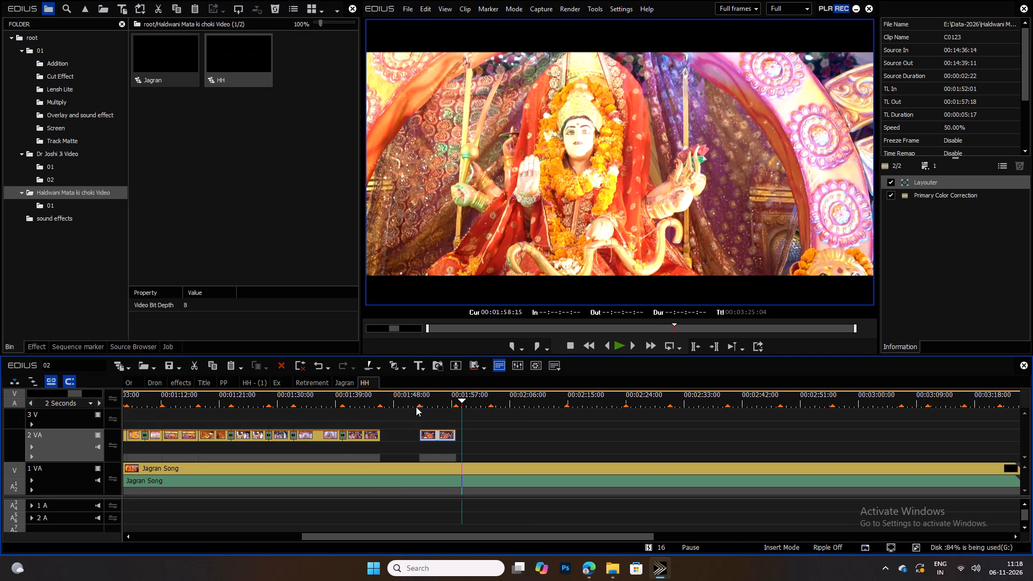
left_click(394, 402)
key("space")
key("space")
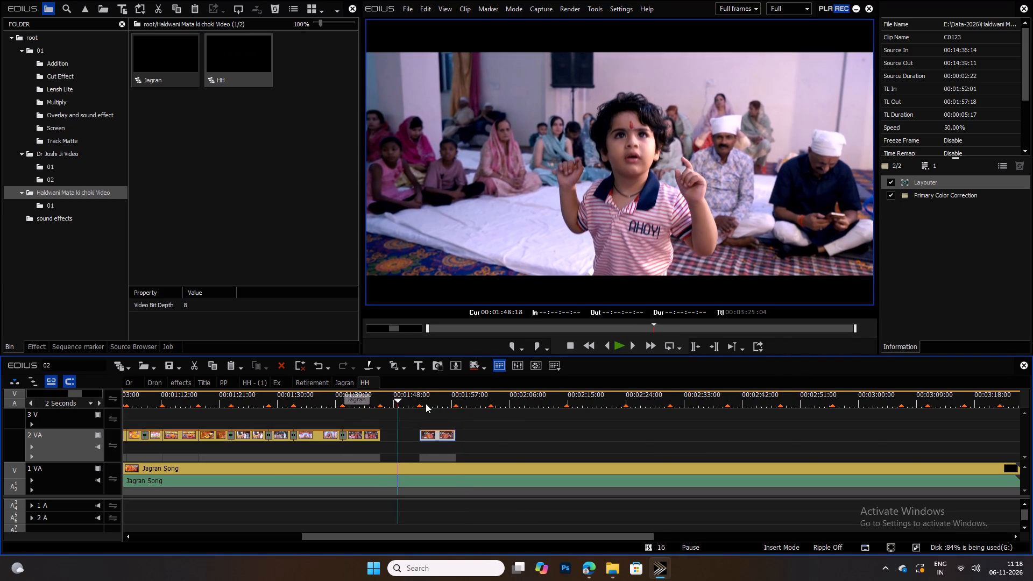
Scan the Jagran sequence past the copied C0123 segment, through C0124 and into C0125, for the next shot to use.
left_click(339, 381)
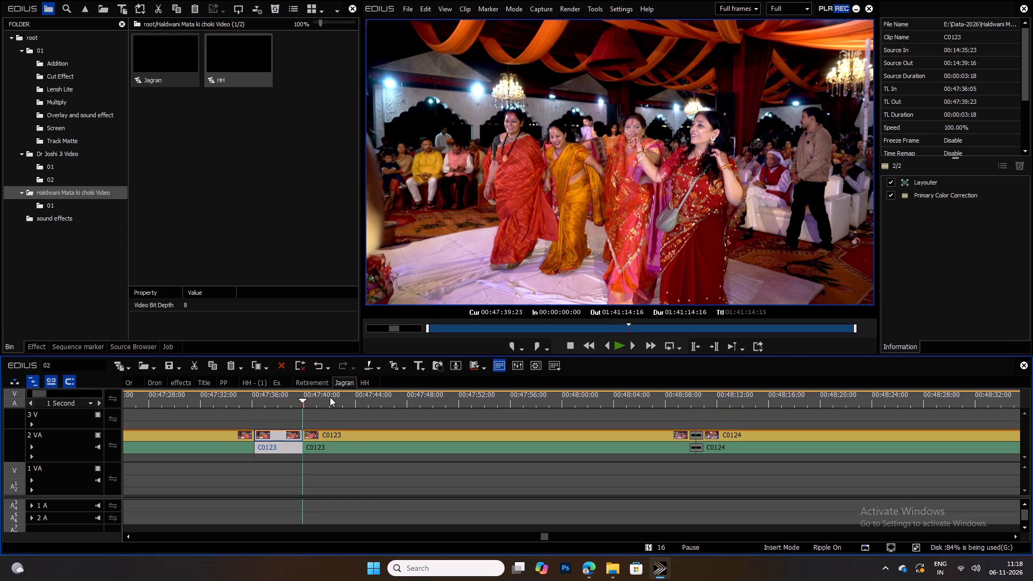
left_click_drag(332, 397, 689, 397)
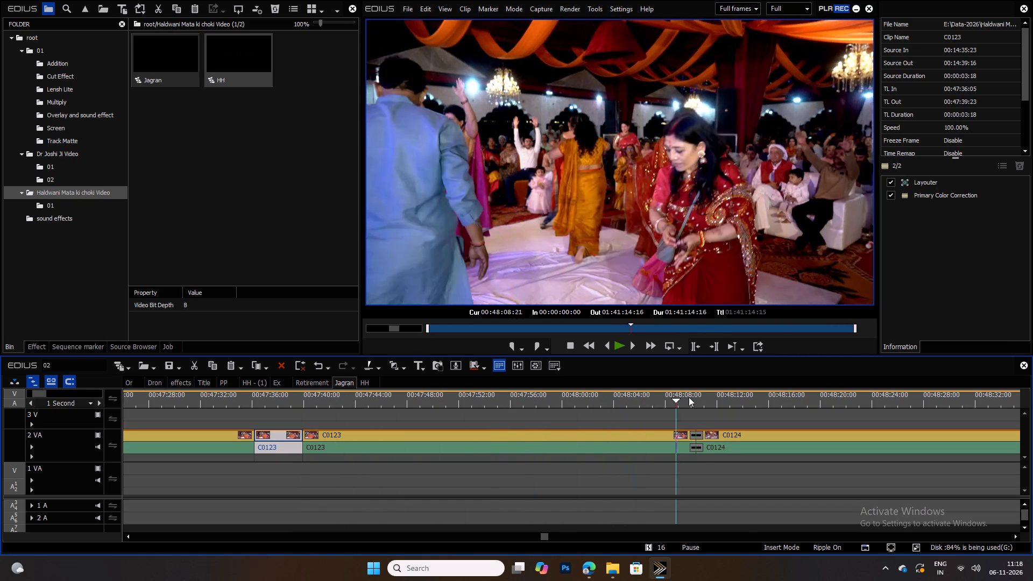
left_click_drag(689, 397, 1032, 397)
key("space")
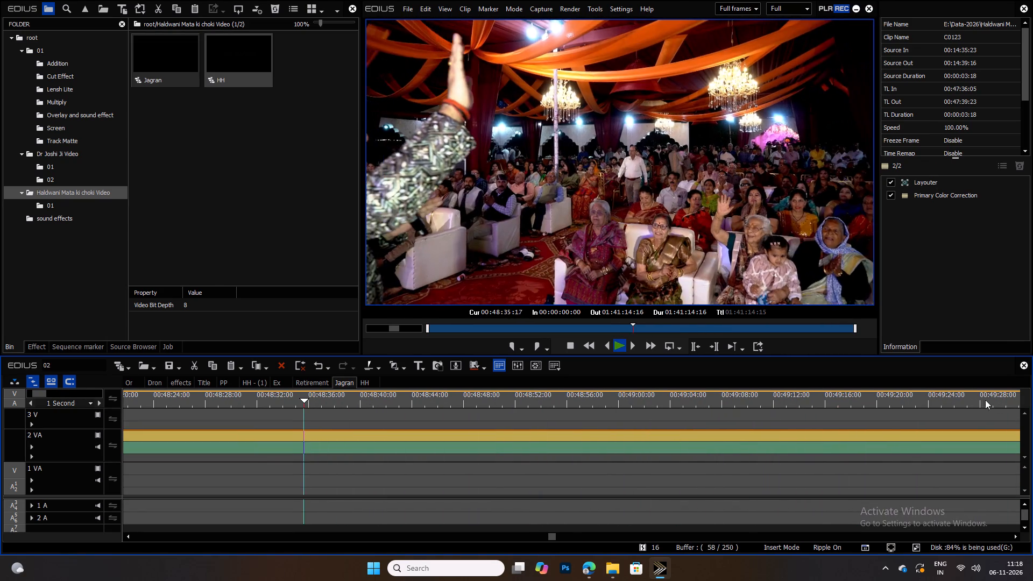
left_click_drag(367, 397, 758, 396)
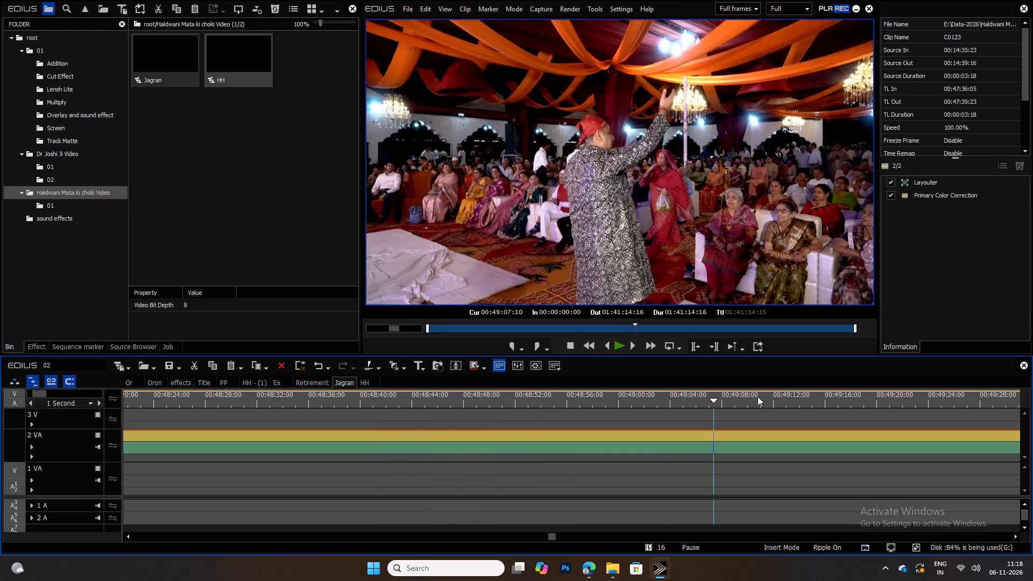
left_click_drag(758, 396, 1032, 396)
key("space")
left_click_drag(439, 396, 627, 388)
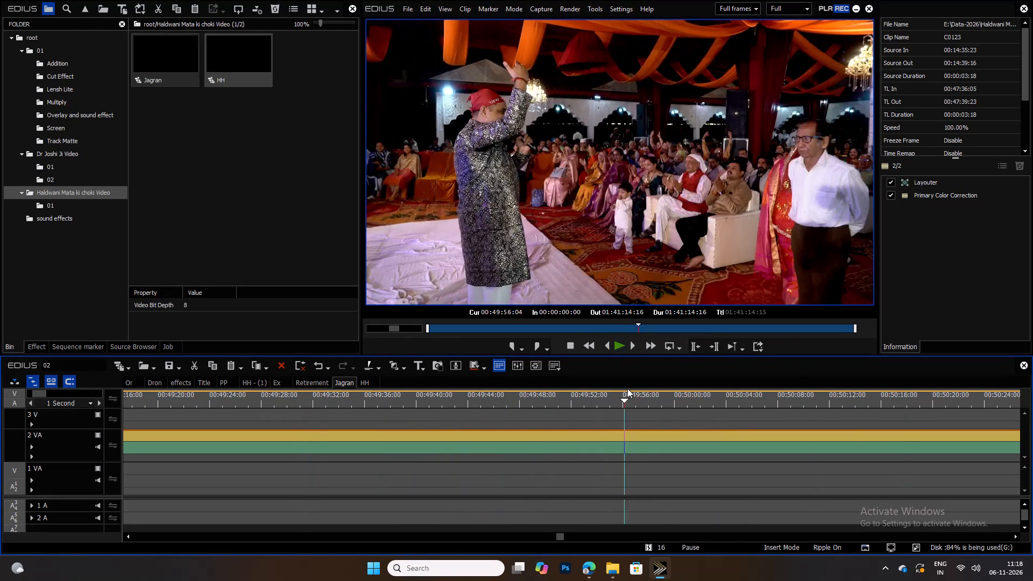
left_click_drag(627, 388, 1032, 388)
key("space")
scroll(654, 396, "up", 1, "ctrl")
left_click_drag(370, 394, 436, 395)
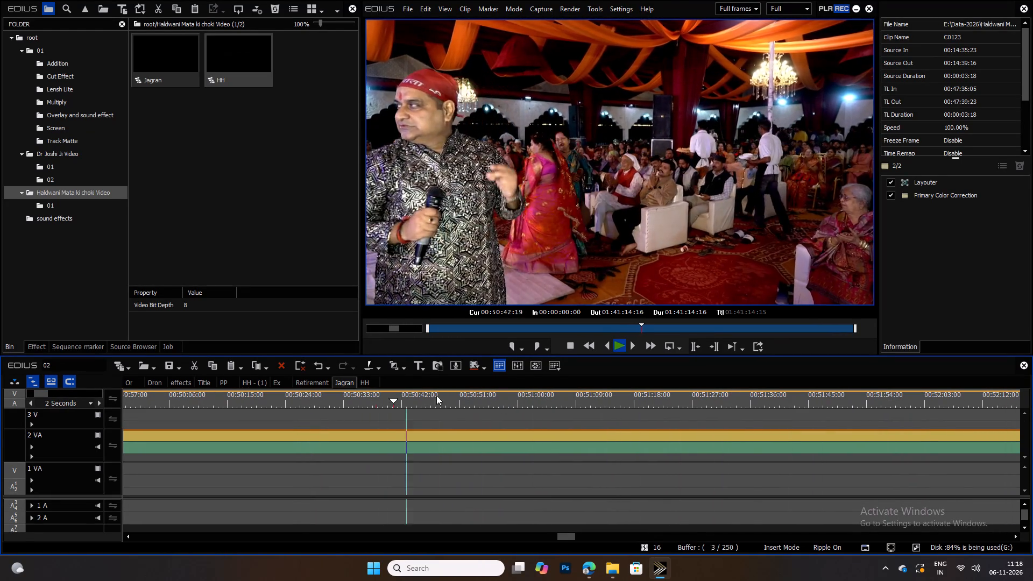
left_click_drag(436, 395, 1002, 391)
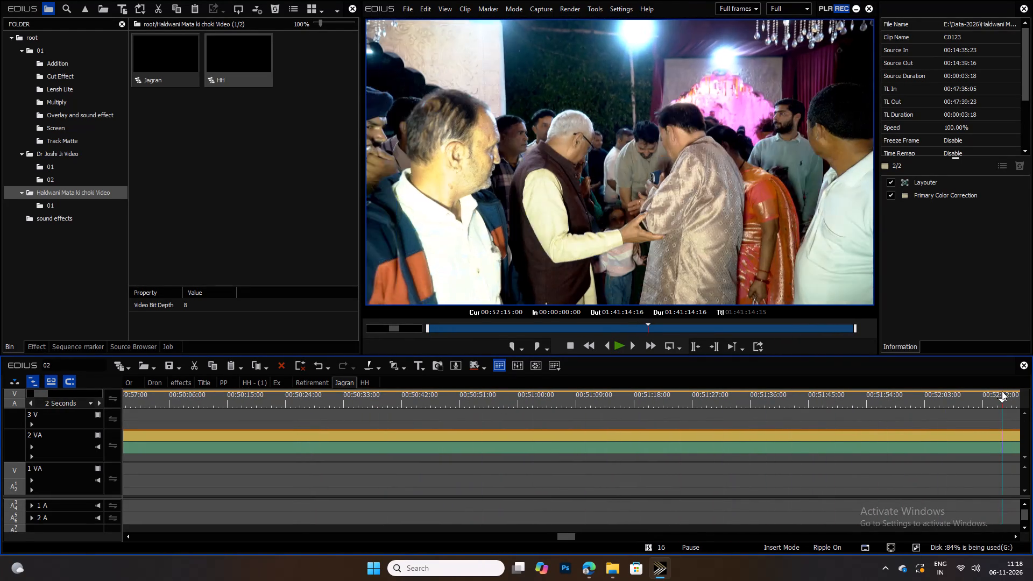
left_click_drag(1002, 391, 1021, 388)
key("space")
left_click_drag(345, 401, 457, 396)
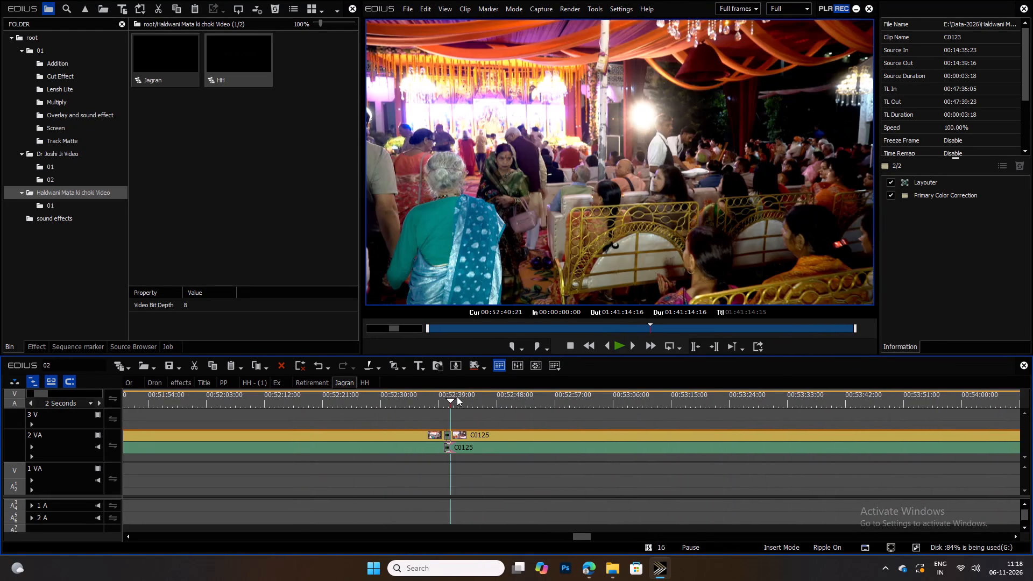
left_click_drag(457, 396, 1032, 390)
left_click_drag(952, 399, 898, 398)
key("space")
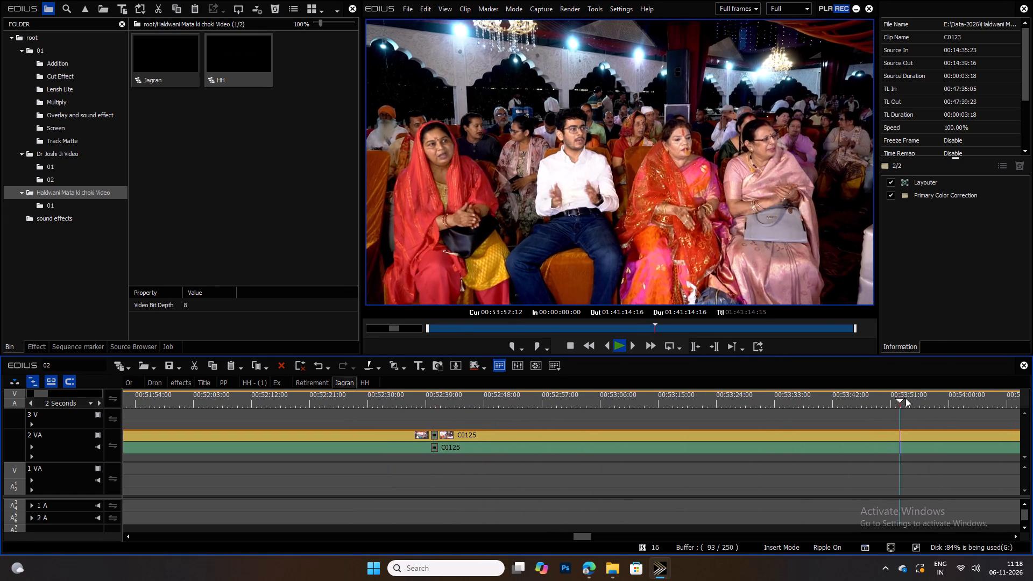
left_click_drag(942, 398, 1032, 394)
key("space")
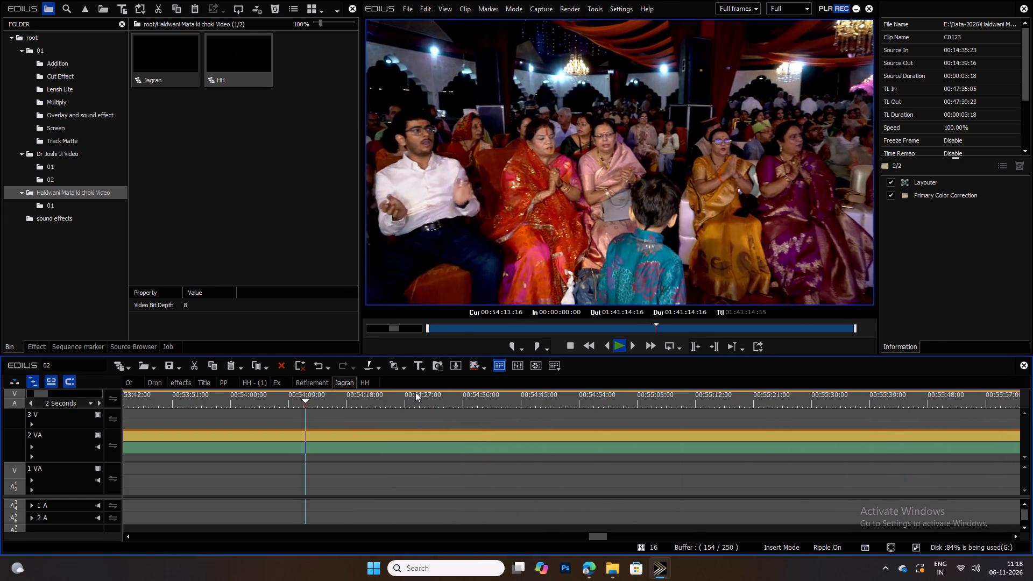
left_click_drag(347, 393, 489, 387)
key("space")
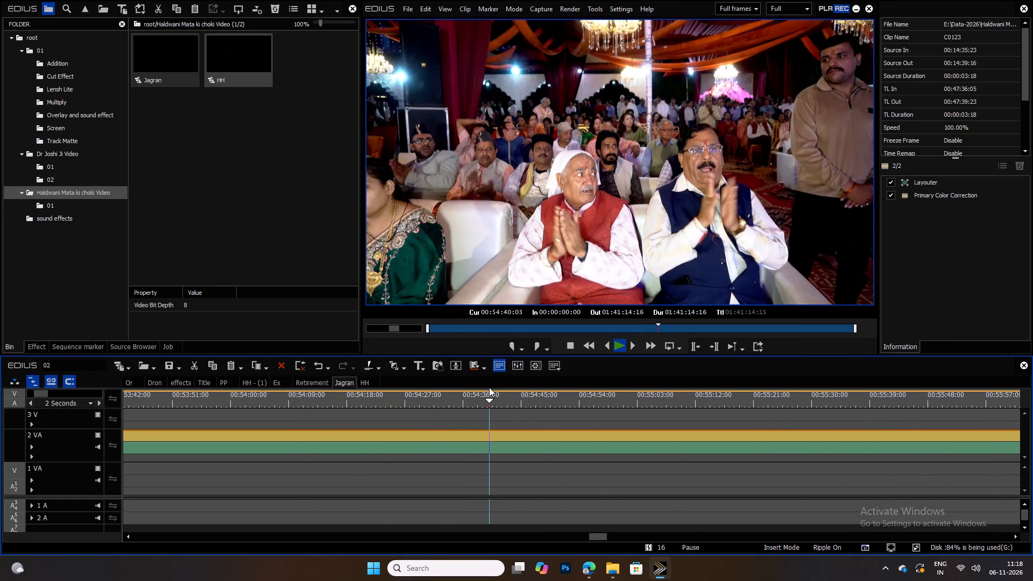
Split C0125 in Jagran at 00:54:35:19, in the shot of the seated men clapping.
key("space")
left_click_drag(473, 393, 462, 393)
key("space")
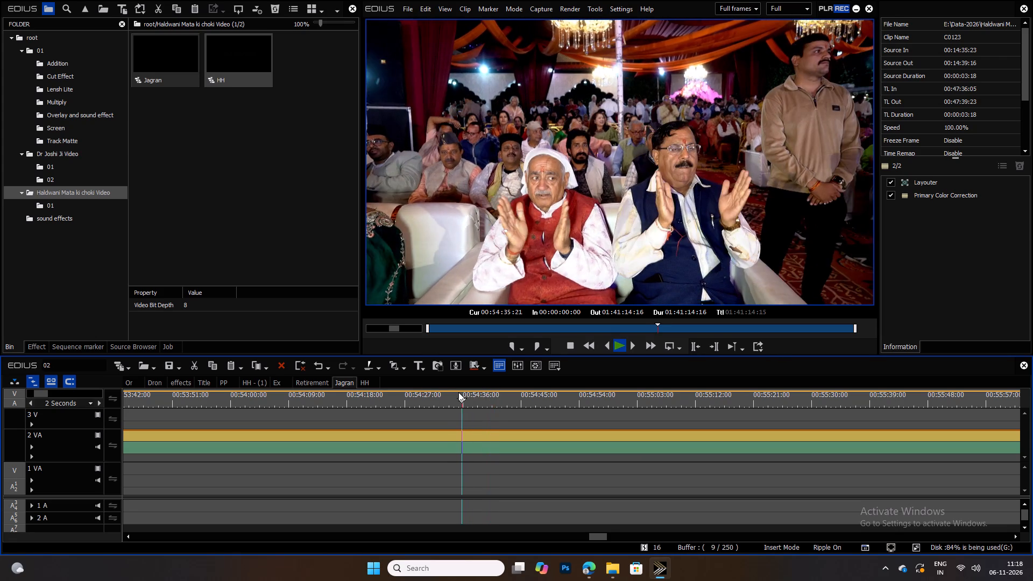
key("space")
scroll(475, 412, "up", 15)
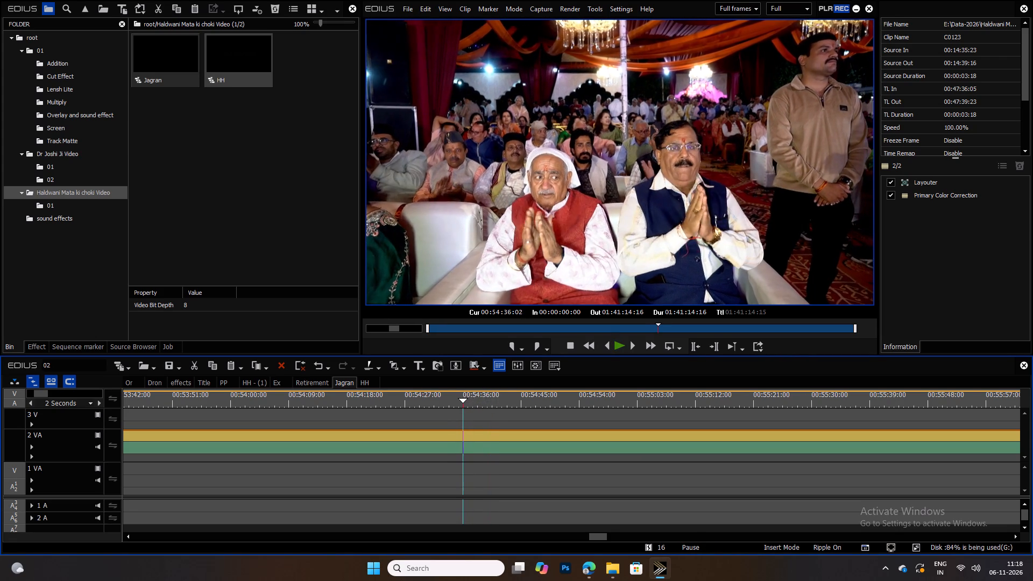
scroll(475, 412, "up", 5)
left_click(477, 435)
key("c")
Review the footage on both sides of the new cut in C0125 and move the cut back to 00:54:31:21.
left_click_drag(475, 399, 497, 400)
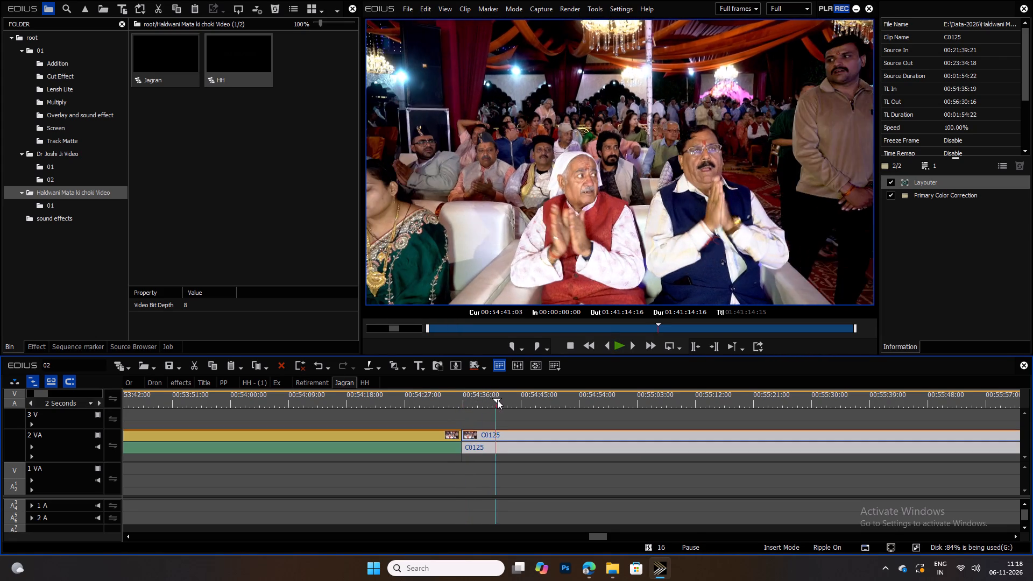
left_click_drag(497, 400, 501, 400)
key("space")
key("space")
left_click_drag(470, 398, 470, 399)
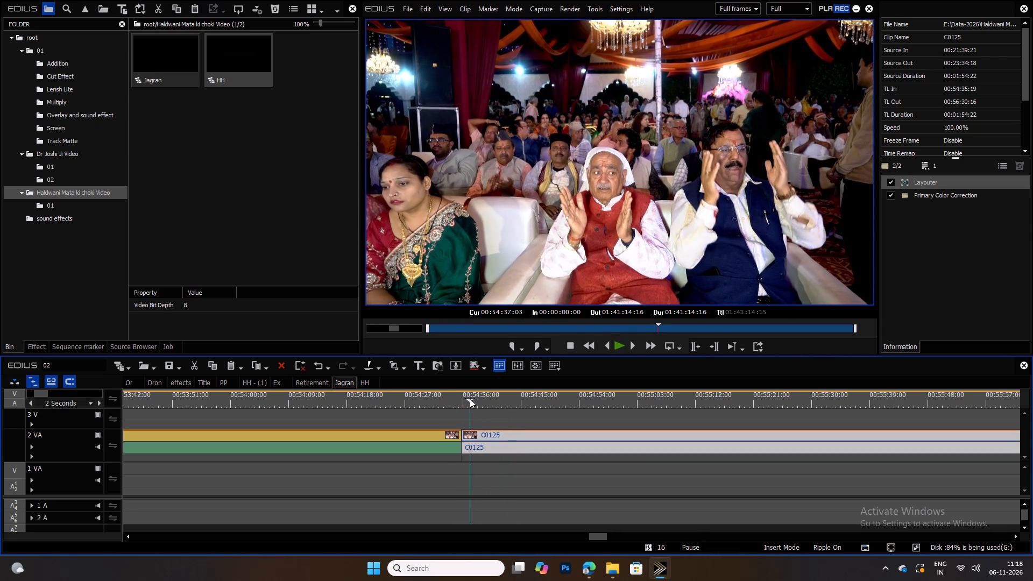
left_click_drag(470, 399, 440, 407)
key("space")
key("space")
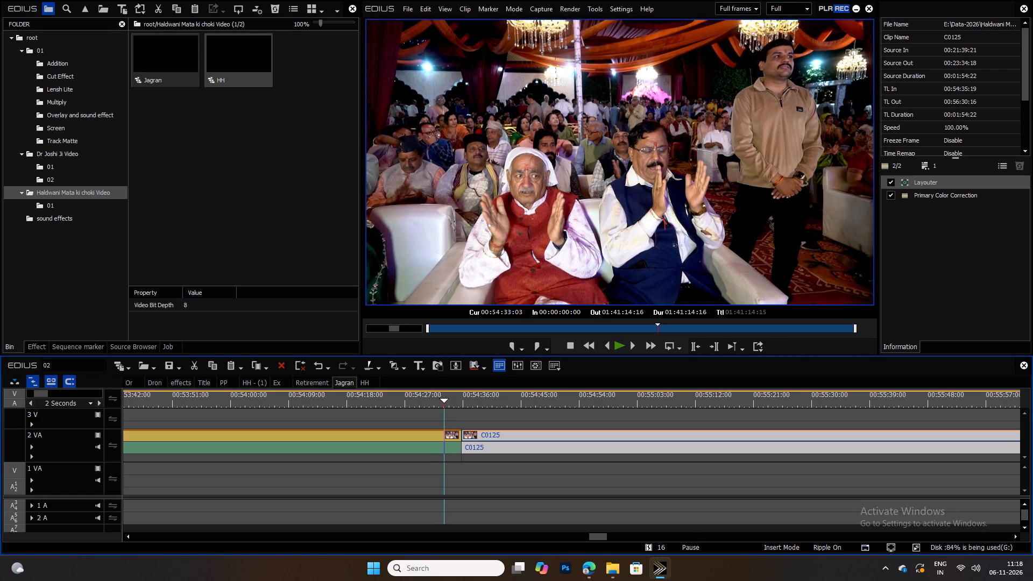
left_click_drag(461, 436, 436, 433)
Split C0125 at 00:54:43:09 and copy the clapping segment between the two cuts.
left_click_drag(455, 402, 473, 405)
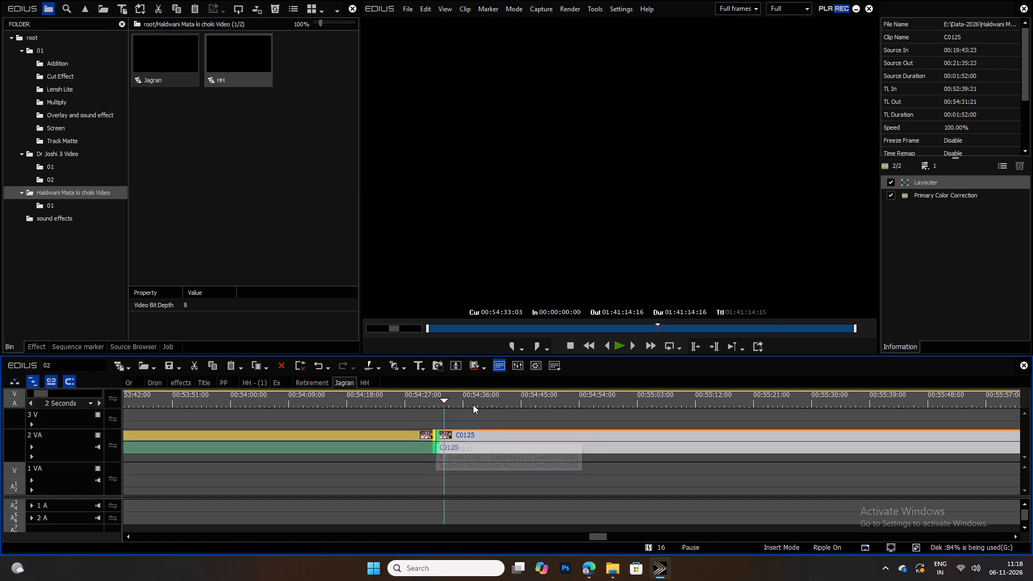
left_click_drag(473, 405, 530, 409)
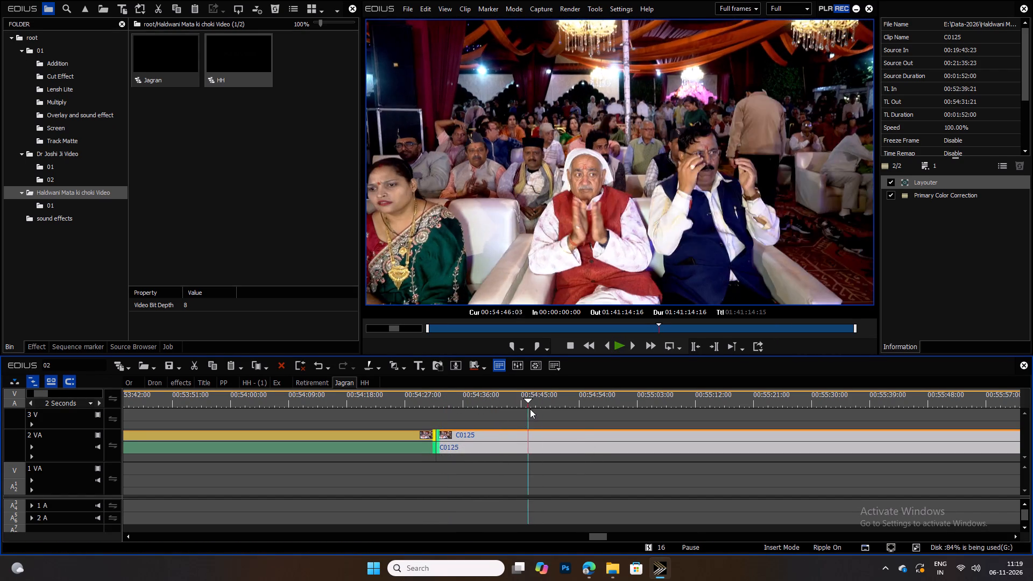
left_click_drag(530, 409, 510, 410)
key("c")
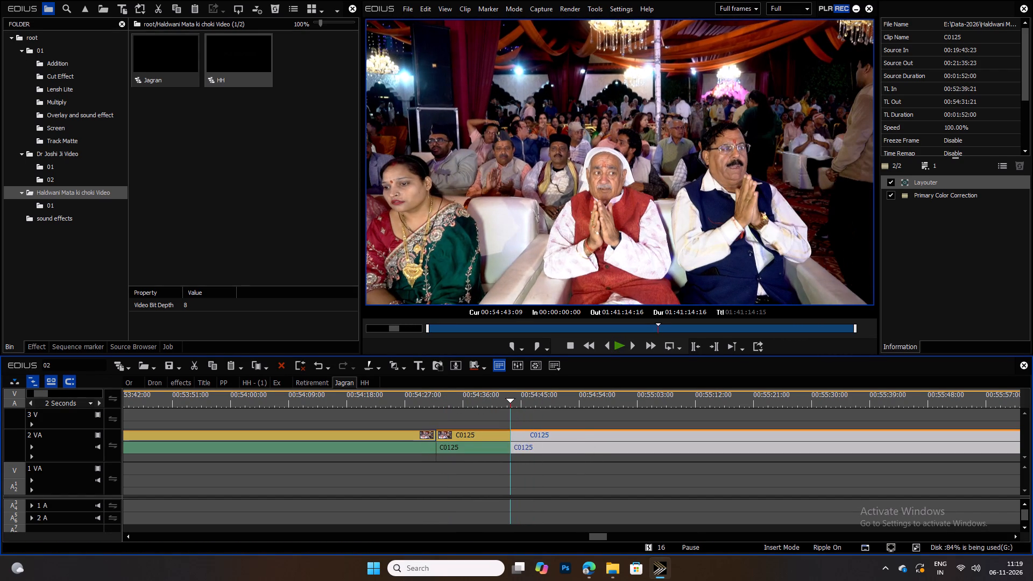
left_click(482, 434)
key("ctrl+c")
Play the gap before C0123 in HH and paste the copied C0125 on 3 V at 00:01:45:24, where C0077 ends.
left_click(372, 382)
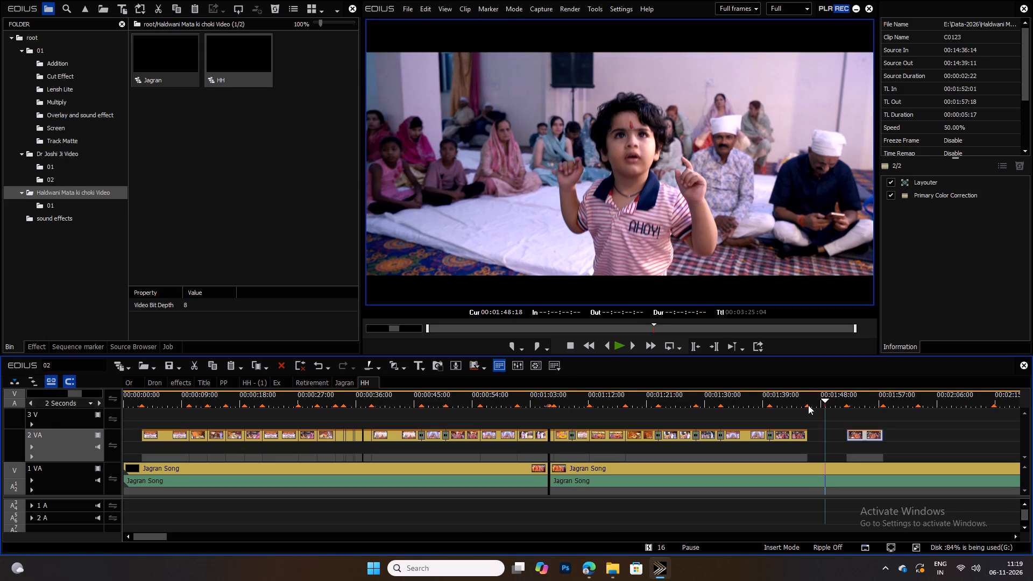
left_click(820, 400)
key("space")
scroll(850, 414, "up", 5, "ctrl")
scroll(303, 438, "down", 5, "ctrl")
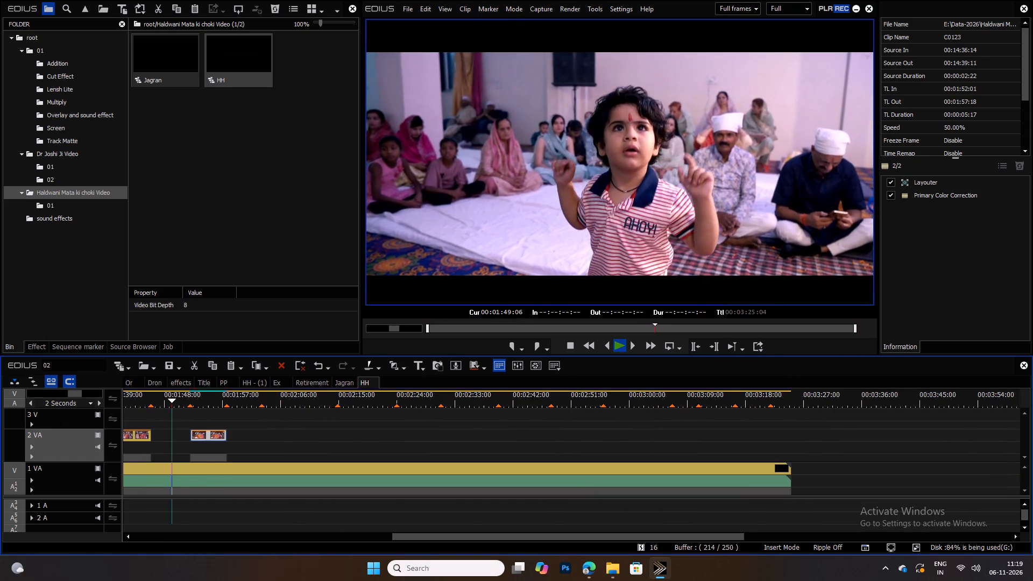
scroll(211, 440, "down", 1, "ctrl")
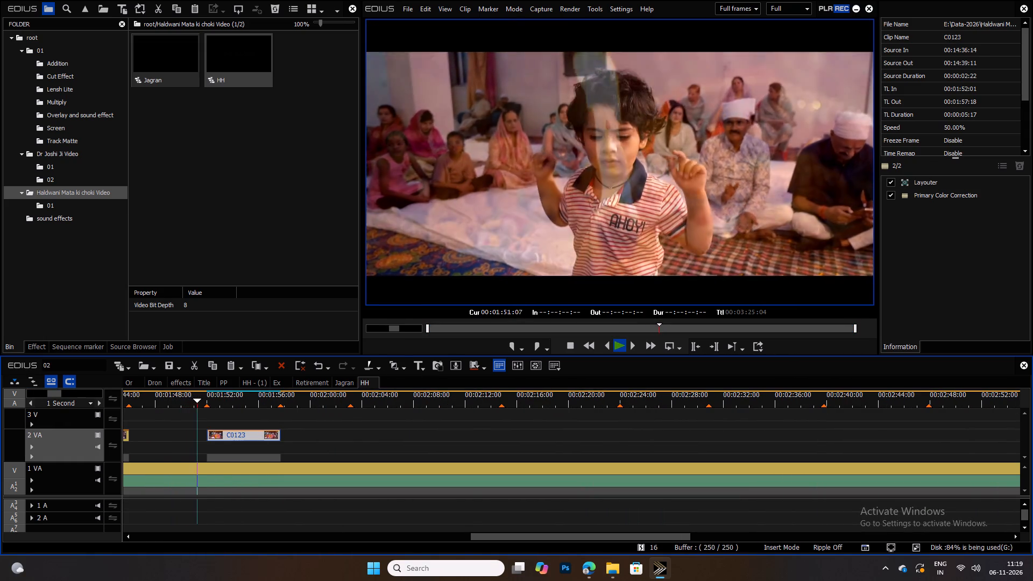
key("space")
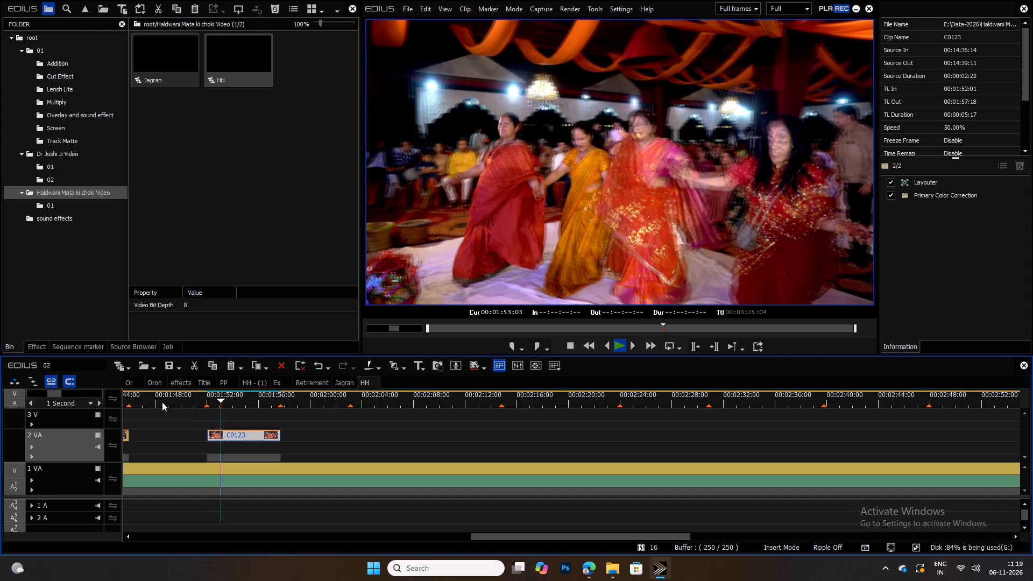
left_click_drag(150, 400, 193, 407)
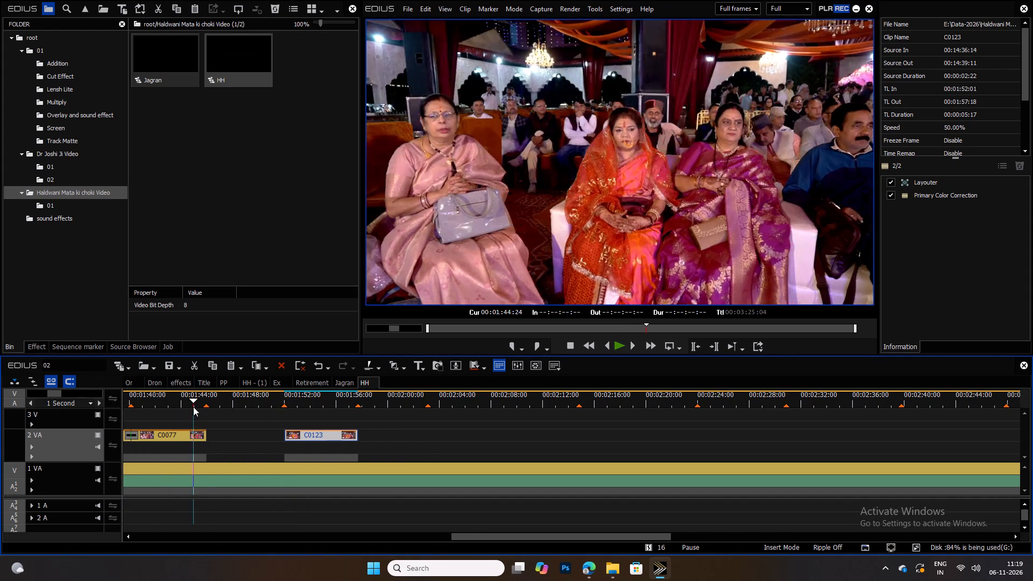
left_click_drag(193, 407, 210, 410)
left_click(79, 425)
key("ctrl+v")
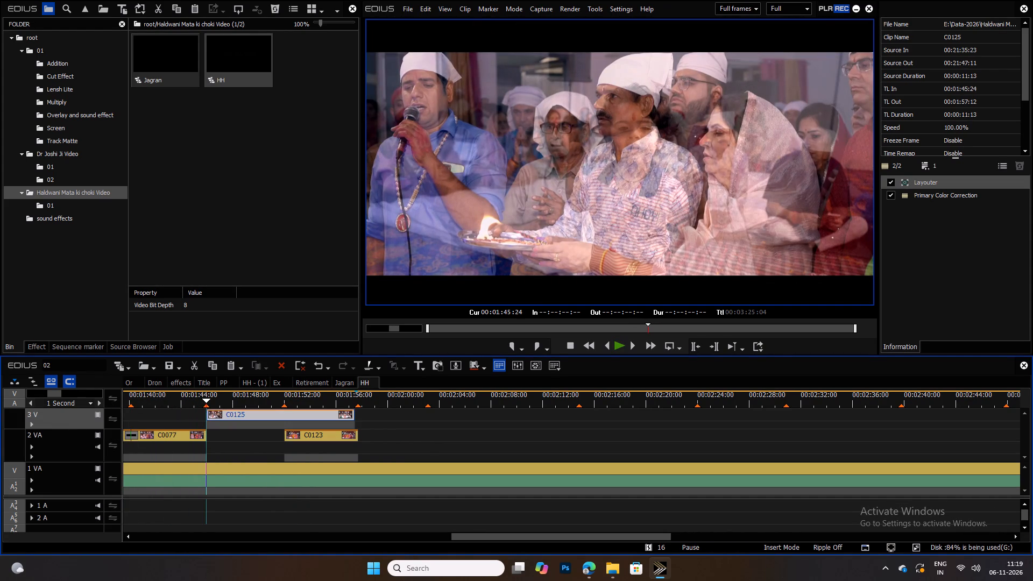
Play the start of the pasted C0125 and set its speed to 50%.
key("space")
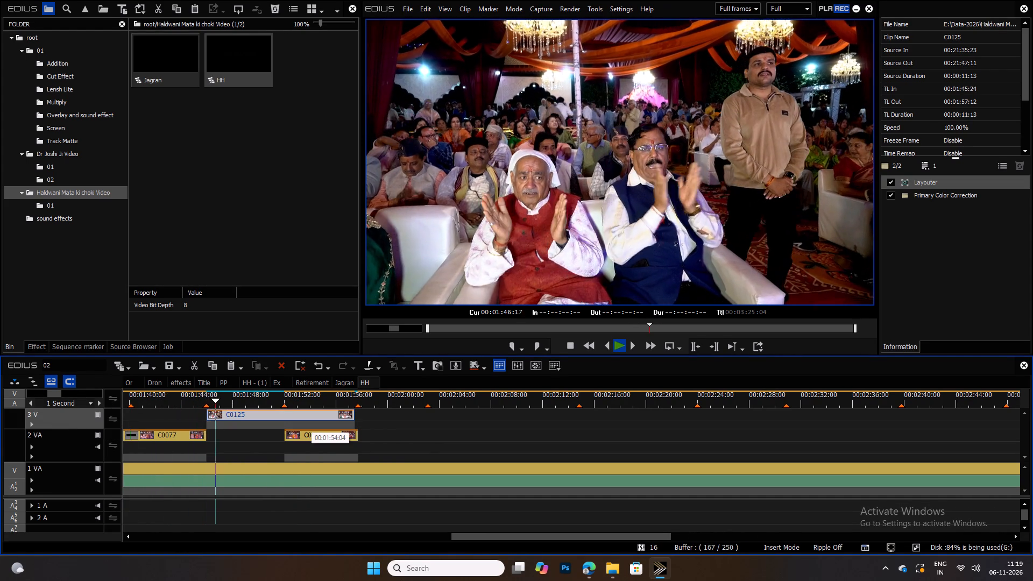
key("space")
key("alt+e")
type("50")
key("Return")
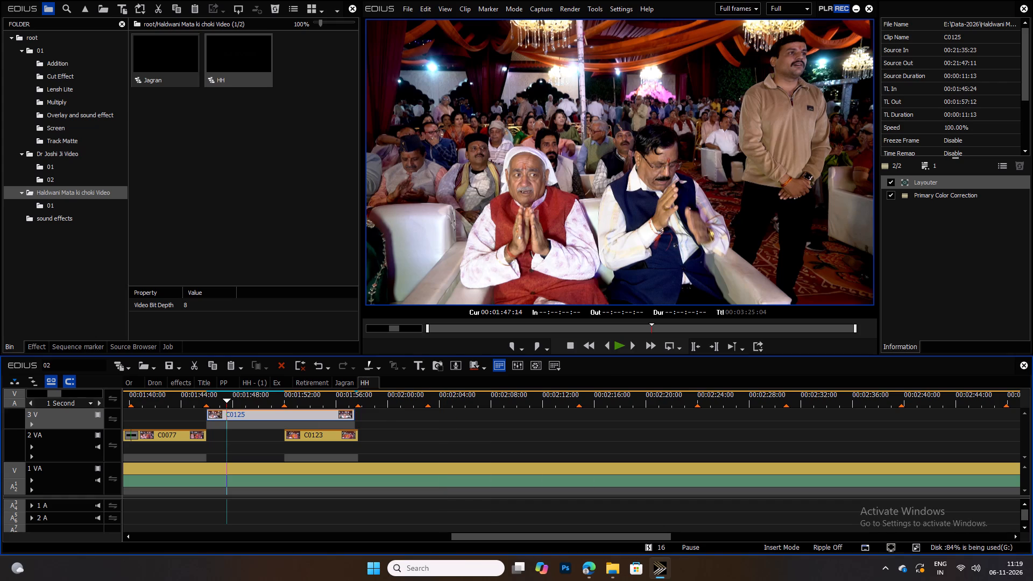
Play the slowed C0125, move it about 3 seconds later on 3 V, and extend its start back to 00:01:45:24.
key("space")
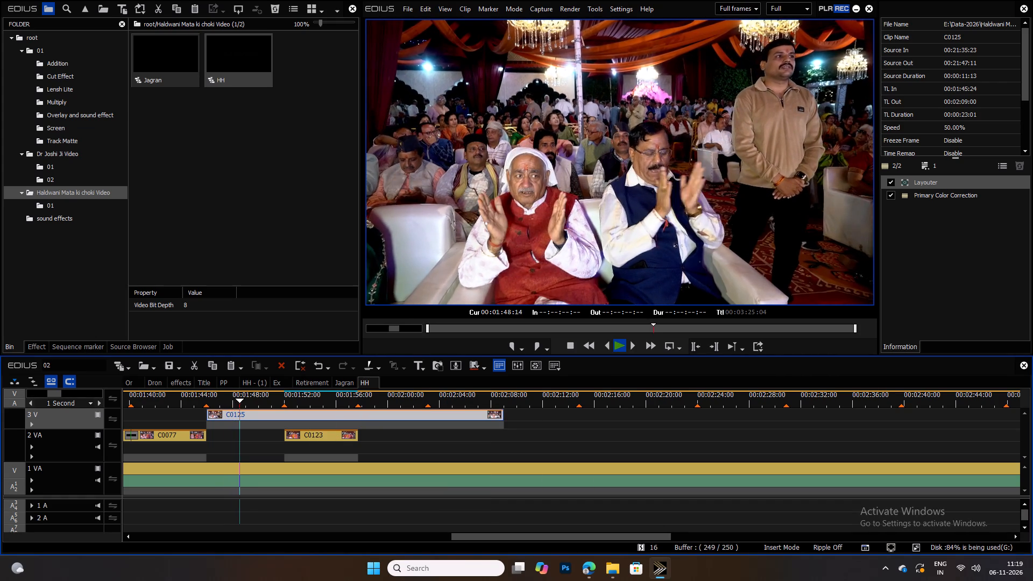
key("space")
key("space")
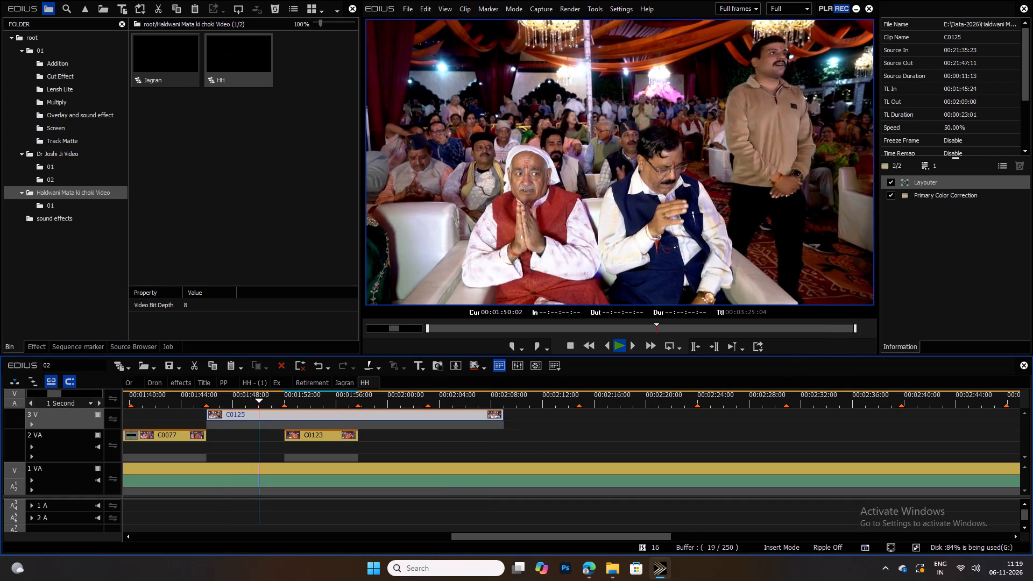
key("space")
left_click_drag(225, 416, 267, 419)
left_click_drag(245, 420, 200, 420)
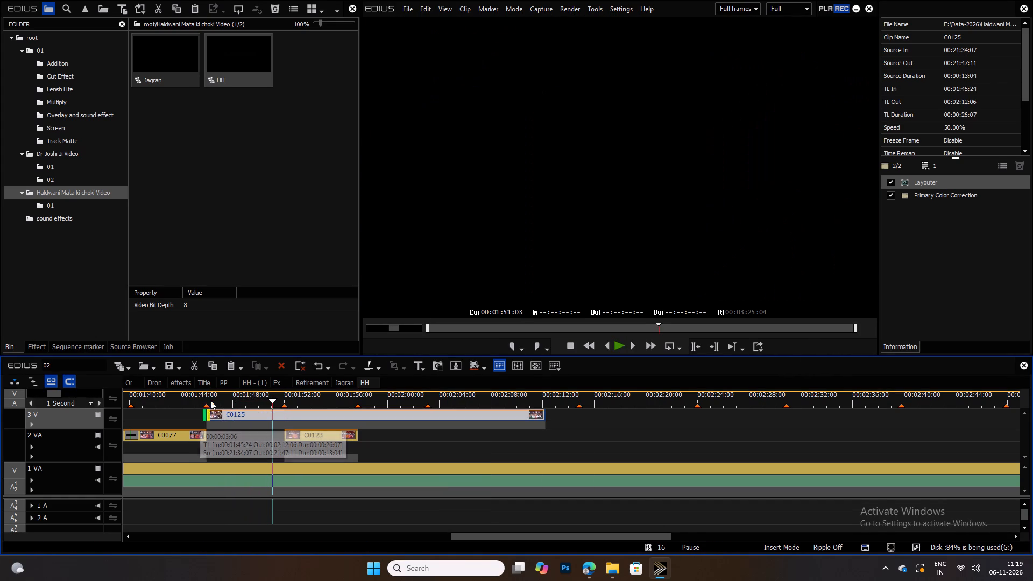
Play C0125 over the song and trim its end to the marker at 00:01:52:01.
left_click(212, 392)
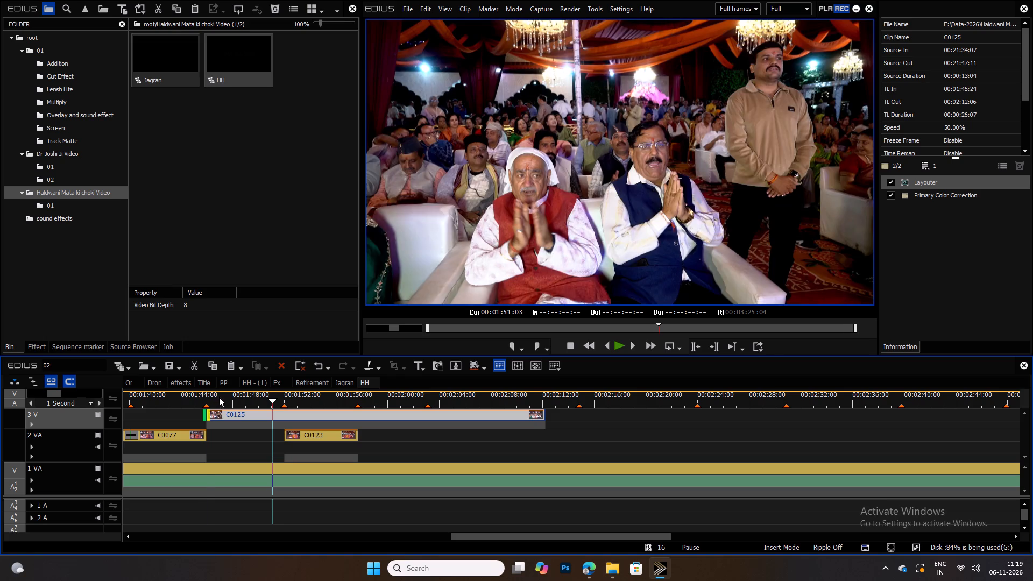
key("space")
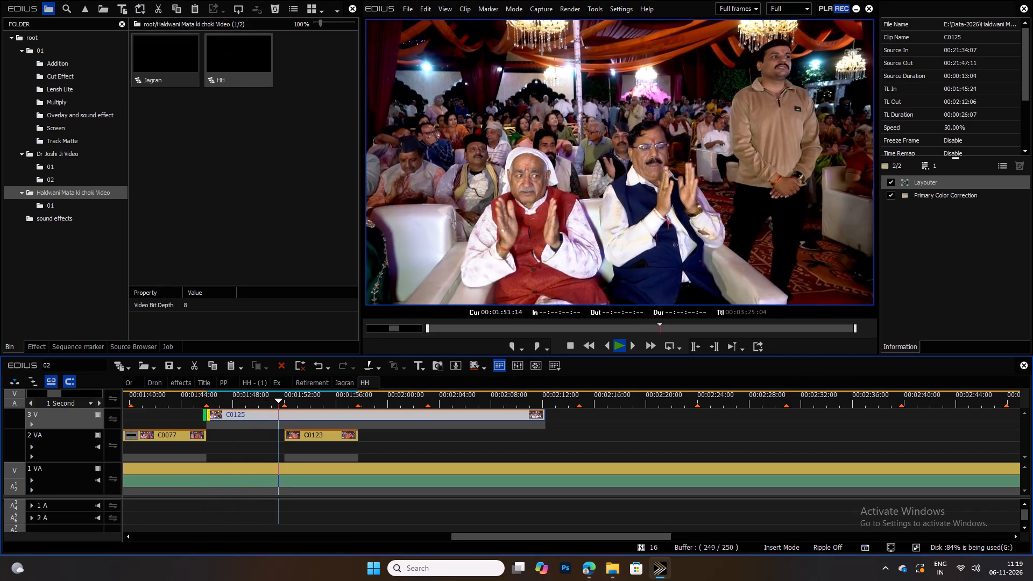
key("space")
left_click(285, 397)
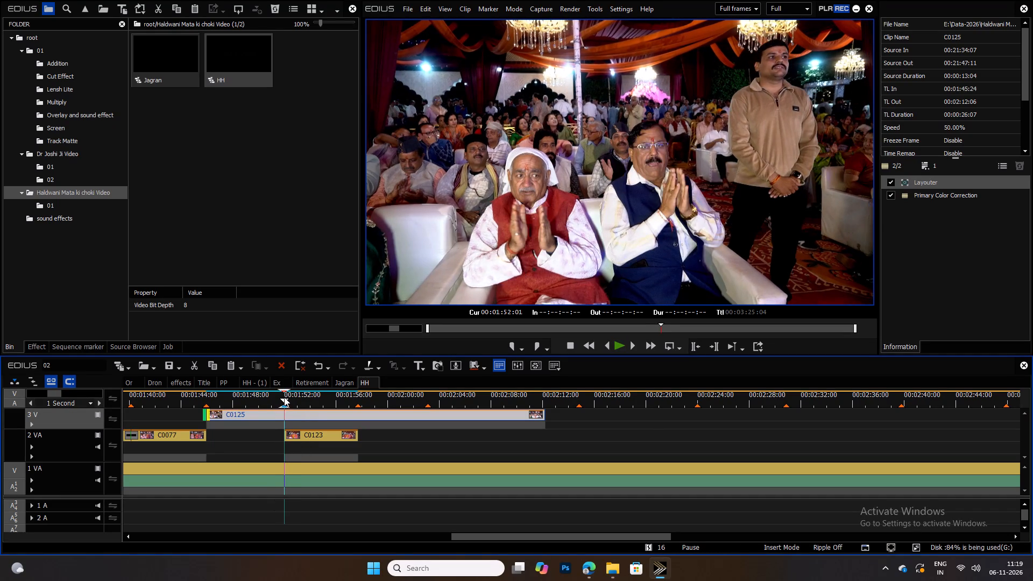
key("m")
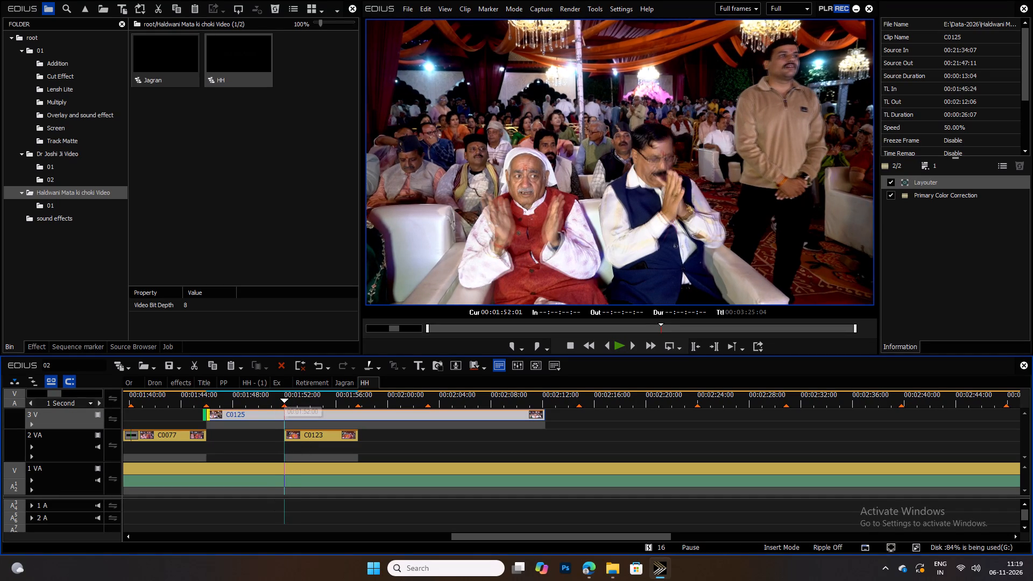
Shift C0125 13 frames later on 3 V, trim its end to 00:01:52:01, and extend its start back to 00:01:45:24.
left_click_drag(258, 414, 265, 416)
key("m")
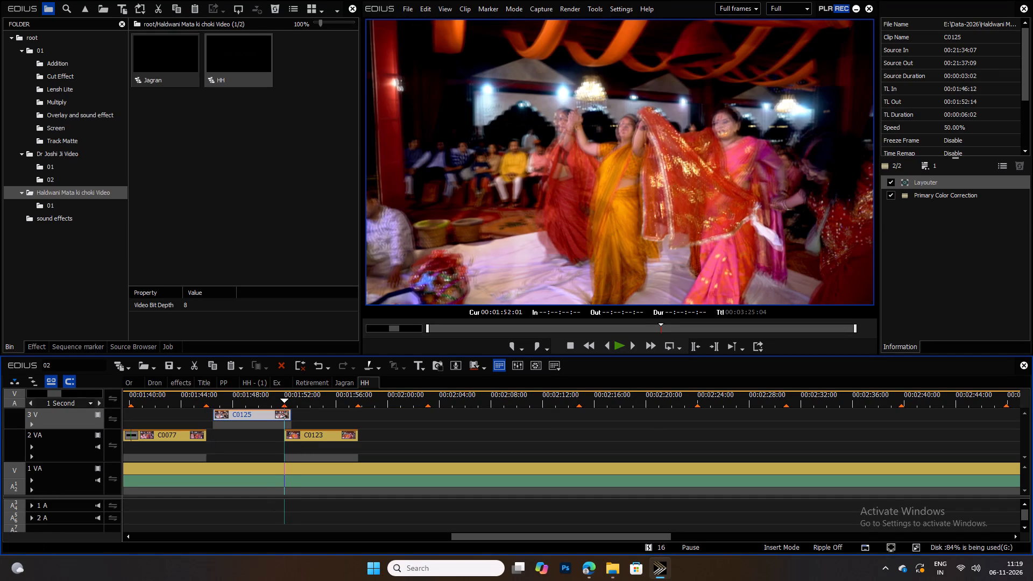
left_click_drag(211, 415, 203, 415)
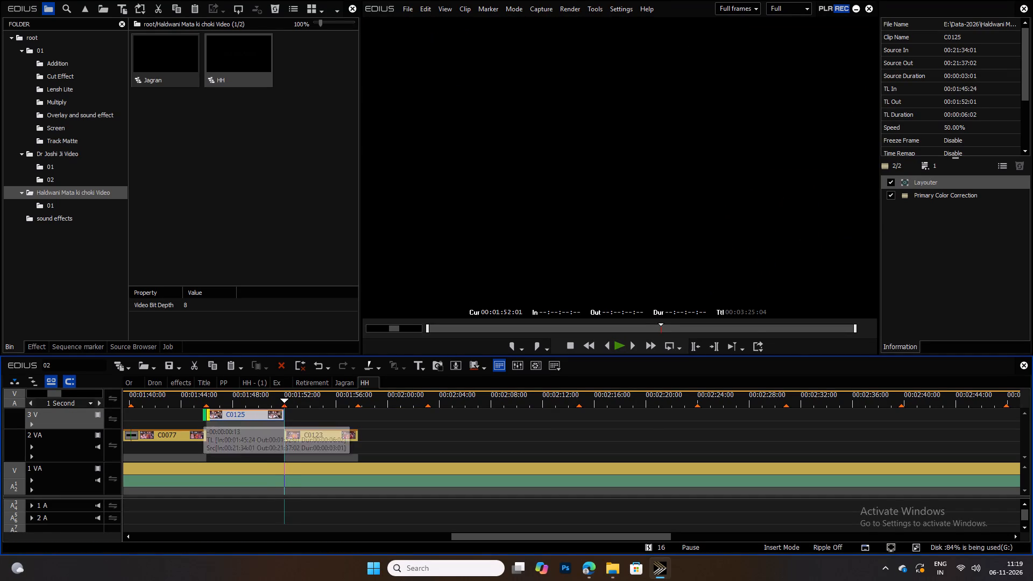
Play the trimmed C0125 from about 00:01:49:15 through into C0123 over the song.
left_click_drag(218, 401, 234, 407)
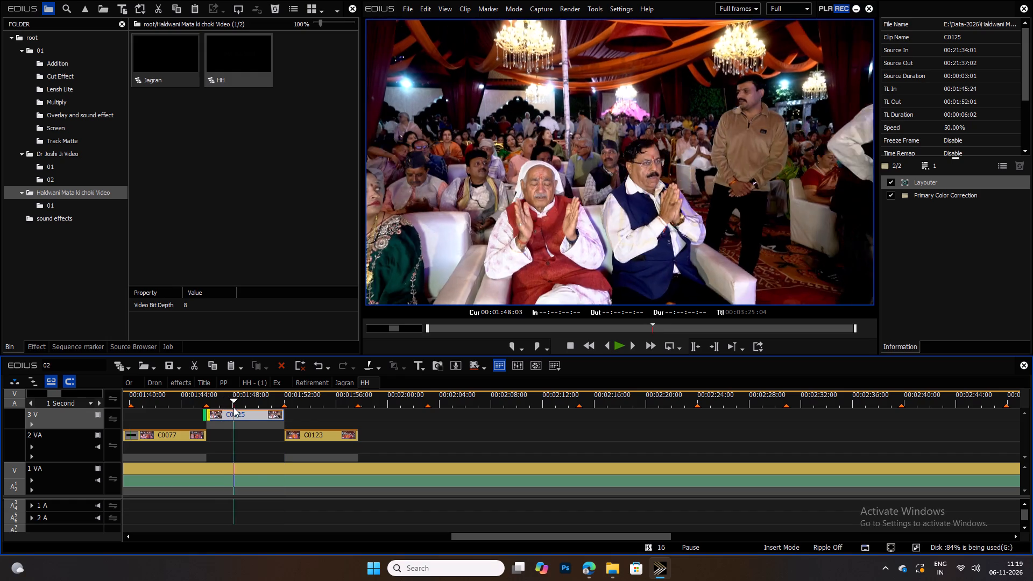
left_click_drag(234, 407, 253, 412)
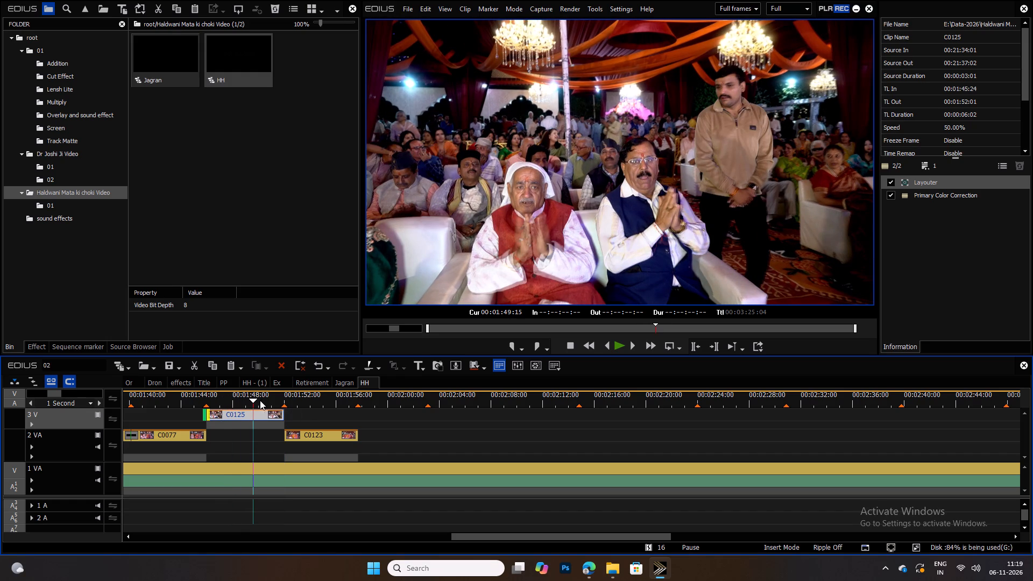
key("space")
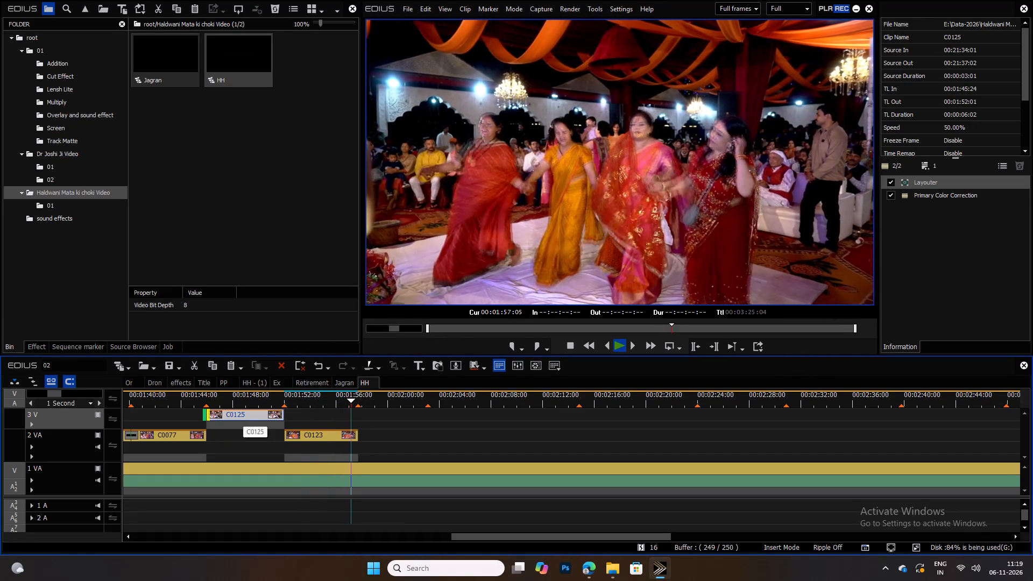
key("space")
Clear C0125 from the gap before C0123 by moving it to 00:02:24:00 on 3 V, and play the emptied gap.
left_click_drag(245, 416, 310, 416)
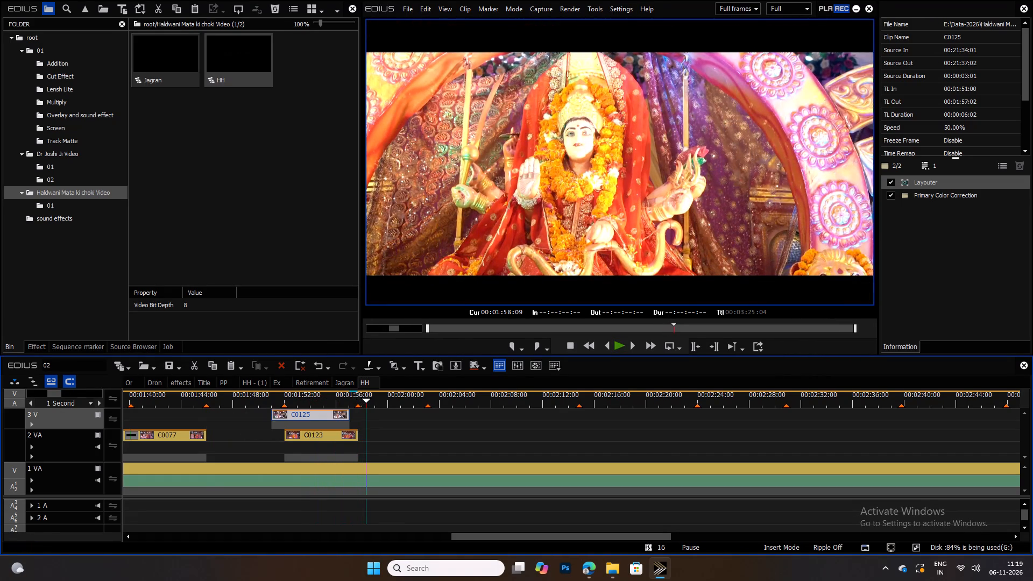
left_click_drag(231, 403, 187, 402)
key("space")
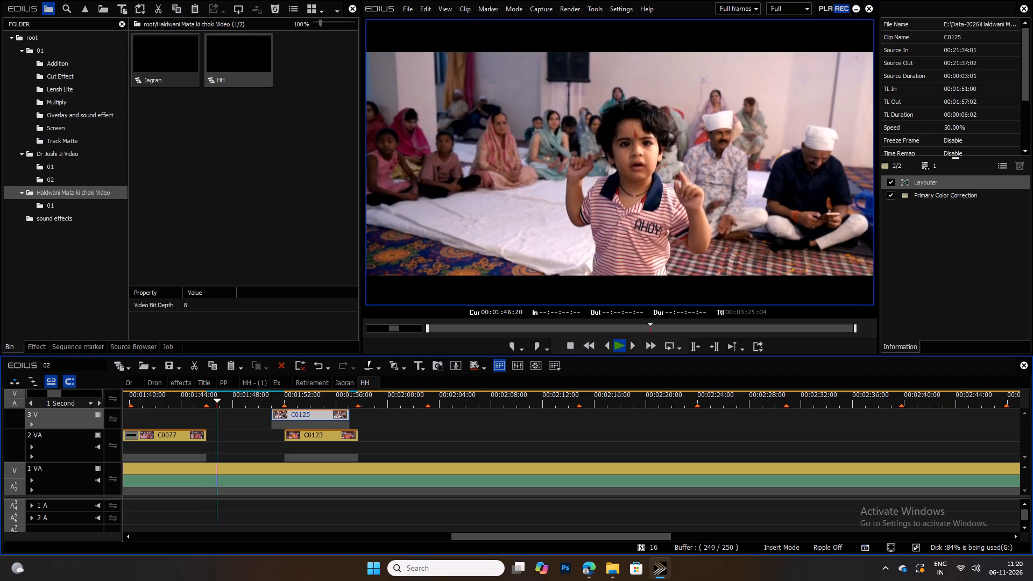
key("space")
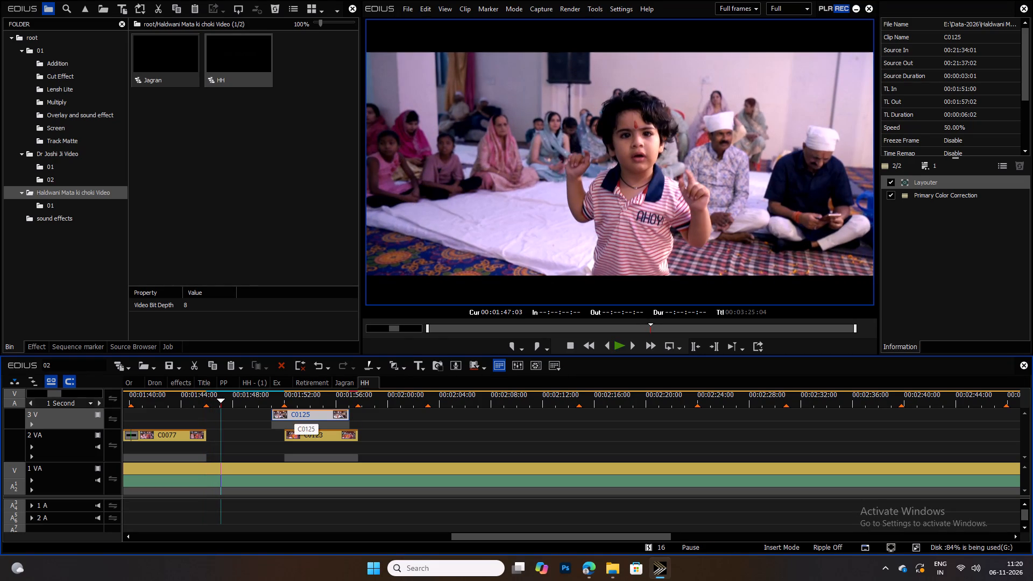
left_click_drag(294, 415, 725, 421)
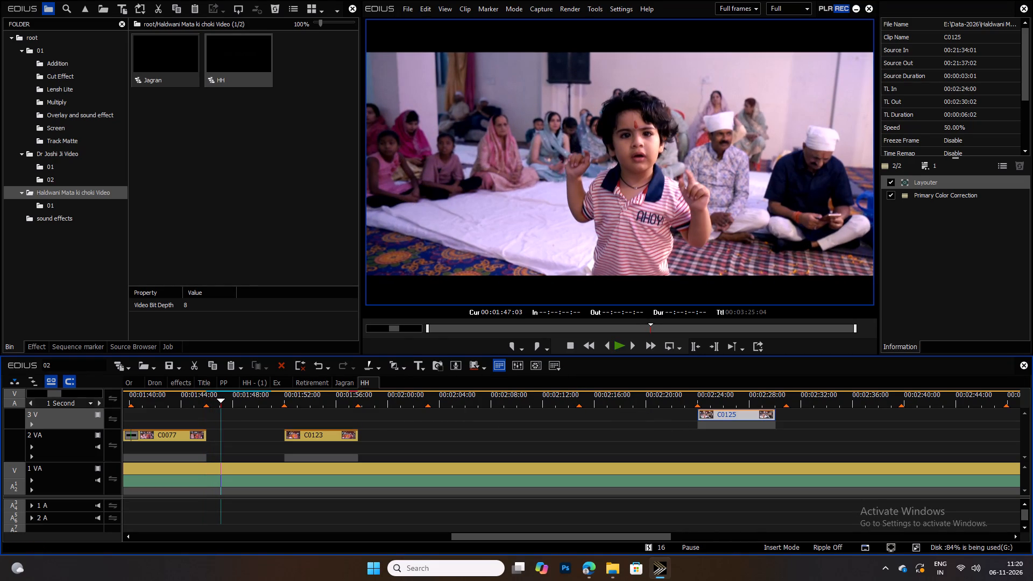
key("space")
key("space")
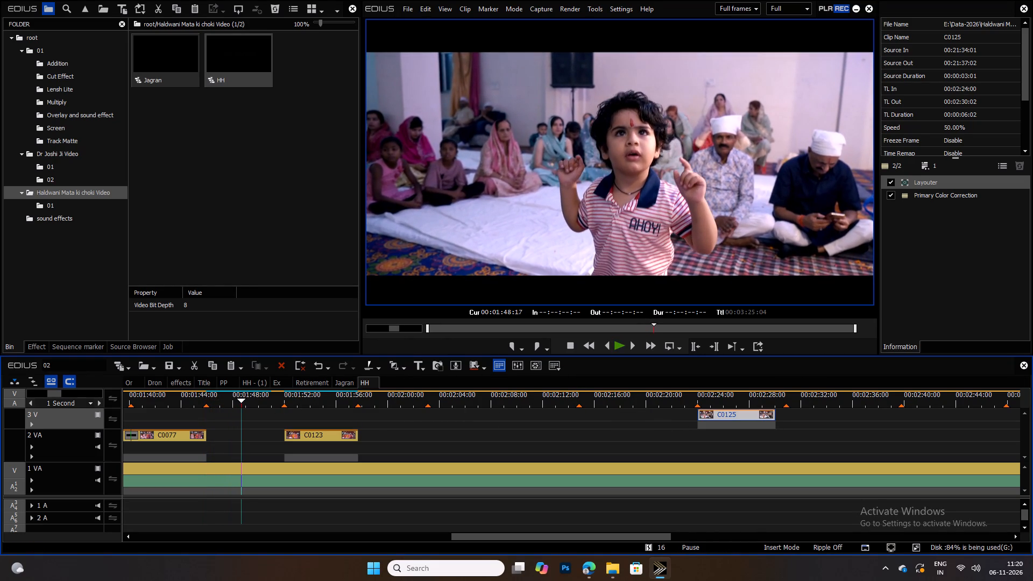
Skim Jagran from about 01:02:30:00 into C0132 for another women's dance shot.
left_click(346, 380)
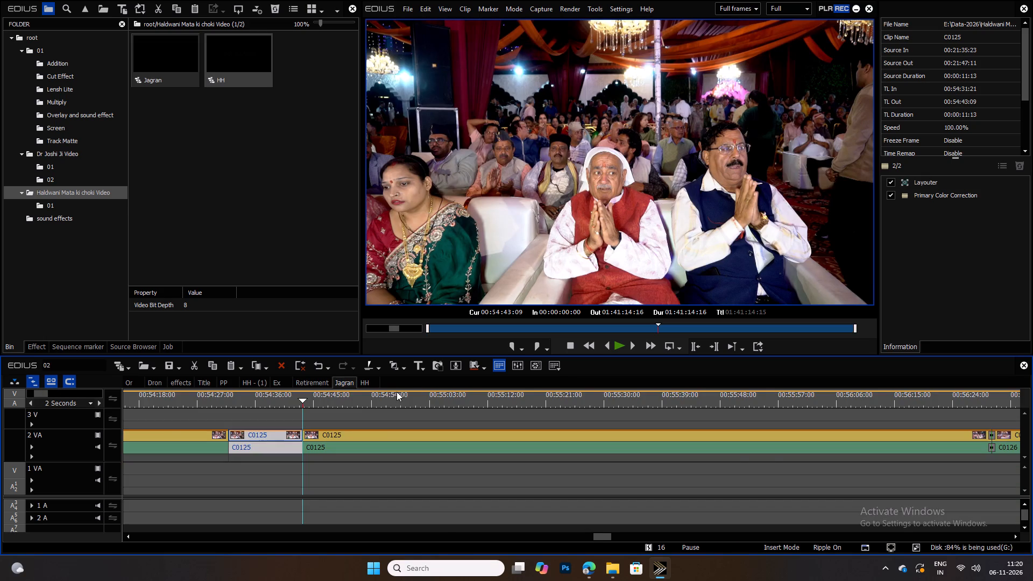
scroll(439, 399, "up", 5, "ctrl")
left_click_drag(391, 398, 405, 399)
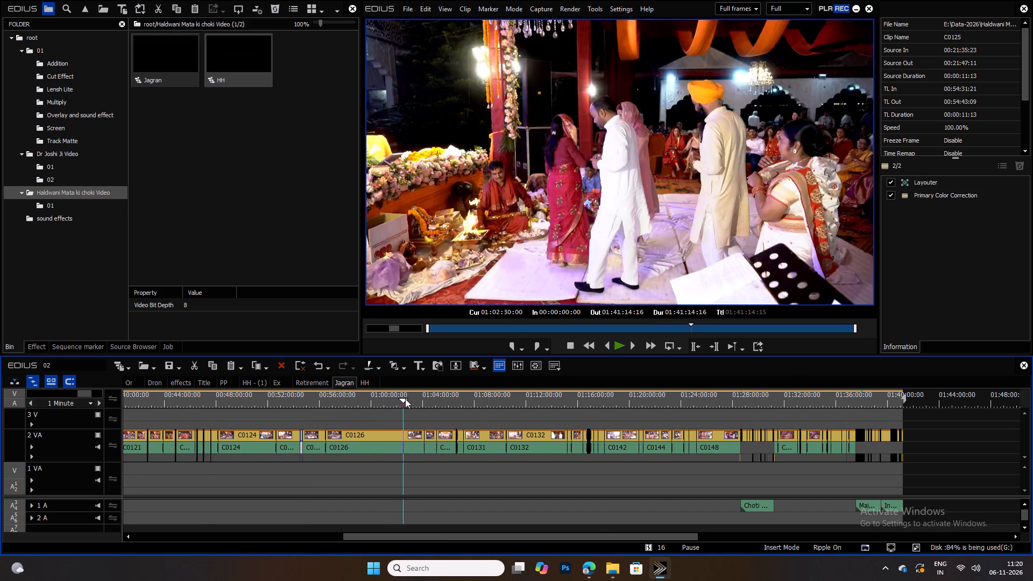
left_click_drag(405, 399, 512, 398)
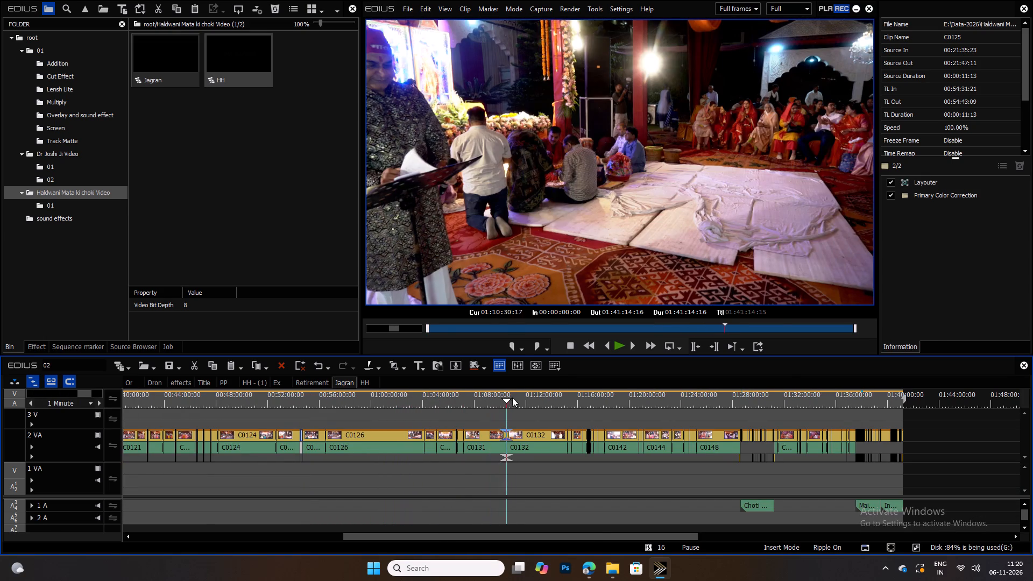
left_click_drag(512, 398, 537, 398)
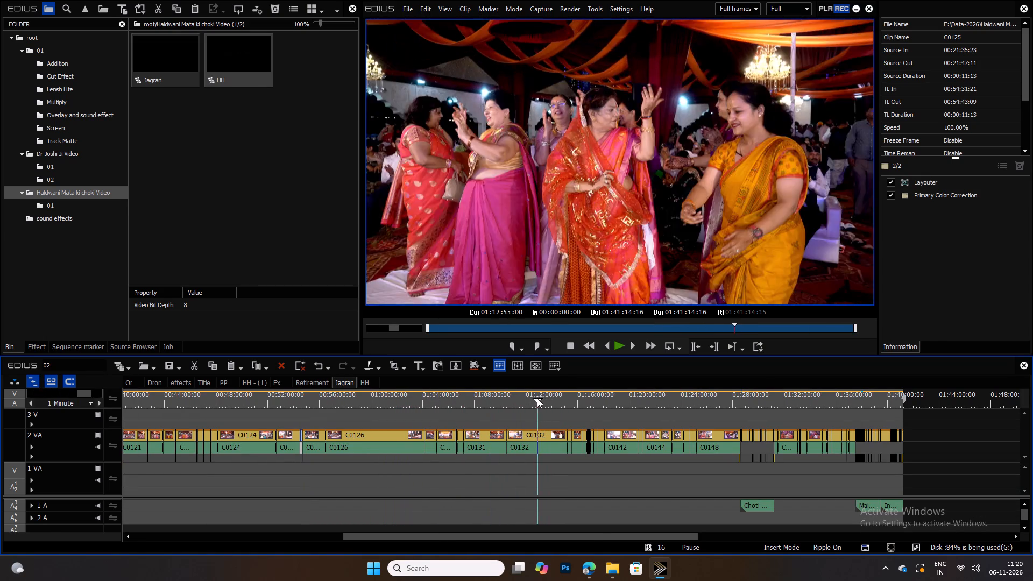
left_click_drag(537, 398, 530, 395)
scroll(530, 395, "down", 4, "ctrl")
left_click_drag(484, 399, 458, 400)
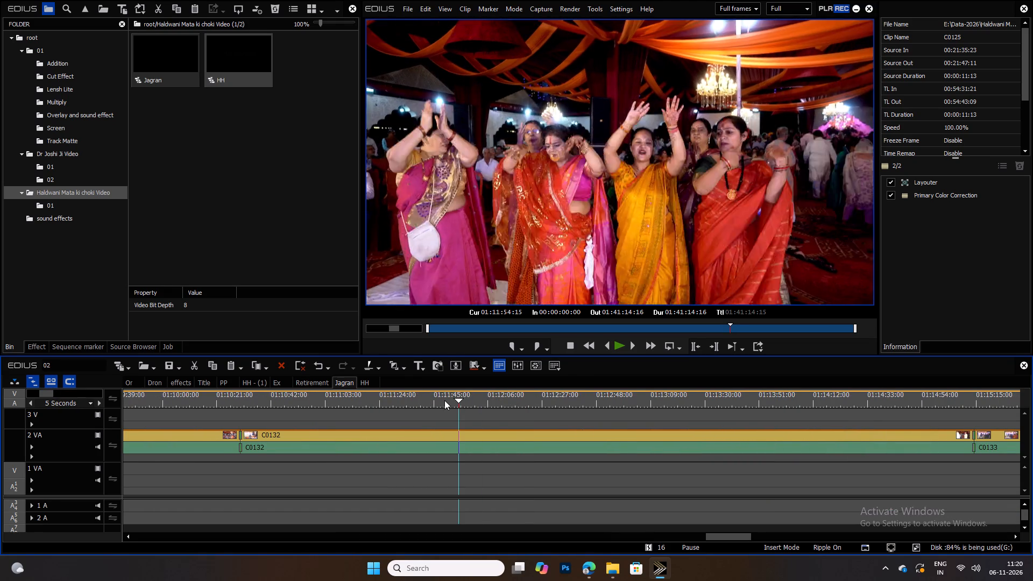
Scrub and play C0132 in Jagran between about 01:11:15:00 and 01:12:31:00 to examine the group dance for a usable segment.
key("space")
left_click_drag(426, 399, 350, 403)
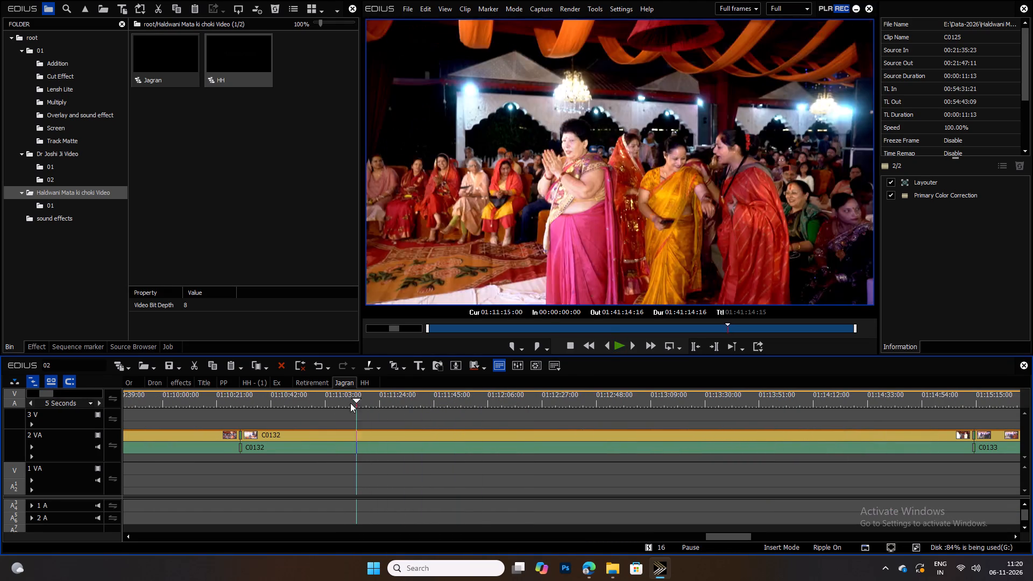
left_click_drag(350, 403, 409, 402)
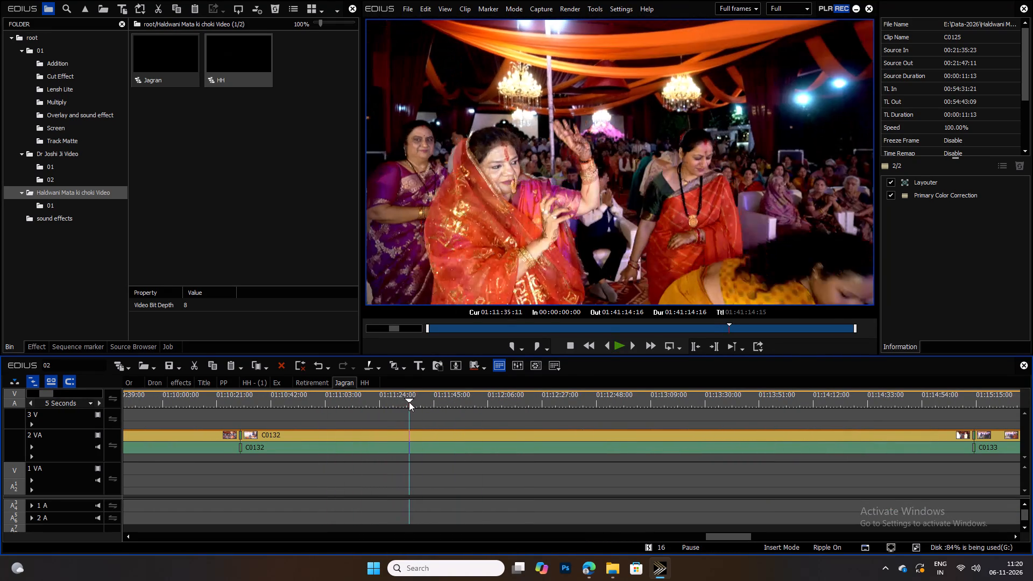
left_click_drag(409, 402, 439, 402)
key("space")
scroll(439, 402, "down", 2, "ctrl")
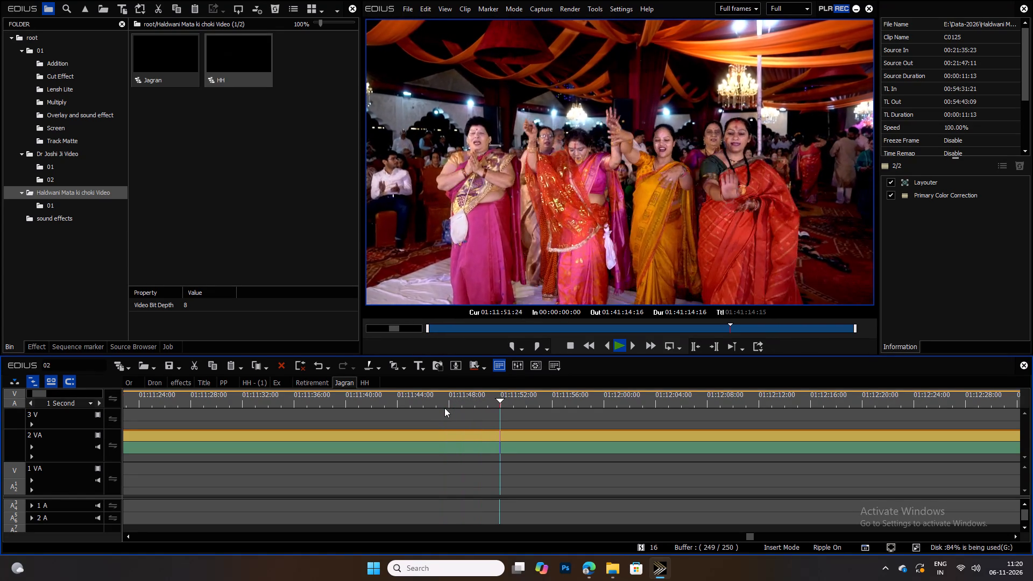
key("space")
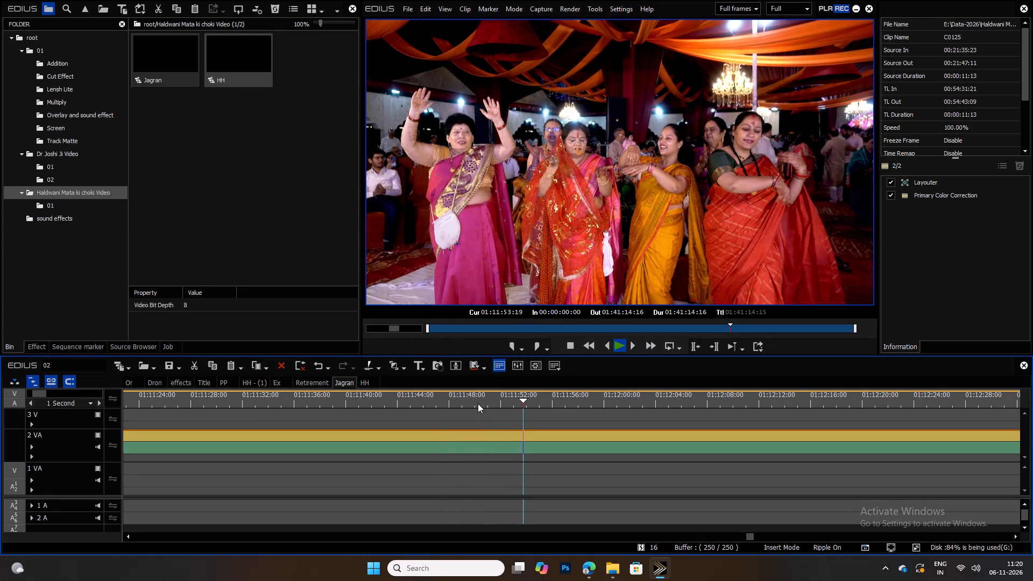
left_click_drag(535, 396, 662, 396)
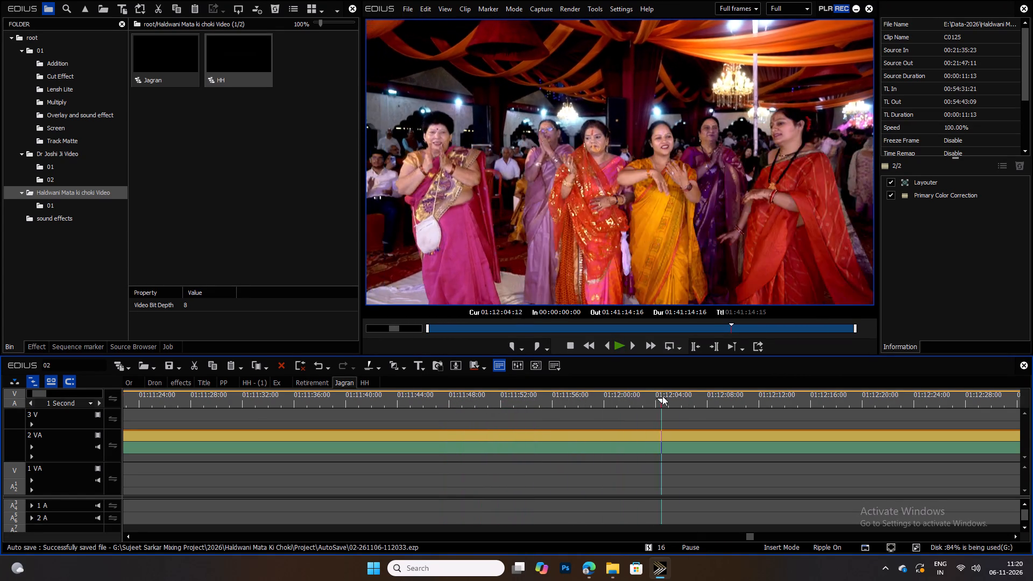
left_click_drag(662, 396, 1007, 390)
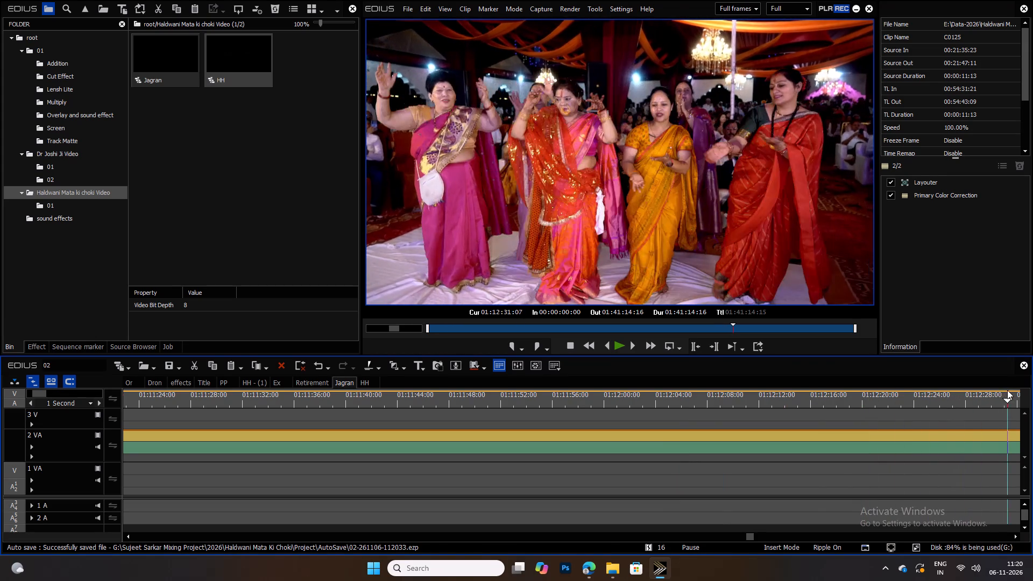
left_click_drag(1007, 390, 972, 391)
key("space")
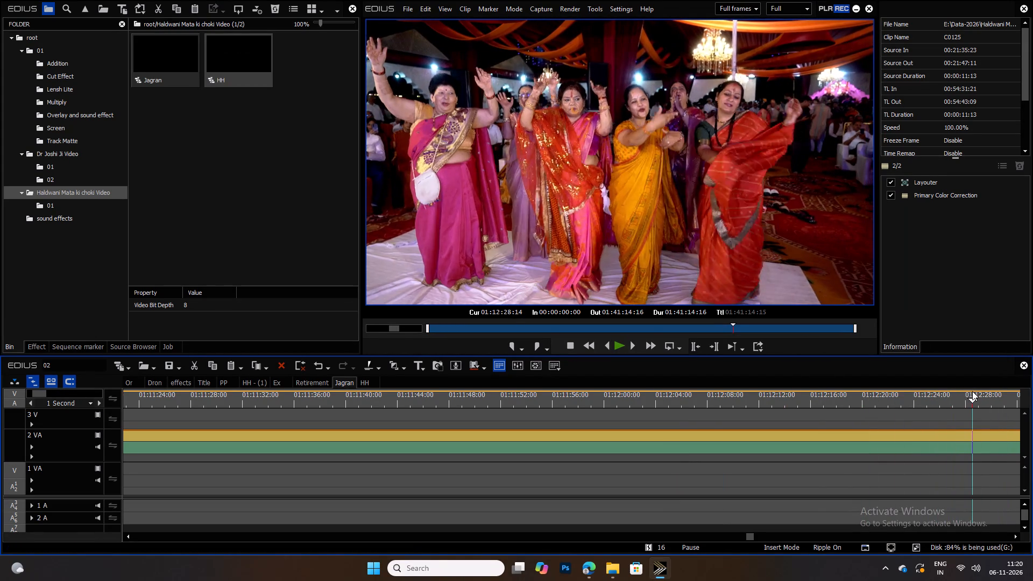
key("space")
key("space")
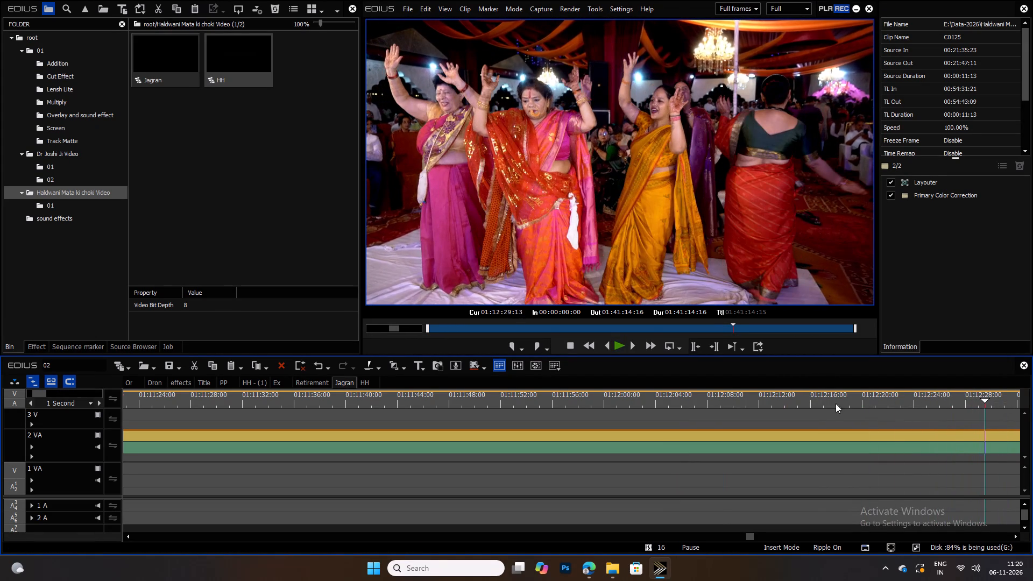
Play C0132 around 01:11:44:00, cut it at 01:11:43:09 and 01:11:47:10, and copy the segment between the cuts.
left_click_drag(777, 398, 481, 405)
key("c")
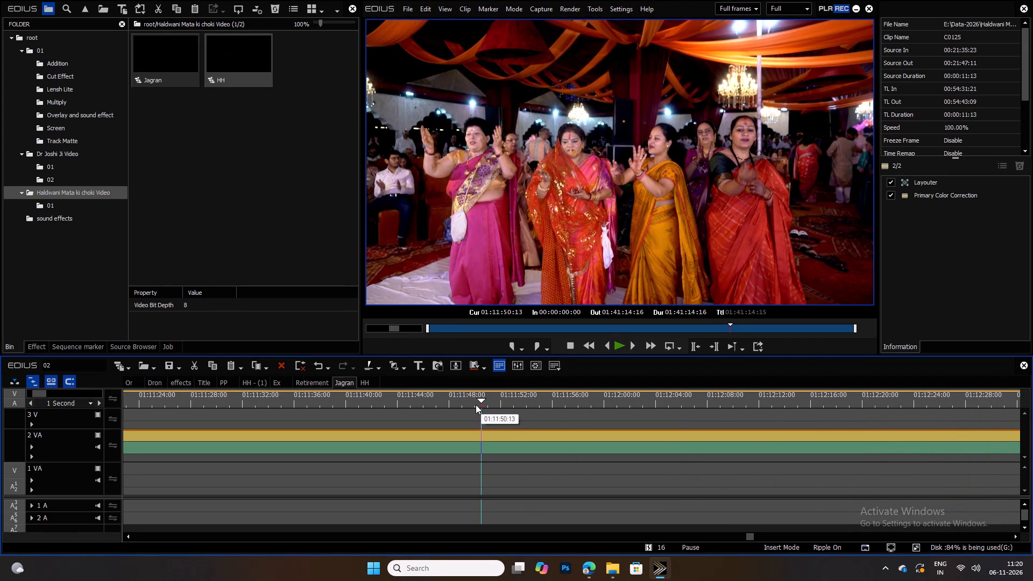
left_click_drag(452, 401, 411, 401)
key("space")
key("space")
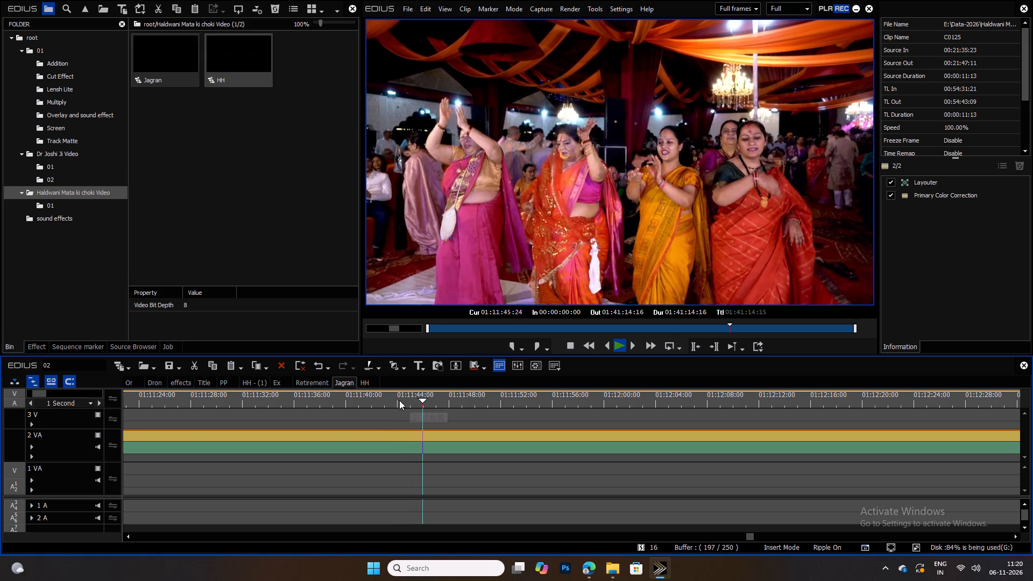
left_click_drag(398, 400, 379, 401)
key("space")
key("space")
left_click(393, 441)
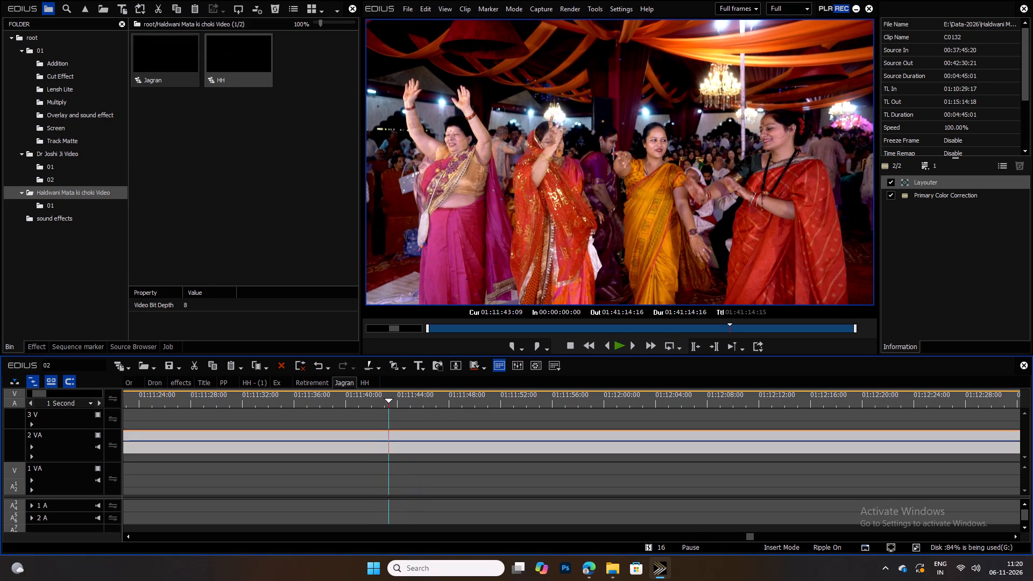
key("c")
left_click_drag(399, 397, 441, 398)
key("c")
left_click(411, 435)
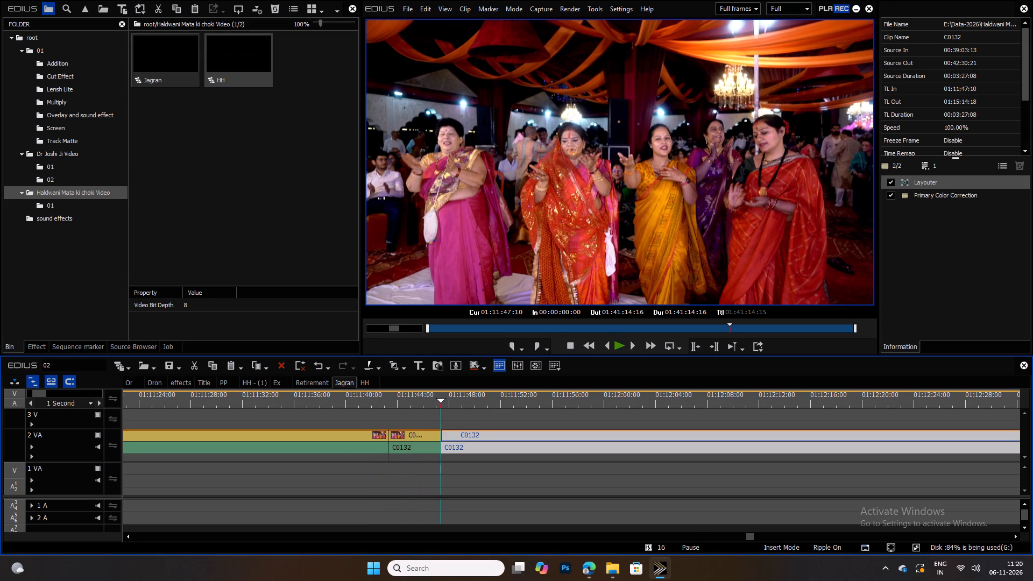
key("ctrl+c")
Paste the copied C0132 segment in HH on 3 V at 00:01:45:24, where C0077 ends, and set its speed to 50%.
left_click(369, 384)
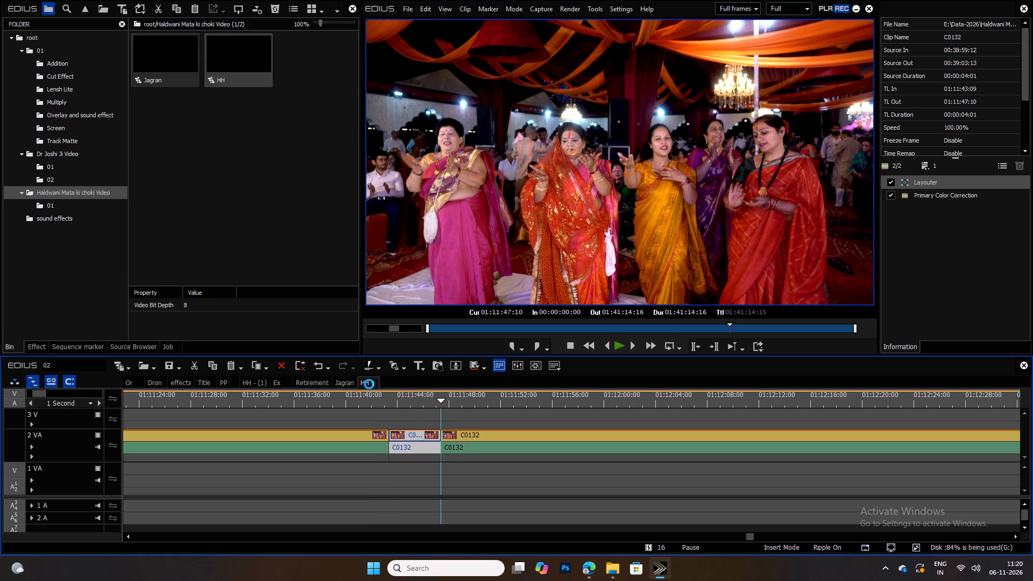
left_click_drag(811, 399, 806, 397)
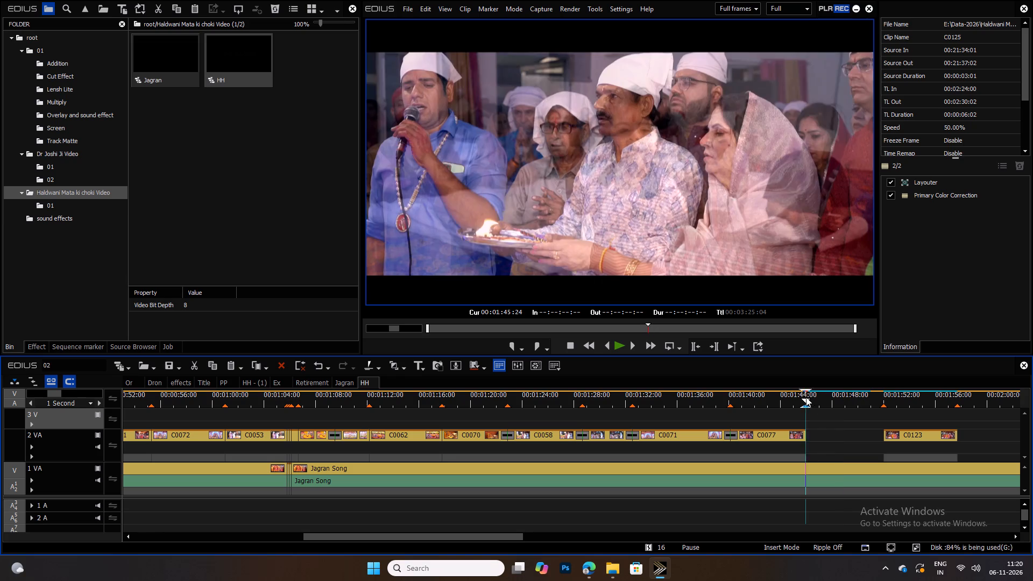
left_click_drag(806, 397, 805, 397)
key("ctrl+v")
key("alt+e")
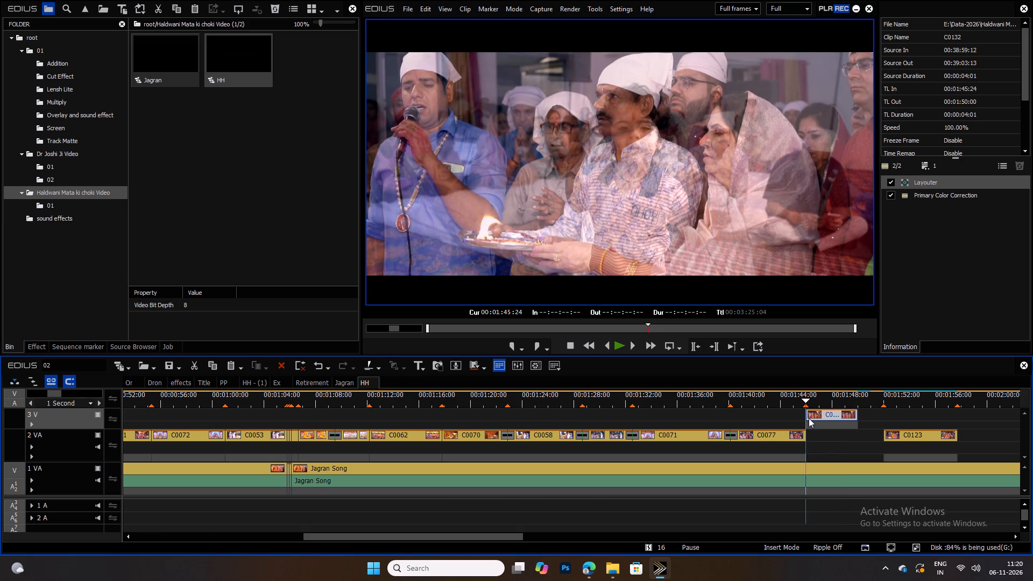
type("50")
key("Return")
Play the slowed C0132, trim its end to the marker at 00:01:52:01, and move it to 2 VA between C0077 and C0123.
key("space")
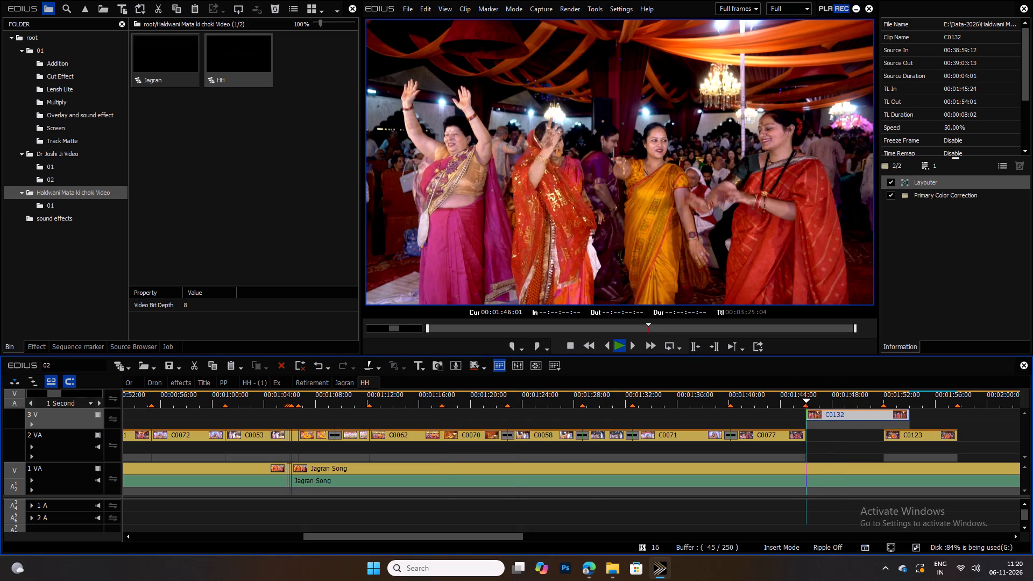
scroll(879, 429, "up", 4, "ctrl")
scroll(462, 414, "down", 3, "ctrl")
scroll(377, 407, "down", 2, "ctrl")
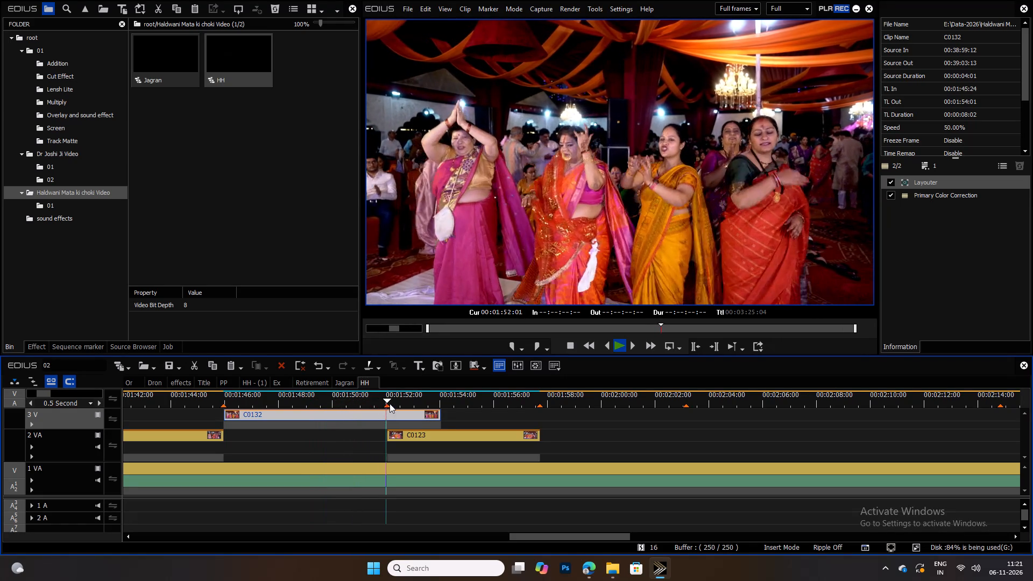
key("space")
left_click(385, 396)
key("m")
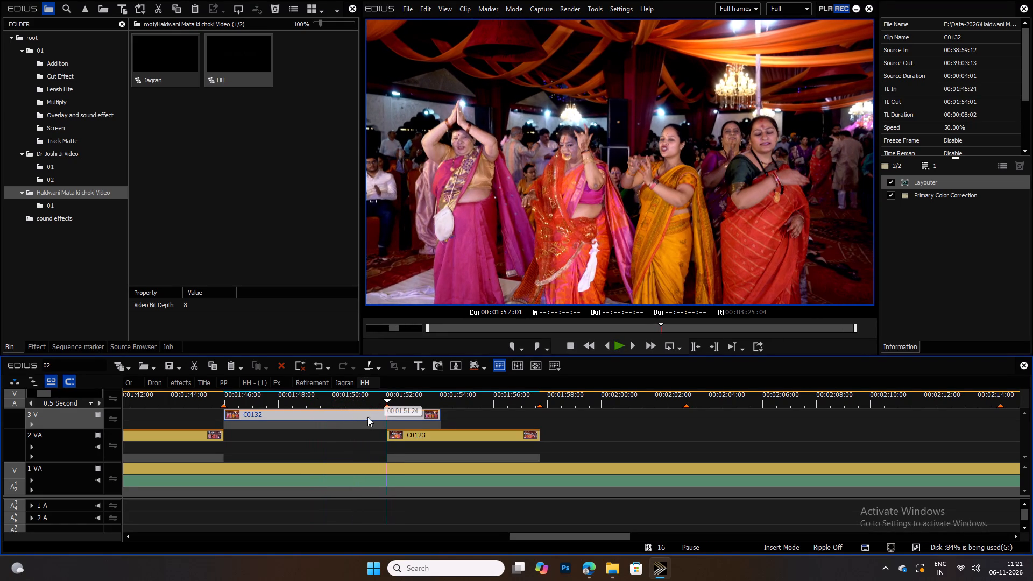
left_click_drag(334, 418, 333, 442)
Play HH from 00:01:52:01 across C0123, and move C0123 up to 3 V so it starts at the 00:01:57:18 marker.
left_click(405, 398)
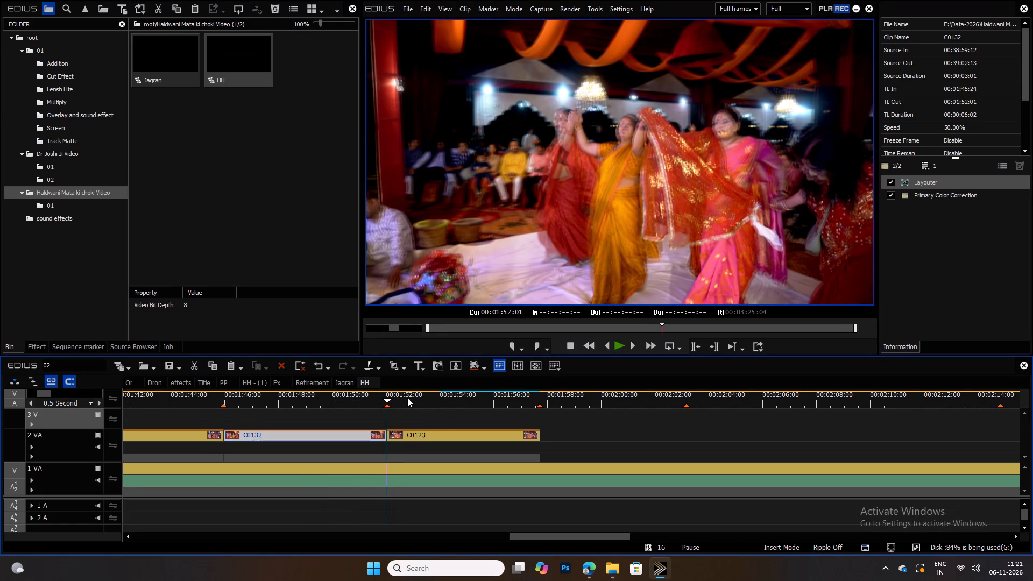
key("space")
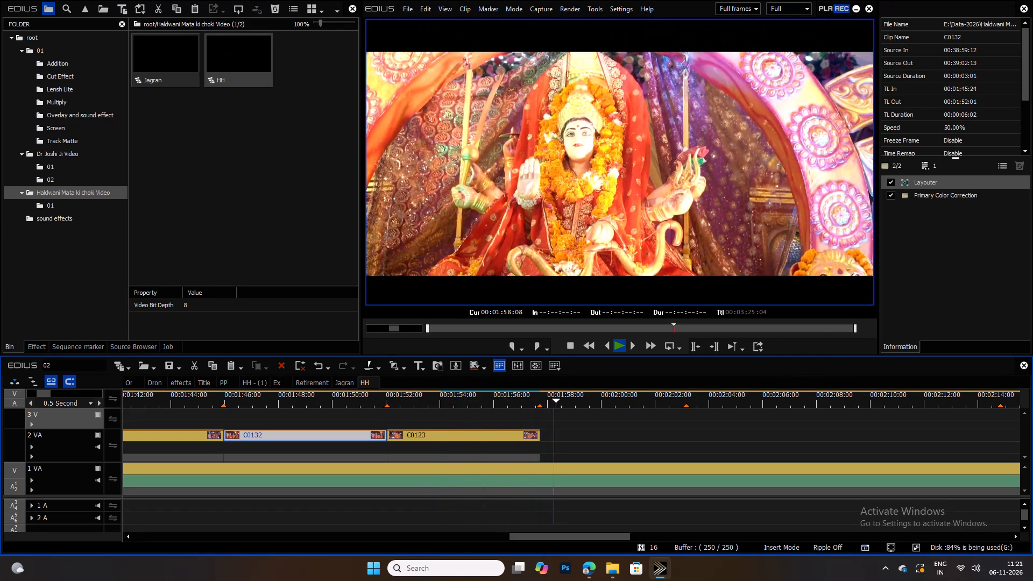
key("space")
left_click_drag(497, 435, 650, 417)
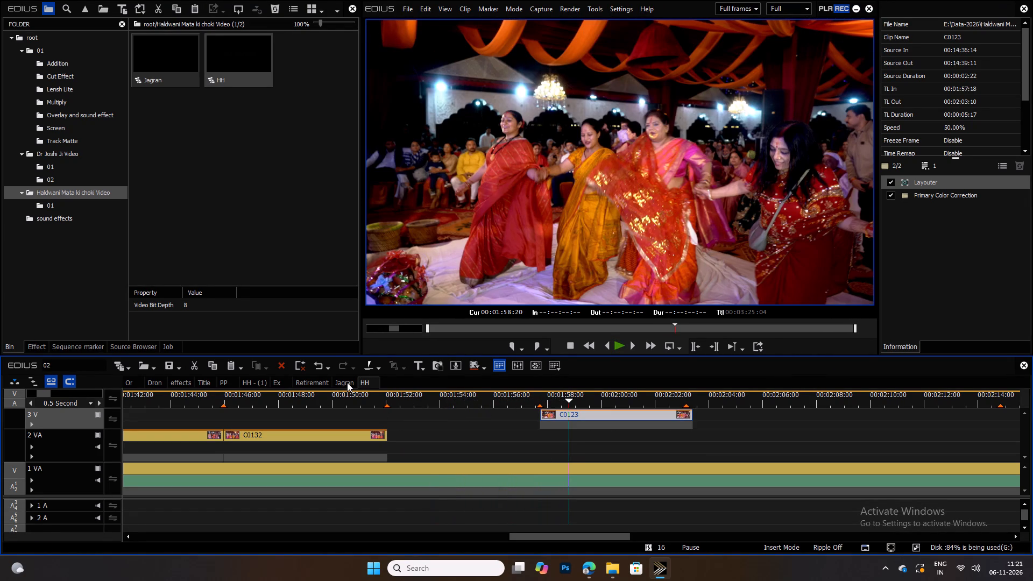
Scrub through Jagran, forward to about 01:27:17:00 and back to about 00:13:45:00, to examine the footage for the next highlight shot.
left_click(347, 382)
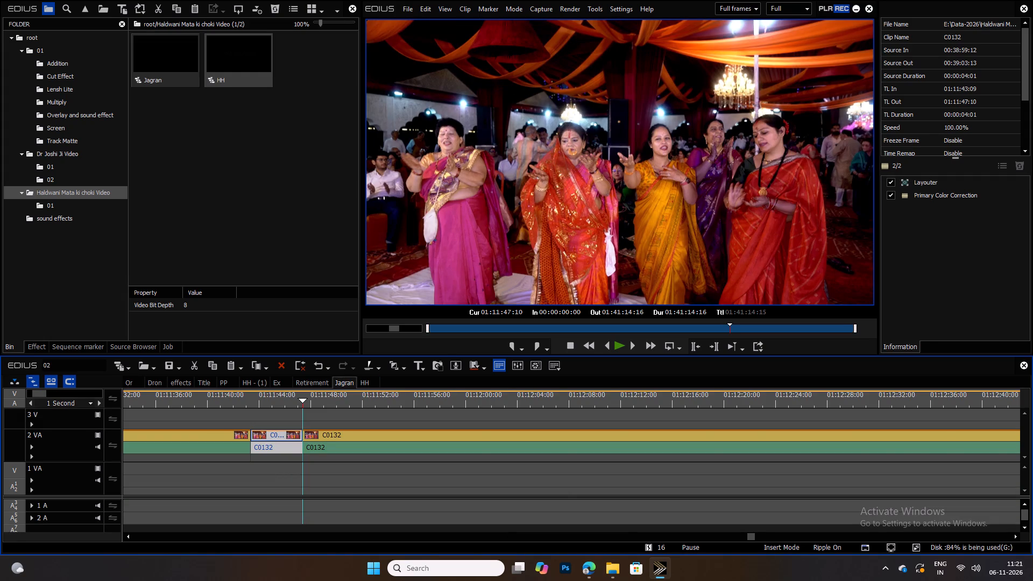
scroll(512, 420, "up", 4, "ctrl")
scroll(428, 410, "up", 2, "ctrl")
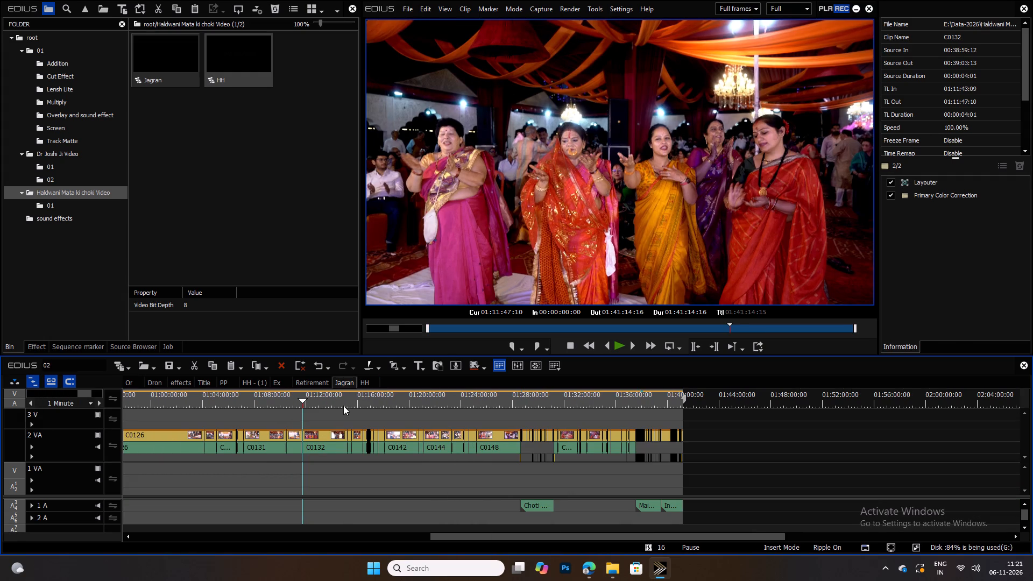
left_click_drag(332, 401, 429, 405)
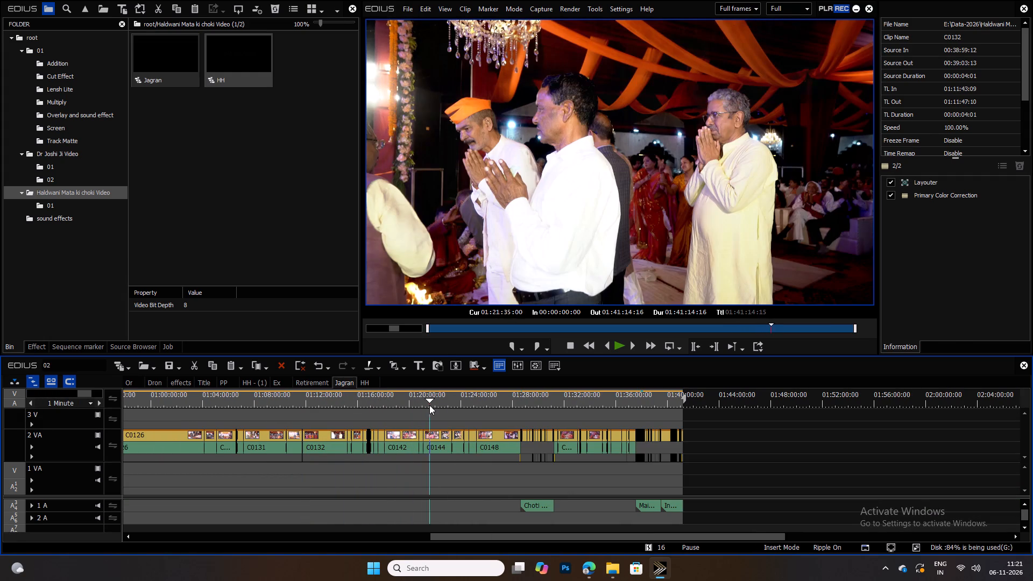
left_click_drag(429, 405, 487, 410)
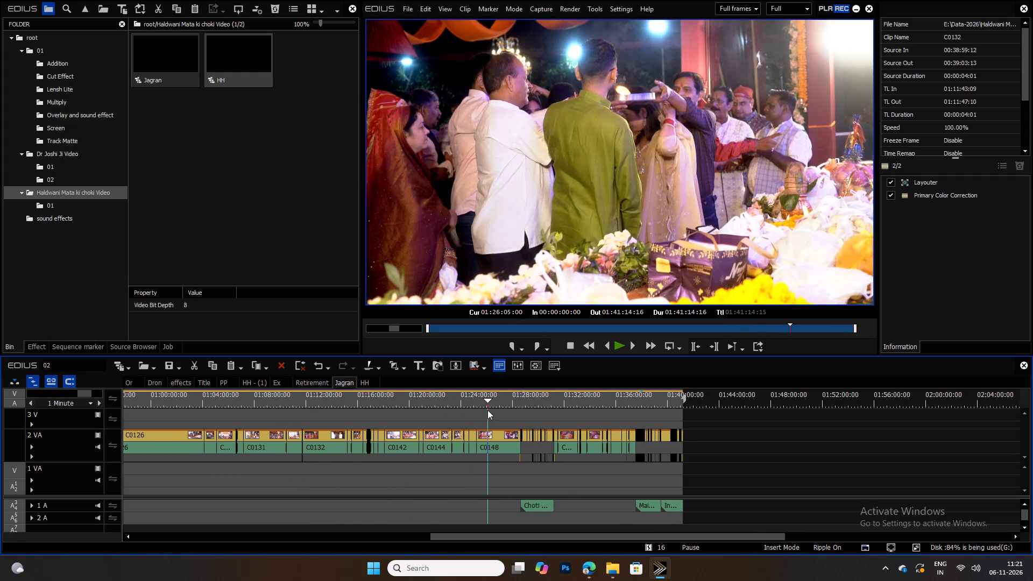
left_click_drag(487, 410, 503, 413)
scroll(387, 389, "up", 2, "ctrl")
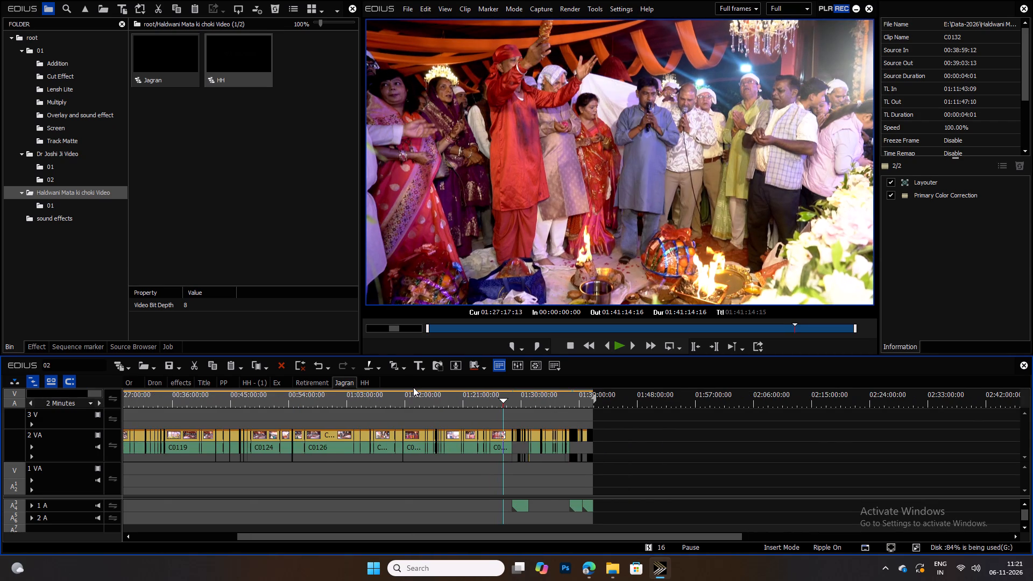
scroll(429, 393, "up", 1, "ctrl")
left_click_drag(273, 398, 267, 398)
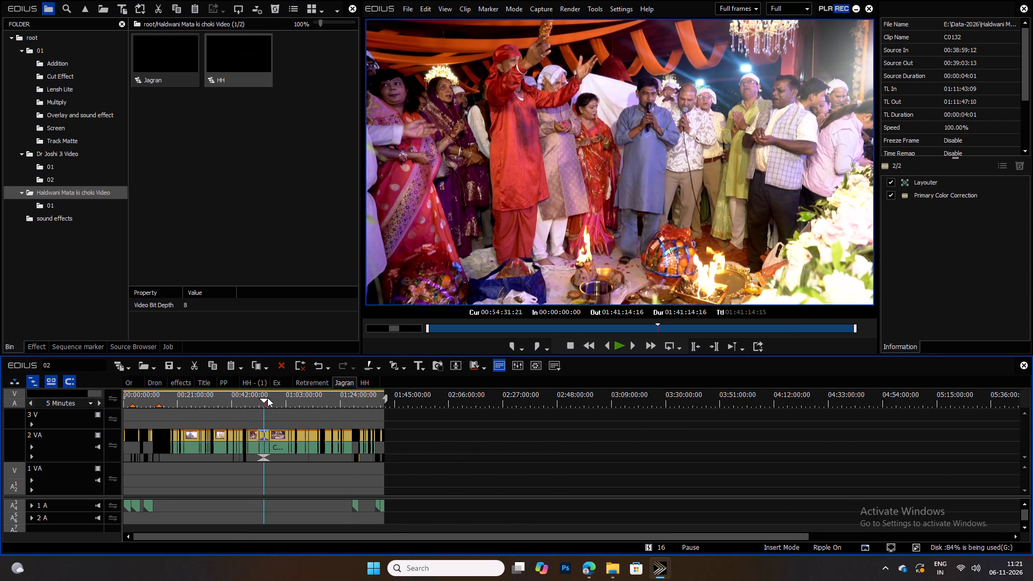
left_click_drag(267, 398, 194, 399)
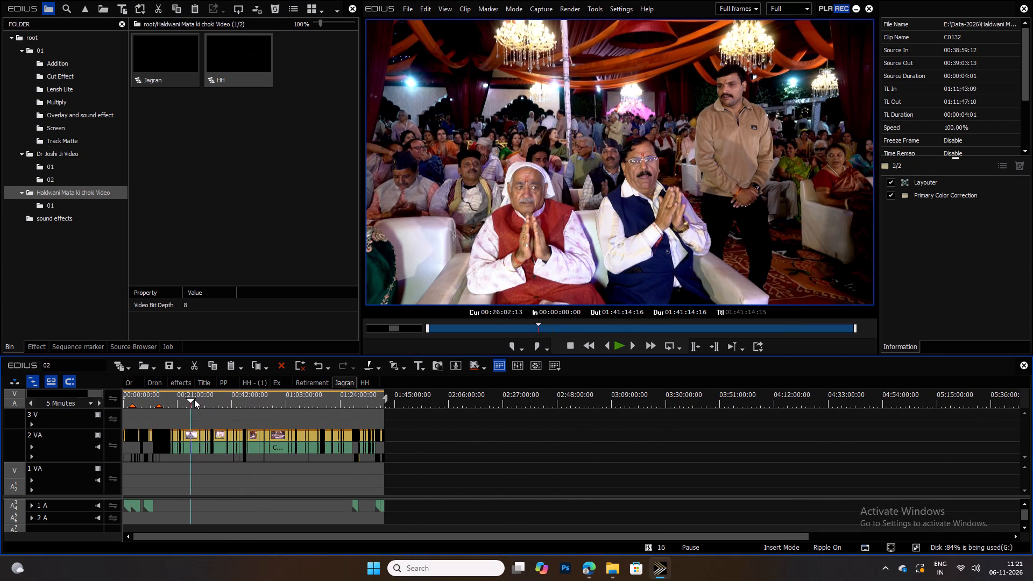
left_click_drag(194, 399, 193, 400)
scroll(191, 397, "down", 4, "ctrl")
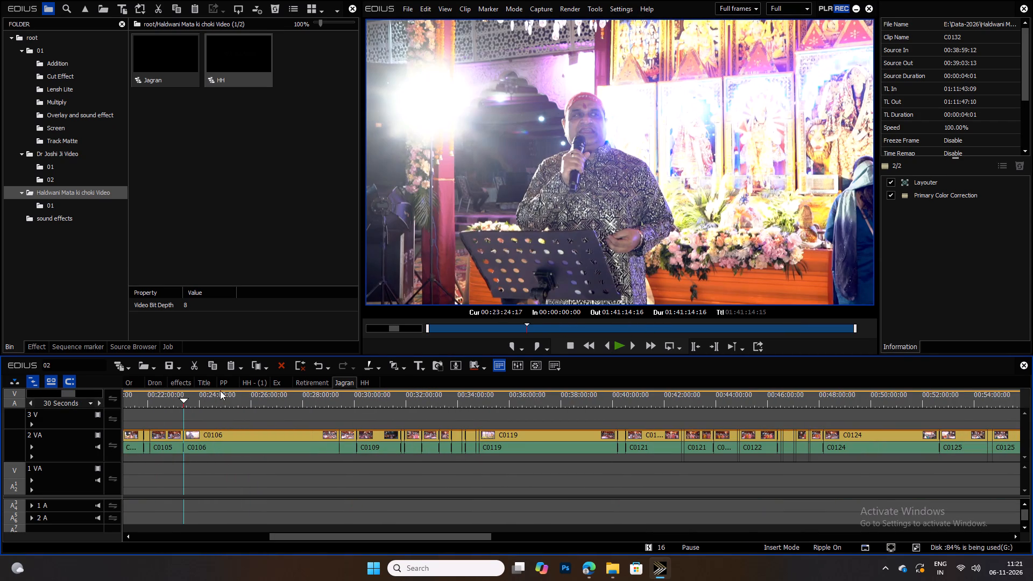
left_click_drag(225, 391, 272, 393)
scroll(246, 393, "up", 2, "ctrl")
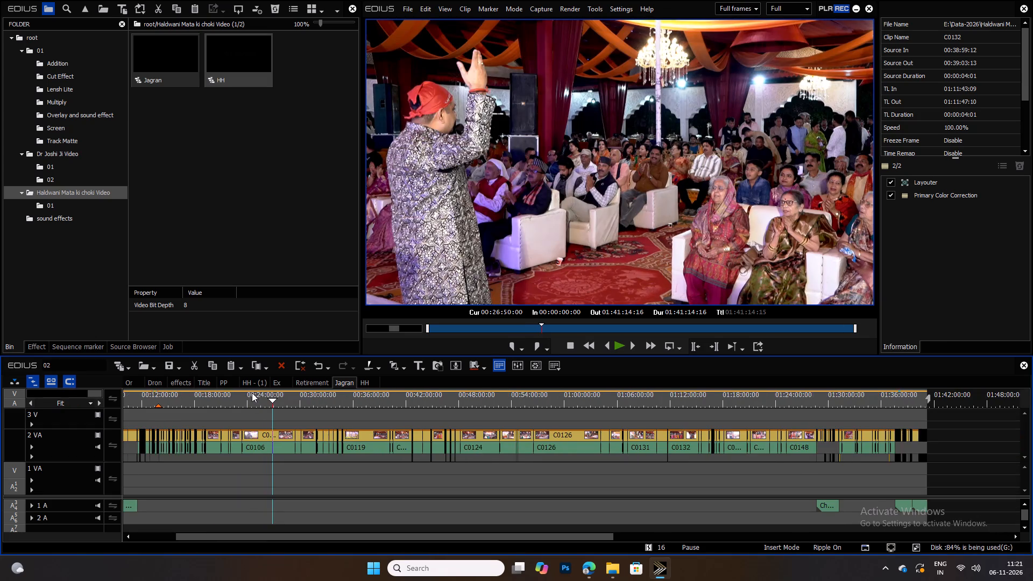
scroll(244, 394, "up", 1, "ctrl")
left_click_drag(211, 395, 193, 398)
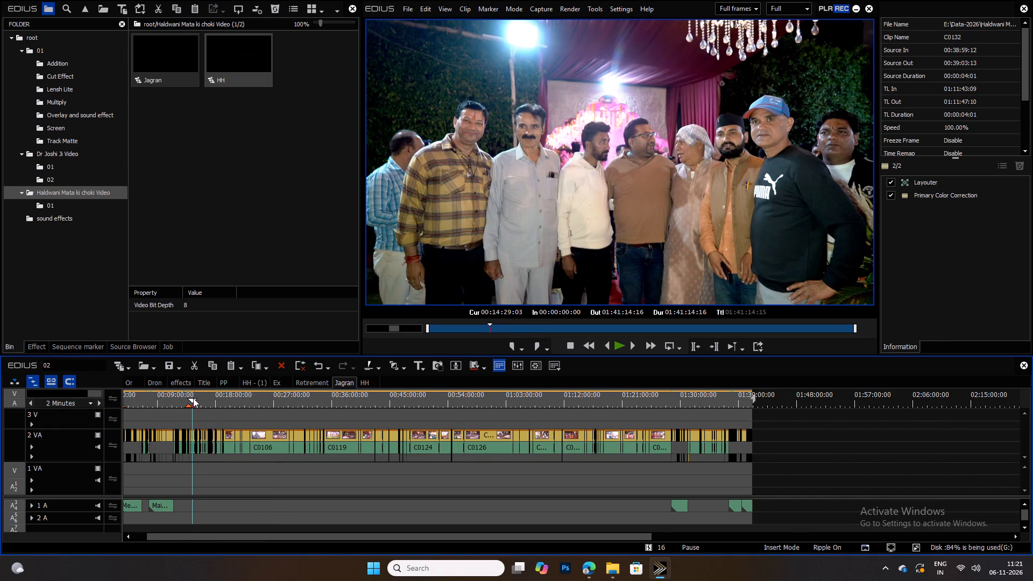
scroll(193, 398, "down", 3, "ctrl")
left_click_drag(188, 398, 175, 401)
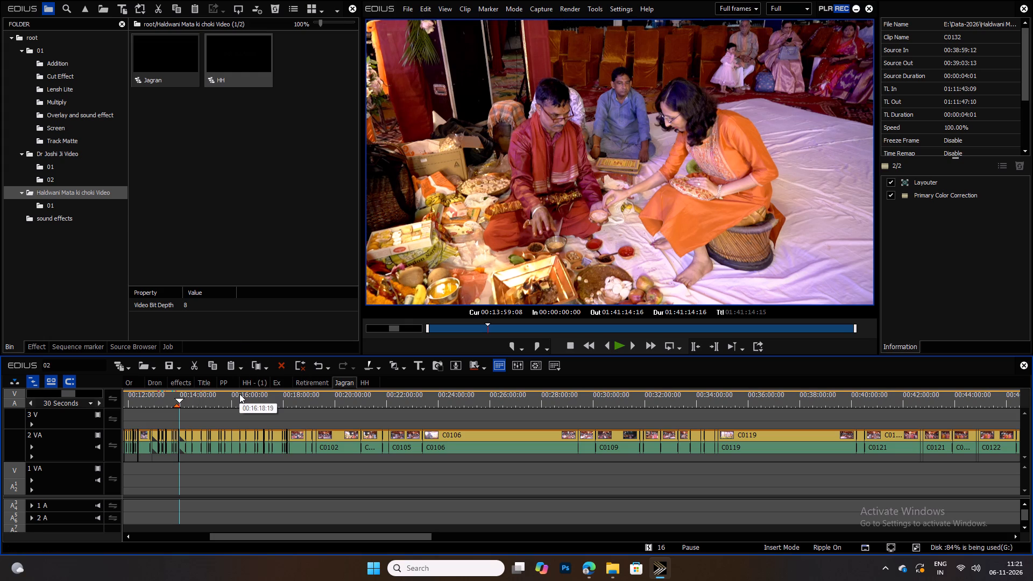
left_click(174, 396)
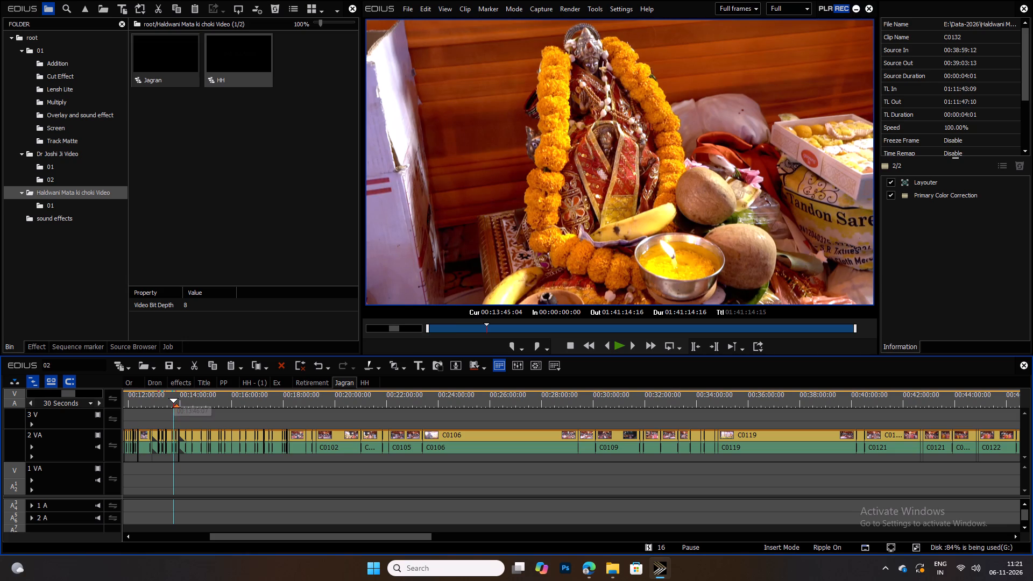
Save the project.
key("ctrl+s")
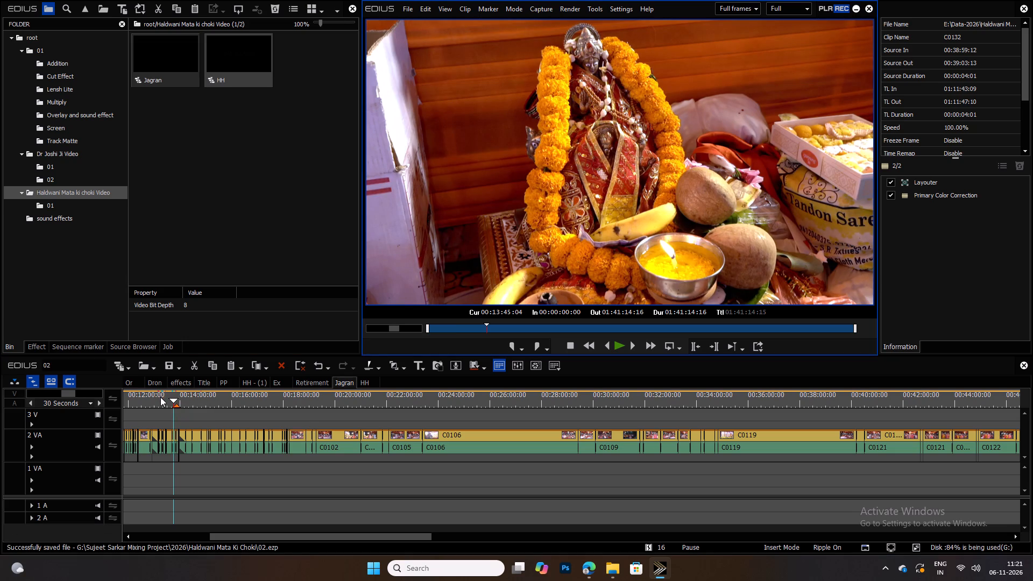
Scrub Jagran between about 00:12:24:00 and 00:13:59:00 to examine the audience, puja and idol shots.
left_click_drag(154, 399, 146, 398)
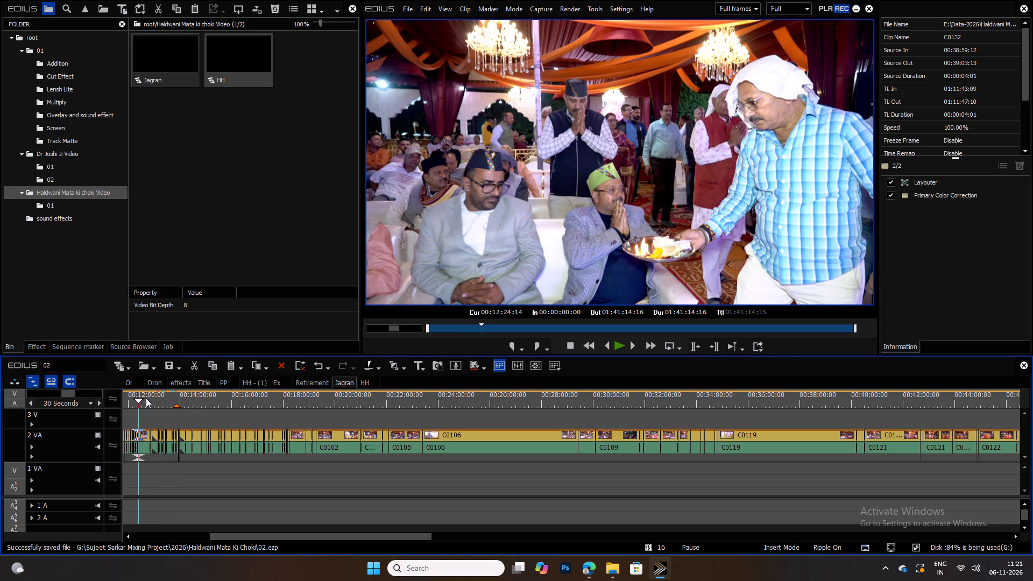
left_click_drag(146, 398, 144, 397)
scroll(144, 397, "down", 2, "ctrl")
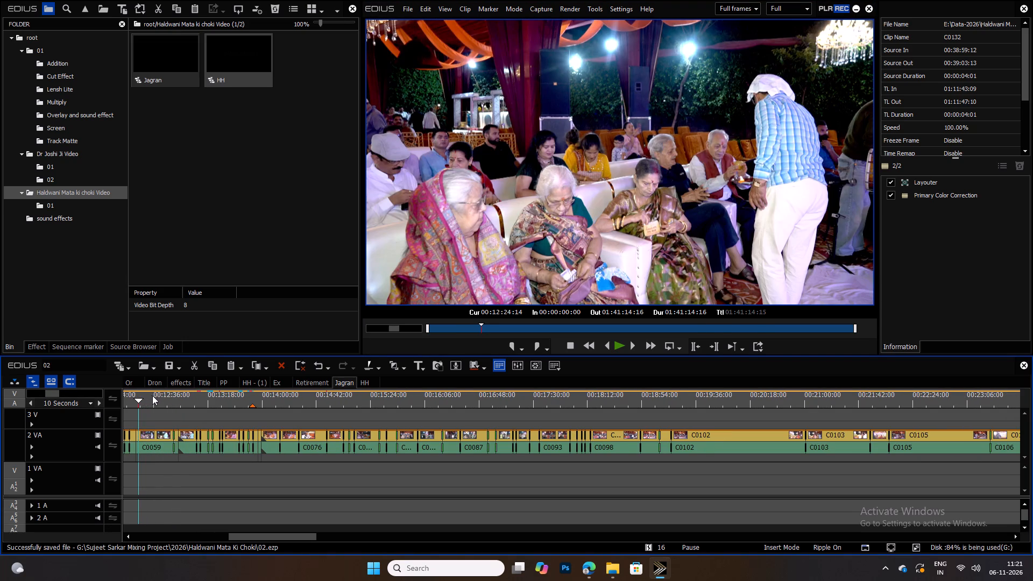
left_click_drag(153, 395, 207, 405)
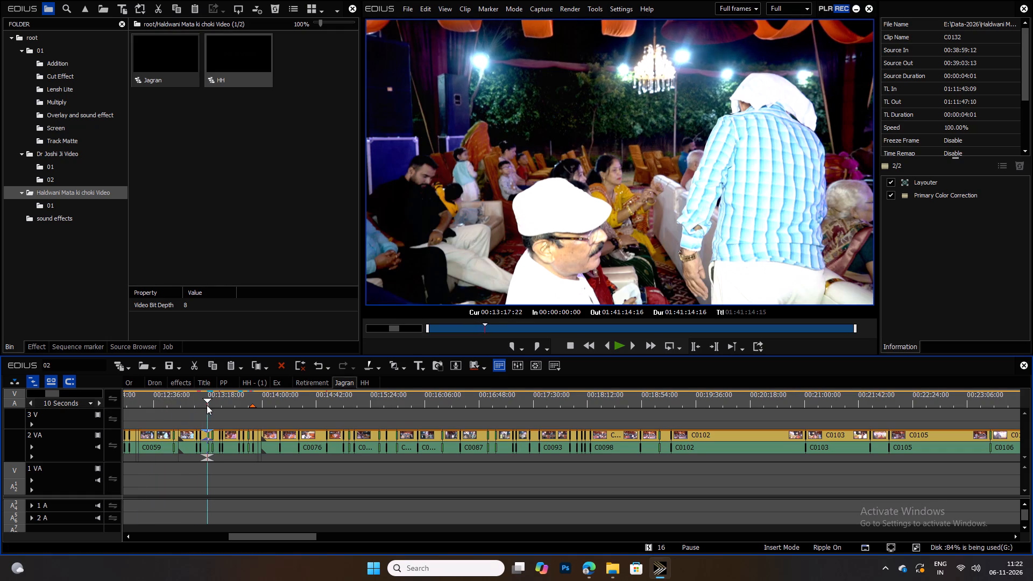
left_click_drag(207, 405, 228, 411)
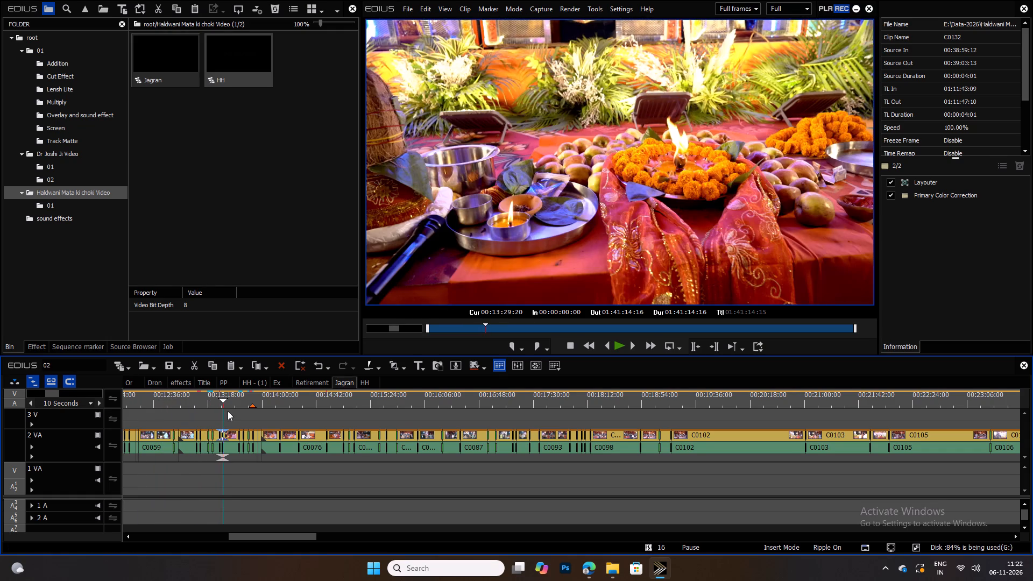
left_click_drag(228, 411, 248, 406)
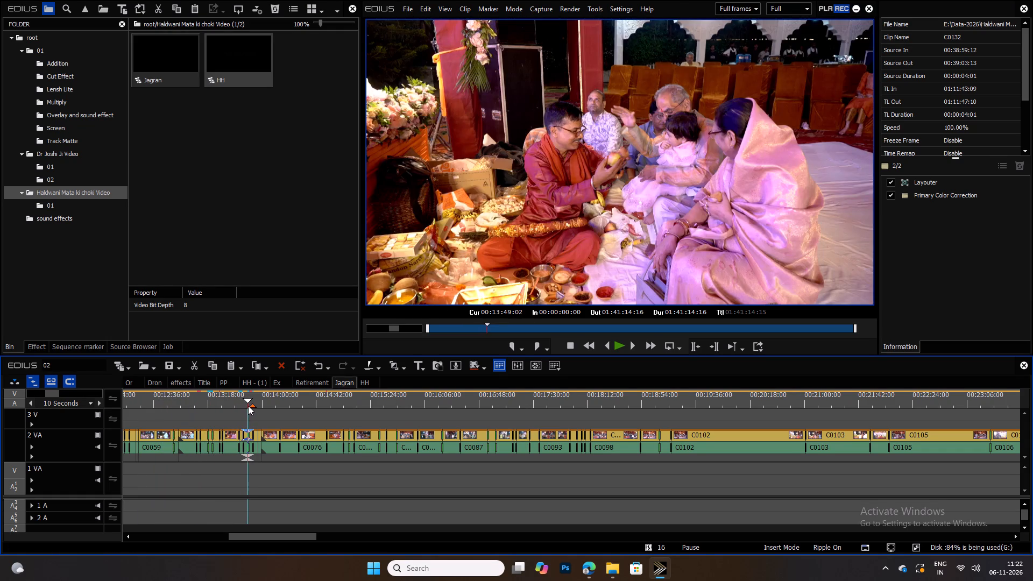
left_click_drag(248, 406, 260, 406)
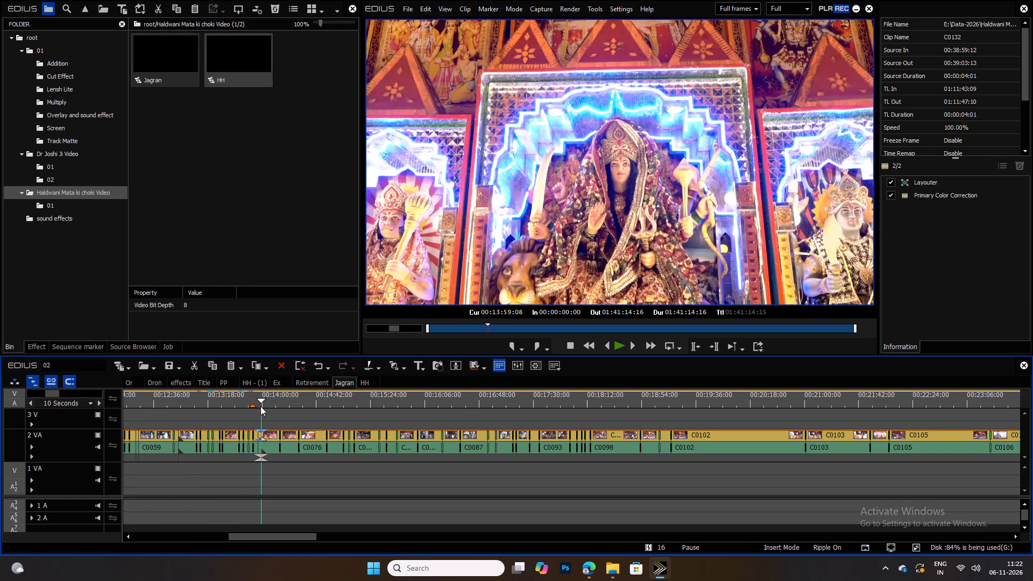
left_click_drag(260, 406, 250, 407)
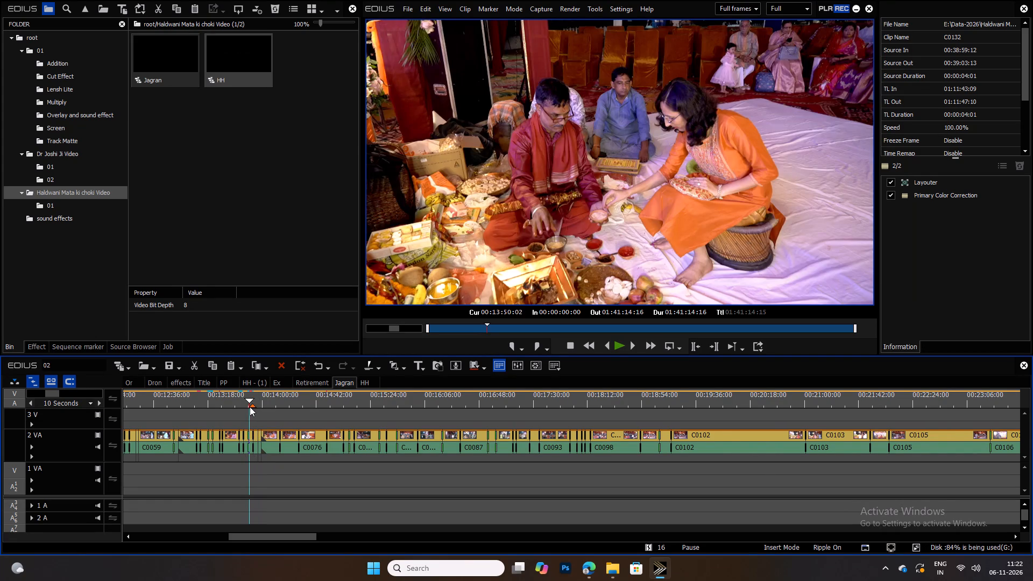
Preview clips C0071 to C0073 in Jagran between about 00:13:51:00 and 00:13:59:00, and copy the goddess idol clip C0072.
scroll(250, 407, "down", 4, "ctrl")
left_click(287, 395)
key("space")
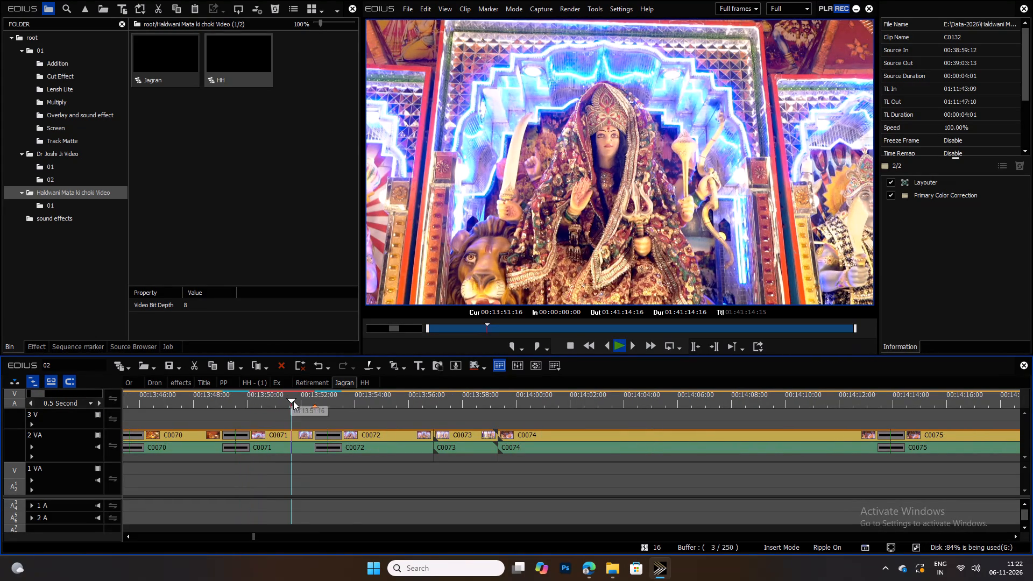
left_click_drag(345, 395, 359, 396)
key("space")
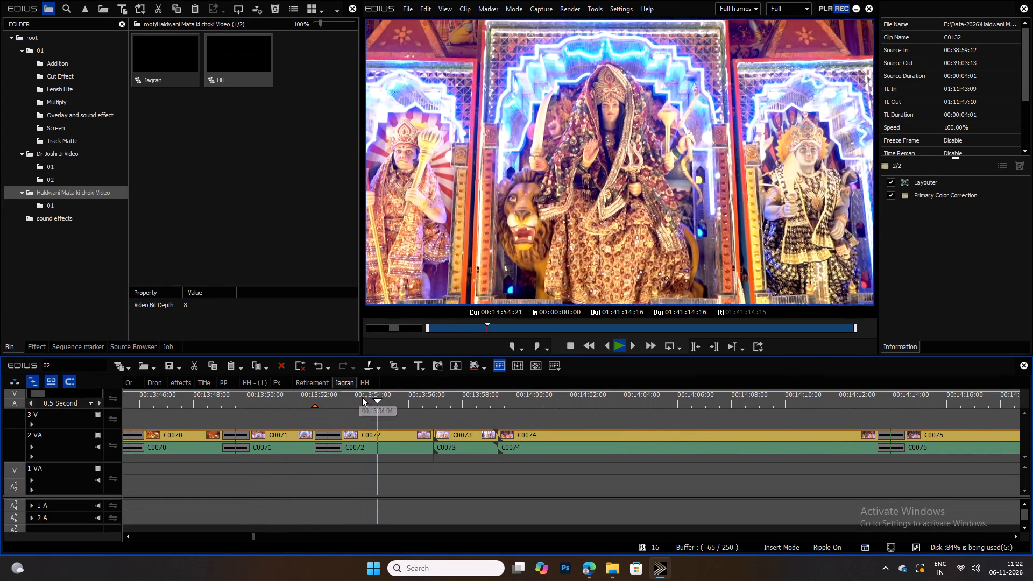
left_click_drag(406, 399, 486, 412)
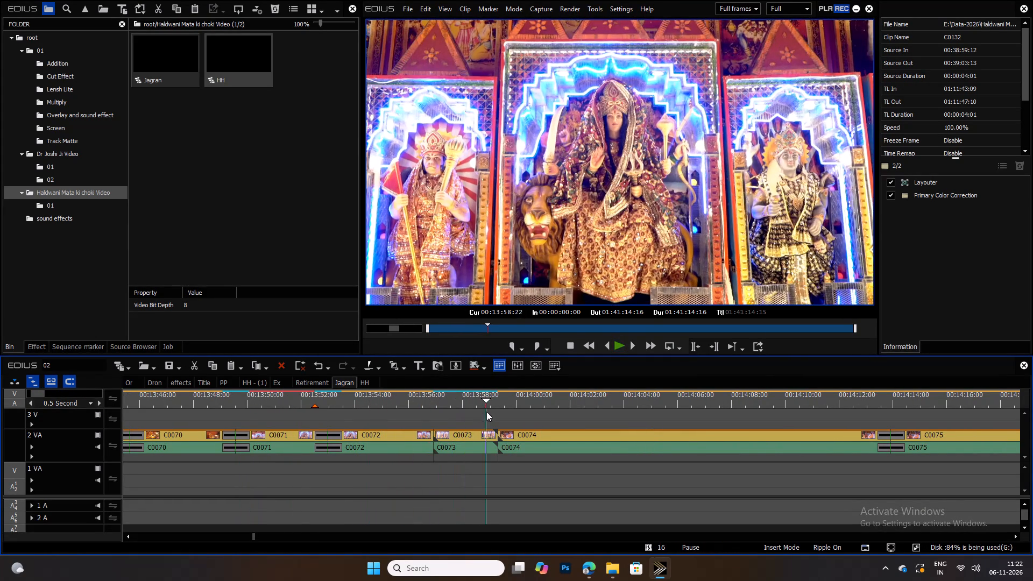
left_click_drag(486, 412, 441, 417)
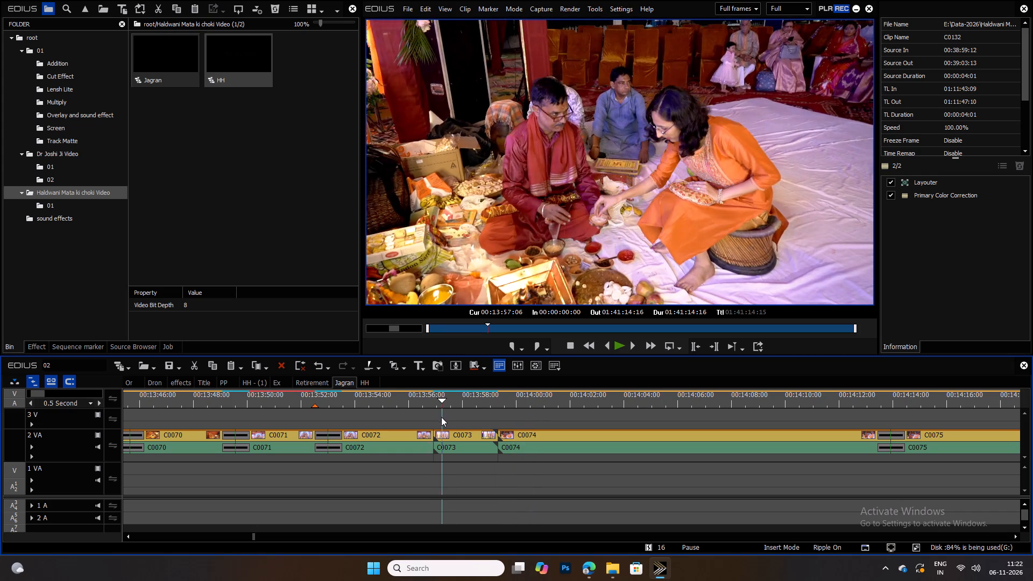
left_click_drag(441, 417, 443, 417)
key("space")
key("space")
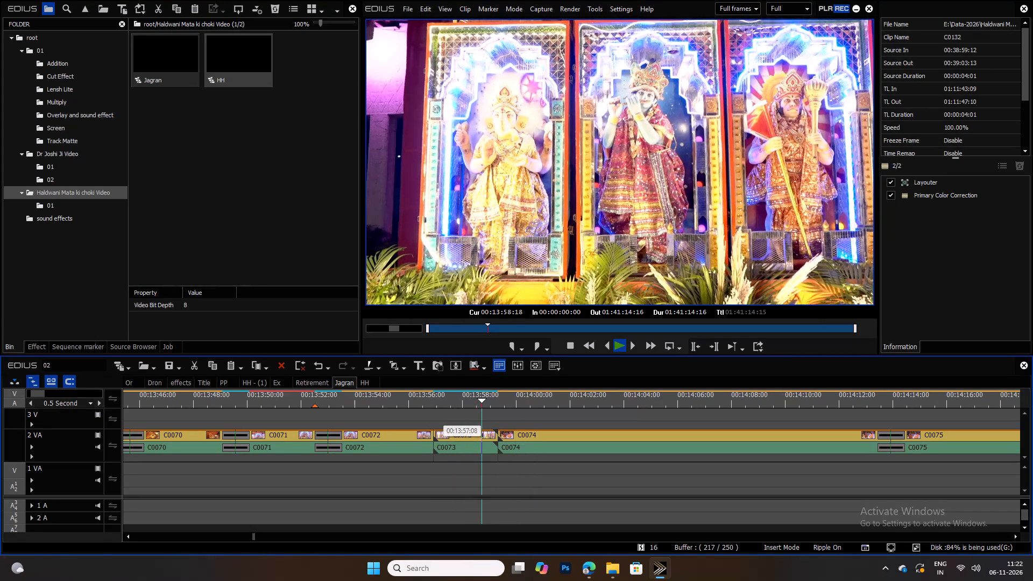
left_click(368, 397)
left_click(371, 435)
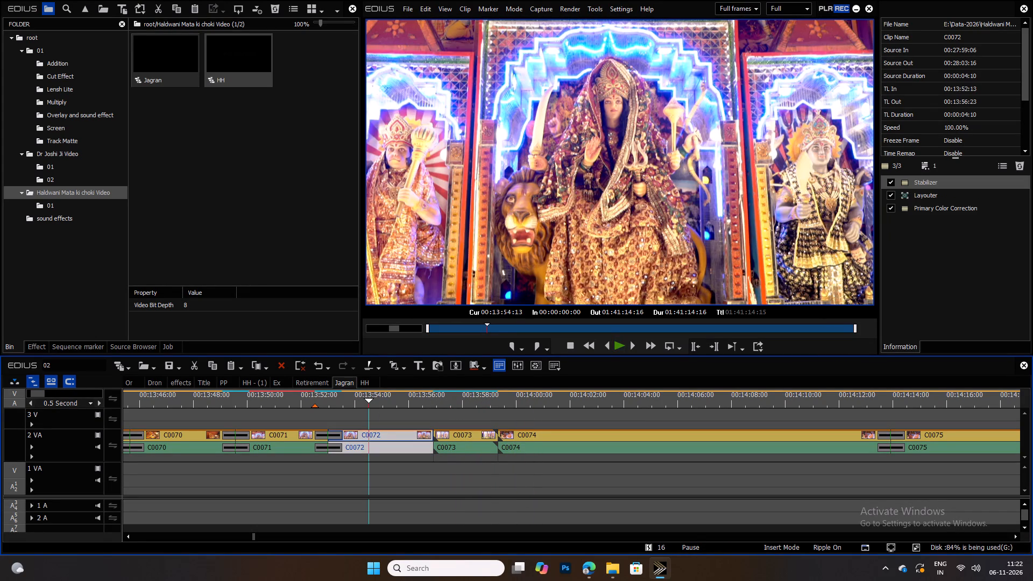
key("ctrl+c")
Paste C0072 in HH on 2 VA at 00:01:52:01, where C0132 ends, remove its audio and set its speed to 50%.
left_click(369, 378)
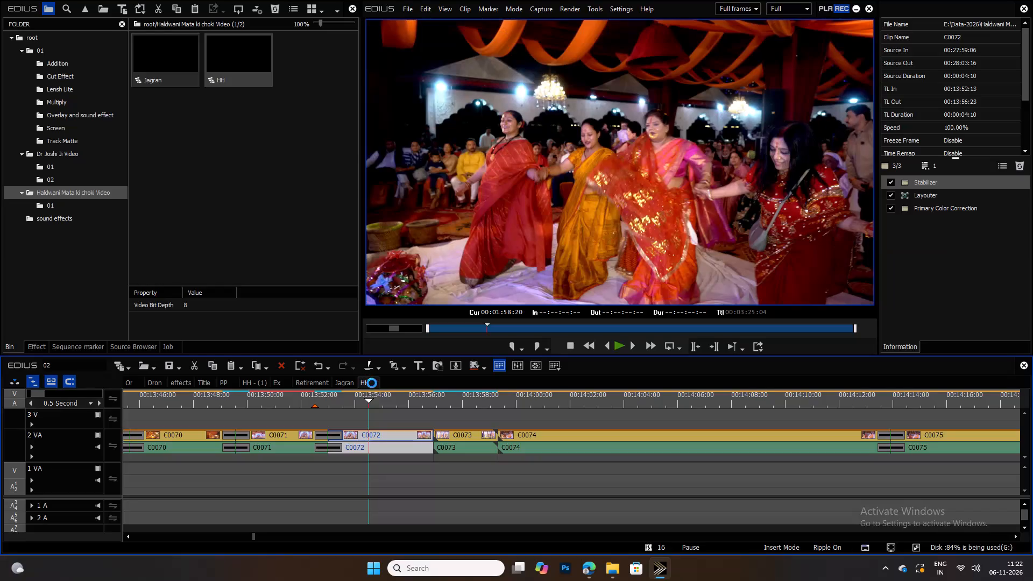
left_click_drag(674, 403, 666, 403)
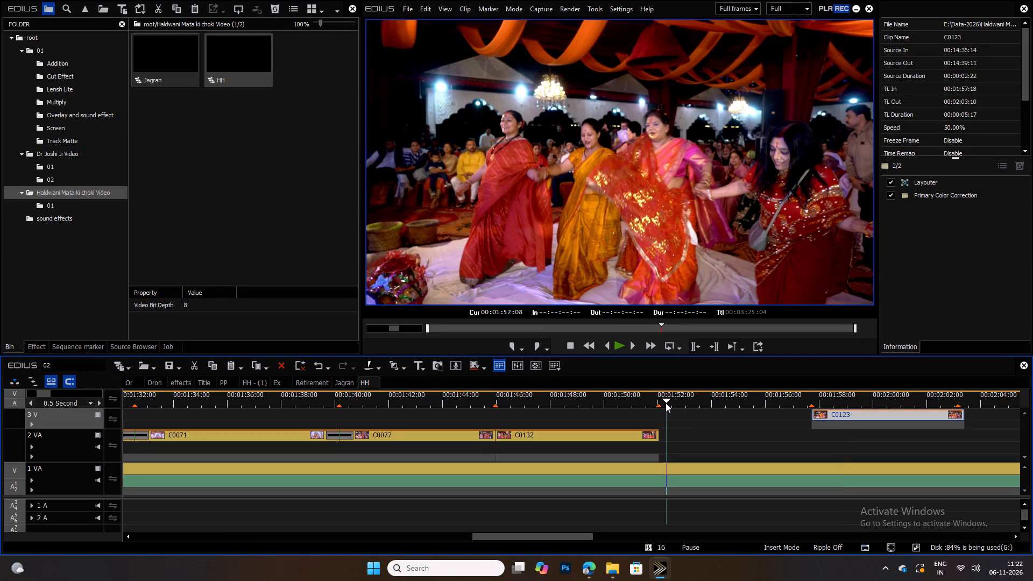
left_click_drag(666, 403, 661, 405)
left_click(53, 449)
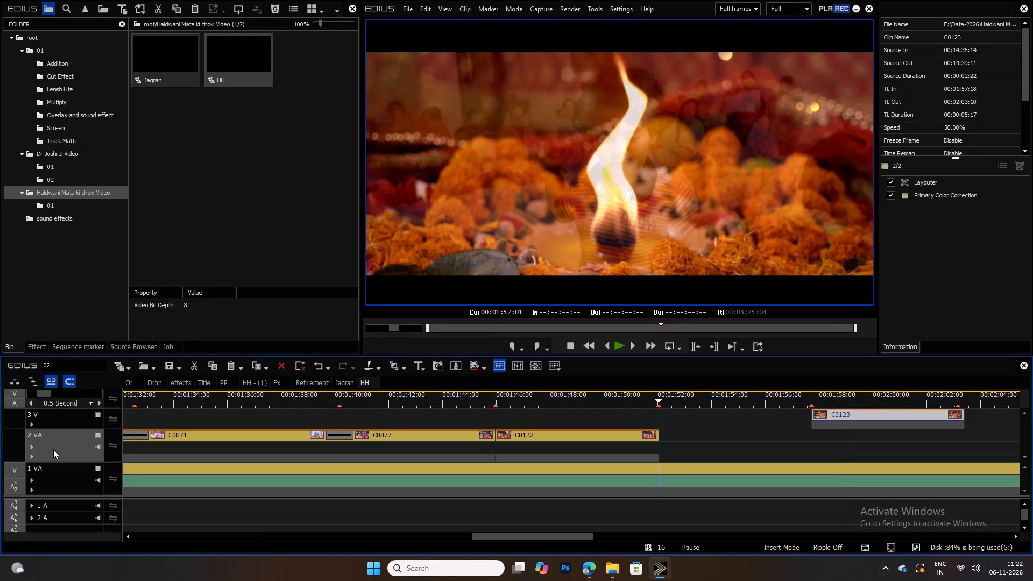
key("ctrl+v")
key("alt+a")
key("alt+e")
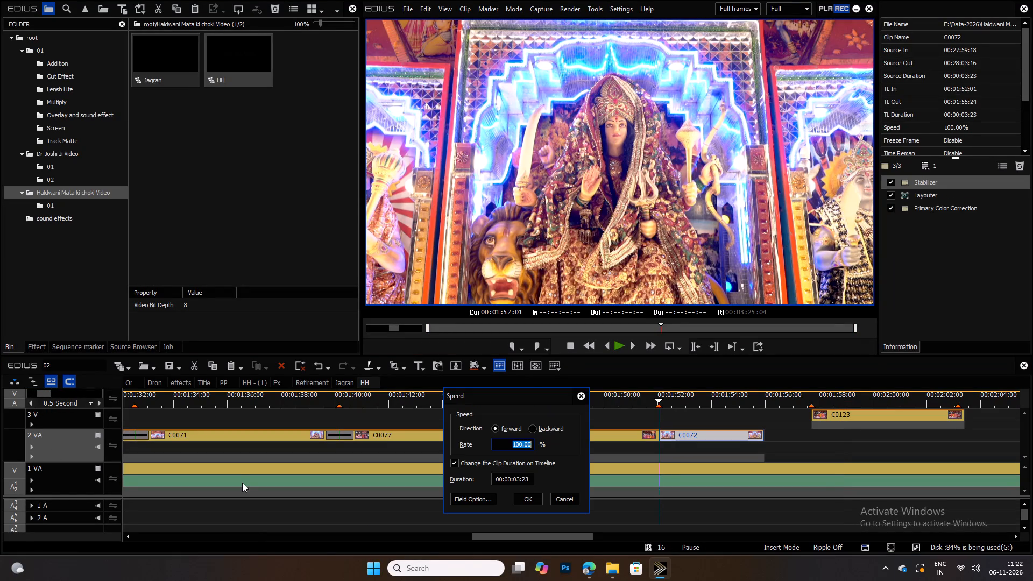
type("50")
key("Return")
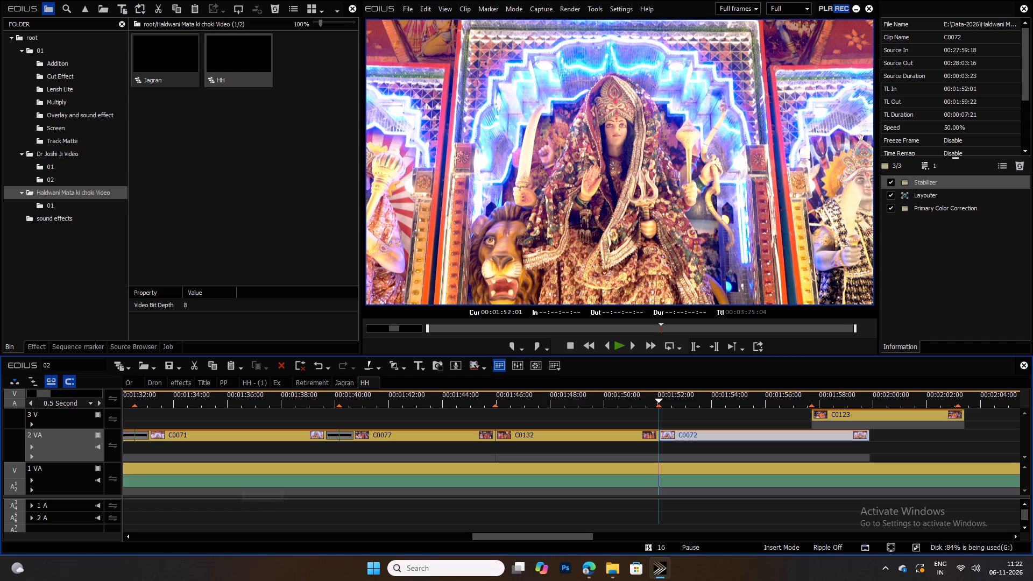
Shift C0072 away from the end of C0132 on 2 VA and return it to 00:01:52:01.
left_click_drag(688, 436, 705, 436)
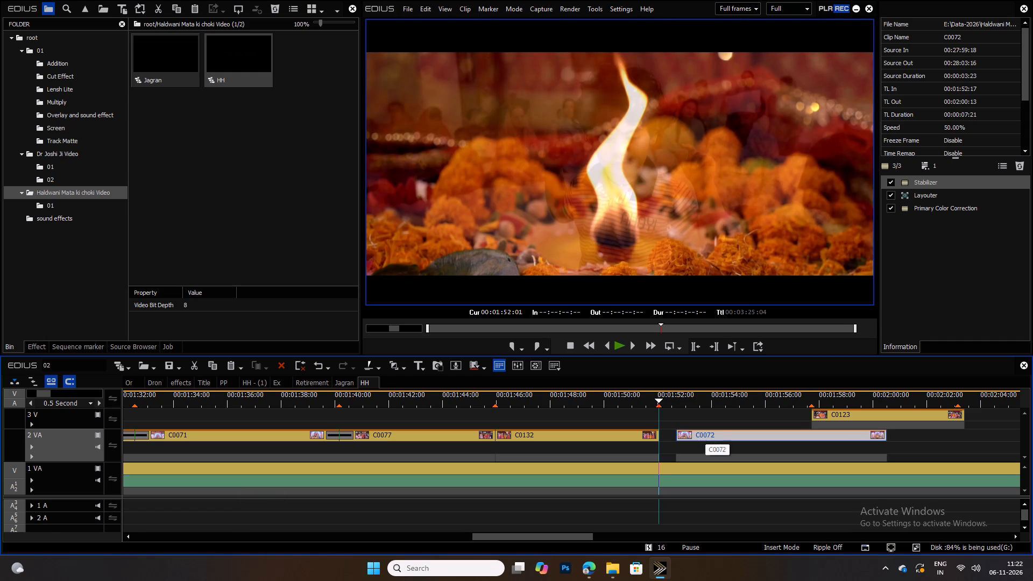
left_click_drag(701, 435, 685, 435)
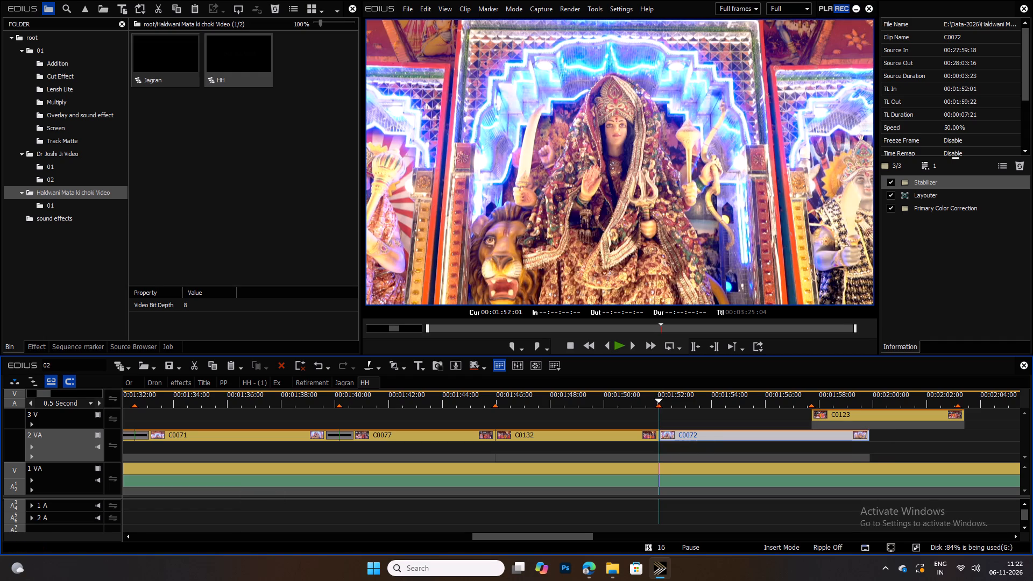
Add a one-second Dissolve at 00:01:45:24 between C0077 and C0132 on 2 VA, and play it back.
left_click(497, 402)
left_click(522, 434)
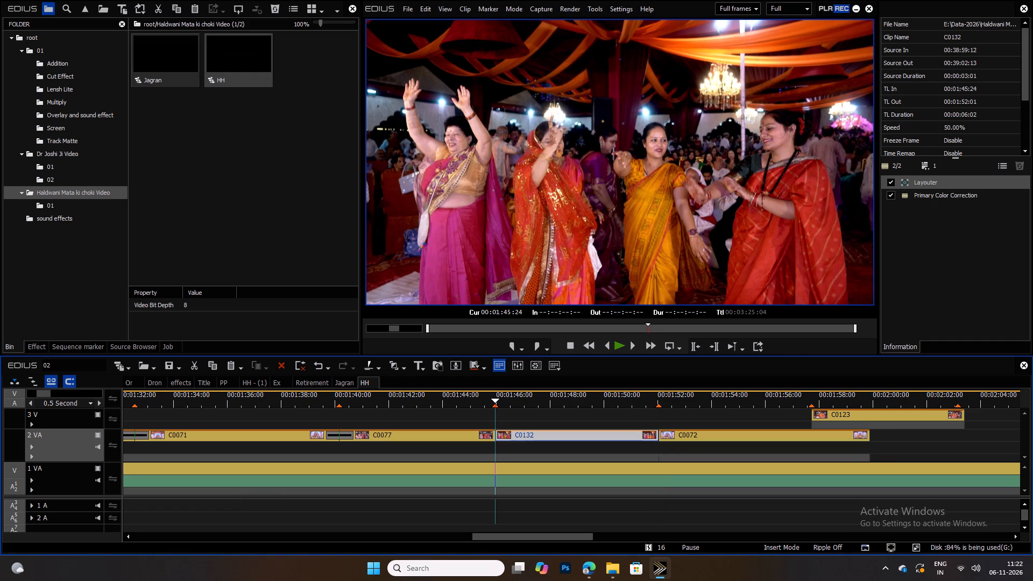
key("ctrl+p")
left_click_drag(474, 399, 467, 401)
key("space")
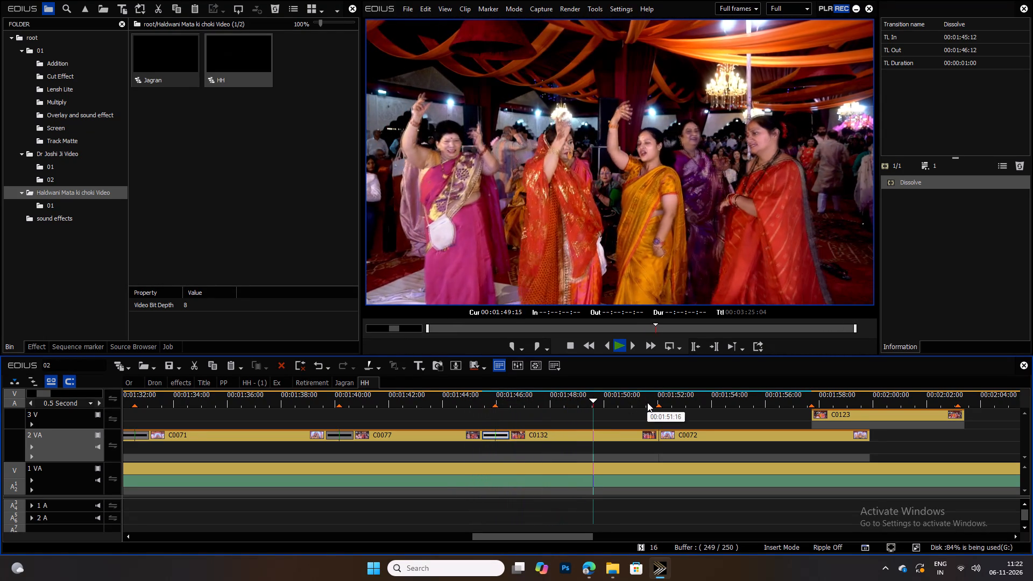
key("space")
Keyframe C0132's Layouter to zoom from its original stretch at the clip's start to 125% at its end, and play it back.
left_click(598, 434)
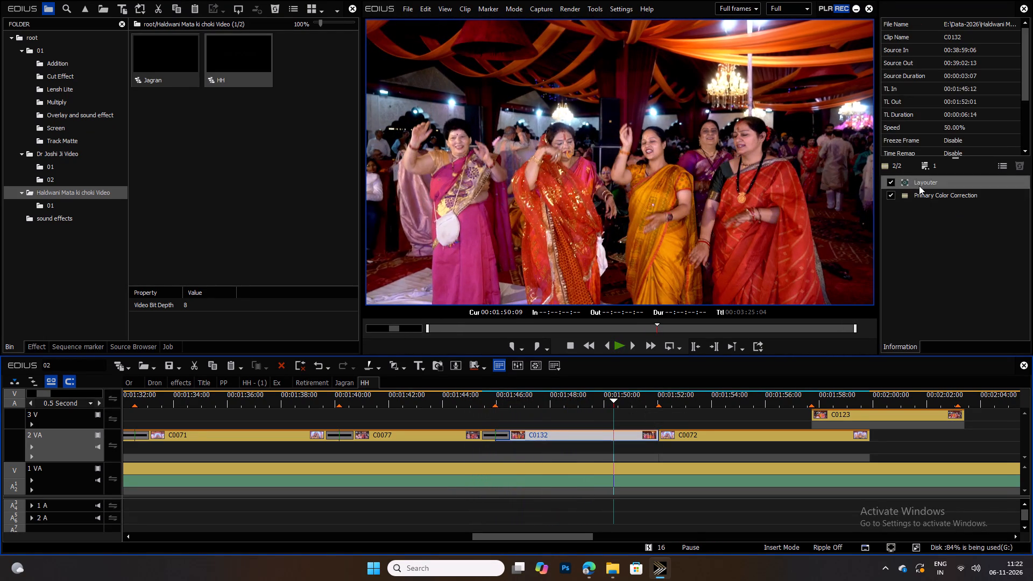
double_click(919, 185)
left_click_drag(634, 436, 528, 437)
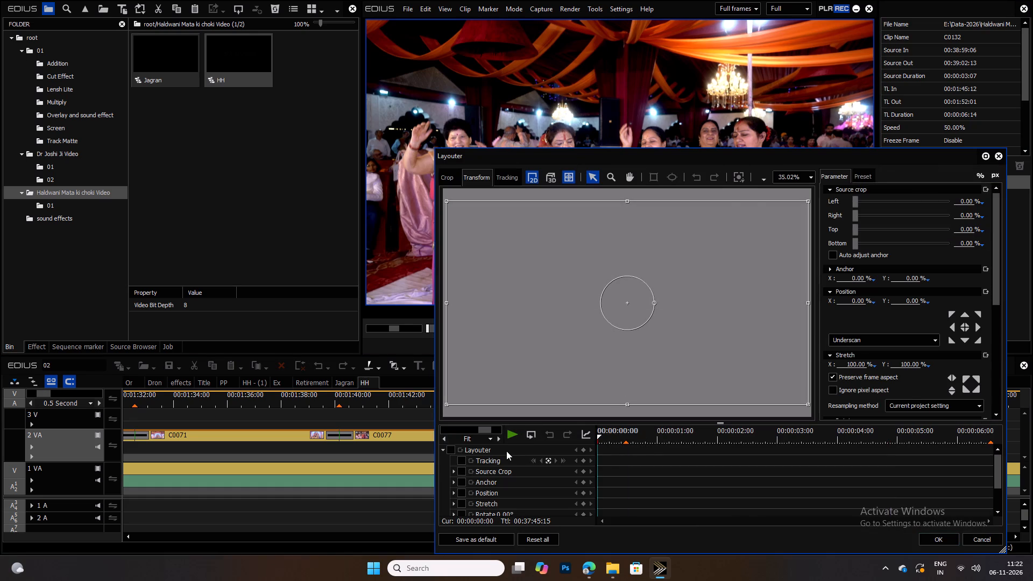
left_click(452, 449)
left_click(584, 448)
left_click_drag(669, 434, 823, 435)
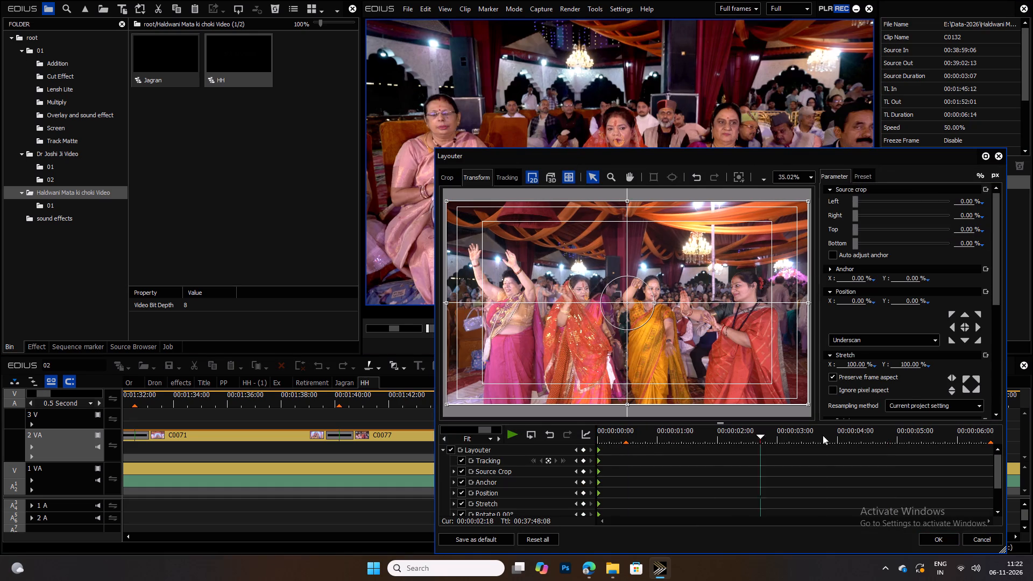
left_click_drag(823, 435, 1032, 435)
left_click_drag(845, 364, 910, 364)
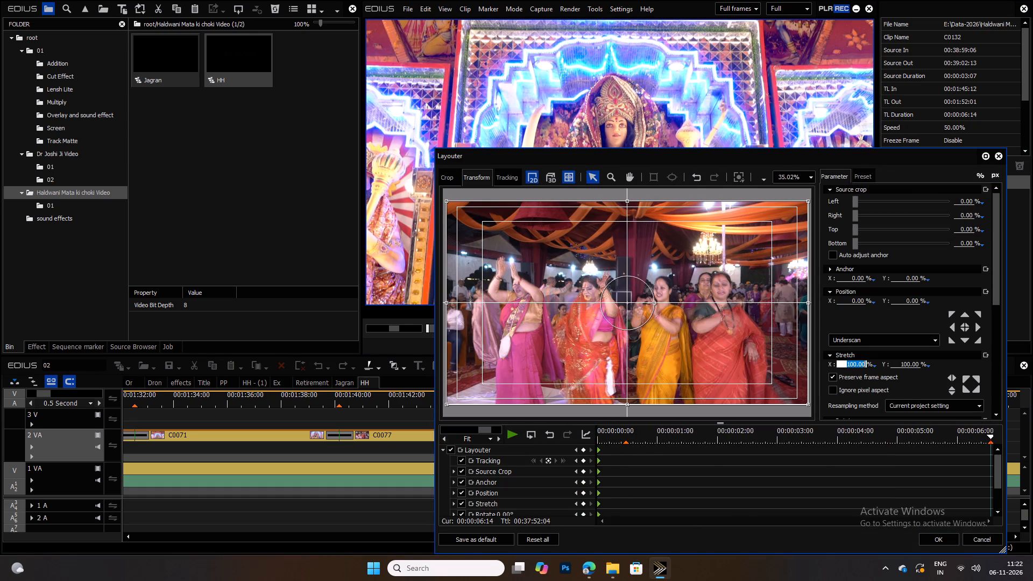
type("125")
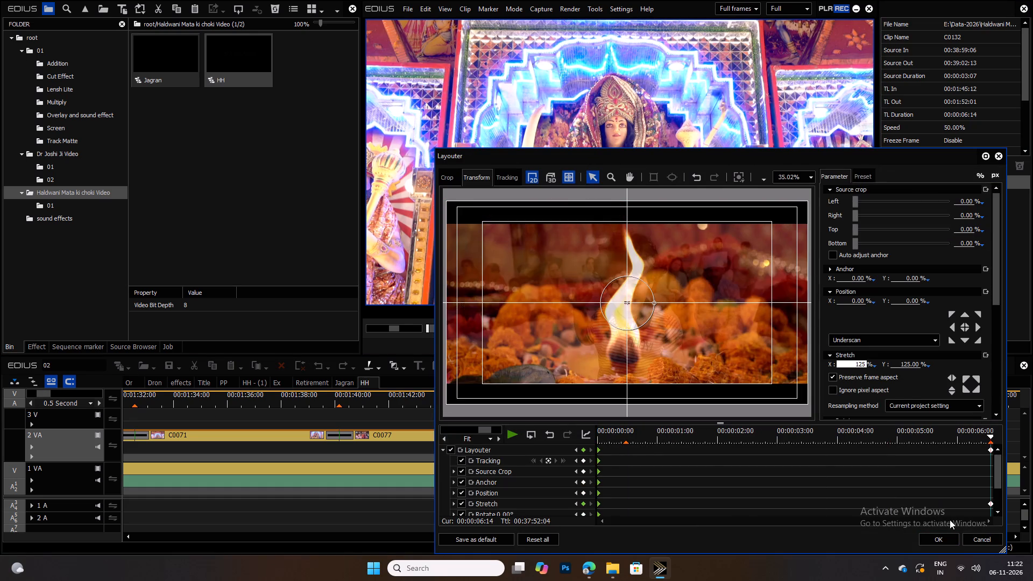
left_click(944, 538)
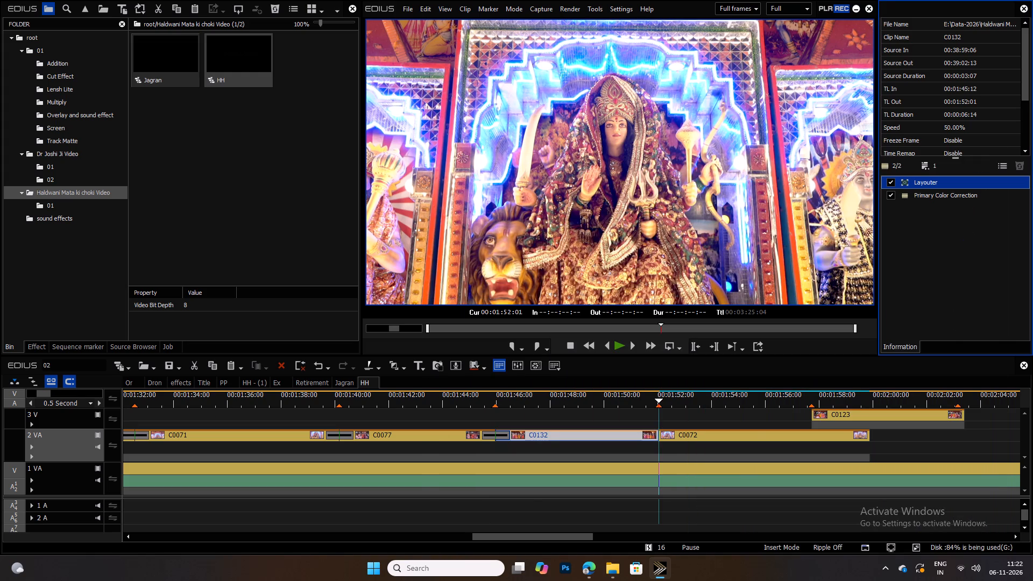
left_click(526, 397)
key("space")
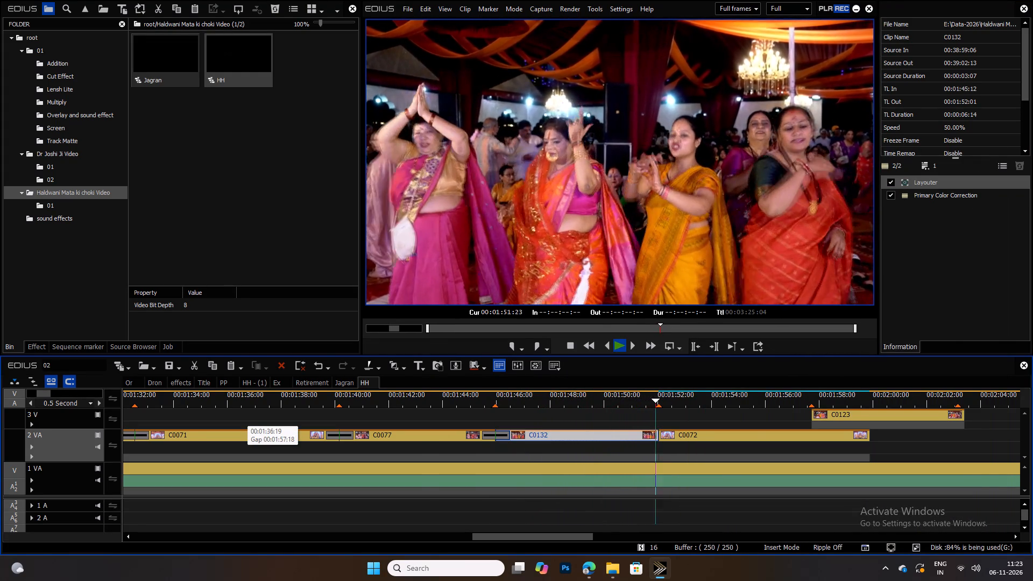
Add a one-second Dissolve at 00:01:52:01 between C0132 and C0072, and play through it.
left_click_drag(681, 394, 659, 395)
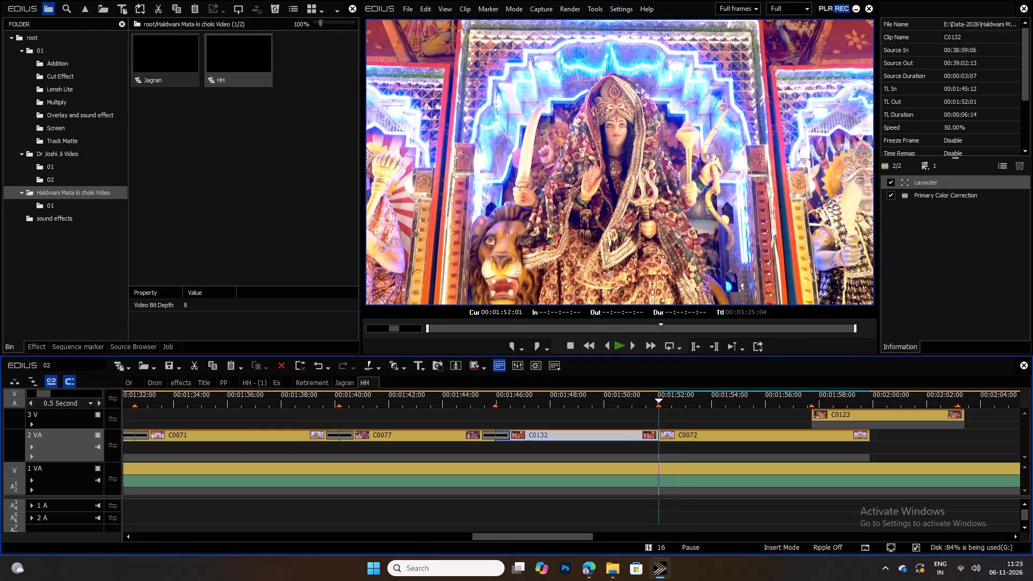
left_click(692, 436)
key("ctrl+p")
left_click_drag(633, 400, 625, 400)
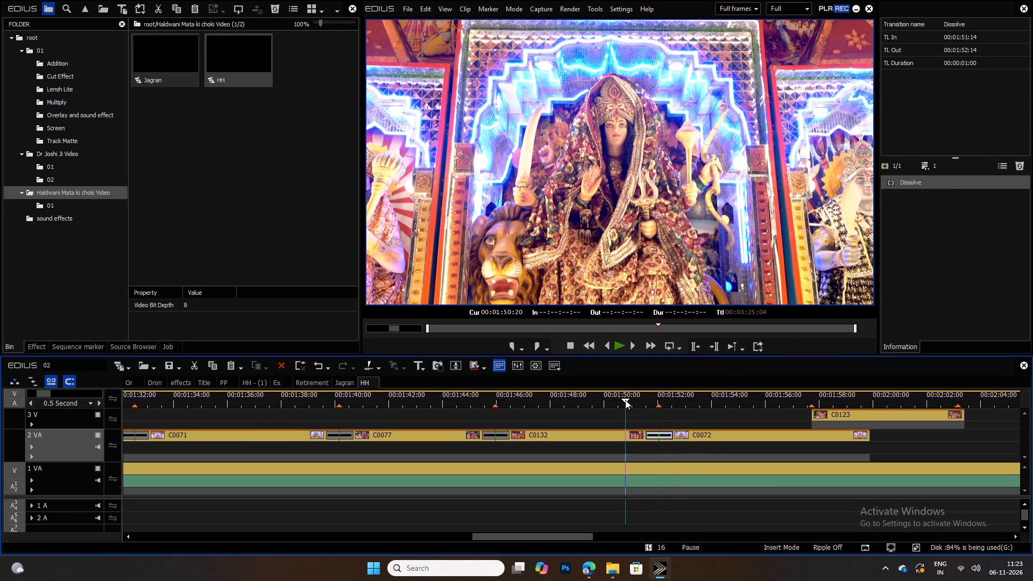
key("space")
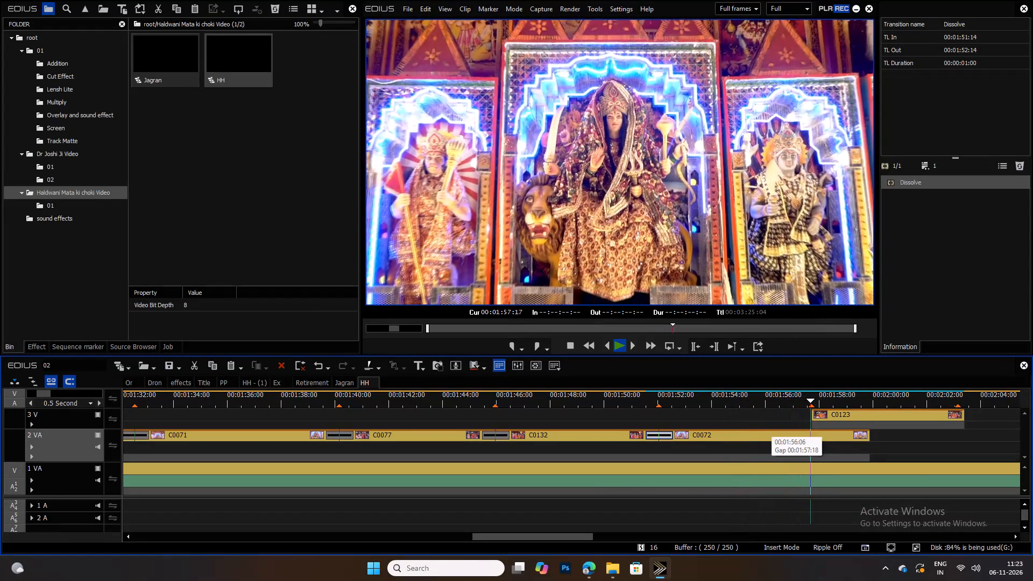
key("space")
Trim the end of C0072 to the marker at 00:01:57:18.
left_click(813, 399)
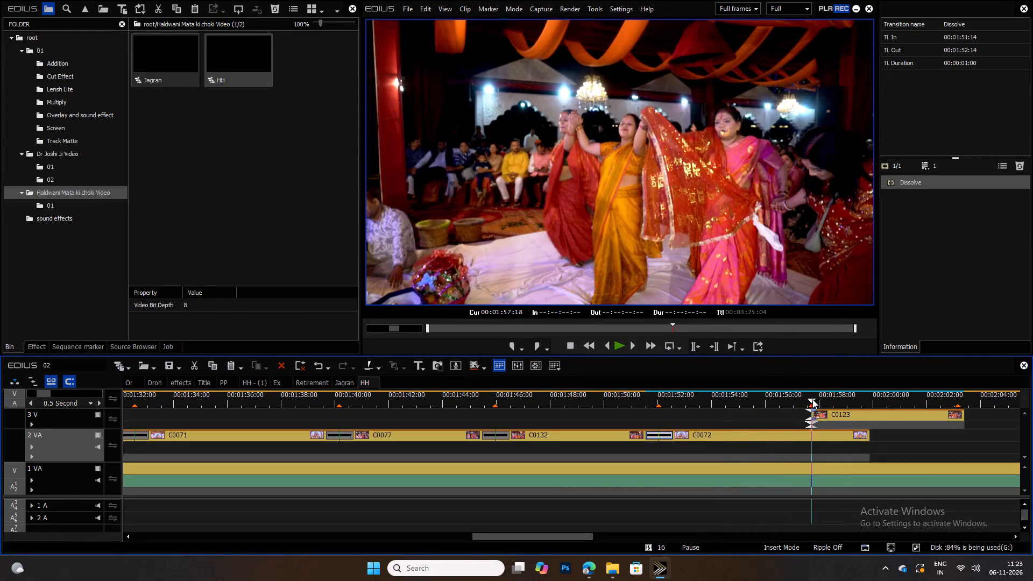
left_click(825, 438)
key("m")
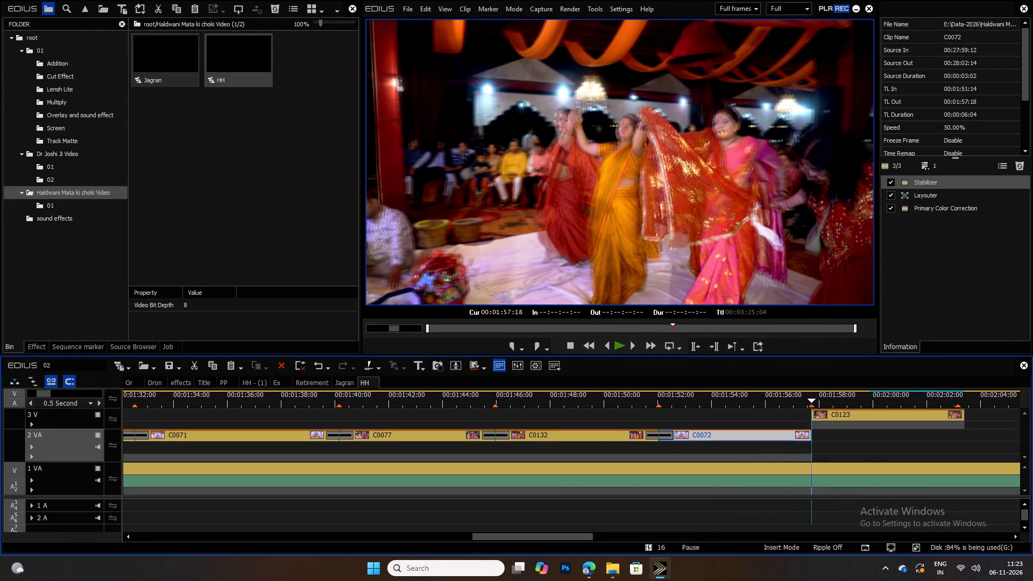
Move C0123 from 3 V down to 2 VA, starting at 00:01:57:18 directly after C0072.
left_click_drag(839, 414, 908, 429)
key("space")
key("space")
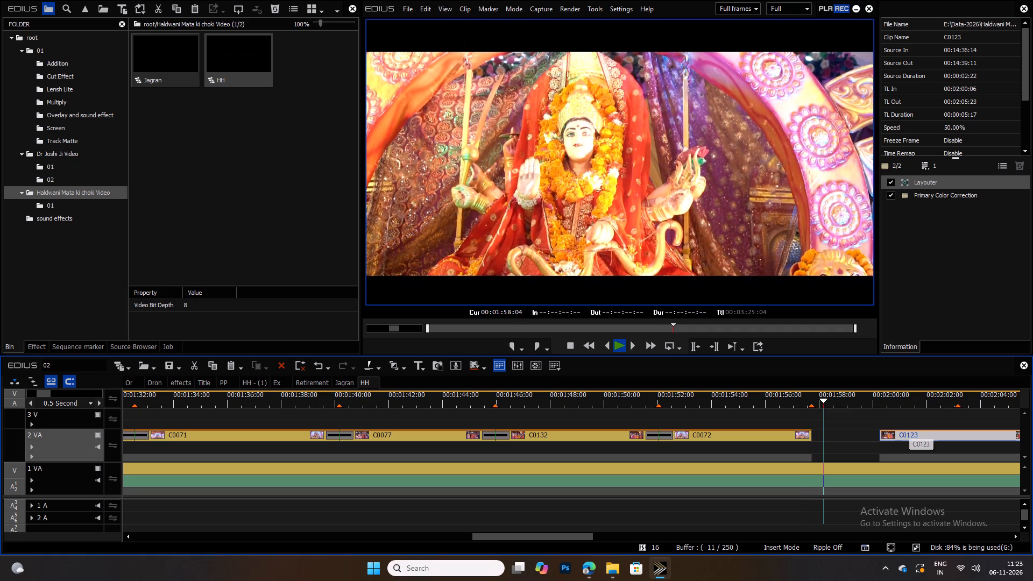
left_click_drag(952, 434, 885, 435)
Add a one-second Dissolve at 00:01:57:18 between C0072 and C0123, and play through it.
left_click_drag(822, 398, 817, 399)
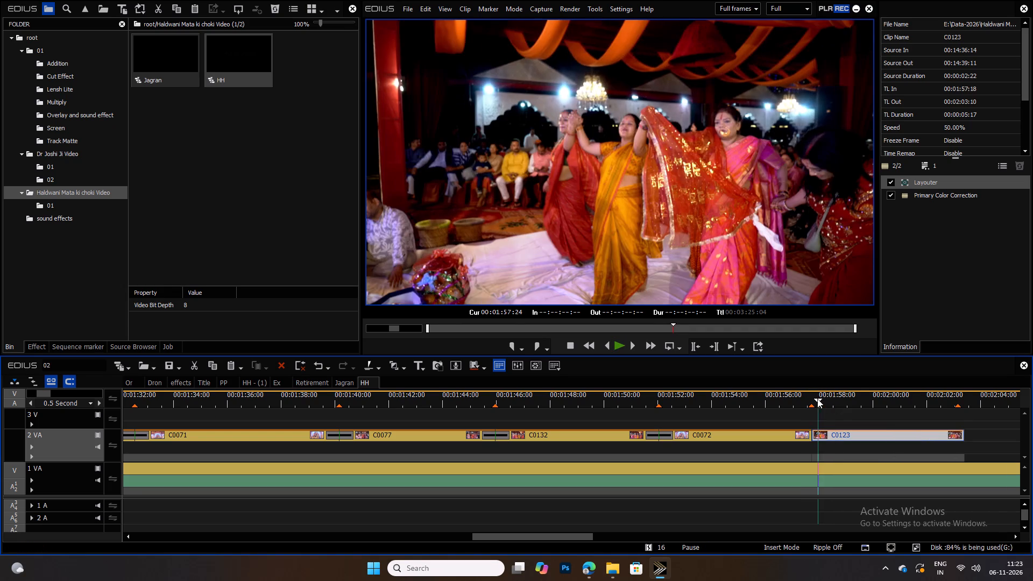
left_click_drag(817, 399, 813, 399)
key("ctrl+p")
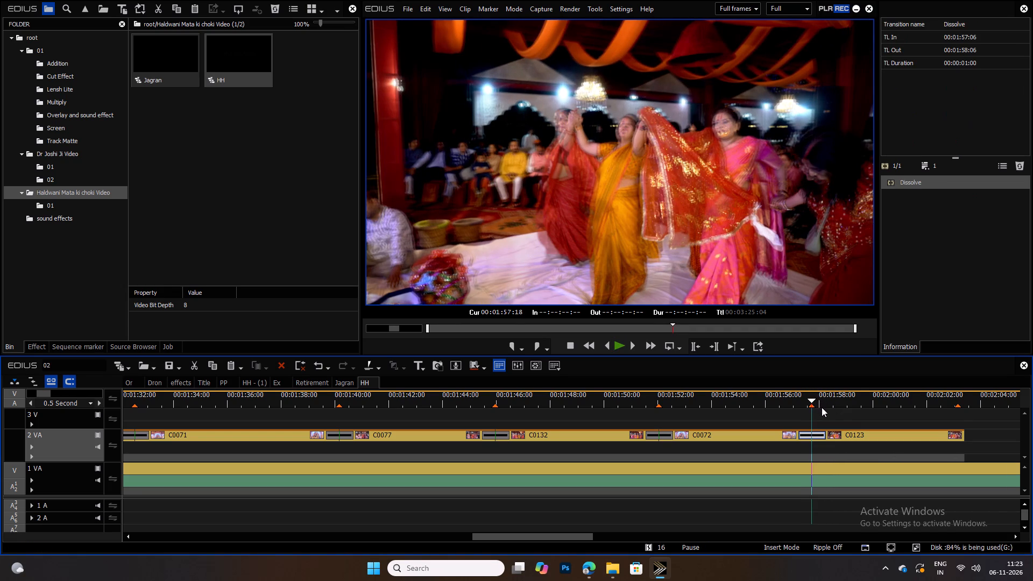
key("space")
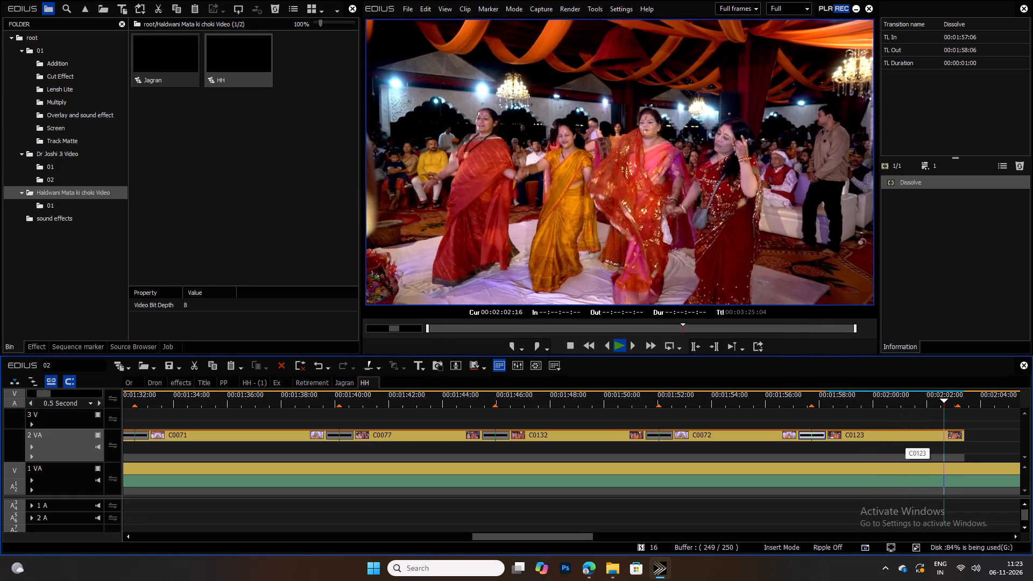
key("space")
Trim the end of C0123 to the marker at 00:02:03:04.
left_click(957, 394)
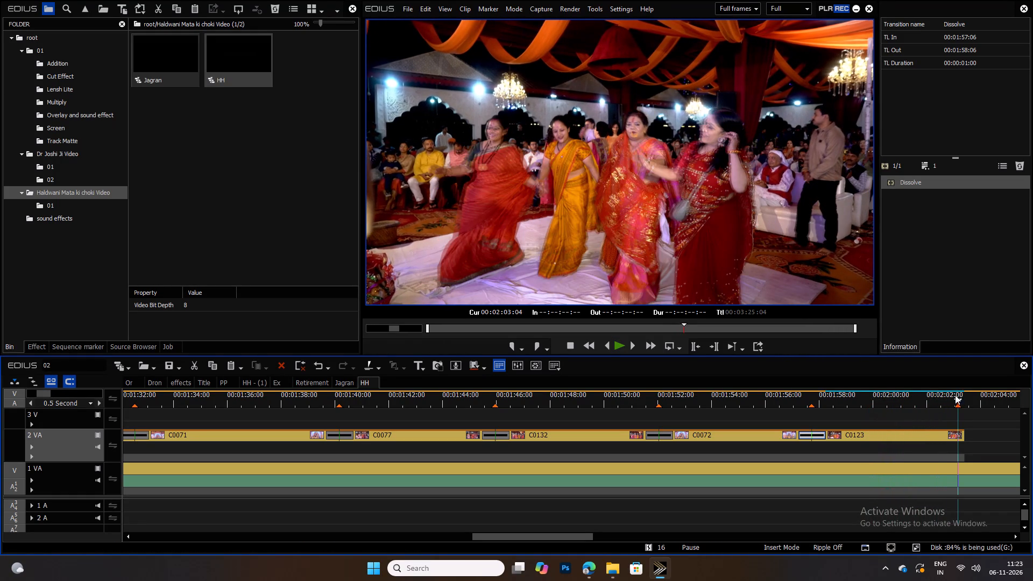
key("m")
Copy C0132's Layouter zoom onto C0123 and play it back past the clip's end.
left_click(872, 403)
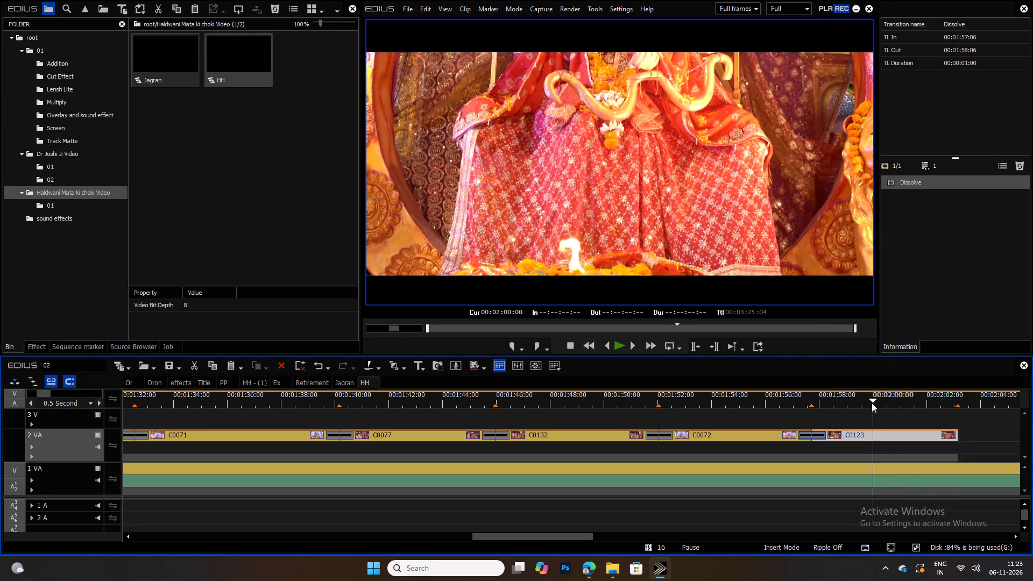
left_click(864, 440)
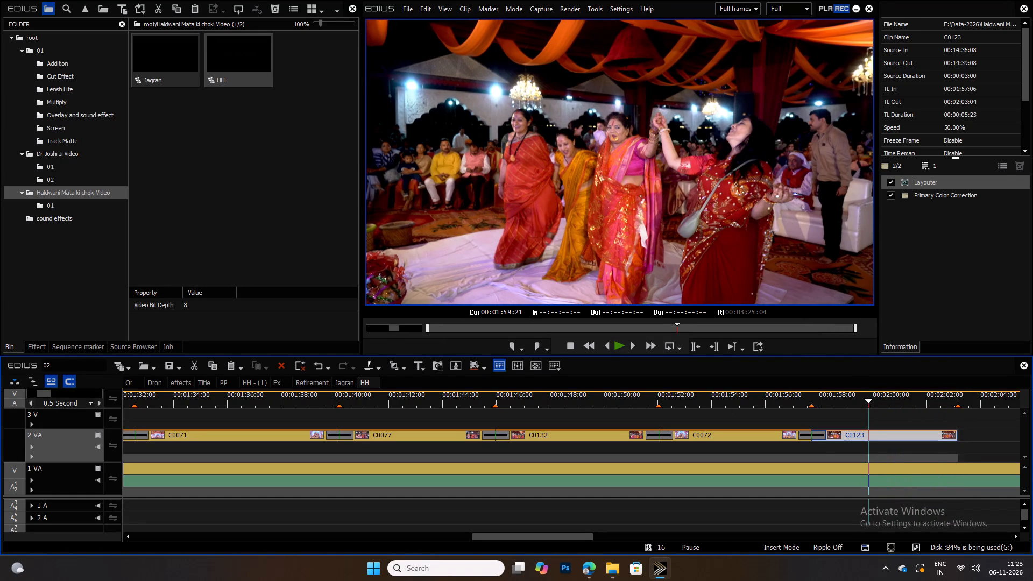
left_click(614, 431)
left_click_drag(922, 186, 873, 426)
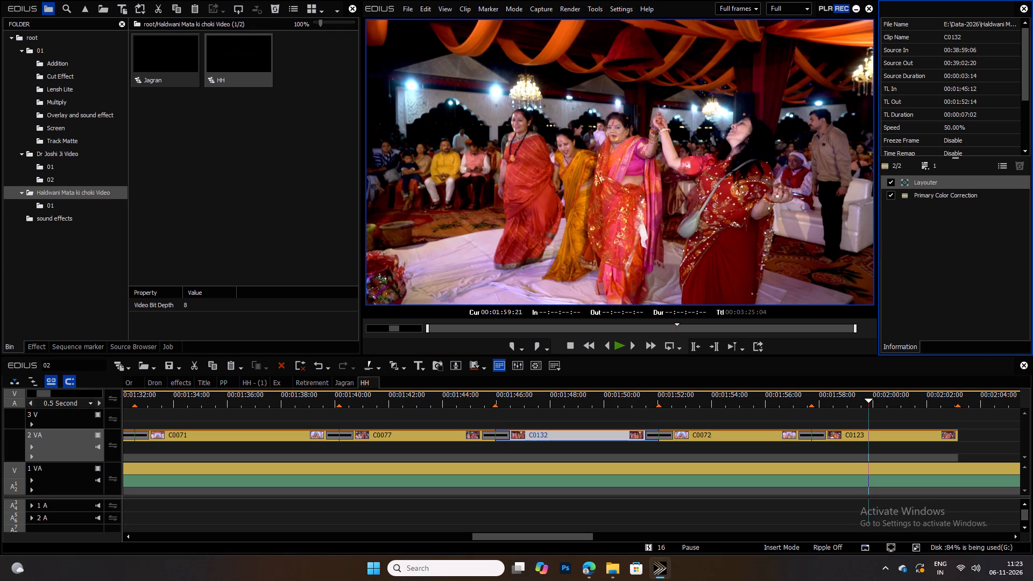
left_click_drag(873, 426, 873, 433)
left_click(834, 403)
key("space")
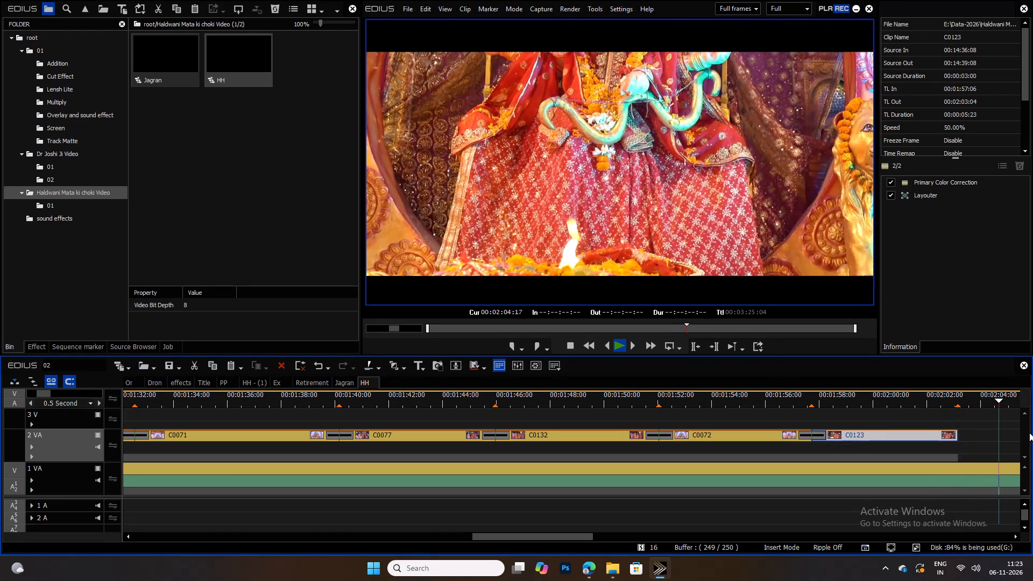
scroll(454, 435, "up", 1, "ctrl")
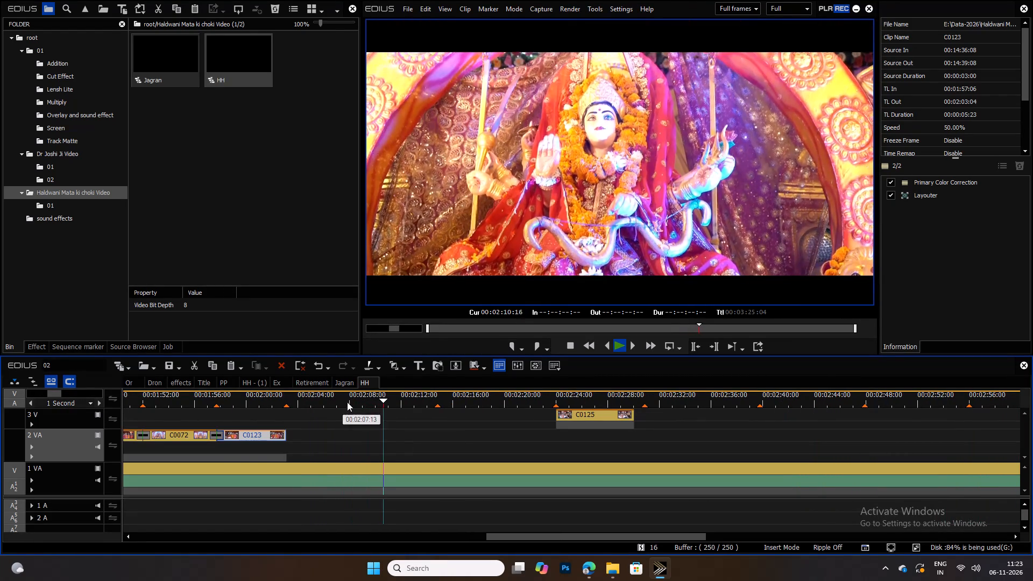
left_click_drag(369, 402, 331, 403)
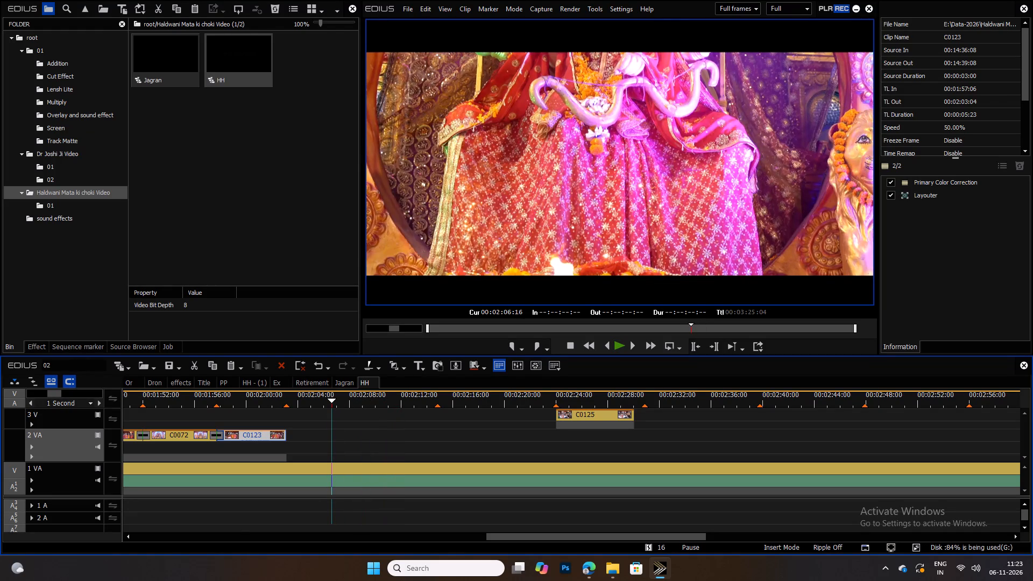
Save the project.
key("ctrl+s")
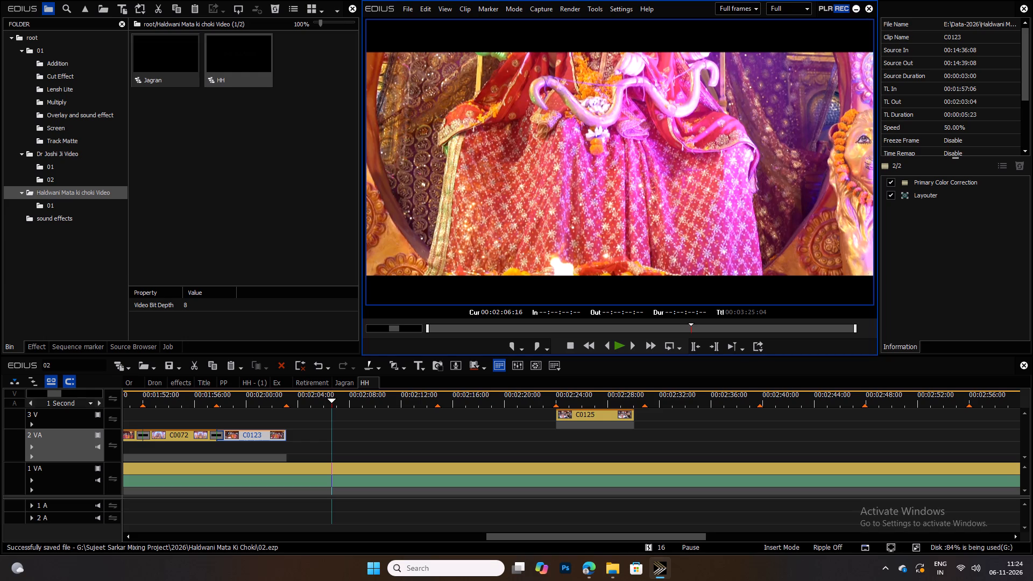
Move C0125 from 3 V to 2 VA, starting at 00:02:03:04 directly after C0123.
left_click_drag(589, 410, 578, 414)
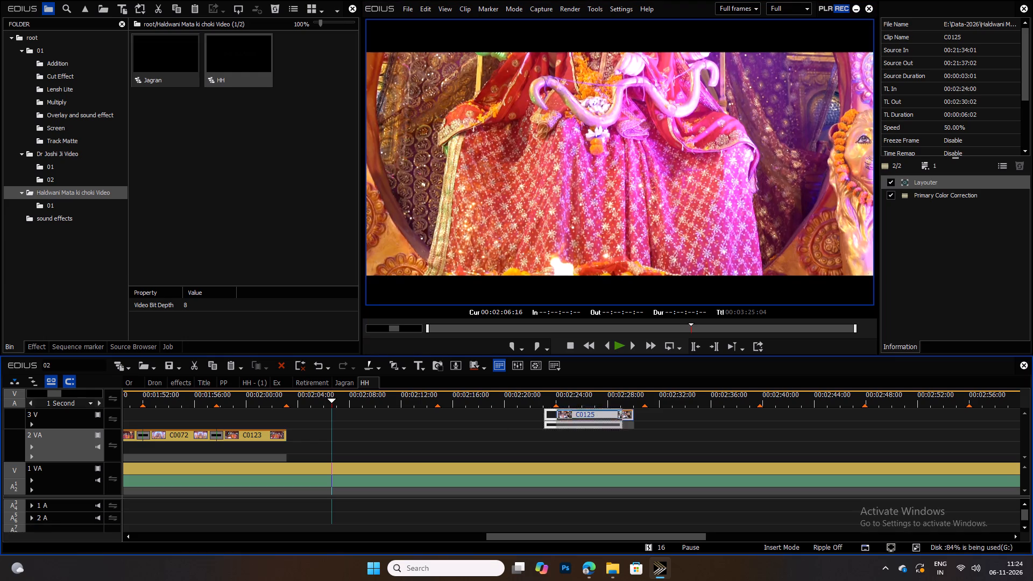
left_click_drag(578, 414, 321, 430)
Play through C0125, trim its end to 00:02:08:20, and check the playback past the cut.
left_click(301, 401)
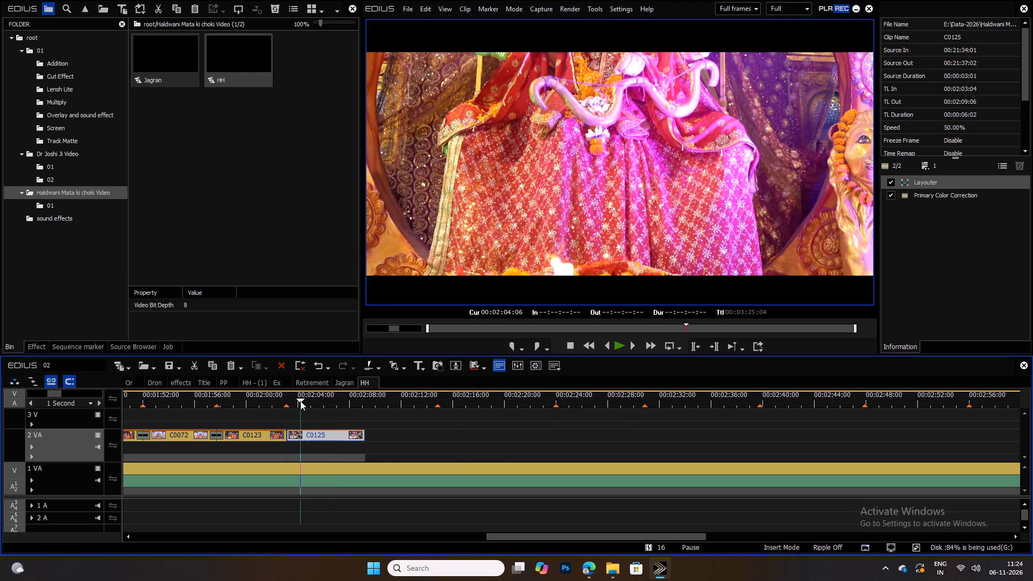
key("space")
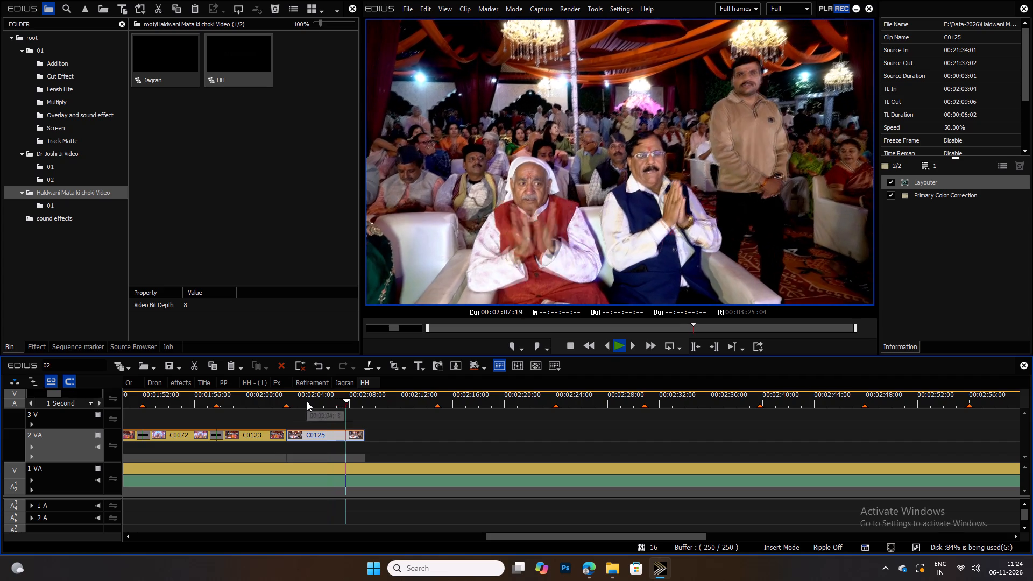
scroll(307, 401, "down", 1, "ctrl")
key("space")
scroll(307, 401, "up", 1)
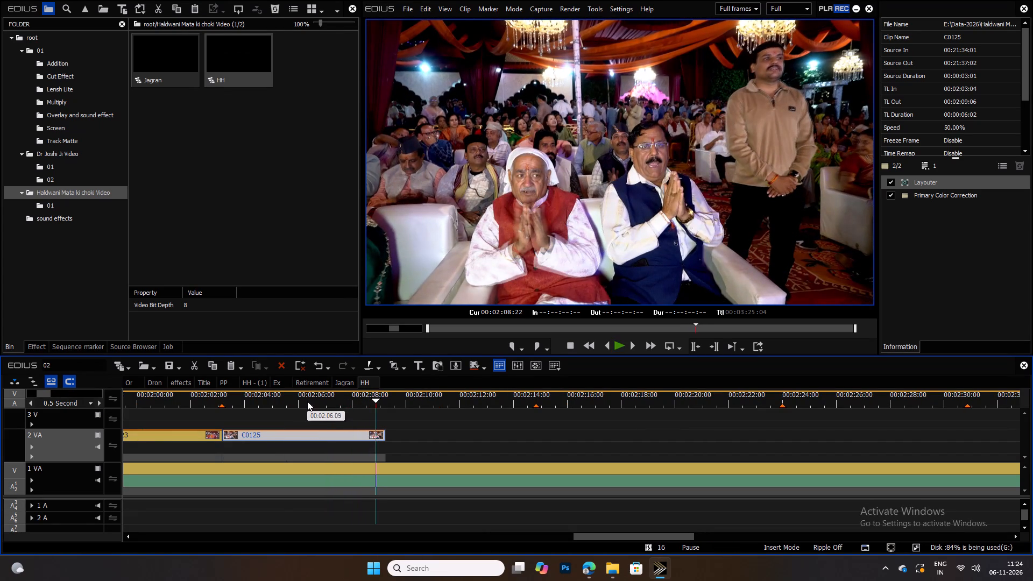
scroll(307, 401, "up", 3)
scroll(307, 401, "down", 2)
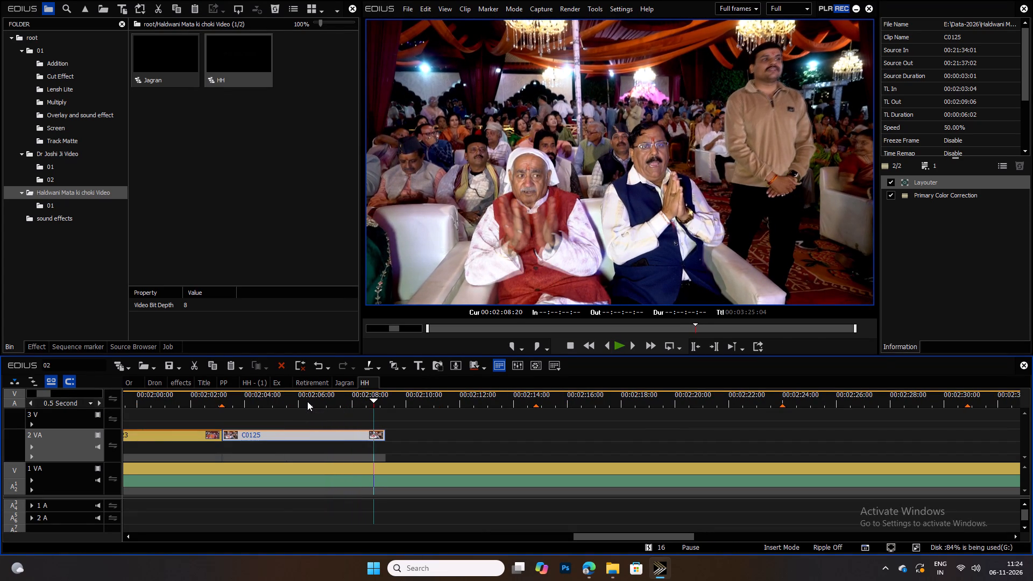
key("m")
key("space")
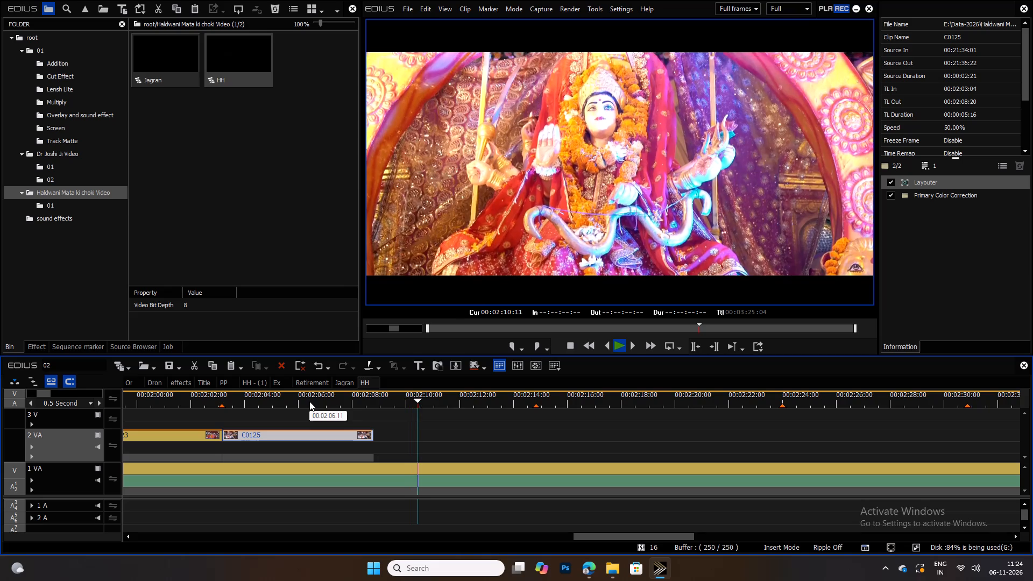
left_click_drag(270, 401, 253, 400)
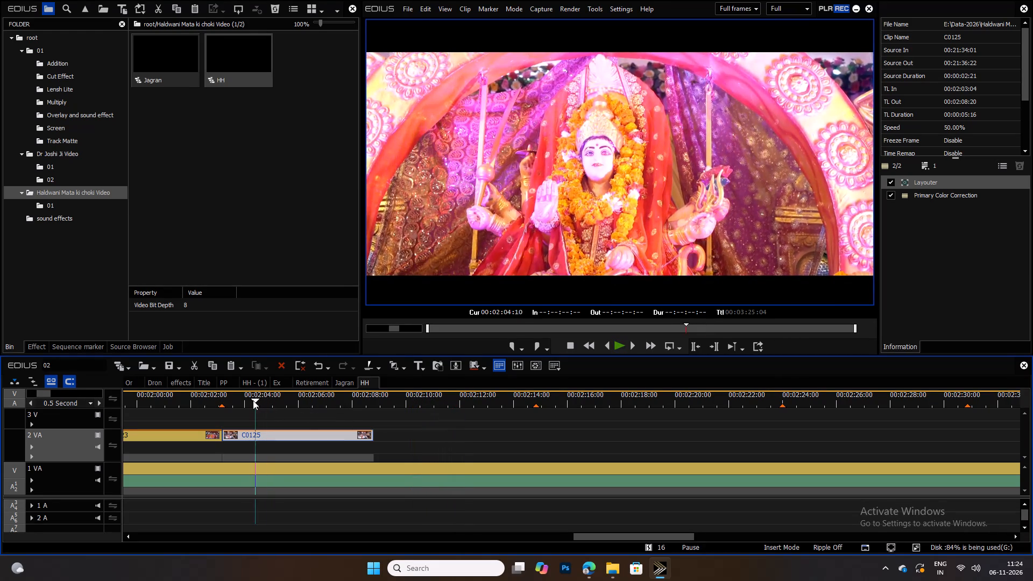
Keyframe C0125's Layouter from 100% at its start to 120% stretch at its end, with end position about X 0.30%, Y -7.14%.
left_click_drag(253, 400, 289, 402)
key("space")
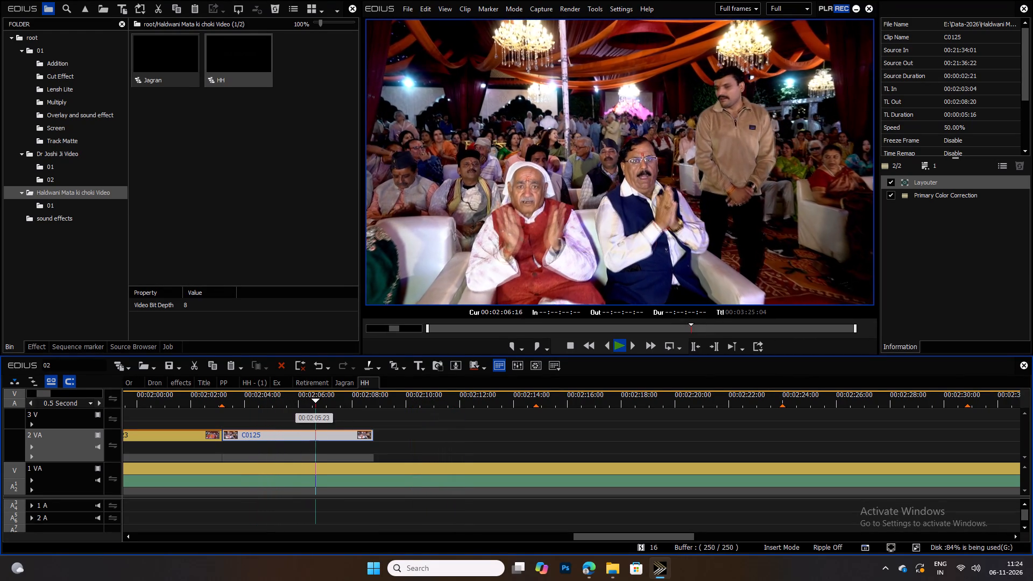
key("space")
left_click(312, 436)
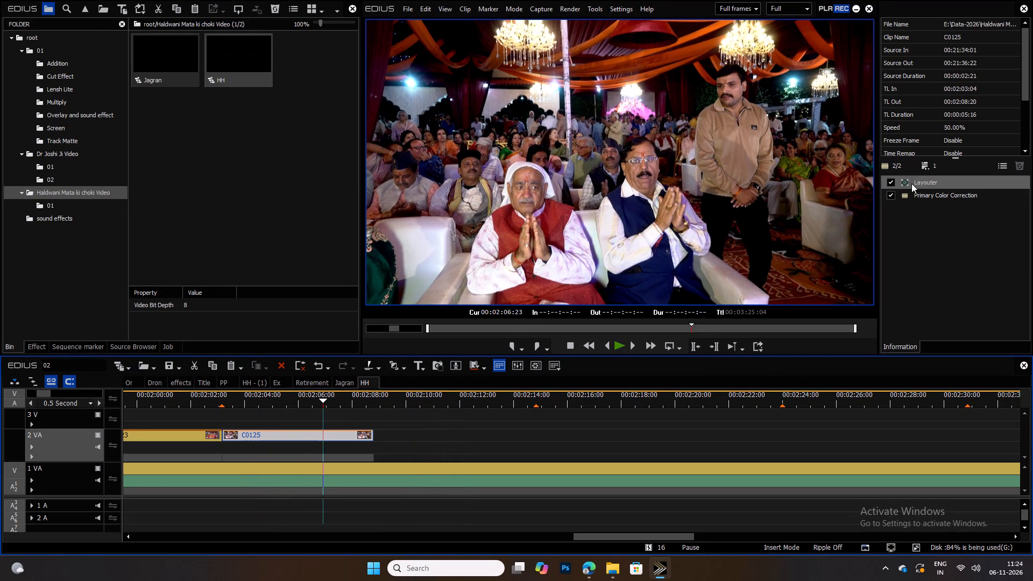
double_click(915, 181)
left_click_drag(615, 437, 523, 430)
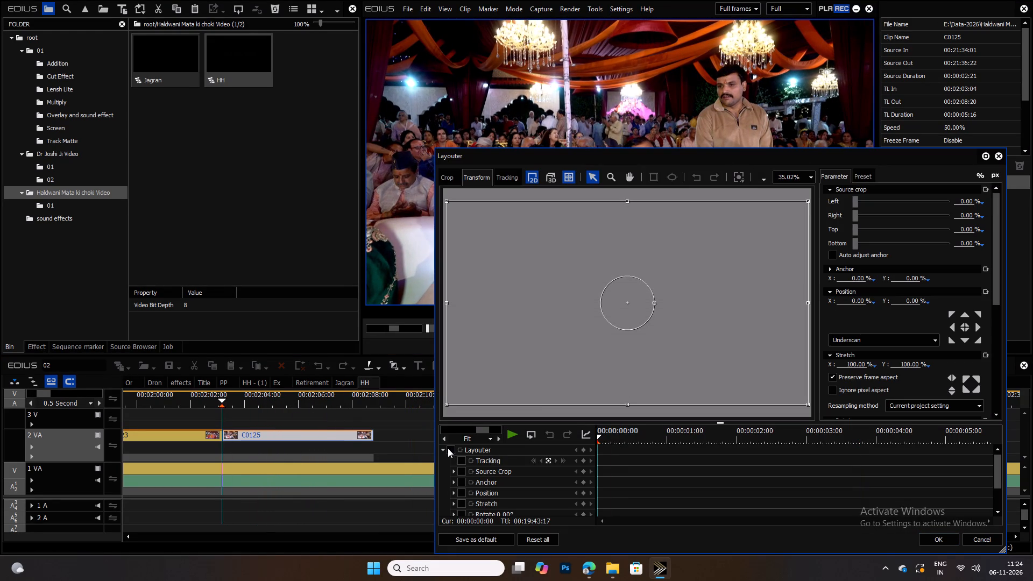
left_click(448, 448)
left_click(584, 451)
left_click_drag(663, 439, 1032, 415)
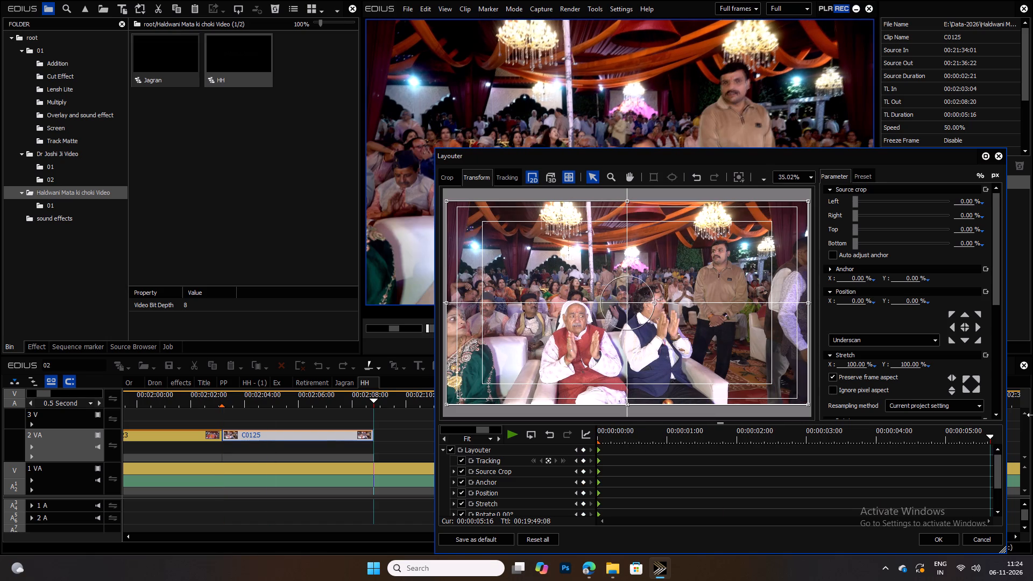
left_click_drag(846, 365, 886, 364)
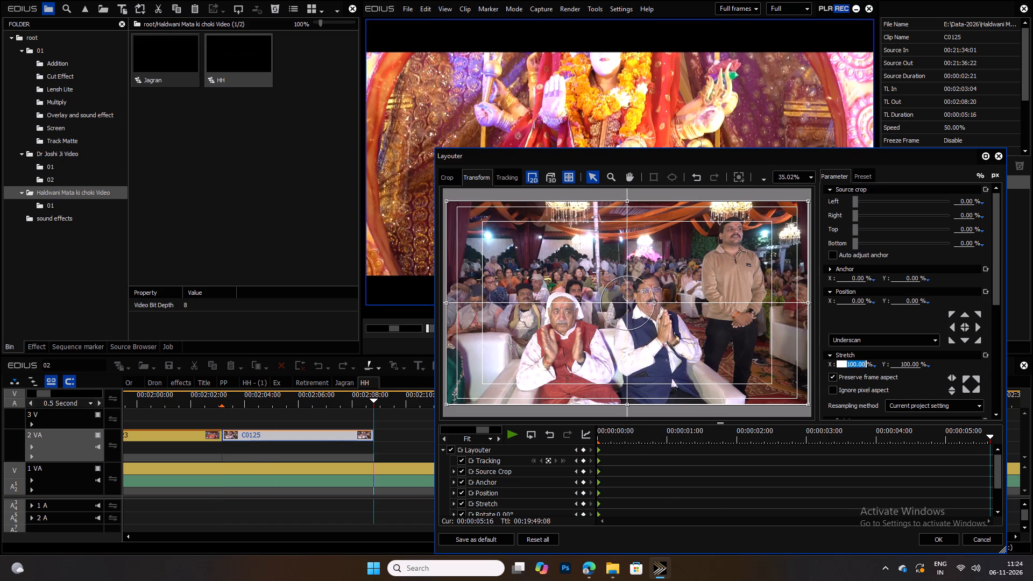
type("120")
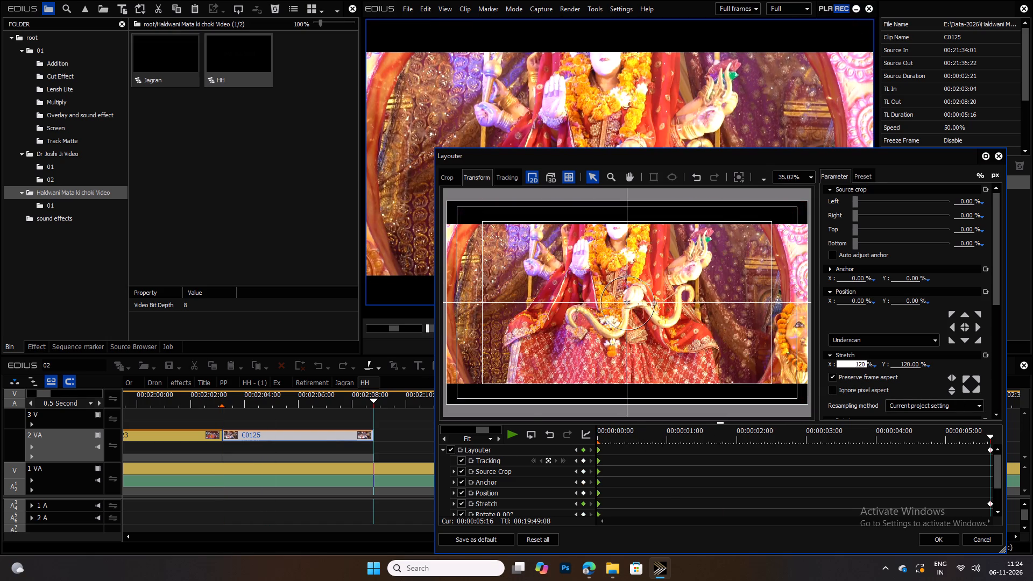
left_click_drag(698, 357, 698, 355)
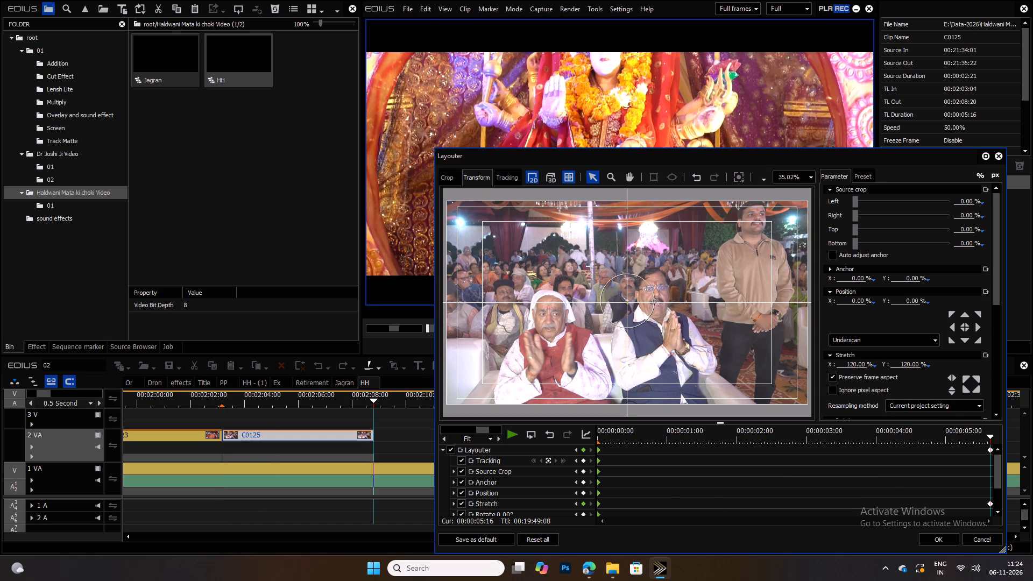
left_click_drag(698, 355, 699, 343)
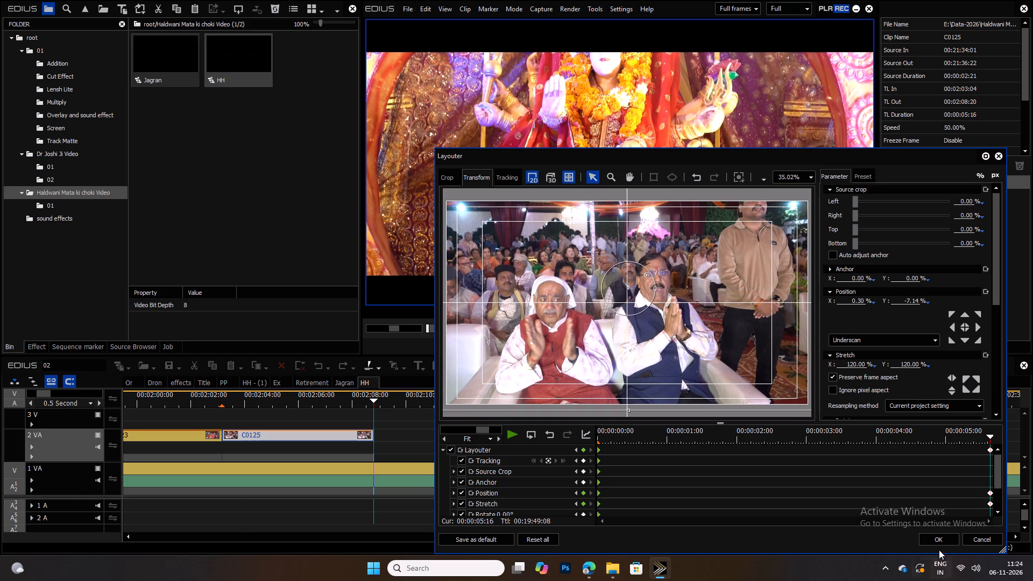
left_click(938, 541)
Add a dissolve between C0123 and C0125 at 00:02:03:04 and play it back past C0125's end.
left_click_drag(249, 399, 215, 397)
left_click(221, 398)
key("ctrl+p")
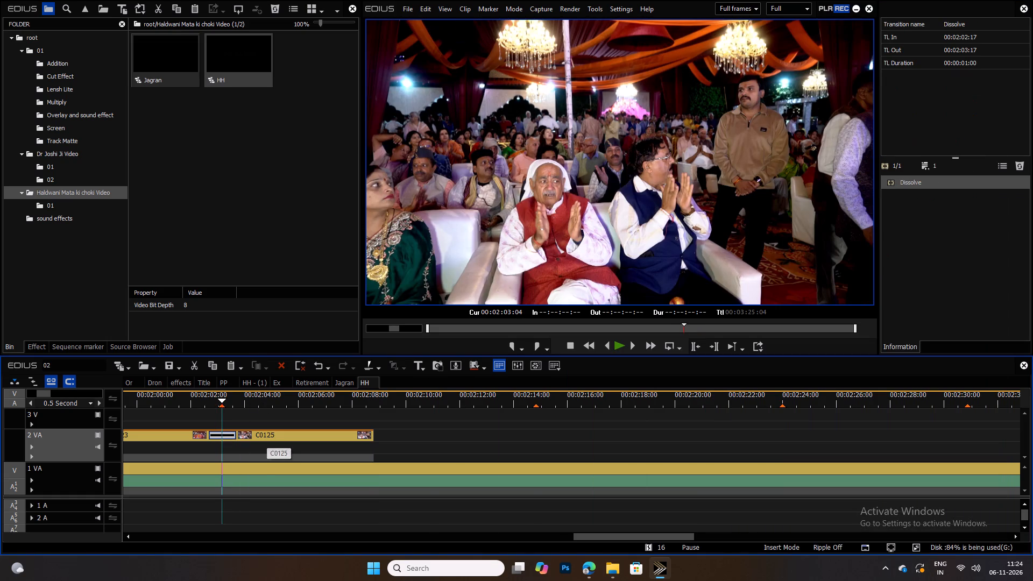
left_click(192, 401)
key("space")
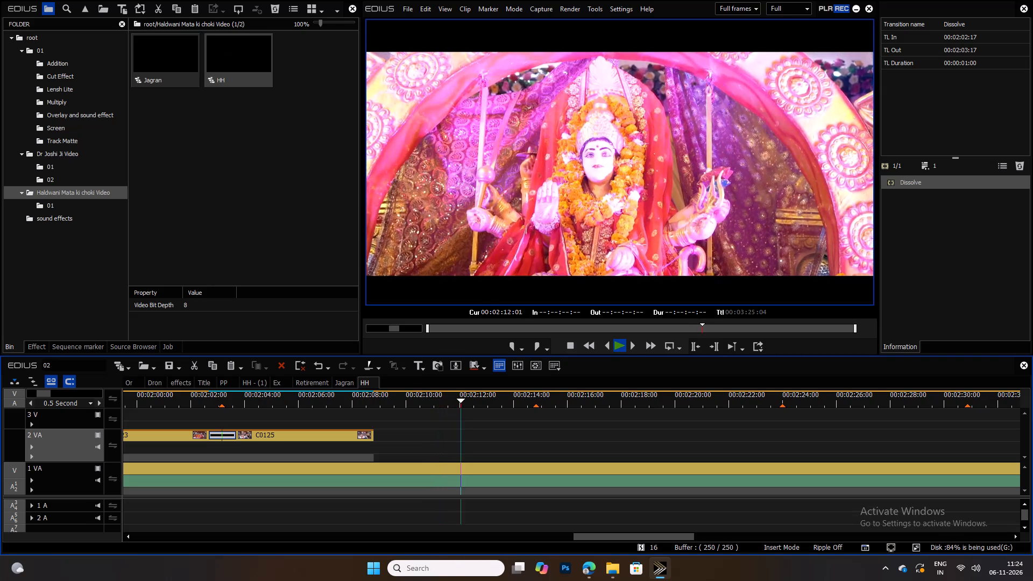
left_click_drag(390, 402, 383, 401)
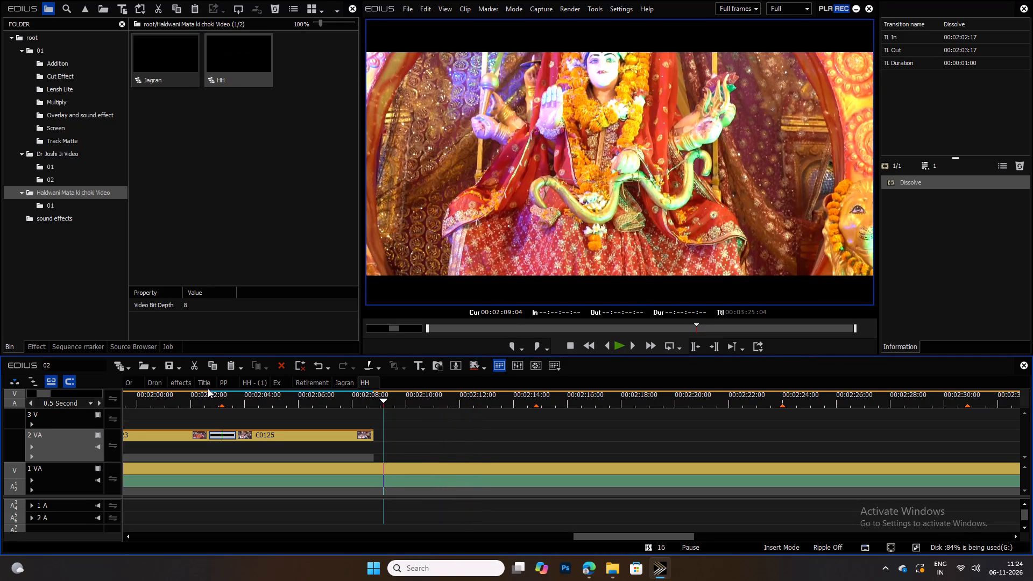
Look through the opening clips of the Jagran sequence and copy the decorated entrance clip C0002.
left_click(342, 382)
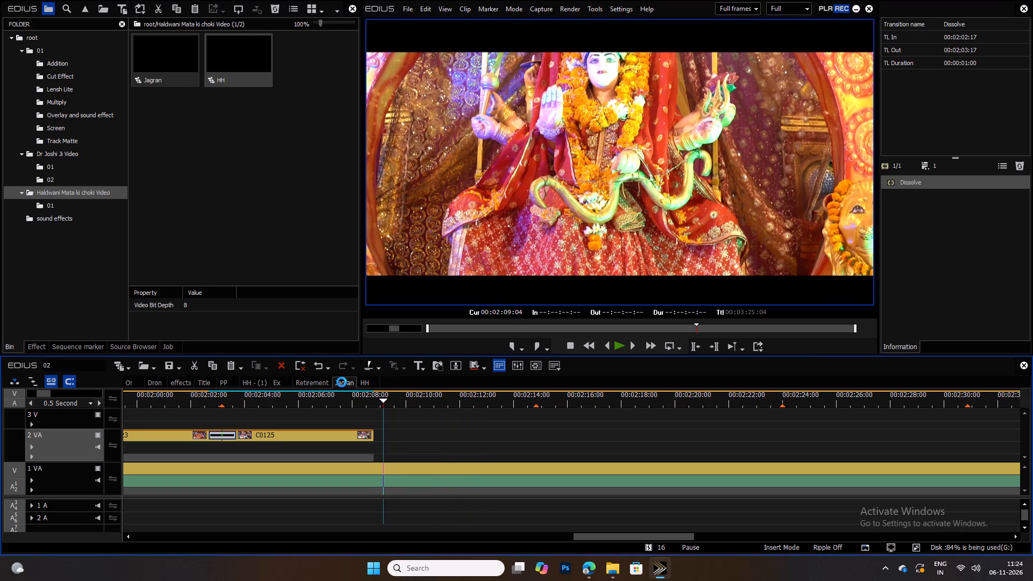
key("Home")
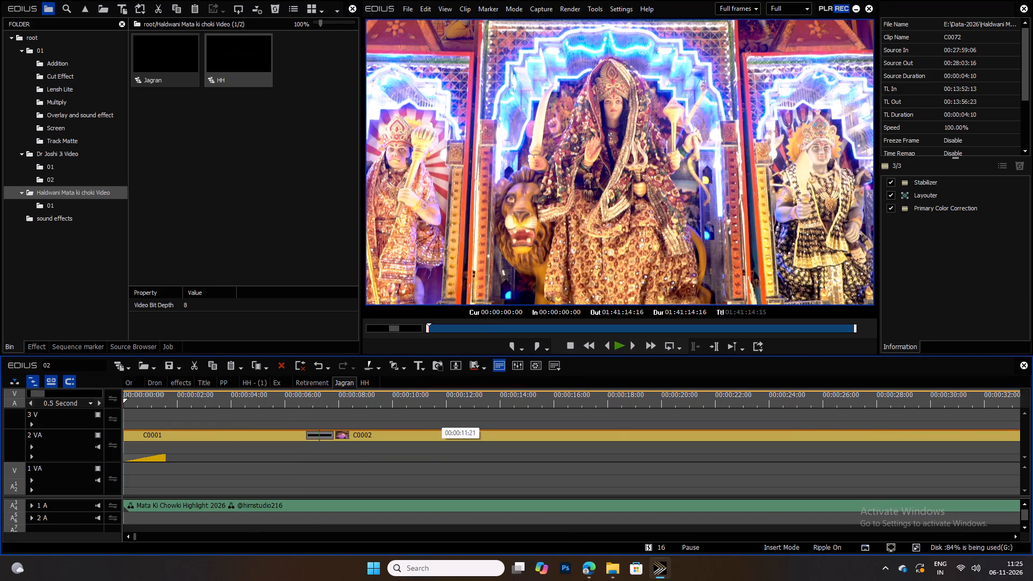
scroll(490, 422, "up", 3, "ctrl")
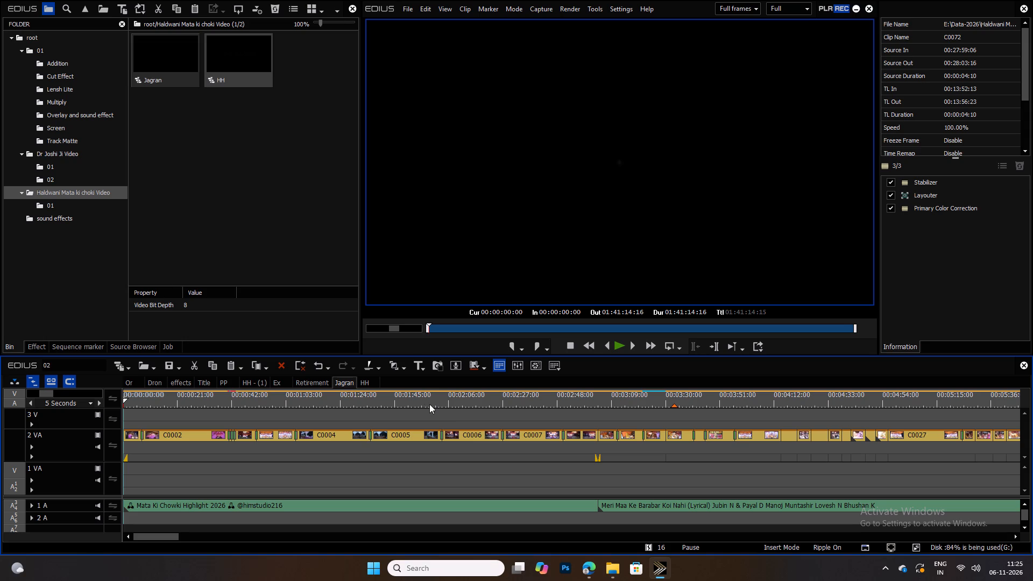
left_click_drag(149, 398, 165, 398)
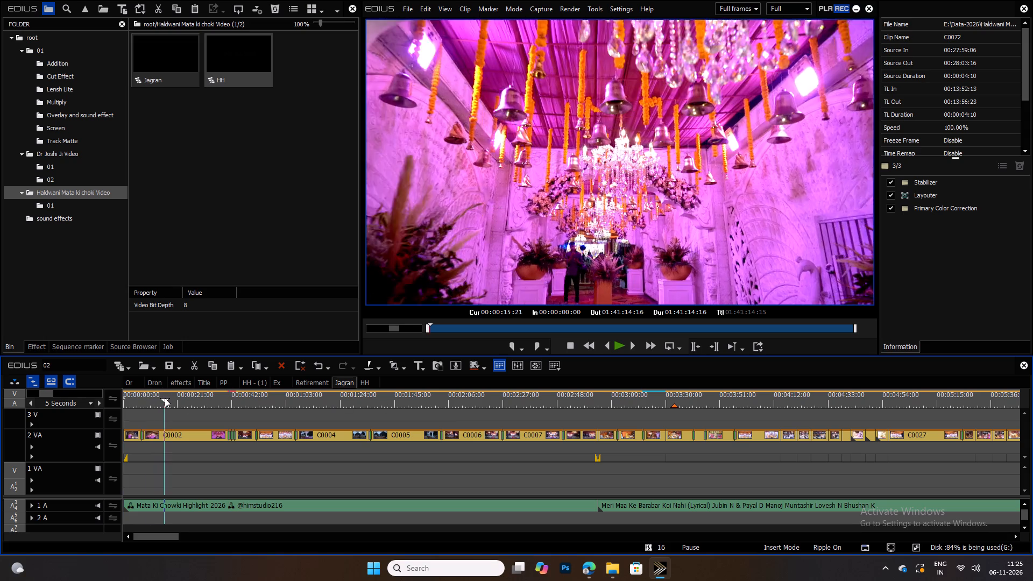
left_click_drag(165, 398, 185, 401)
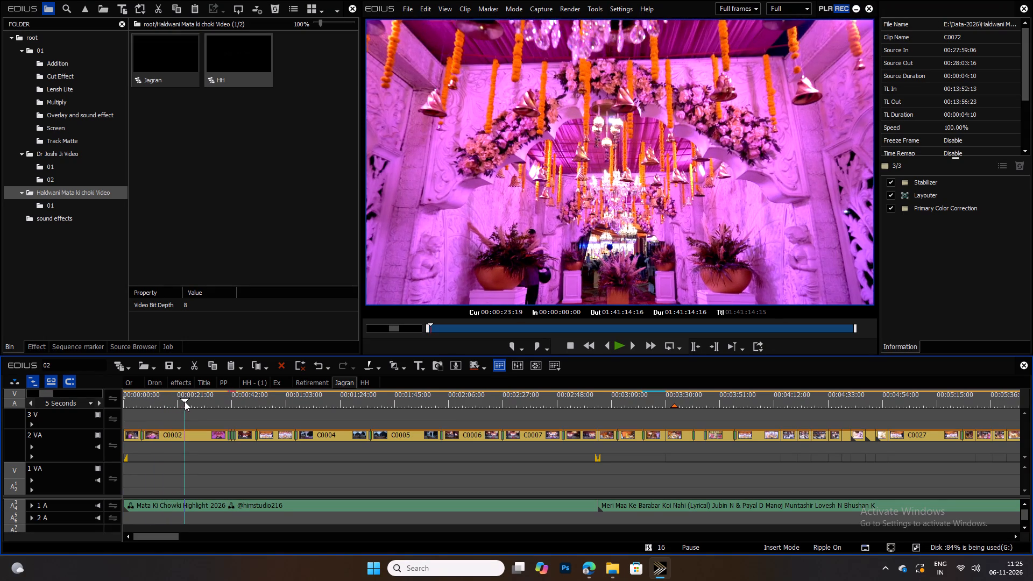
left_click_drag(185, 401, 186, 402)
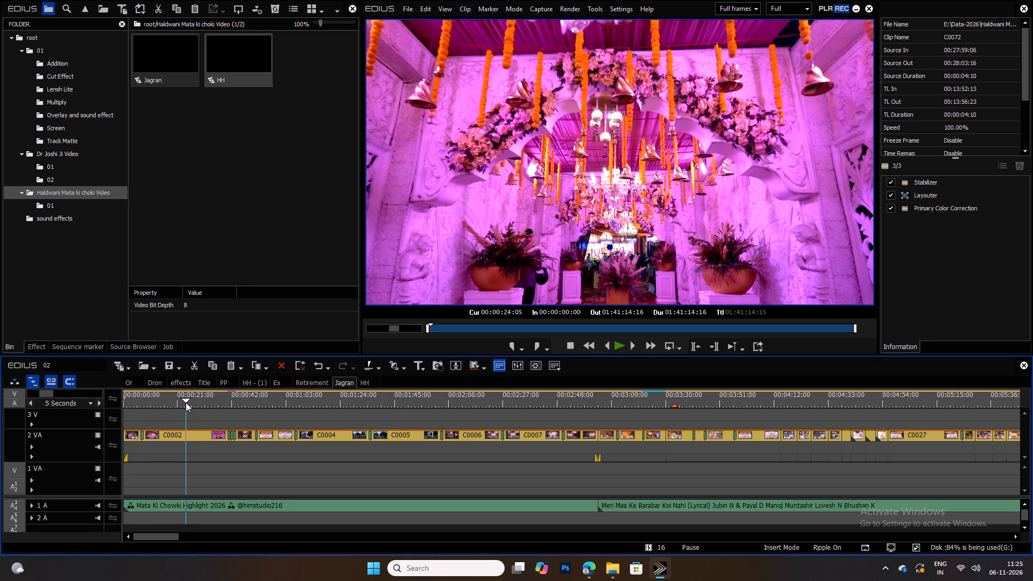
left_click_drag(186, 402, 190, 404)
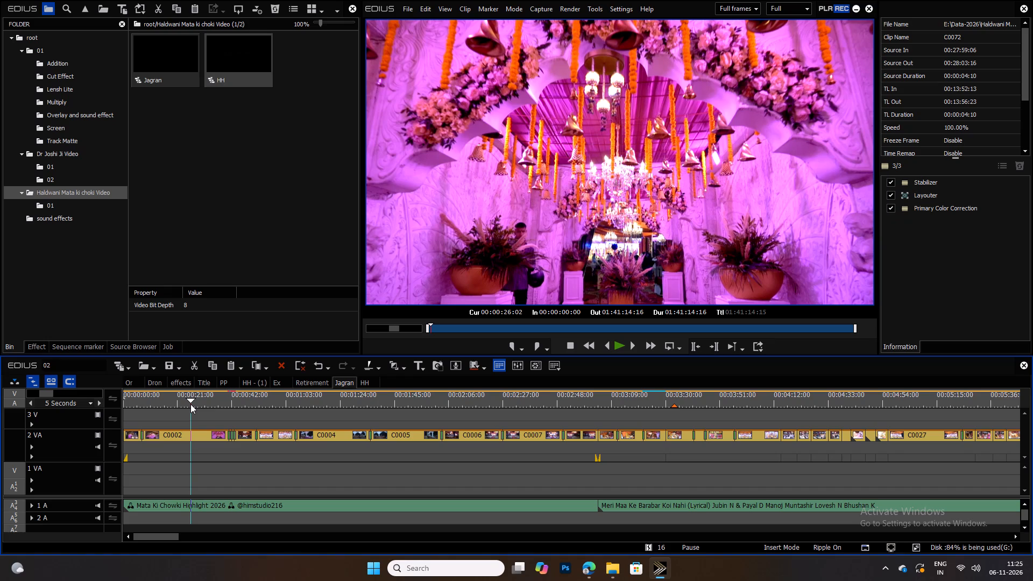
left_click_drag(190, 404, 182, 404)
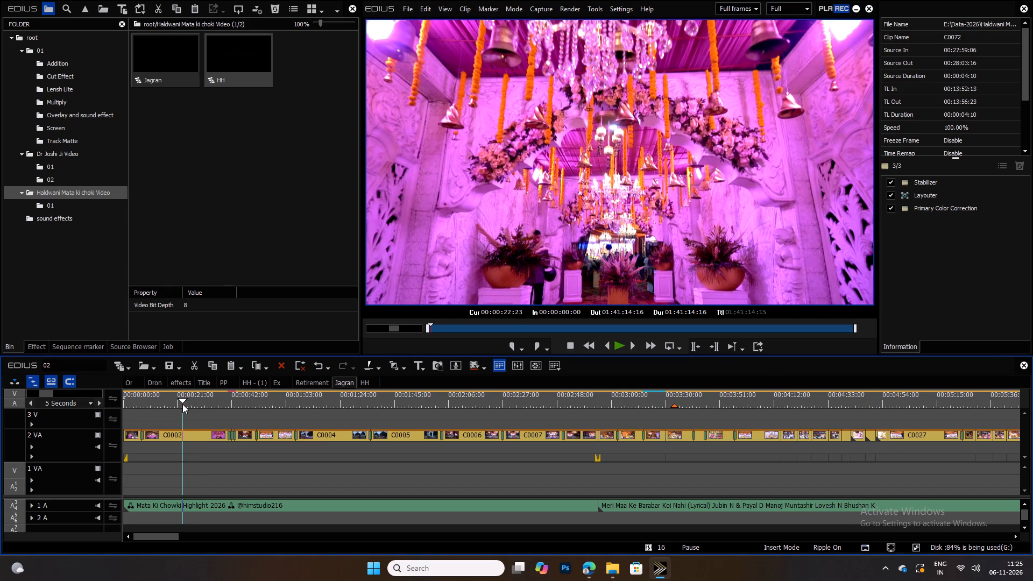
left_click_drag(182, 404, 274, 420)
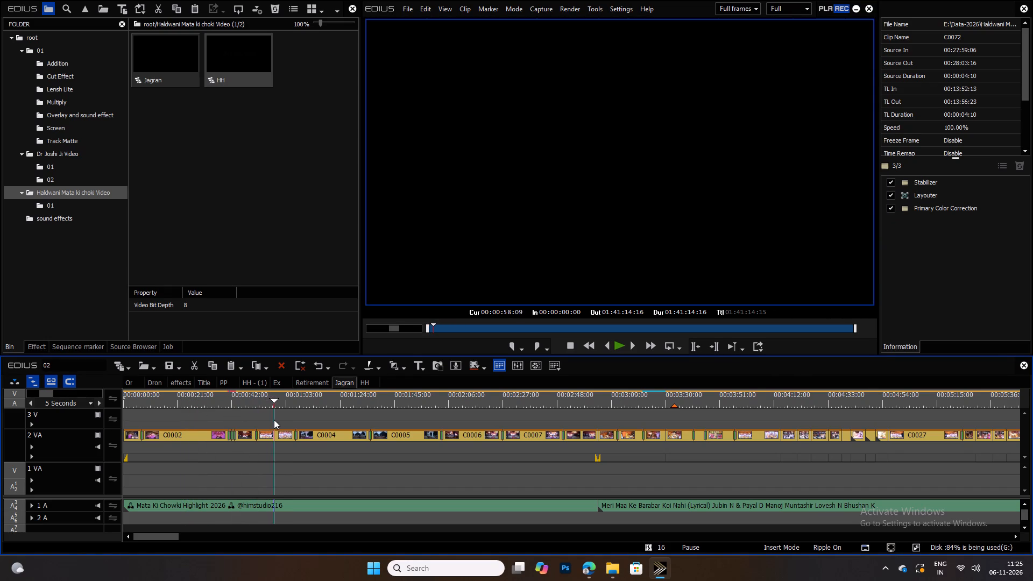
left_click_drag(274, 420, 225, 426)
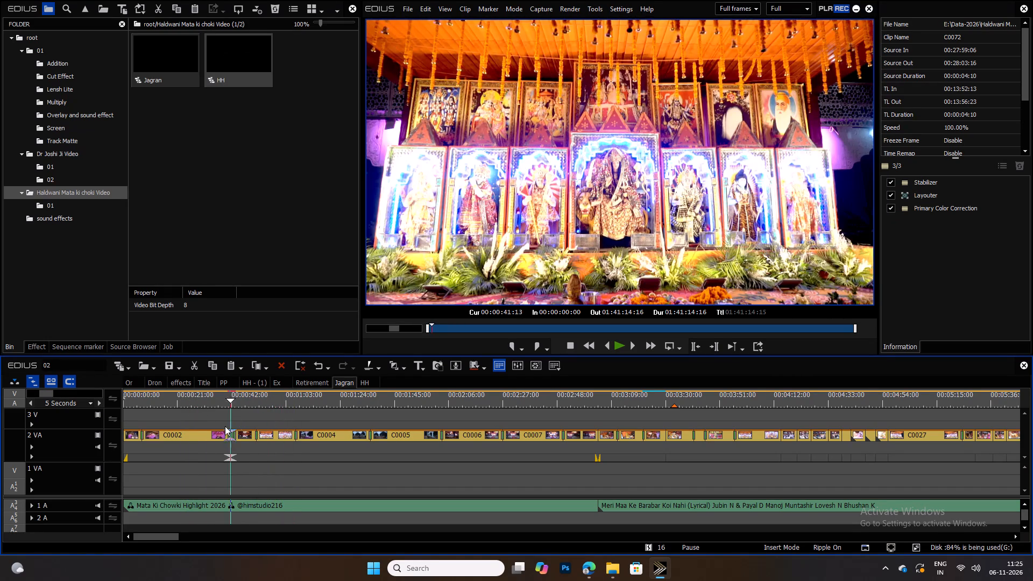
left_click_drag(225, 426, 190, 426)
left_click(184, 439)
key("ctrl+c")
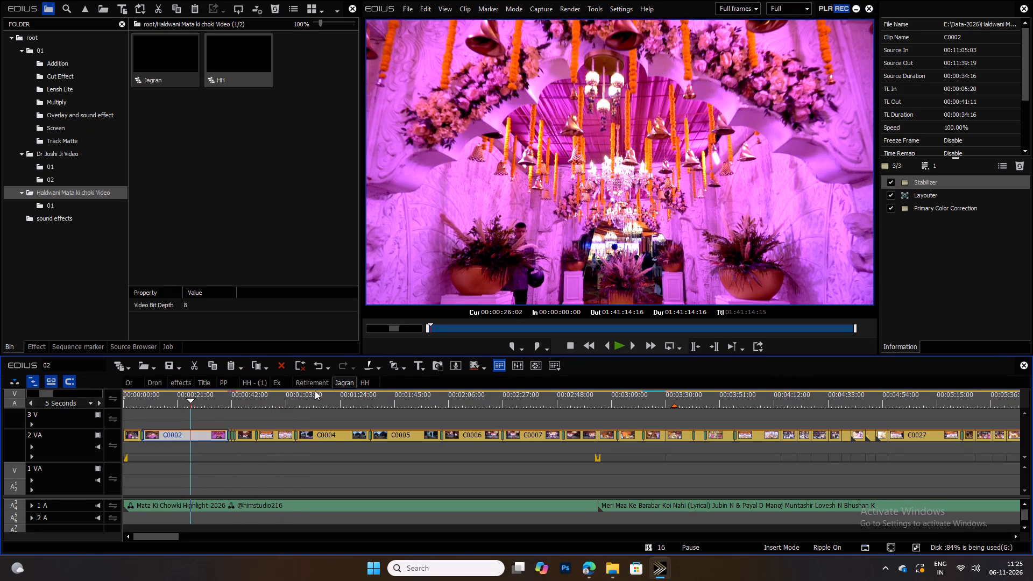
Paste C0002 into the HH sequence on 2 VA at 00:02:08:20, directly after C0125, and play its opening.
left_click(364, 380)
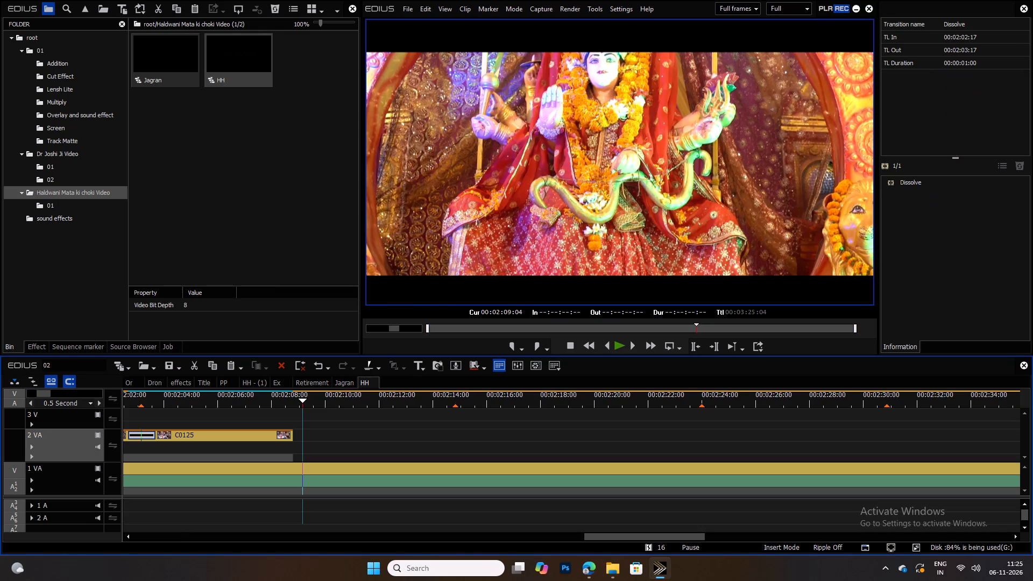
left_click(295, 398)
key("ctrl+v")
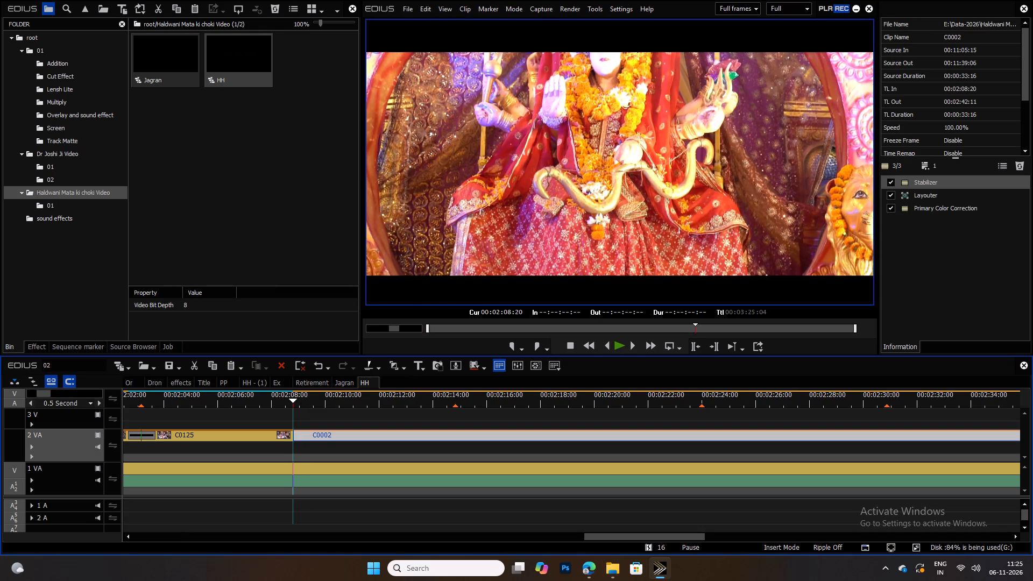
key("space")
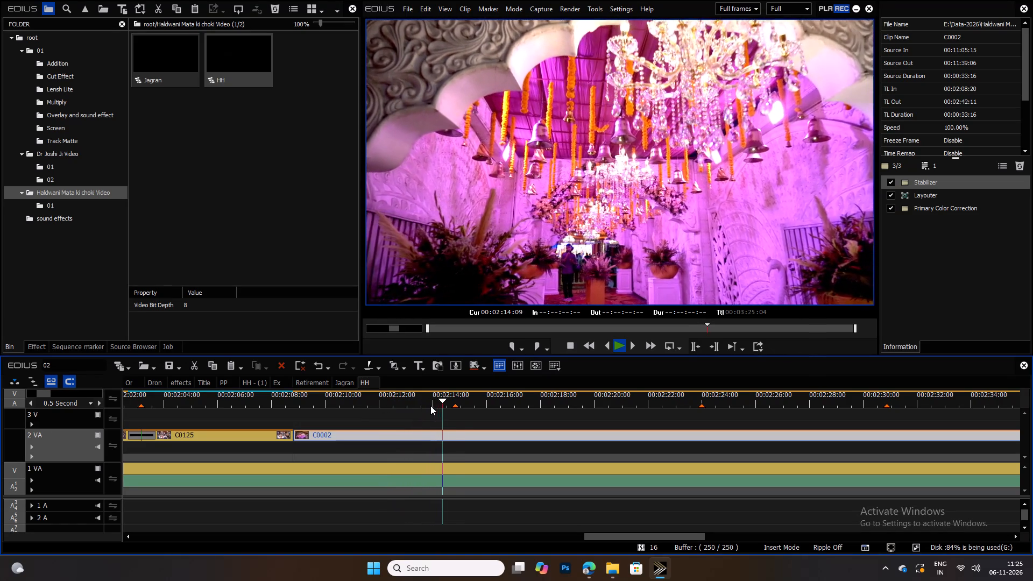
key("space")
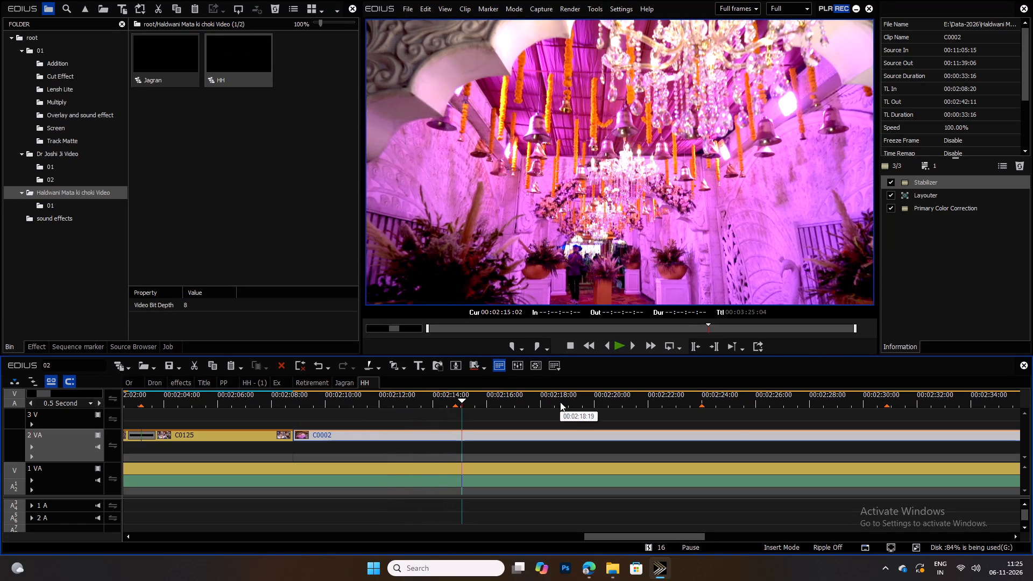
Play the HH sequence from its beginning through the first C0026 clip and scrub back within it.
key("Home")
key("space")
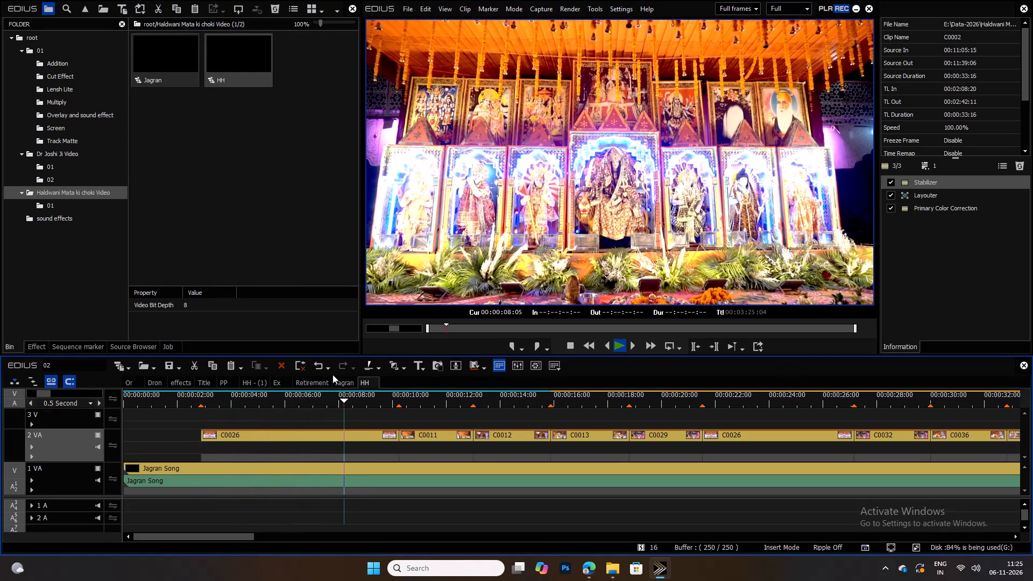
left_click_drag(348, 399, 295, 398)
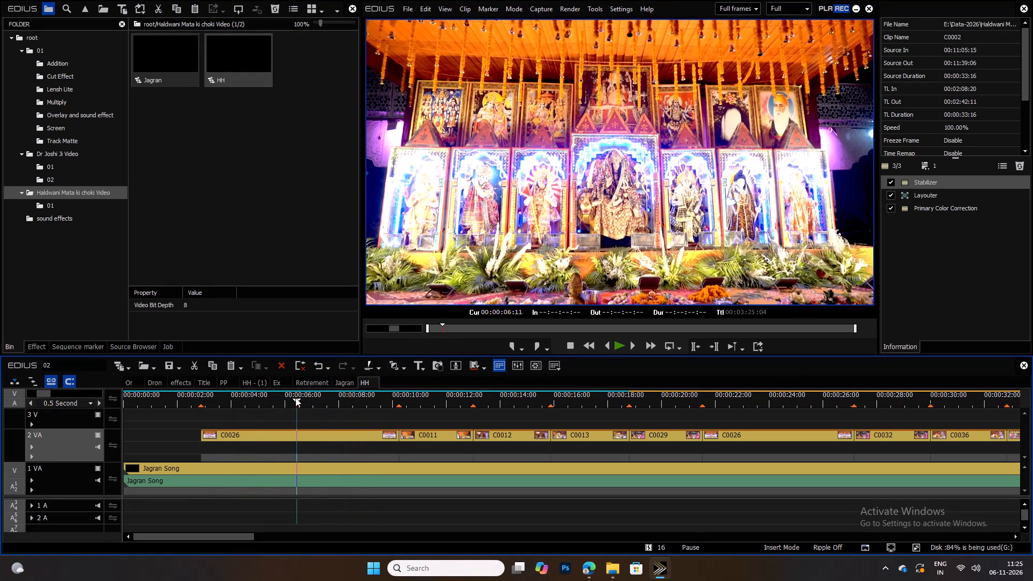
Save the project.
key("ctrl+s")
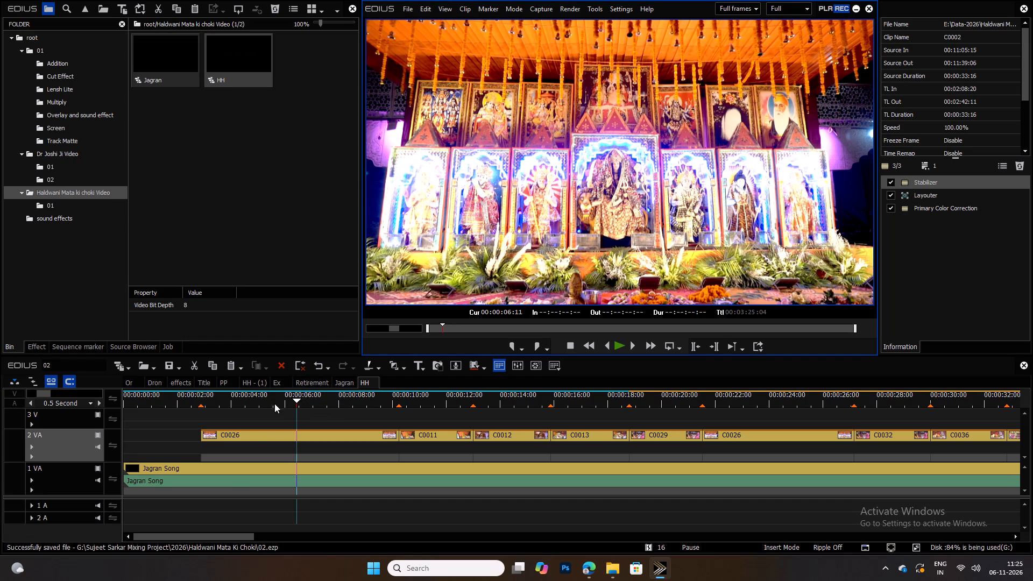
Play the HH sequence's opening repeatedly, checking the first C0026 clip and the following clips against the song.
left_click_drag(271, 403, 219, 402)
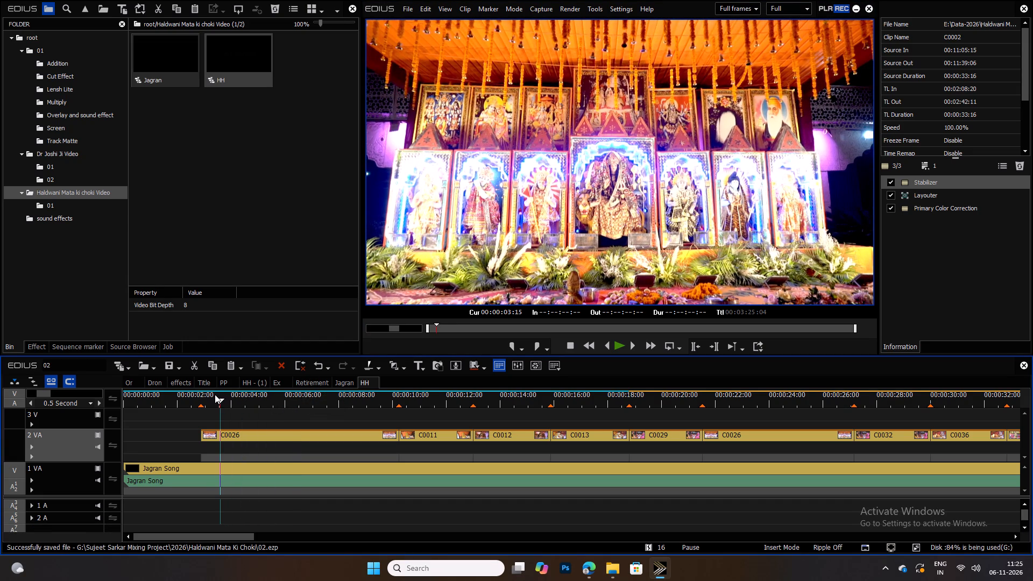
left_click_drag(210, 398, 194, 395)
key("space")
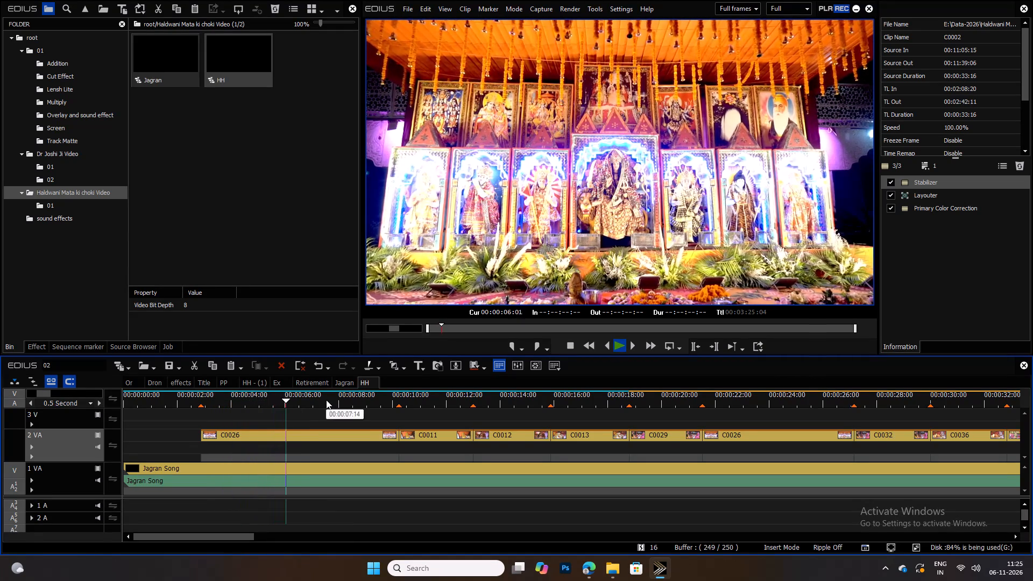
scroll(454, 406, "up", 2, "ctrl")
scroll(341, 406, "down", 2, "ctrl")
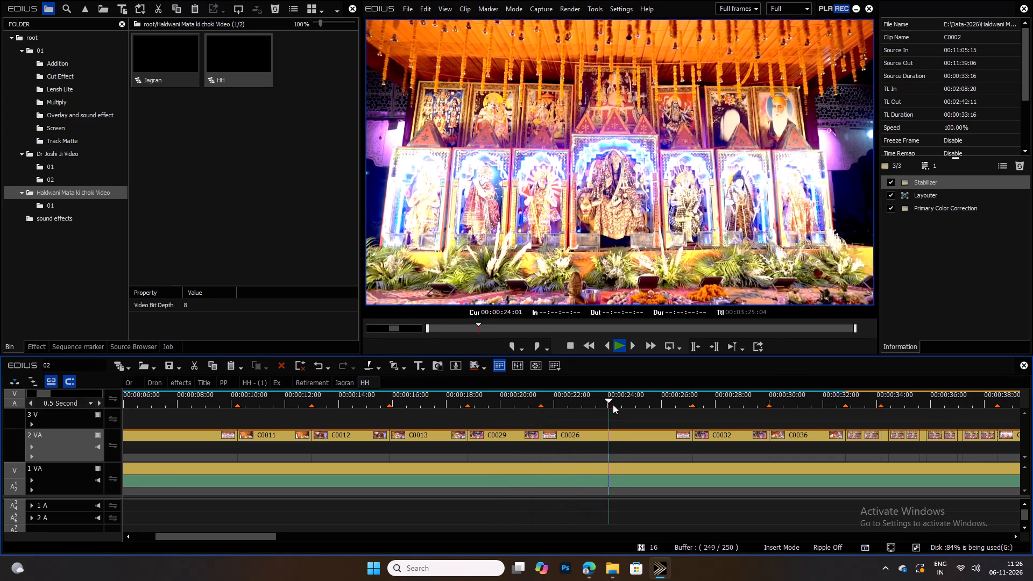
scroll(623, 405, "up", 1, "ctrl")
key("space")
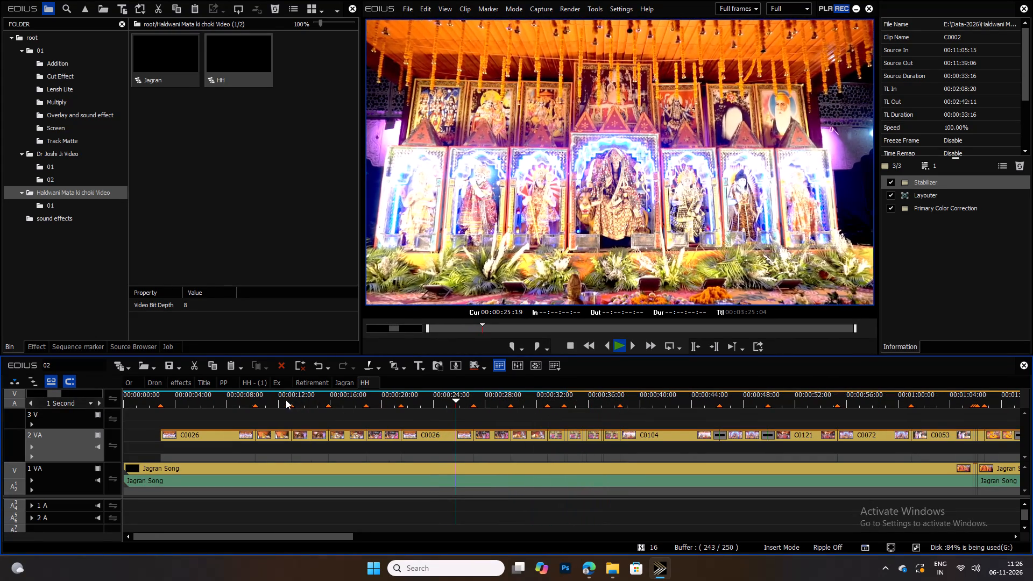
left_click_drag(282, 401, 195, 400)
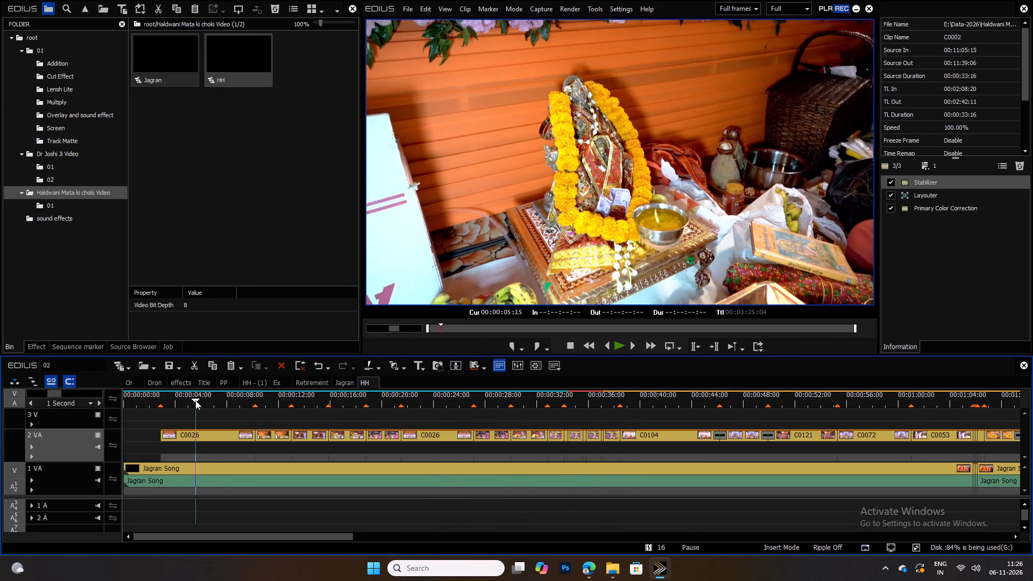
left_click_drag(195, 400, 177, 400)
key("space")
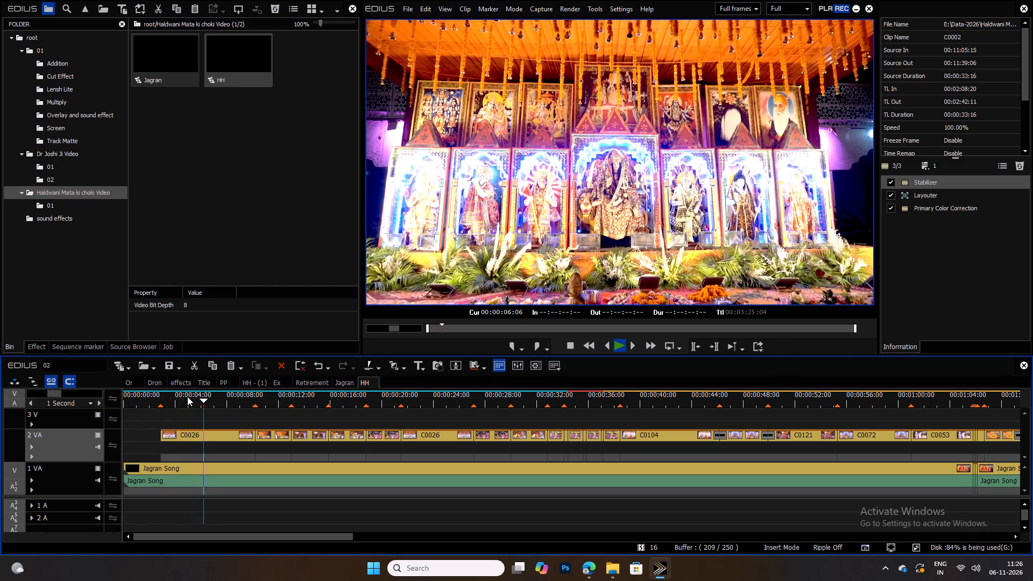
scroll(245, 403, "up", 1, "ctrl")
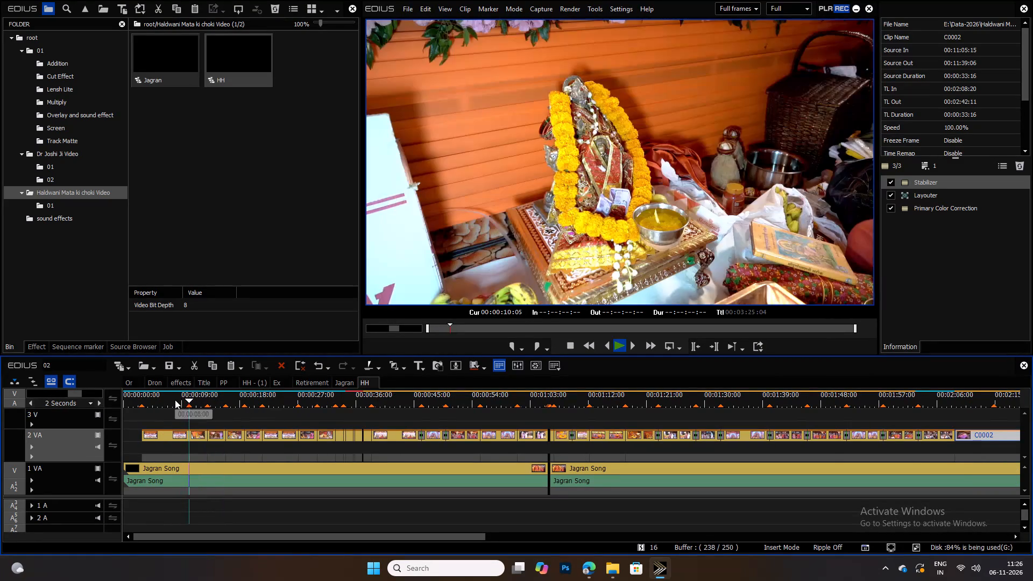
key("space")
left_click_drag(167, 401, 119, 403)
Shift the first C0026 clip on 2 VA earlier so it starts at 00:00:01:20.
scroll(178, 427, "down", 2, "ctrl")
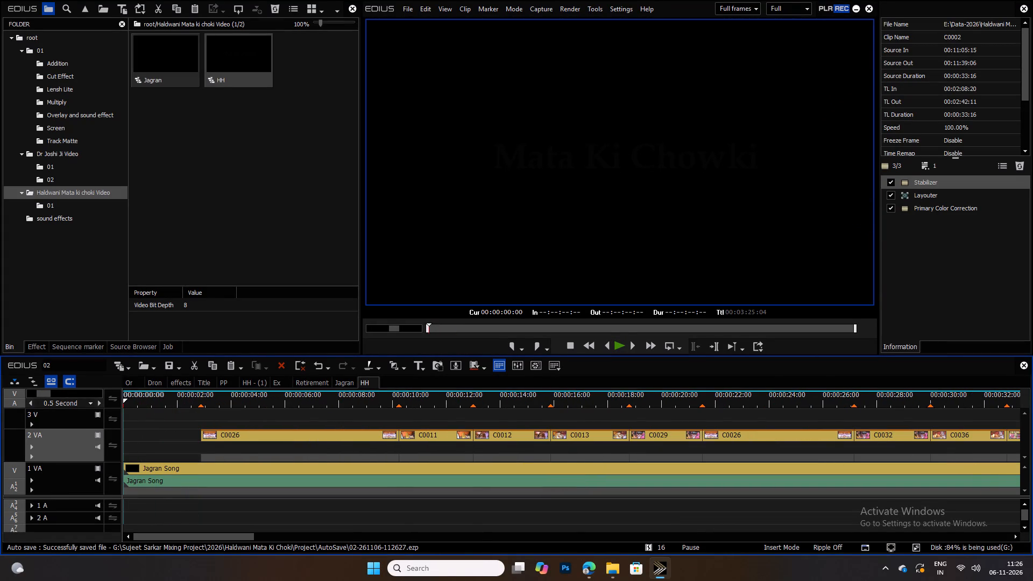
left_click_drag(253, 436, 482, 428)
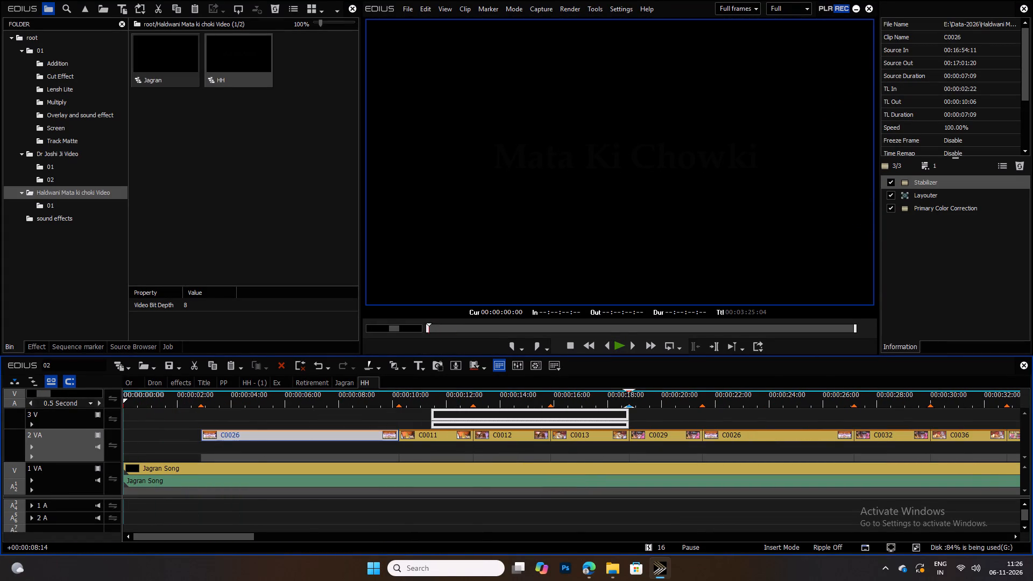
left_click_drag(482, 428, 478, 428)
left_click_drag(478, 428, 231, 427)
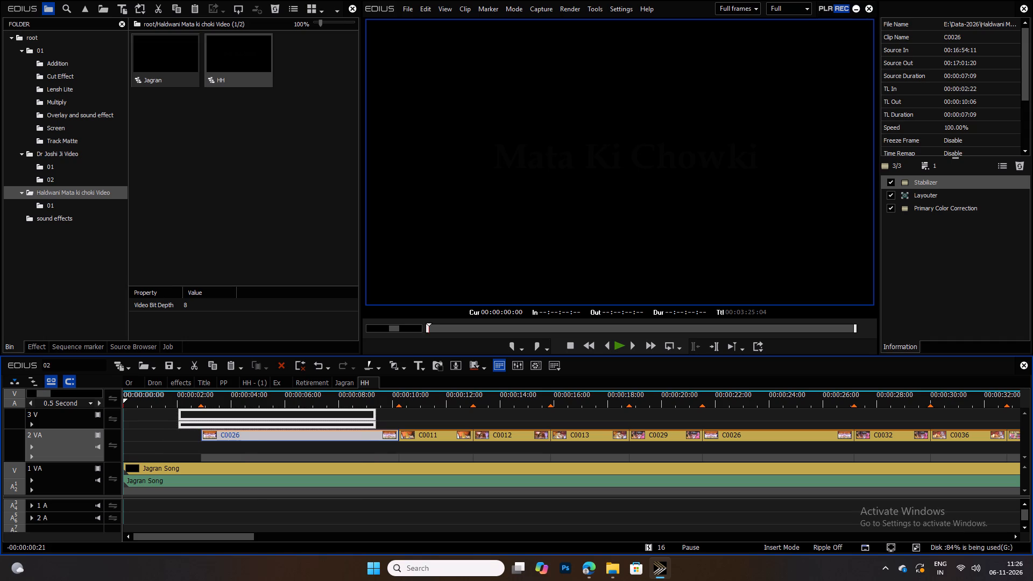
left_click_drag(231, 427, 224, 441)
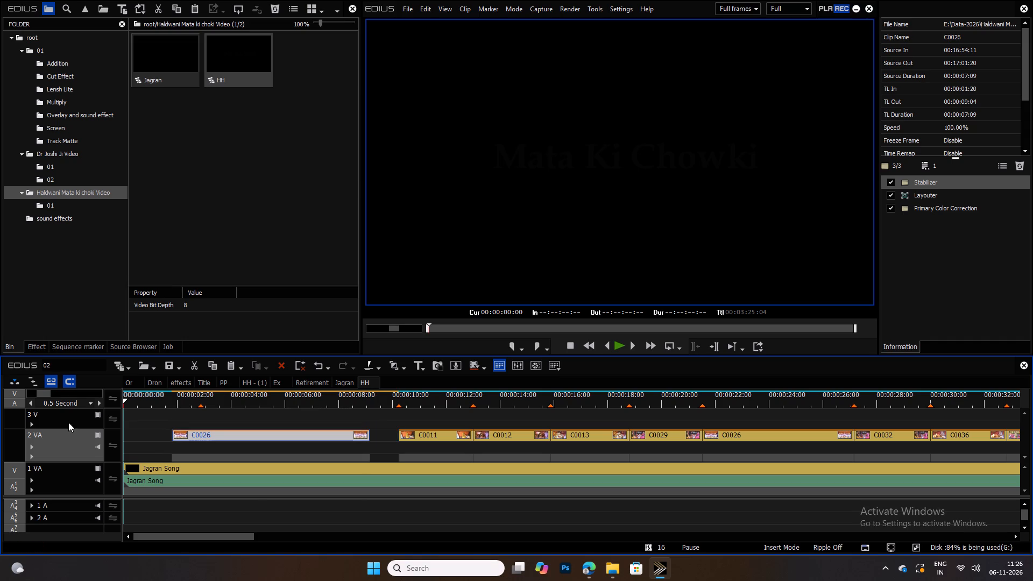
Add one new V track above track 3 V in the HH sequence.
left_click(67, 421)
right_click(67, 421)
left_click(128, 327)
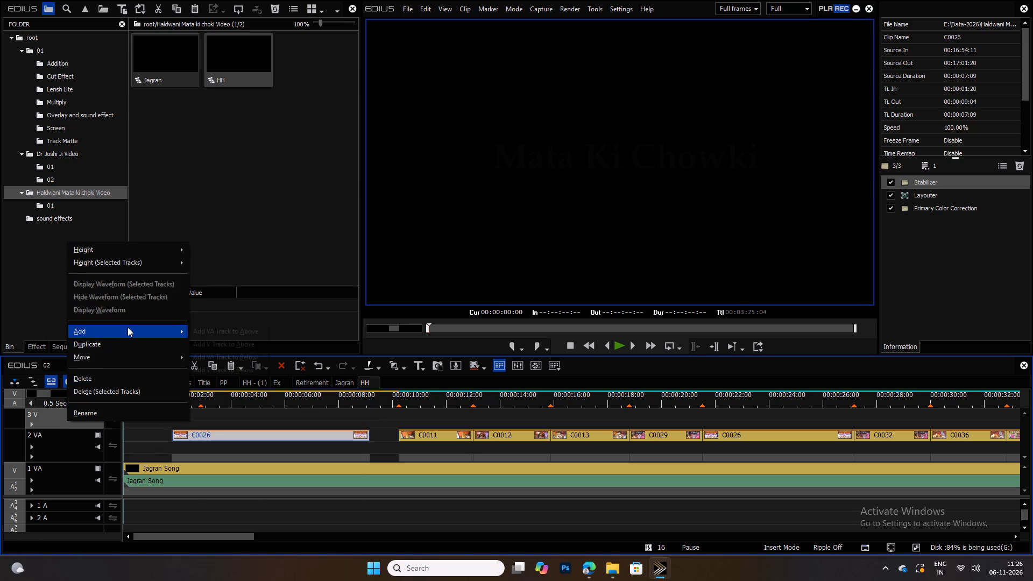
left_click(235, 339)
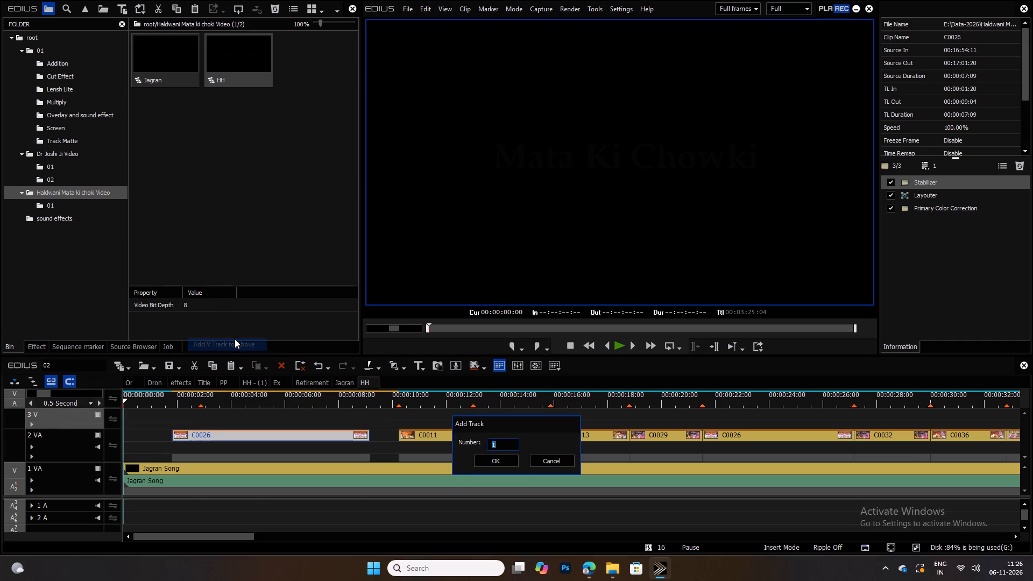
key("Return")
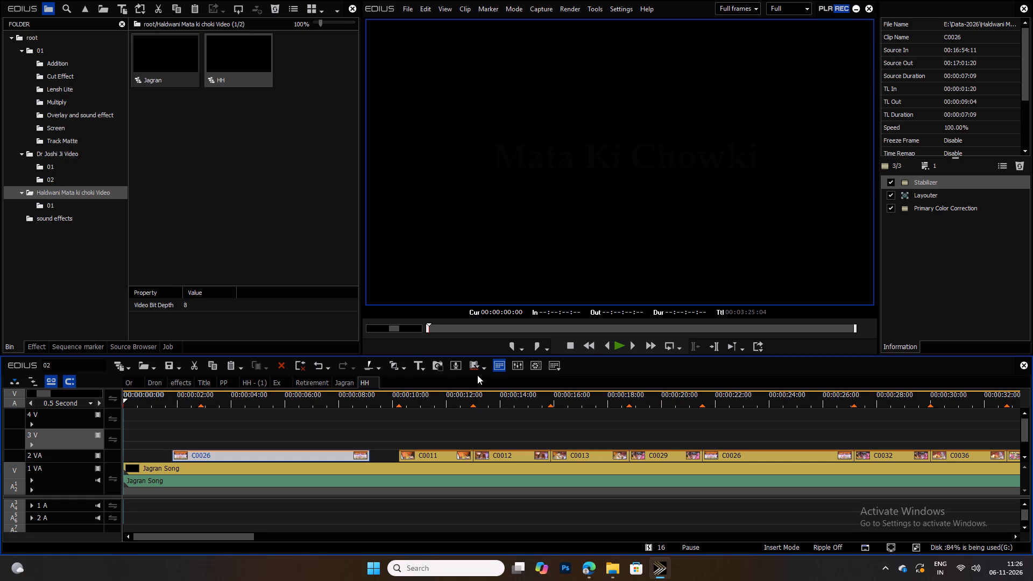
Enlarge the timeline area and move the first C0026 clip up to 3 V, starting at 00:00:10:19.
left_click_drag(575, 353, 584, 330)
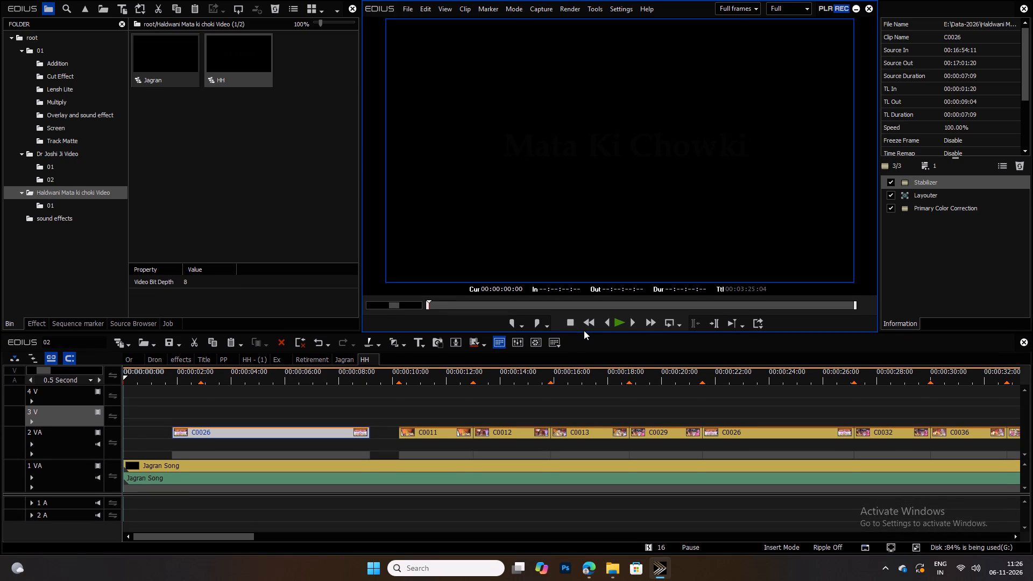
left_click_drag(584, 330, 584, 330)
left_click_drag(271, 431, 352, 413)
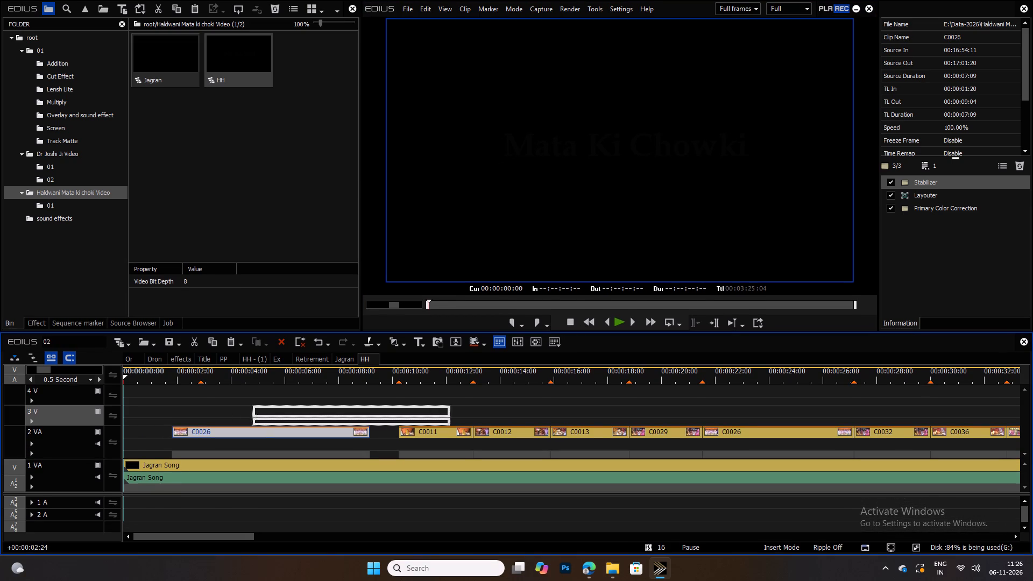
left_click_drag(352, 413, 432, 412)
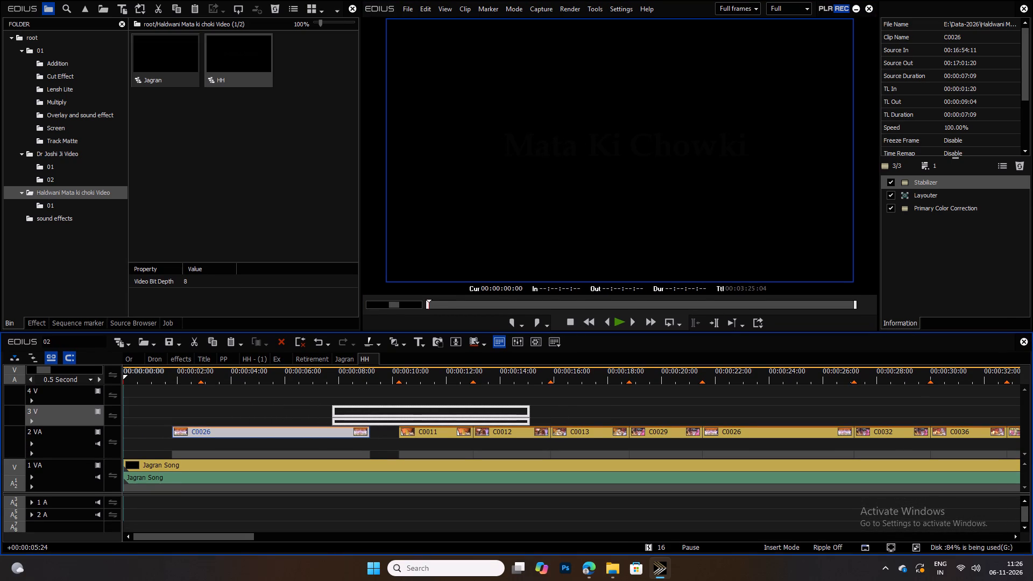
left_click_drag(432, 412, 512, 416)
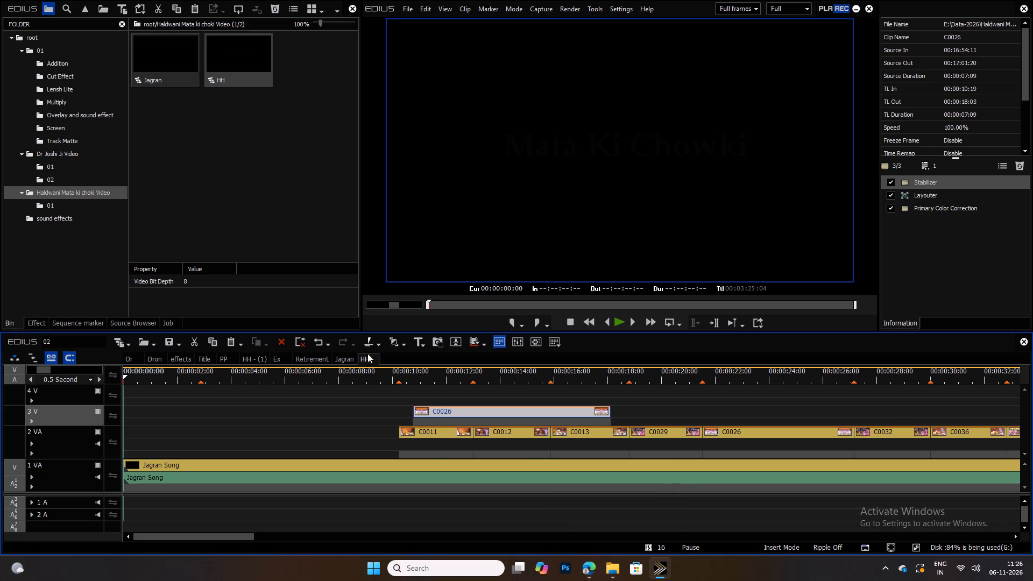
Copy the opening entrance-and-signboard clip C0001 from the Jagran sequence.
left_click(336, 358)
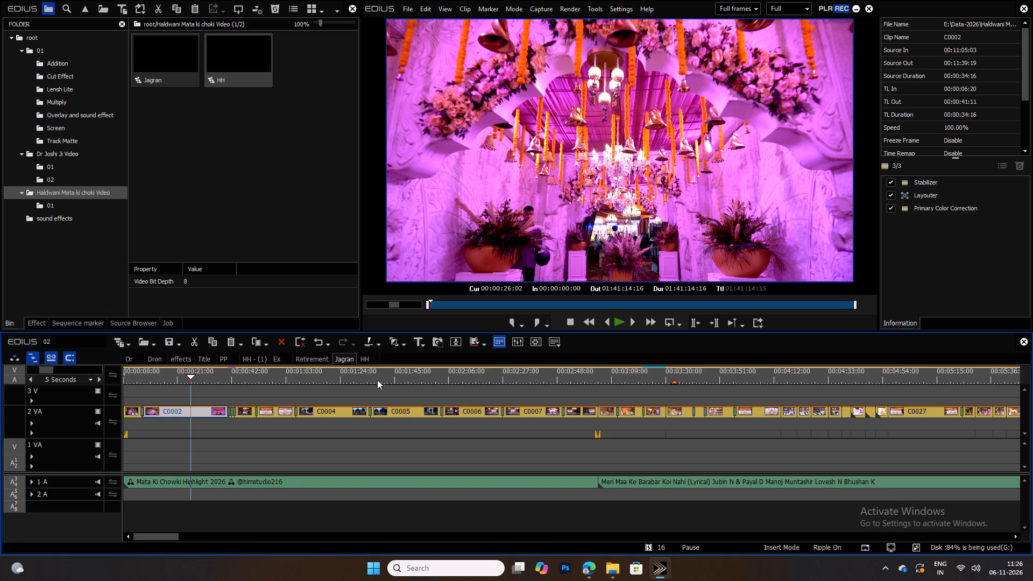
left_click_drag(158, 374, 113, 374)
scroll(123, 373, "down", 3, "ctrl")
left_click_drag(157, 377, 157, 377)
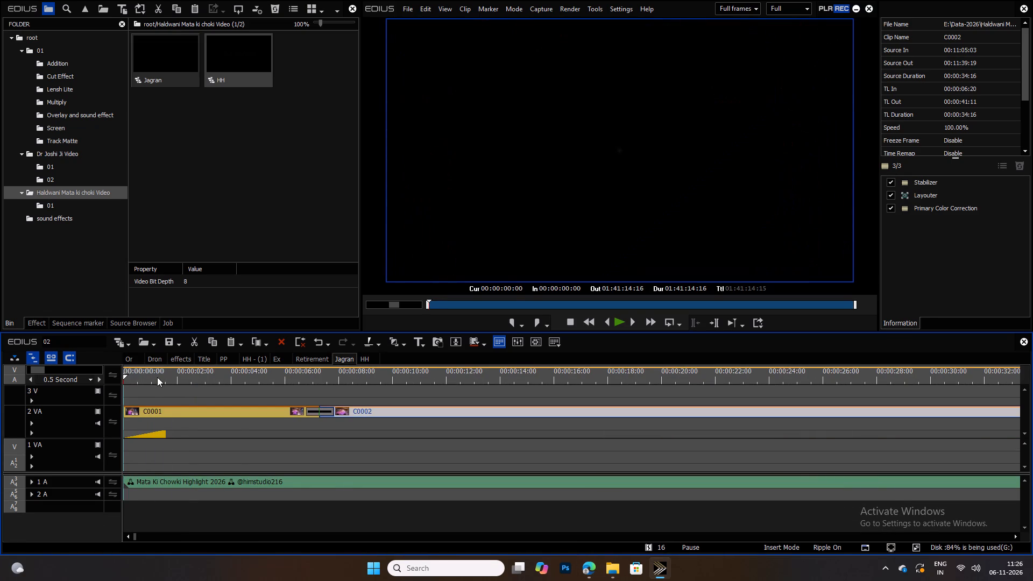
left_click_drag(157, 377, 193, 377)
left_click(201, 409)
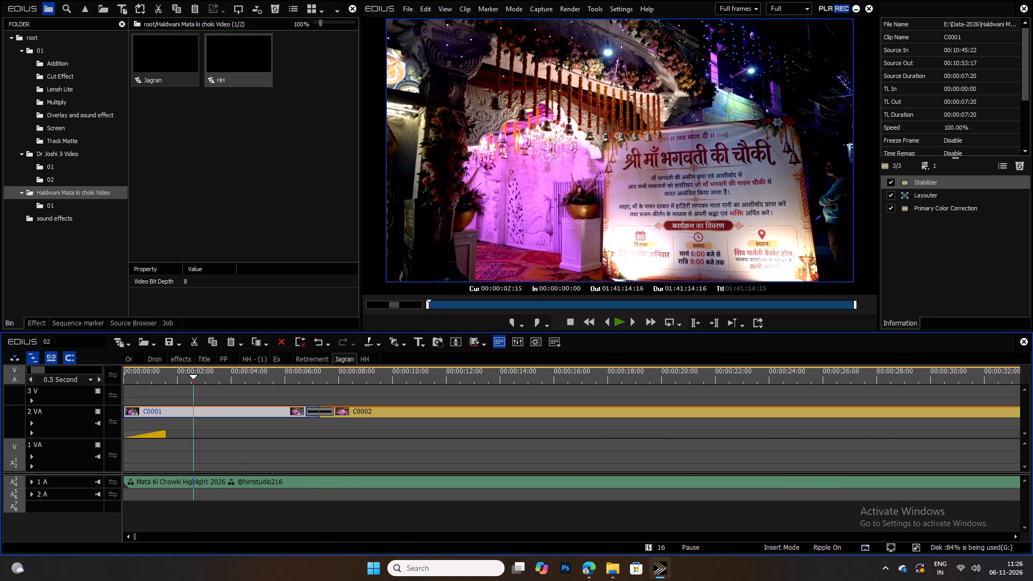
key("ctrl+c")
Paste C0001 into the HH sequence on track 4 V at 00:00:02:16.
left_click(372, 358)
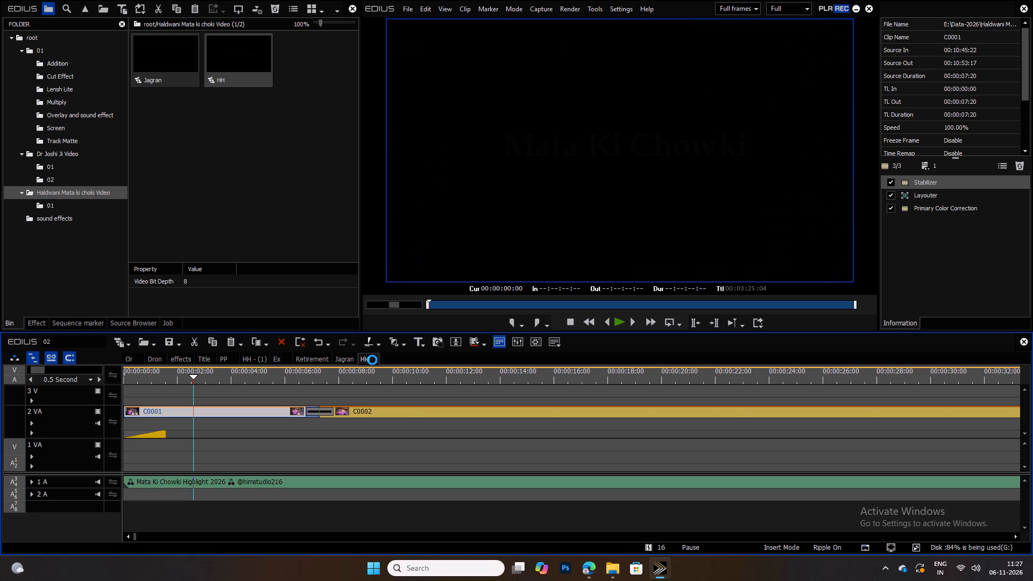
left_click_drag(206, 372, 202, 372)
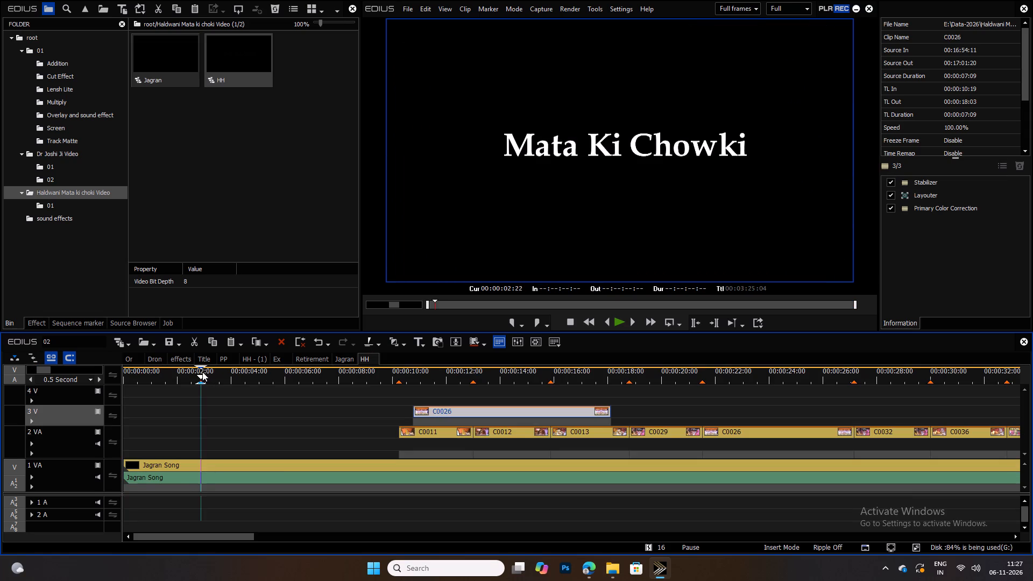
left_click_drag(202, 372, 199, 373)
left_click(62, 395)
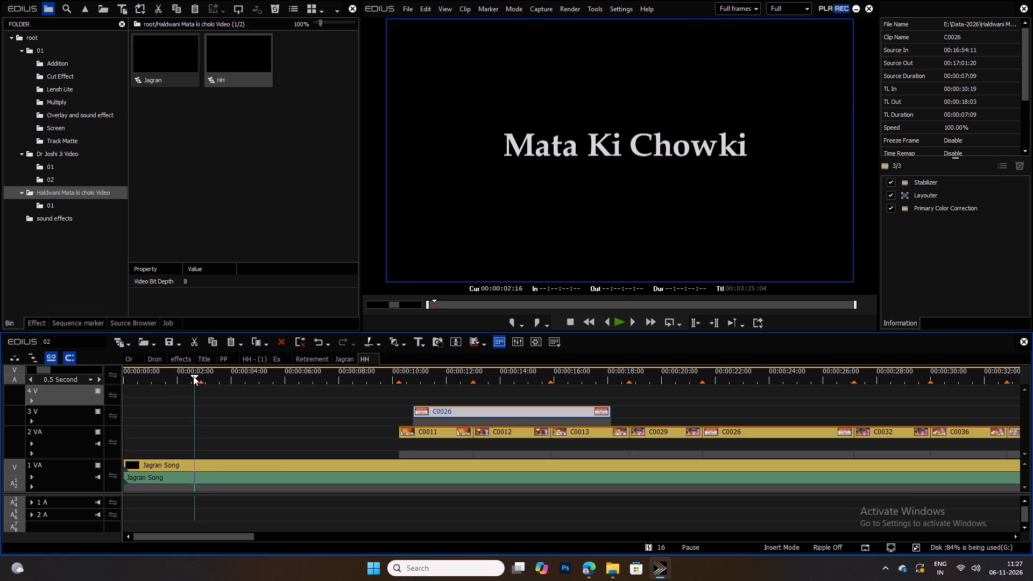
key("ctrl+v")
Delete the Circle in-transition from C0001 and move the clip to start at the marker at 00:00:02:22.
left_click(263, 400)
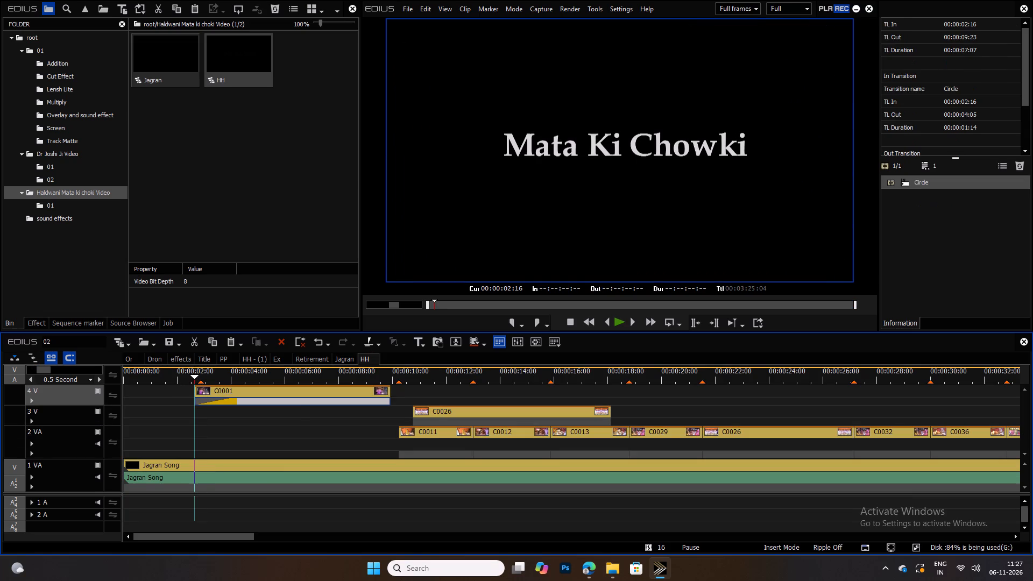
key("Delete")
left_click_drag(222, 393, 230, 391)
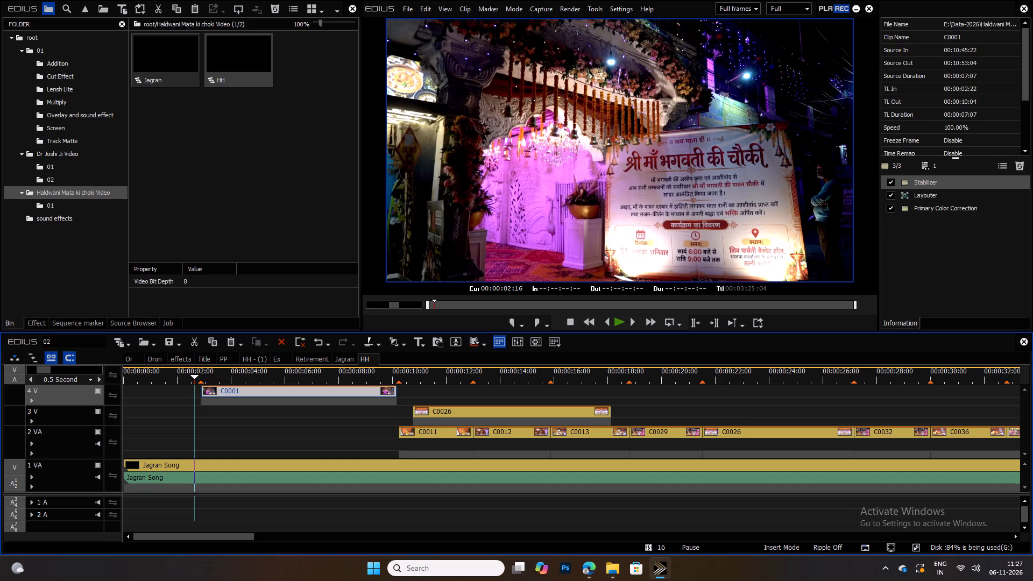
Play C0001 against the song and add a sequence marker at 00:00:06:19.
key("space")
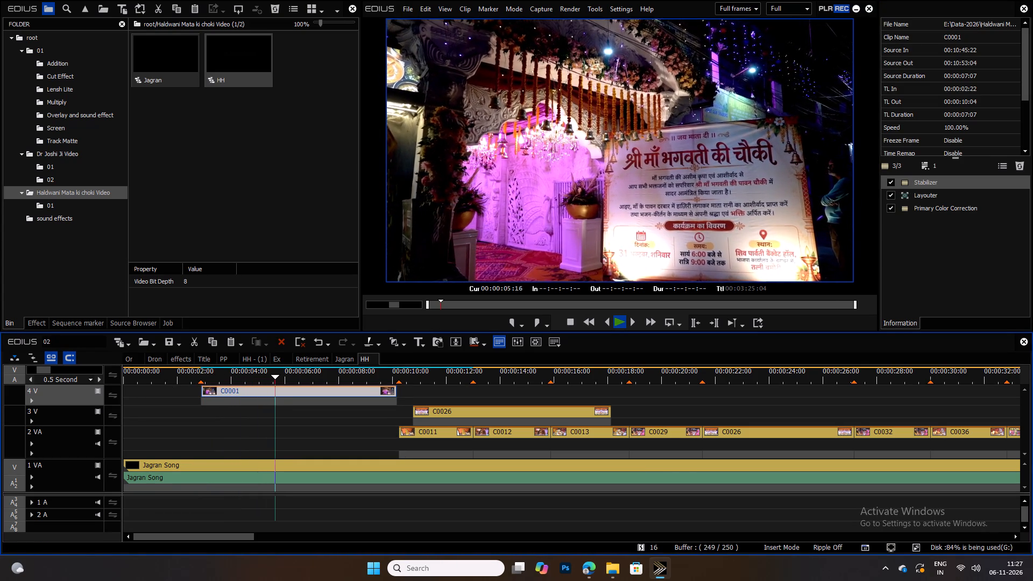
key("space")
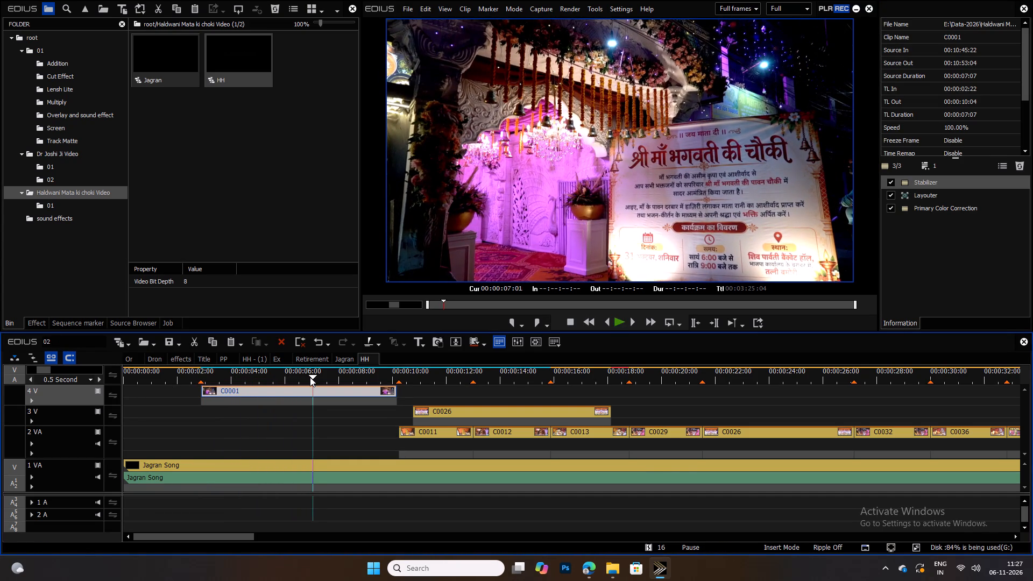
scroll(310, 377, "up", 7)
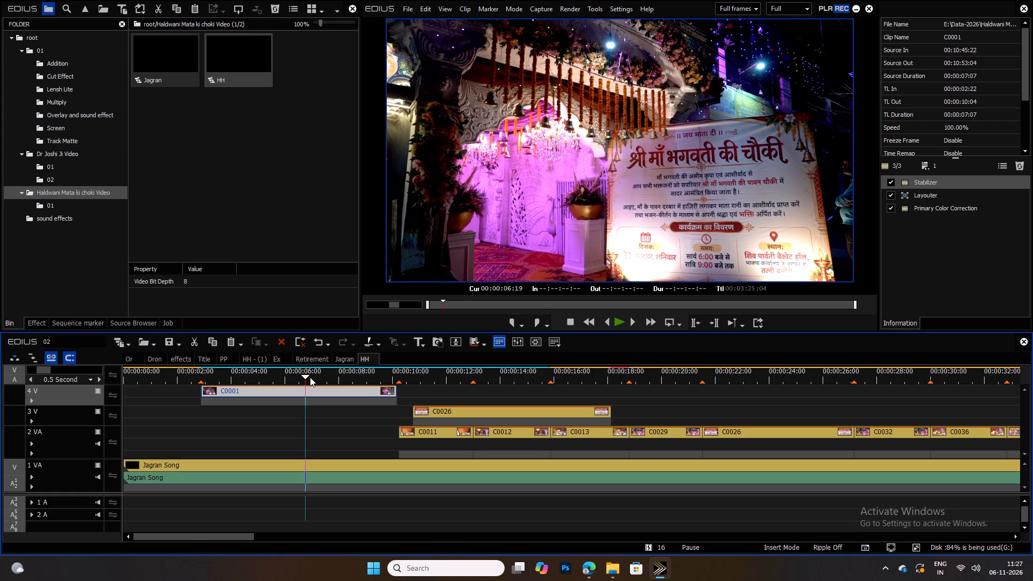
key("v")
Replay C0001 and trim its end on 4 V to the marker at 00:00:06:19.
left_click_drag(252, 367, 226, 374)
key("space")
key("space")
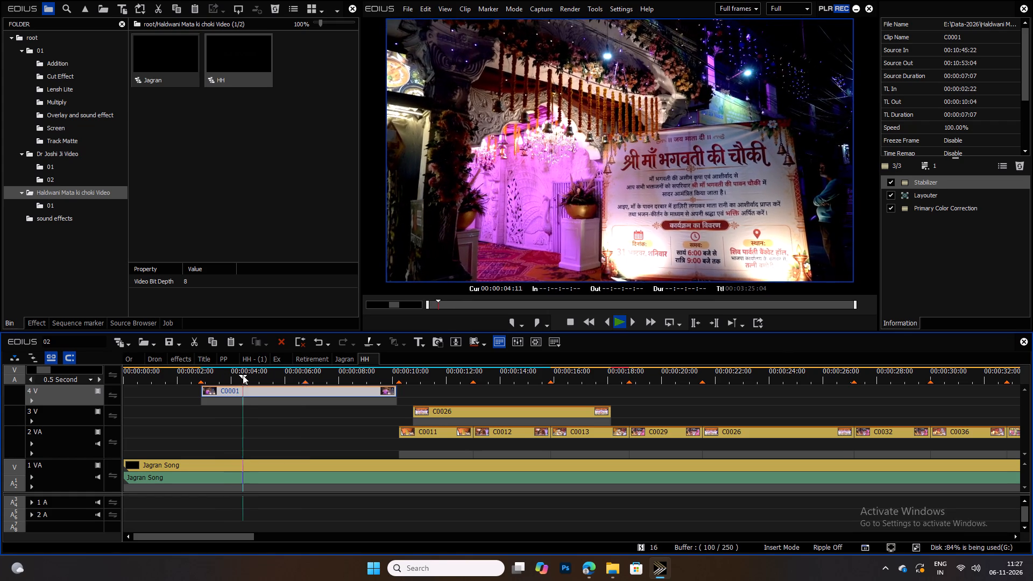
left_click_drag(249, 375, 239, 381)
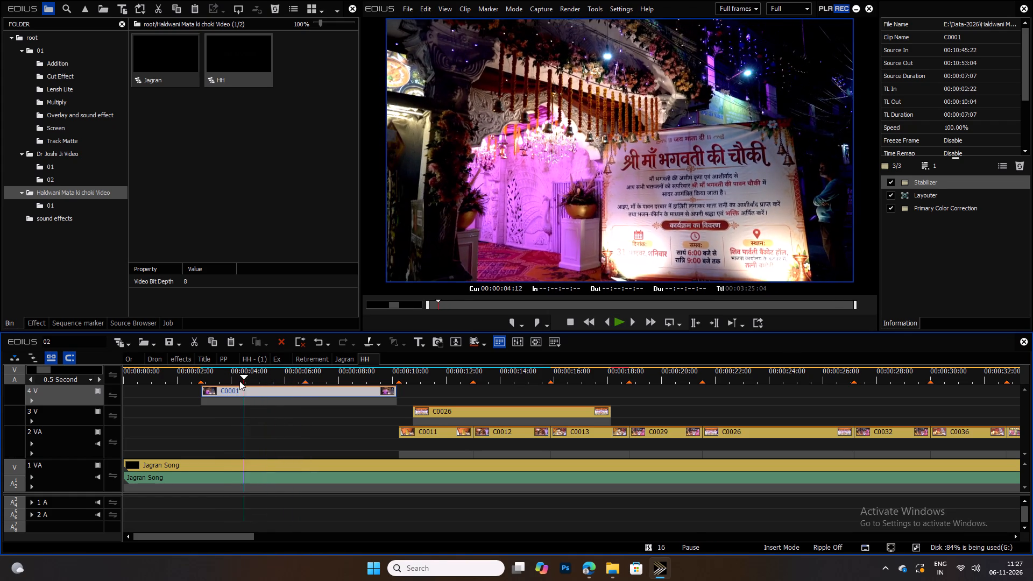
key("space")
left_click_drag(268, 381, 315, 393)
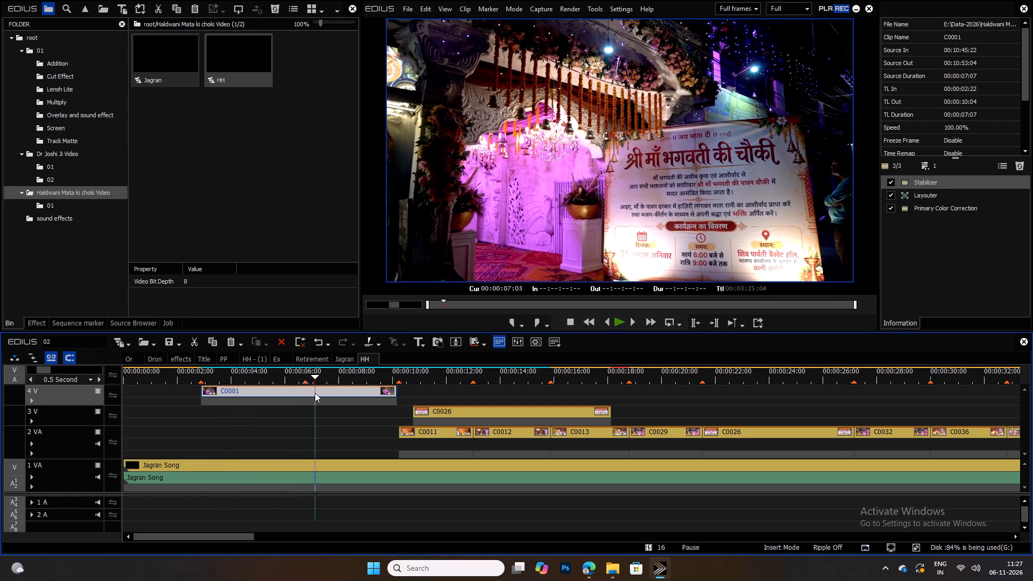
left_click_drag(315, 393, 306, 393)
key("m")
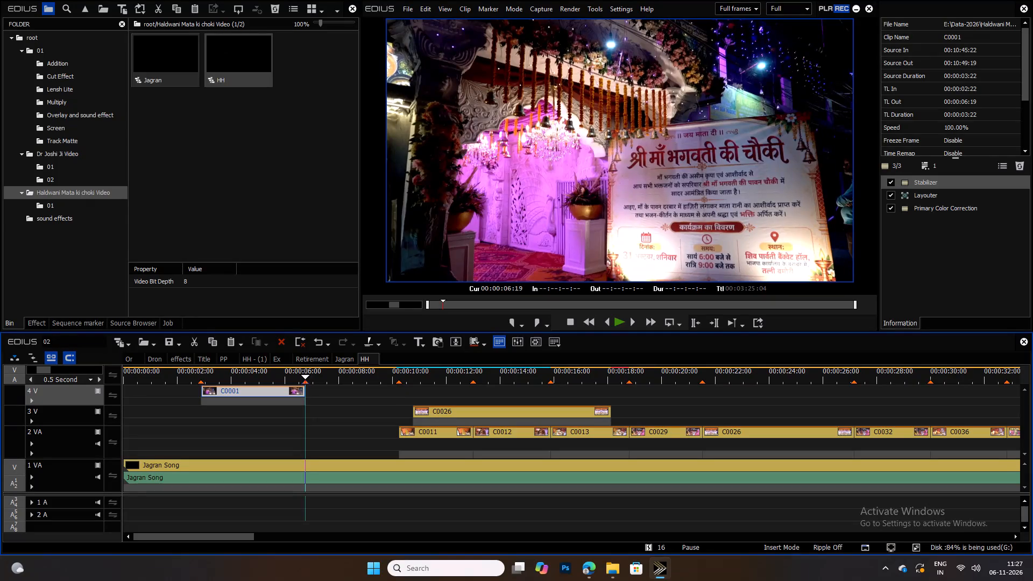
Look through C0002 in the Jagran sequence and split it at 00:00:11:09.
left_click(346, 358)
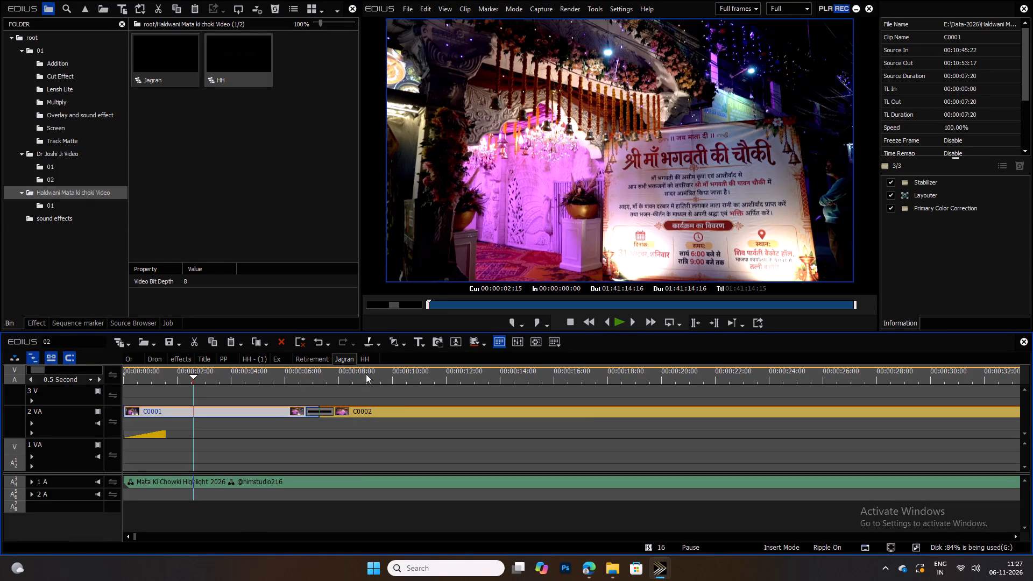
left_click_drag(376, 371, 523, 381)
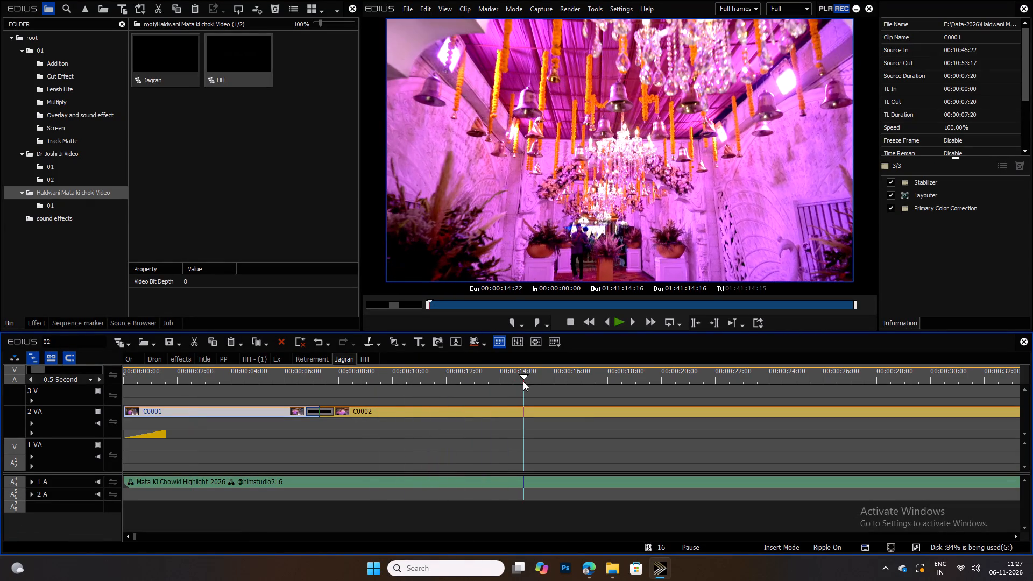
left_click_drag(523, 381, 323, 368)
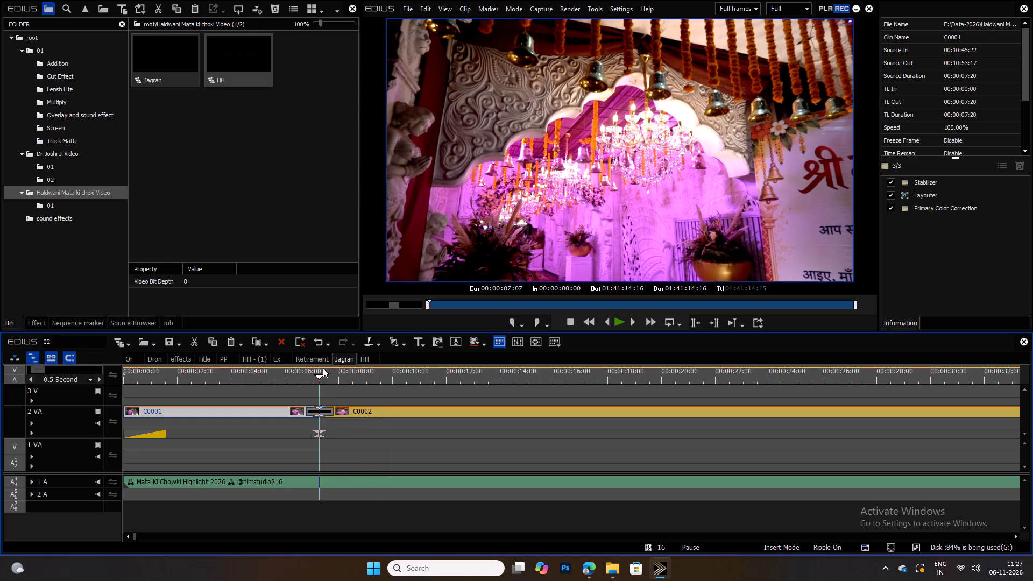
left_click_drag(323, 368, 650, 384)
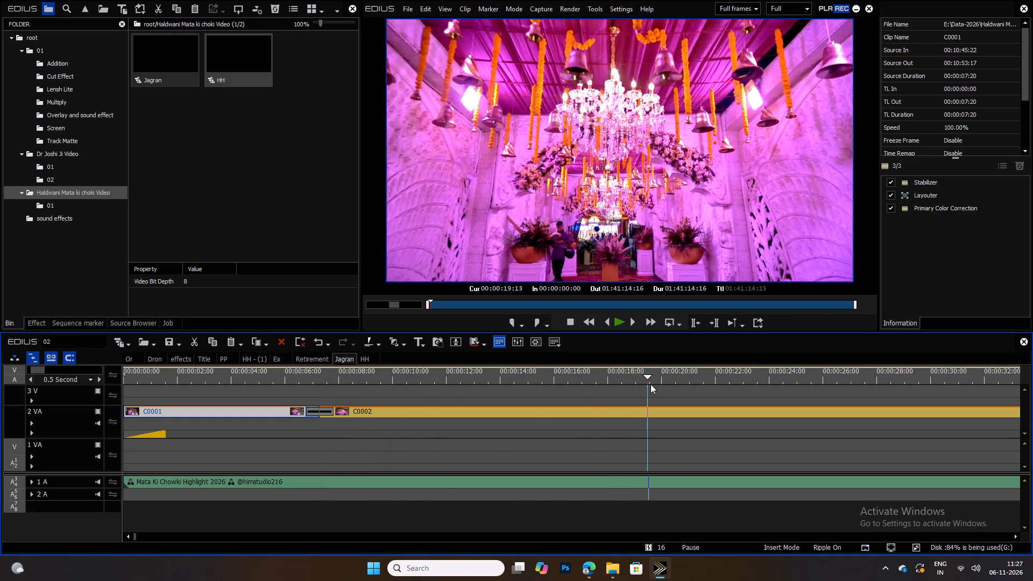
left_click_drag(650, 384, 976, 372)
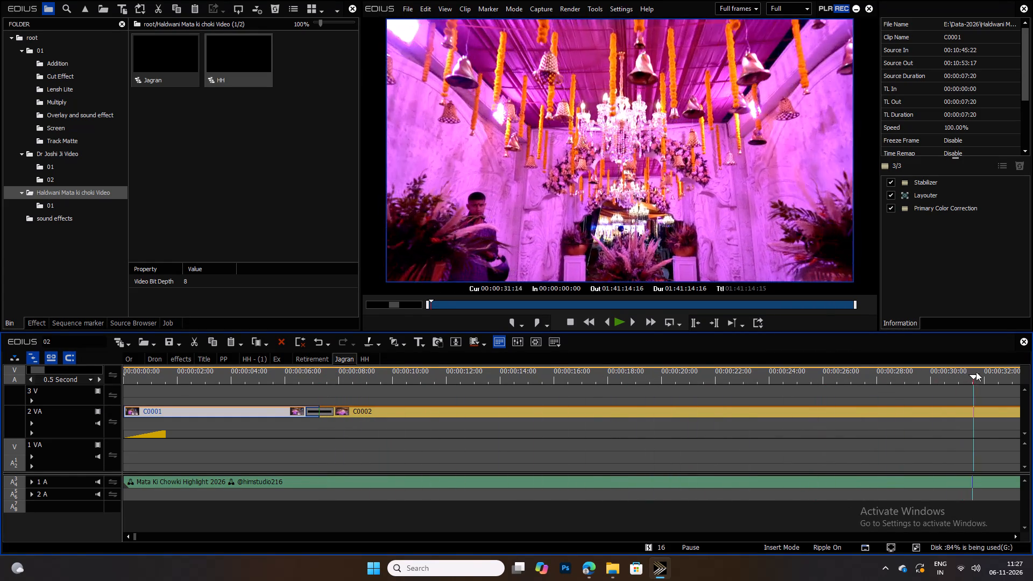
left_click_drag(976, 372, 559, 369)
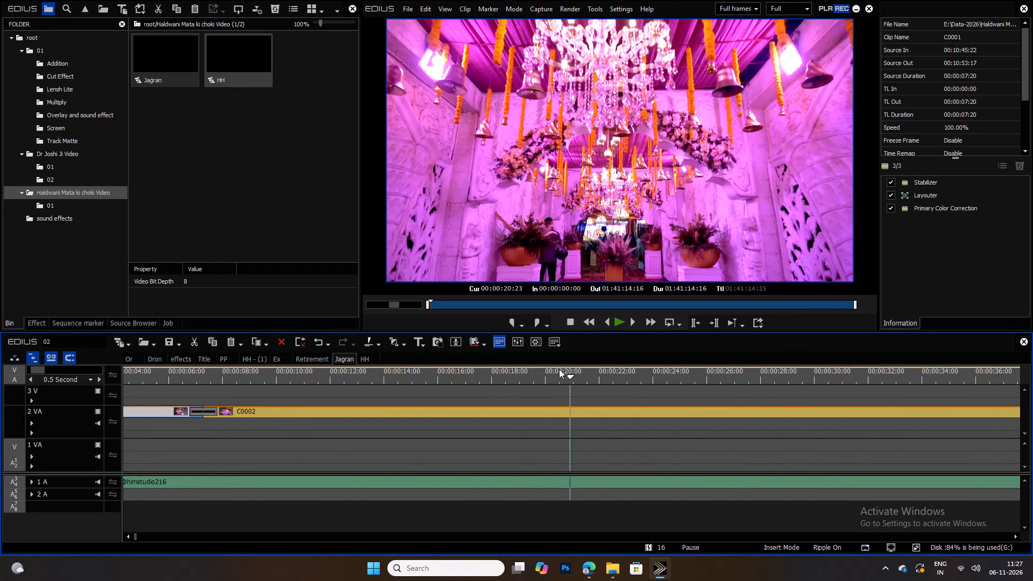
left_click_drag(559, 369, 302, 370)
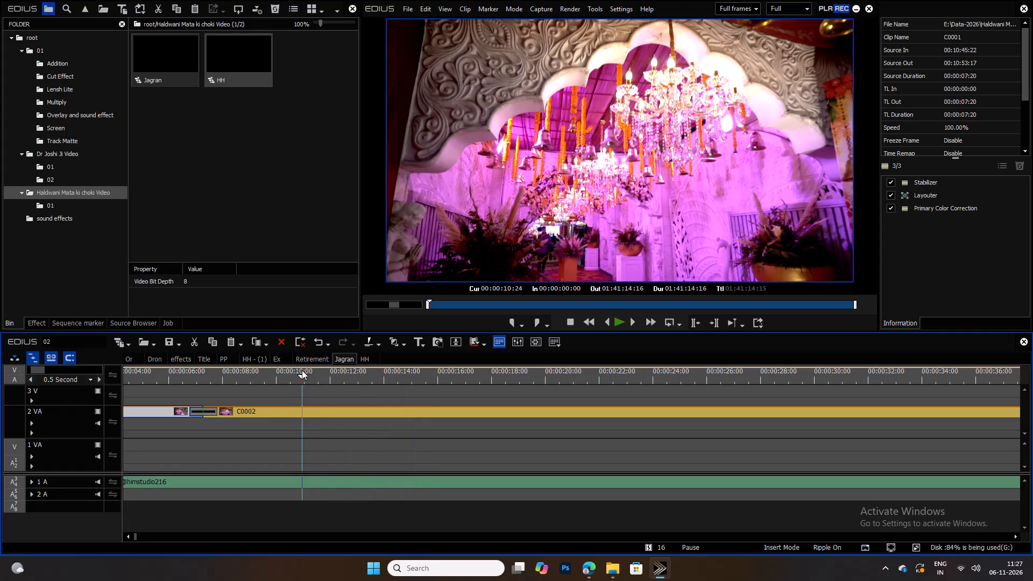
left_click_drag(302, 370, 305, 372)
key("space")
key("space")
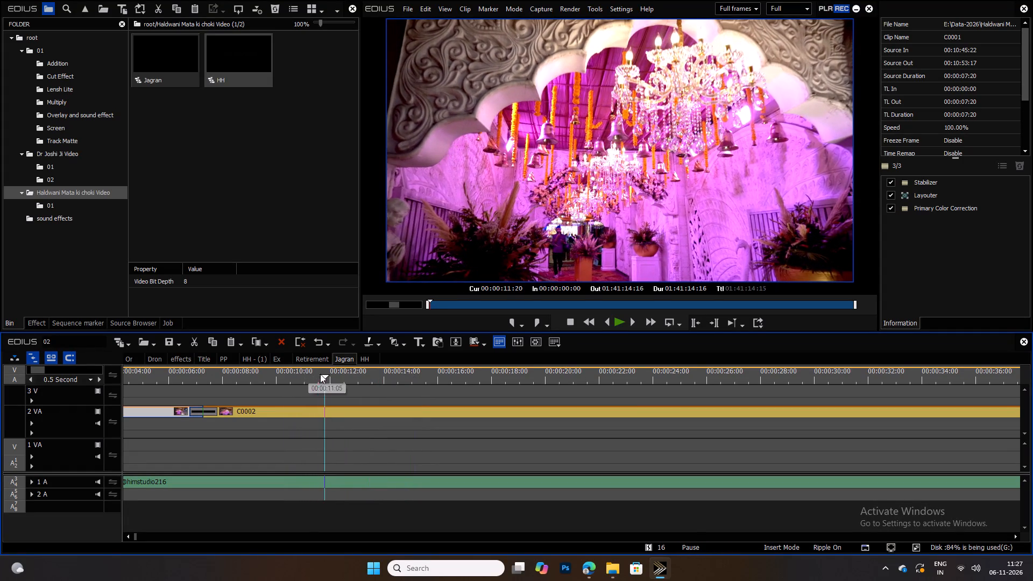
left_click_drag(317, 374, 308, 378)
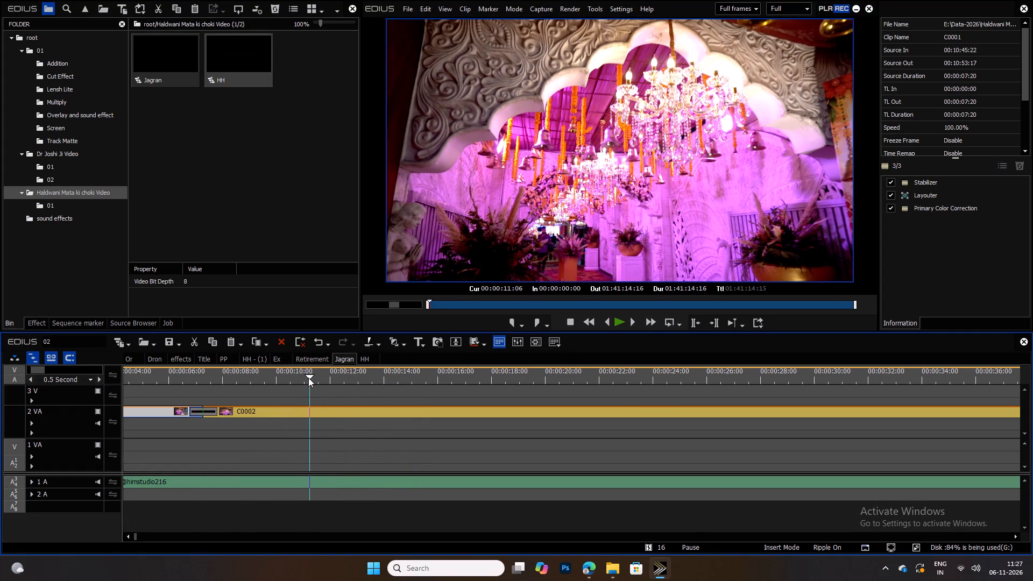
left_click_drag(308, 378, 312, 378)
left_click(317, 410)
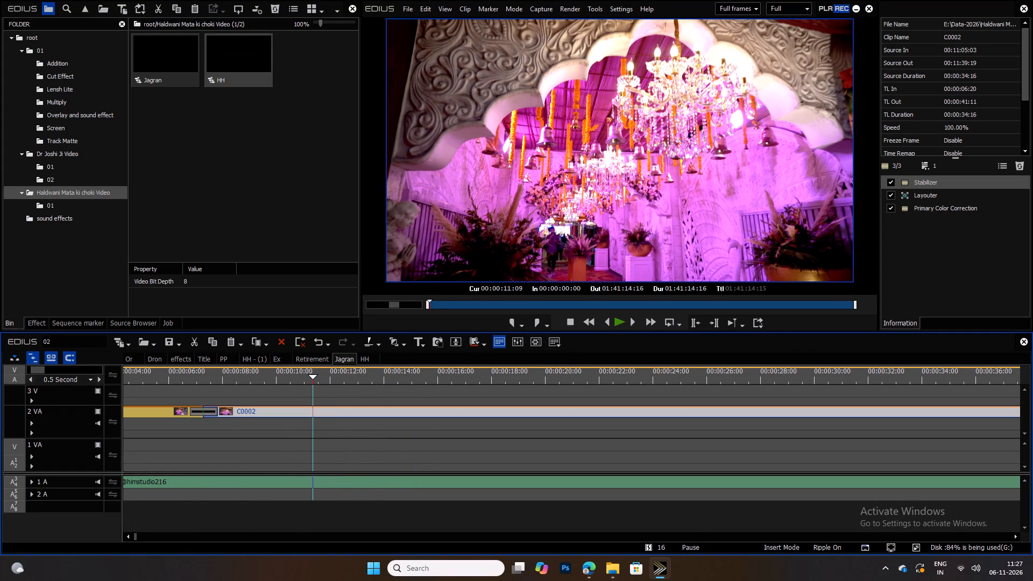
key("c")
Play on through C0002 in Jagran and split it at 00:00:14:18 and again at about 00:00:18:20.
left_click_drag(326, 376, 365, 374)
key("space")
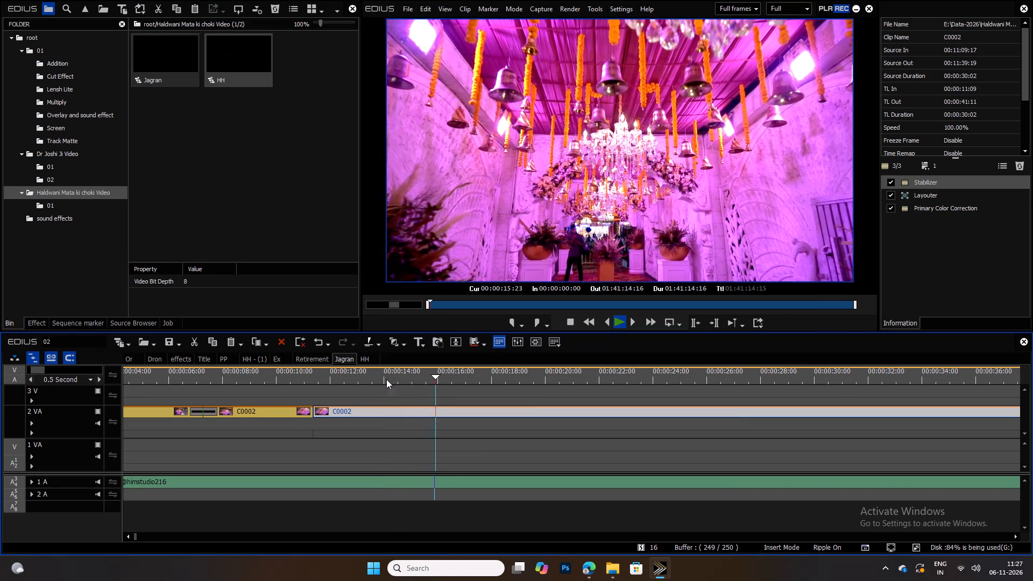
key("space")
left_click(402, 374)
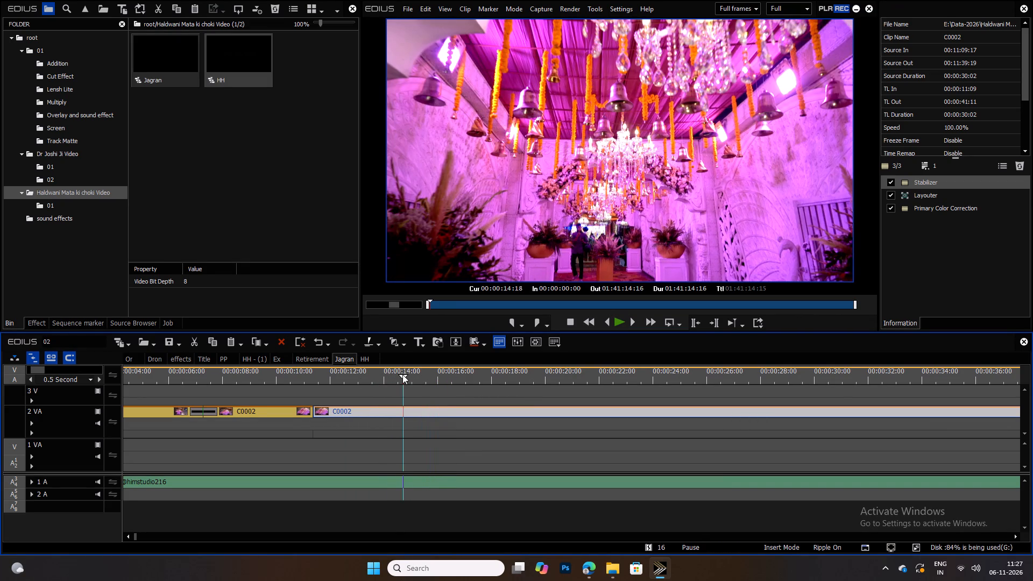
key("c")
left_click_drag(408, 374, 517, 379)
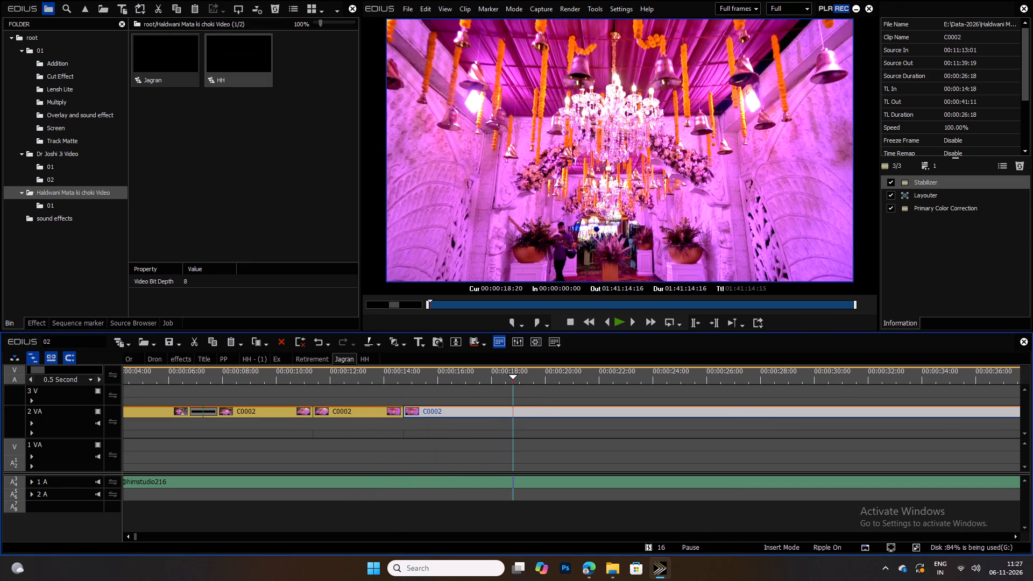
key("c")
Copy the cut C0002 piece into the HH sequence on 4 V at 00:00:06:19 and trim its end to 00:00:10:06.
left_click(443, 413)
key("ctrl+c")
left_click(365, 359)
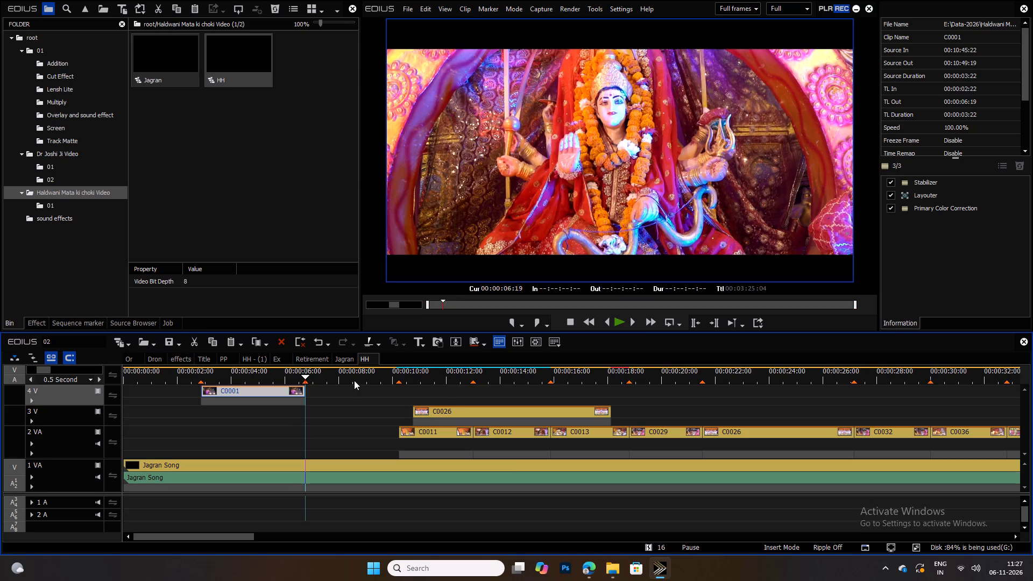
key("ctrl+v")
left_click_drag(371, 378, 393, 378)
key("m")
Add a one-second Dissolve between C0001 and C0002 at 00:00:06:19 and play back the join with the song.
left_click_drag(322, 376, 301, 377)
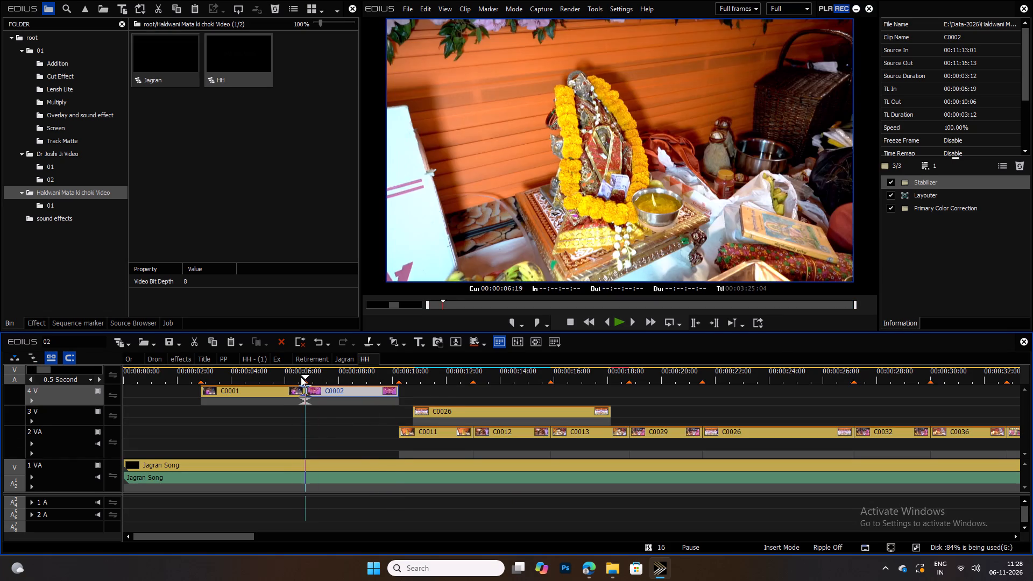
left_click_drag(301, 377, 301, 377)
left_click(331, 386)
key("ctrl+p")
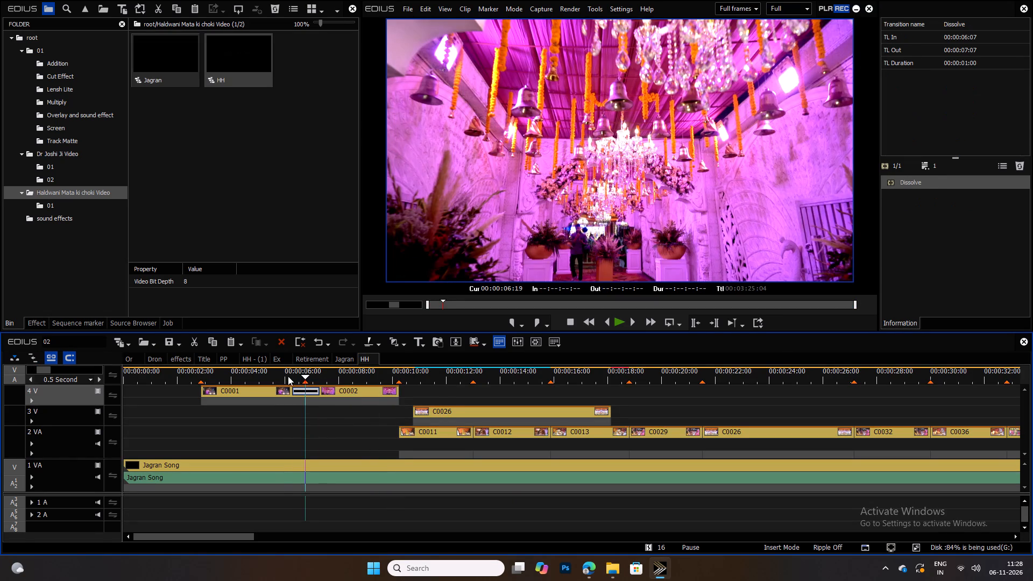
left_click_drag(285, 376, 278, 378)
key("space")
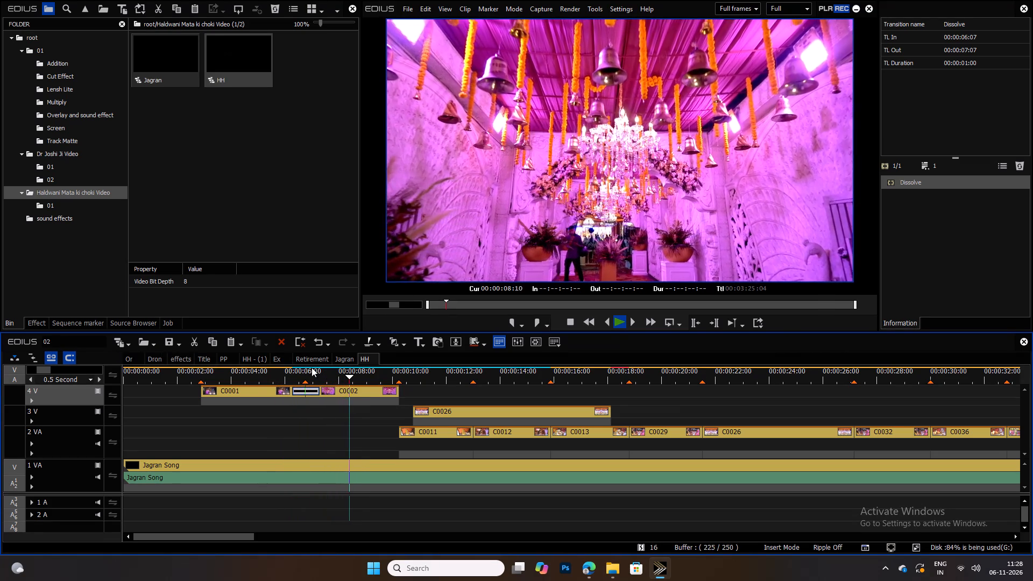
left_click_drag(288, 372, 279, 373)
key("space")
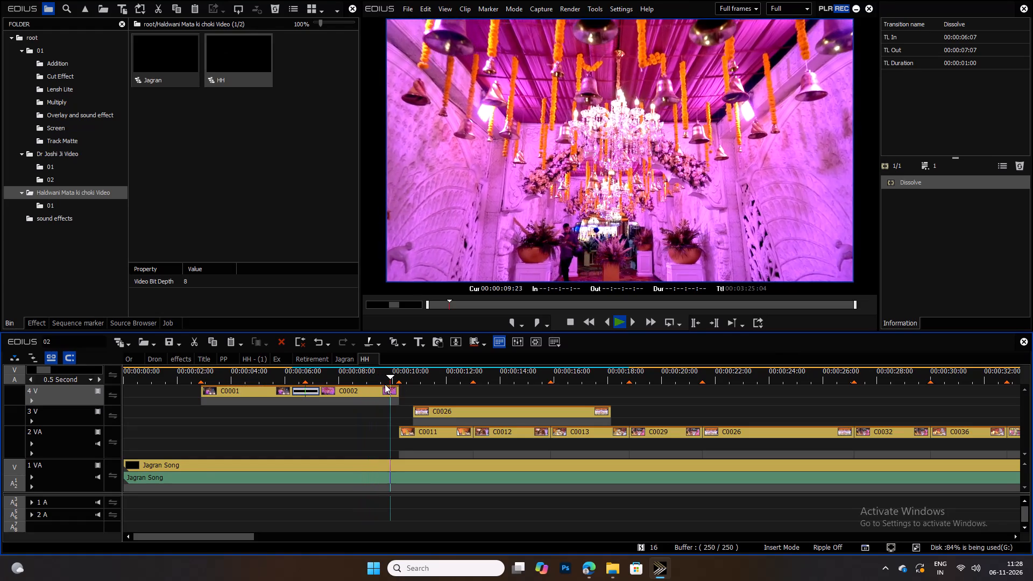
key("space")
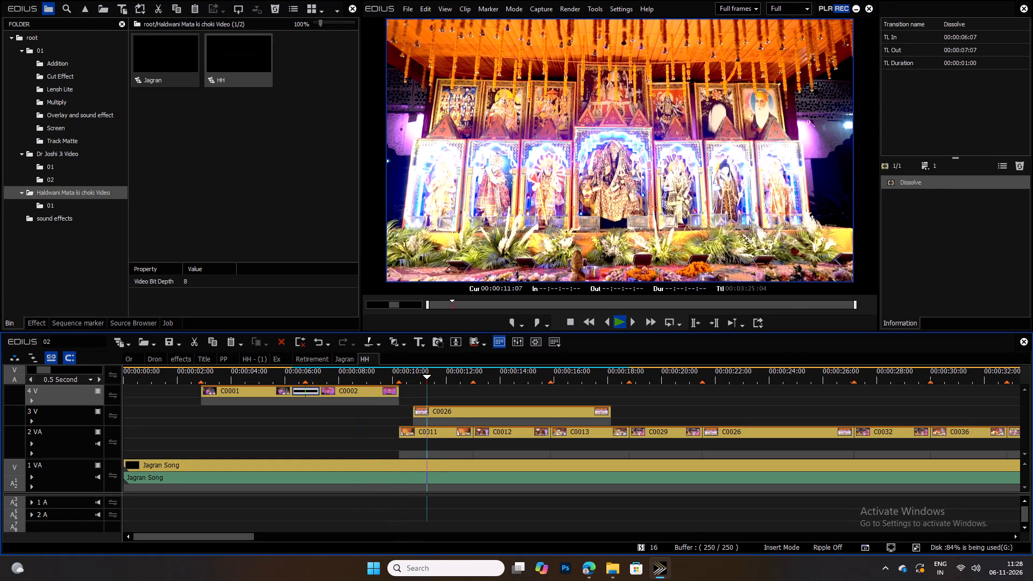
Move C0026 on 3 V to start at the marker at 00:00:10:06.
left_click_drag(460, 414, 443, 414)
Move C0001 and C0002 with their dissolve from 4 V down to 2 VA, directly before C0011.
left_click_drag(174, 392, 392, 398)
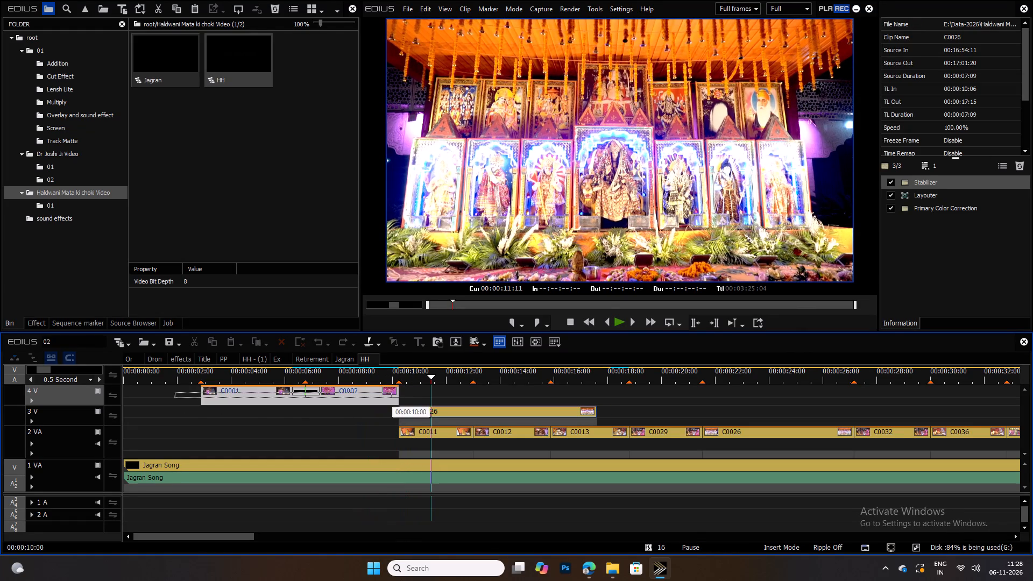
left_click_drag(392, 398, 391, 396)
left_click_drag(380, 391, 377, 431)
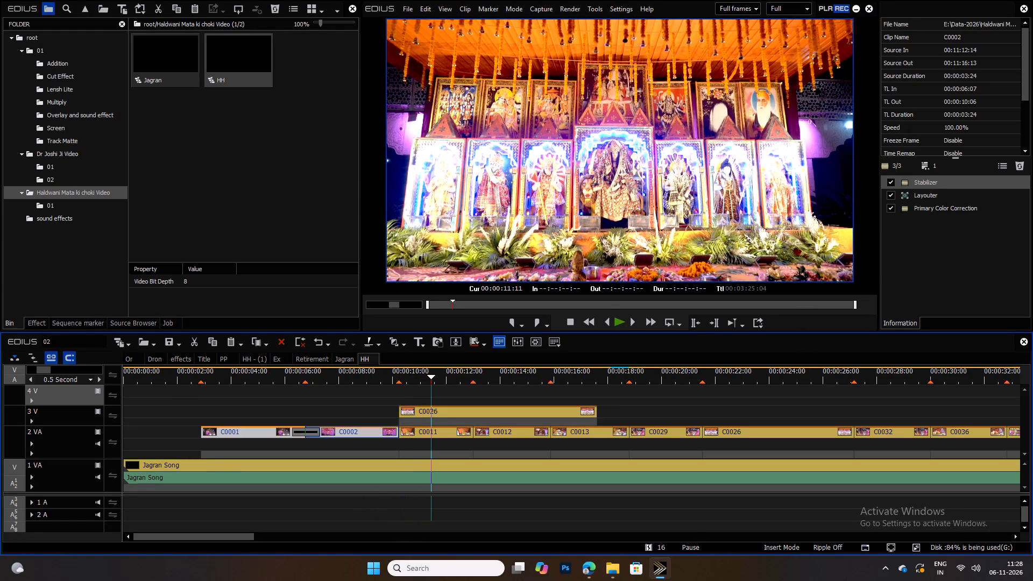
Trim the end of C0026 on 3 V to 00:00:13:00.
left_click_drag(443, 378, 471, 384)
scroll(471, 406, "up", 1, "ctrl")
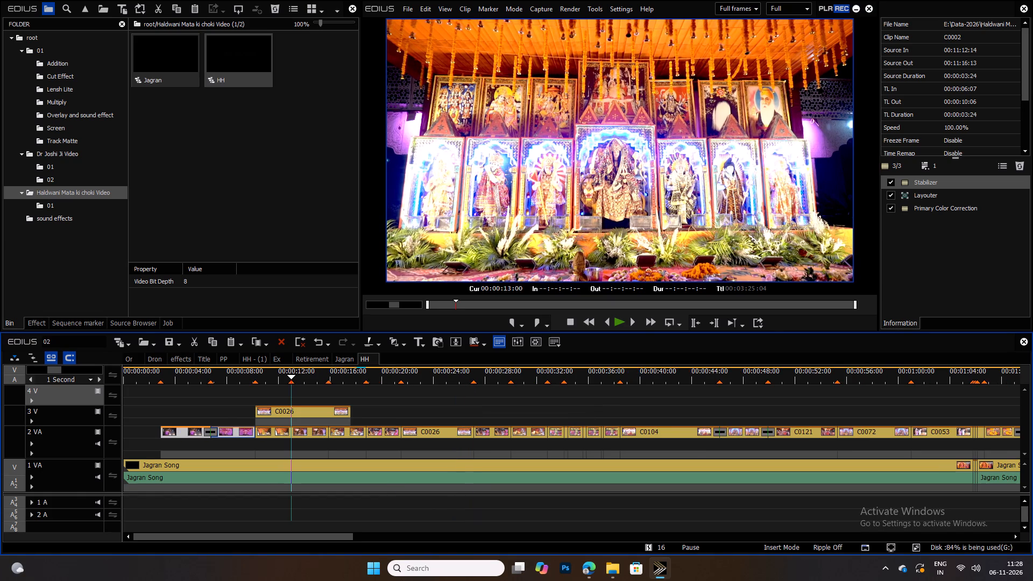
left_click(301, 410)
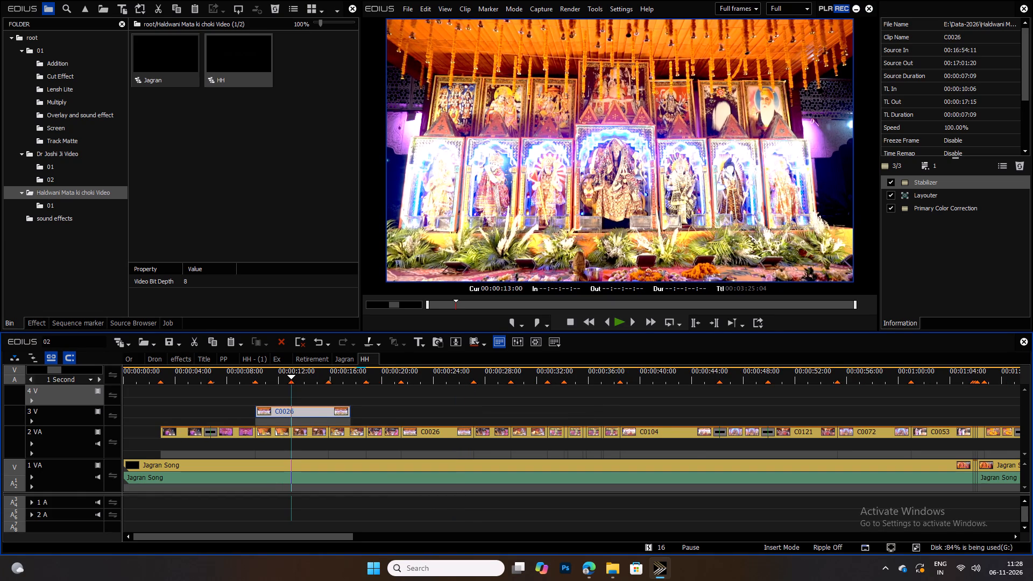
key("m")
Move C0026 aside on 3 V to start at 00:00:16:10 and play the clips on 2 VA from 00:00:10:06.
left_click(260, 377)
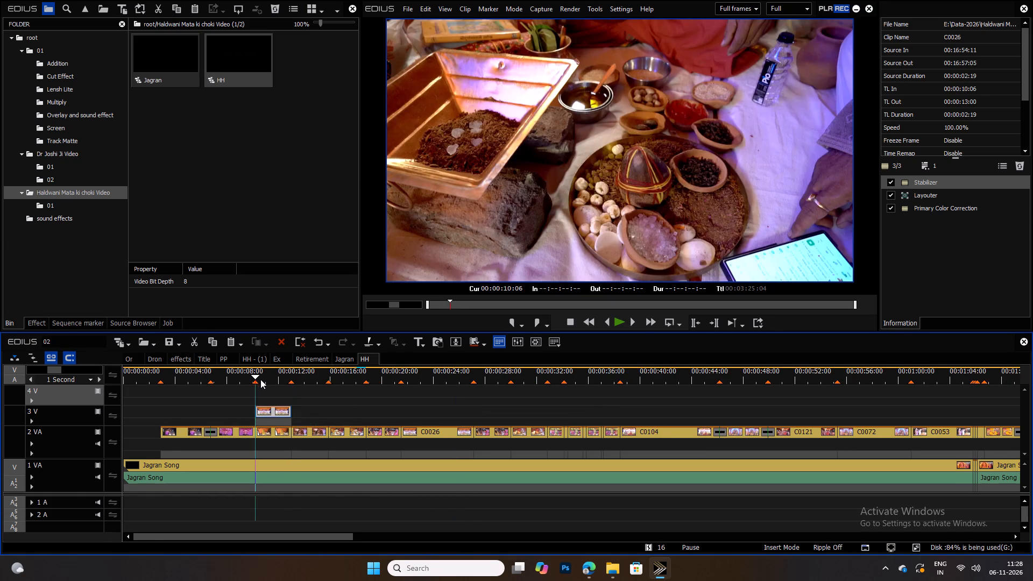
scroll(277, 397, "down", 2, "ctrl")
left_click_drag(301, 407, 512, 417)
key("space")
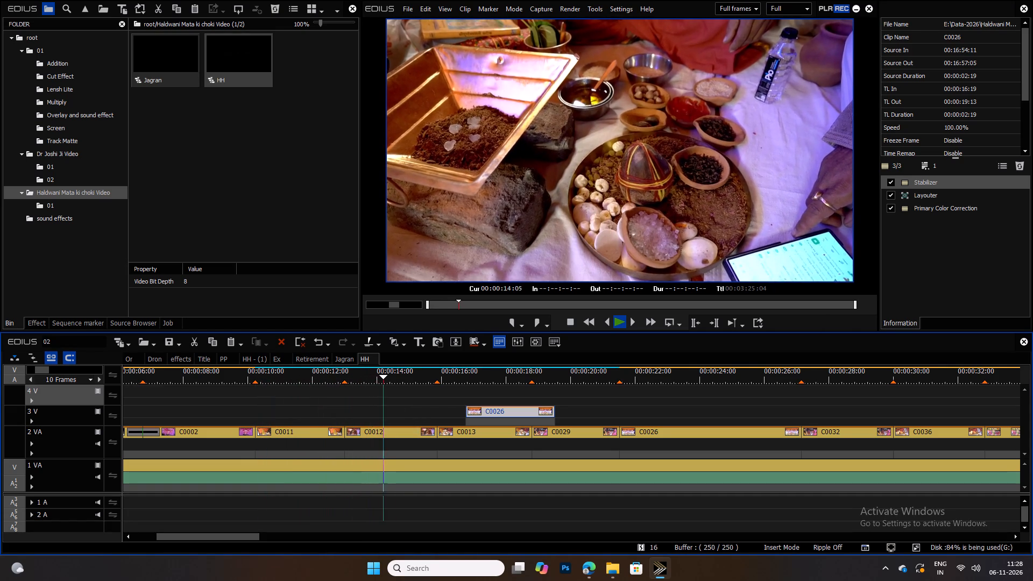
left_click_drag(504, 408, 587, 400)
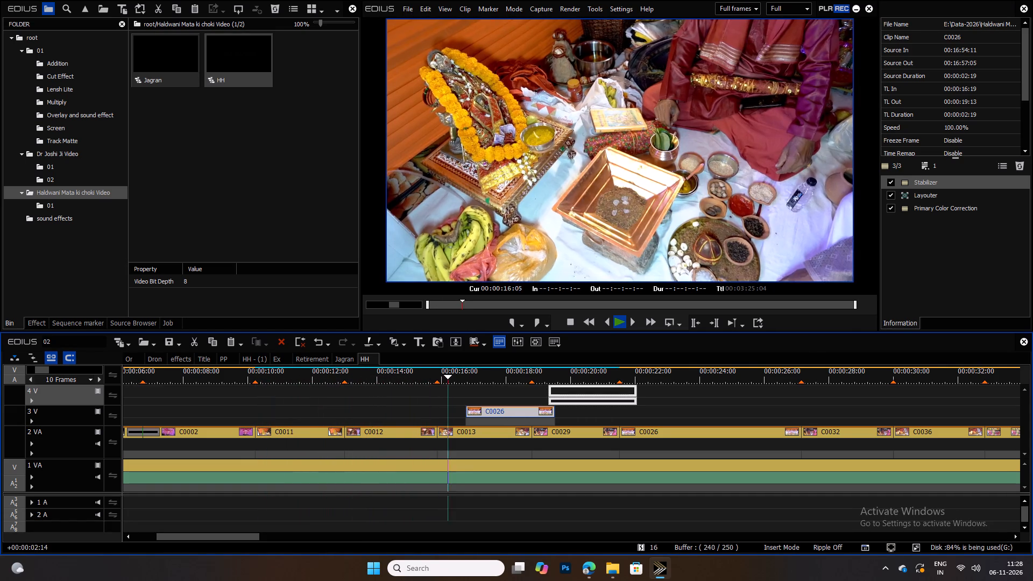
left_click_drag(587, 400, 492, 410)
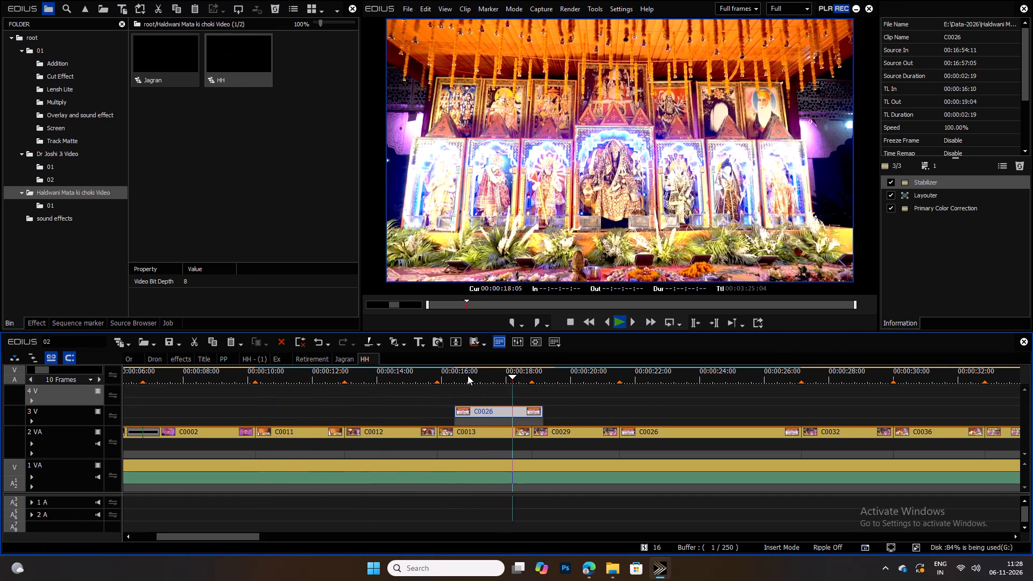
Review C0011 and C0012 on 2 VA and delete C0012, leaving its gap open.
left_click_drag(465, 375, 416, 395)
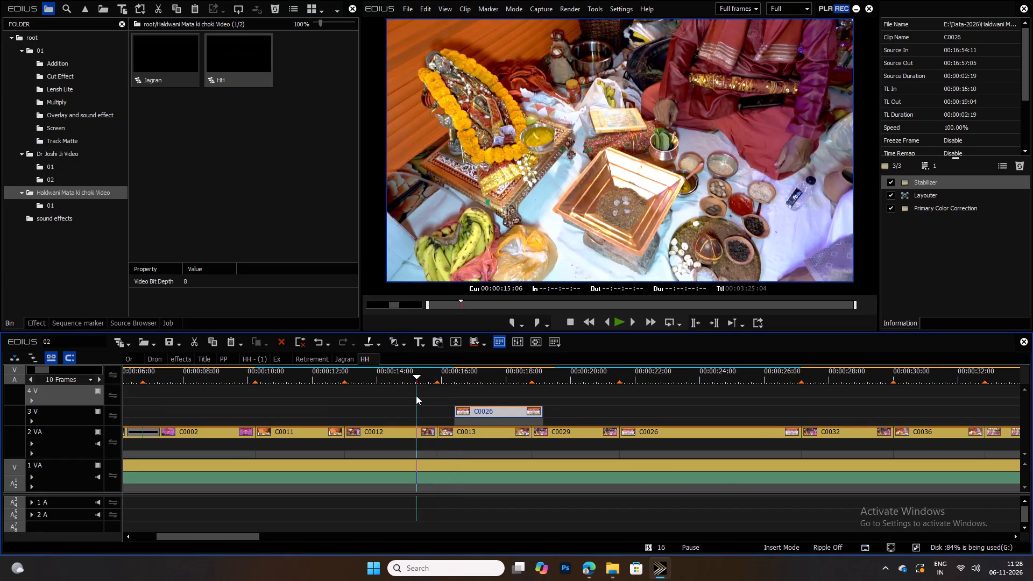
left_click_drag(416, 395, 296, 398)
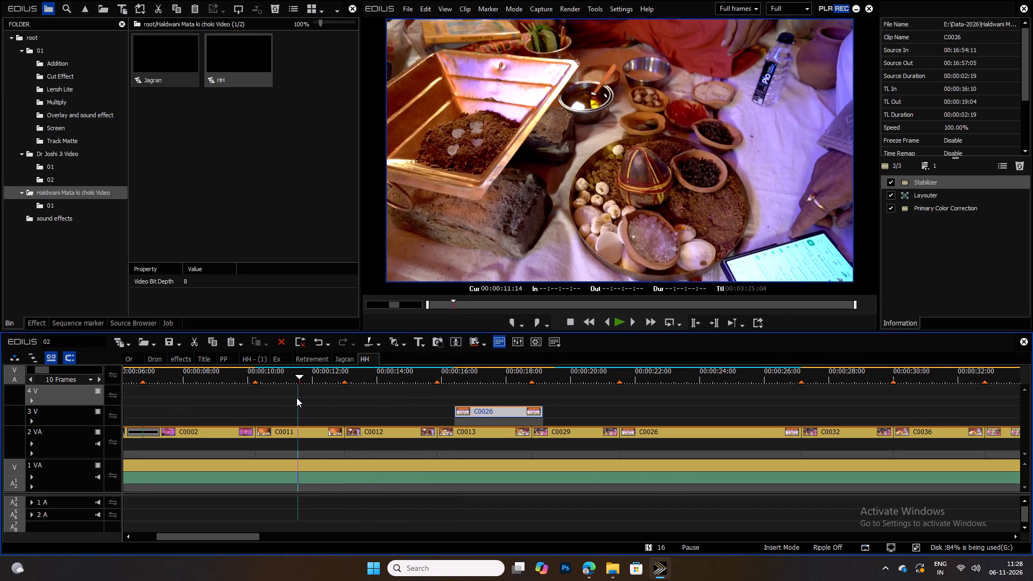
left_click_drag(296, 398, 332, 405)
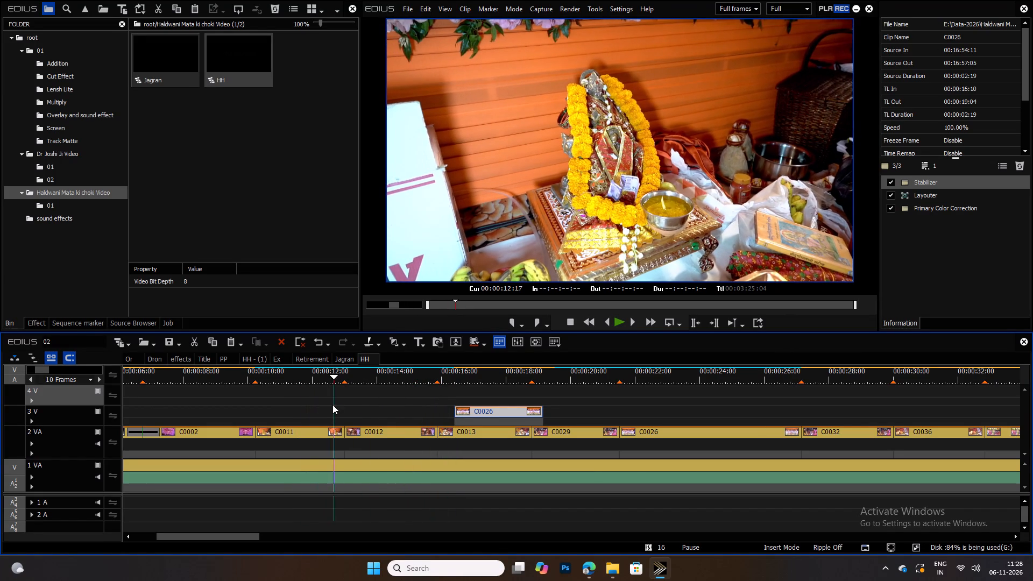
left_click_drag(332, 405, 410, 419)
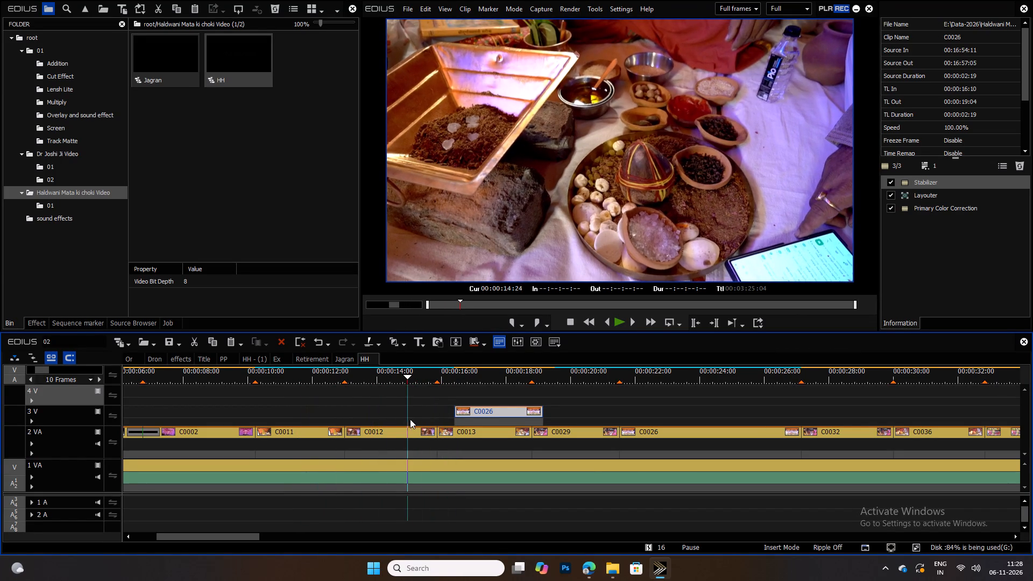
left_click_drag(410, 419, 388, 422)
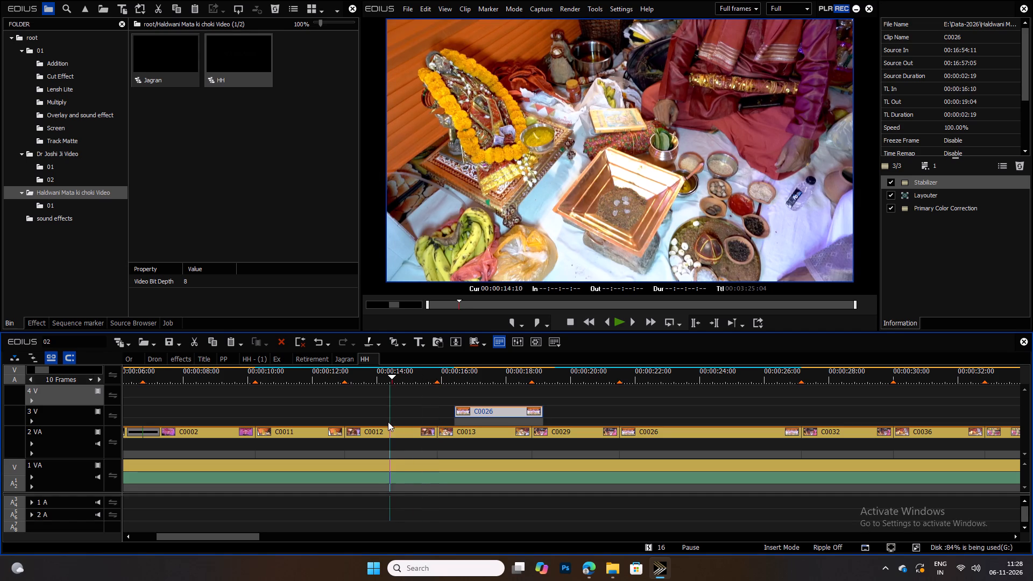
left_click_drag(388, 422, 387, 422)
left_click(369, 434)
key("Delete")
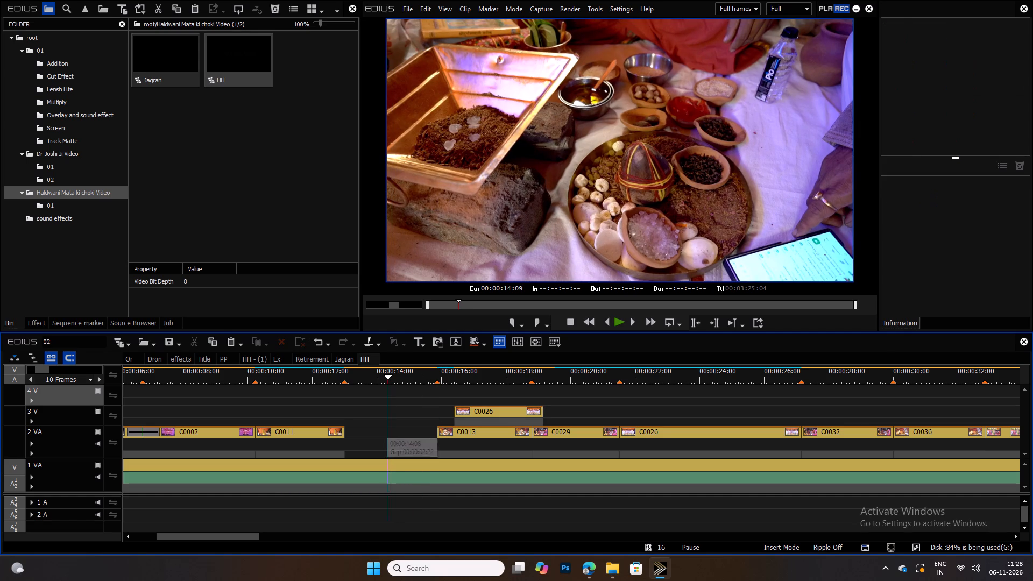
Reorder the shots by moving C0011 on 2 VA to 00:00:13:03 and C0026 on 3 V to 00:00:10:06.
left_click_drag(309, 428, 407, 433)
left_click_drag(510, 410, 309, 411)
Extend the start of C0011 on 2 VA back to 00:00:13:00, where C0026 ends.
left_click(321, 375)
scroll(350, 388, "down", 1, "ctrl")
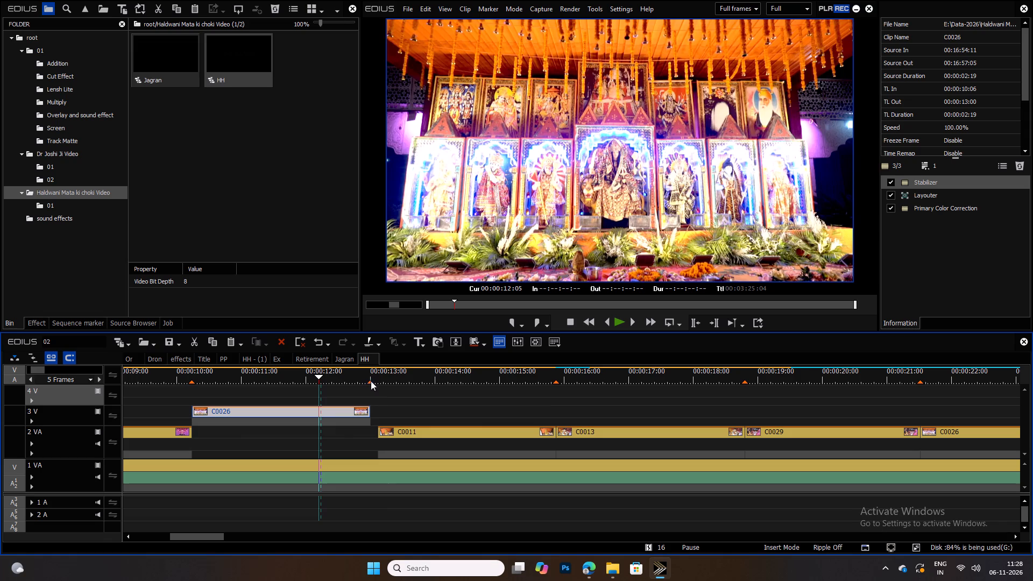
left_click(372, 372)
left_click_drag(381, 435, 373, 435)
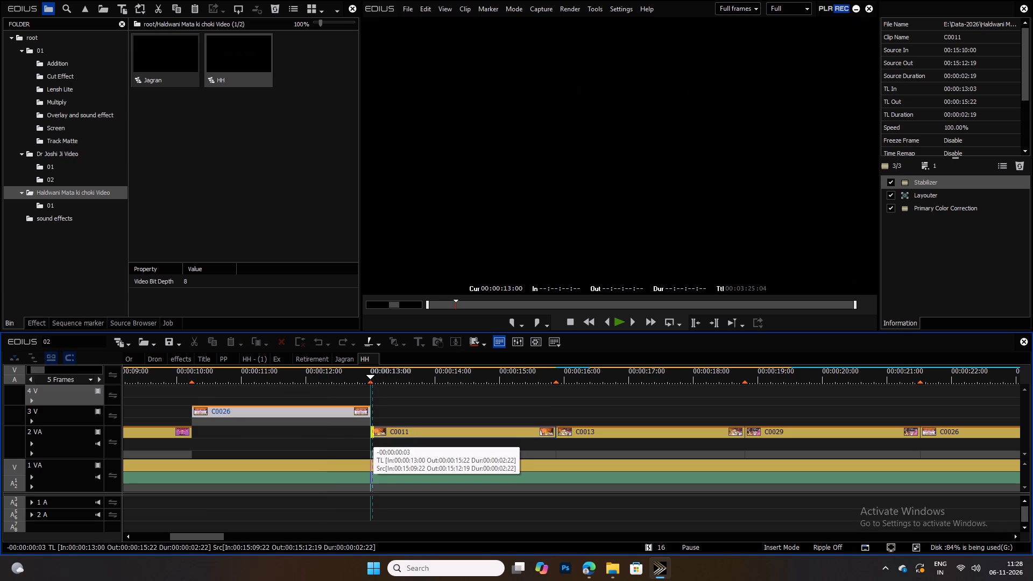
Move C0026 from 3 V down into the 2 VA gap at 00:00:10:06 and play the sequence from 00:00:09:17.
left_click_drag(373, 435, 371, 434)
left_click(294, 411)
left_click_drag(281, 412, 281, 438)
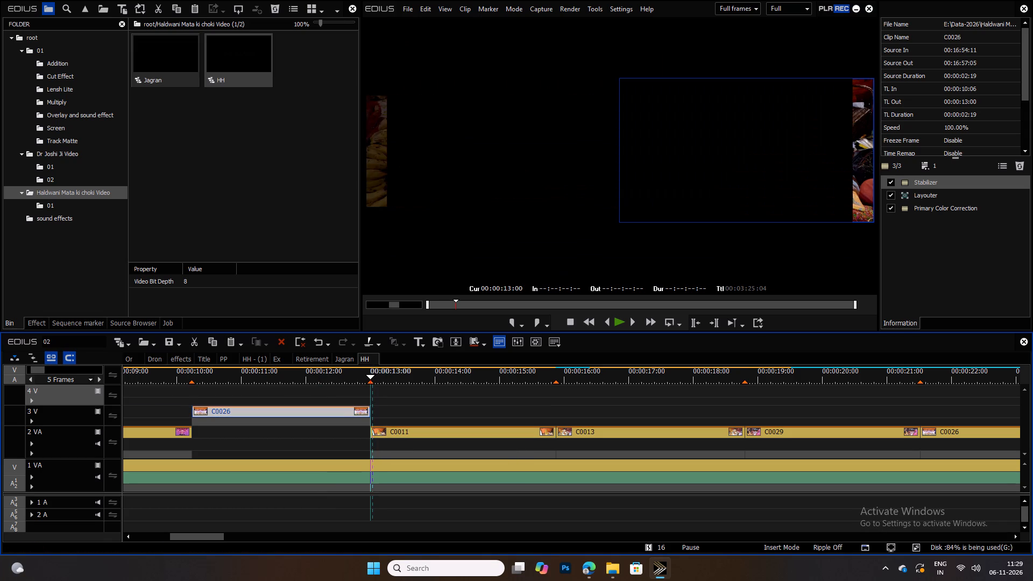
scroll(291, 388, "up", 1, "ctrl")
left_click_drag(298, 379, 264, 378)
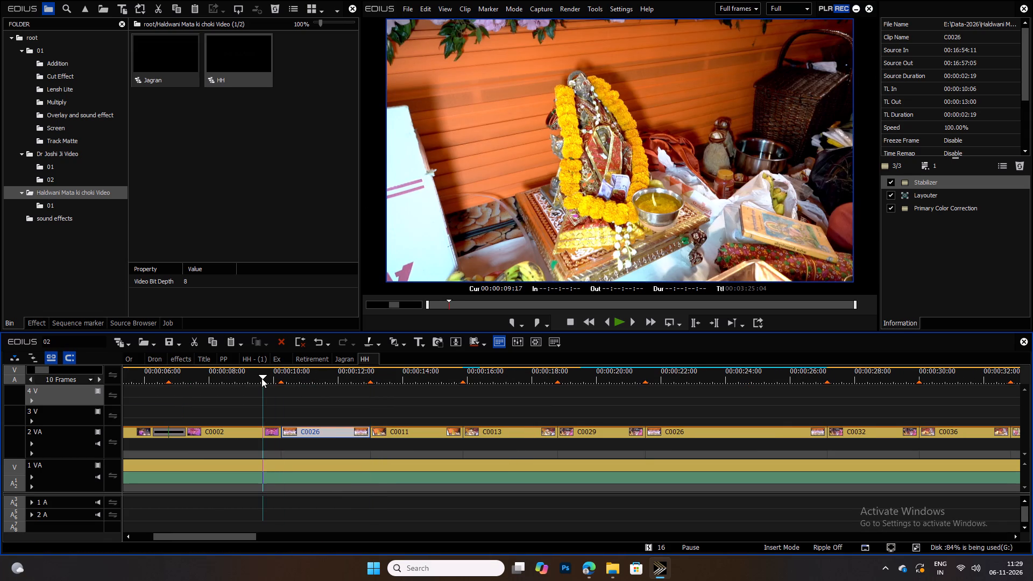
key("space")
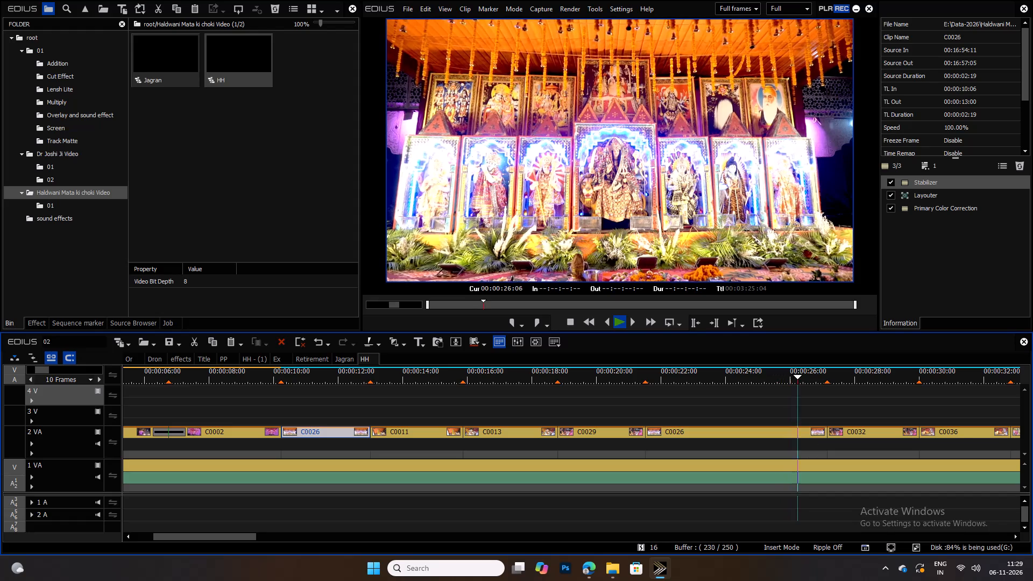
key("space")
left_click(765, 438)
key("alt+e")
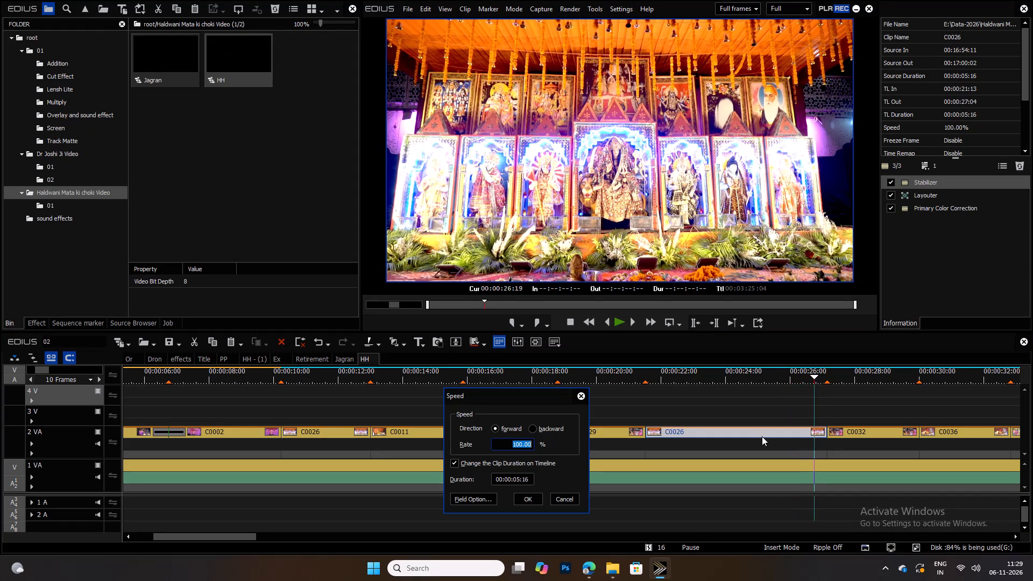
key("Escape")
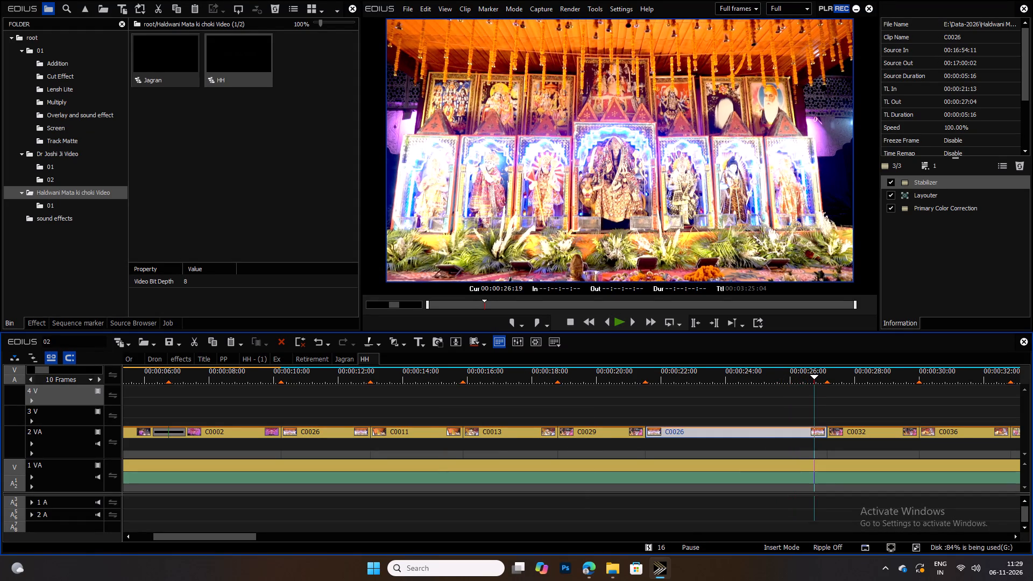
Move the C0026 clip at 00:00:21:13 from 2 VA up to 3 V and set its speed to 150%.
left_click_drag(699, 428, 701, 420)
key("alt+e")
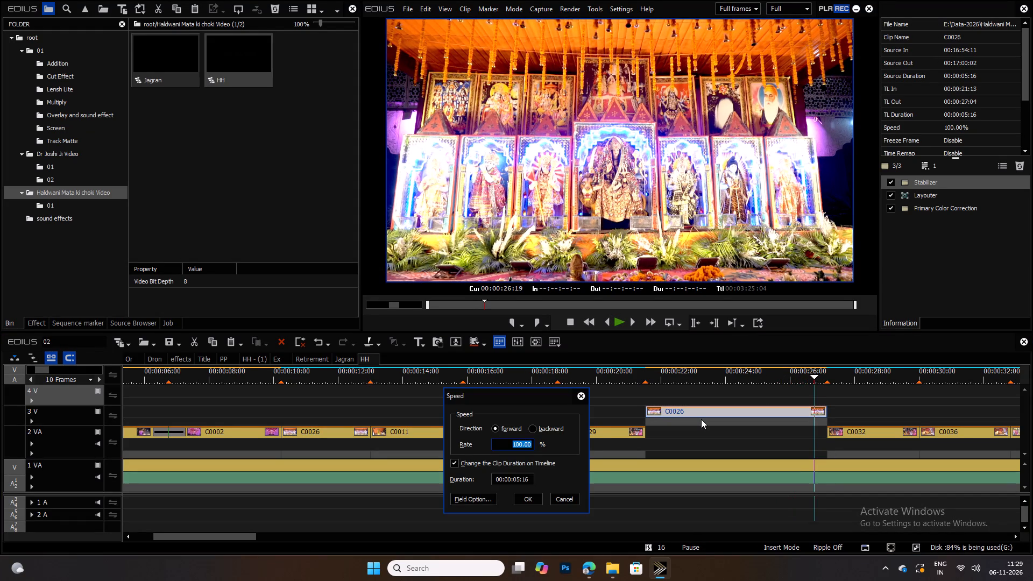
type("150")
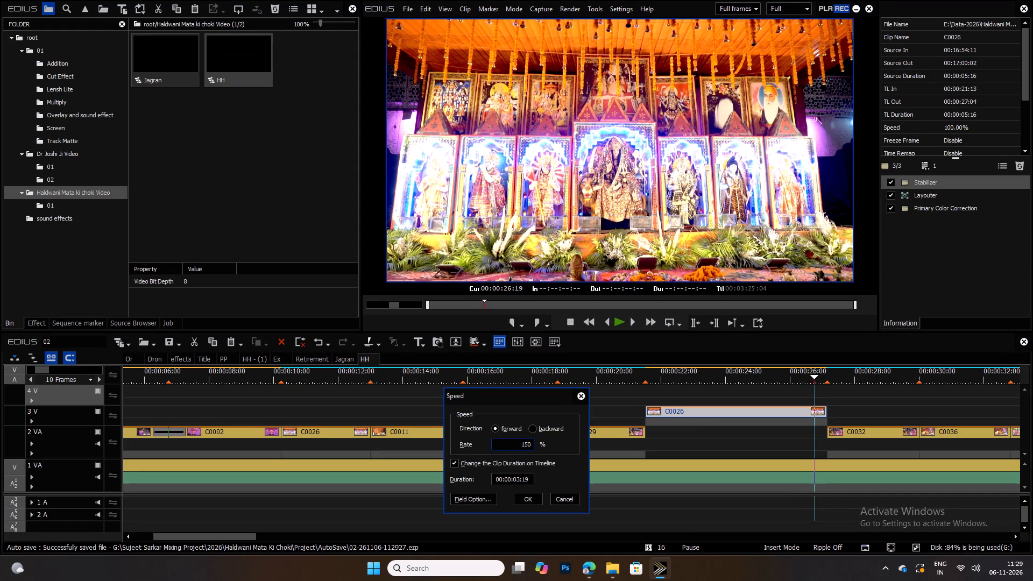
key("Return")
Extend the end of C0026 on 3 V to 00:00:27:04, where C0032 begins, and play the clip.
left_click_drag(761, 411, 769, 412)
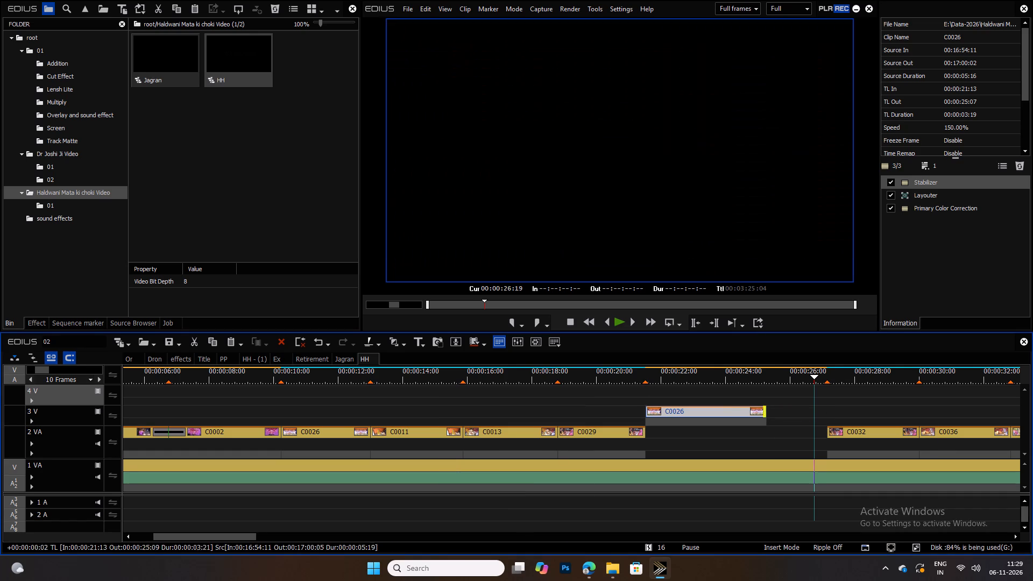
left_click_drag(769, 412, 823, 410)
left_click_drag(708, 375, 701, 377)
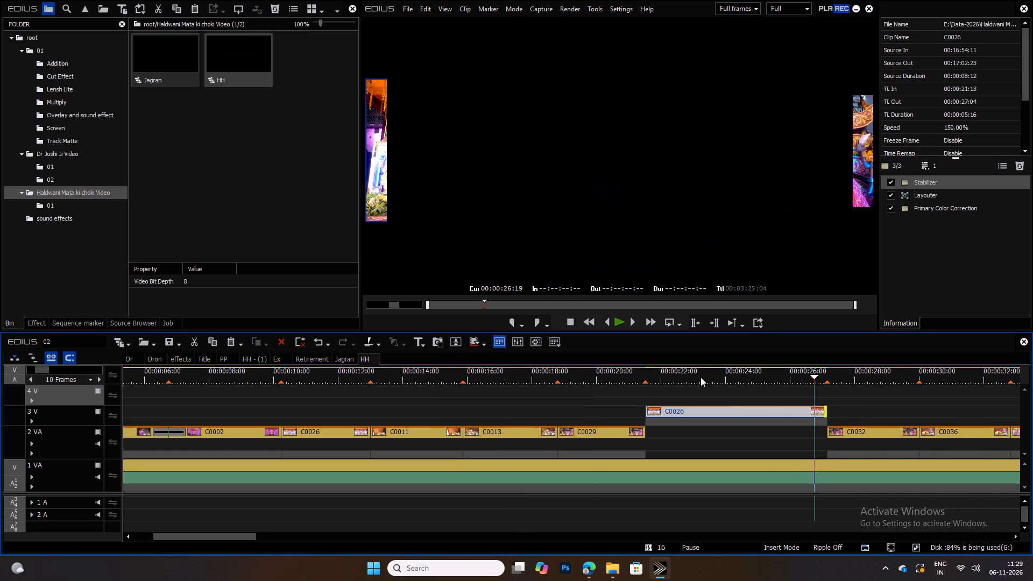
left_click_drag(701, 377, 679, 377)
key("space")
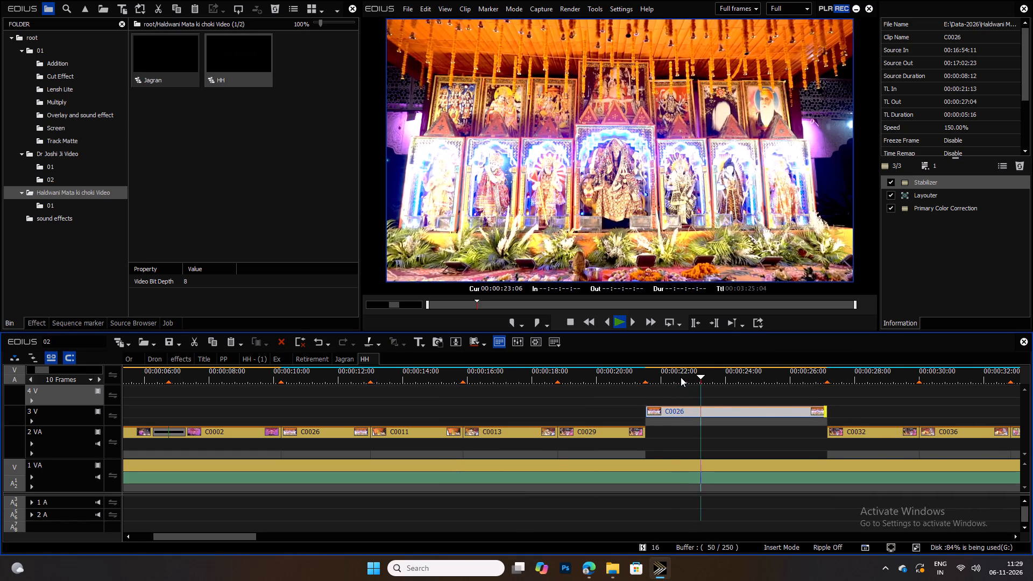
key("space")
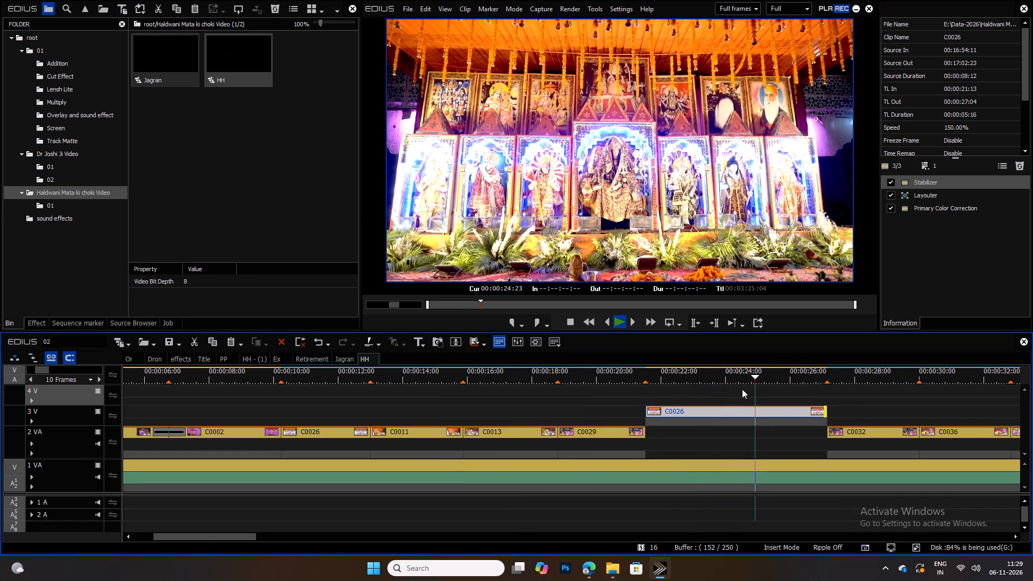
Set the speed of C0026 on 3 V to 200% and extend its end to 00:00:27:04, filling the gap before C0032.
key("alt+e")
type("200")
key("Return")
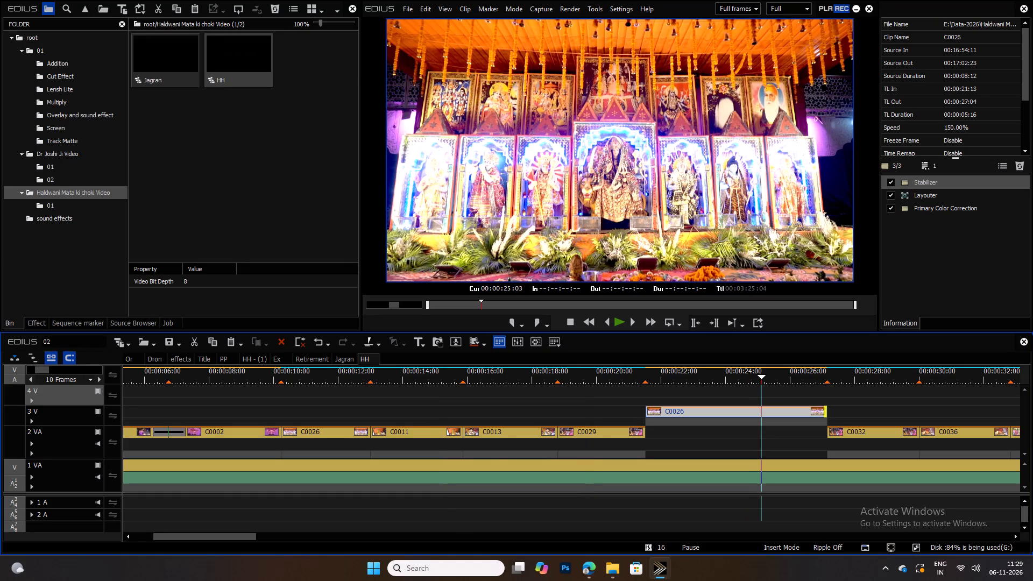
left_click_drag(781, 411, 827, 414)
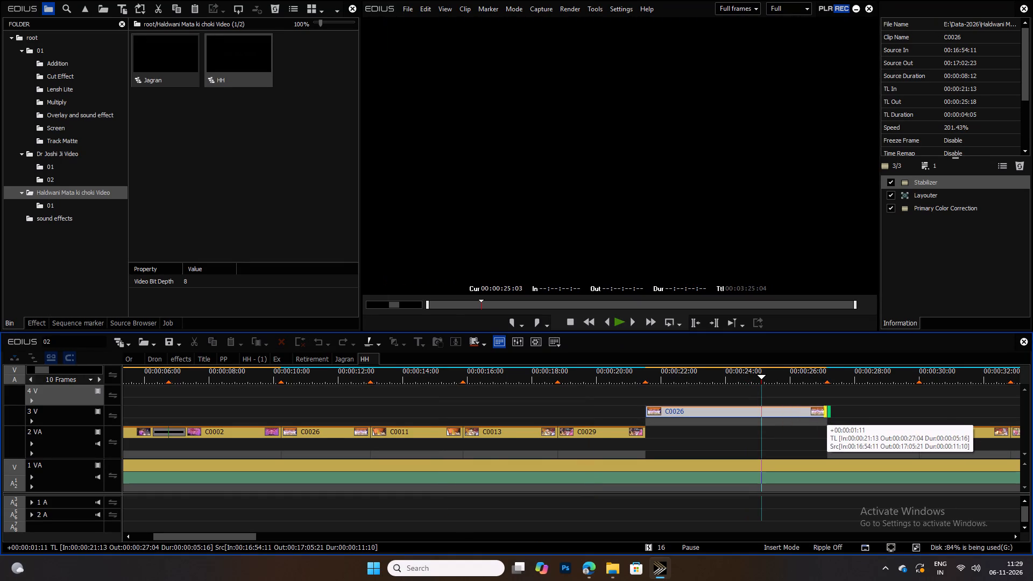
left_click_drag(827, 414, 829, 414)
left_click(869, 412)
Play the retimed C0026 and move it down into the 2 VA gap at 00:00:21:13.
left_click_drag(681, 371, 670, 372)
key("space")
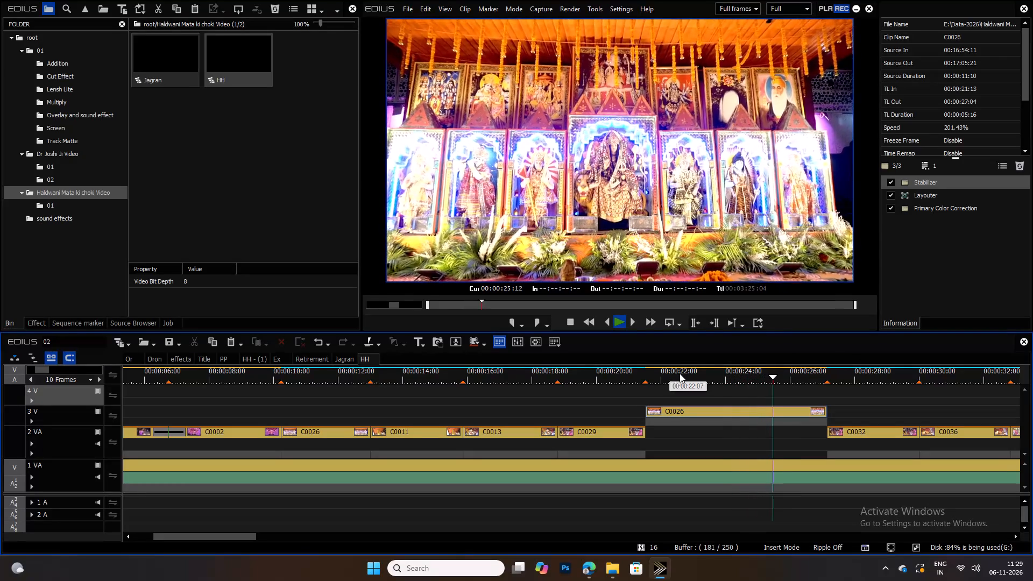
key("space")
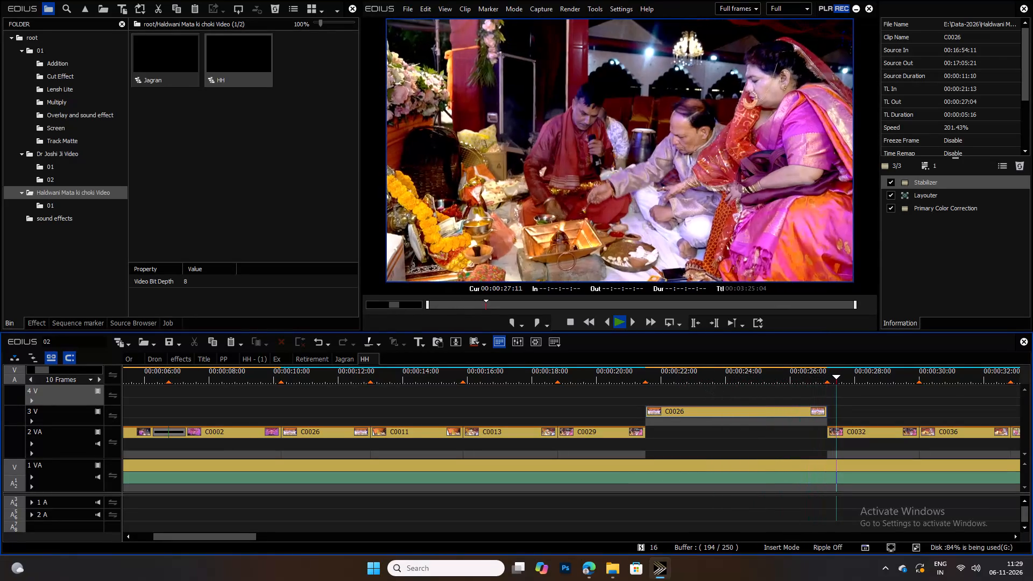
left_click_drag(728, 412, 728, 428)
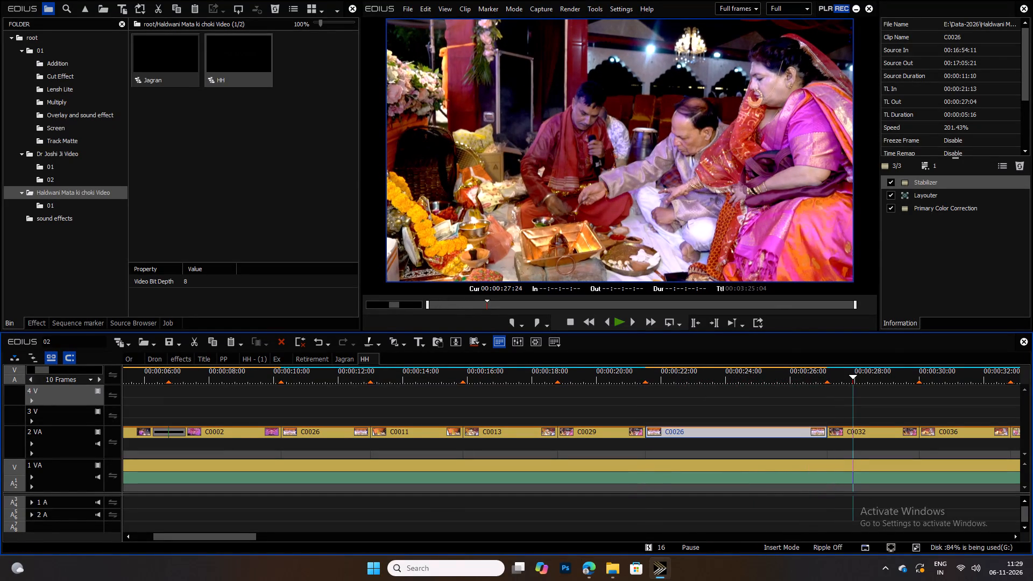
Play the HH sequence from 00:00:27:24 to 00:02:10:11 to review the clips up to C0002 after C0125.
key("space")
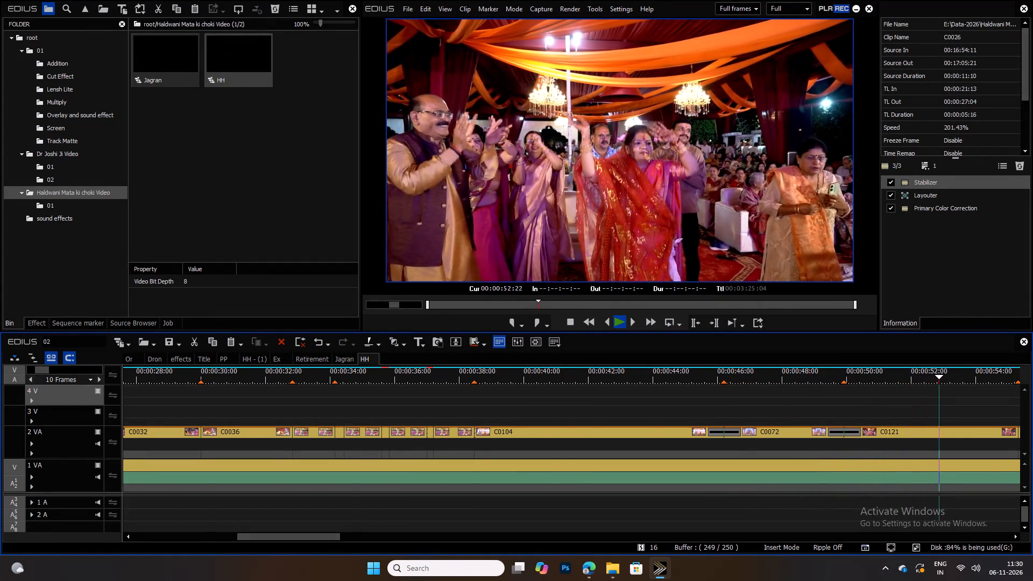
scroll(851, 389, "up", 4, "ctrl")
scroll(666, 387, "down", 4, "ctrl")
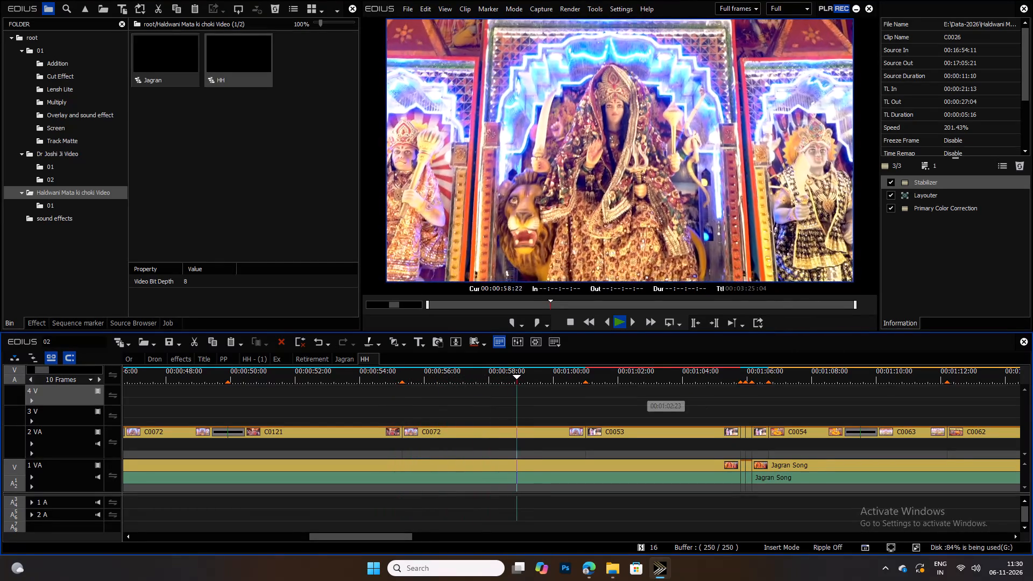
scroll(677, 404, "up", 3, "ctrl")
scroll(668, 404, "down", 2, "ctrl")
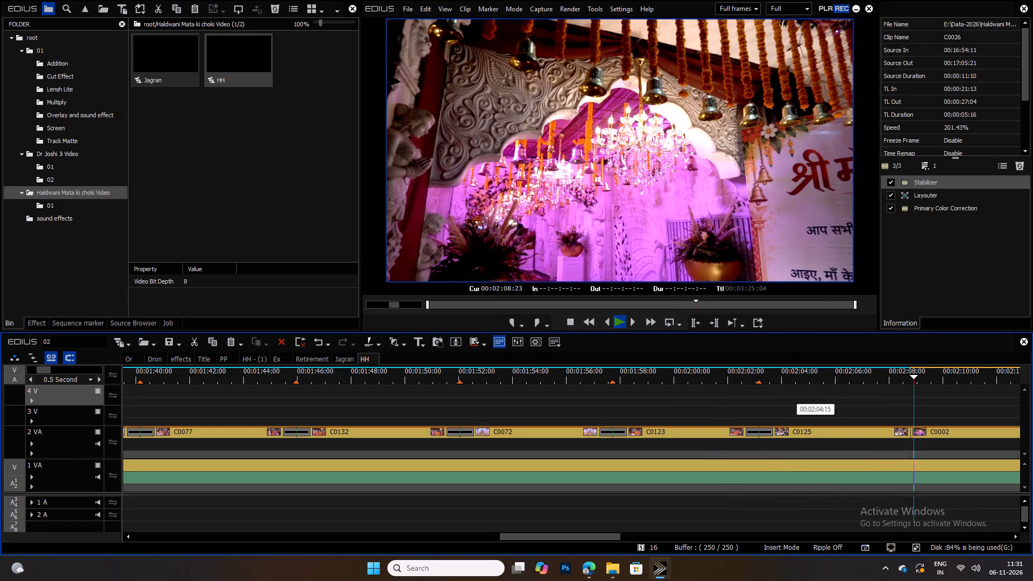
key("space")
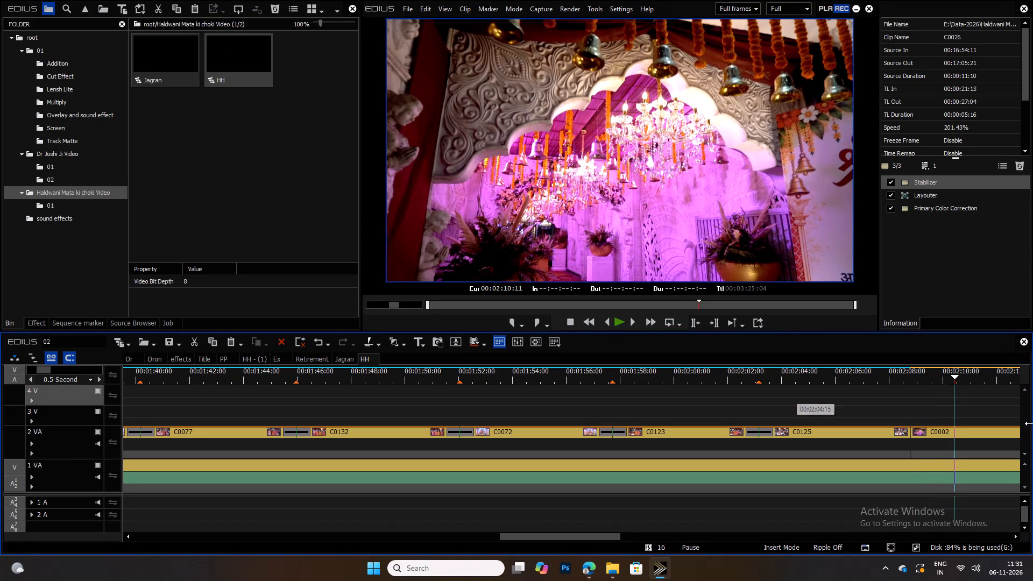
Delete the C0002 clip that follows C0125 at the end of 2 VA.
left_click(1006, 424)
left_click(993, 429)
key("Delete")
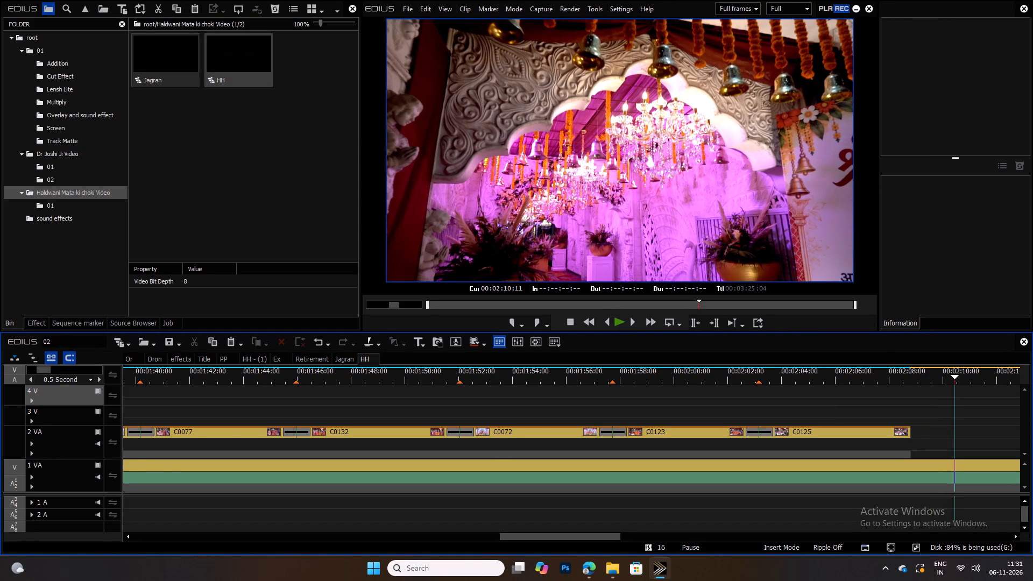
Save the project.
scroll(974, 401, "up", 3, "ctrl")
scroll(826, 416, "down", 1, "ctrl")
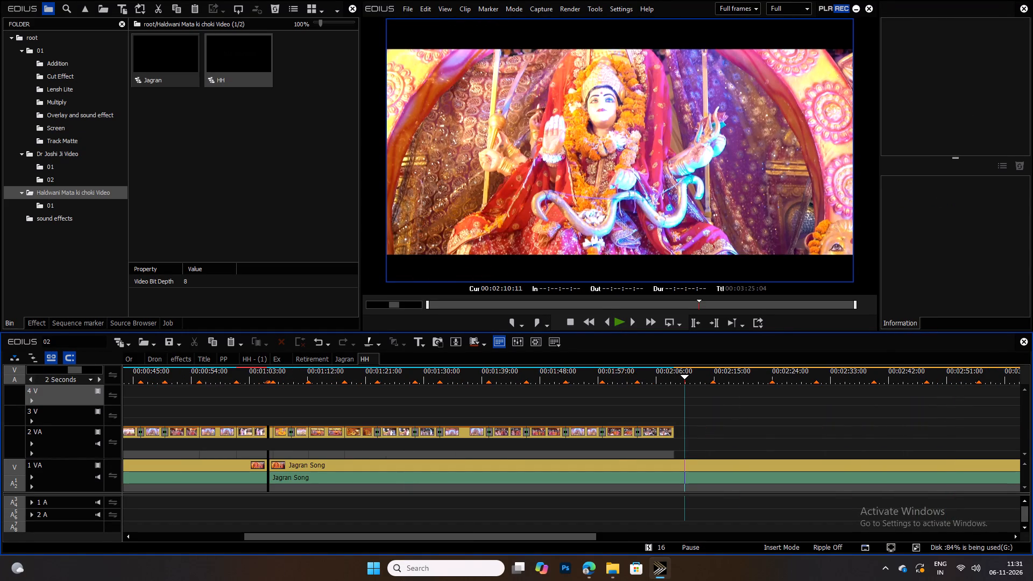
key("ctrl+s")
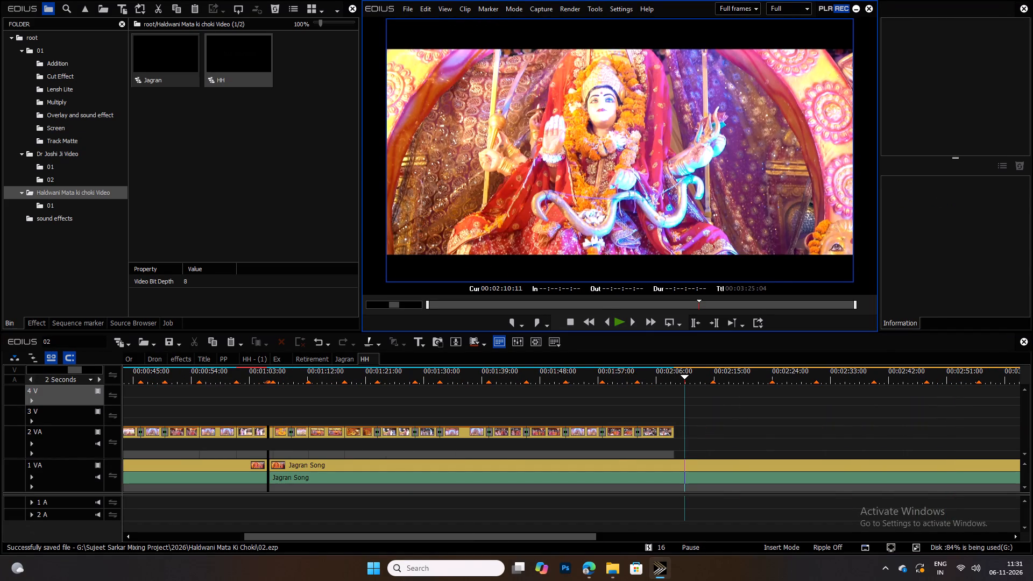
Create a single-colour black Color Matte clip in the Haldwani Mata ki choki Video bin folder.
scroll(798, 427, "up", 2, "ctrl")
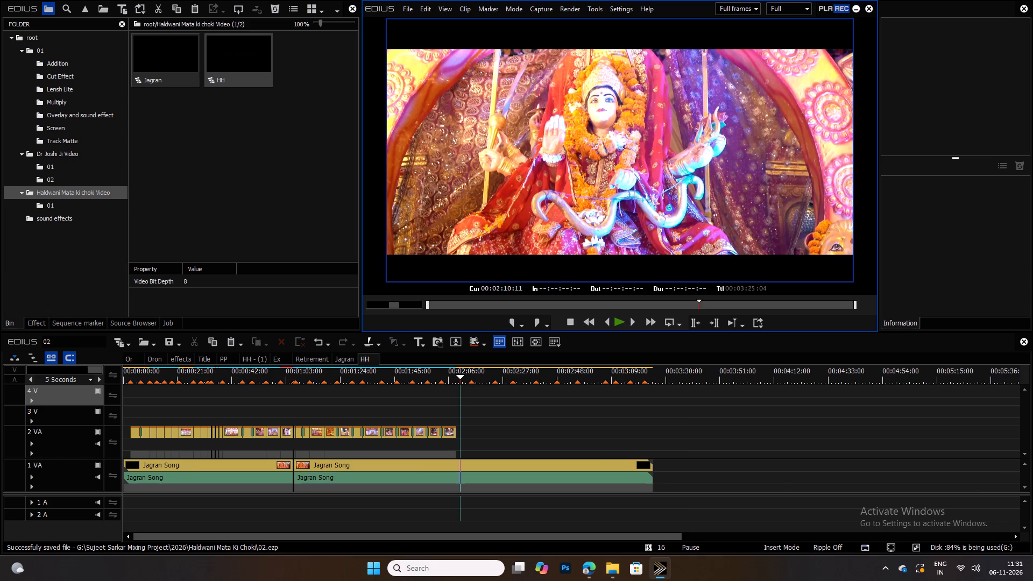
scroll(683, 441, "down", 1, "ctrl")
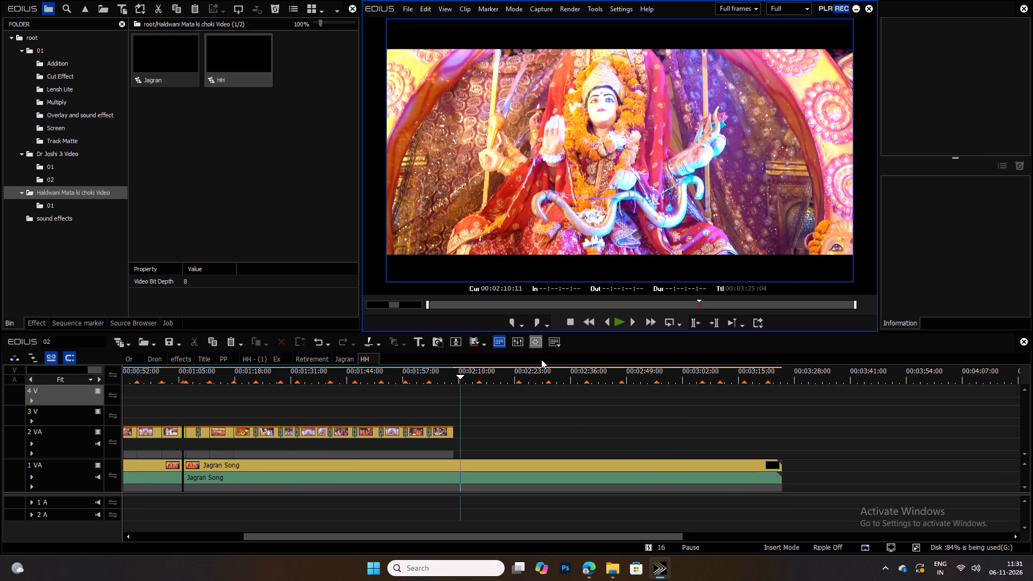
right_click(222, 181)
left_click(266, 235)
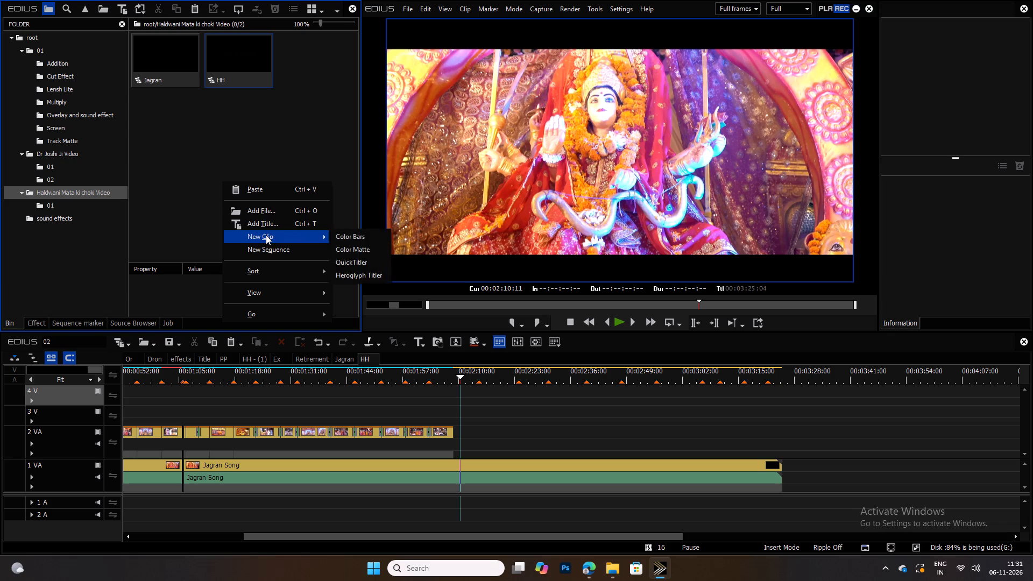
left_click(365, 248)
left_click(30, 70)
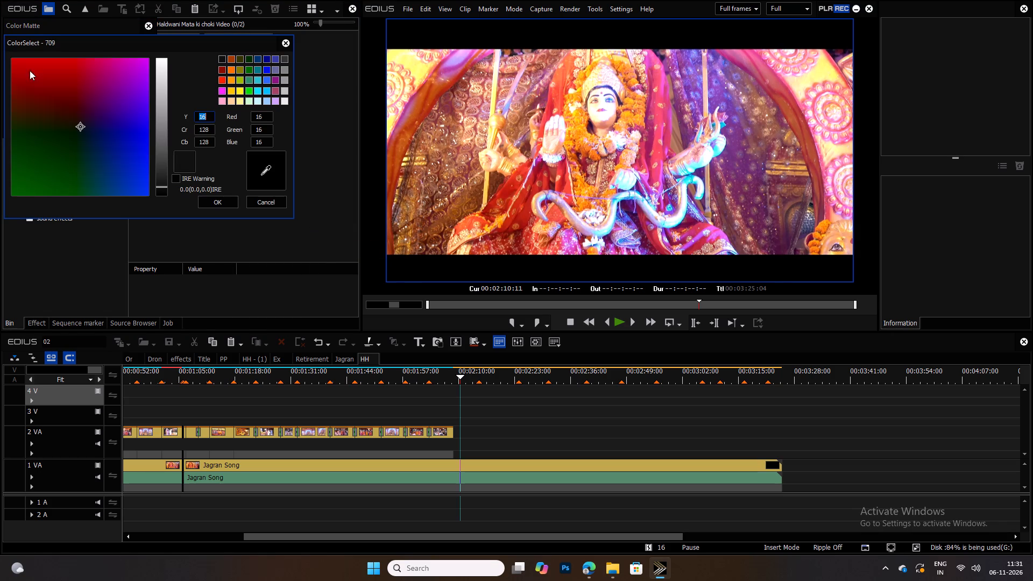
left_click_drag(164, 185, 168, 240)
left_click(226, 202)
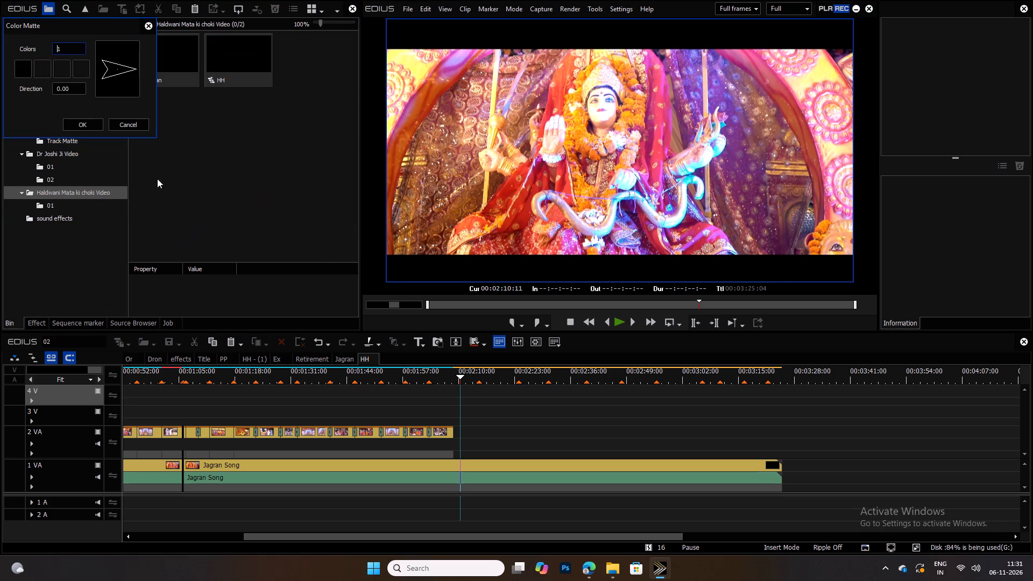
left_click(87, 124)
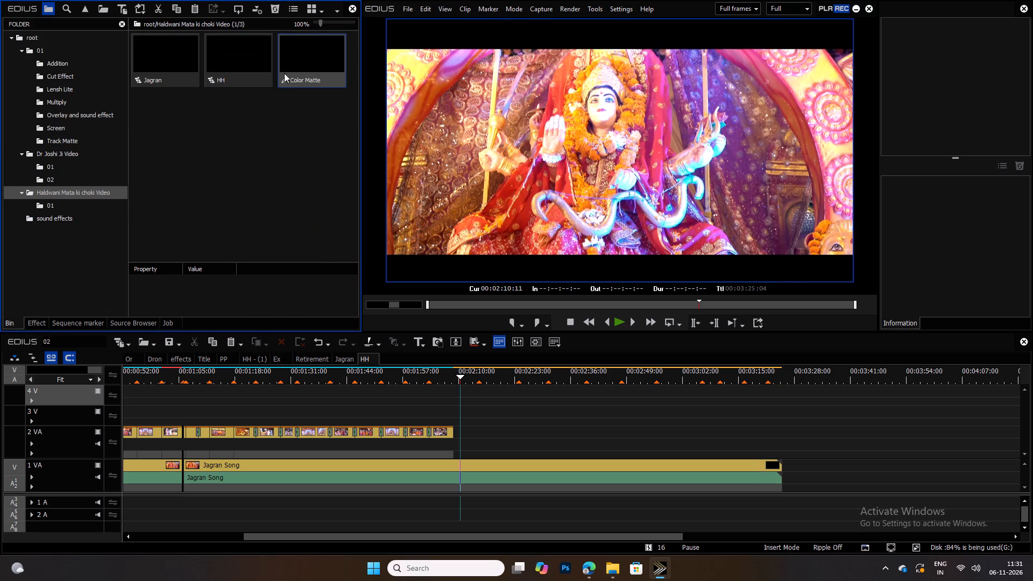
Place the Color Matte on 1 VA after the Jagran Song at 00:03:33:18 and remove its audio parts.
left_click_drag(305, 58, 815, 438)
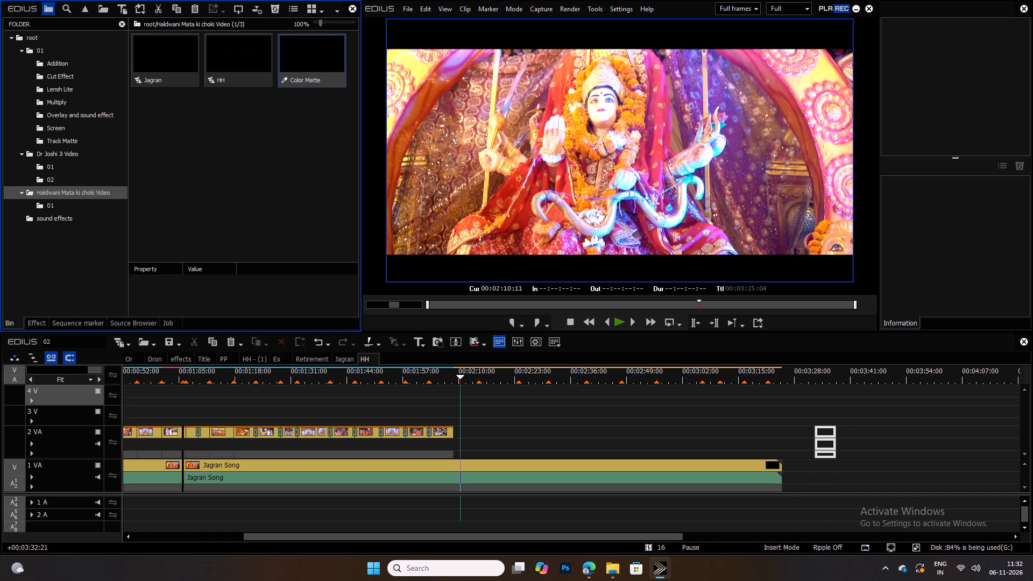
left_click_drag(815, 438, 819, 474)
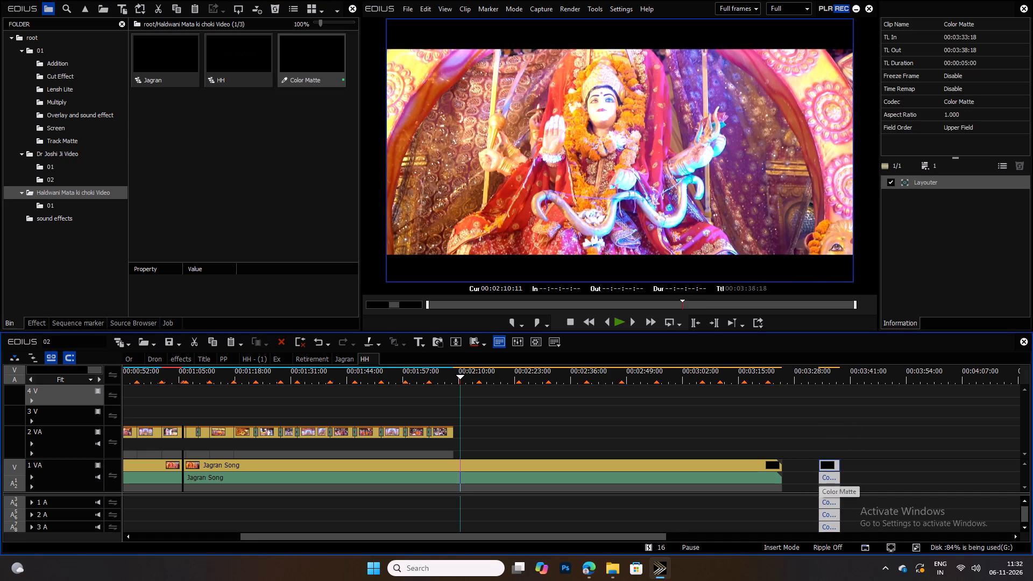
key("alt+a")
Move the Color Matte to 2 VA at 00:02:09:21, a short gap after C0125.
left_click_drag(829, 465, 488, 421)
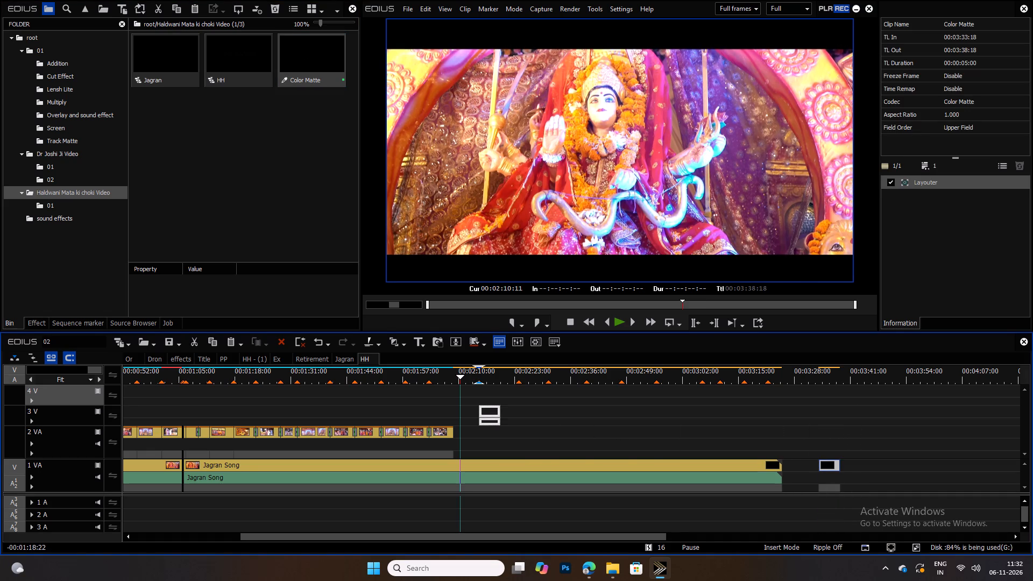
left_click_drag(488, 421, 462, 431)
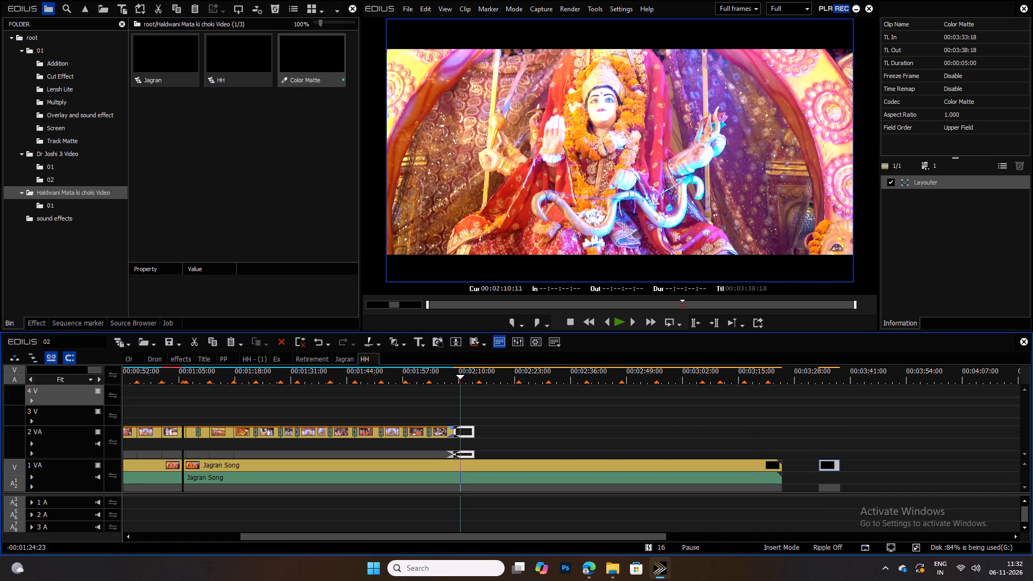
left_click_drag(462, 431, 468, 430)
scroll(468, 430, "down", 5, "ctrl")
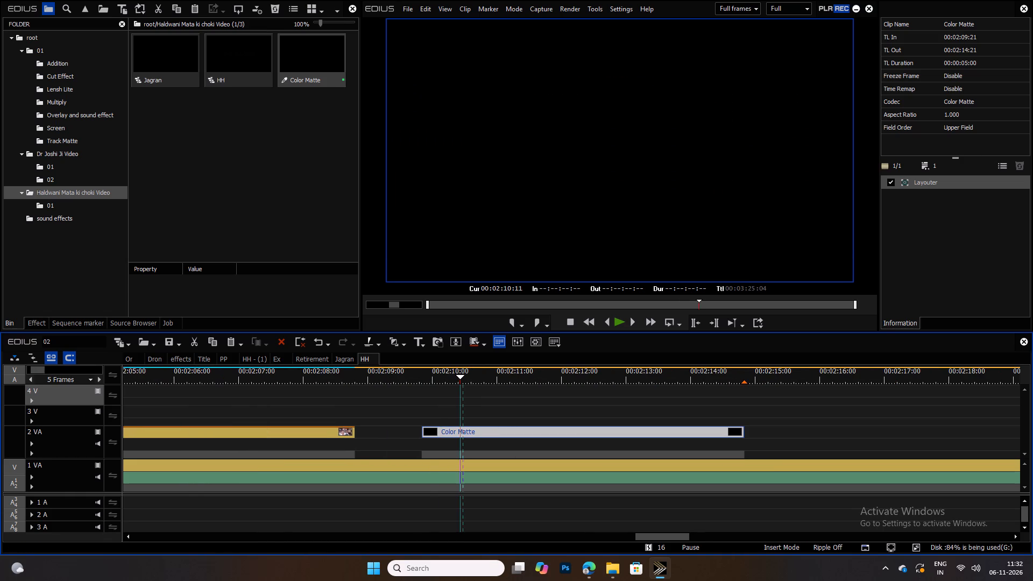
Trim the end of the Color Matte on 2 VA to 00:02:10:08, making it 12 frames long.
left_click(430, 377)
scroll(429, 376, "down", 1, "ctrl")
key("Right")
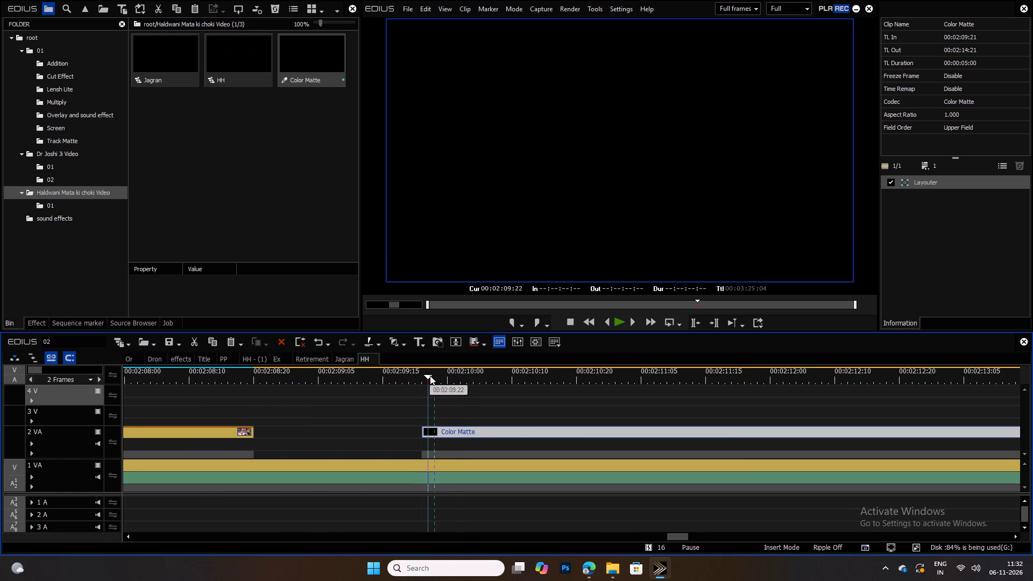
key("Right")
key("Right")
key("Right")
key("Right")
key("Right")
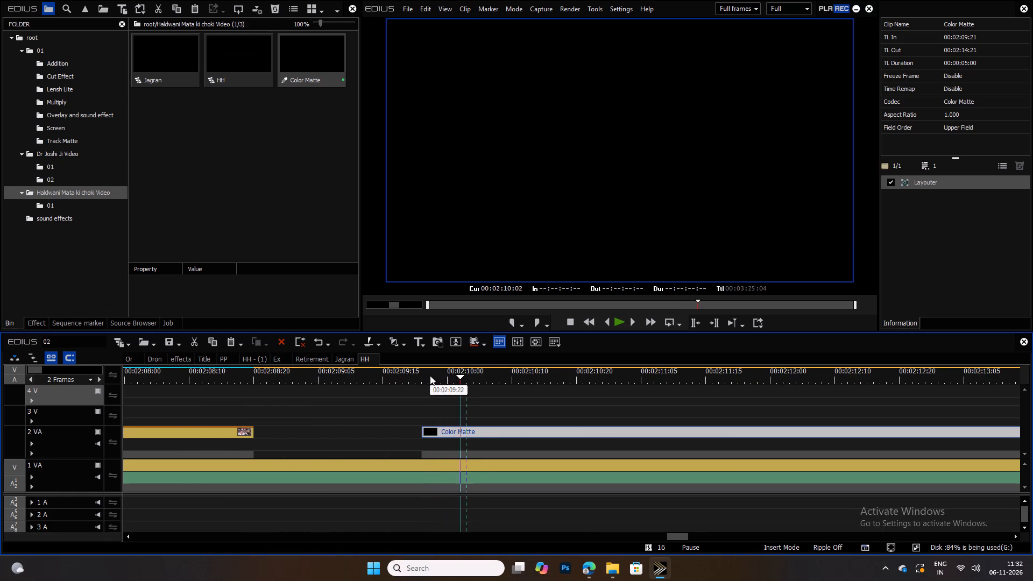
key("Right")
key("Right")
key("Right")
key("Right")
key("Right")
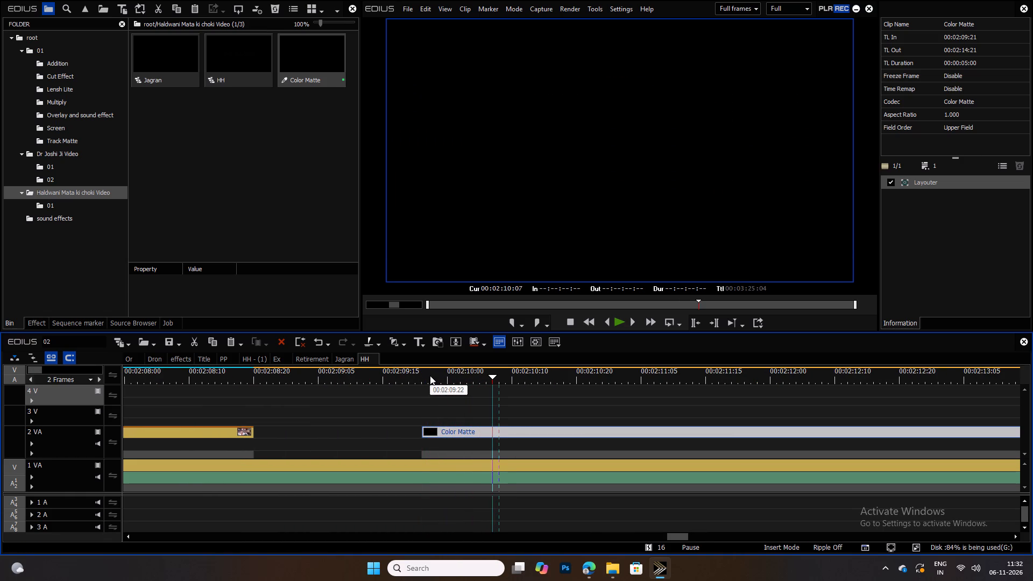
key("Right")
key("Right")
key("Right")
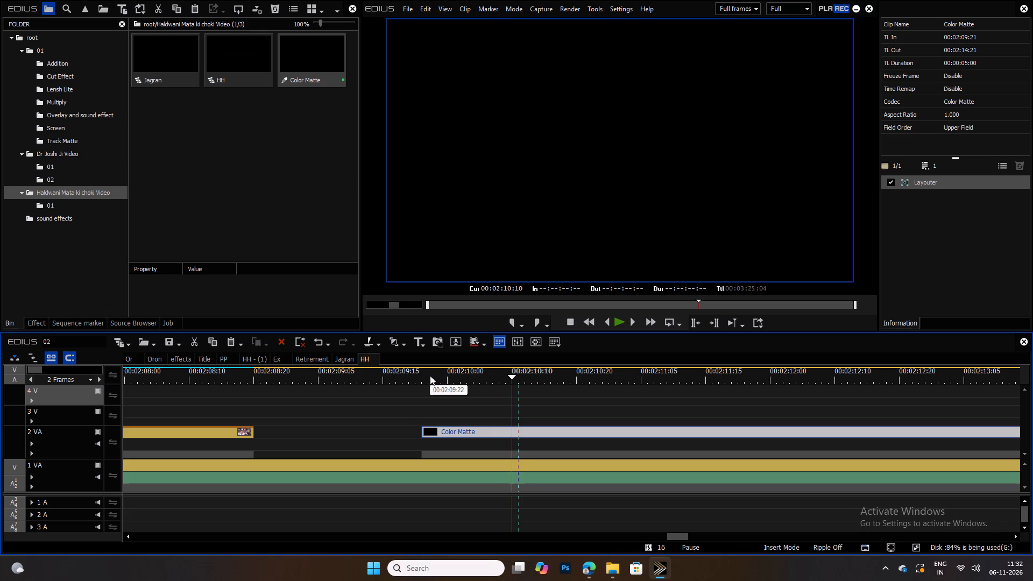
key("Left")
key("Left")
key("m")
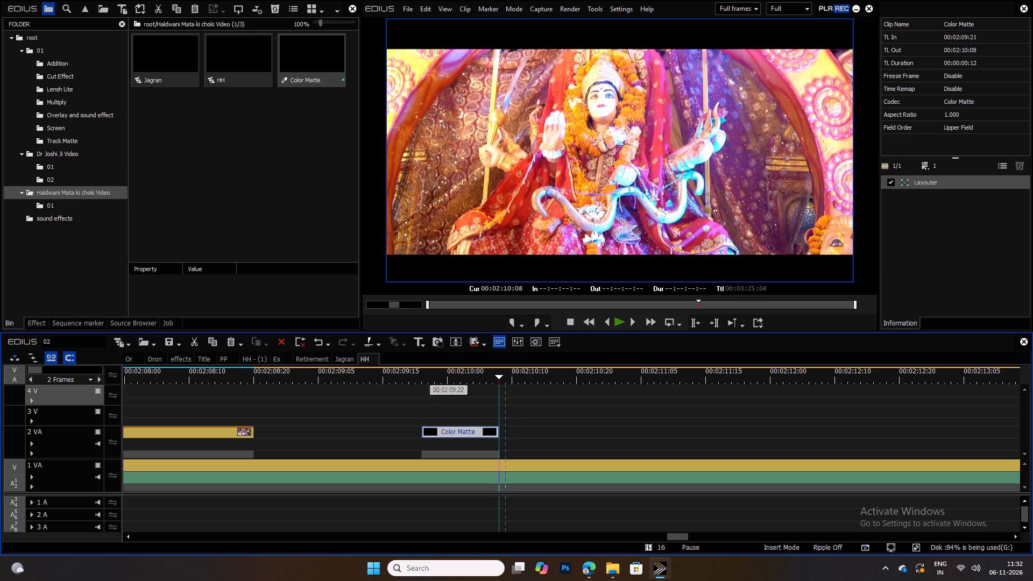
Apply the 2D Dissolve transition to the Color Matte's mixer area so it fades in and out over 6 frames each.
left_click(467, 457)
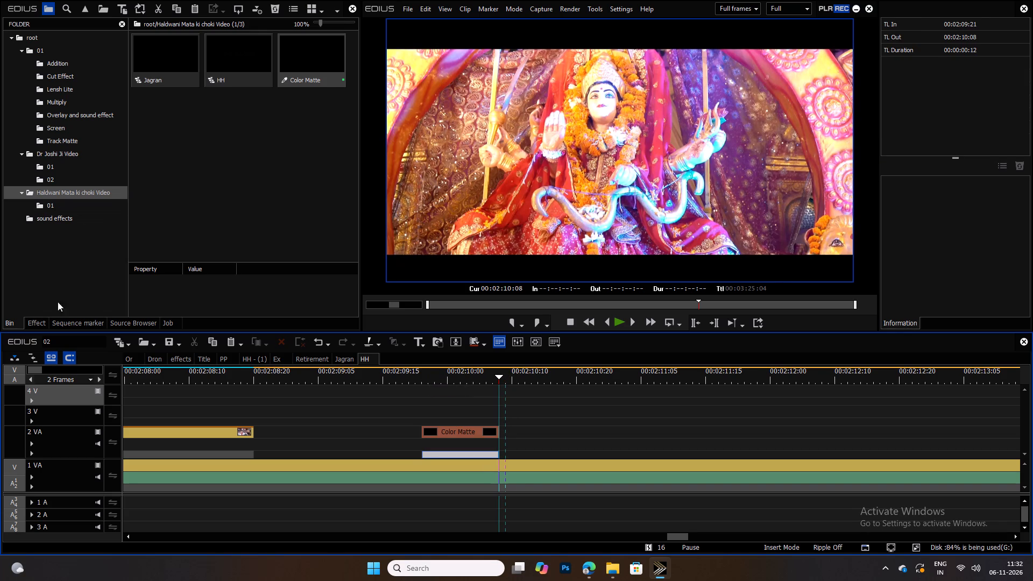
left_click(40, 318)
scroll(60, 123, "up", 5)
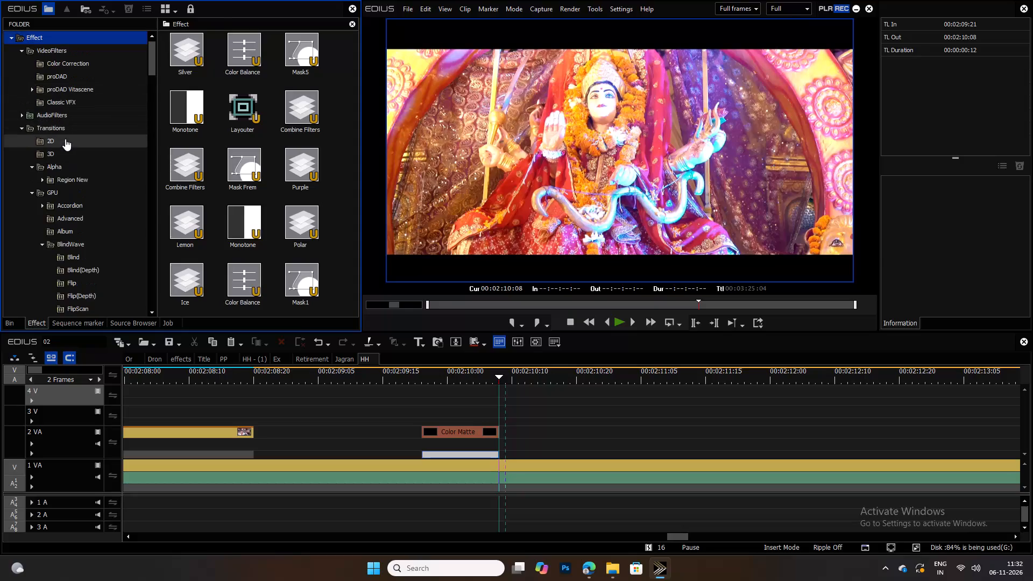
left_click(65, 139)
left_click_drag(244, 170, 930, 220)
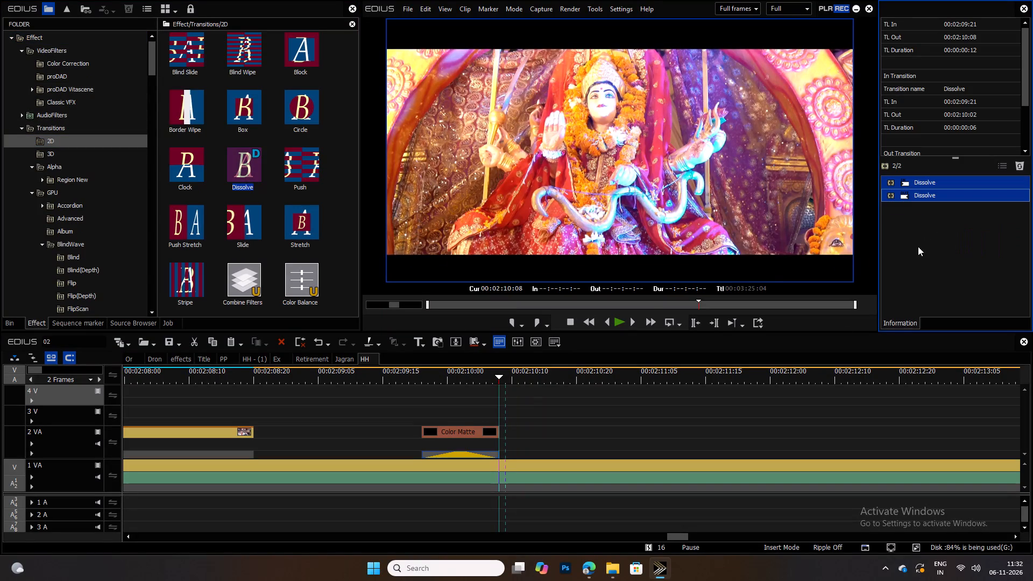
Cut the Color Matte from 2 VA and paste it on 3 V at 00:00:02:16, centred on the start of C0001.
left_click(459, 429)
left_click(459, 380)
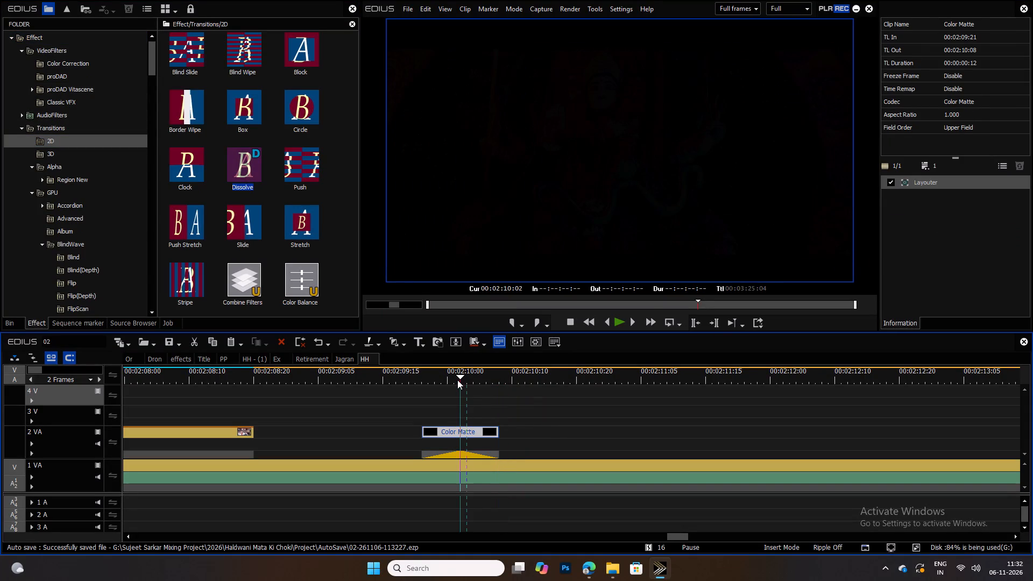
key("ctrl+x")
scroll(404, 375, "up", 5, "ctrl")
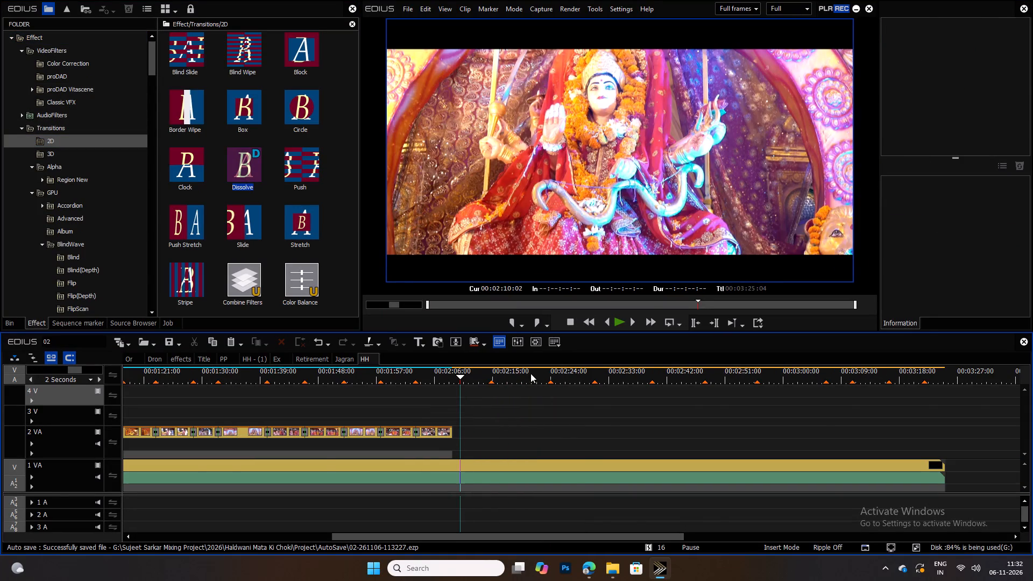
scroll(431, 379, "up", 1, "ctrl")
key("Home")
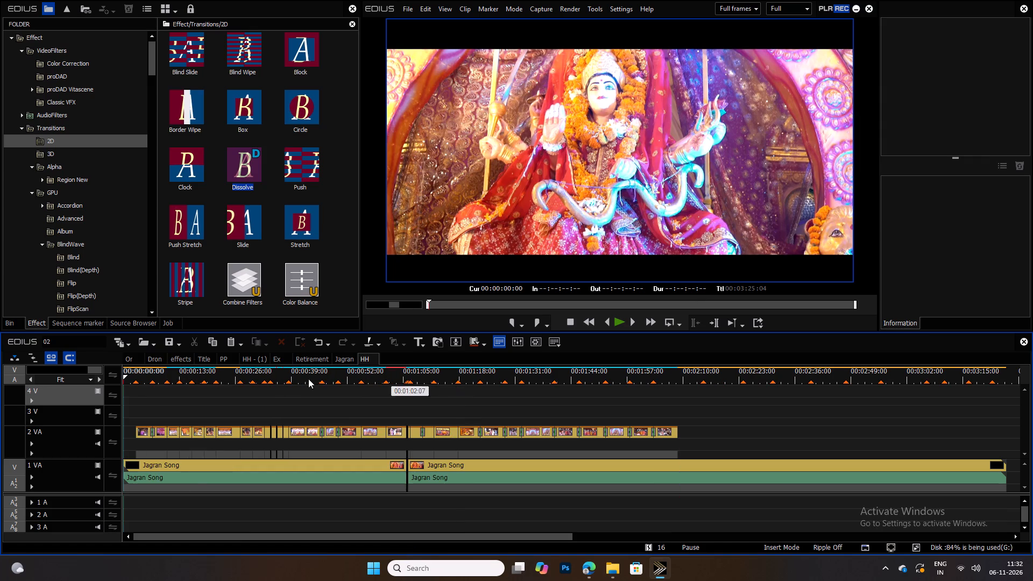
scroll(146, 395, "down", 5, "ctrl")
left_click_drag(282, 380, 297, 381)
left_click(68, 415)
key("ctrl+v")
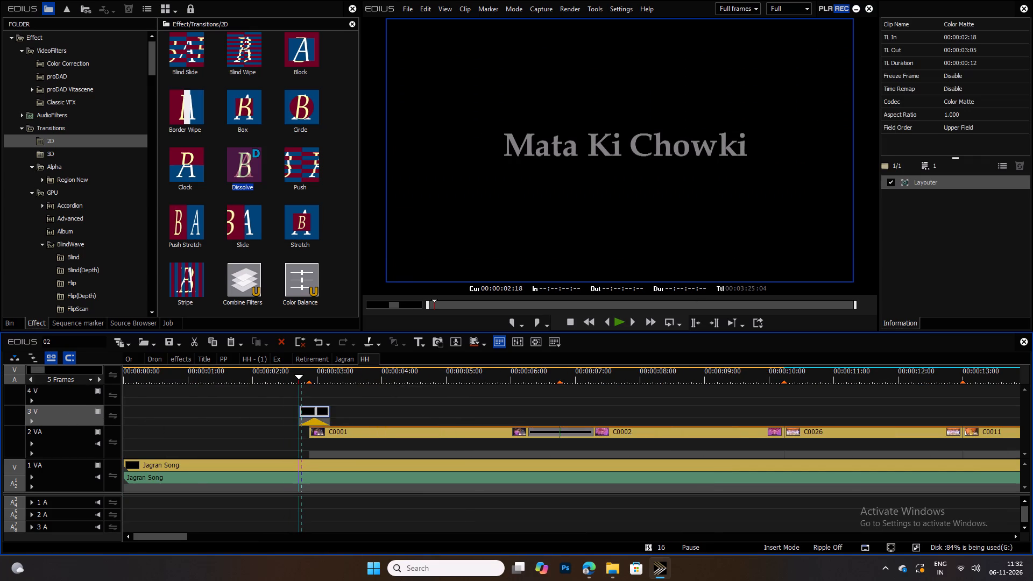
scroll(310, 409, "down", 4, "ctrl")
left_click(349, 375)
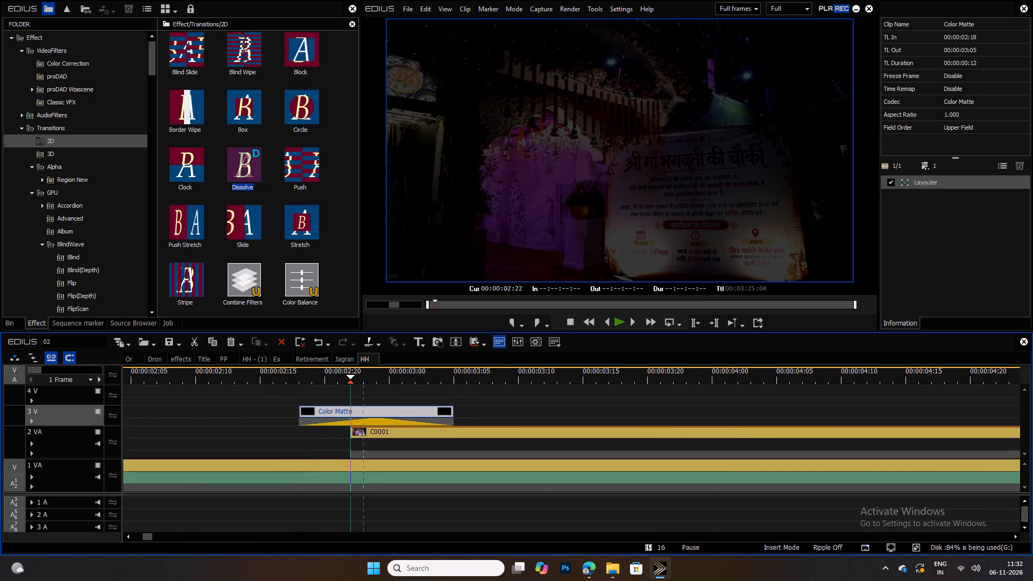
left_click_drag(391, 411, 379, 413)
left_click_drag(383, 414, 374, 414)
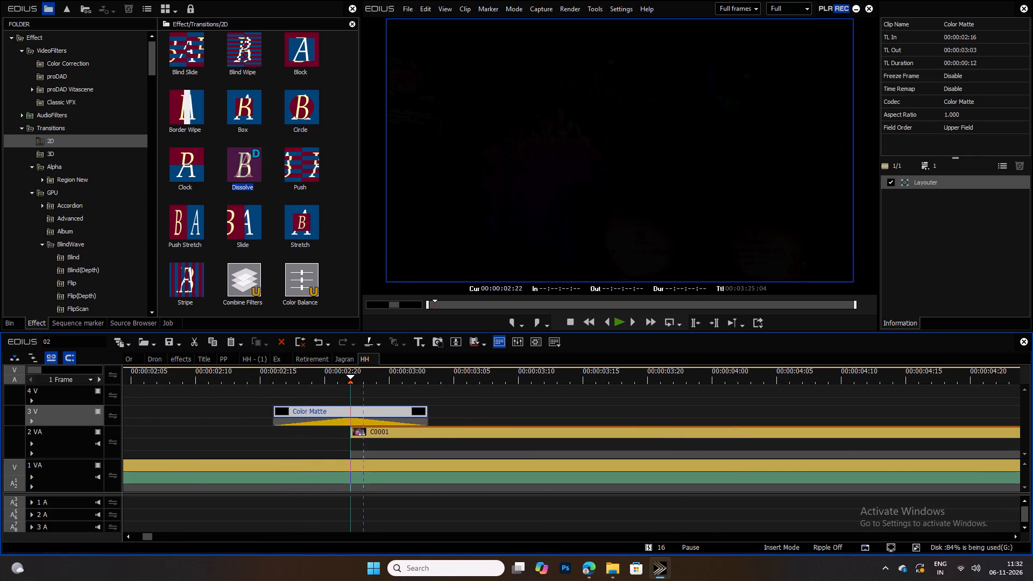
Paste a Color Matte copy on 3 V at 00:00:10:00, centred on the cut from C0002 to C0026, and check its fade.
scroll(525, 438, "up", 2, "ctrl")
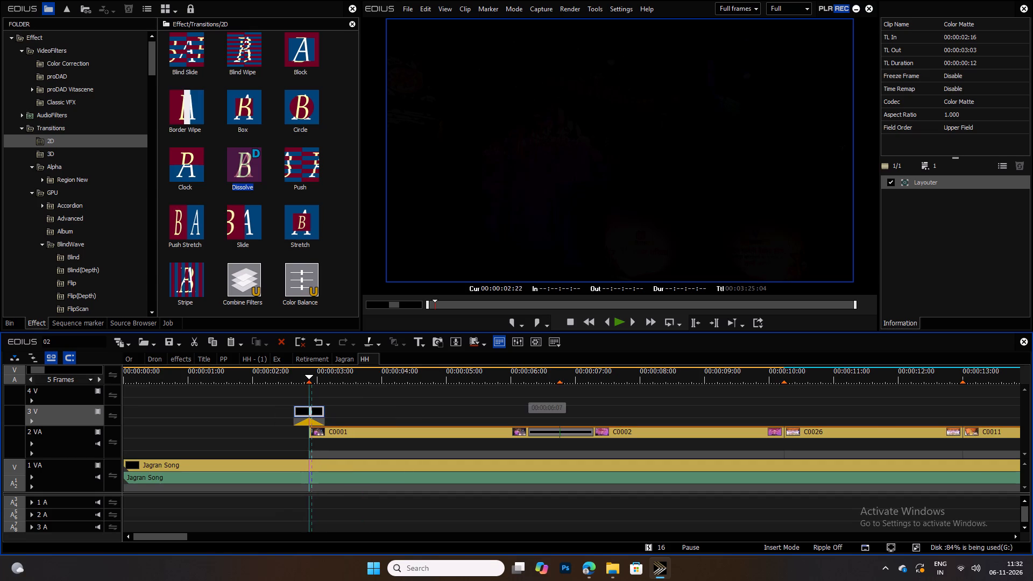
left_click_drag(525, 381, 540, 383)
key("space")
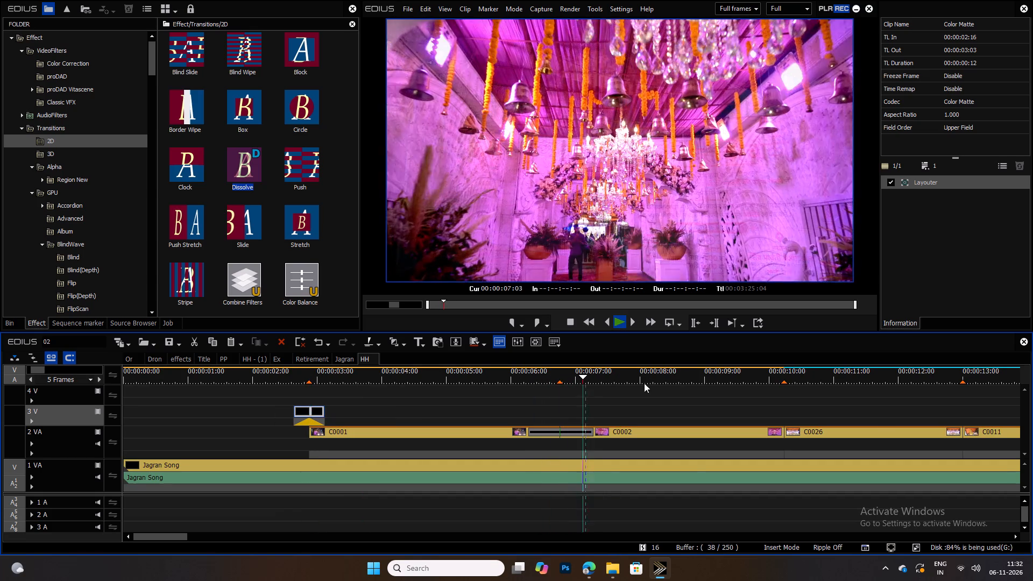
left_click_drag(666, 383, 762, 387)
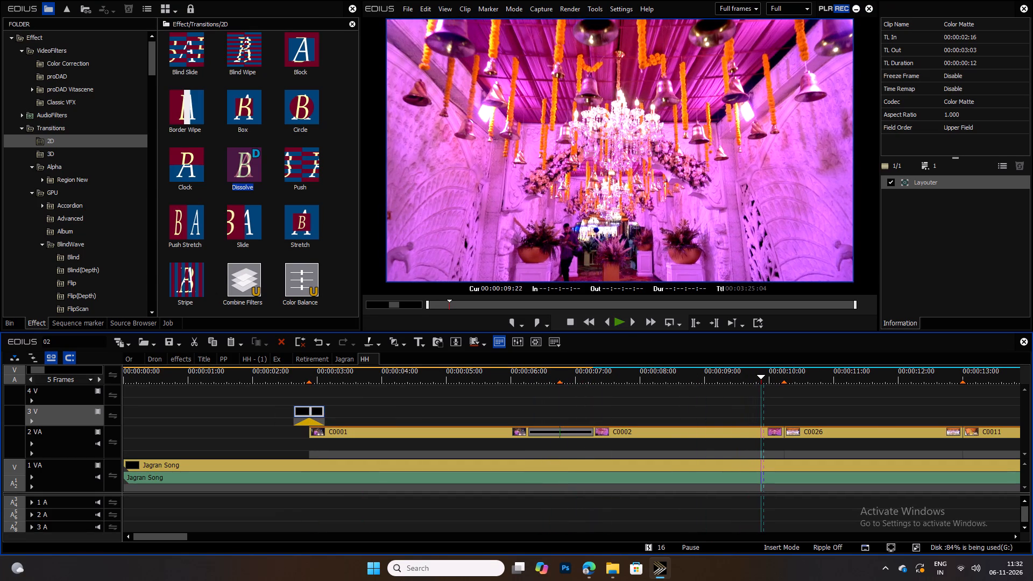
key("ctrl+v")
scroll(712, 421, "up", 4, "ctrl")
scroll(278, 462, "down", 6, "ctrl")
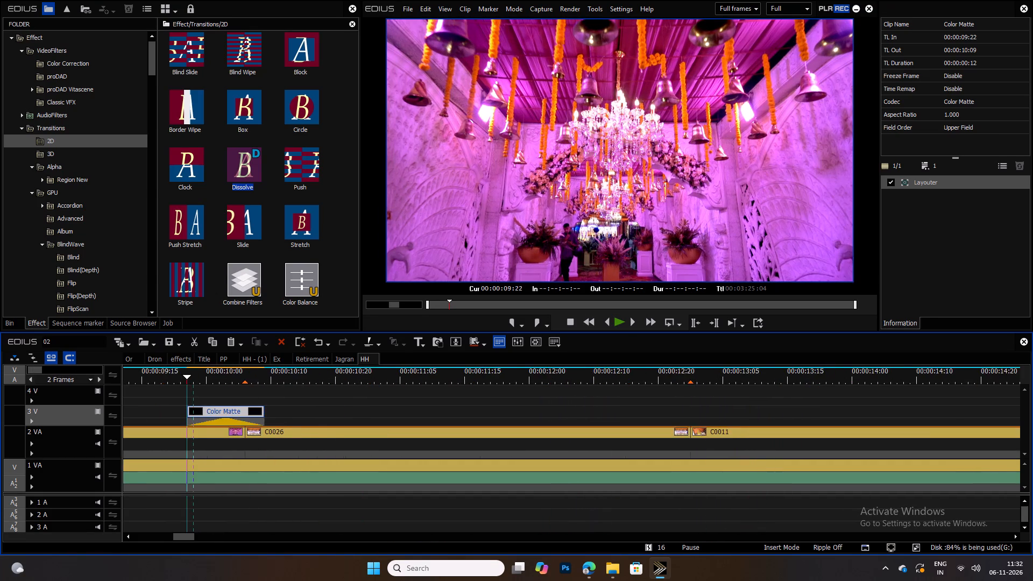
scroll(354, 441, "down", 2, "ctrl")
left_click_drag(279, 410, 324, 411)
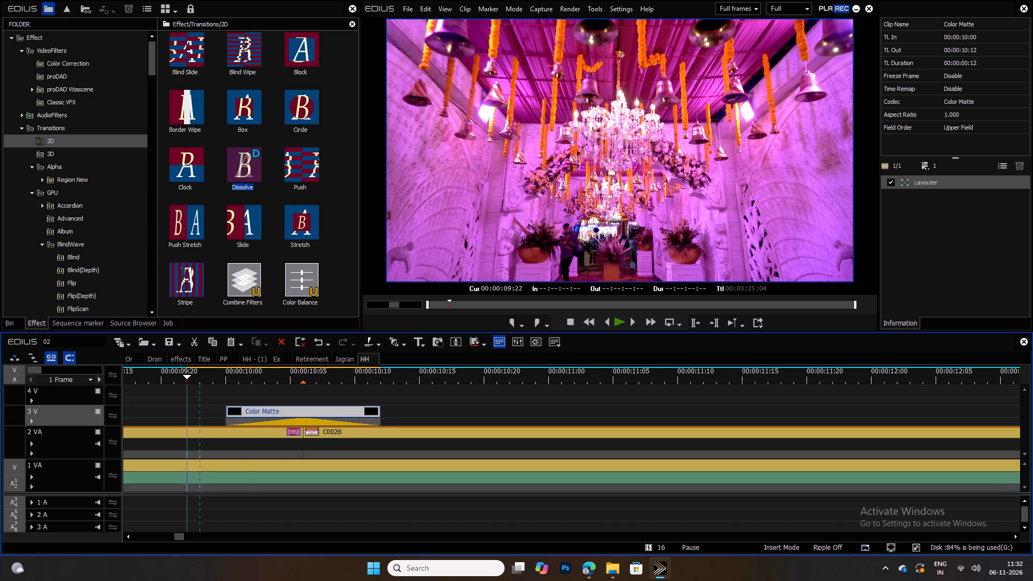
left_click(304, 377)
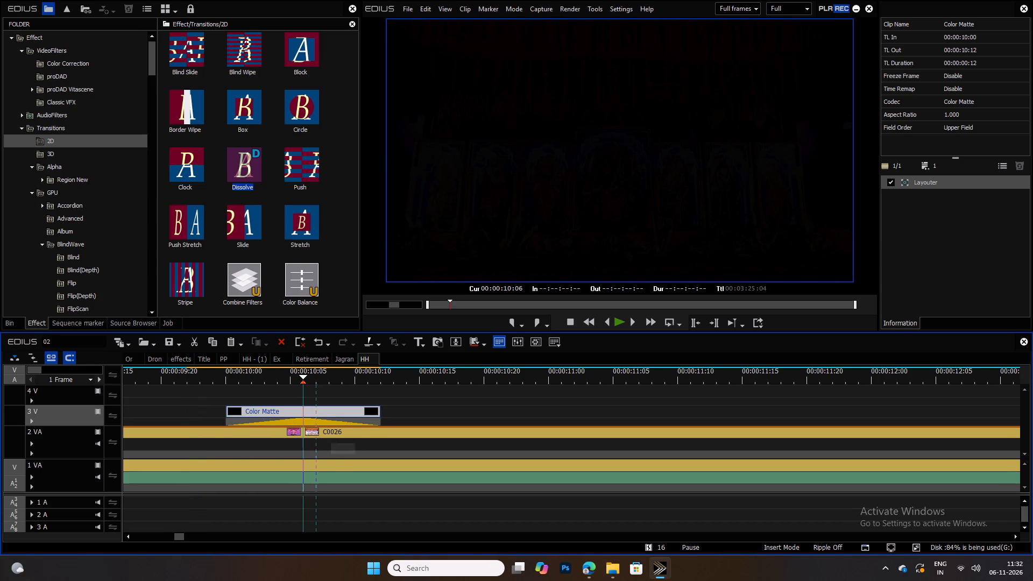
key("Left")
key("Left")
key("Left")
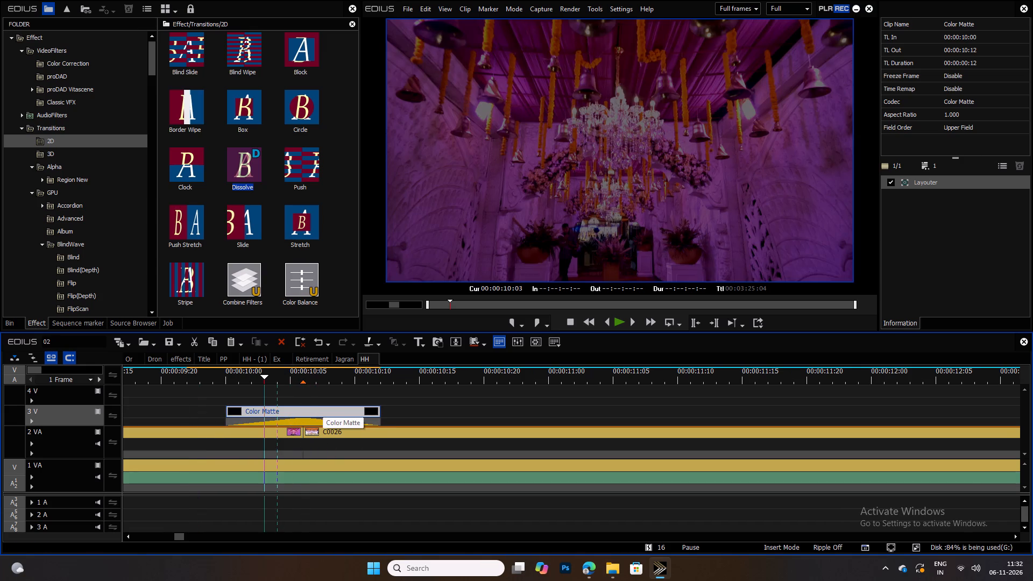
key("Left")
key("Left")
key("Left")
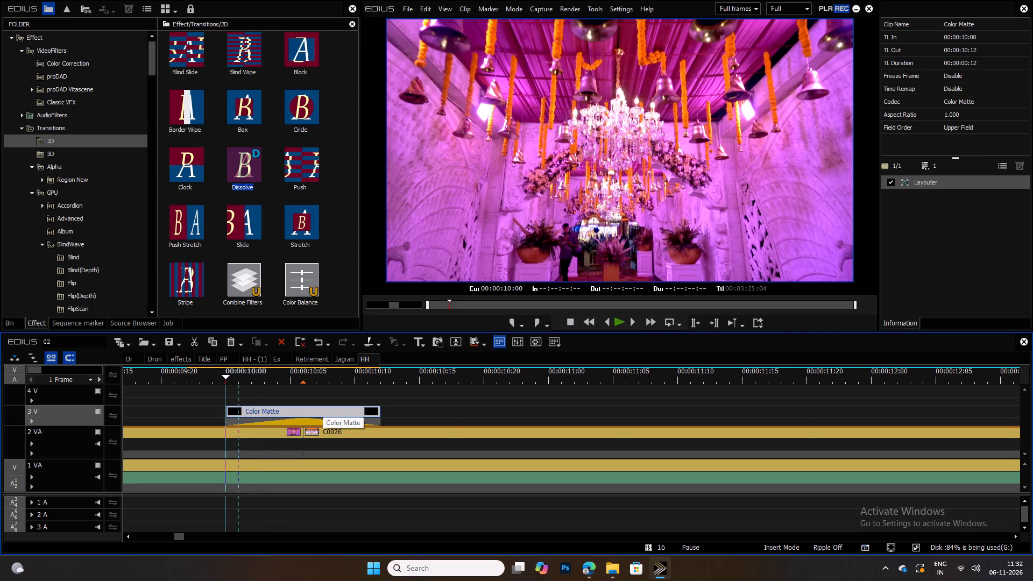
Paste a Color Matte copy on 3 V at 00:00:12:19, centred on the cut from C0026 to C0011.
scroll(429, 407, "up", 3, "ctrl")
left_click(310, 379)
scroll(312, 379, "down", 2, "ctrl")
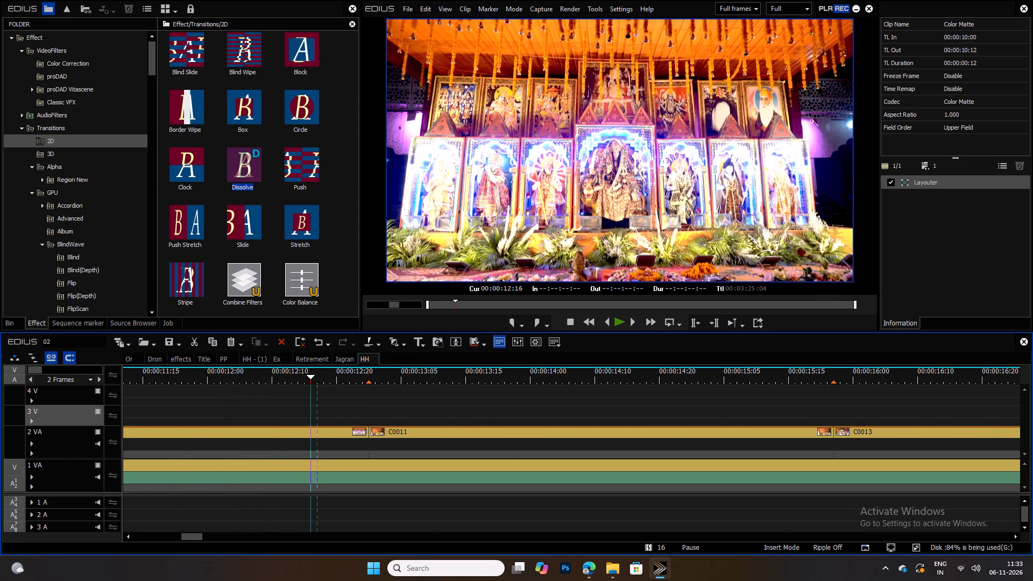
key("ctrl+v")
left_click_drag(348, 414, 372, 414)
left_click(368, 377)
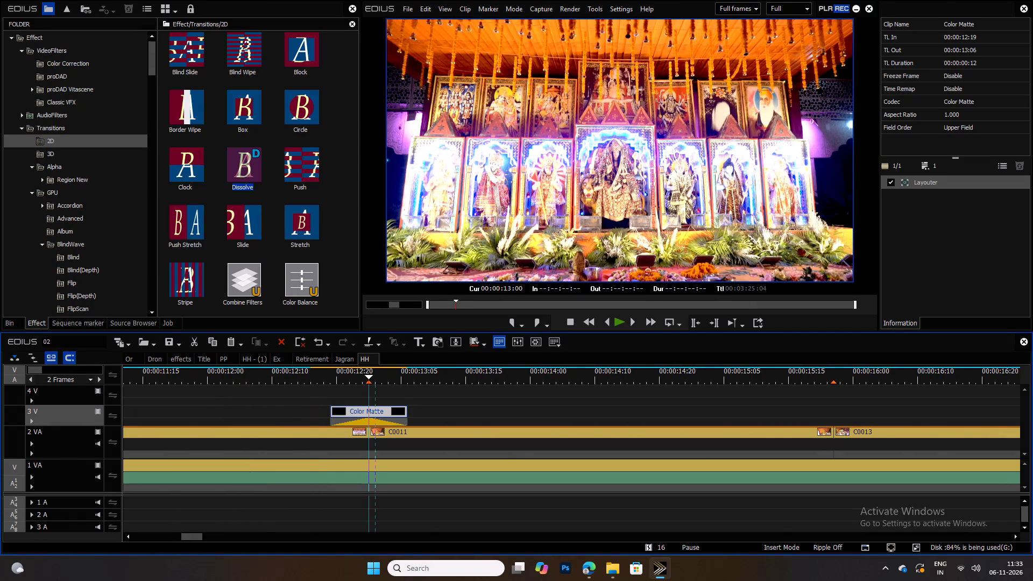
Paste a Color Matte copy on 3 V at 00:00:15:16, centred on the cut from C0011 to C0013.
scroll(444, 395, "up", 3, "ctrl")
left_click(433, 373)
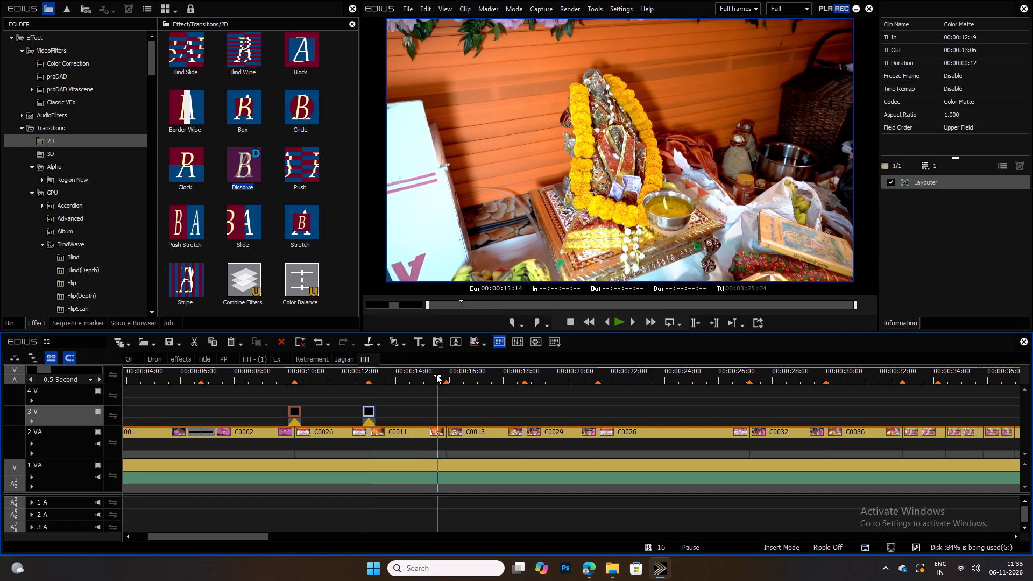
key("ctrl+v")
scroll(495, 400, "down", 4, "ctrl")
left_click_drag(548, 378, 538, 377)
left_click_drag(524, 412, 546, 414)
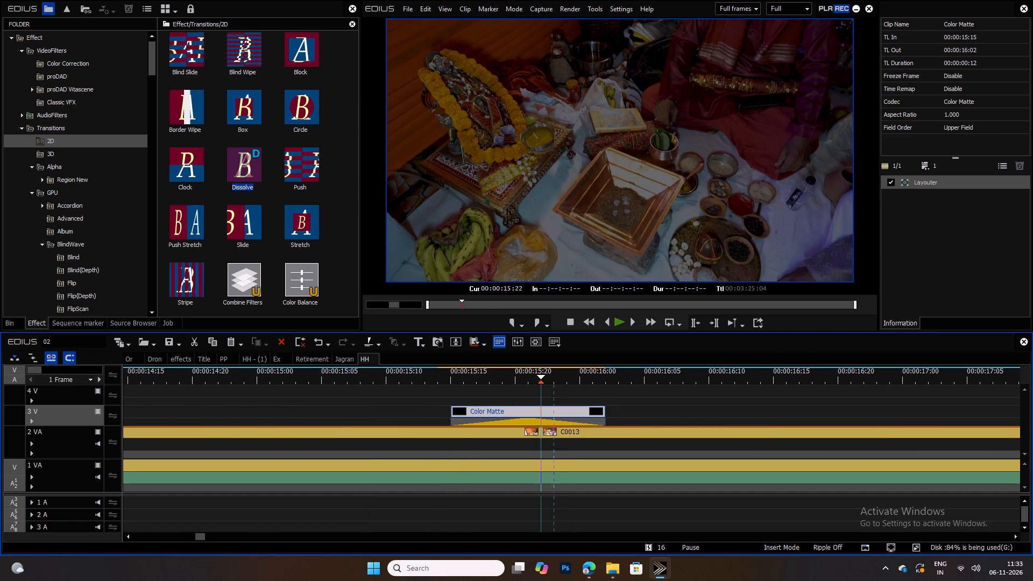
left_click_drag(529, 413, 544, 413)
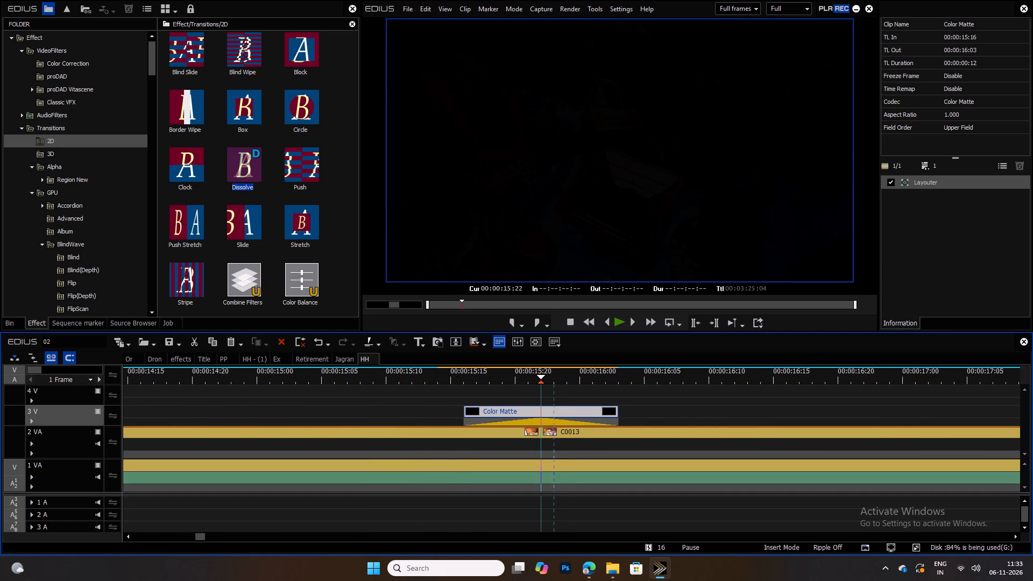
Paste a Color Matte copy on 3 V at 00:00:18:14, centred on the cut from C0013 to C0029.
scroll(614, 454, "up", 3, "ctrl")
left_click_drag(607, 373, 622, 377)
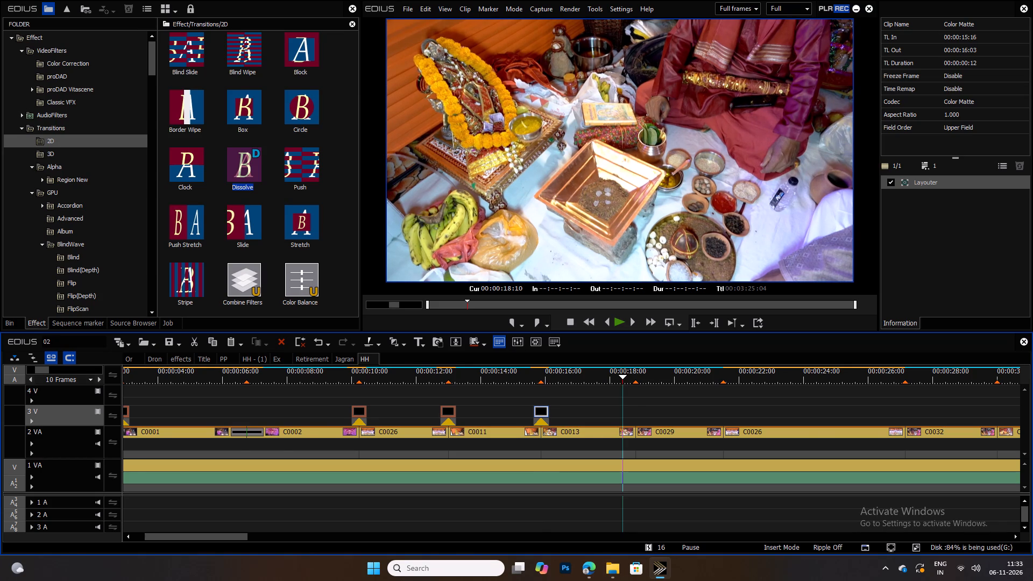
key("ctrl+v")
scroll(656, 425, "up", 4, "ctrl")
scroll(216, 417, "down", 8, "ctrl")
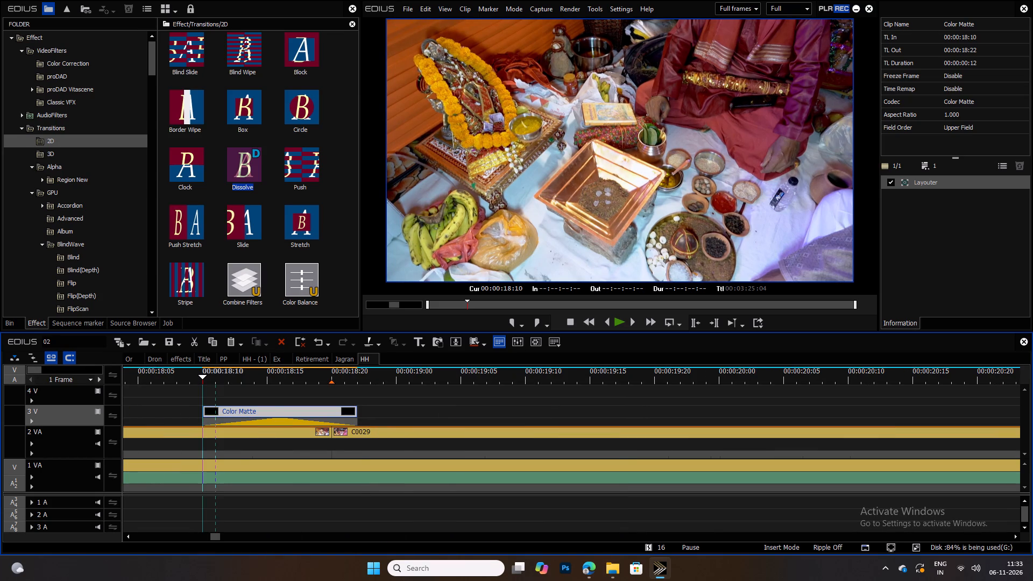
left_click_drag(294, 415, 351, 415)
left_click(332, 375)
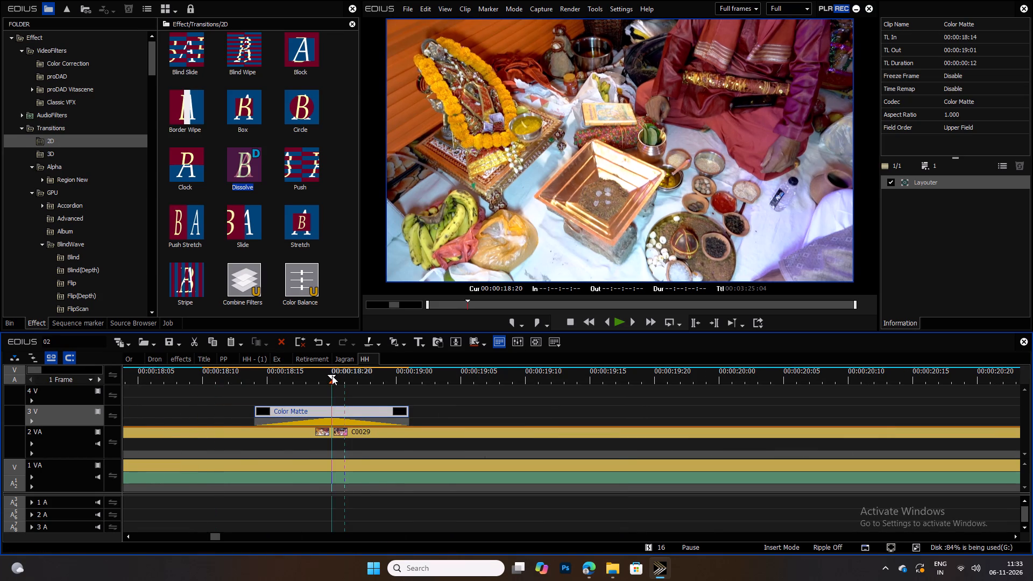
Paste a Color Matte copy on 3 V at 00:00:21:07, centred on the cut from C0029 to C0026.
scroll(405, 395, "up", 2, "ctrl")
left_click(485, 373)
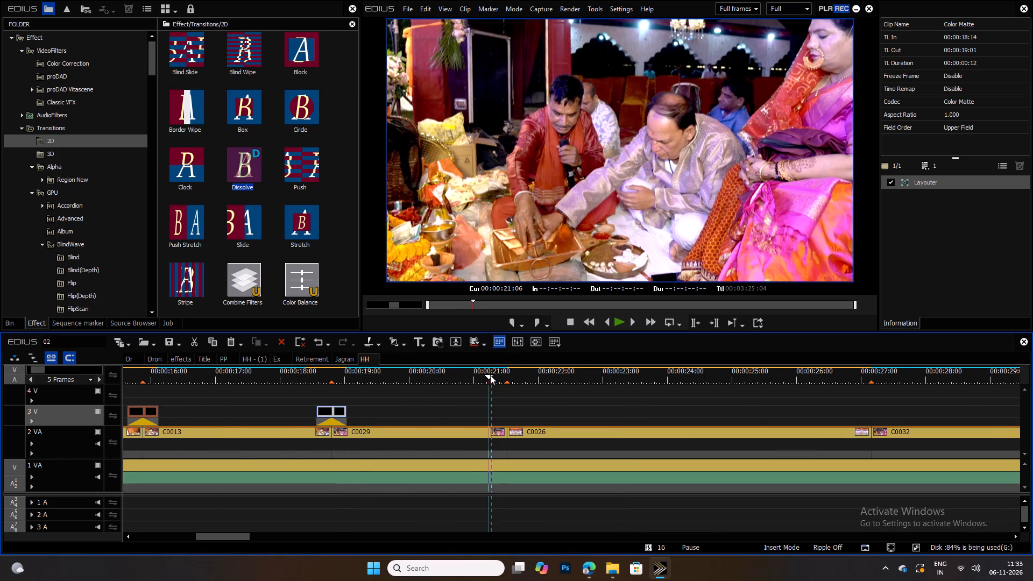
key("ctrl+v")
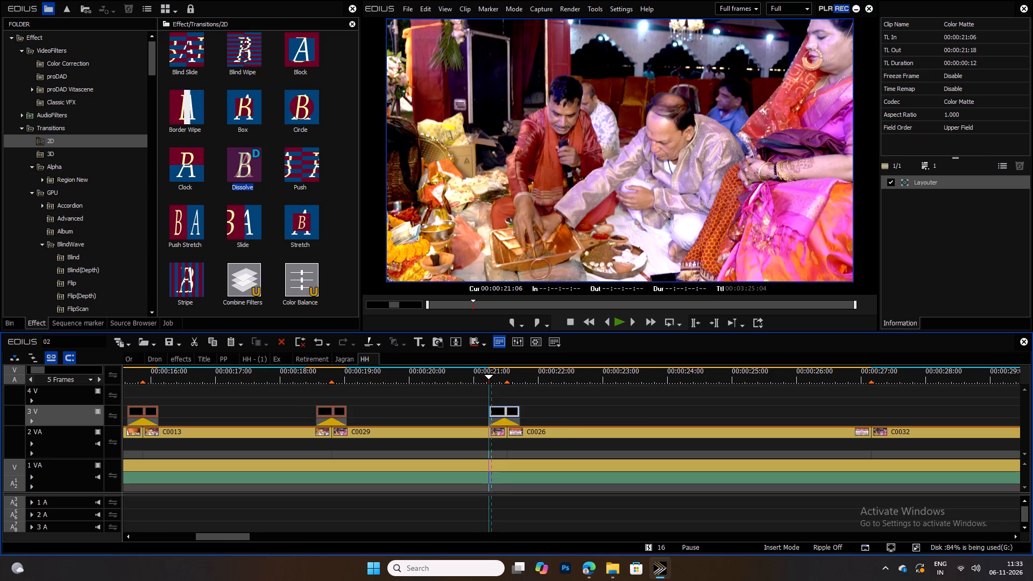
scroll(529, 407, "down", 3, "ctrl")
left_click_drag(544, 410, 569, 410)
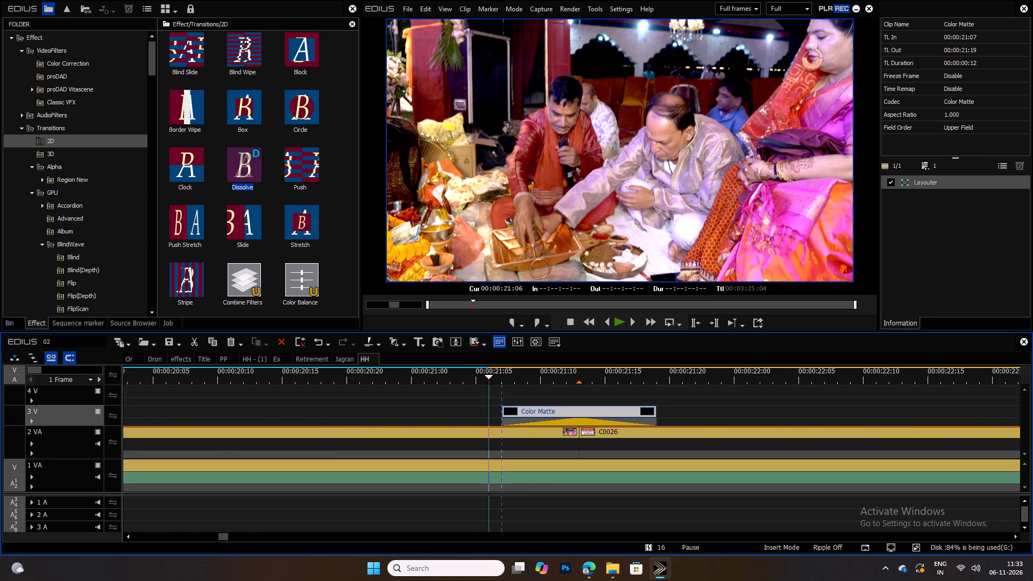
Paste a Color Matte copy on 3 V at 00:00:26:23, centred on the cut from C0026 to C0032.
scroll(614, 414, "up", 3, "ctrl")
left_click_drag(657, 378, 667, 379)
key("ctrl+v")
scroll(700, 407, "up", 4, "ctrl")
scroll(373, 415, "down", 2, "ctrl")
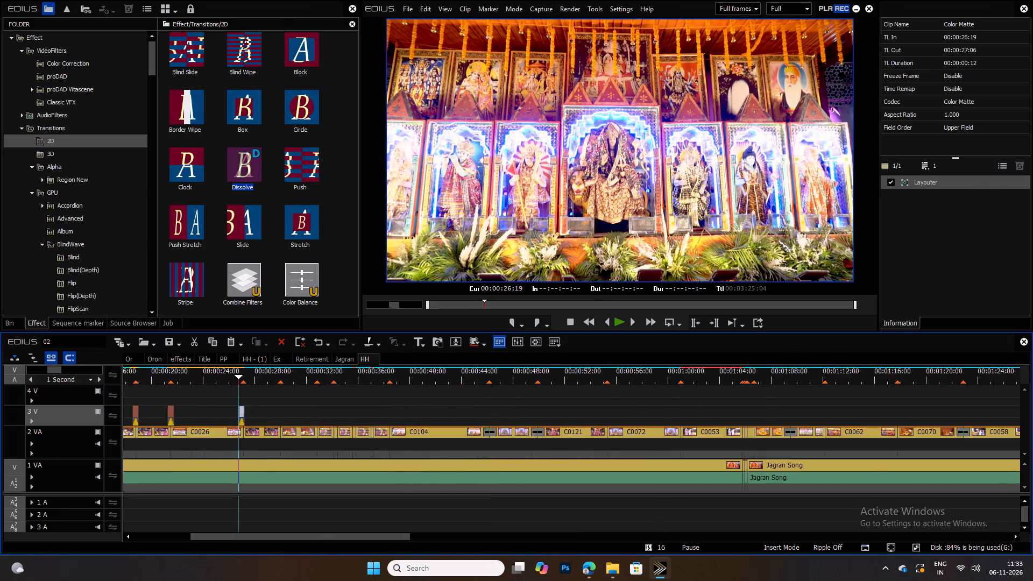
scroll(340, 415, "down", 7, "ctrl")
left_click_drag(326, 413, 384, 411)
left_click(367, 372)
scroll(471, 392, "up", 2, "ctrl")
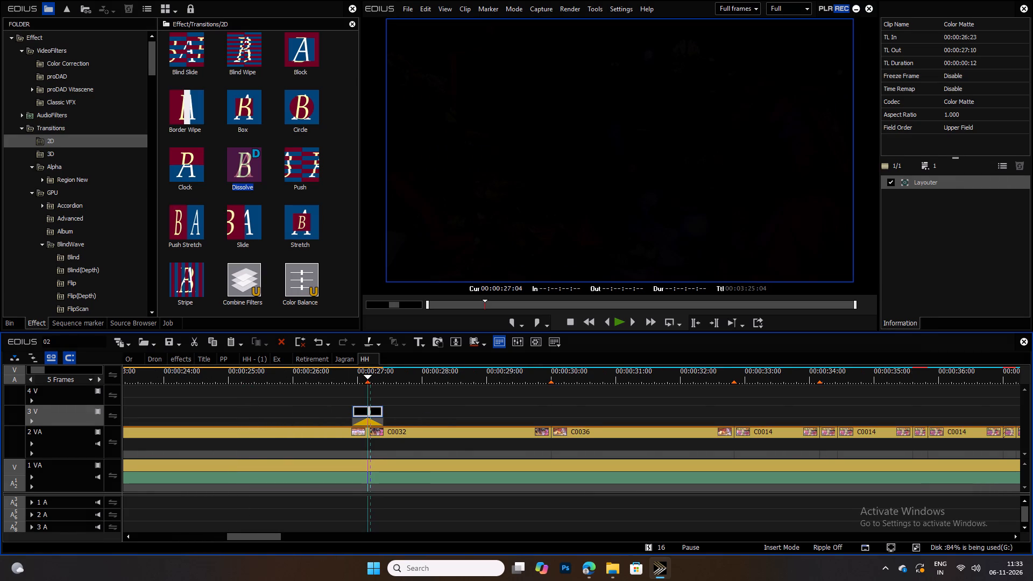
Paste a Color Matte copy on 3 V at 00:00:29:19, centred on the cut from C0032 to C0036.
left_click_drag(510, 377, 533, 383)
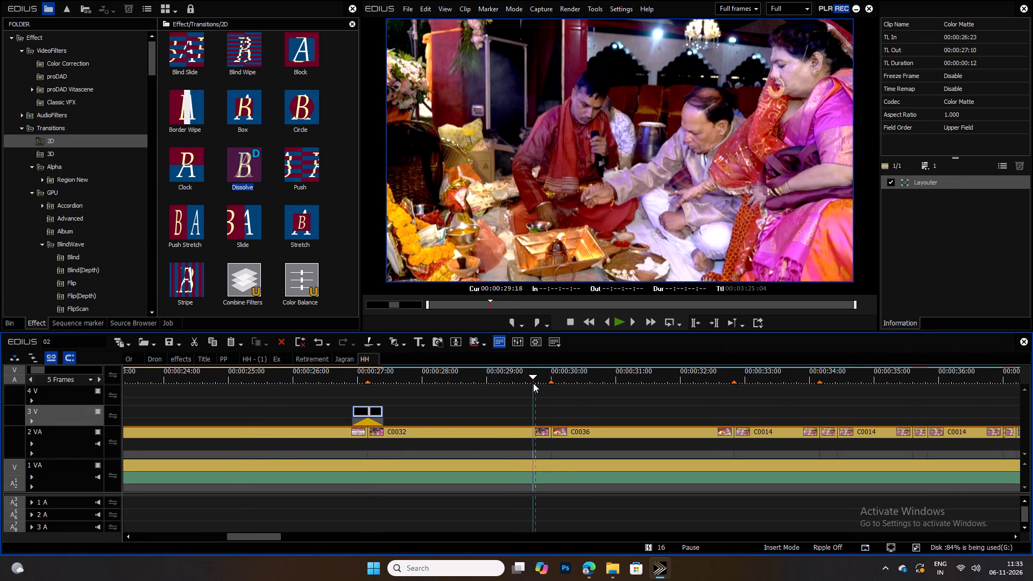
left_click_drag(533, 383, 535, 384)
key("ctrl+v")
scroll(584, 400, "down", 3, "ctrl")
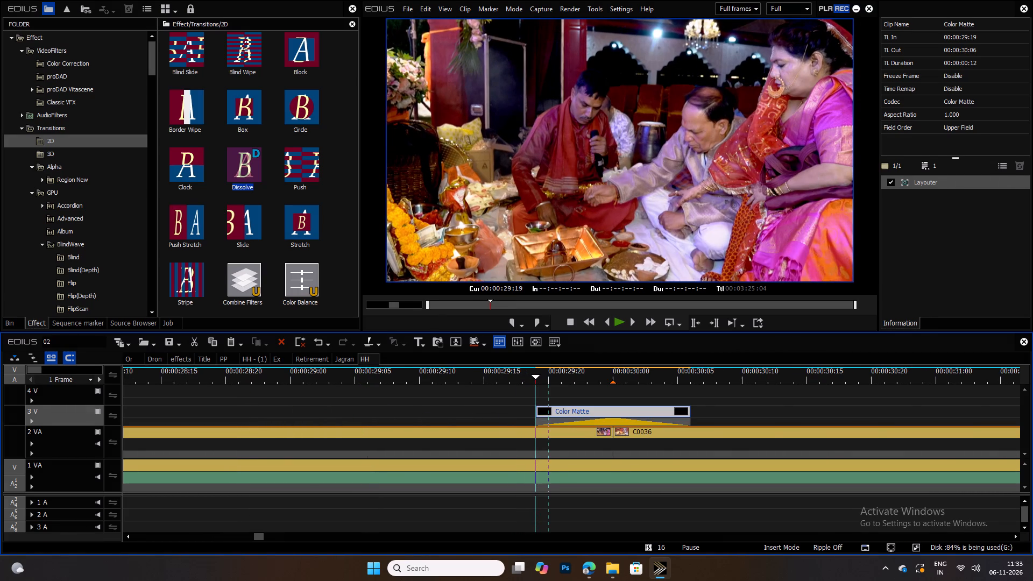
left_click(609, 369)
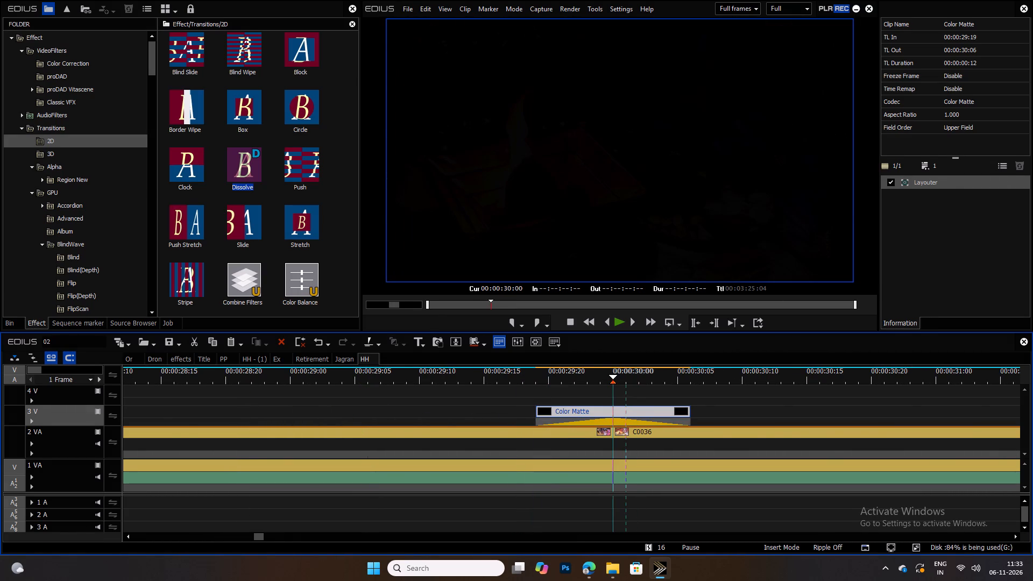
Paste a Color Matte copy on 3 V and place it at 00:00:32:15, centred on the cut from C0036 to C0014.
scroll(694, 401, "up", 8, "ctrl")
scroll(344, 399, "down", 8, "ctrl")
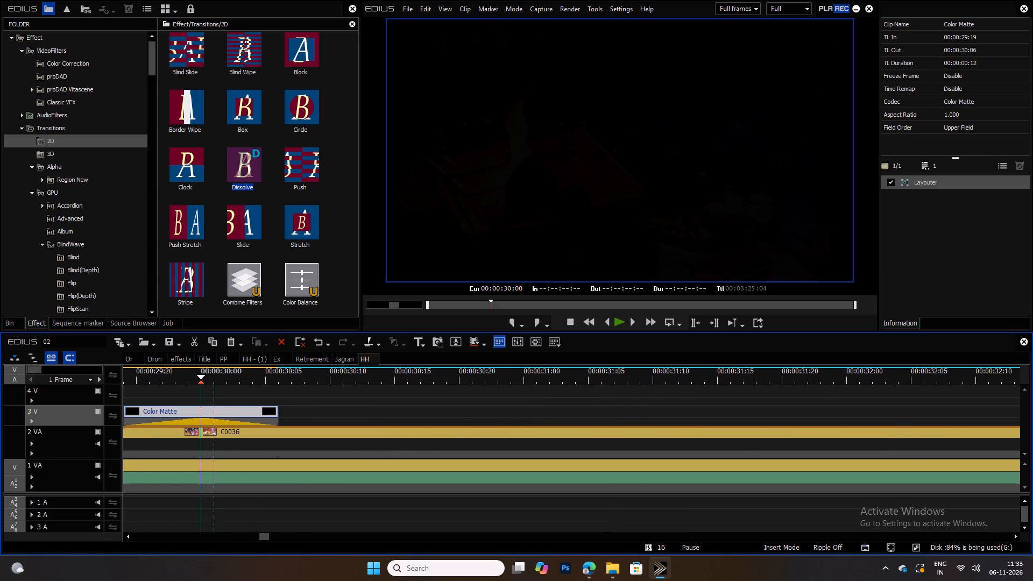
scroll(337, 399, "up", 2, "ctrl")
left_click(374, 378)
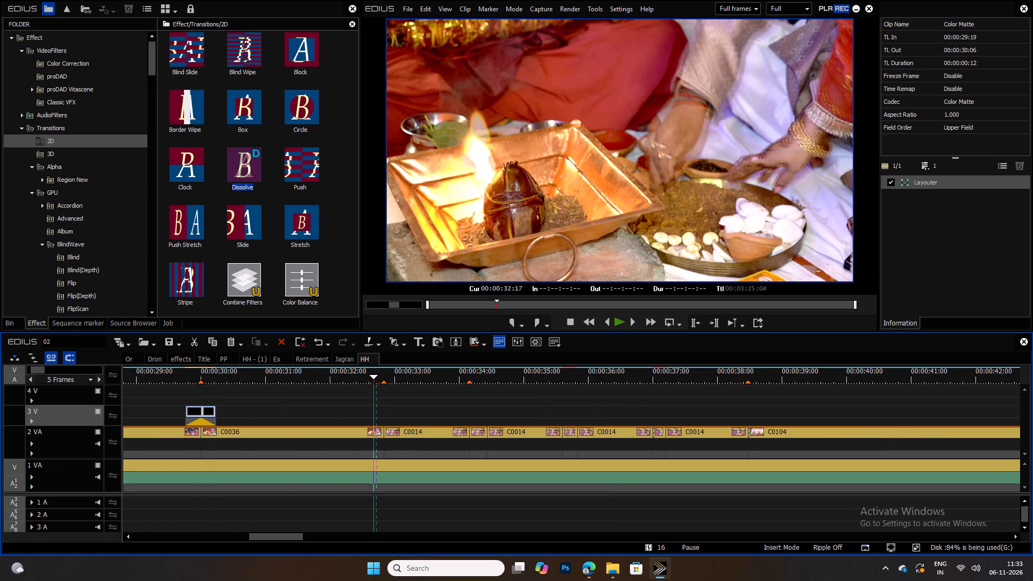
key("ctrl+v")
scroll(418, 449, "down", 4, "ctrl")
left_click_drag(454, 413, 440, 418)
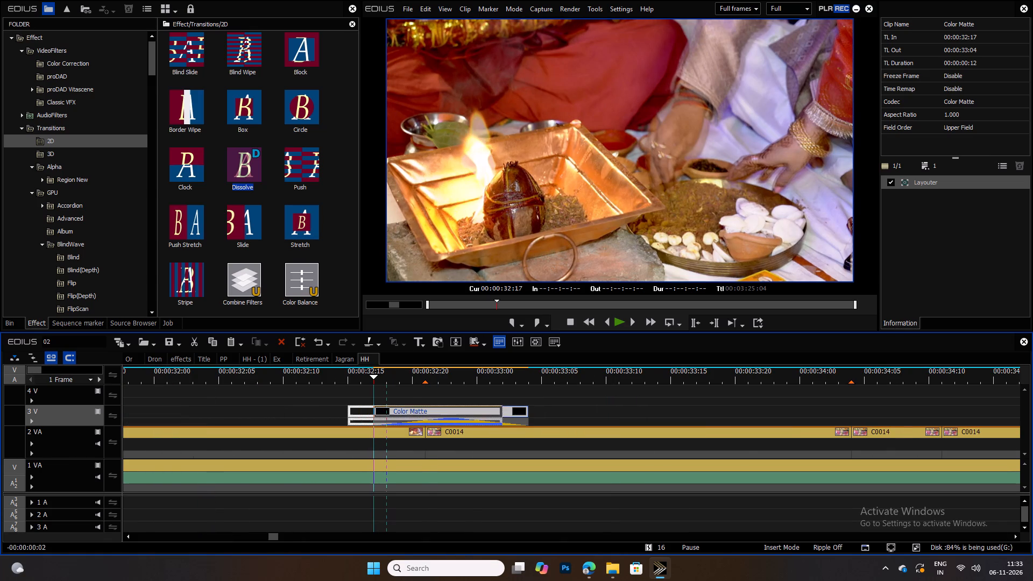
left_click_drag(440, 418, 437, 419)
left_click(428, 375)
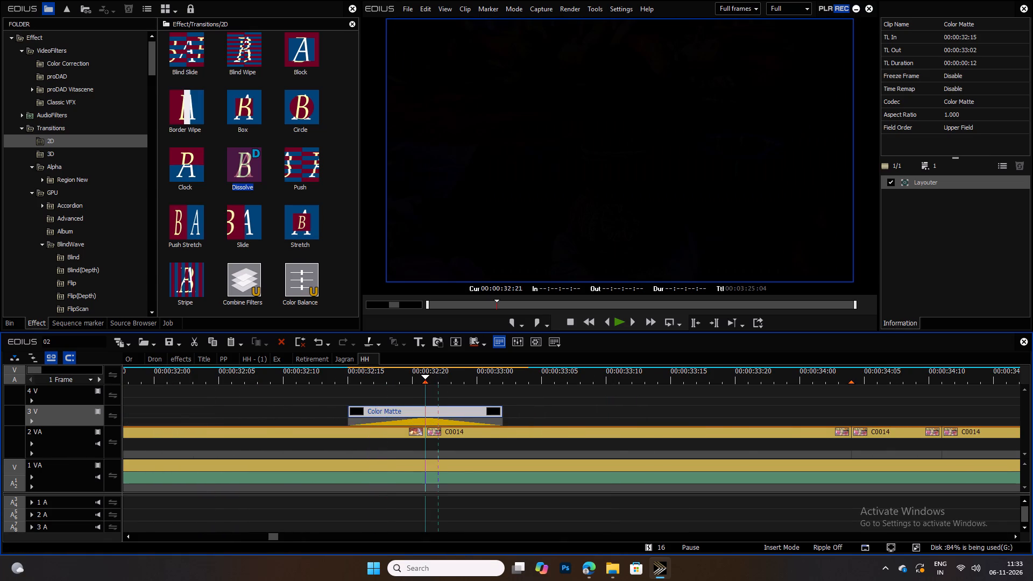
Paste a Color Matte copy on 3 V at 00:00:38:06, centred on the cut from C0014 to C0104.
scroll(548, 408, "up", 3, "ctrl")
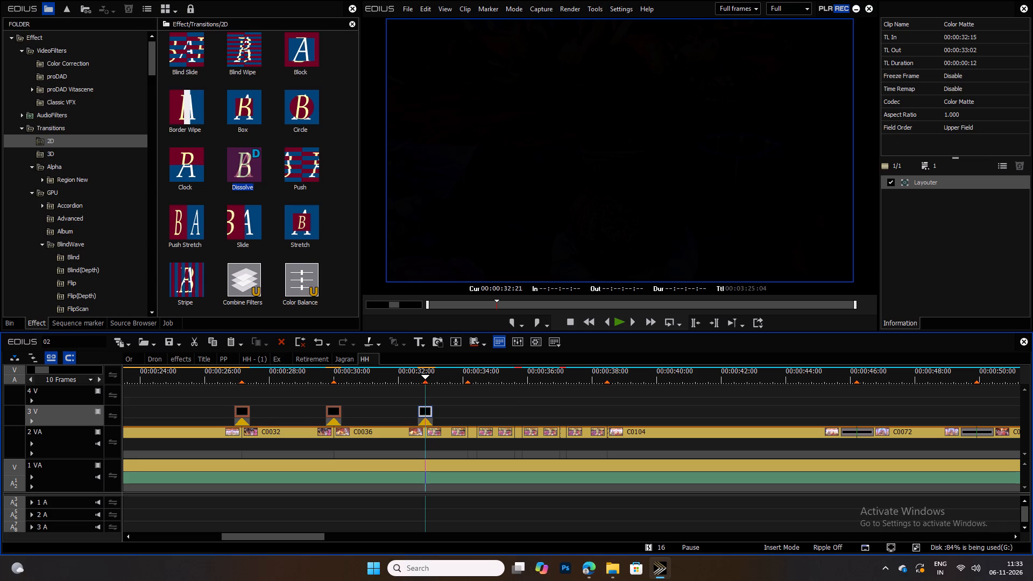
left_click_drag(389, 372, 443, 380)
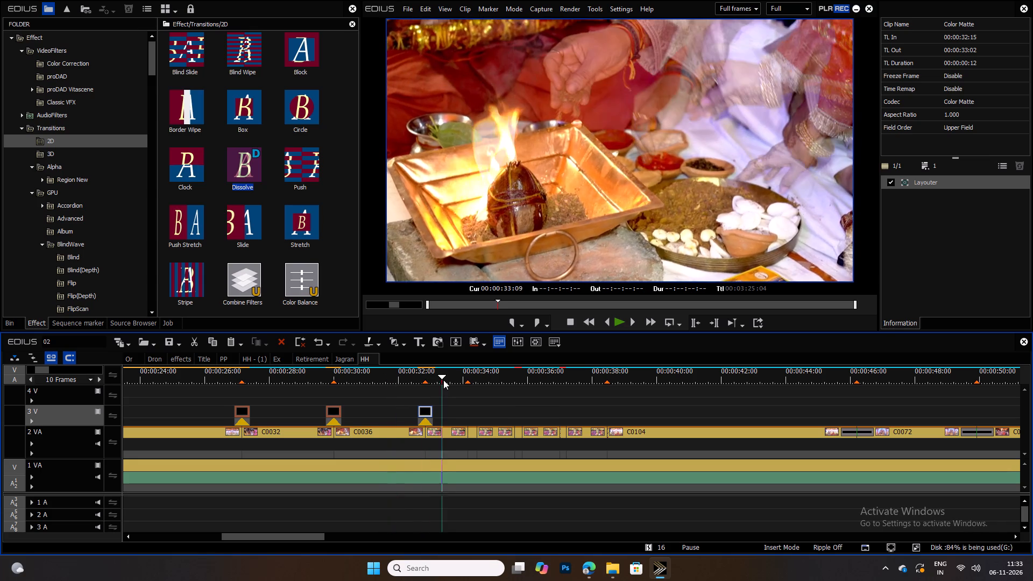
left_click_drag(443, 380, 595, 403)
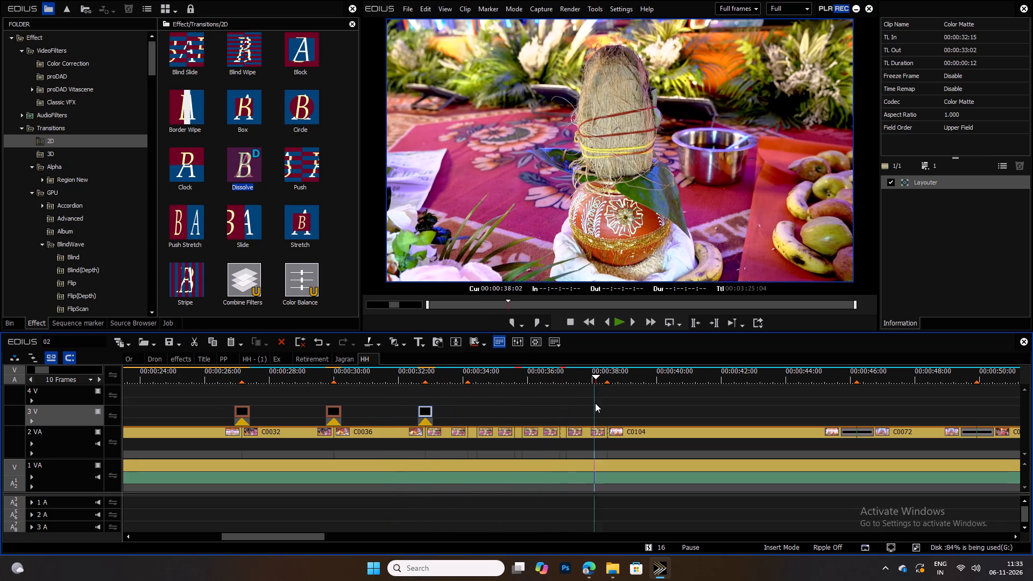
left_click_drag(595, 403, 599, 406)
key("ctrl+v")
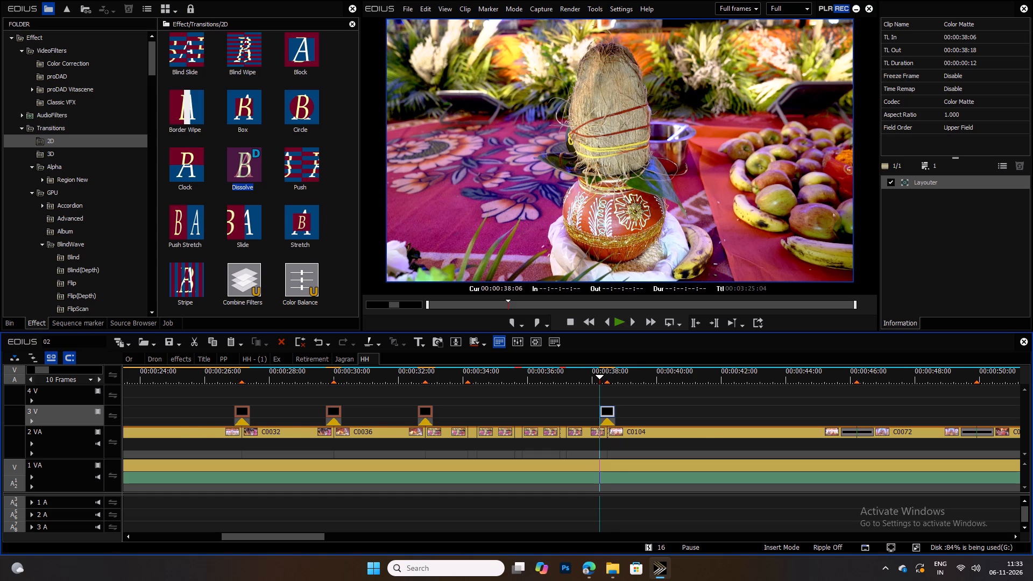
scroll(639, 420, "down", 3, "ctrl")
left_click(678, 373)
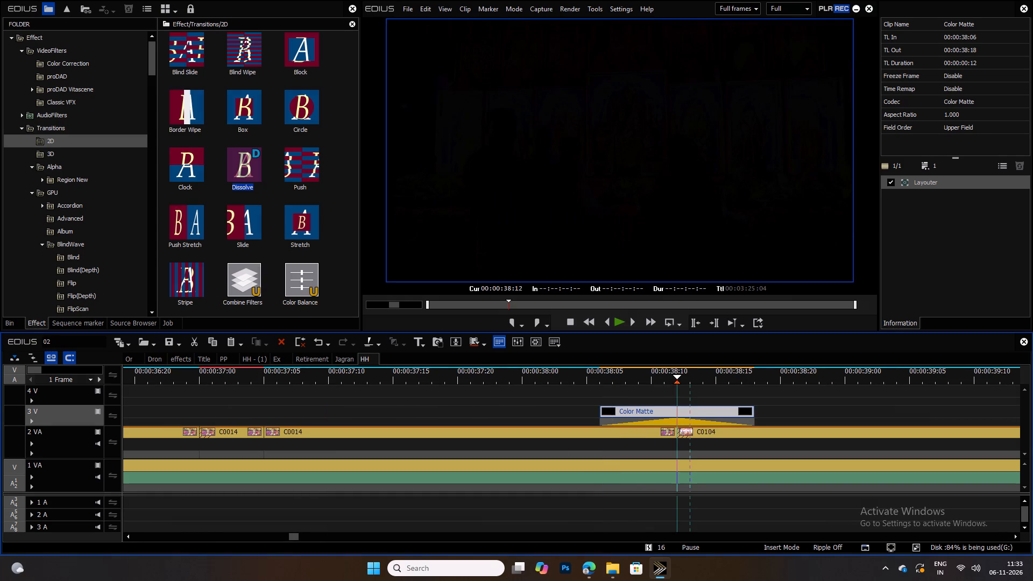
Paste a Color Matte copy on 3 V and place it at 00:00:55:02, centred on the cut from C0121 to C0072.
scroll(668, 410, "up", 6, "ctrl")
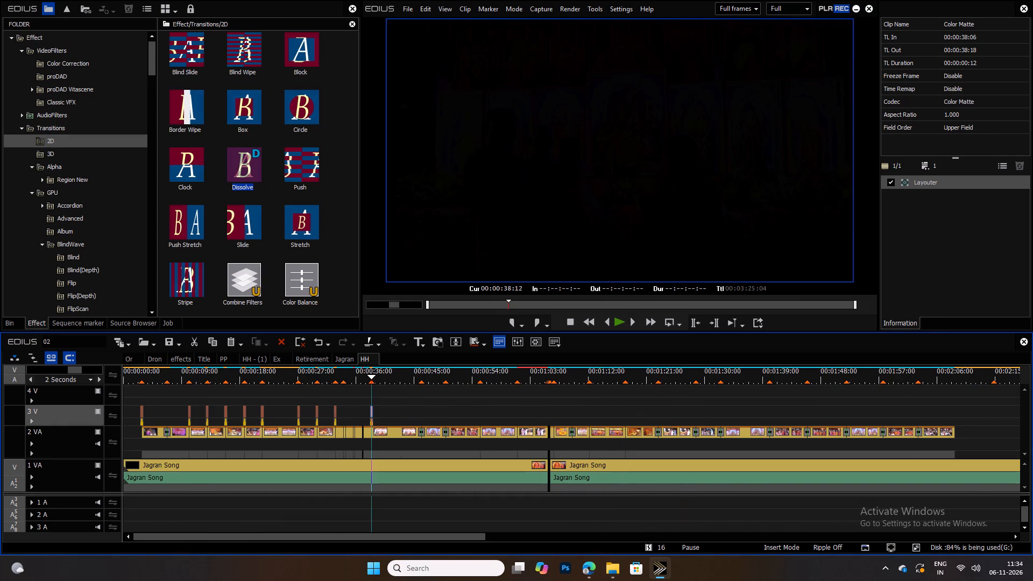
left_click(470, 375)
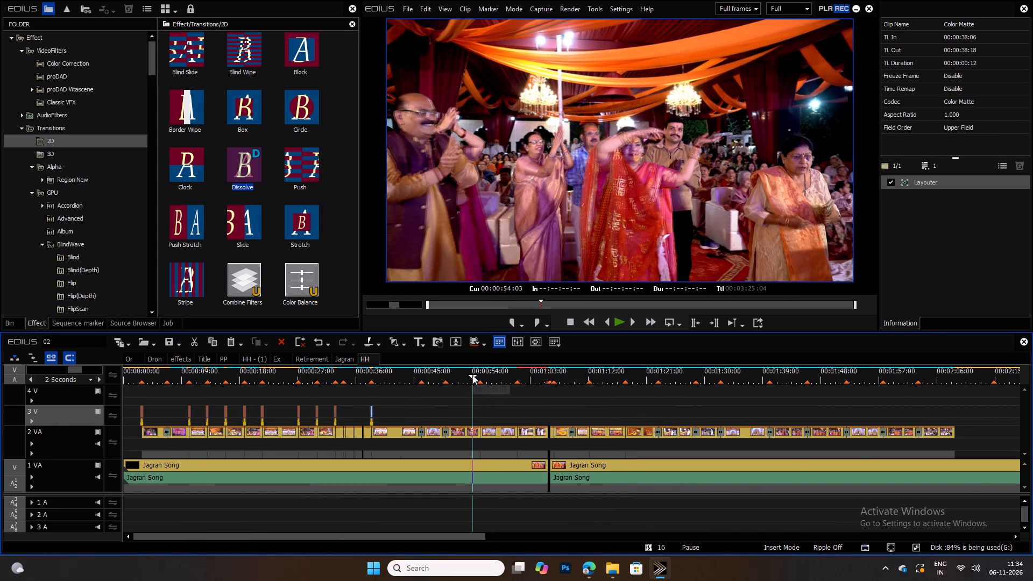
scroll(472, 375, "down", 3, "ctrl")
scroll(480, 379, "up", 1, "ctrl")
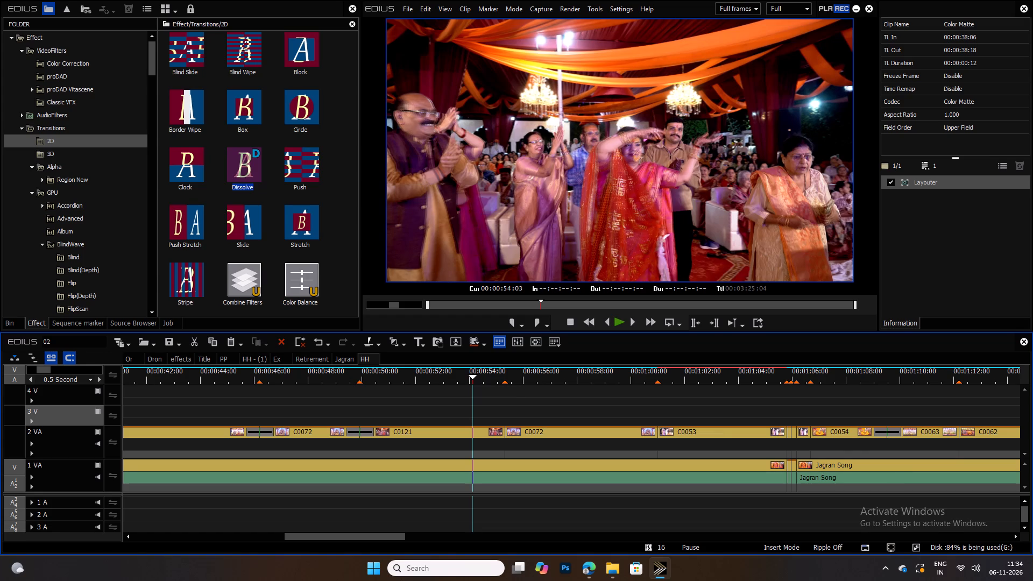
key("ctrl+v")
scroll(557, 418, "down", 3, "ctrl")
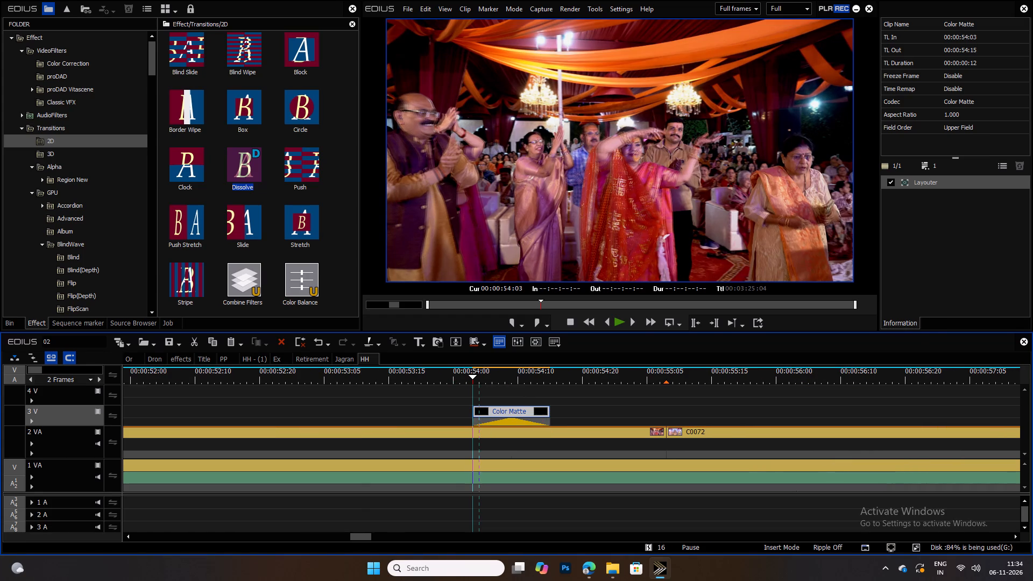
left_click_drag(510, 413, 666, 417)
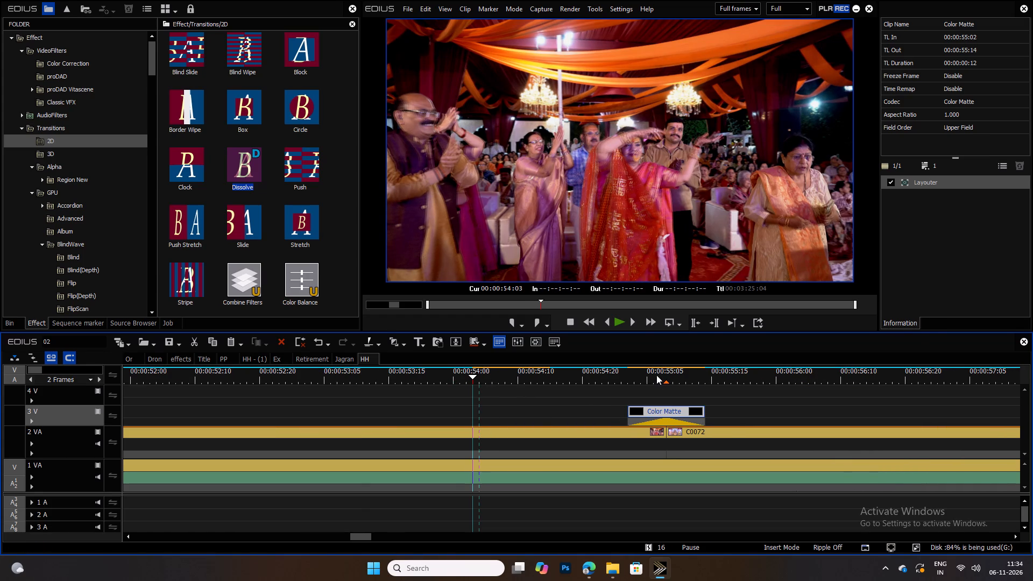
left_click(663, 374)
Paste a Color Matte copy on 3 V and place it at 00:01:00:19, centred on the cut from C0072 to C0053.
scroll(726, 396, "up", 4, "ctrl")
scroll(614, 399, "up", 3, "ctrl")
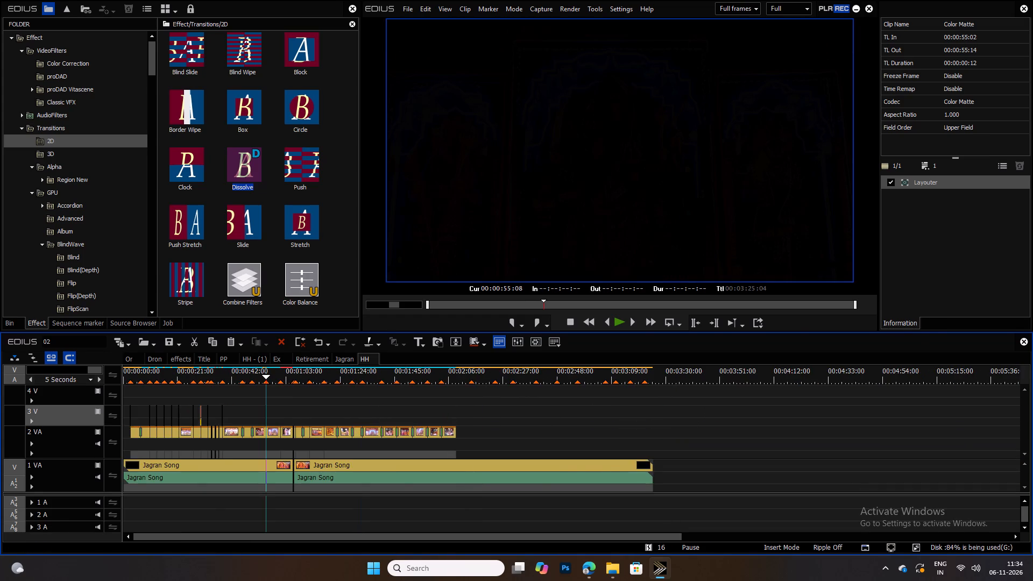
scroll(381, 416, "down", 4, "ctrl")
left_click(407, 375)
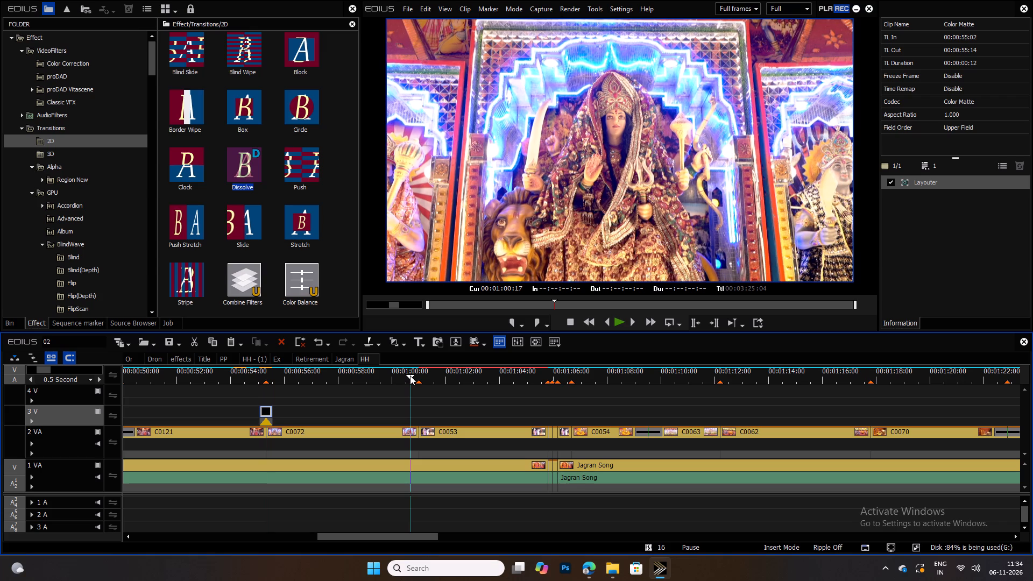
key("ctrl+v")
scroll(441, 429, "down", 4, "ctrl")
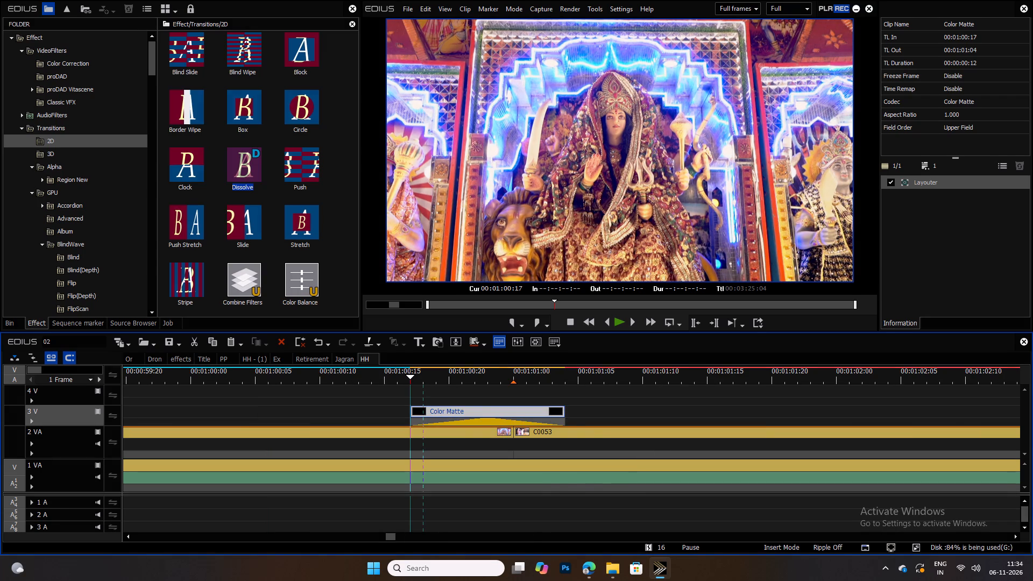
left_click_drag(493, 413, 528, 417)
Paste a Color Matte copy on 3 V and place it at 00:01:06:11, centred on the cut from C0053 to C0054.
scroll(546, 421, "up", 2, "ctrl")
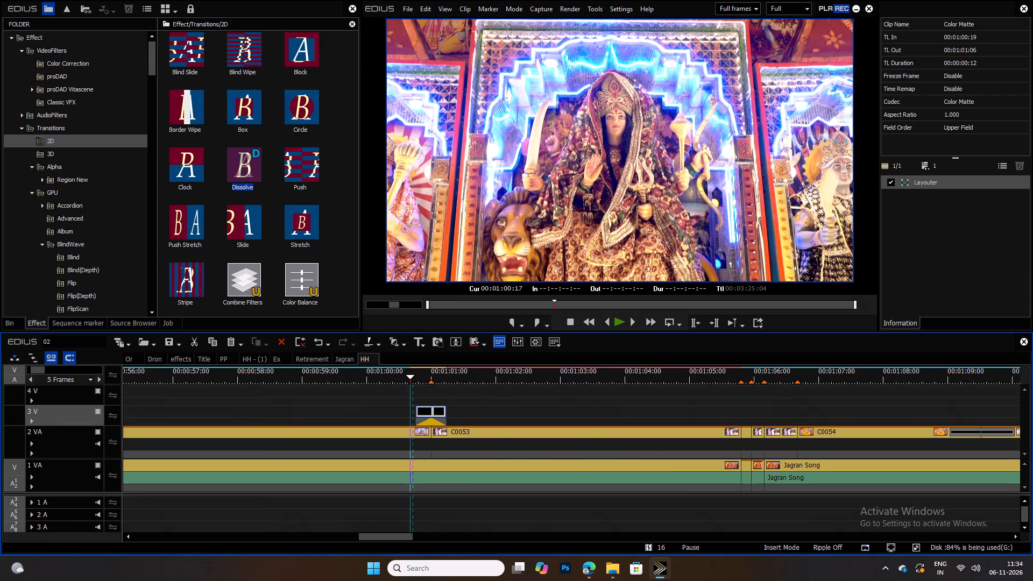
left_click_drag(430, 374, 431, 374)
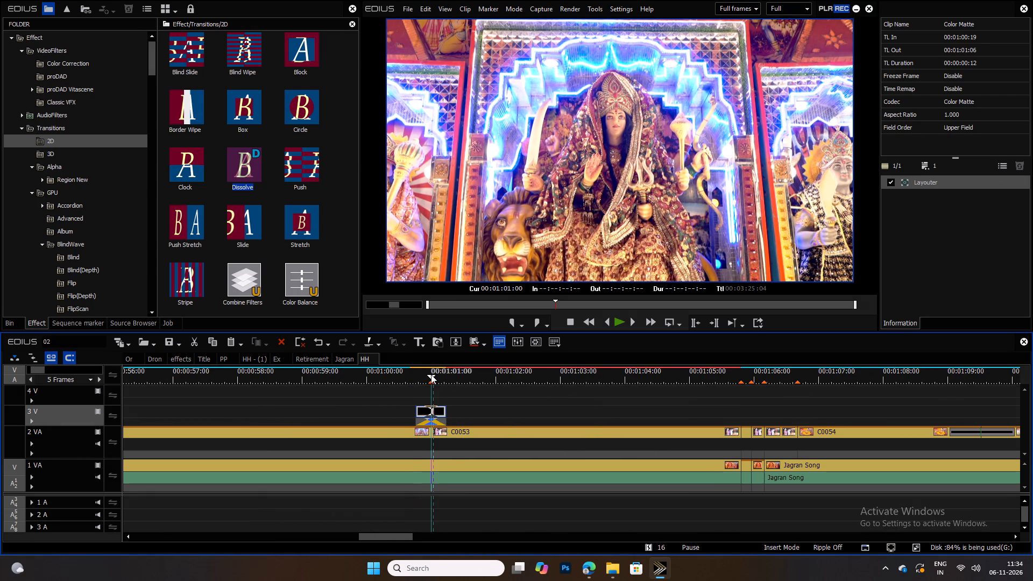
left_click_drag(431, 374, 735, 394)
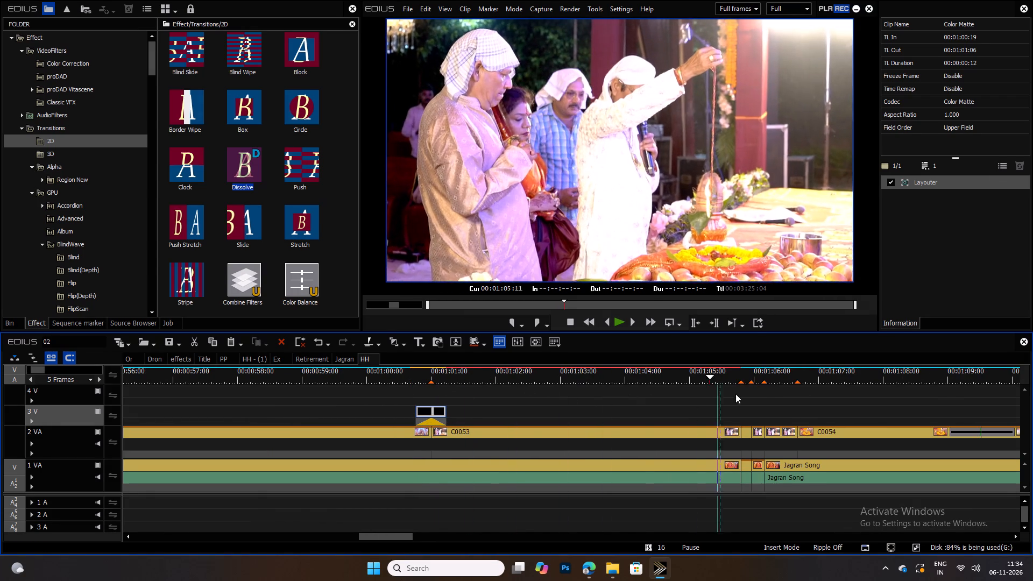
left_click_drag(735, 394, 789, 401)
key("ctrl+v")
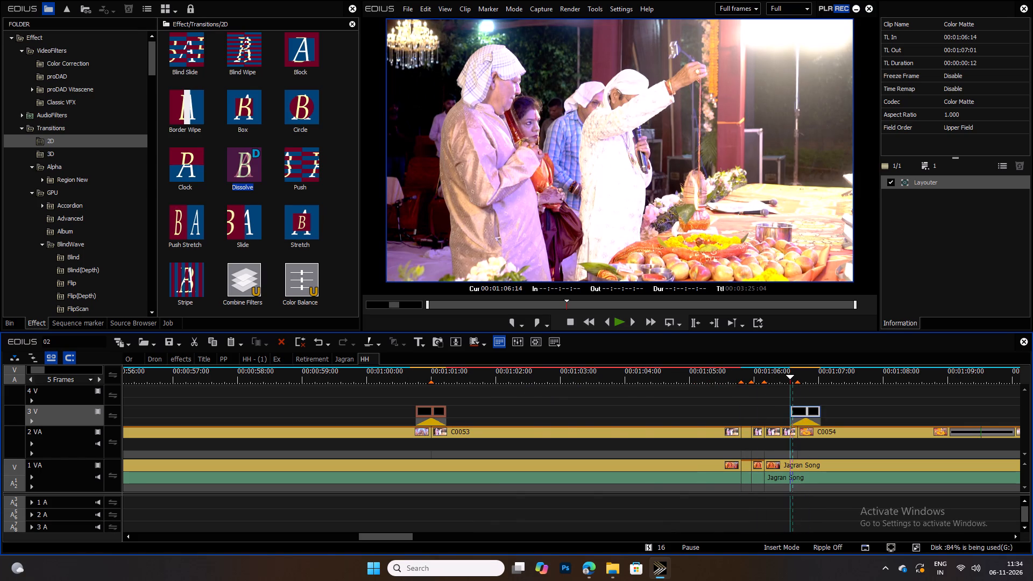
scroll(826, 409, "down", 4, "ctrl")
left_click_drag(846, 412, 812, 412)
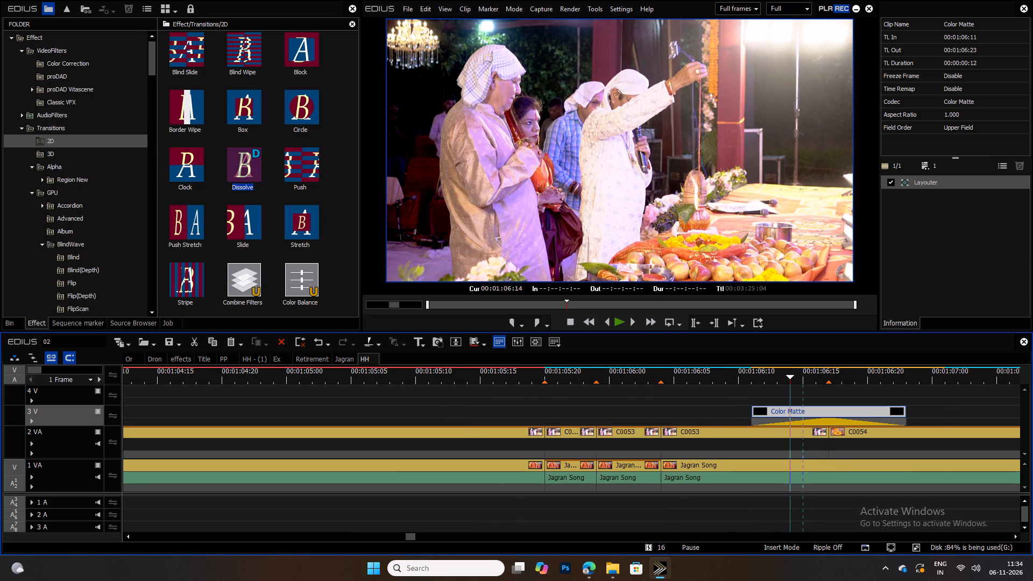
left_click(827, 379)
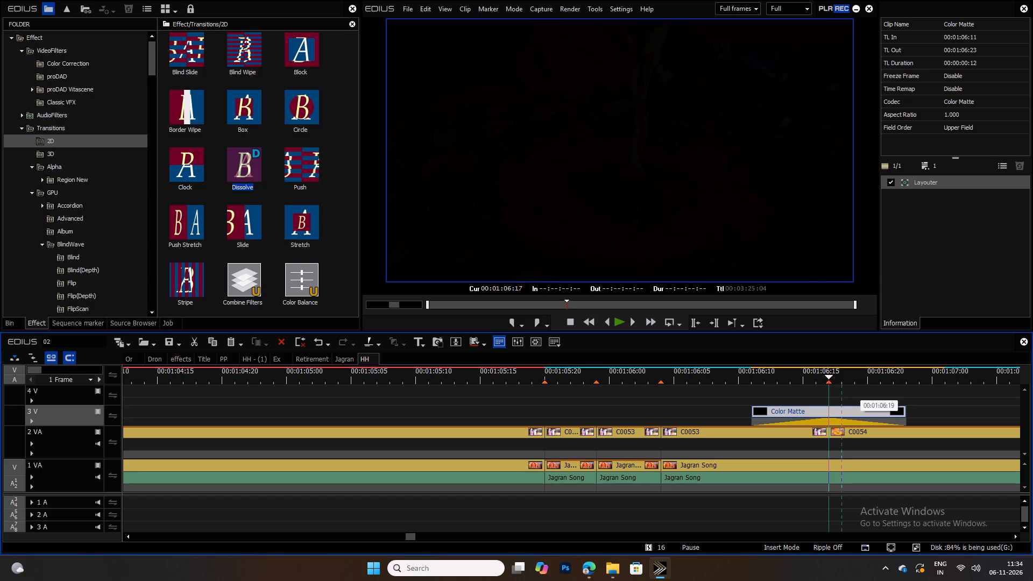
Paste a Color Matte copy on 3 V and place it at 00:01:11:24, centred on the cut from C0063 to C0062.
scroll(887, 401, "up", 4, "ctrl")
scroll(808, 384, "up", 3, "ctrl")
scroll(537, 396, "down", 3, "ctrl")
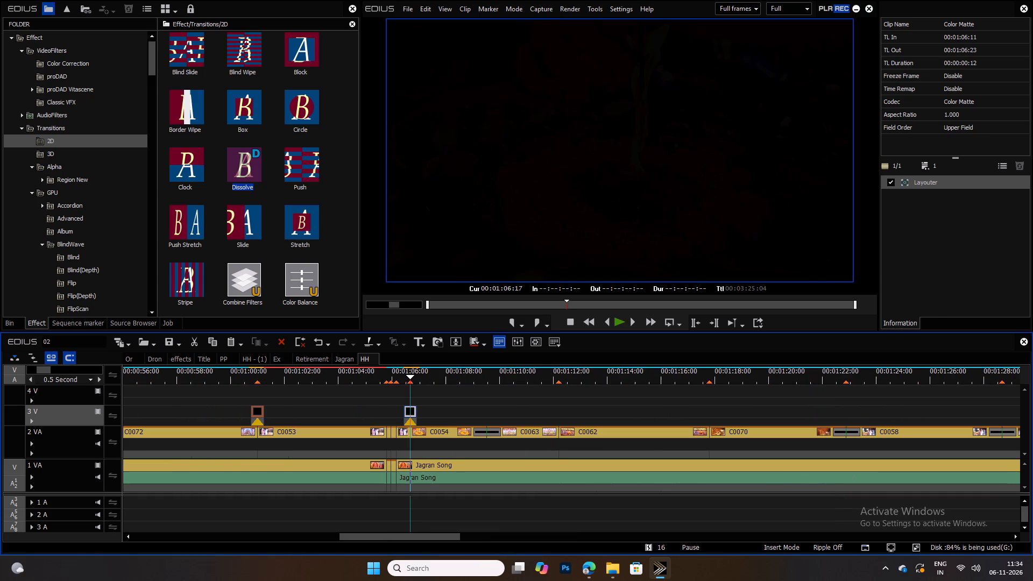
left_click_drag(523, 382, 542, 384)
key("ctrl+v")
scroll(571, 413, "down", 3, "ctrl")
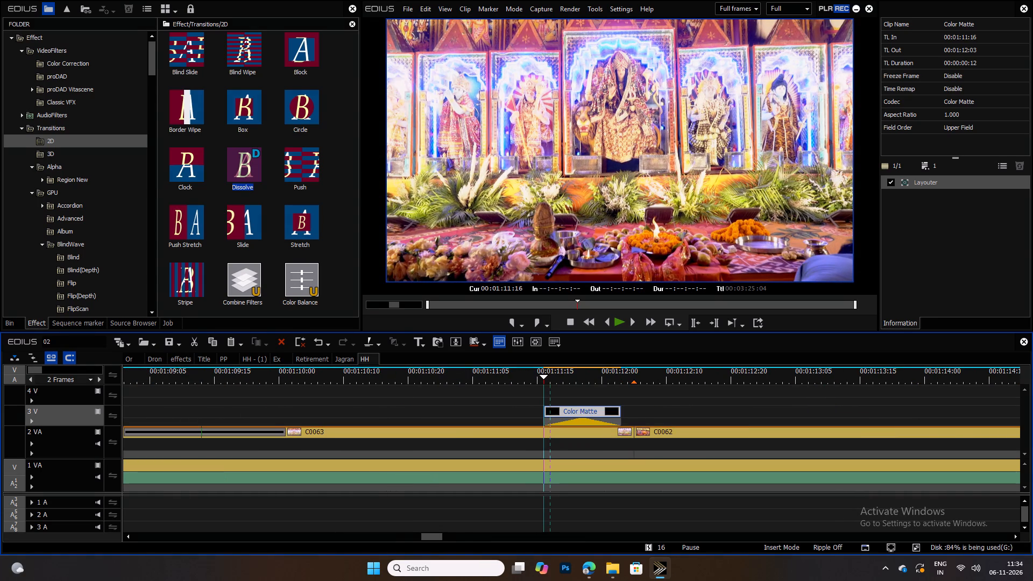
left_click_drag(579, 412, 636, 412)
left_click(632, 371)
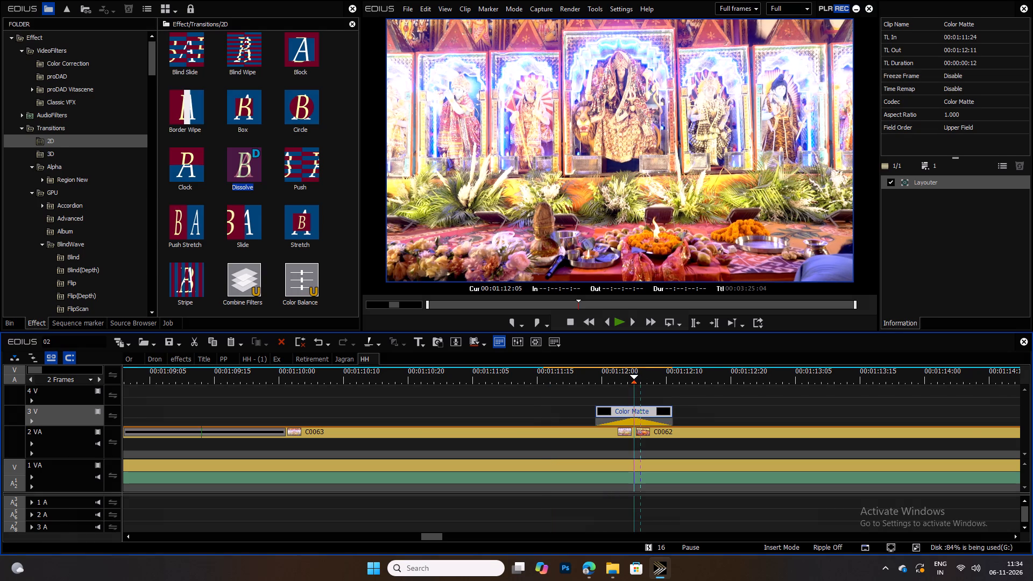
Paste a Color Matte copy on 3 V and place it at 00:01:17:14, centred on the cut from C0062 to C0070.
scroll(680, 391, "up", 4, "ctrl")
left_click_drag(688, 374, 696, 376)
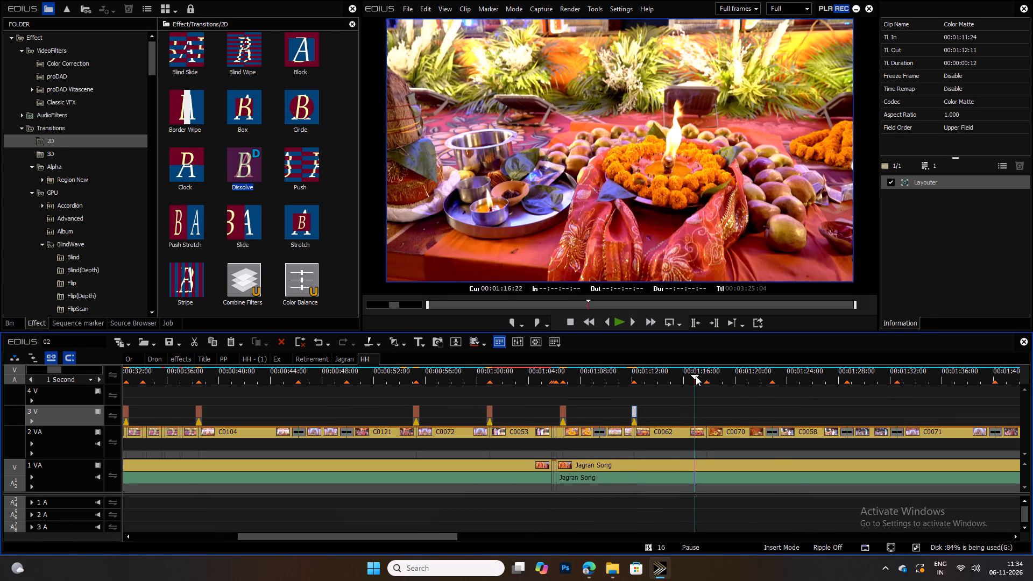
left_click_drag(696, 376, 701, 378)
scroll(718, 393, "down", 1, "ctrl")
key("ctrl+v")
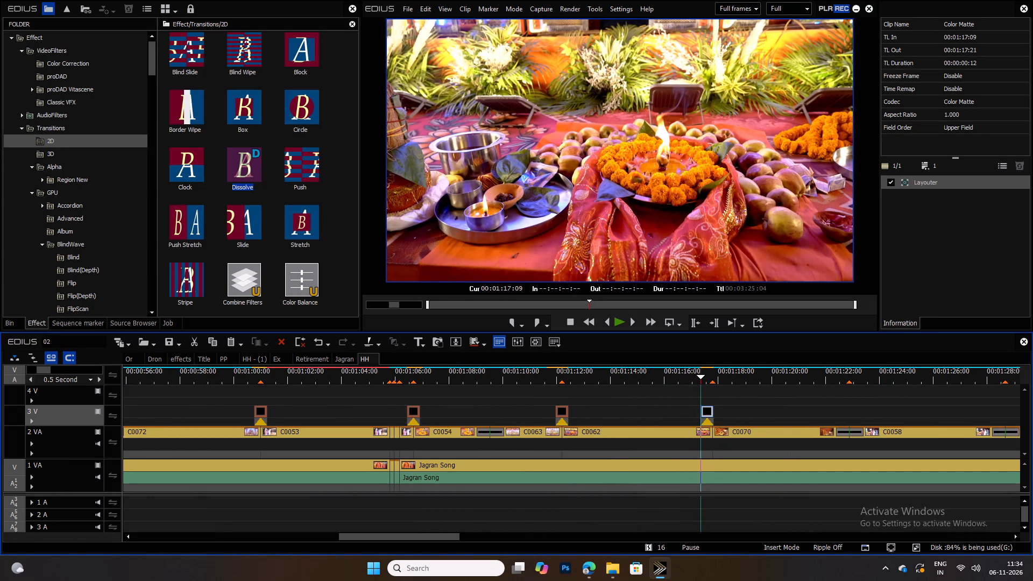
scroll(735, 415, "down", 3, "ctrl")
left_click_drag(735, 414, 771, 415)
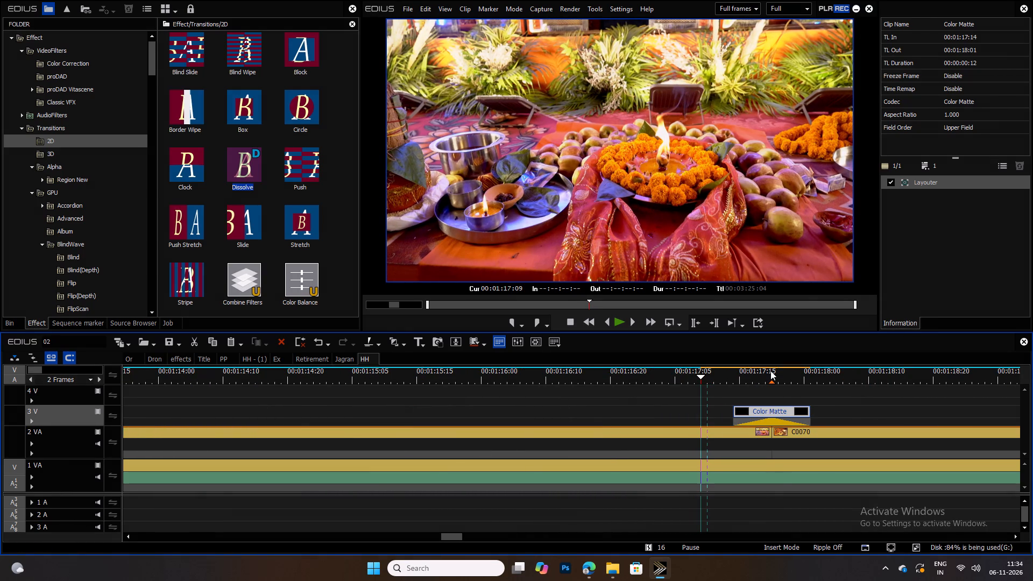
left_click(770, 371)
Save the project and return the playhead to the start of the HH sequence.
scroll(780, 420, "up", 4, "ctrl")
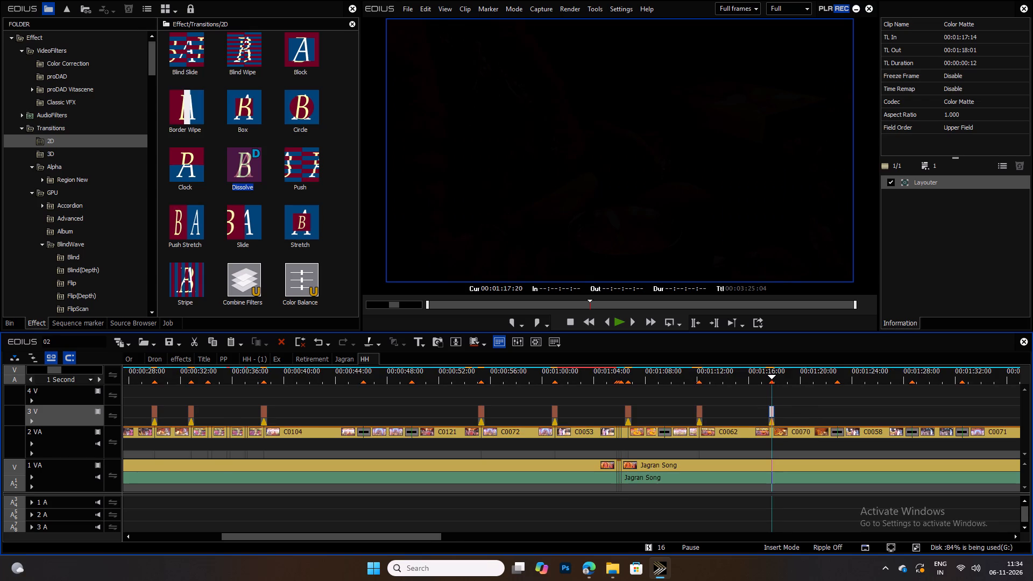
scroll(780, 420, "up", 2, "ctrl")
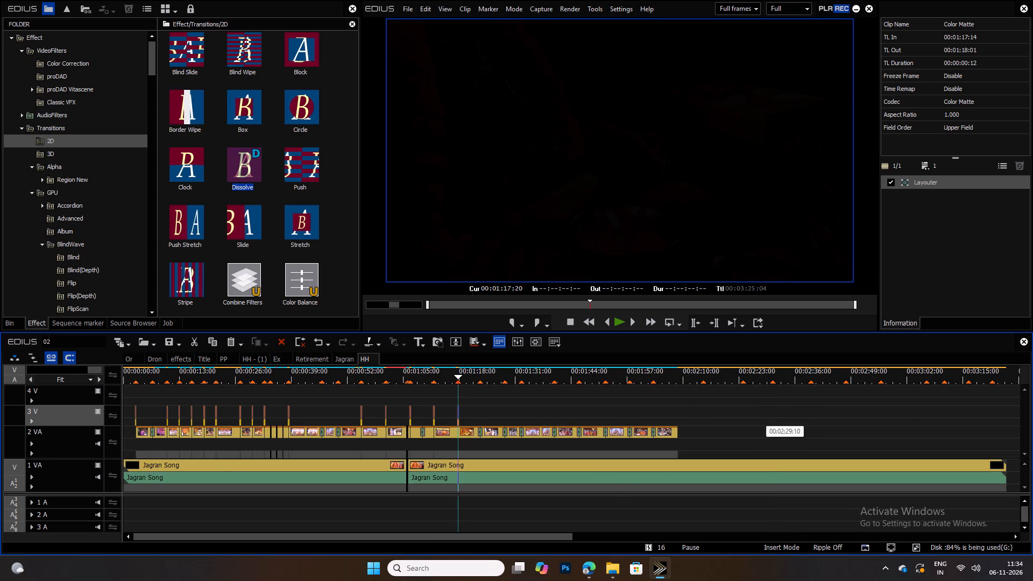
key("ctrl+s")
key("Home")
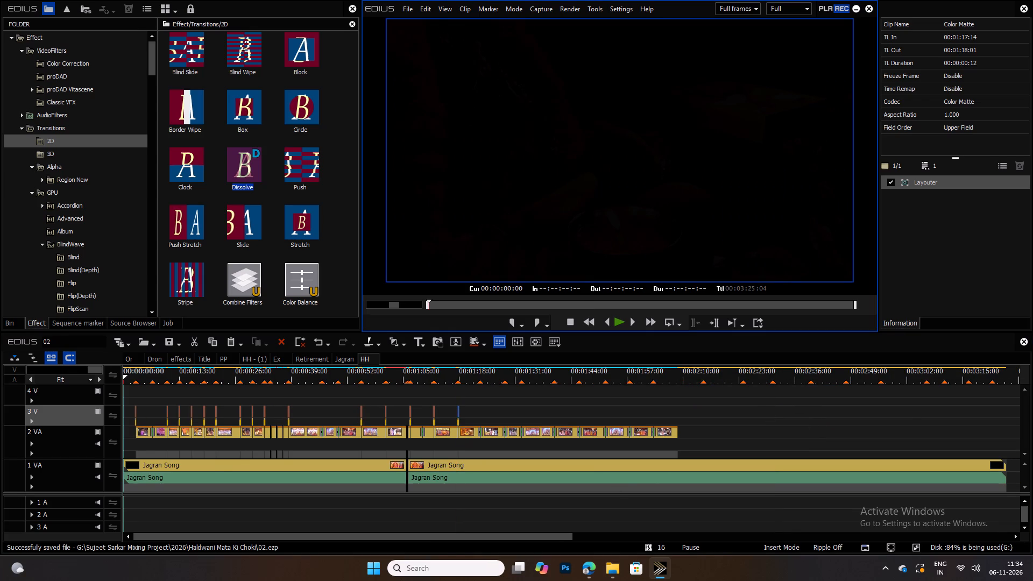
Play the HH sequence from the start past the last 2 VA clip to review the dissolves and cuts.
key("space")
scroll(754, 421, "down", 4, "ctrl")
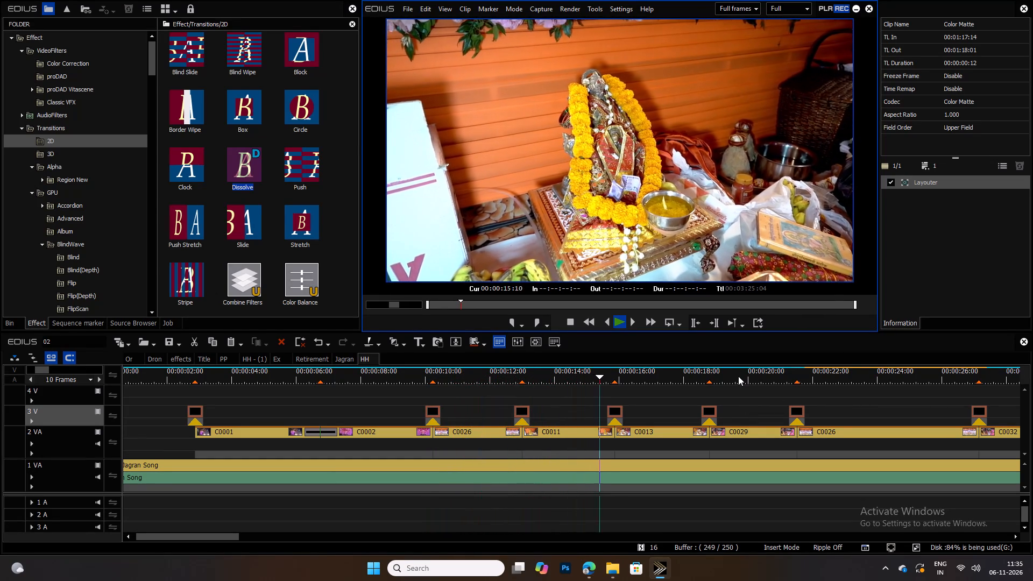
scroll(774, 403, "up", 4, "ctrl")
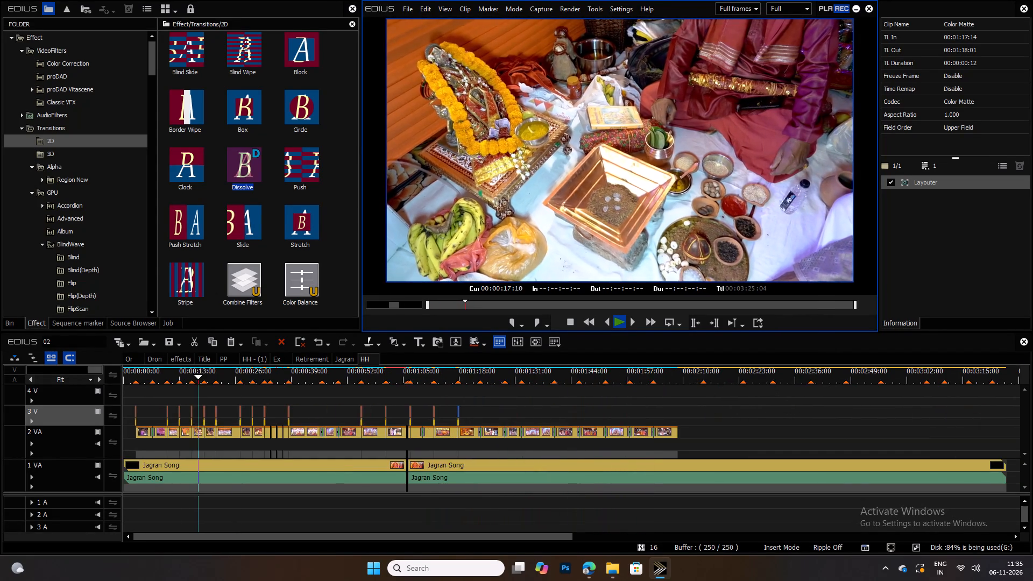
scroll(493, 410, "down", 3, "ctrl")
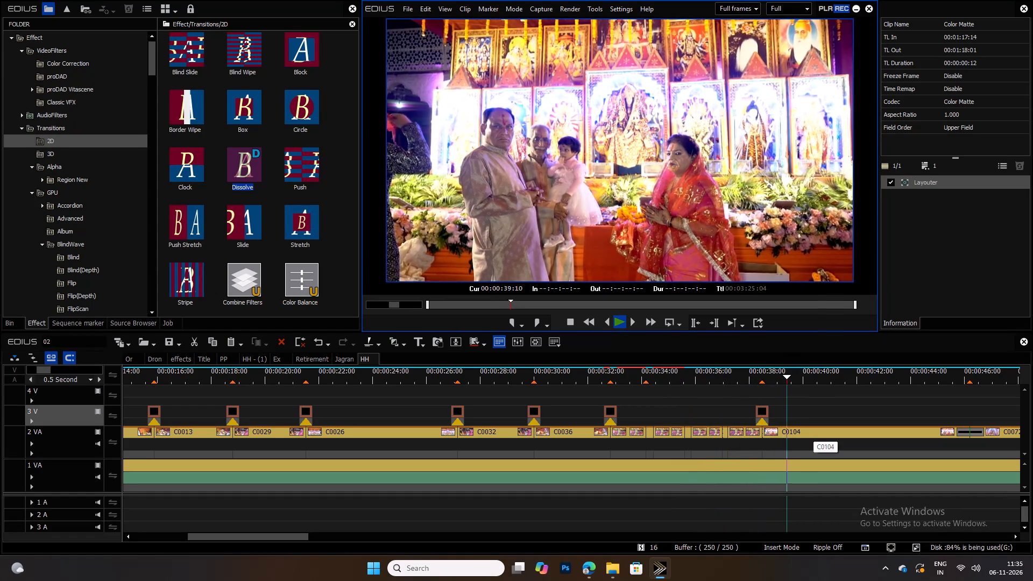
scroll(834, 411, "up", 4, "ctrl")
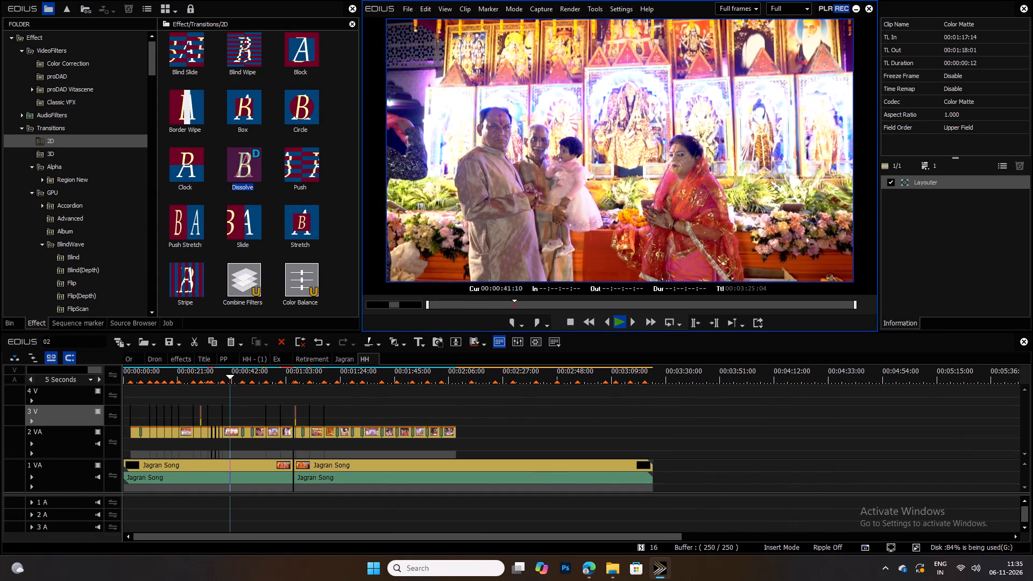
scroll(653, 408, "down", 4, "ctrl")
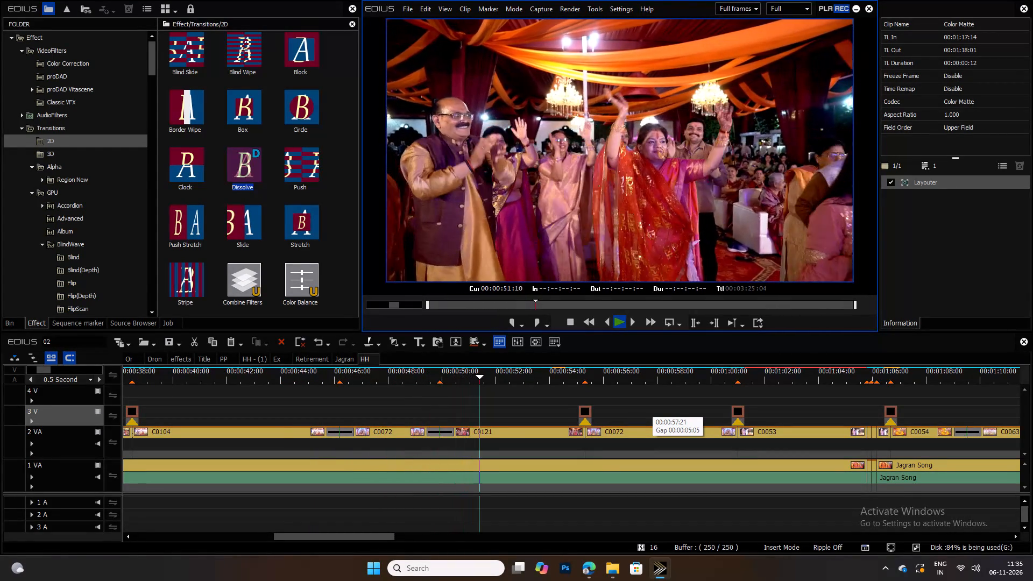
scroll(659, 407, "up", 4, "ctrl")
scroll(651, 406, "down", 4, "ctrl")
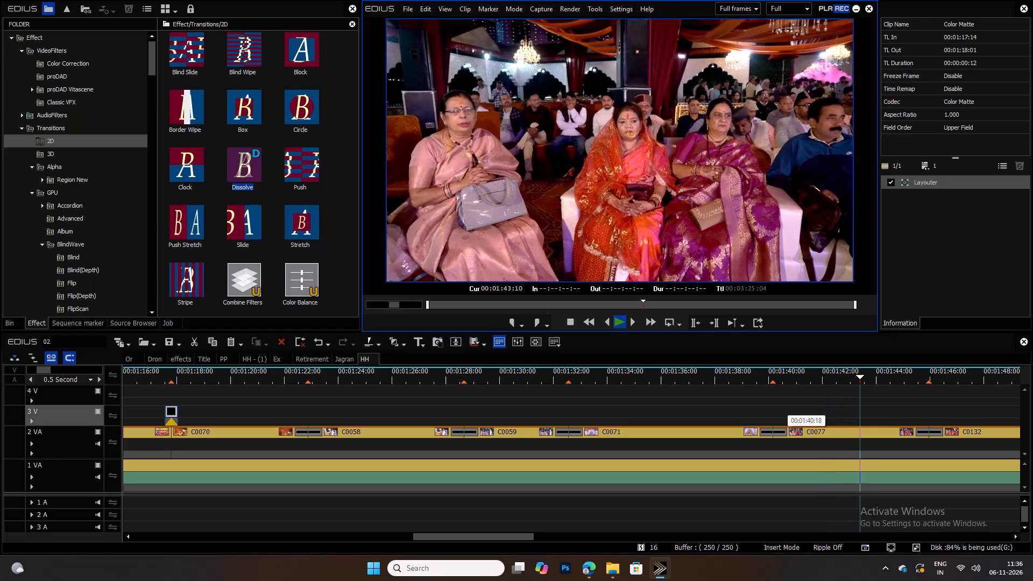
scroll(839, 408, "up", 3, "ctrl")
scroll(822, 406, "down", 2, "ctrl")
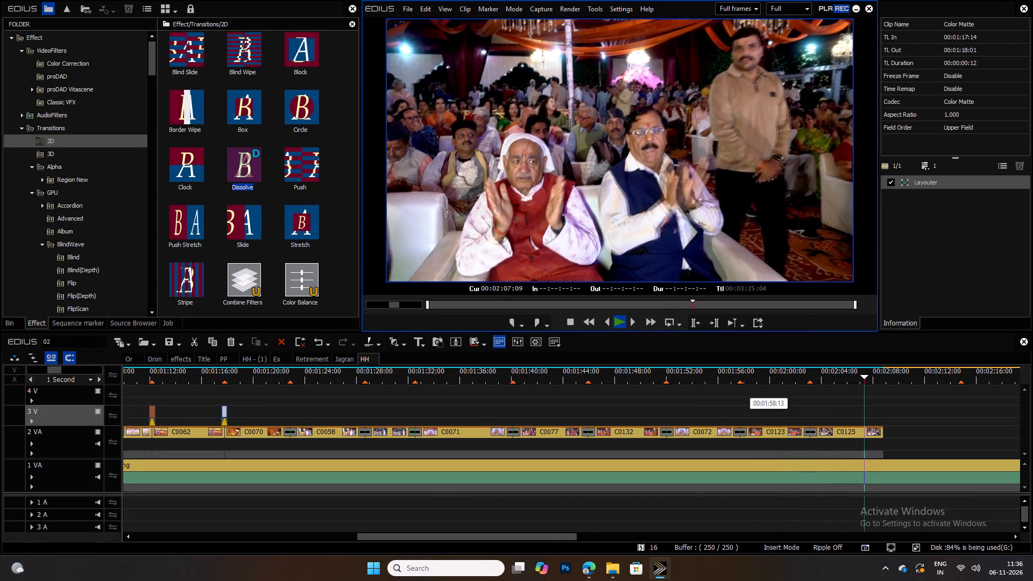
key("space")
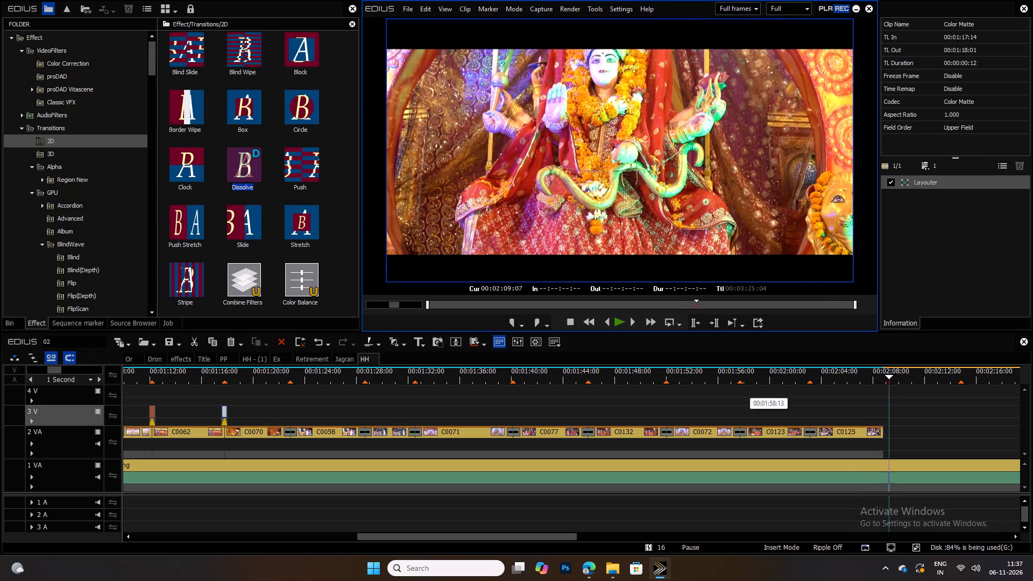
Save the project.
key("ctrl+s")
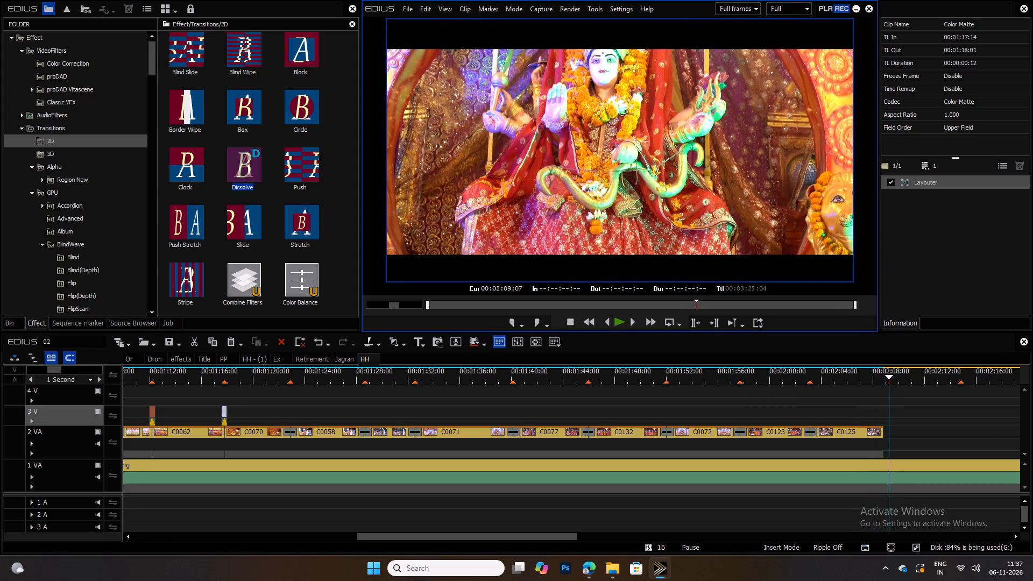
Look through the Jagran sequence for another highlight shot, examining the footage around clips C0098 to C0105.
left_click(827, 382)
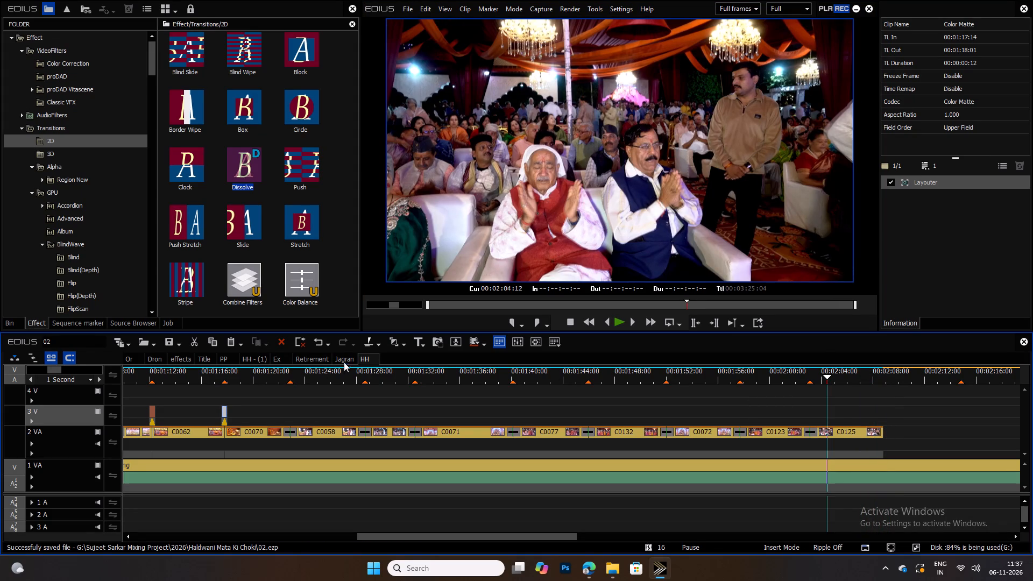
left_click(344, 356)
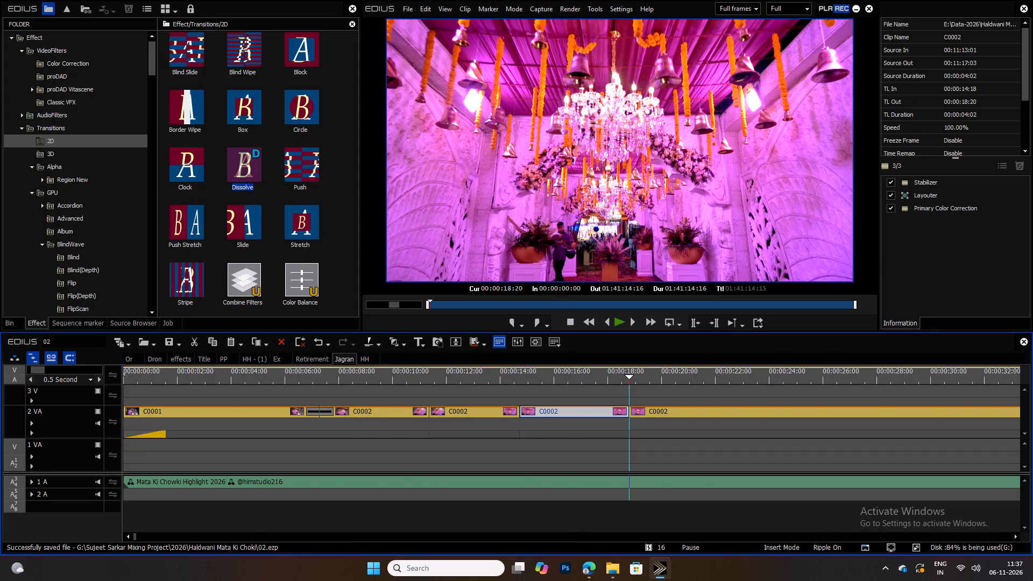
scroll(670, 393, "up", 5, "ctrl")
scroll(524, 379, "up", 1, "ctrl")
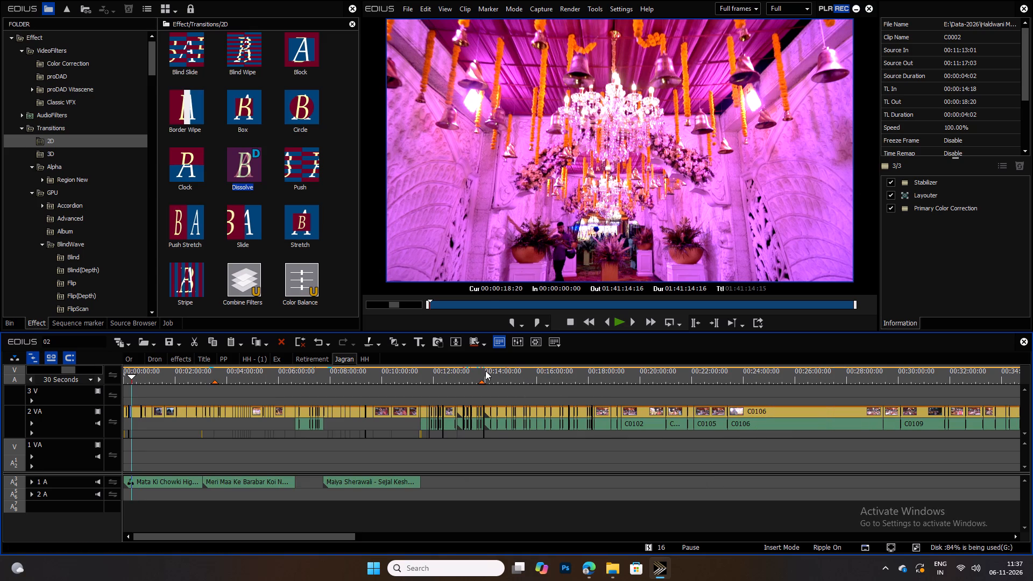
left_click_drag(486, 371, 525, 375)
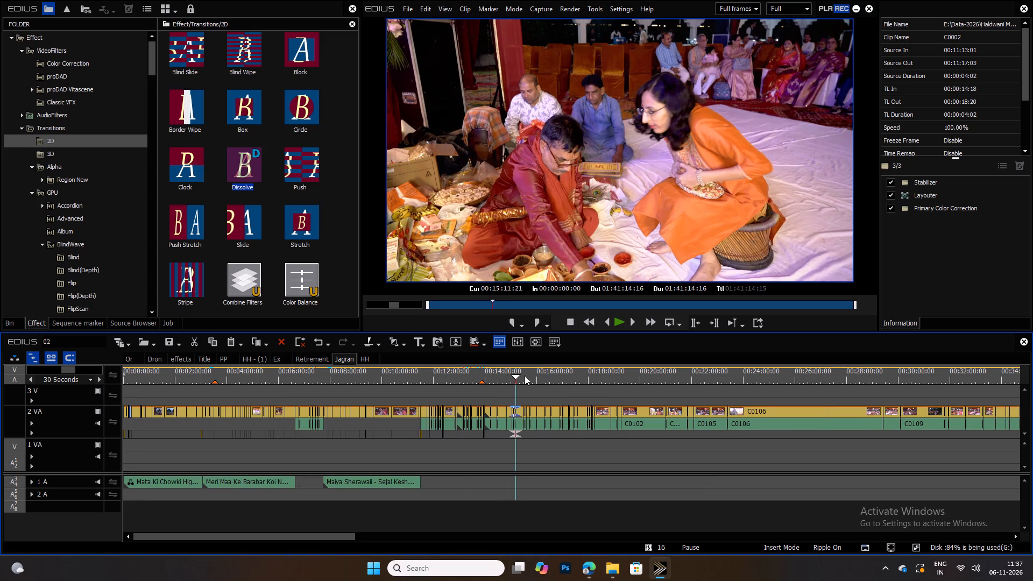
left_click_drag(525, 375, 714, 377)
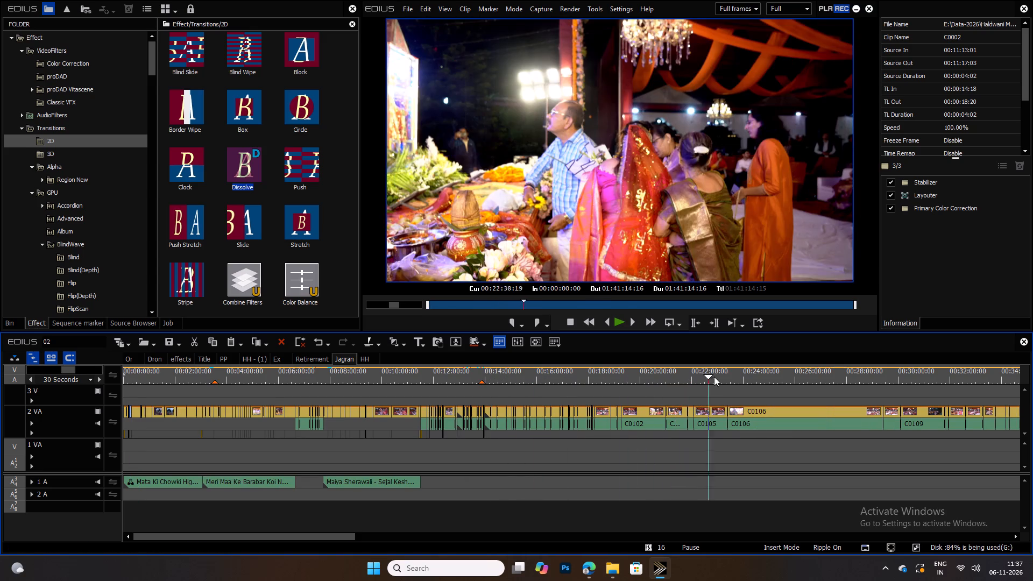
left_click_drag(714, 377, 707, 377)
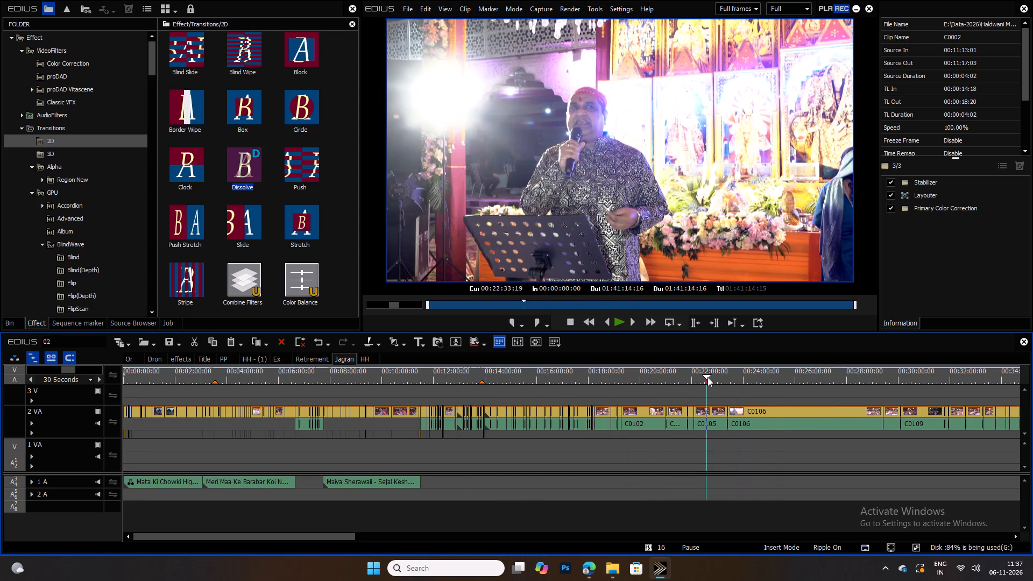
left_click_drag(707, 377, 707, 377)
scroll(714, 377, "down", 1, "ctrl")
left_click_drag(667, 374, 541, 366)
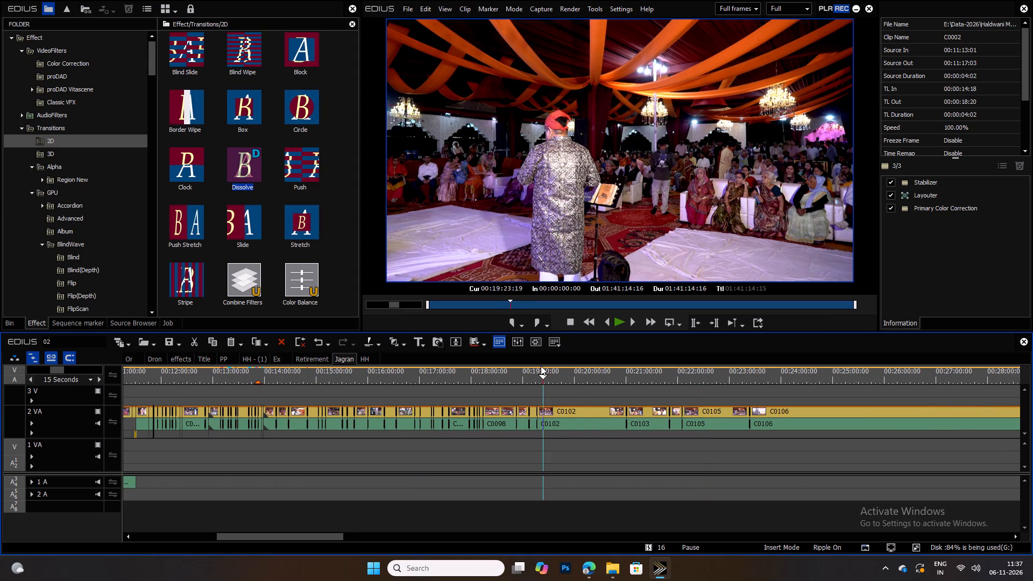
left_click_drag(541, 366, 602, 371)
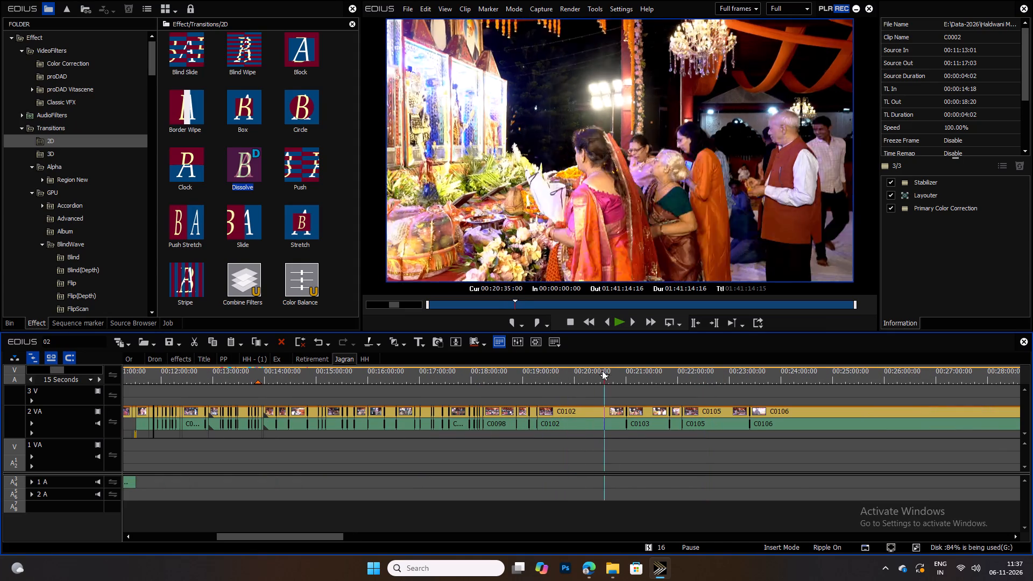
left_click_drag(602, 371, 434, 372)
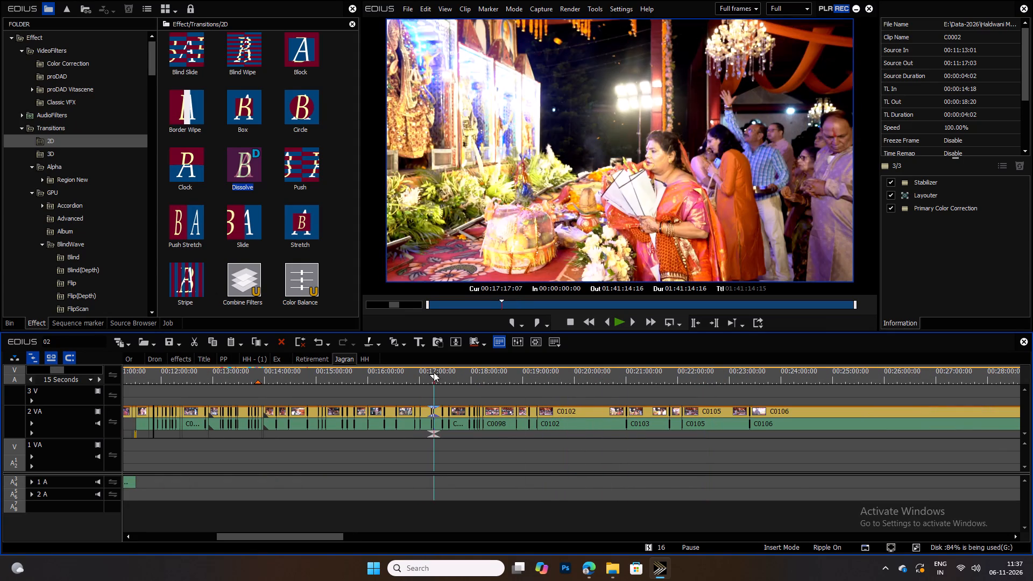
left_click_drag(434, 372, 486, 372)
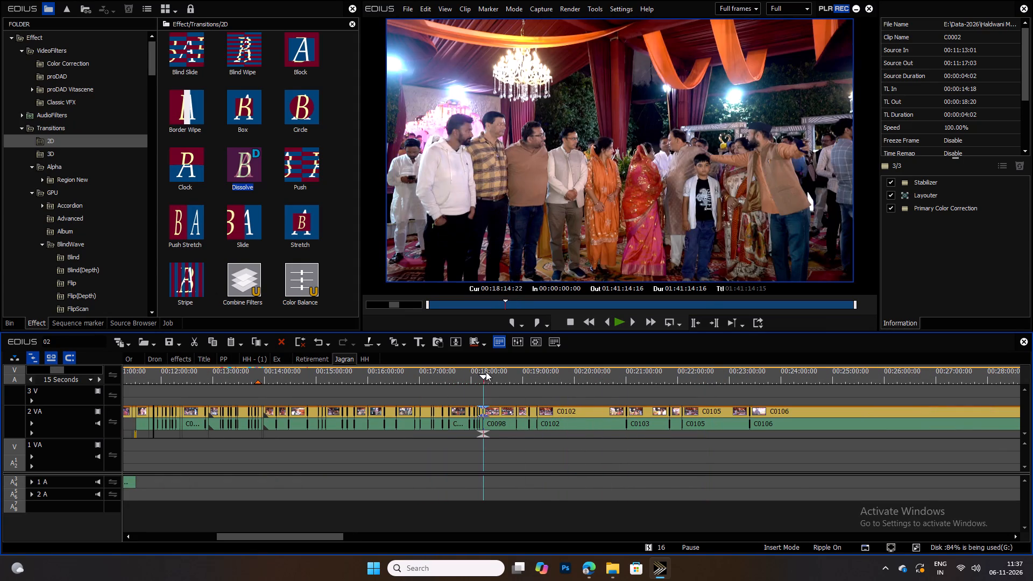
left_click_drag(486, 372, 532, 373)
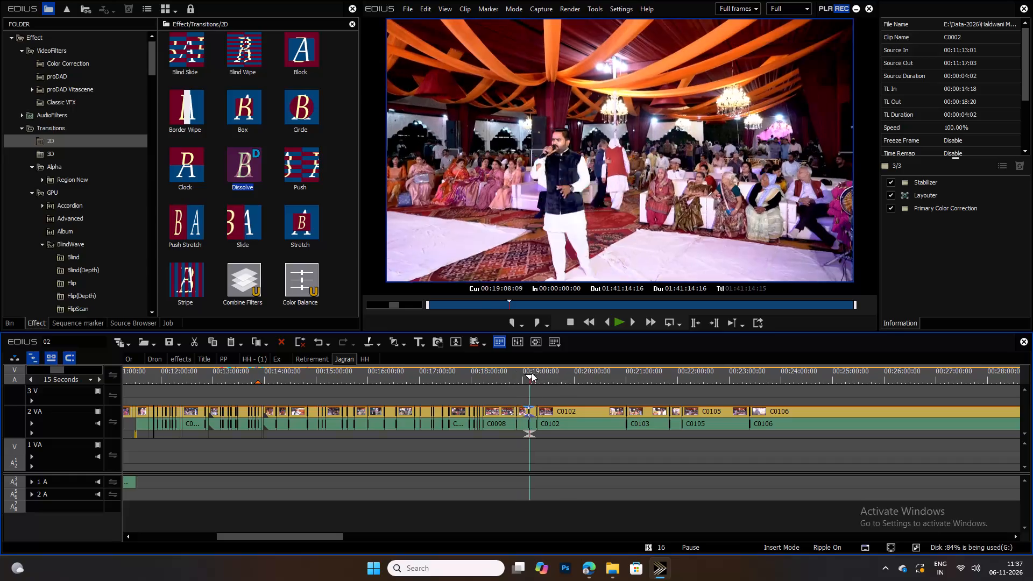
left_click_drag(532, 373, 549, 371)
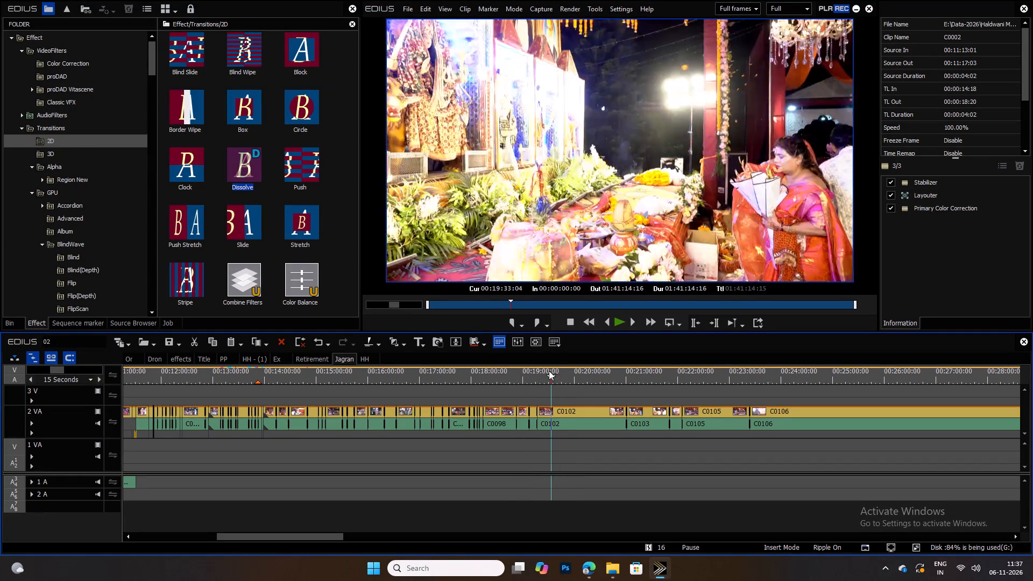
left_click_drag(549, 371, 532, 373)
scroll(533, 373, "down", 3, "ctrl")
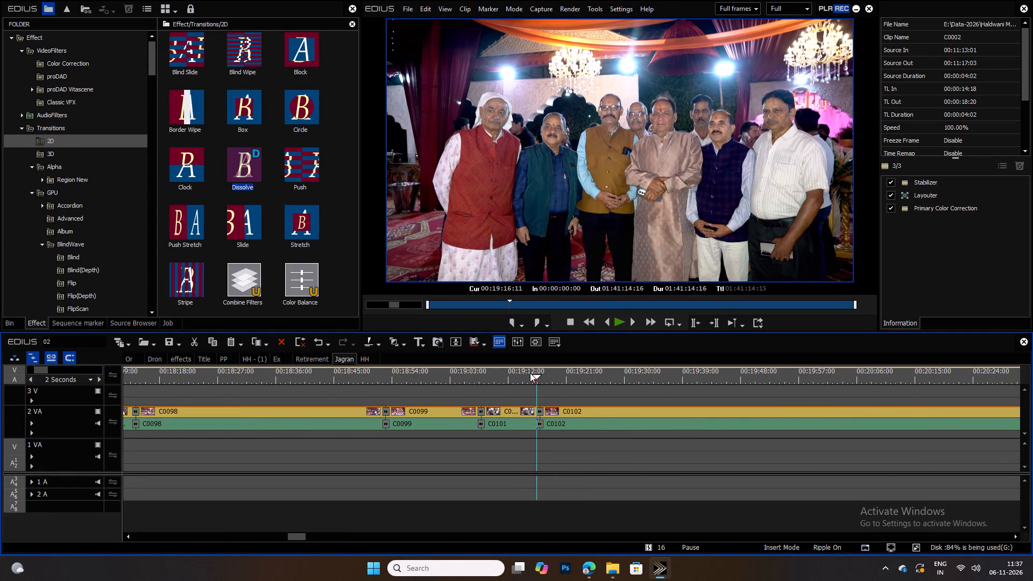
left_click_drag(520, 373, 575, 374)
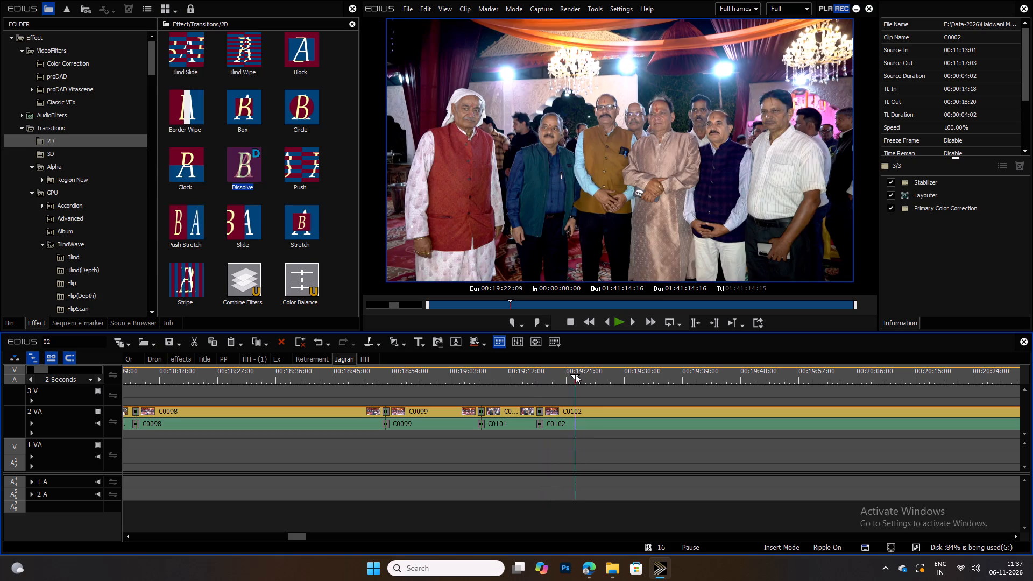
left_click_drag(575, 374, 825, 373)
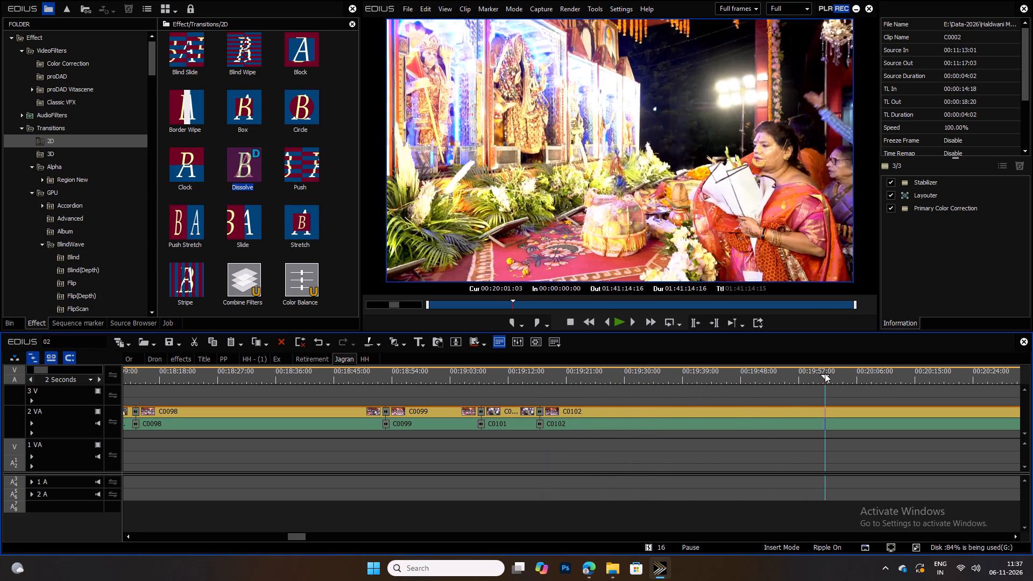
left_click_drag(825, 373, 737, 374)
Find the start of the wanted shot in C0102 of the Jagran sequence and split the clip at 00:19:35:05.
key("space")
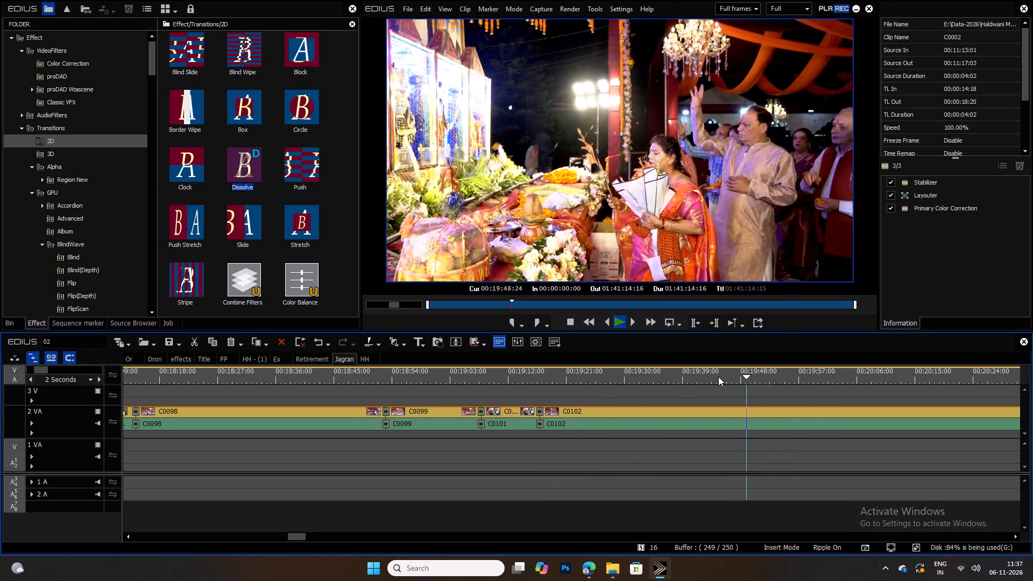
key("space")
left_click_drag(667, 371, 648, 373)
key("space")
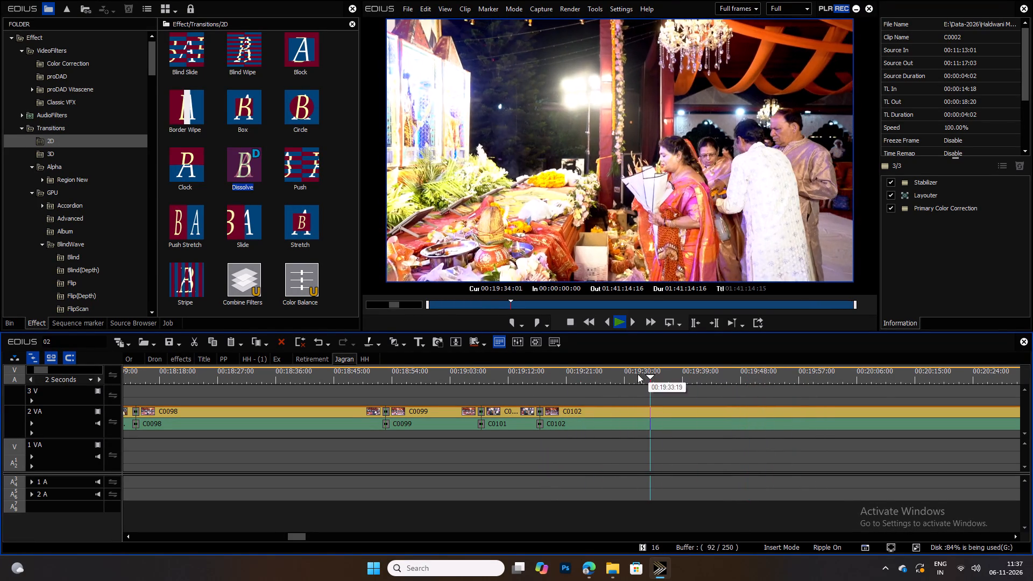
left_click_drag(626, 372, 654, 375)
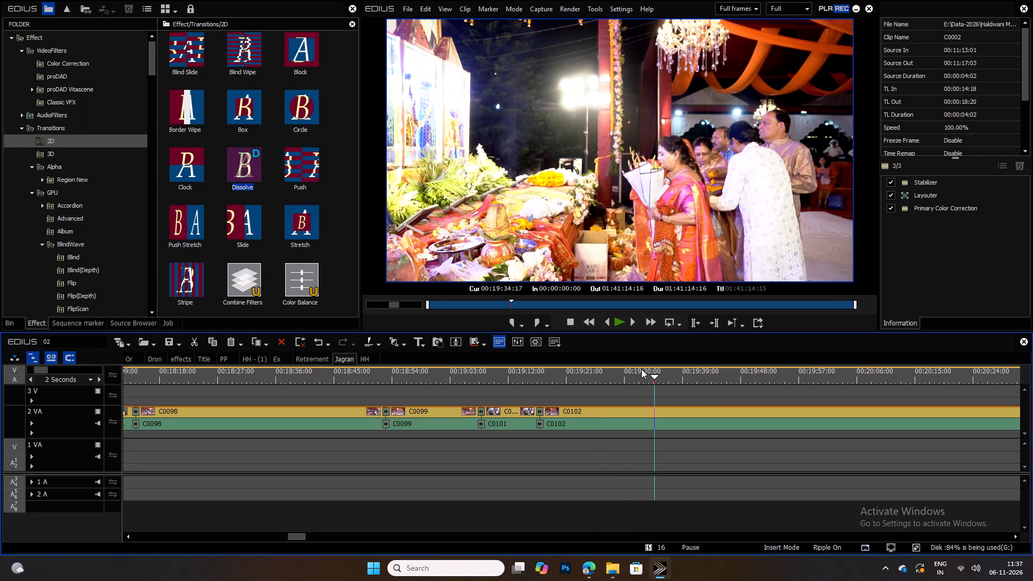
left_click(641, 369)
key("space")
scroll(684, 382, "up", 4, "ctrl")
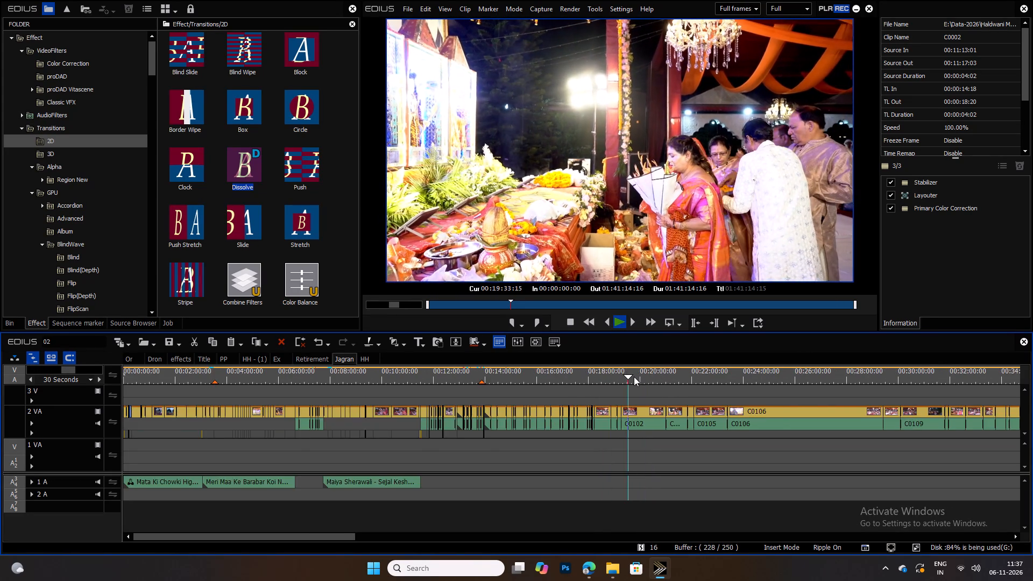
scroll(634, 377, "down", 5, "ctrl")
key("space")
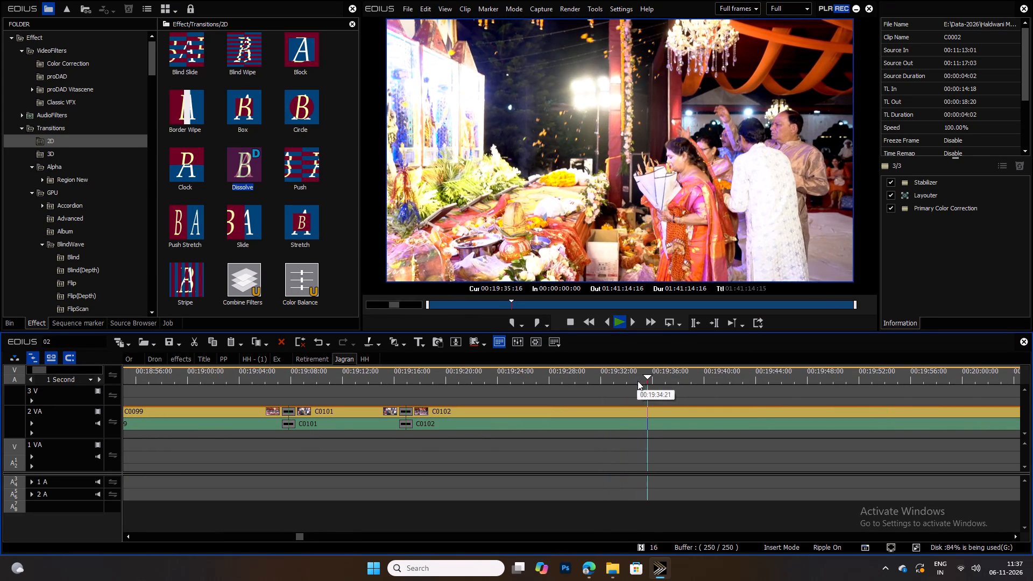
scroll(657, 392, "up", 11)
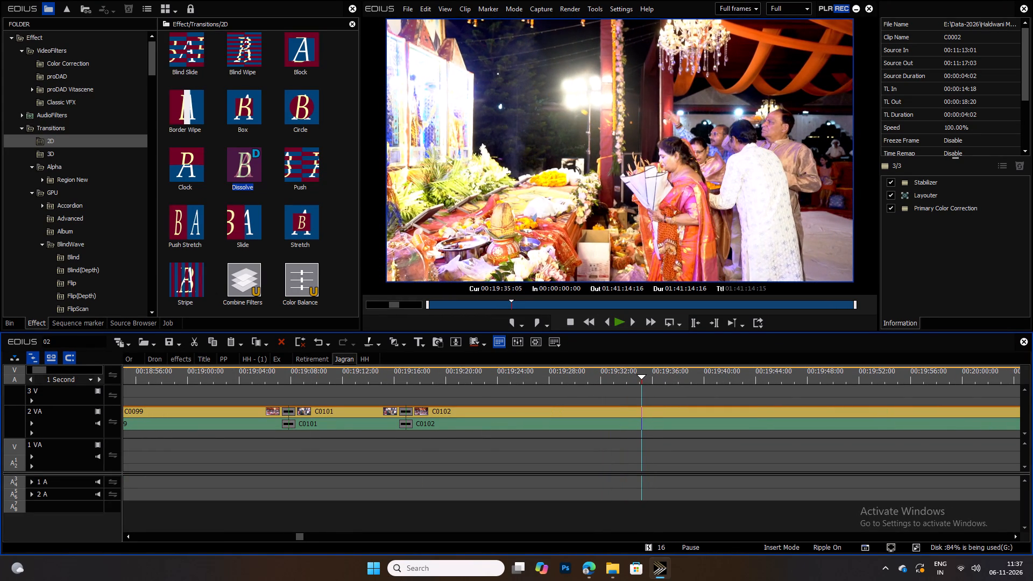
left_click(661, 409)
type("c")
Play on to the end of the wanted shot and split C0102 again at 00:19:38:02.
key("space")
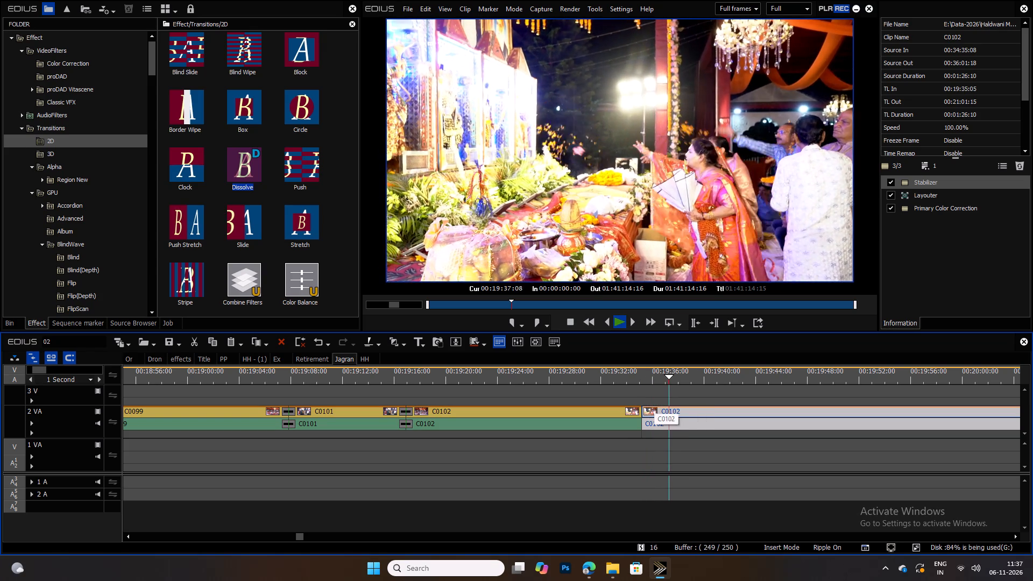
key("space")
key("space")
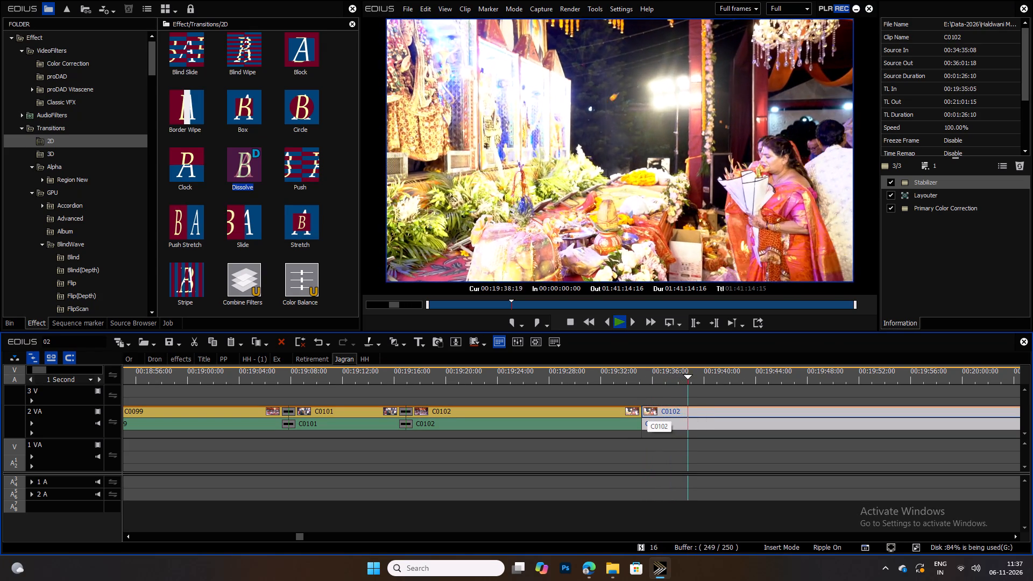
key("space")
key("space")
key("space")
left_click_drag(685, 375, 678, 374)
key("c")
Copy the C0102 shot split out at 00:19:35:05 in the Jagran sequence and switch to the HH sequence.
left_click(652, 412)
key("ctrl+c")
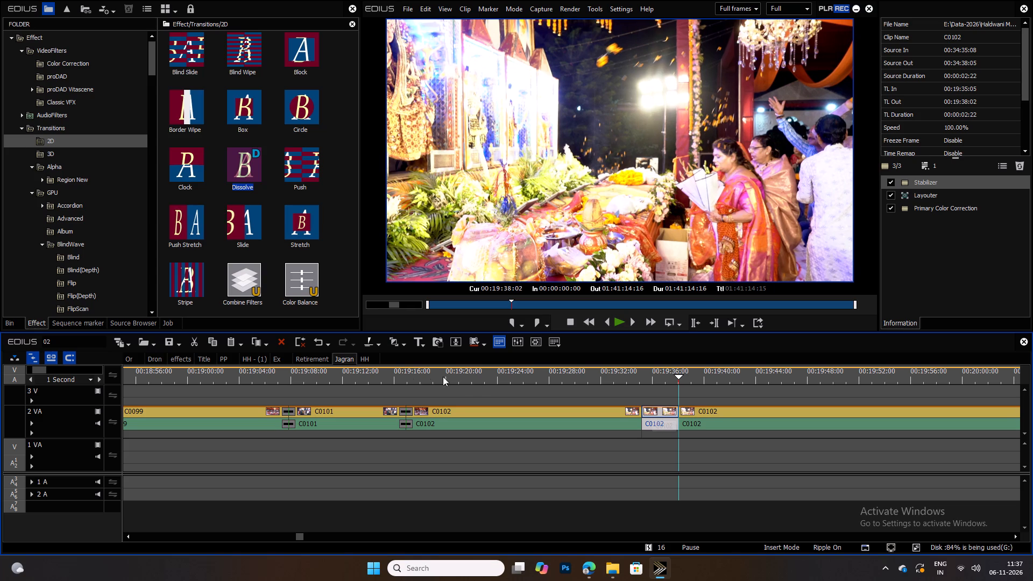
left_click(367, 359)
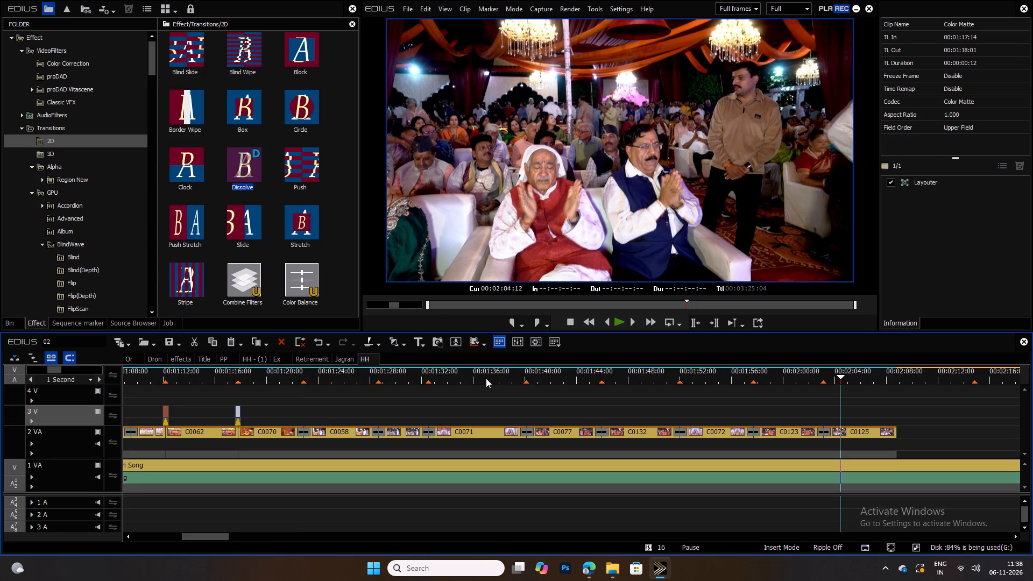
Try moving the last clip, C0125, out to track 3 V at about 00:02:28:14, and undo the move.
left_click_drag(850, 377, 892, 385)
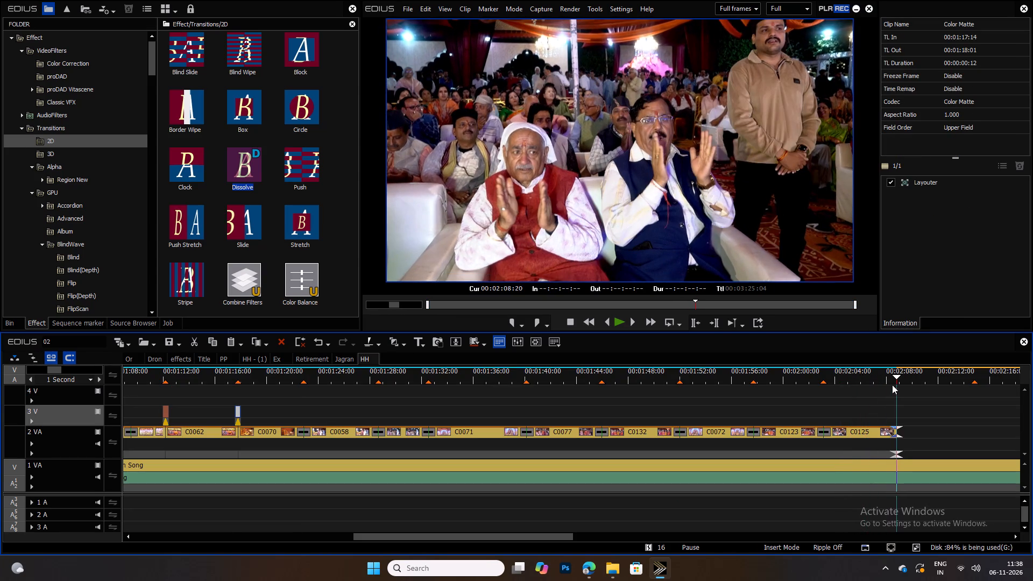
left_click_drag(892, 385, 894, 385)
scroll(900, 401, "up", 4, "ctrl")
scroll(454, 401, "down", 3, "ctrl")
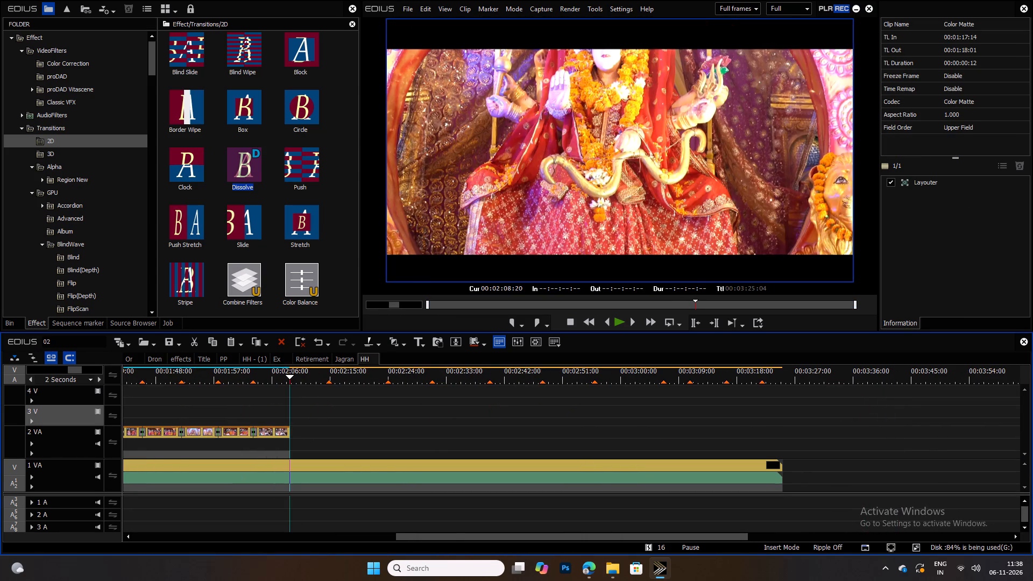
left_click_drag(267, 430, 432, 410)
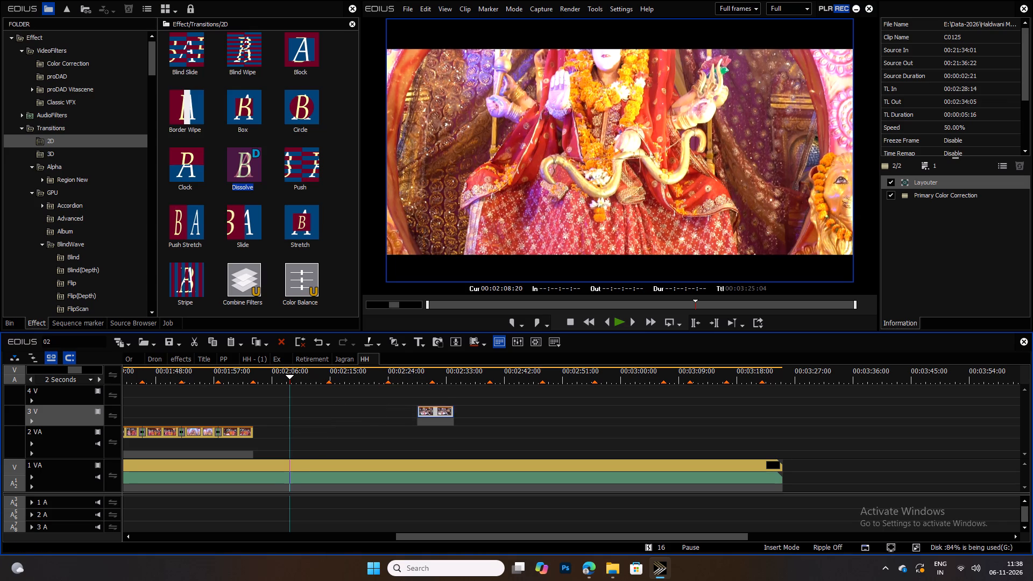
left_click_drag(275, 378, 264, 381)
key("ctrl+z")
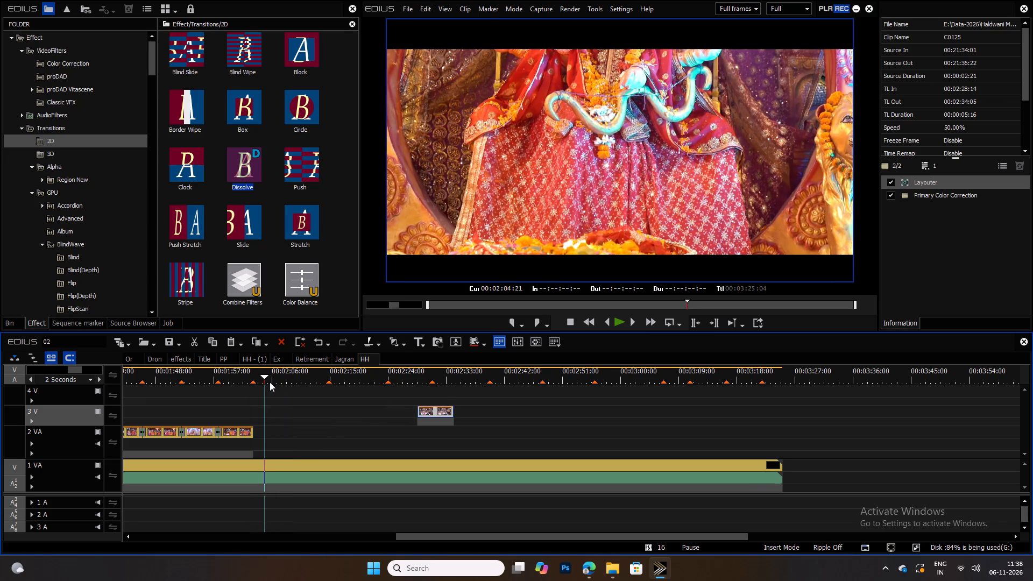
Add a sequence marker at the end of C0125, at 00:02:08:20.
left_click_drag(272, 379, 292, 380)
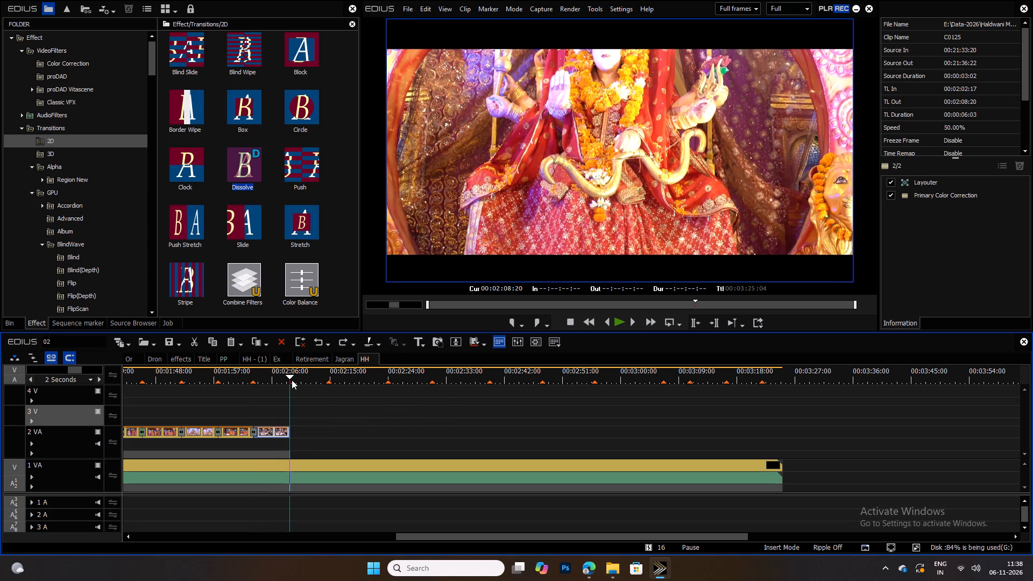
key("v")
key("space")
key("space")
Move clip C0125 off track 2 VA onto track 3 V, starting at about 00:02:24:21.
left_click_drag(268, 375, 256, 375)
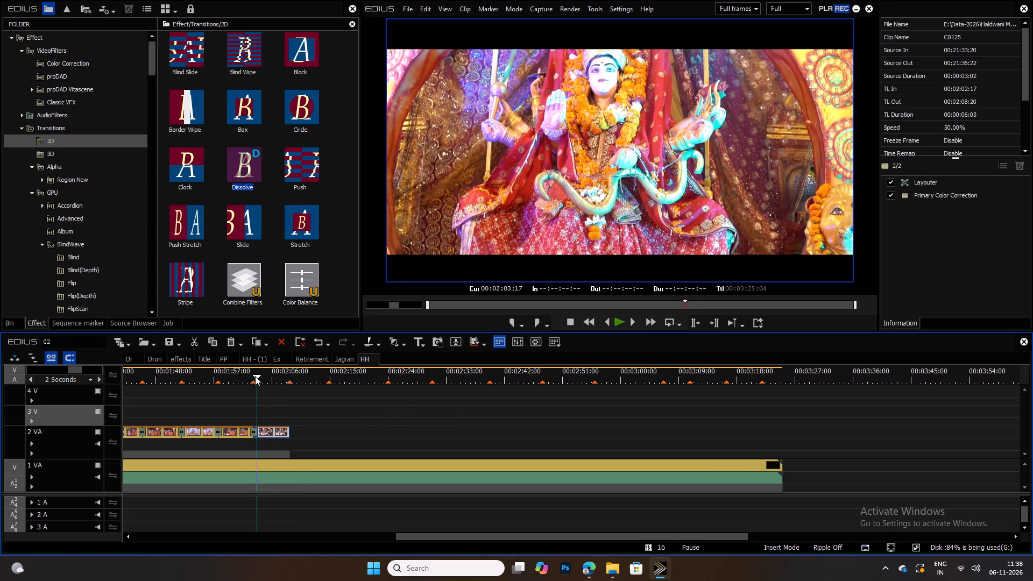
scroll(265, 397, "down", 2, "ctrl")
left_click(292, 431)
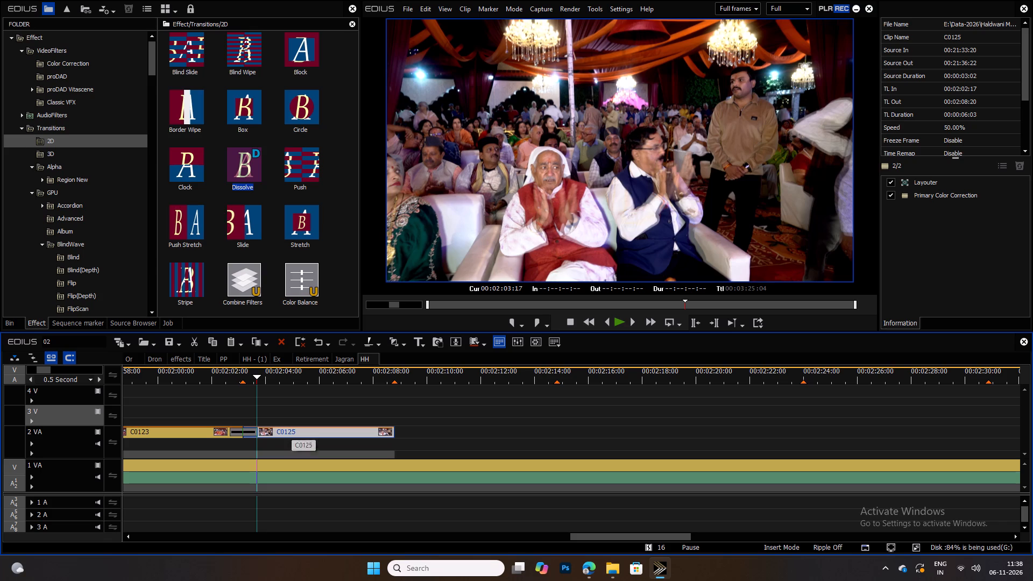
left_click_drag(293, 431, 876, 411)
Paste the copied C0102 shot onto track 2 VA directly after C0123, at 00:02:03:04.
left_click_drag(261, 374, 249, 378)
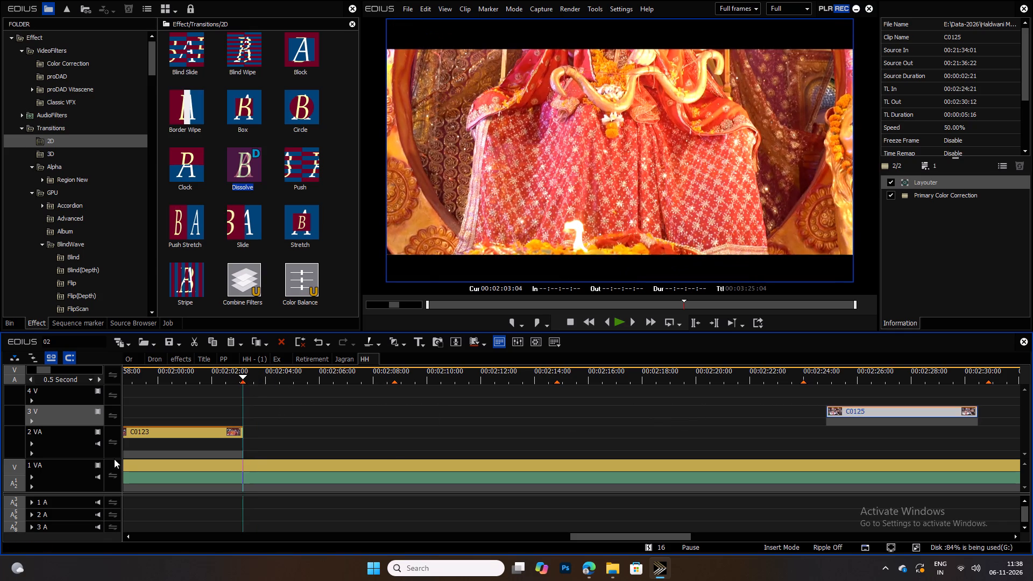
left_click(85, 448)
key("ctrl+v")
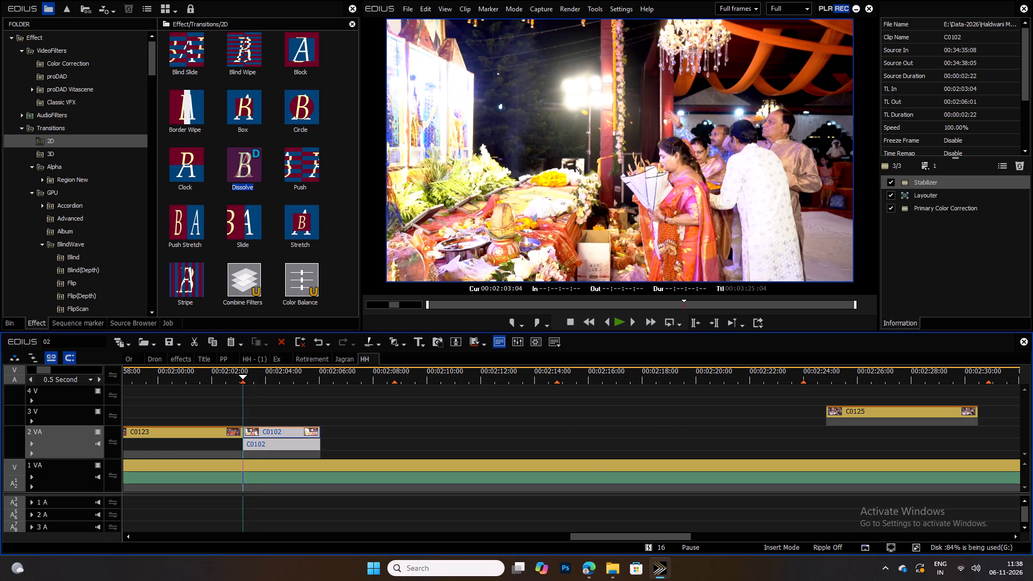
Remove the audio from the pasted C0102 clip and set its speed to 50%.
key("alt+a")
key("alt+e")
type("50")
key("Return")
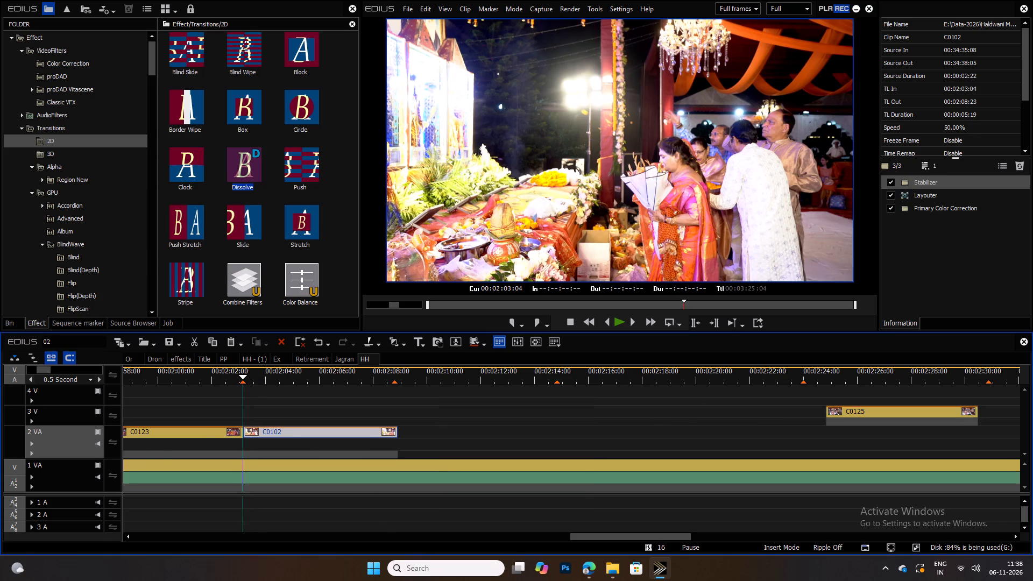
Play the slowed C0102 clip and trim its end to the marker at 00:02:08:20.
key("space")
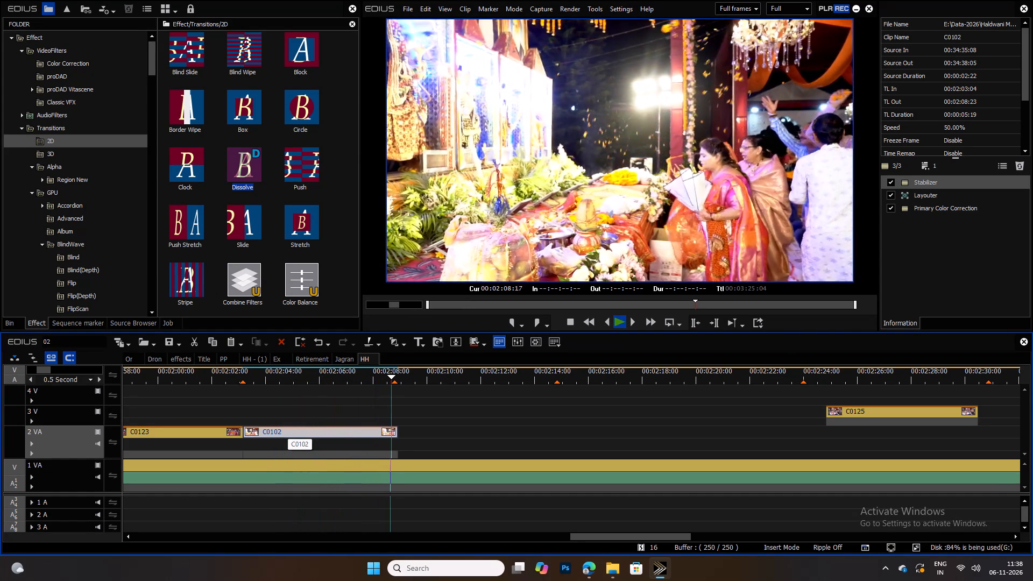
key("space")
left_click(395, 370)
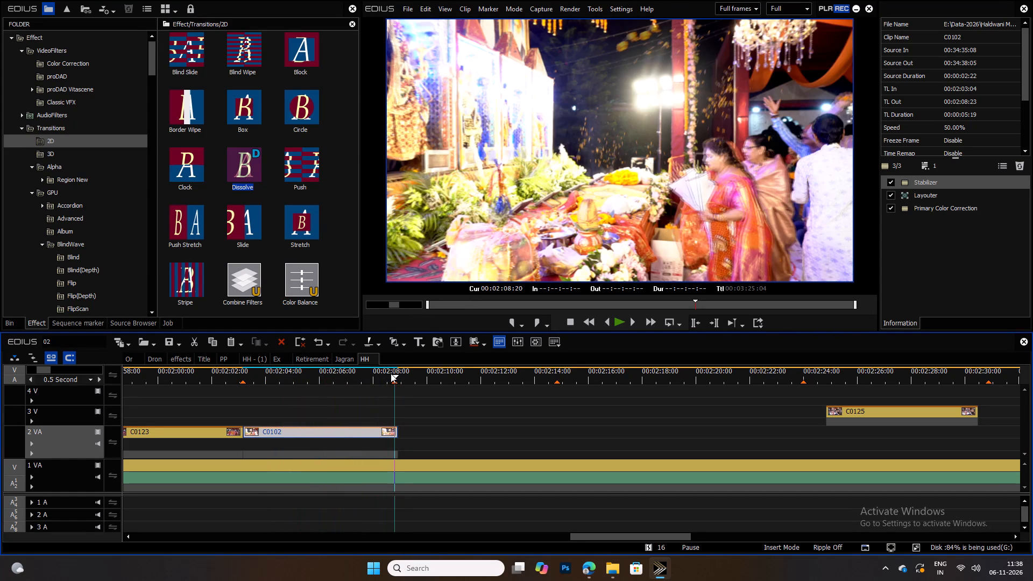
key("m")
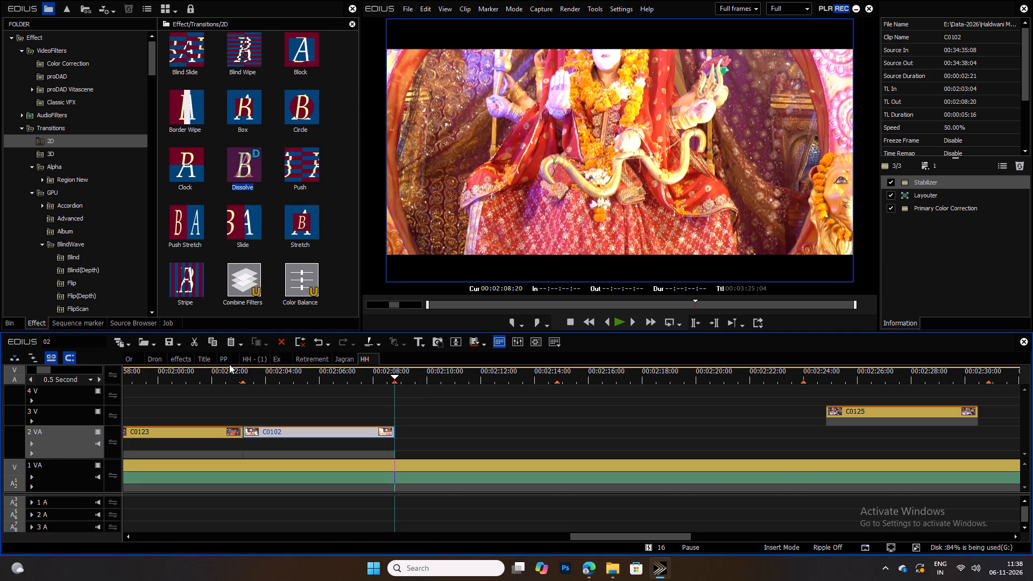
Return to the Jagran sequence and look for another highlight shot in the footage from C0102 to C0106.
left_click(343, 359)
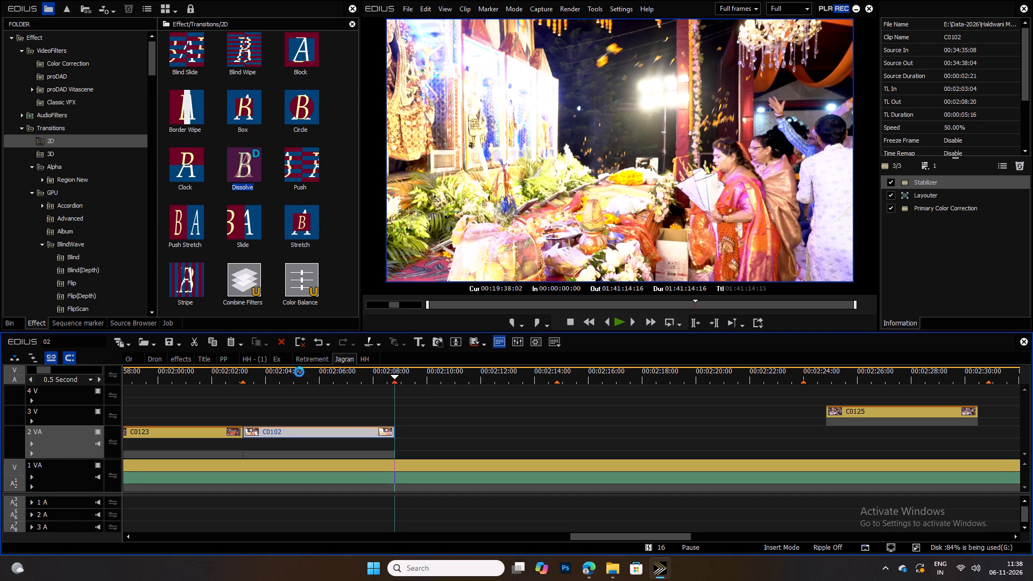
scroll(366, 372, "up", 2, "ctrl")
left_click_drag(346, 374, 348, 374)
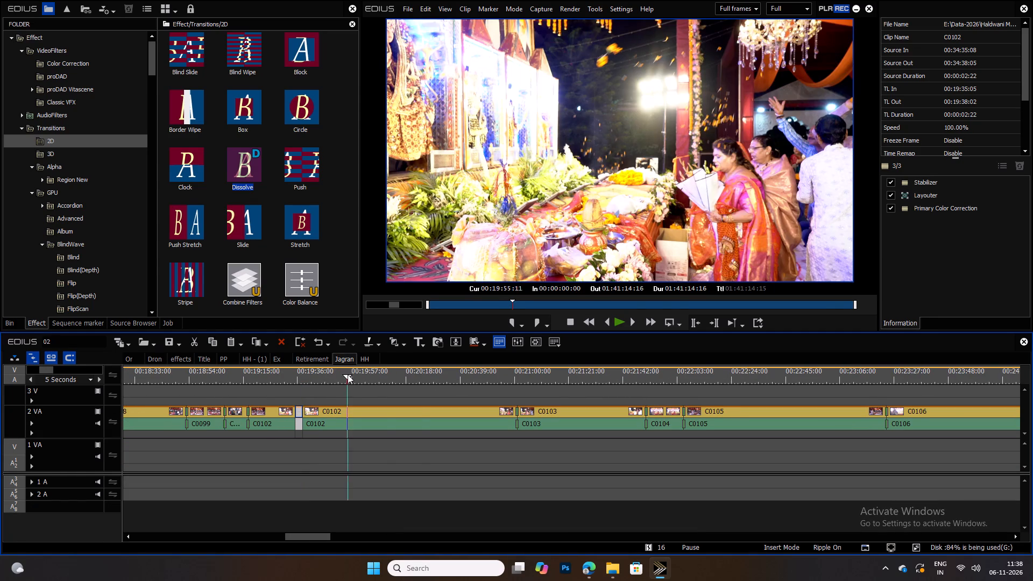
left_click_drag(348, 374, 541, 380)
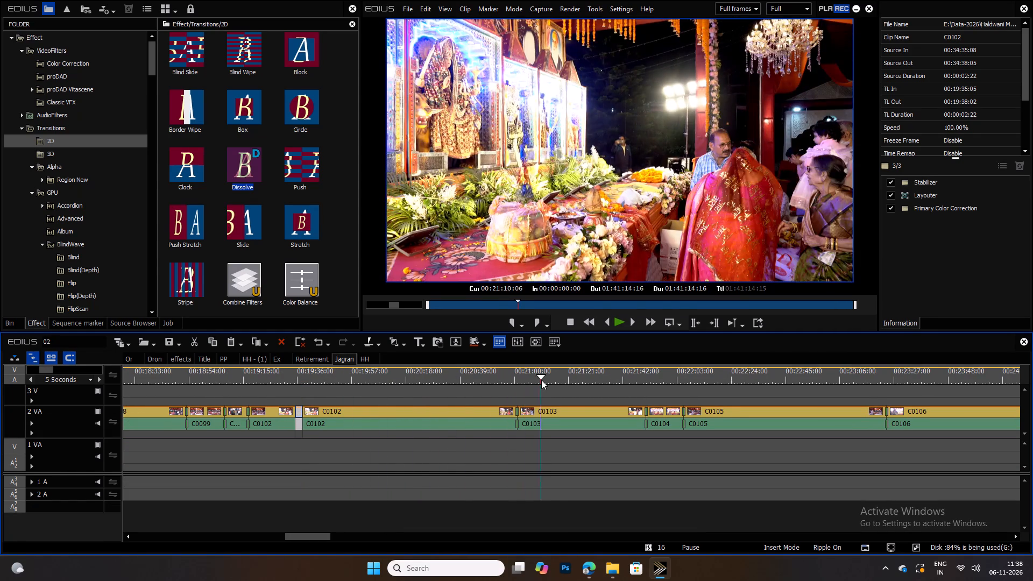
left_click_drag(541, 380, 668, 371)
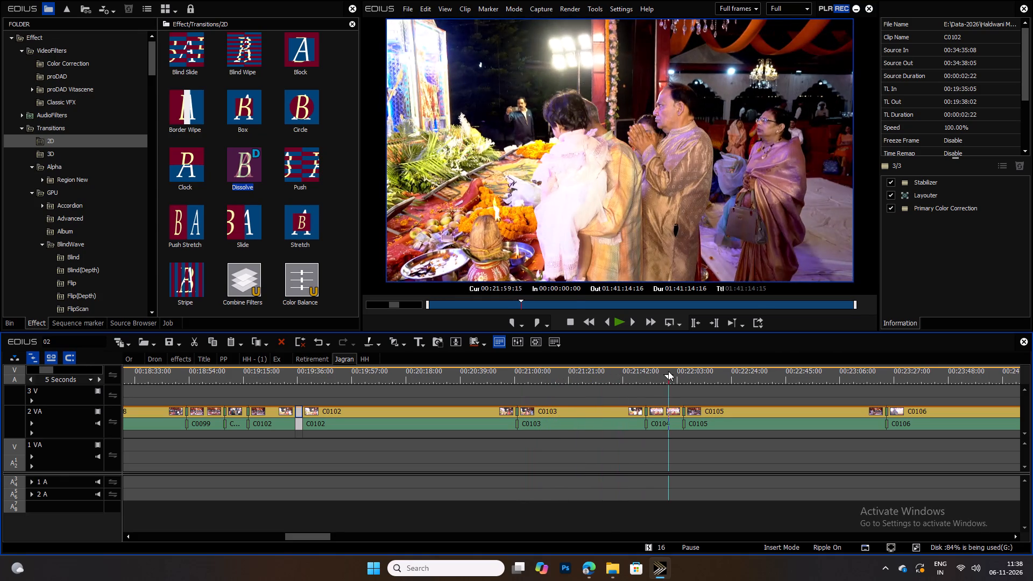
left_click_drag(668, 371, 848, 343)
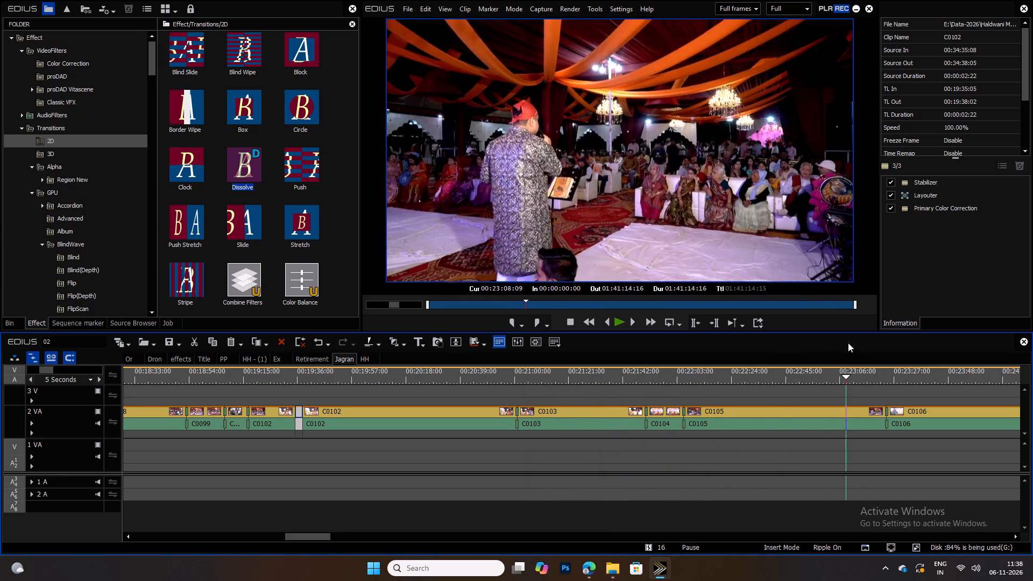
left_click_drag(848, 343, 970, 334)
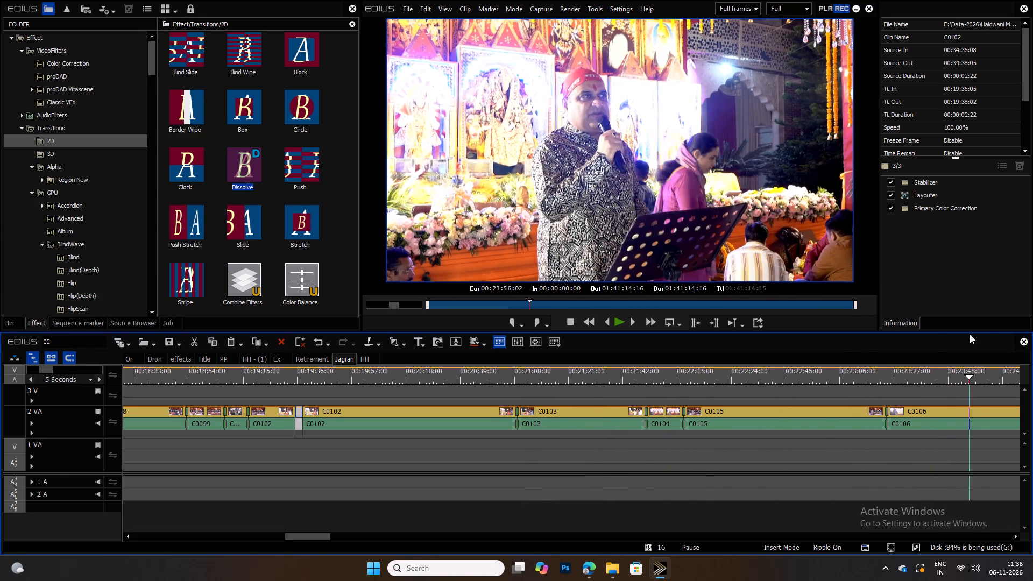
left_click_drag(970, 334, 1032, 358)
key("space")
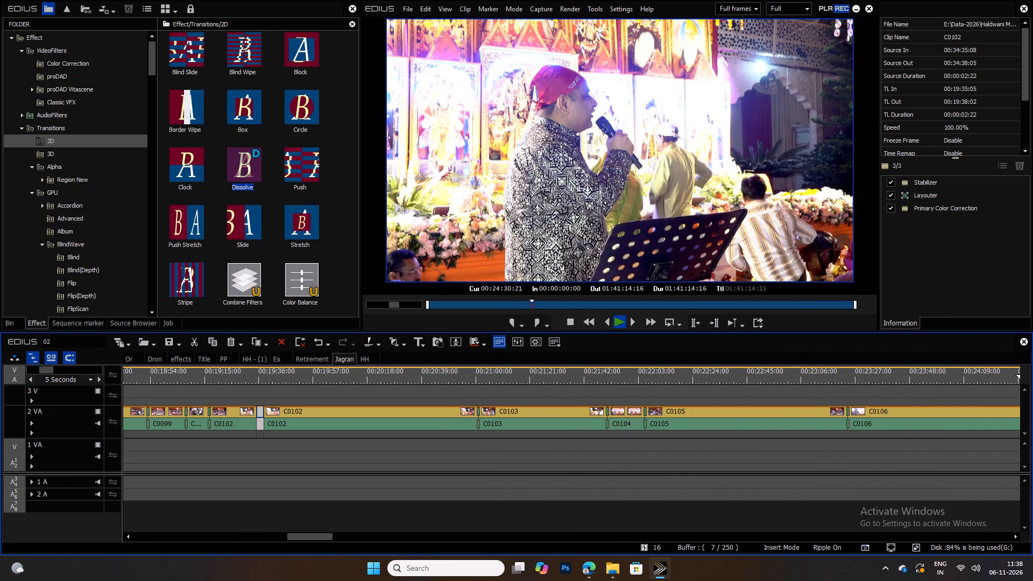
Examine the Jagran footage from C0106 through C0119 for a usable highlight shot.
scroll(508, 391, "up", 2, "ctrl")
left_click_drag(352, 375, 527, 385)
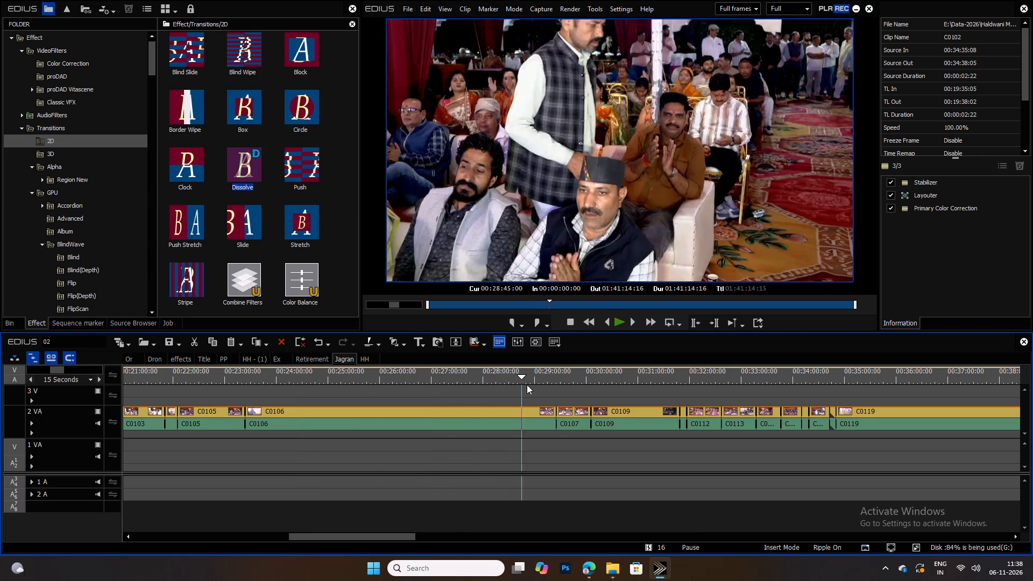
left_click_drag(527, 385, 614, 385)
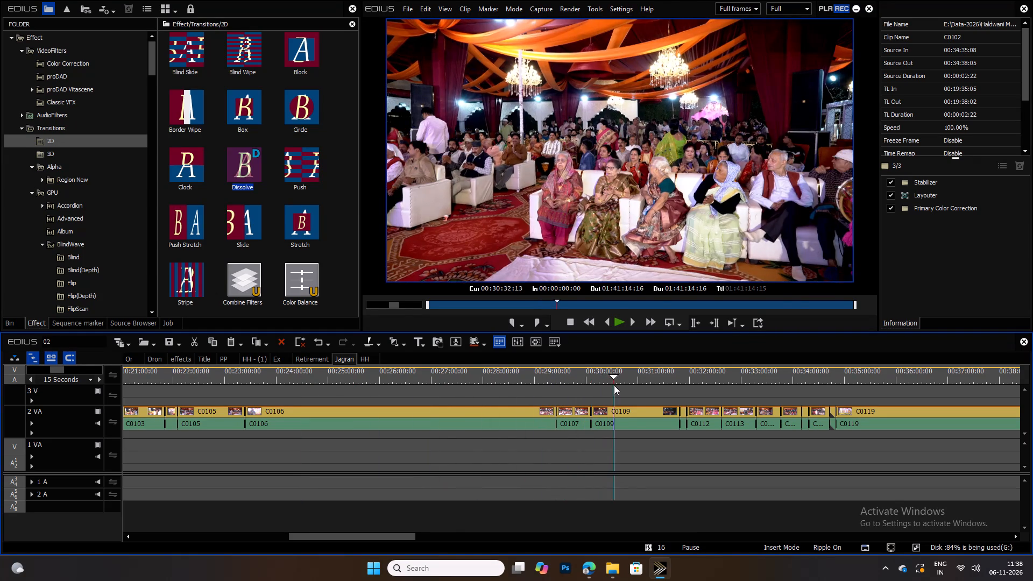
left_click_drag(614, 385, 716, 394)
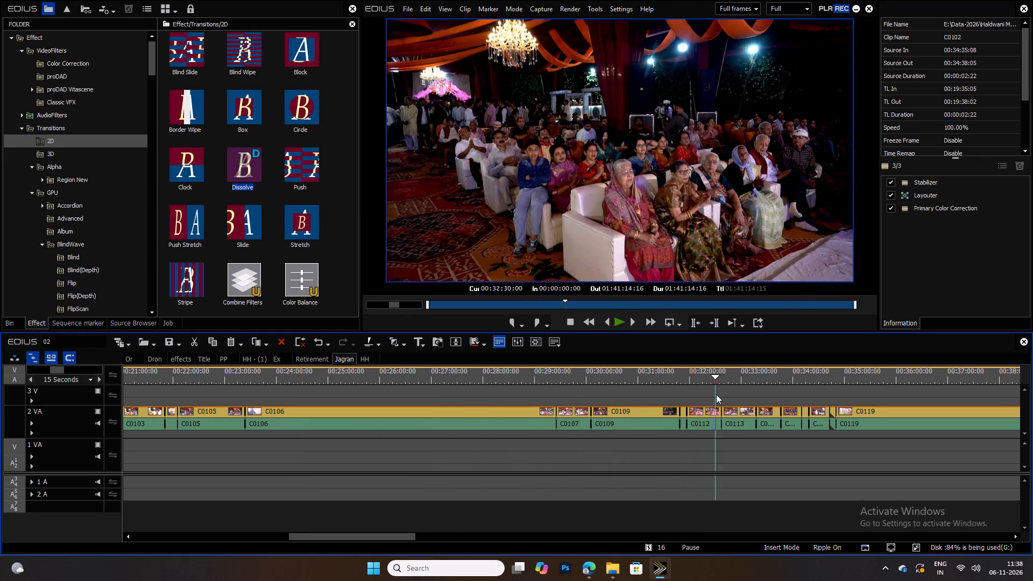
left_click_drag(716, 394, 842, 407)
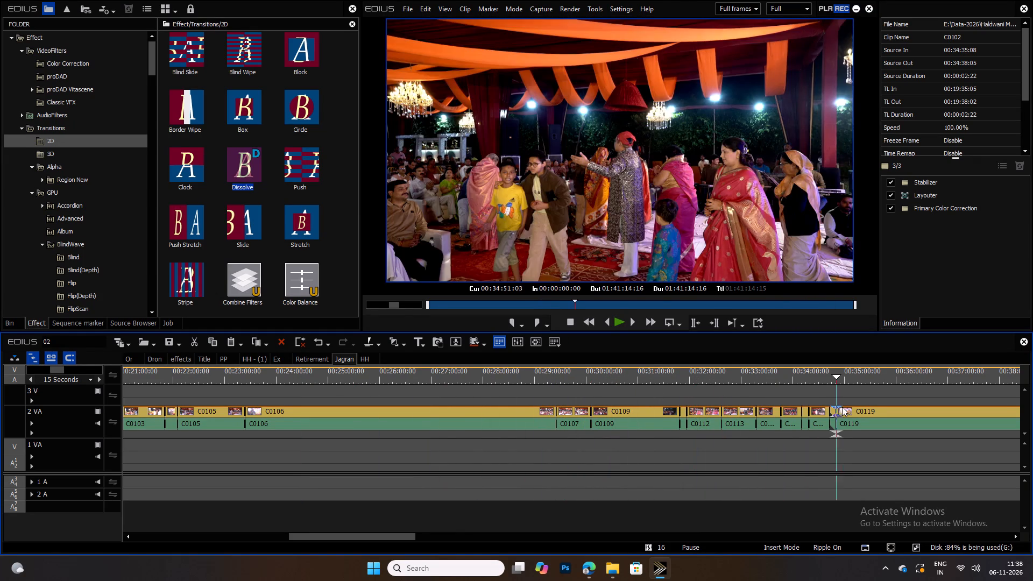
left_click_drag(842, 407, 921, 405)
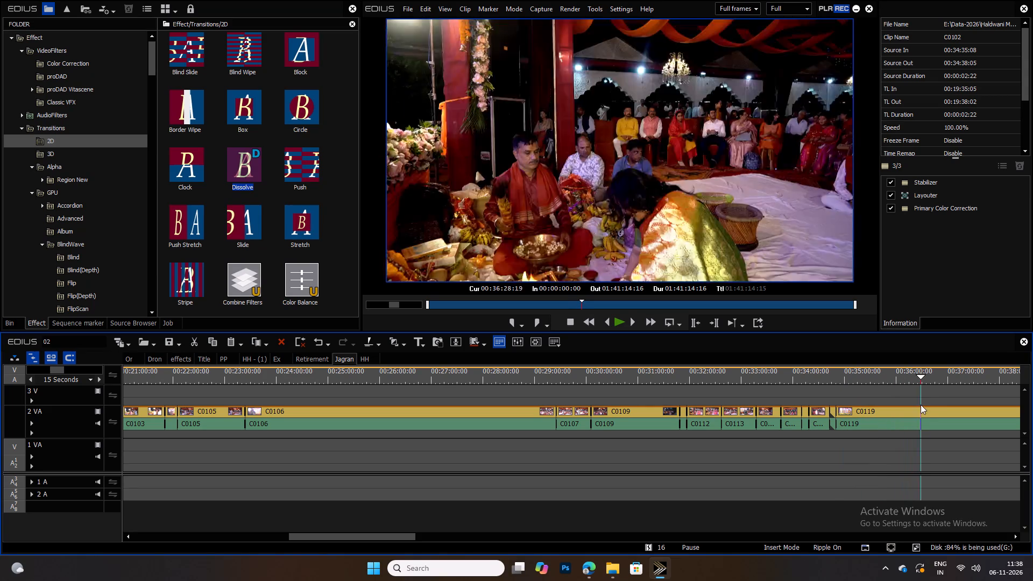
left_click_drag(921, 405, 1032, 403)
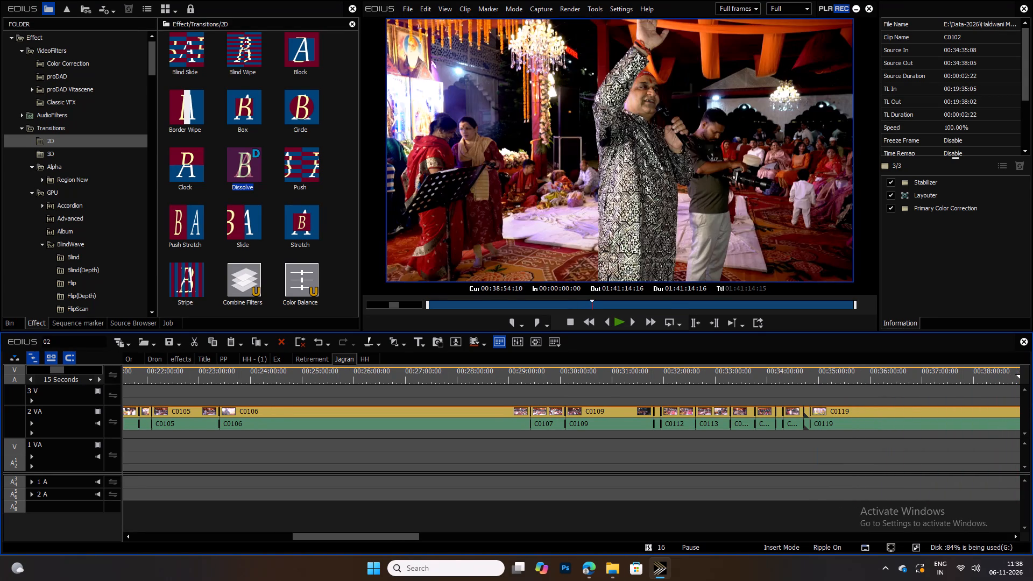
key("space")
scroll(522, 391, "up", 4, "ctrl")
scroll(418, 387, "down", 4, "ctrl")
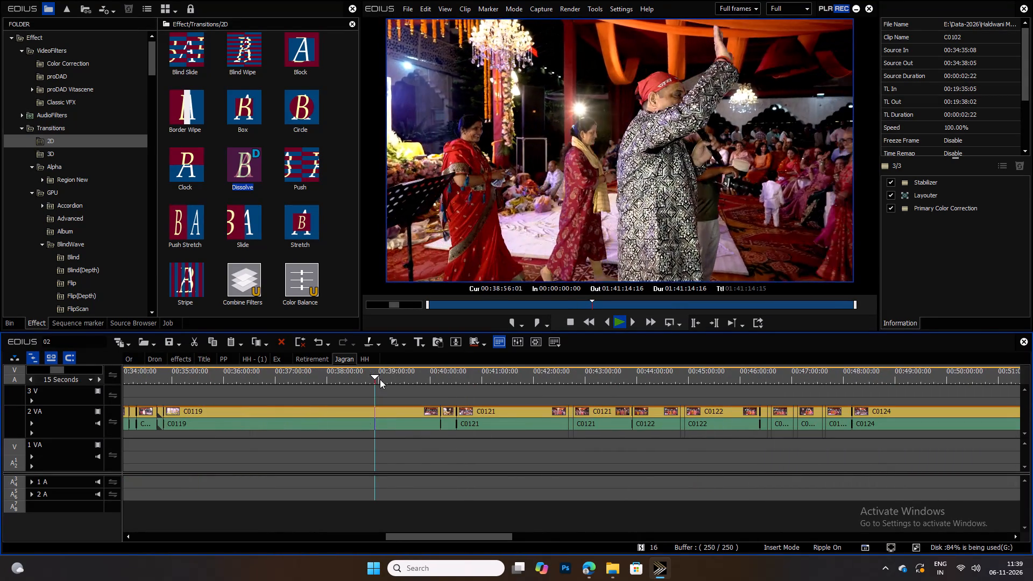
Scan the Jagran footage from C0119 through C0121 for a usable shot of the guests clapping and dancing.
left_click_drag(392, 378, 542, 401)
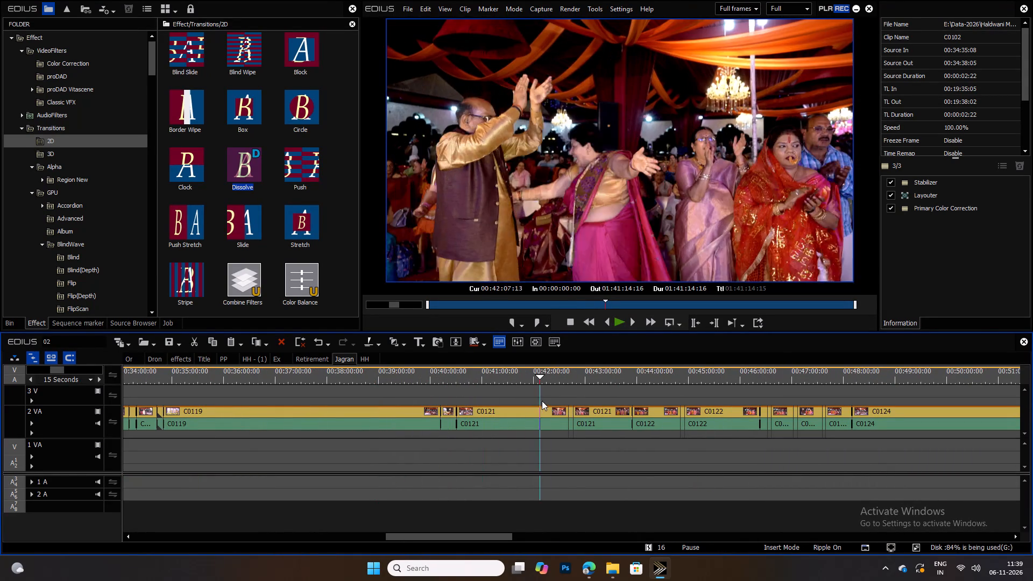
left_click_drag(542, 401, 536, 388)
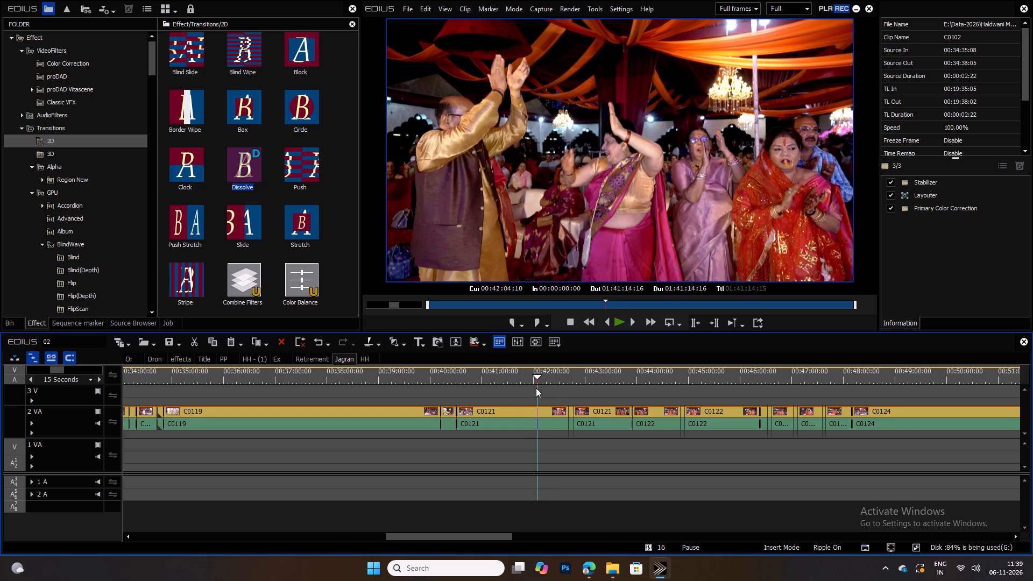
left_click_drag(536, 388, 527, 386)
key("space")
key("space")
left_click(494, 376)
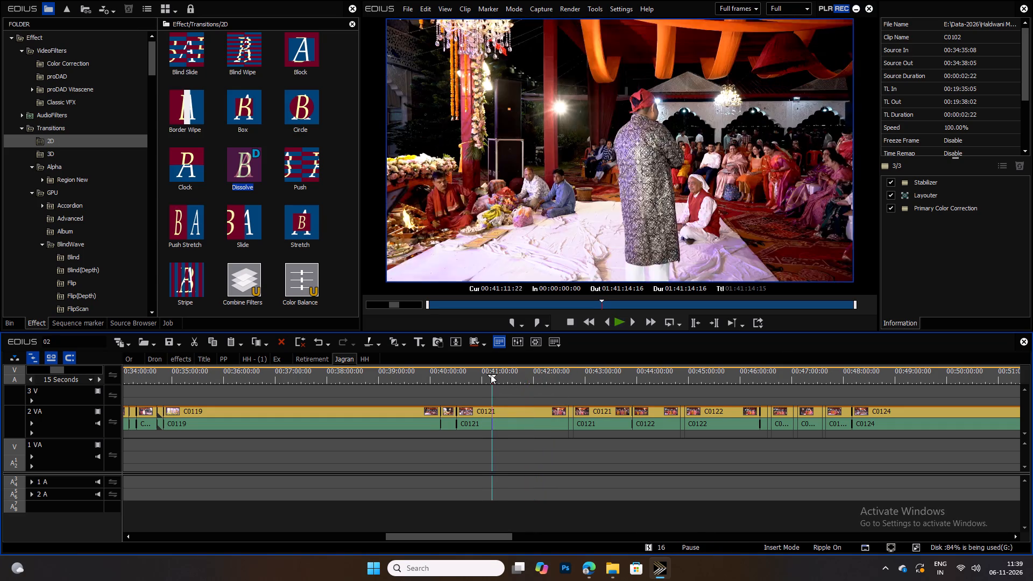
key("space")
Locate the clapping guests in the C0121 clip of the Jagran sequence and split the clip at 00:41:55:08.
scroll(490, 374, "down", 3, "ctrl")
left_click_drag(510, 374, 611, 376)
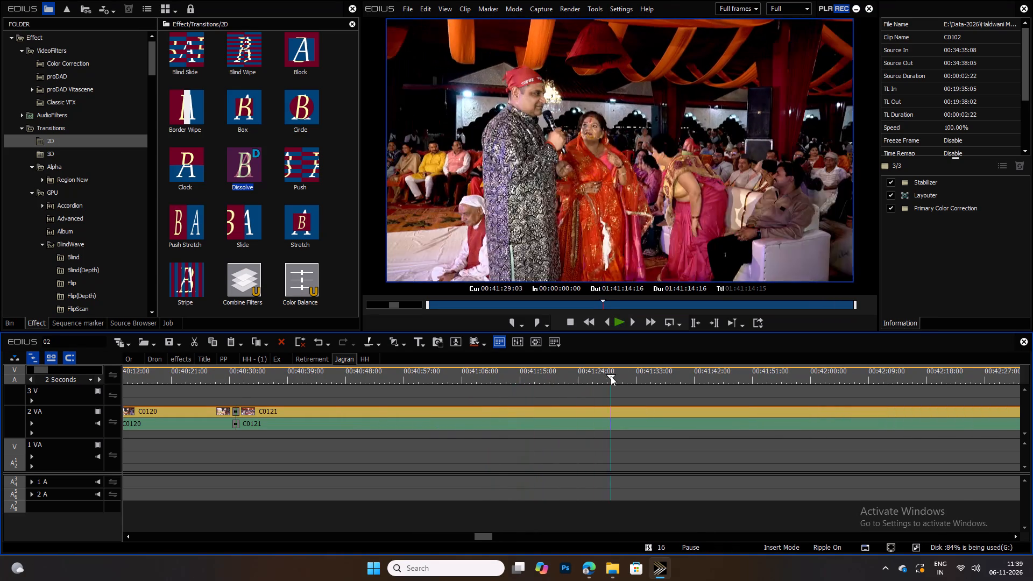
left_click_drag(611, 376, 786, 373)
key("space")
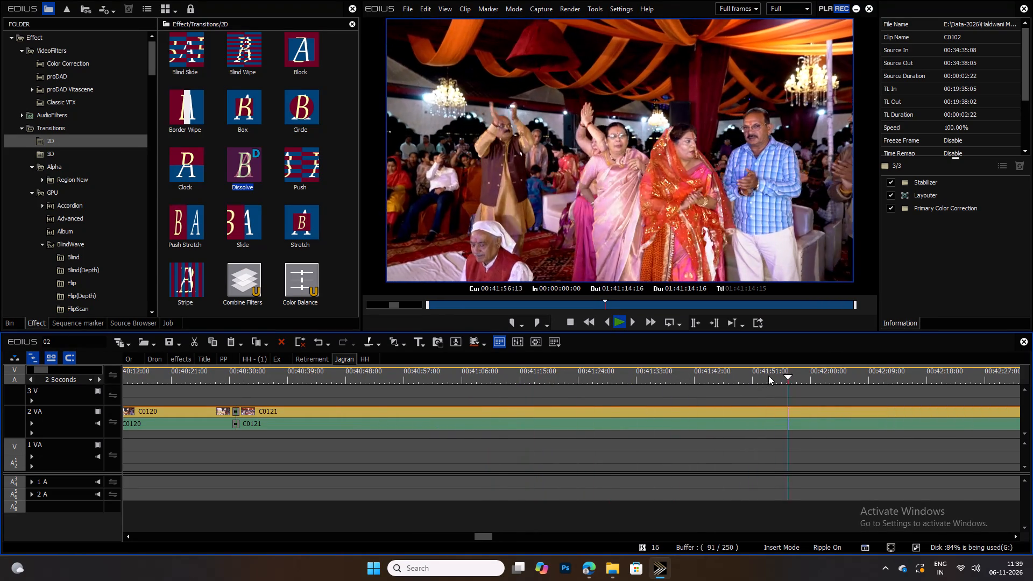
key("space")
scroll(799, 378, "up", 13)
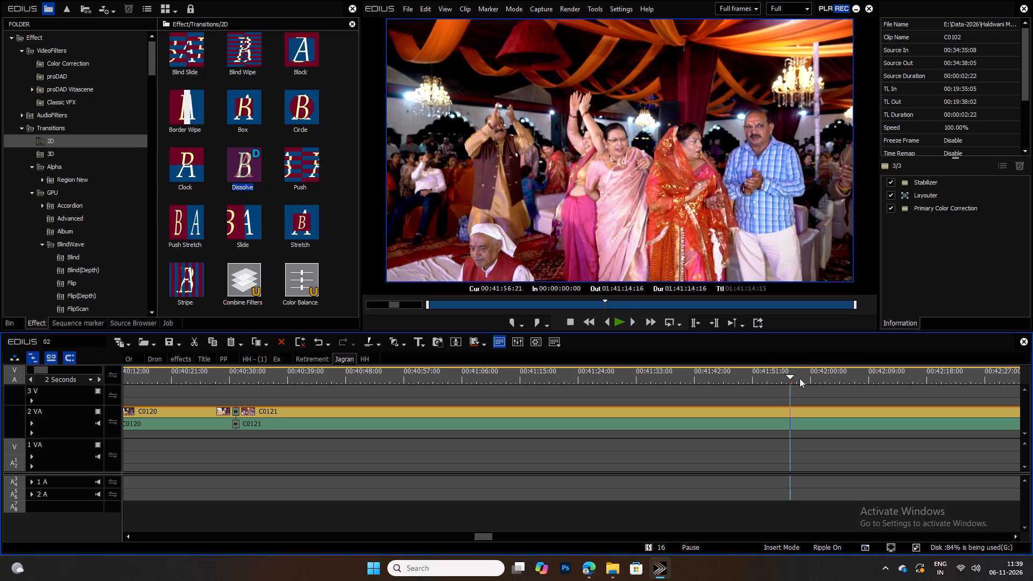
scroll(799, 378, "up", 20)
scroll(799, 378, "up", 10)
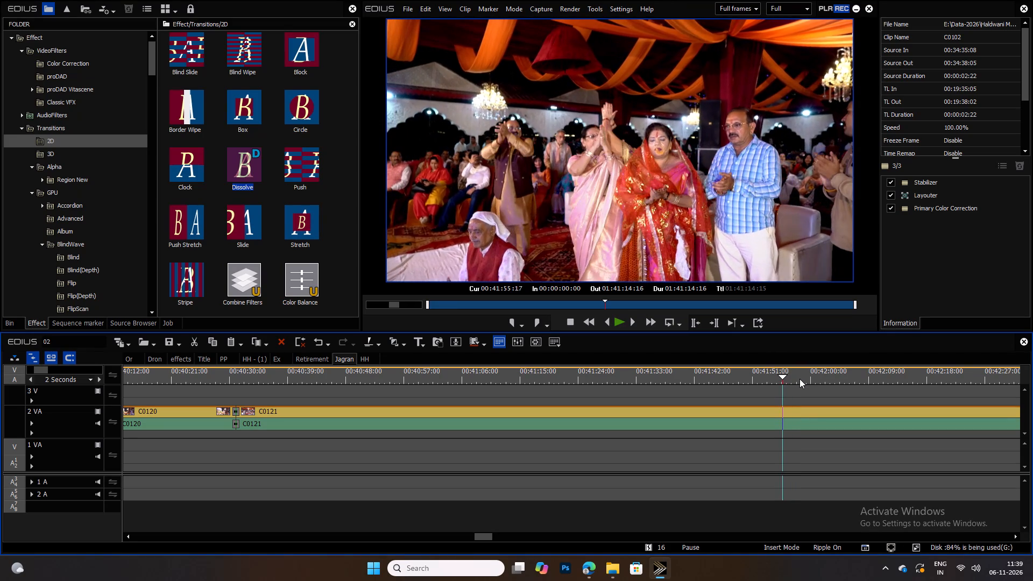
scroll(799, 379, "up", 6)
key("c")
left_click(797, 410)
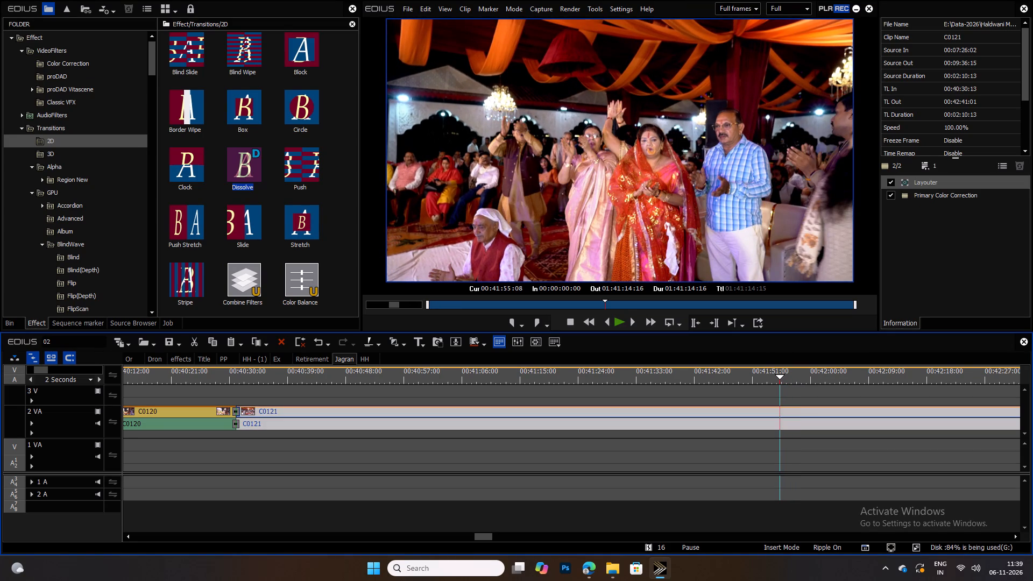
key("c")
Review the dancing in the split-off C0121 part and split it again at 00:42:17:07.
key("space")
left_click_drag(799, 377, 829, 374)
key("space")
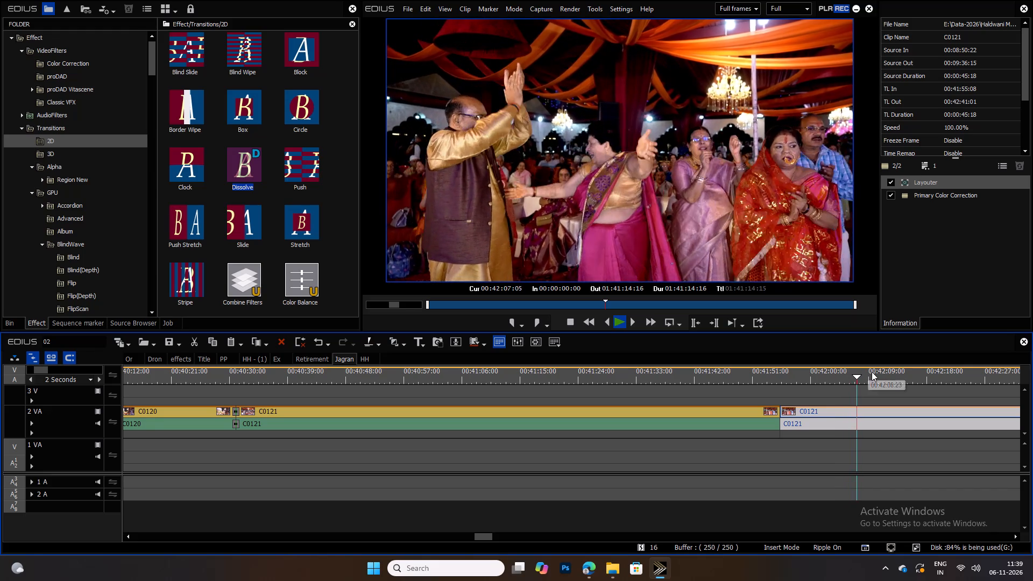
key("space")
key("space")
left_click_drag(876, 367, 918, 369)
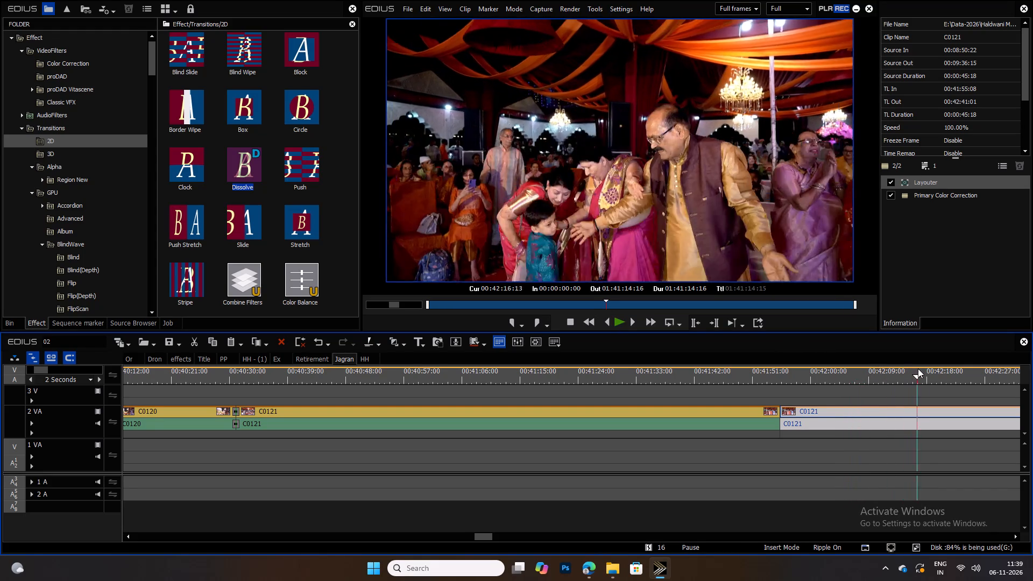
left_click_drag(918, 369, 924, 369)
key("space")
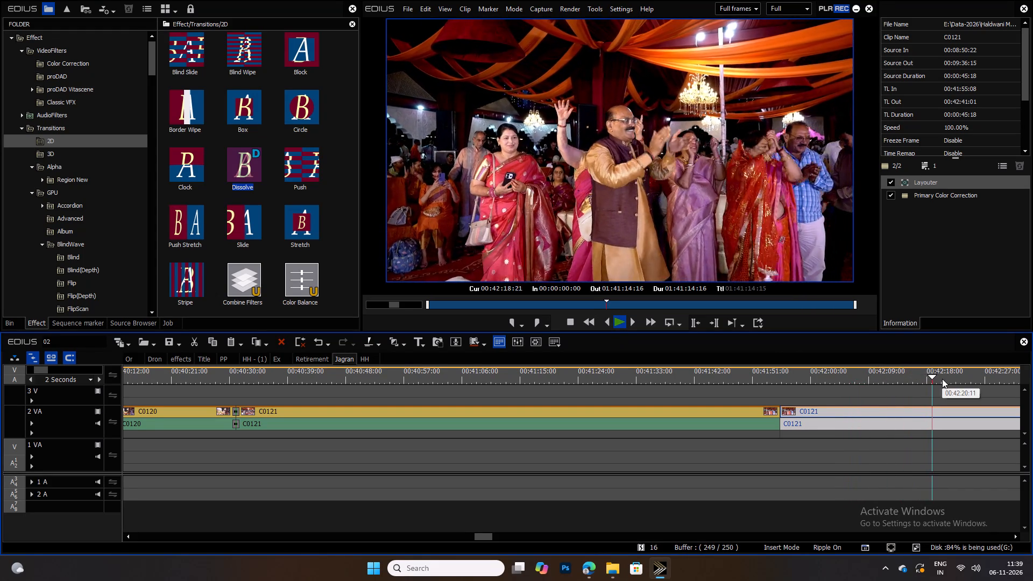
key("space")
left_click_drag(927, 379, 922, 376)
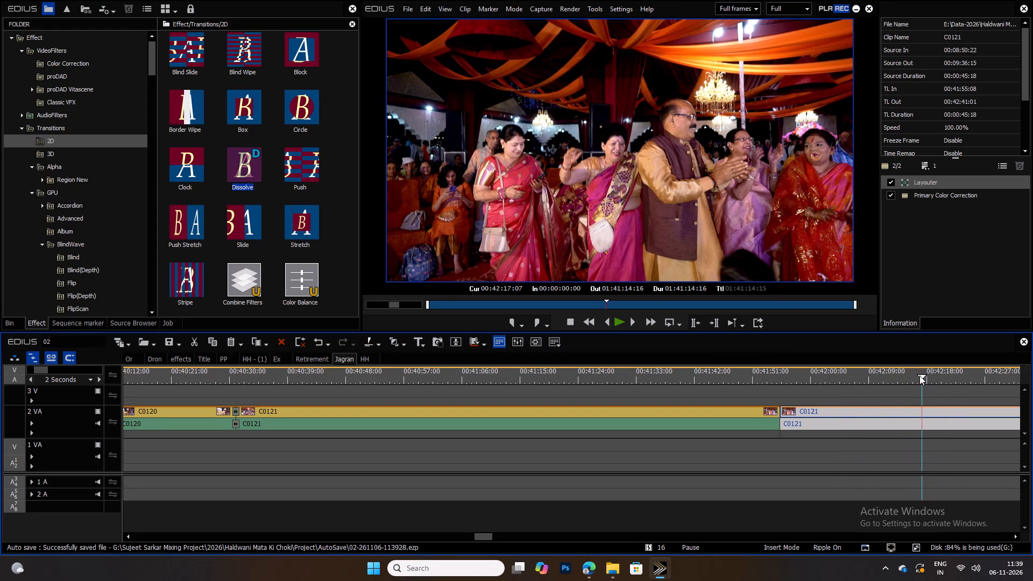
key("c")
Look further along the C0121 footage for a better dancing shot and split the clip at 00:43:24:15.
left_click_drag(925, 376, 972, 376)
key("space")
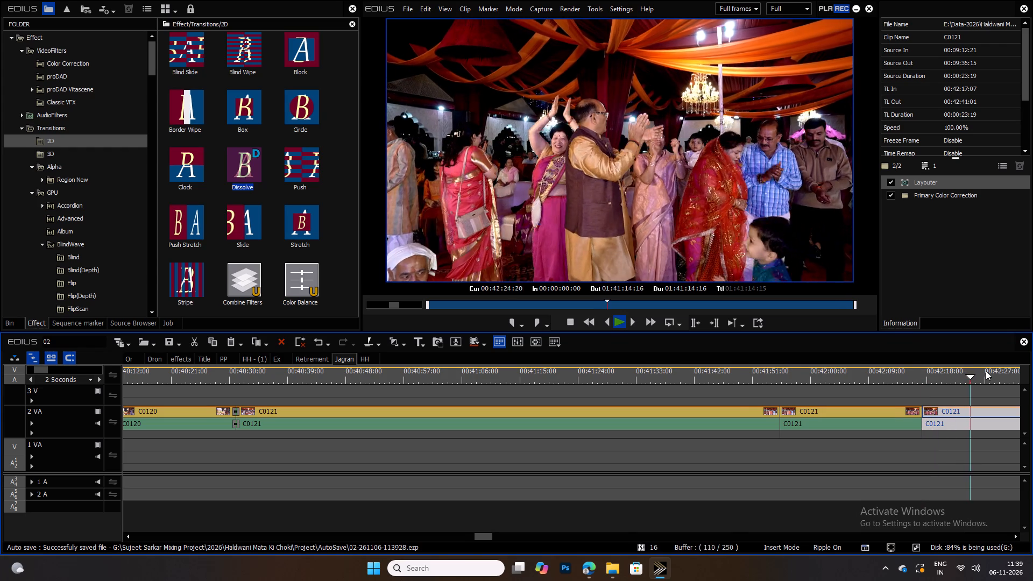
left_click(986, 371)
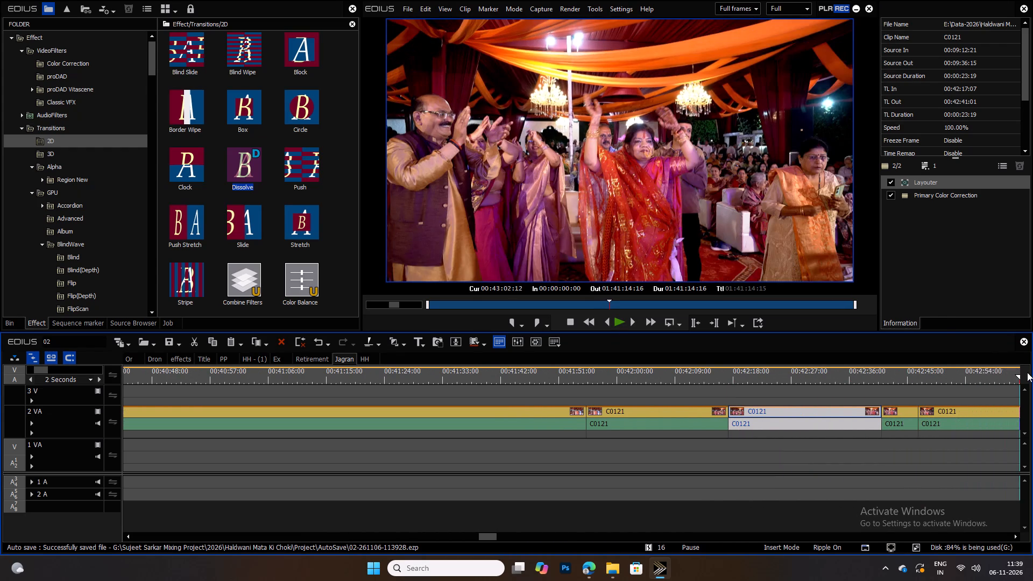
key("space")
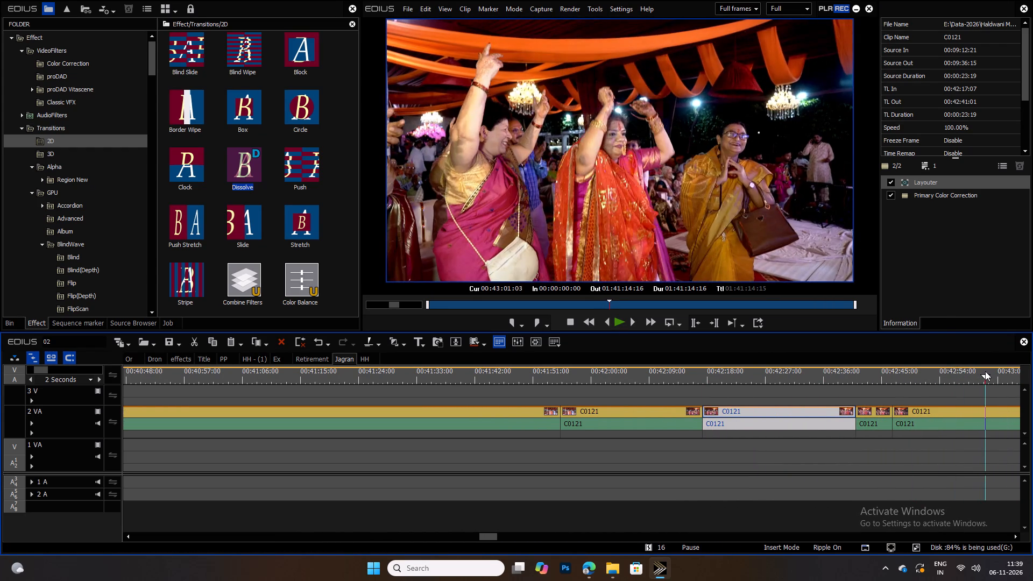
left_click_drag(981, 365, 1032, 368)
key("space")
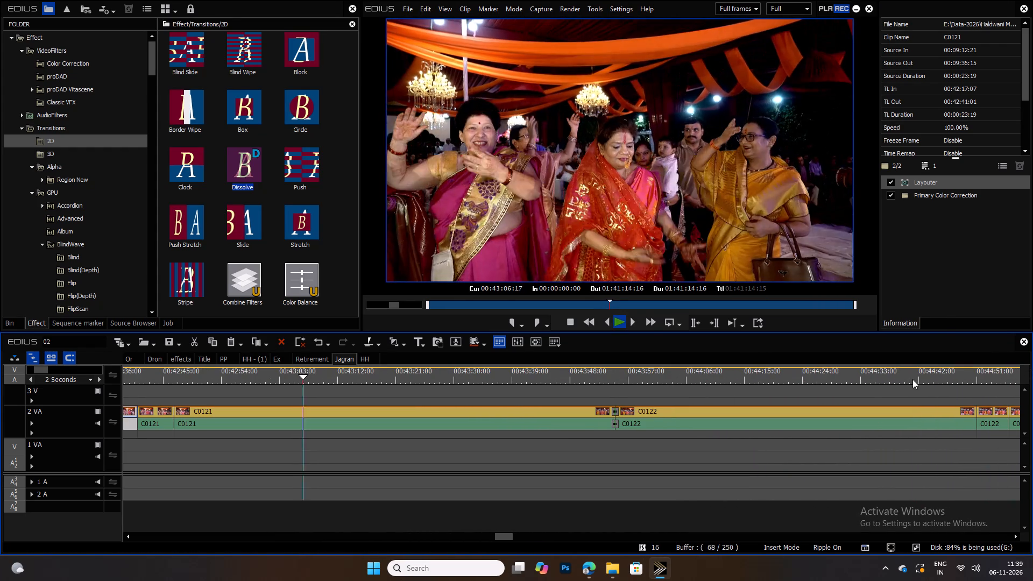
left_click_drag(315, 374, 444, 374)
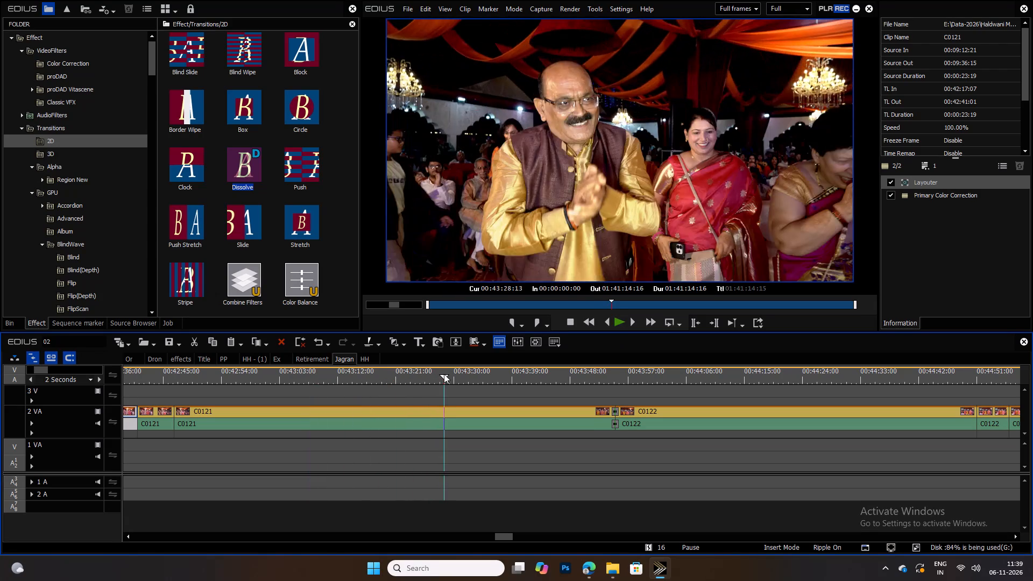
left_click_drag(444, 374, 434, 372)
key("space")
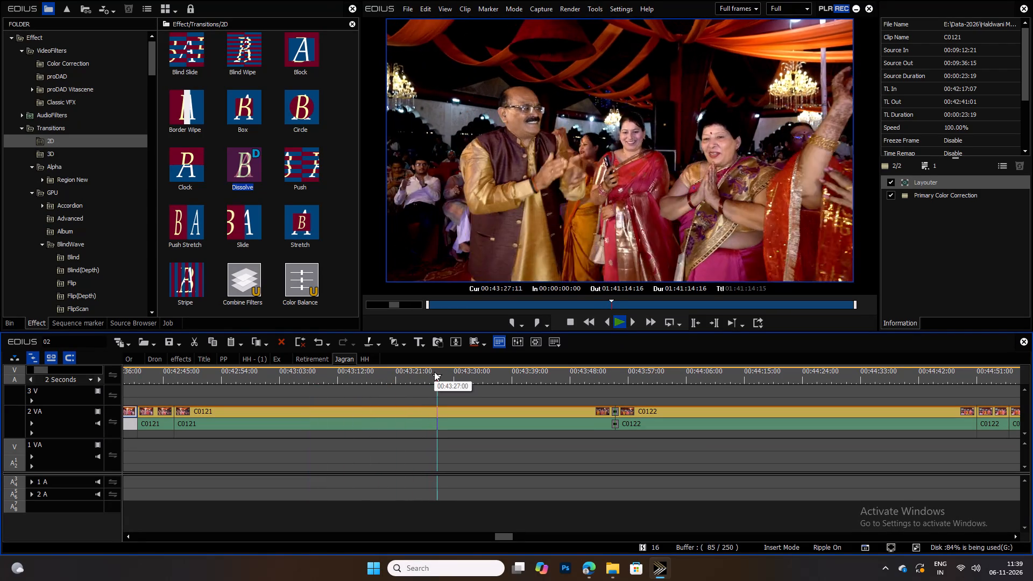
key("space")
left_click_drag(430, 375, 419, 375)
left_click(427, 409)
key("c")
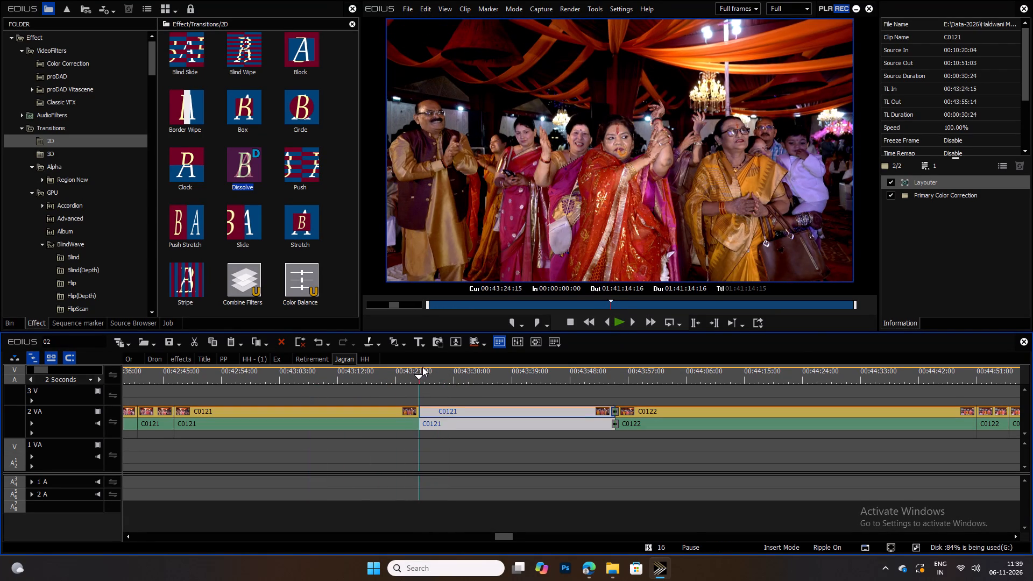
Split C0121 at 00:43:28:17 and copy the short shot between the last two cuts.
left_click_drag(433, 372, 445, 375)
key("c")
left_click(433, 410)
key("ctrl+c")
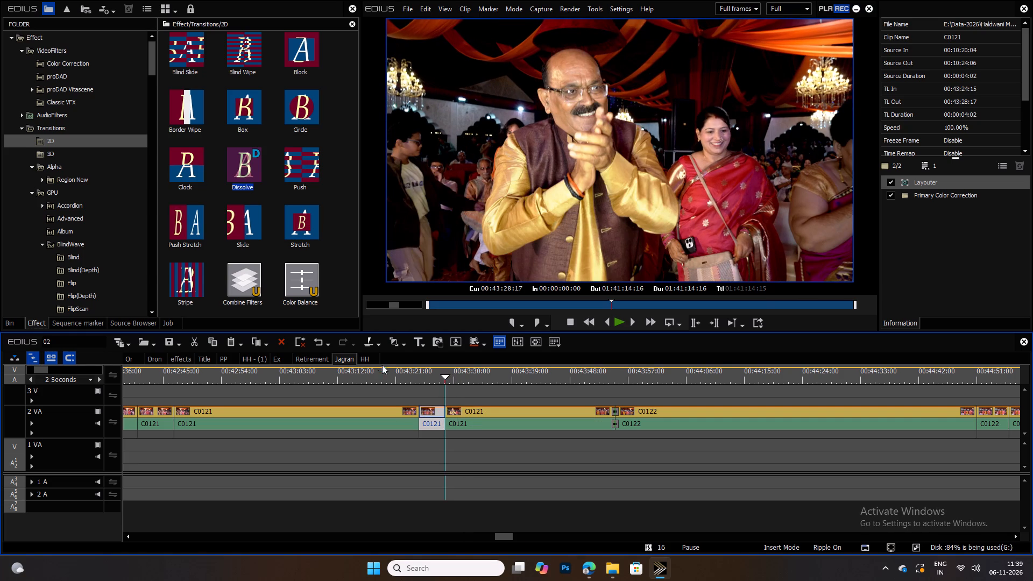
Return to the HH sequence, play on from C0102, and paste the C0121 shot on track 2 VA at the 00:02:14:21 marker.
left_click(368, 360)
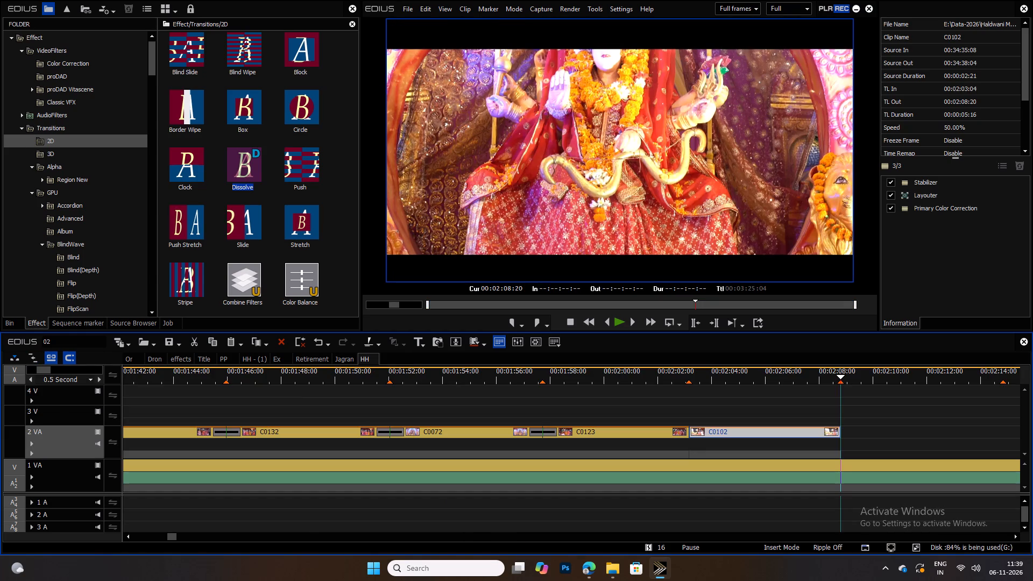
left_click(724, 376)
key("space")
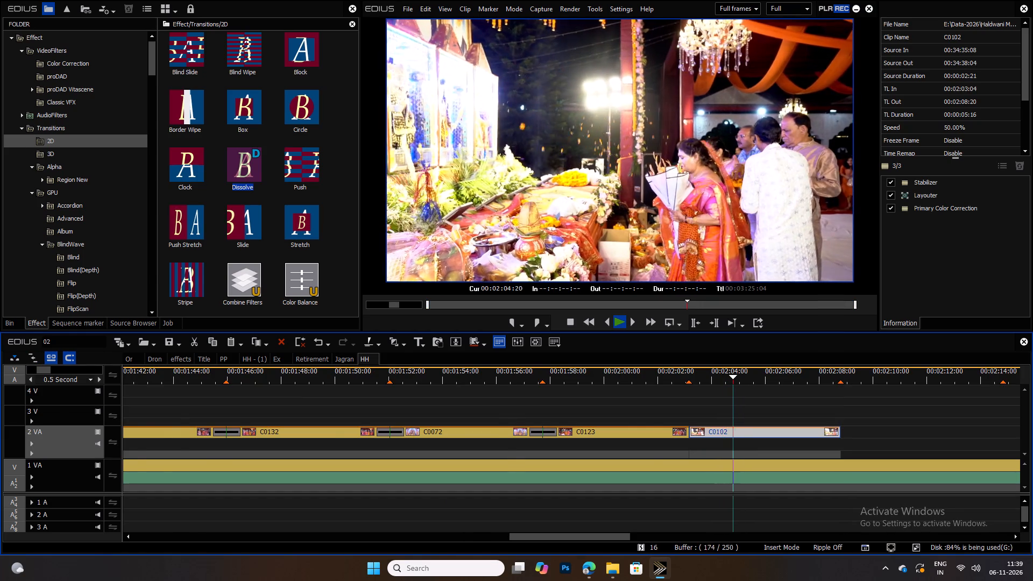
scroll(816, 394, "up", 4, "ctrl")
scroll(591, 386, "up", 2, "ctrl")
scroll(375, 387, "down", 6, "ctrl")
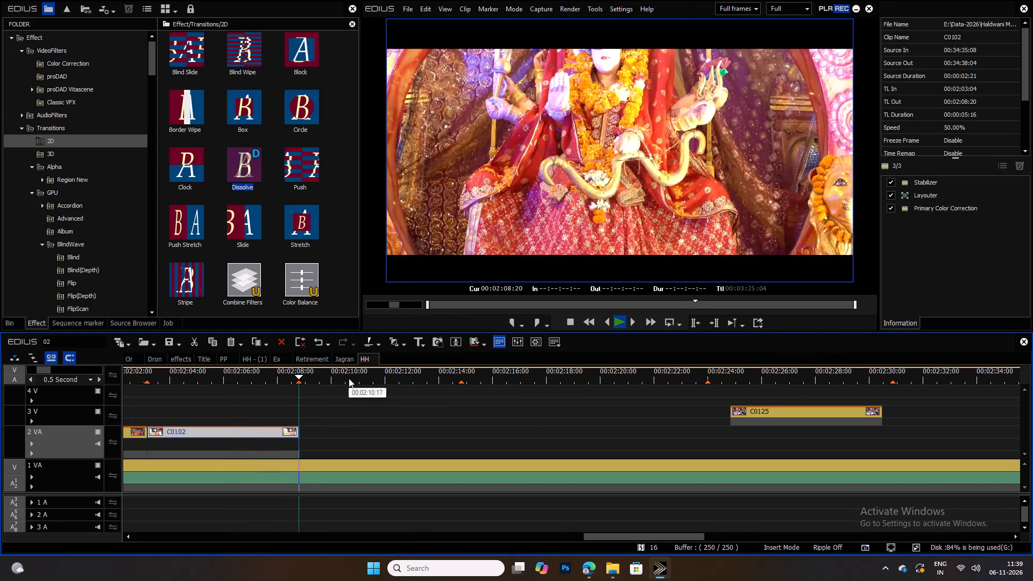
left_click_drag(375, 378, 438, 384)
key("space")
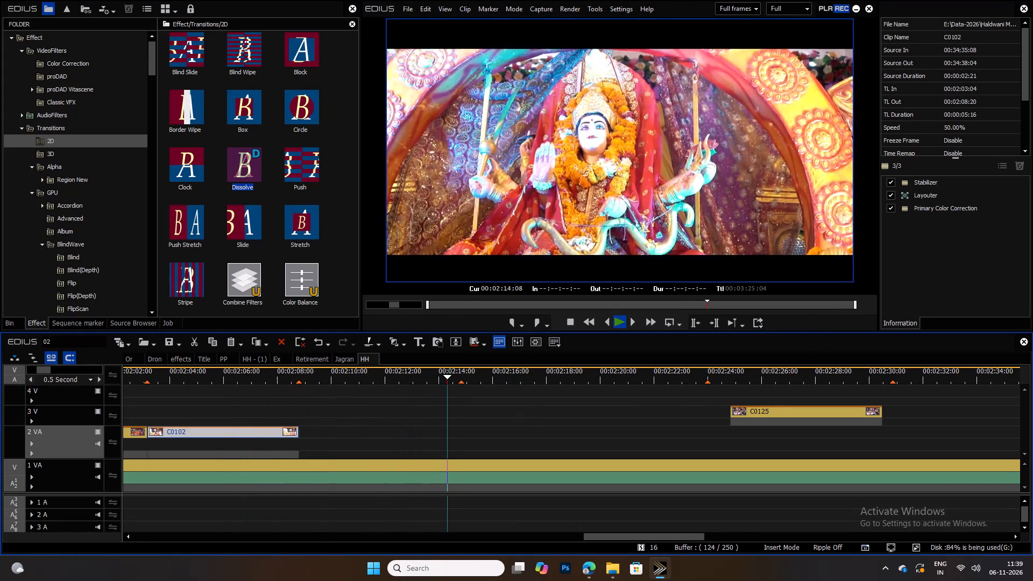
key("space")
left_click(465, 372)
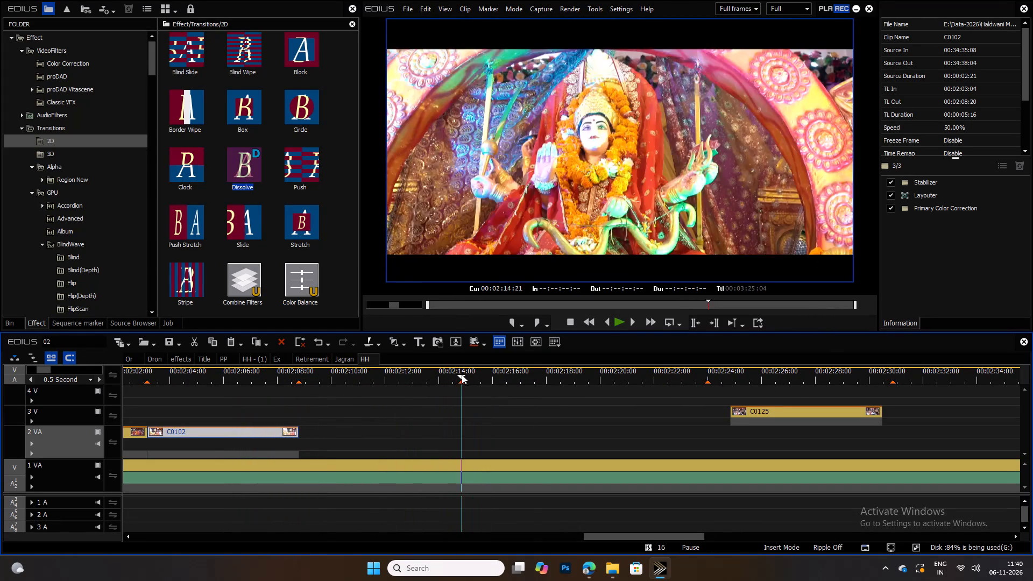
key("ctrl+v")
Remove the audio from the pasted C0121 clip and set its speed to 50%.
key("alt+a")
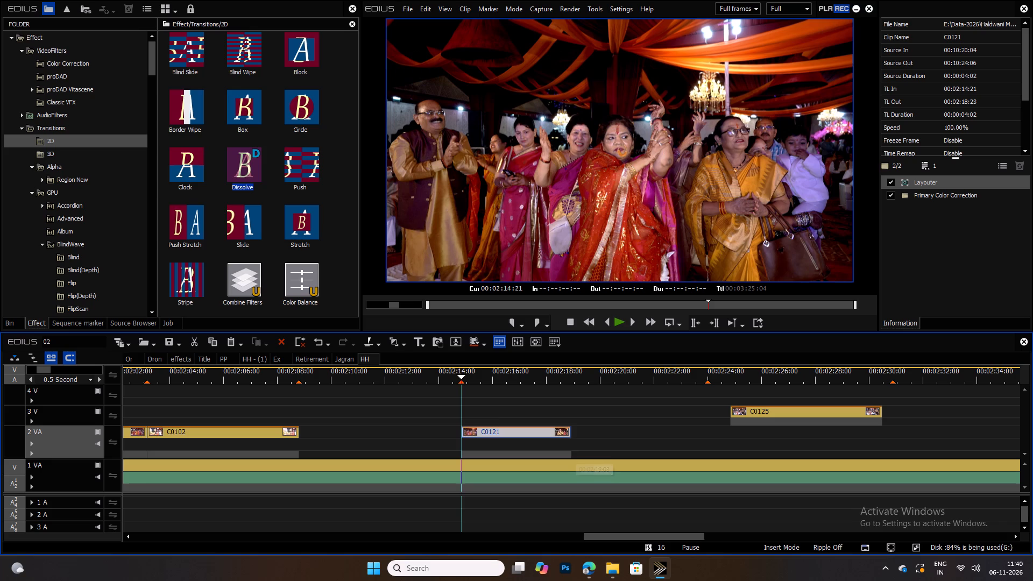
key("alt+e")
type("50")
key("Return")
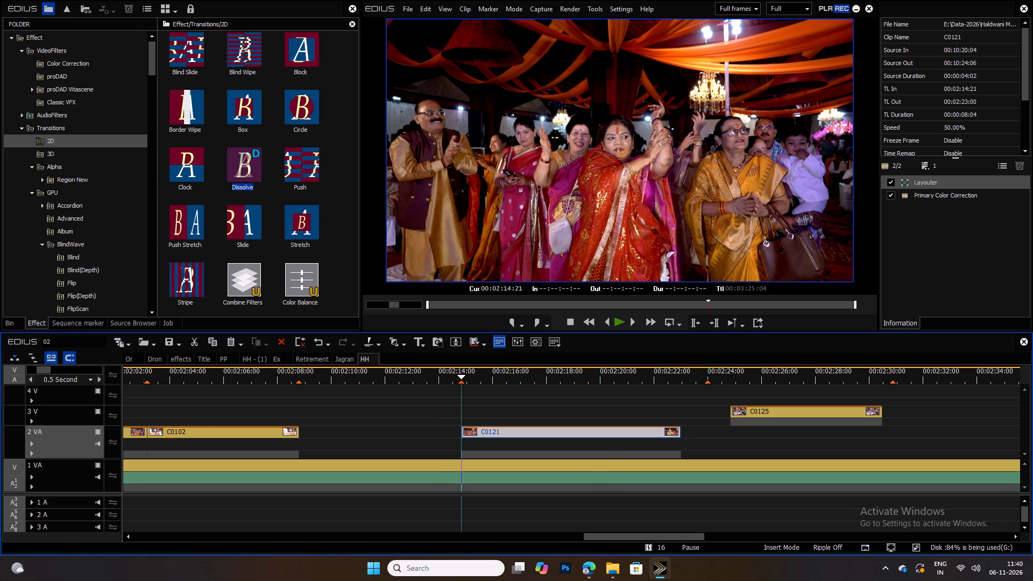
Play the end of C0102 in HH and put the playhead on the marker at 00:02:08:20.
left_click_drag(363, 376, 313, 389)
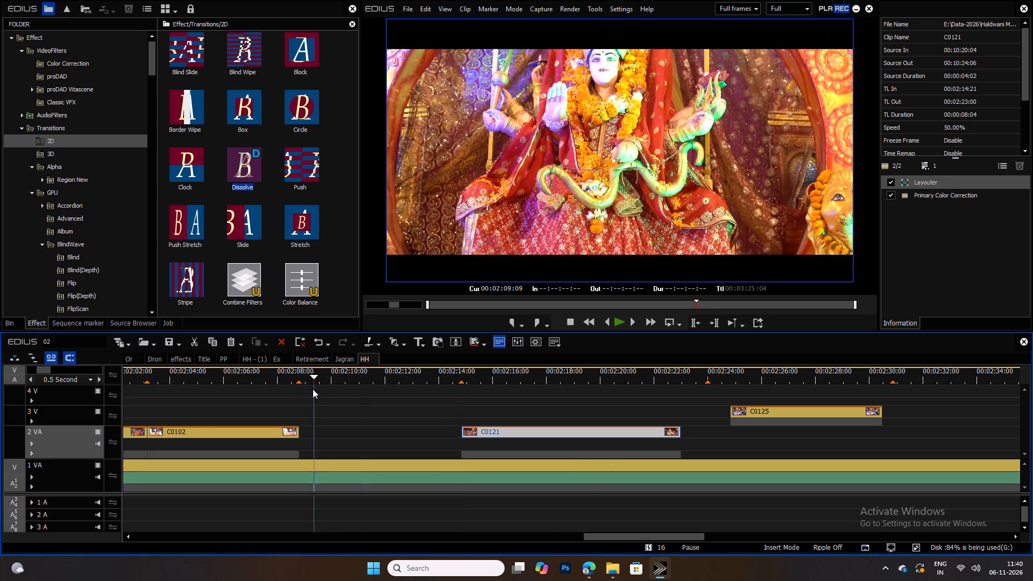
left_click_drag(313, 389, 301, 393)
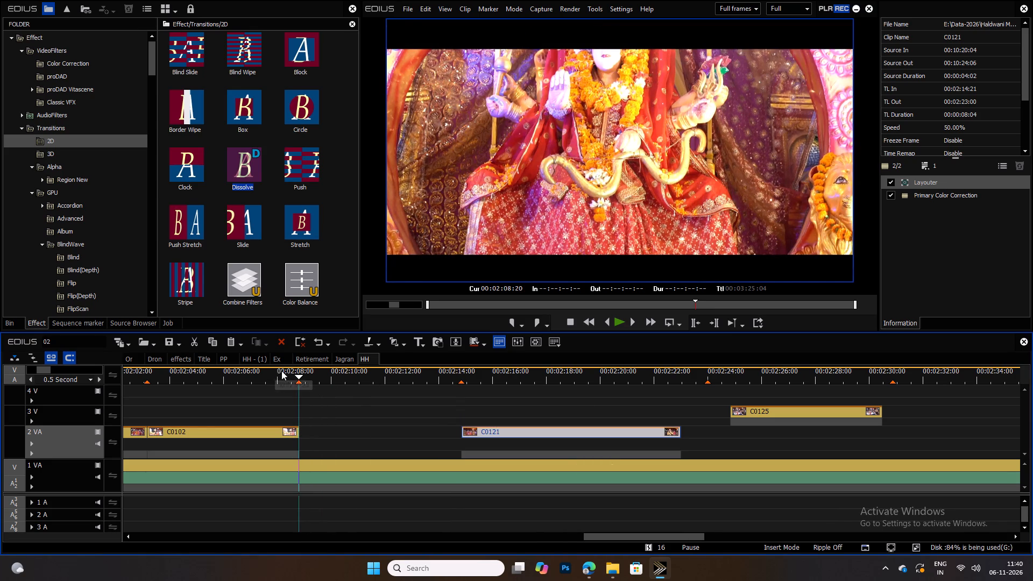
left_click(271, 377)
key("space")
left_click_drag(287, 381, 299, 381)
Scrub through the Jagran sequence from 00:43:28 to about 01:22:35 in search of a shot for the next gap.
left_click(342, 359)
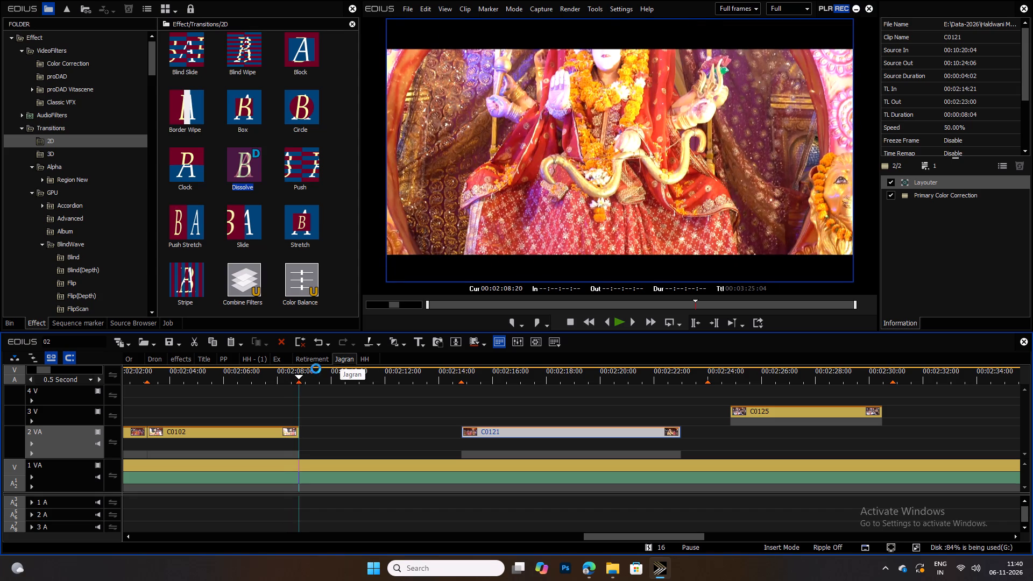
scroll(452, 379, "up", 4, "ctrl")
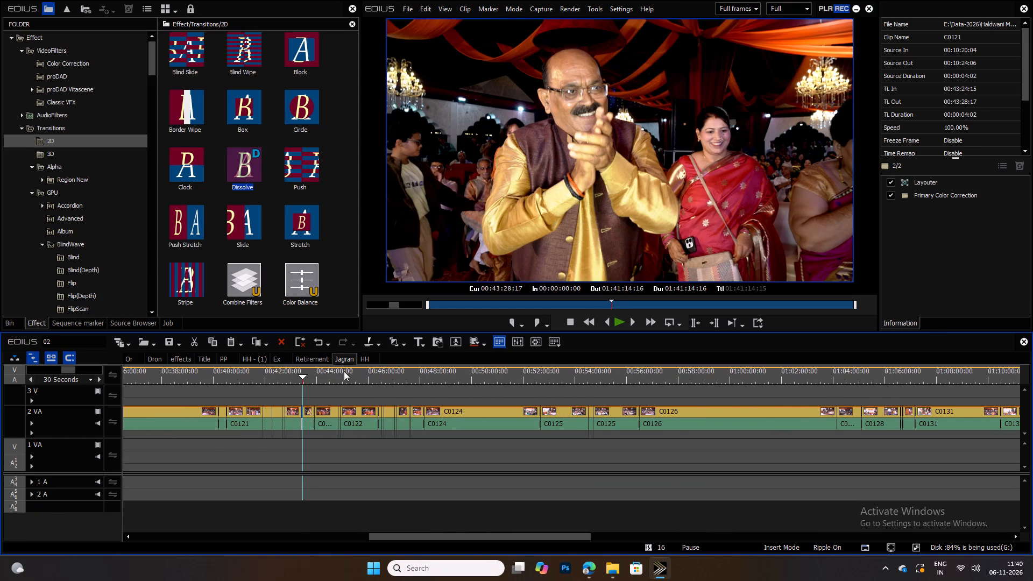
left_click_drag(342, 372, 494, 374, "ctrl")
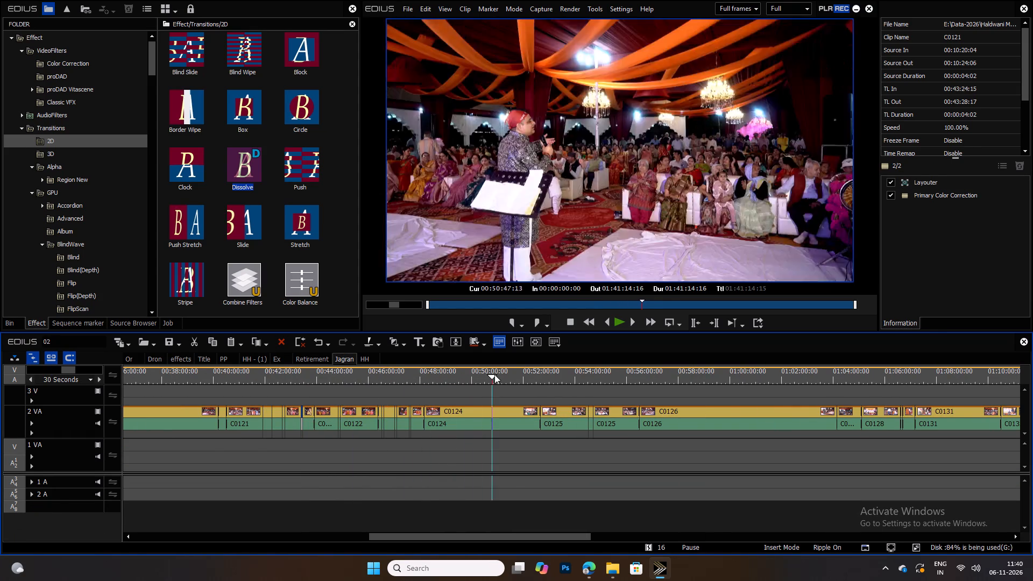
left_click_drag(494, 374, 841, 371, "ctrl")
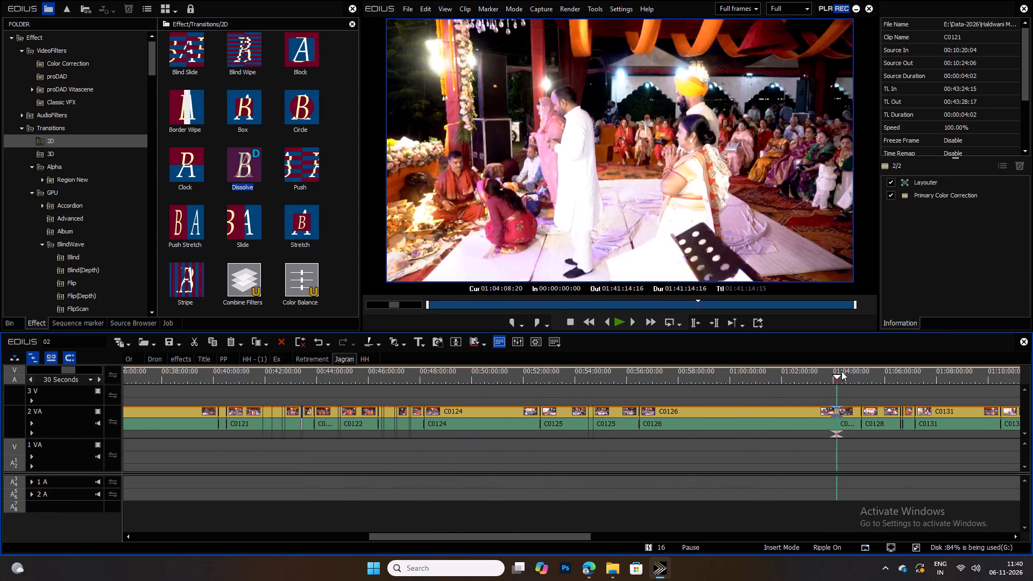
left_click_drag(841, 371, 1006, 365, "ctrl")
scroll(936, 383, "up", 4, "ctrl")
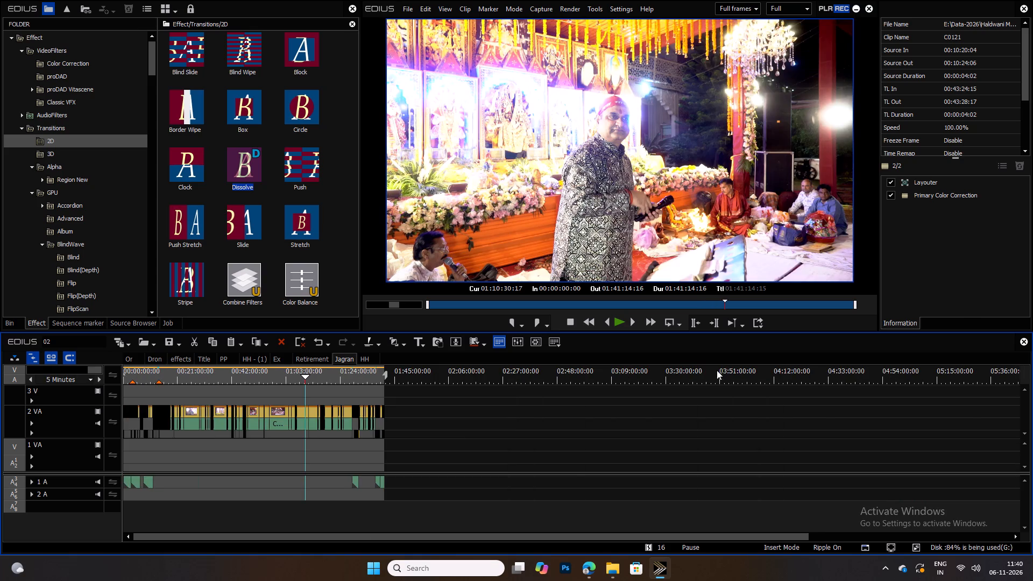
scroll(472, 371, "down", 5, "ctrl")
left_click_drag(369, 371, 597, 369)
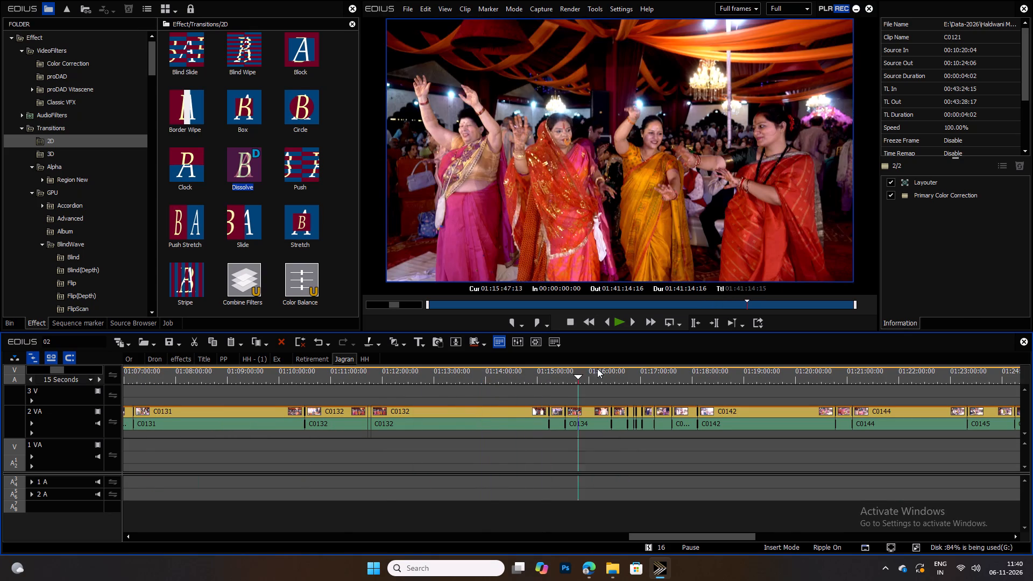
left_click_drag(597, 369, 896, 369)
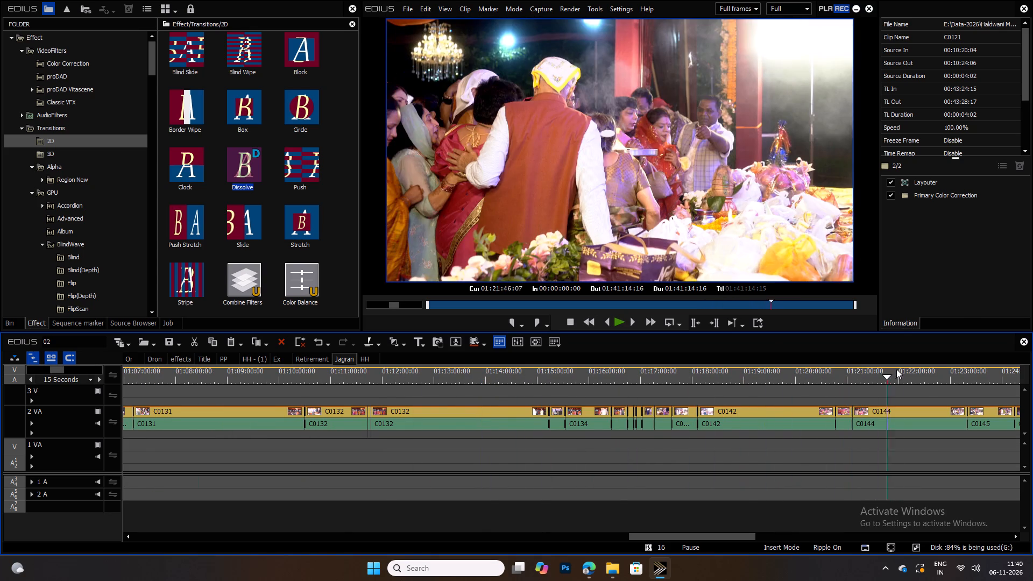
left_click_drag(896, 369, 930, 369)
scroll(822, 383, "up", 4, "ctrl")
scroll(578, 379, "up", 2, "ctrl")
scroll(310, 411, "down", 3, "ctrl")
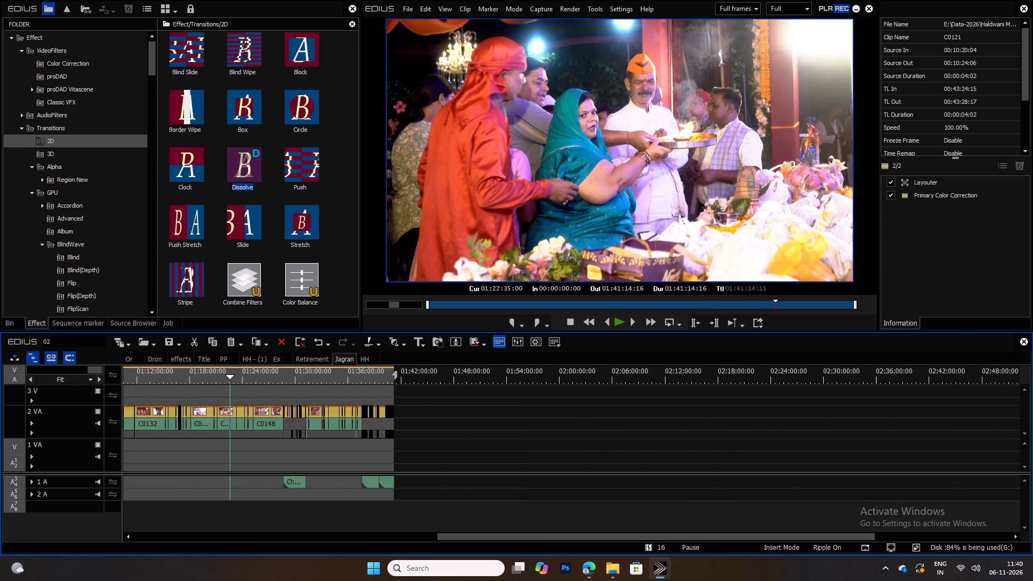
Continue scanning the Jagran sequence up to about 01:31:32, examining the C0026 and C0150 shots around 01:28:40 to 01:28:59 closely.
scroll(263, 405, "down", 1, "ctrl")
left_click_drag(256, 377, 283, 377)
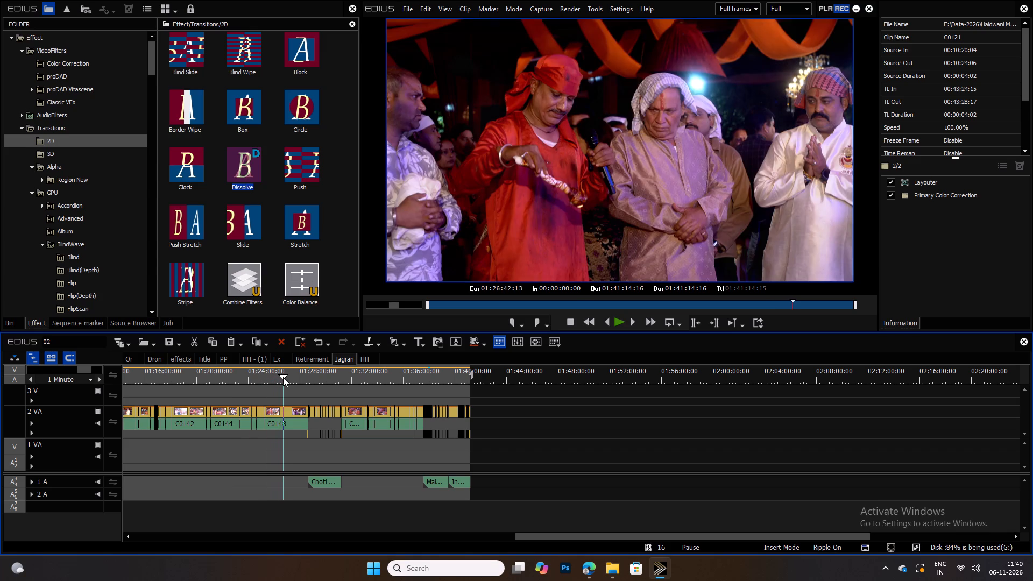
left_click_drag(283, 377, 348, 382)
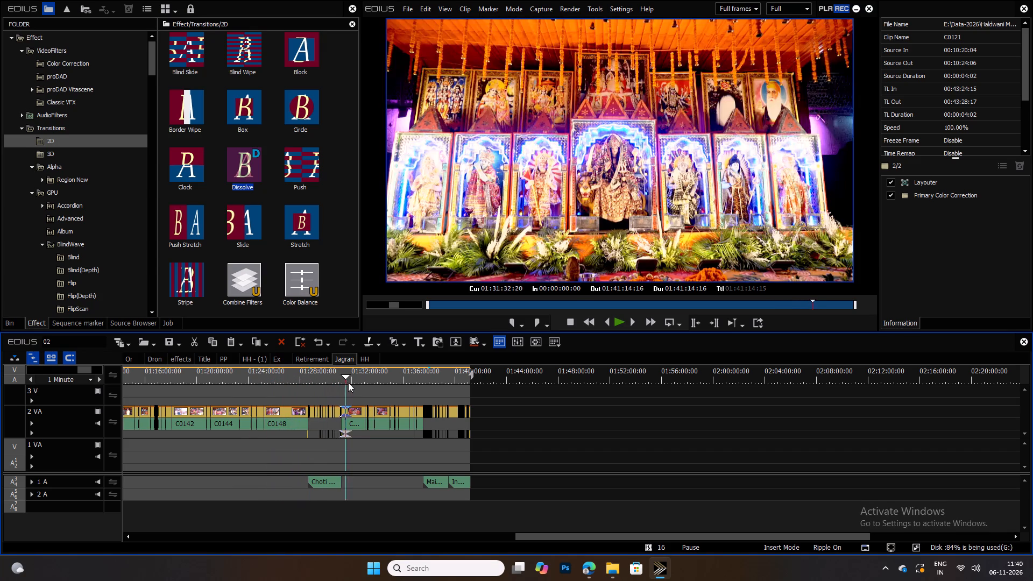
left_click_drag(348, 382, 306, 377)
scroll(307, 377, "down", 6, "ctrl")
left_click_drag(330, 372, 349, 377)
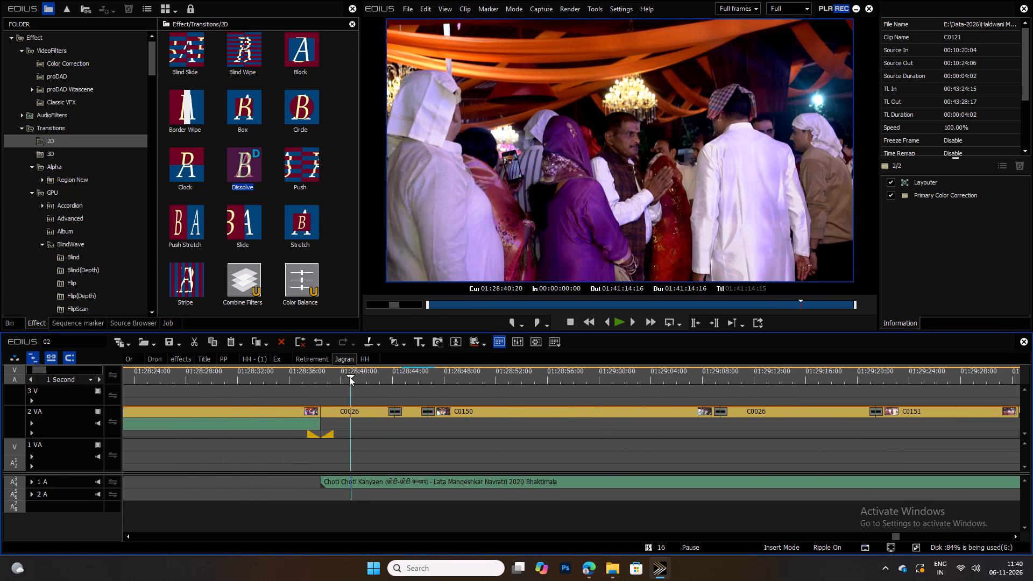
left_click_drag(349, 377, 501, 384)
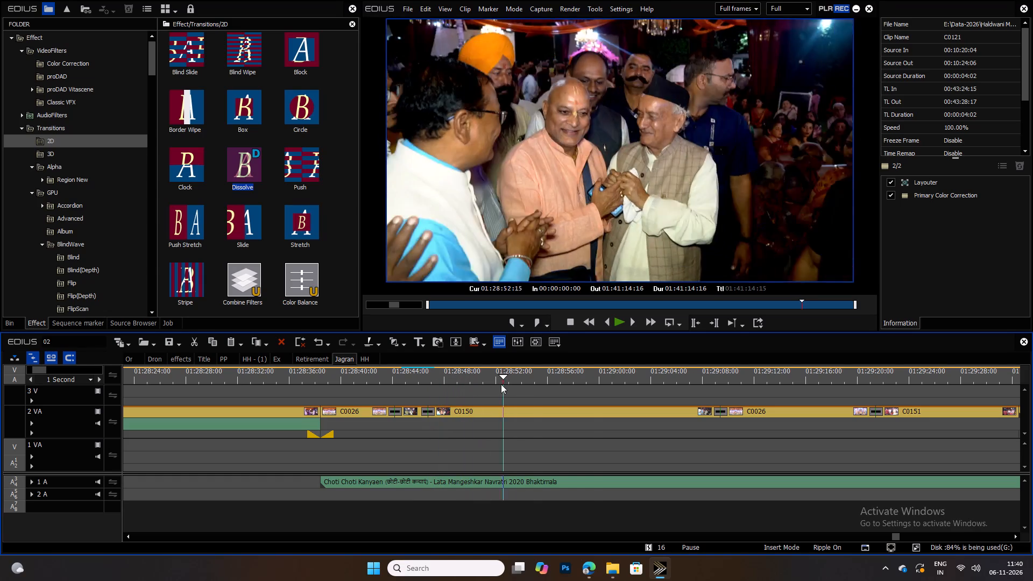
left_click_drag(501, 384, 591, 382)
scroll(524, 384, "up", 11, "ctrl")
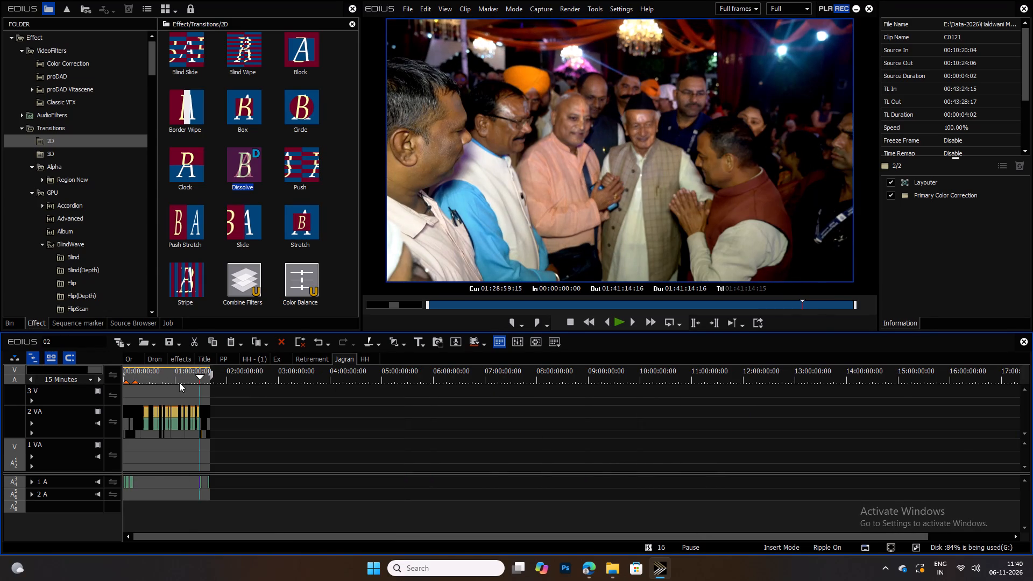
Go back to about 00:13:52 in Jagran, preview the deity shots C0072 and C0073, and copy C0072.
left_click_drag(151, 372, 130, 372)
scroll(137, 373, "down", 5, "ctrl")
left_click(213, 374)
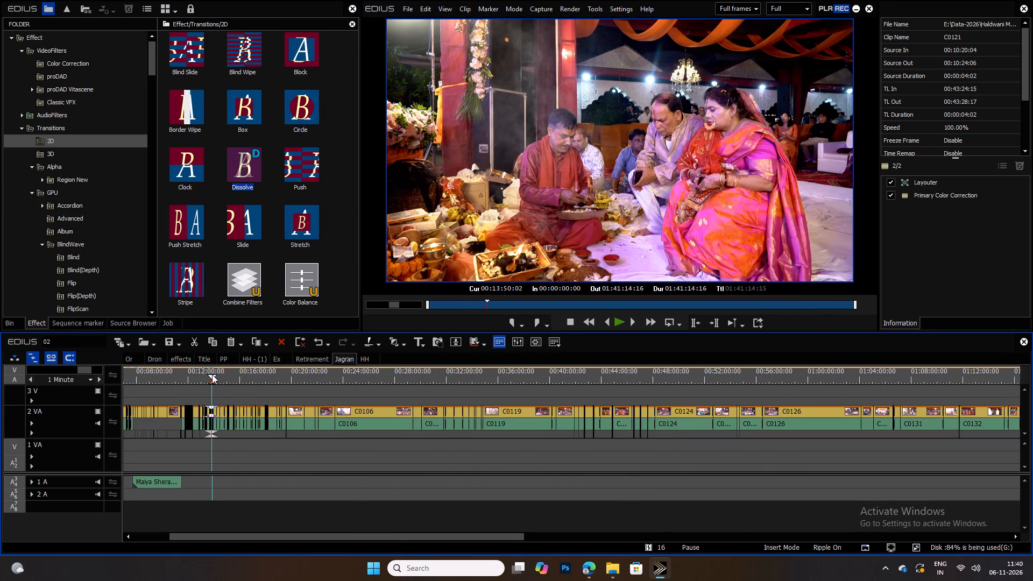
scroll(215, 375, "down", 6, "ctrl")
left_click_drag(223, 375, 238, 377)
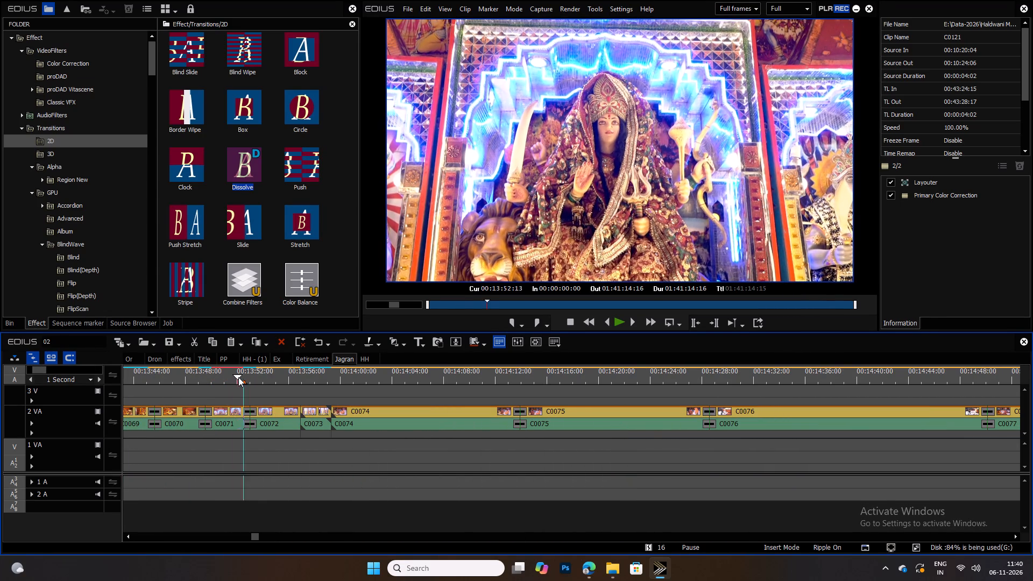
left_click_drag(238, 377, 279, 378)
key("space")
key("space")
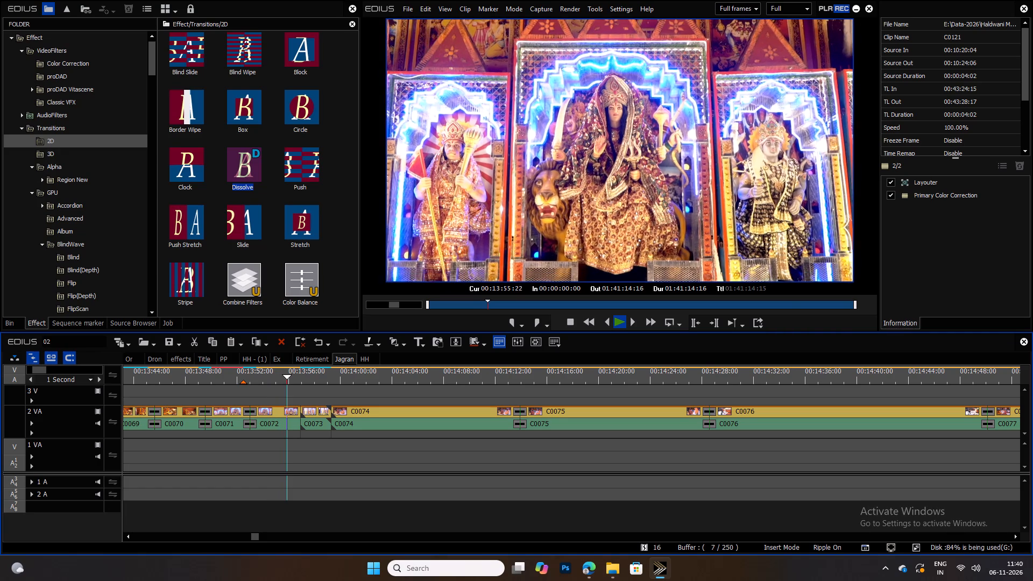
left_click(306, 371)
key("space")
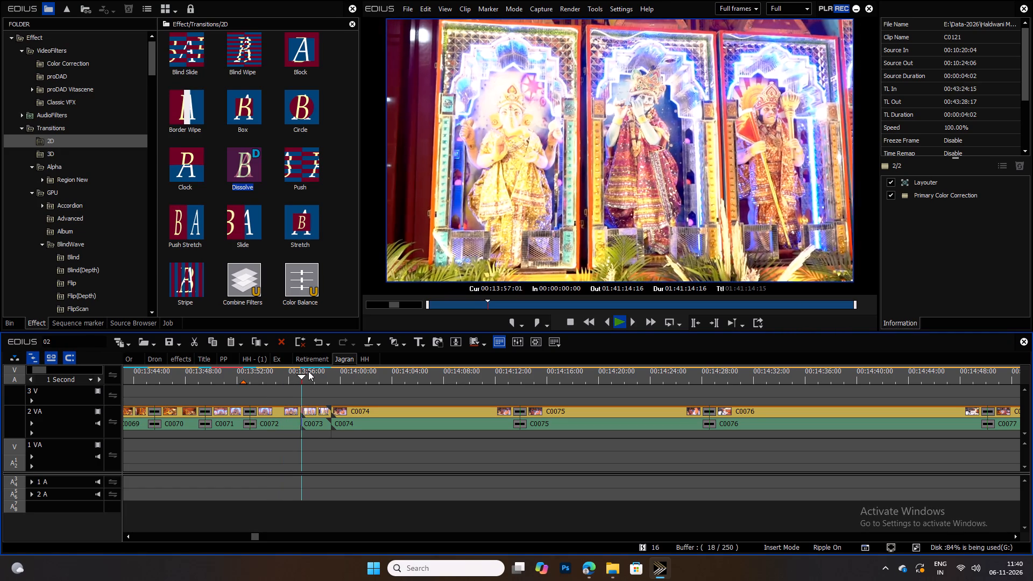
key("space")
left_click(266, 369)
left_click(271, 410)
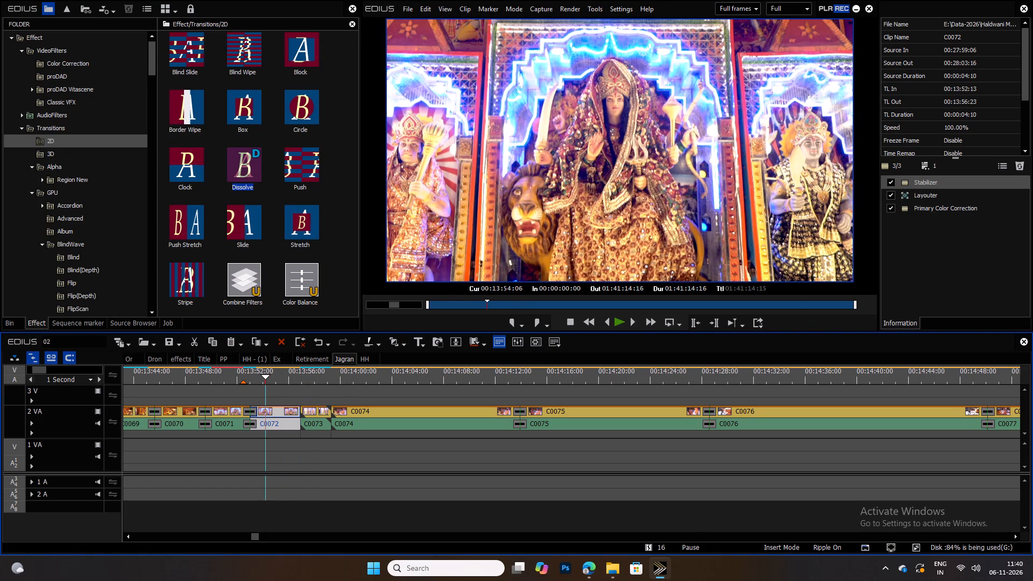
key("ctrl+c")
Return to the HH sequence and paste the C0072 shot on track 3 V at the 00:02:08:20 marker.
left_click(371, 354)
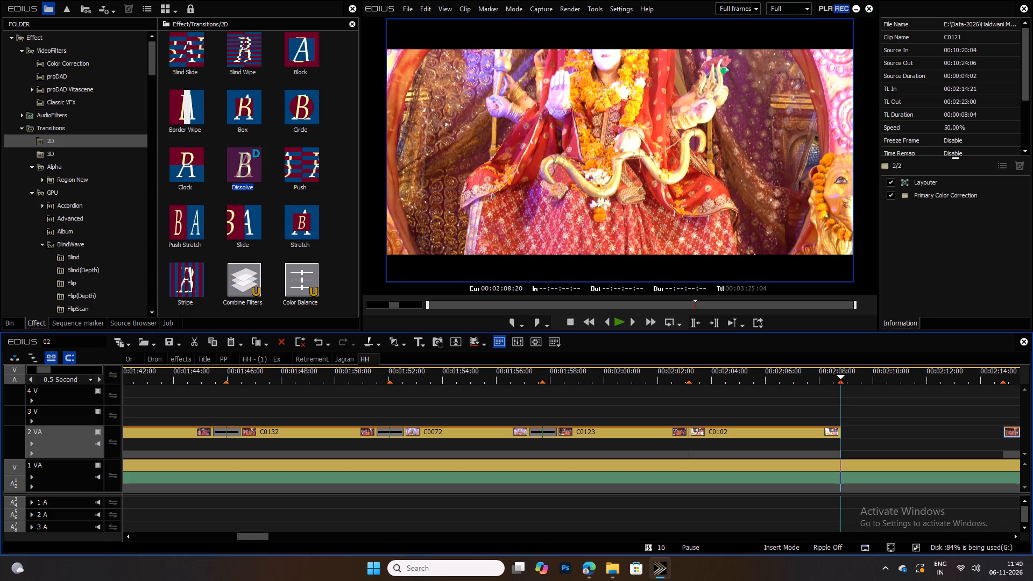
left_click(81, 414)
key("ctrl+v")
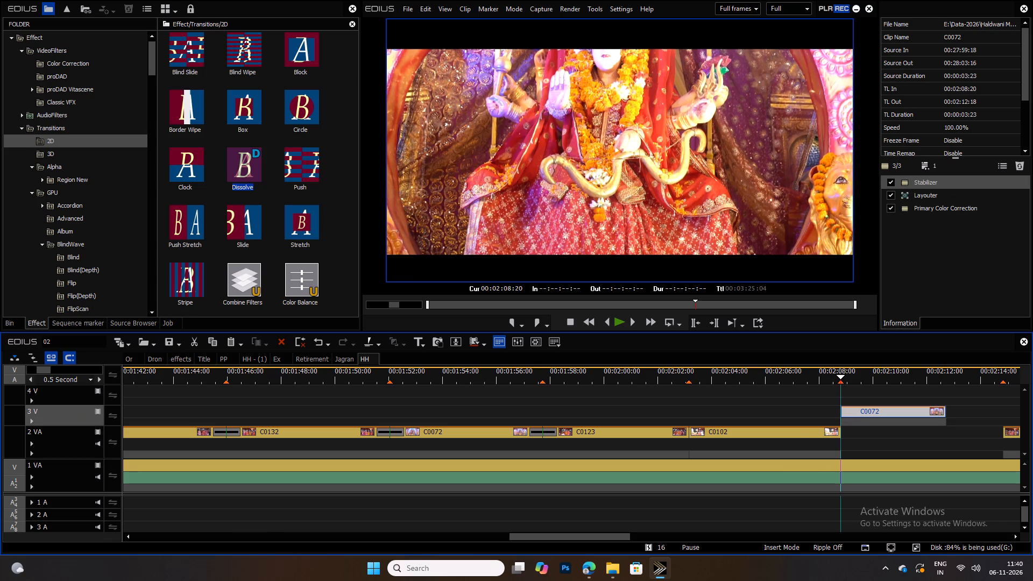
Remove the audio from the pasted C0072 clip and set its speed to 50%.
key("alt+a")
key("alt+e")
type("50")
key("Return")
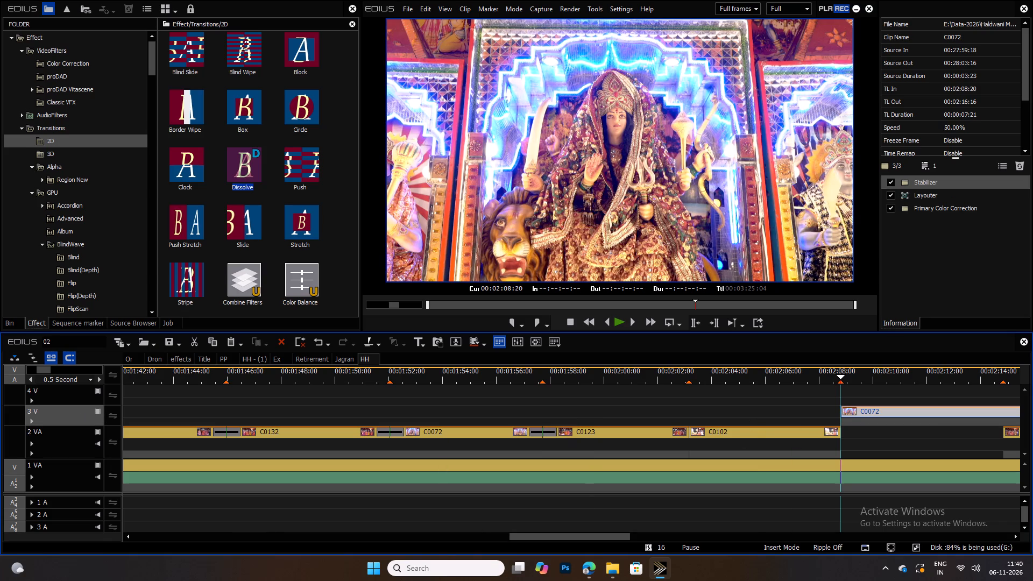
Play C0072, trim its end to the 00:02:14:21 marker, and move it to track 2 VA between C0102 and C0121.
key("space")
scroll(897, 395, "up", 2, "ctrl")
scroll(799, 386, "up", 3, "ctrl")
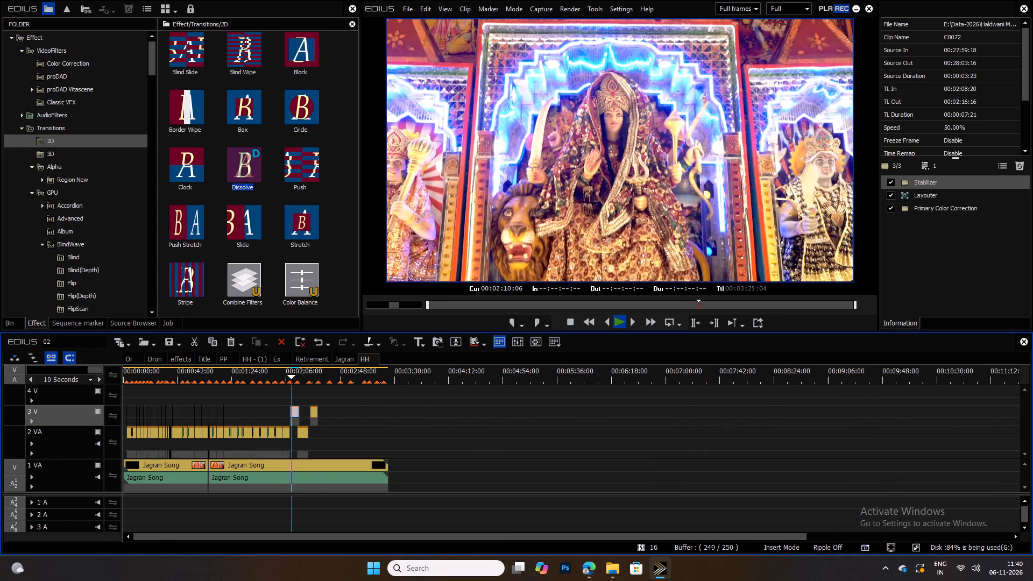
scroll(425, 388, "down", 3, "ctrl")
scroll(349, 378, "down", 3, "ctrl")
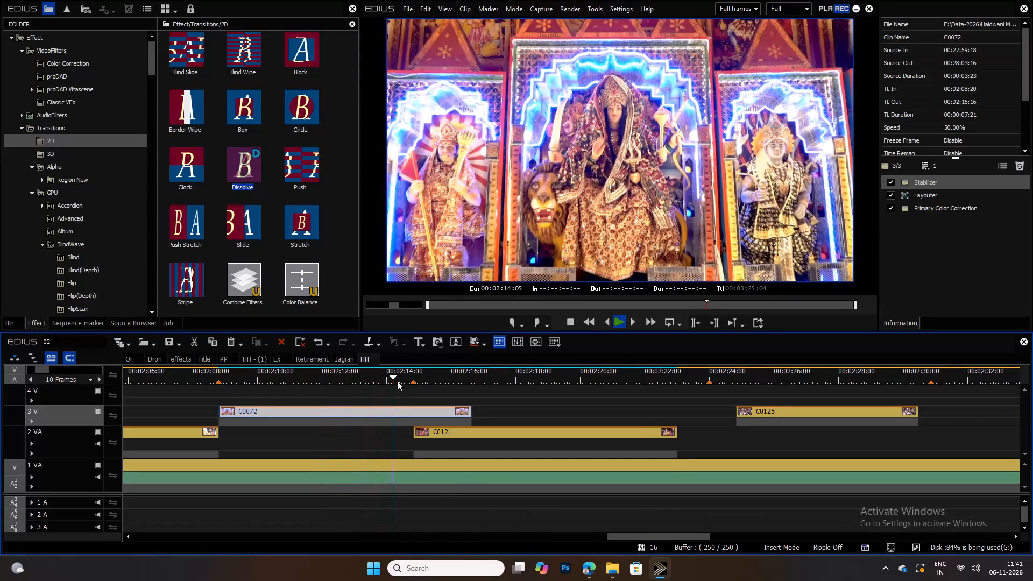
left_click(408, 374)
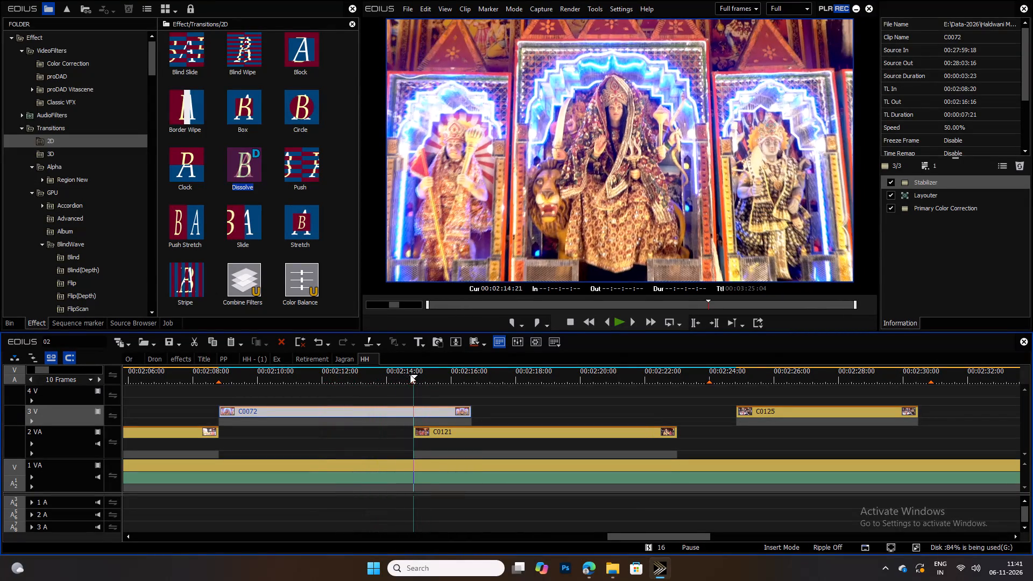
key("m")
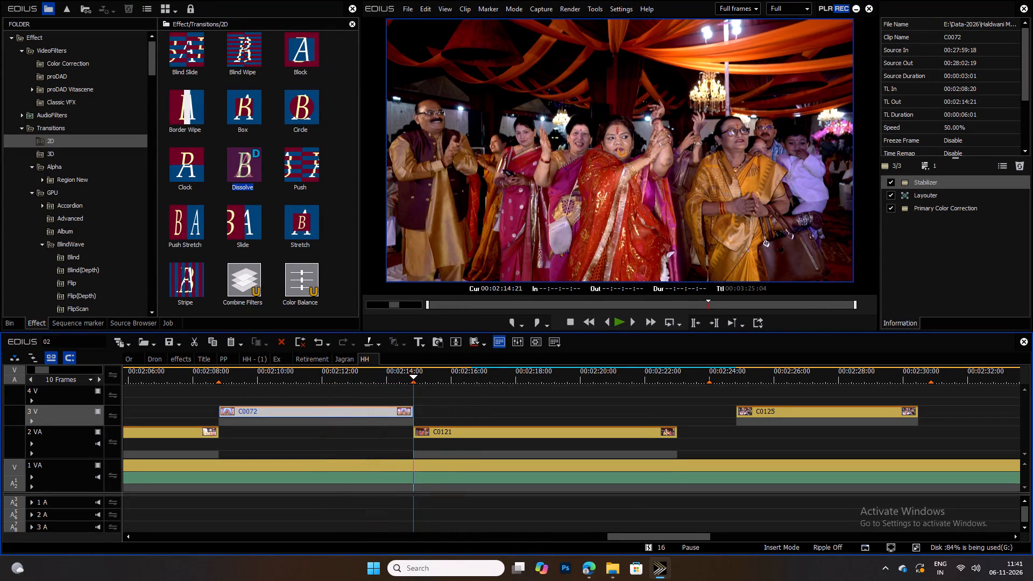
left_click_drag(367, 410, 363, 429)
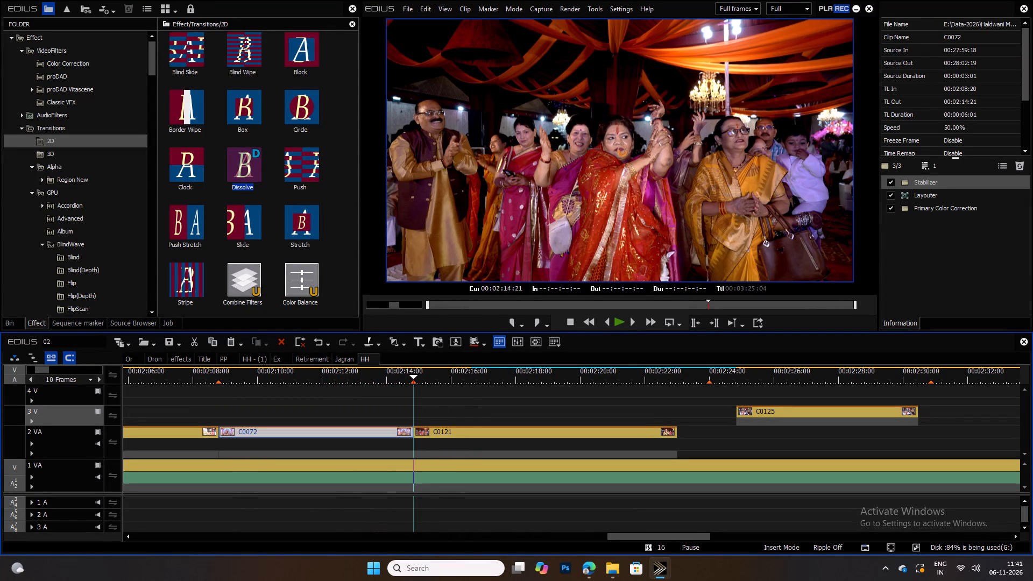
Hide the 2 VA video, review the underlying Jagran Song picture from about 00:02:07 to 00:02:14, and show the track again.
left_click(228, 377)
scroll(230, 386, "up", 2, "ctrl")
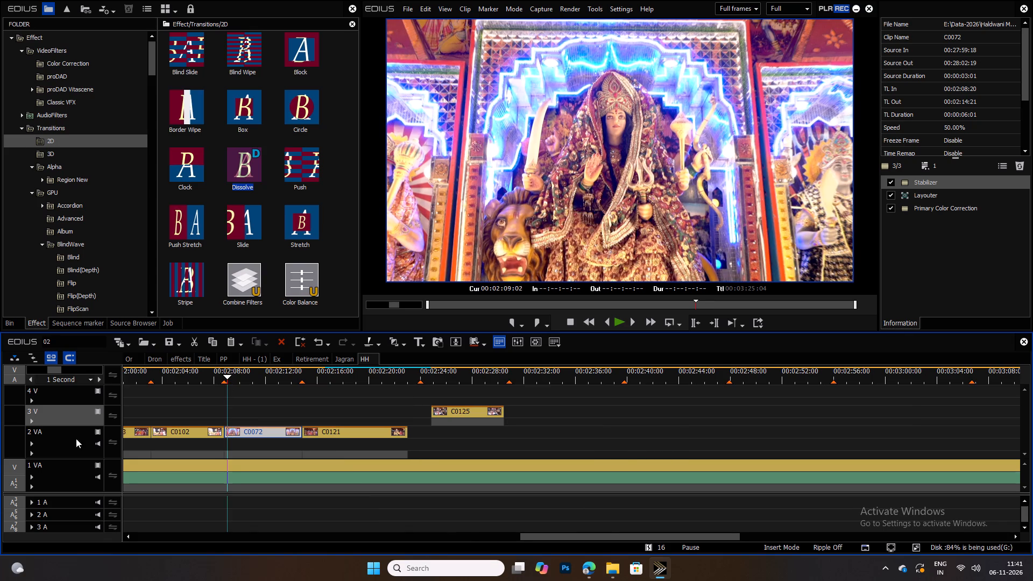
left_click(96, 431)
left_click(201, 379)
key("space")
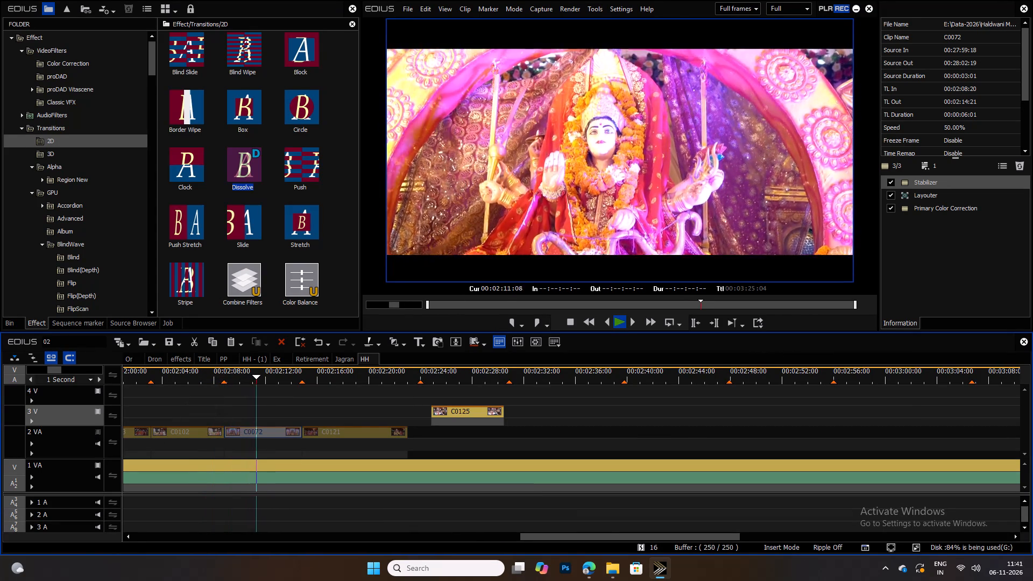
left_click_drag(270, 378, 207, 387)
key("space")
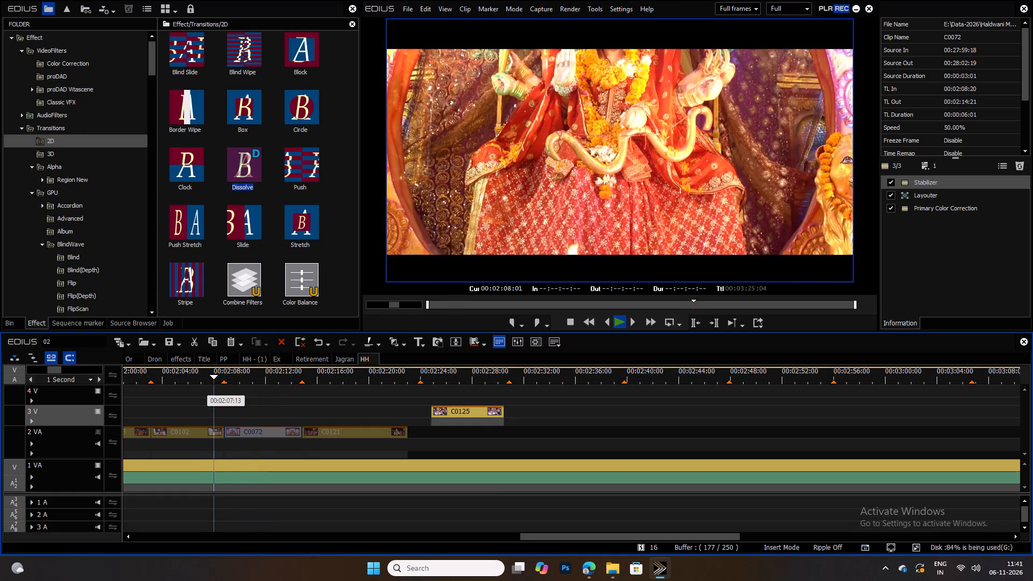
left_click_drag(215, 386, 251, 386)
left_click_drag(269, 378, 293, 384)
key("space")
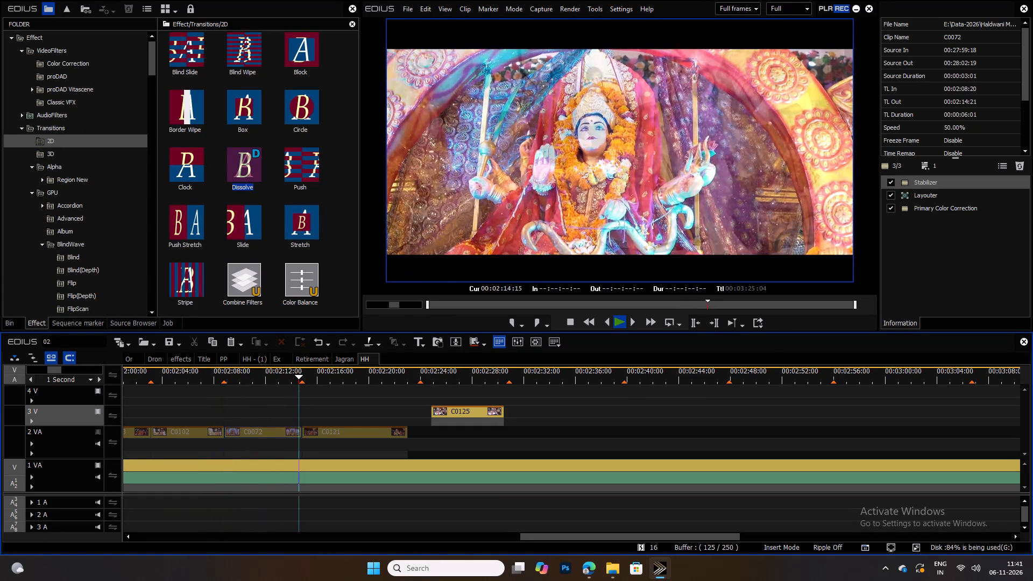
key("space")
left_click_drag(231, 375, 222, 374)
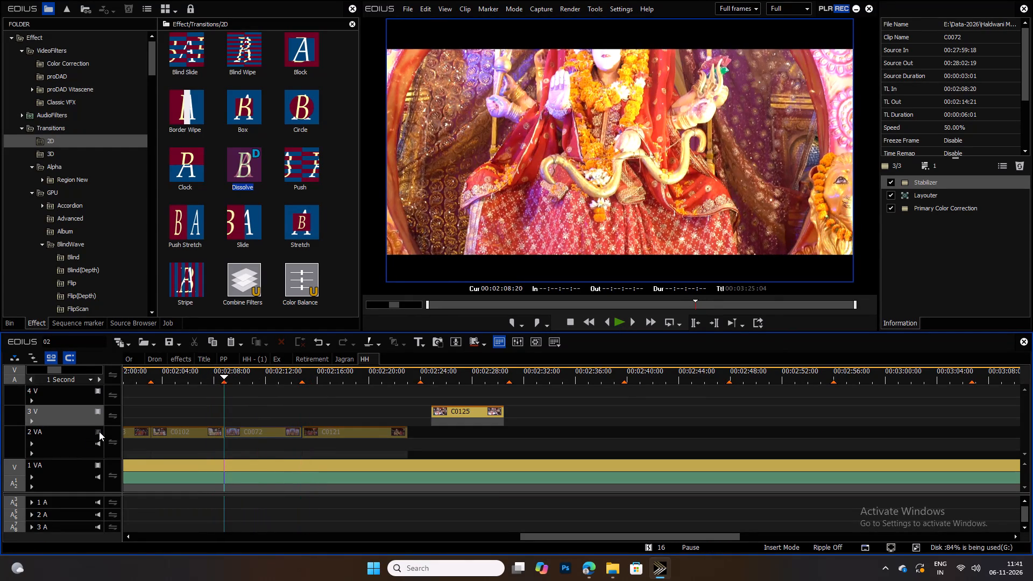
left_click(100, 431)
Add the default Dissolve at the cut between C0123 and C0102, at about 00:02:03:04 on track 2 VA.
left_click_drag(178, 377, 96, 385)
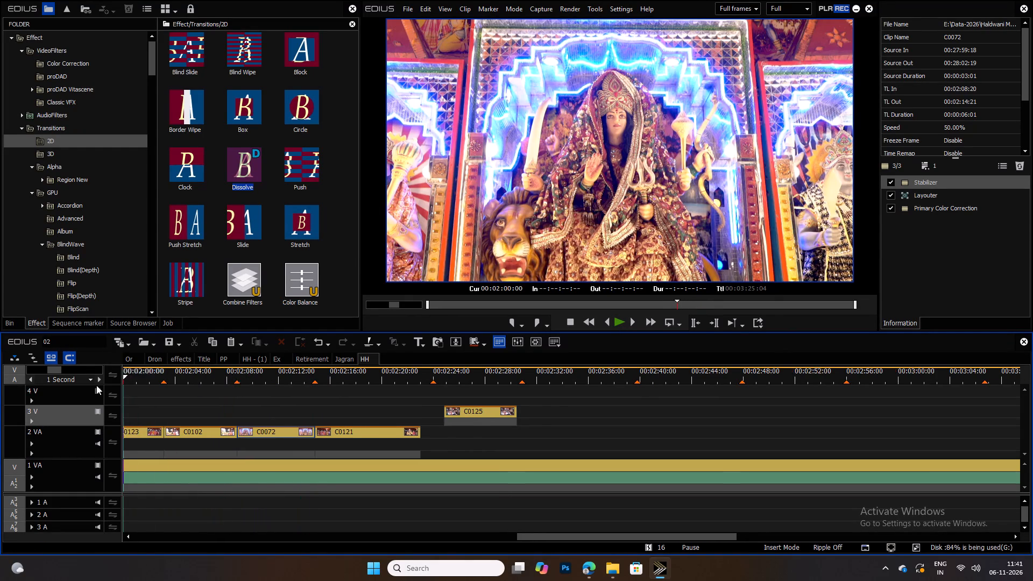
left_click_drag(96, 385, 228, 410)
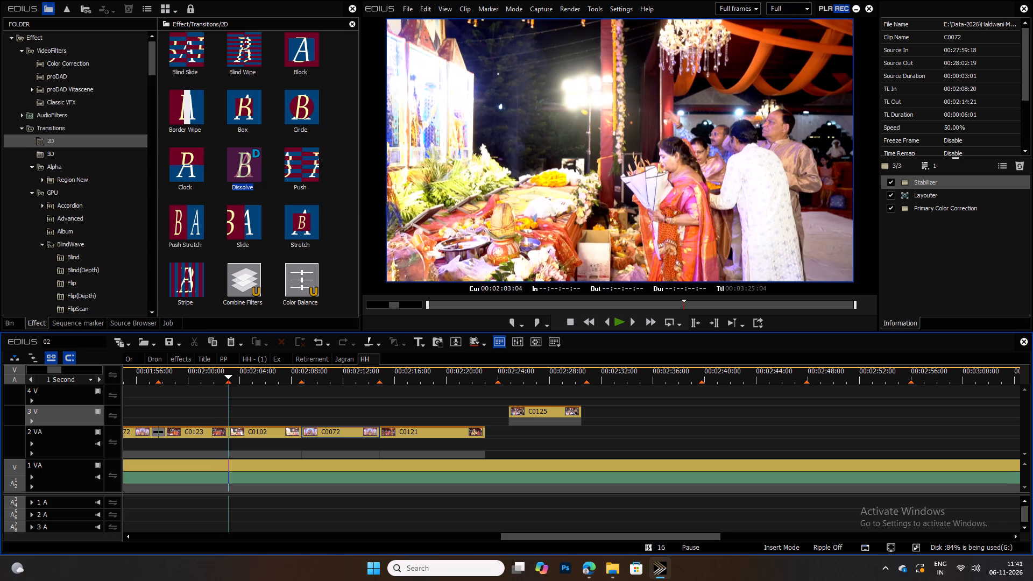
left_click(268, 428)
key("ctrl+p")
Add the default Dissolve at the cut between C0102 and C0072, at the 00:02:08:20 marker on track 2 VA.
left_click_drag(273, 381, 274, 381)
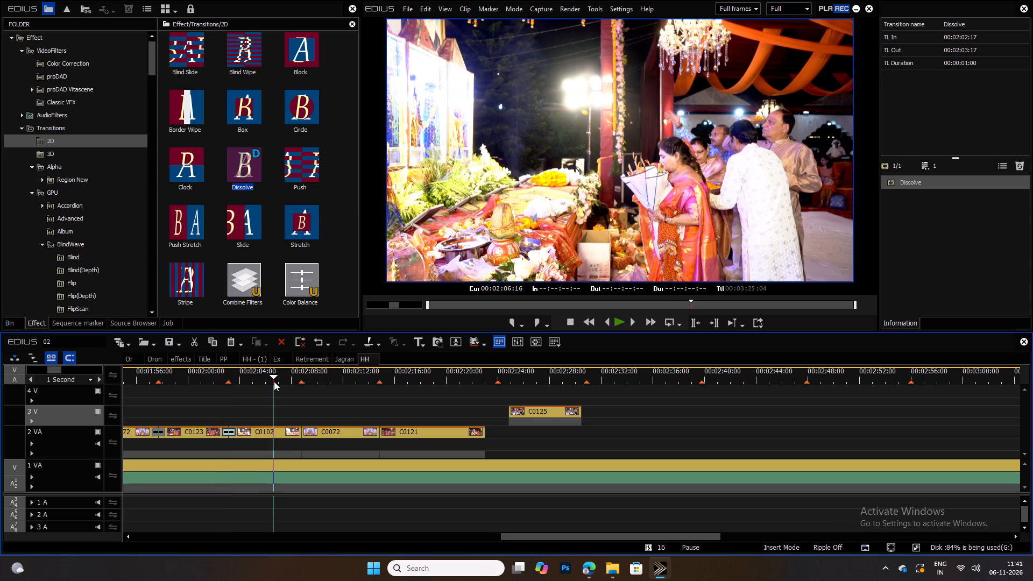
left_click_drag(274, 381, 307, 394)
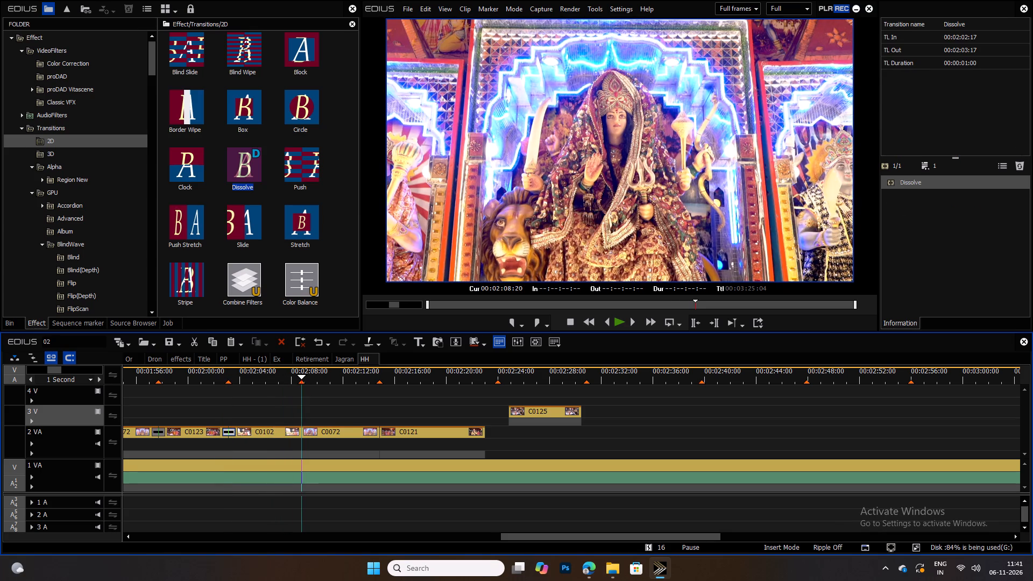
left_click(332, 435)
key("ctrl+p")
Add the default Dissolve at the cut between C0072 and C0121, at the 00:02:14:21 marker on track 2 VA.
left_click_drag(341, 377, 377, 389)
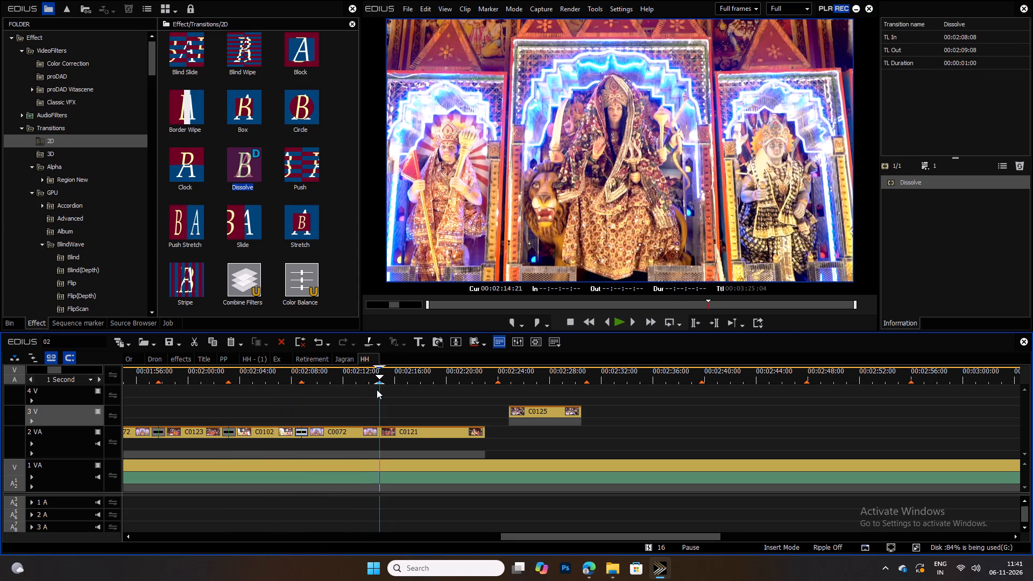
left_click_drag(377, 389, 378, 391)
left_click(405, 430)
key("ctrl+p")
Play through C0121 and extend its end to the marker at 00:02:23:24.
key("space")
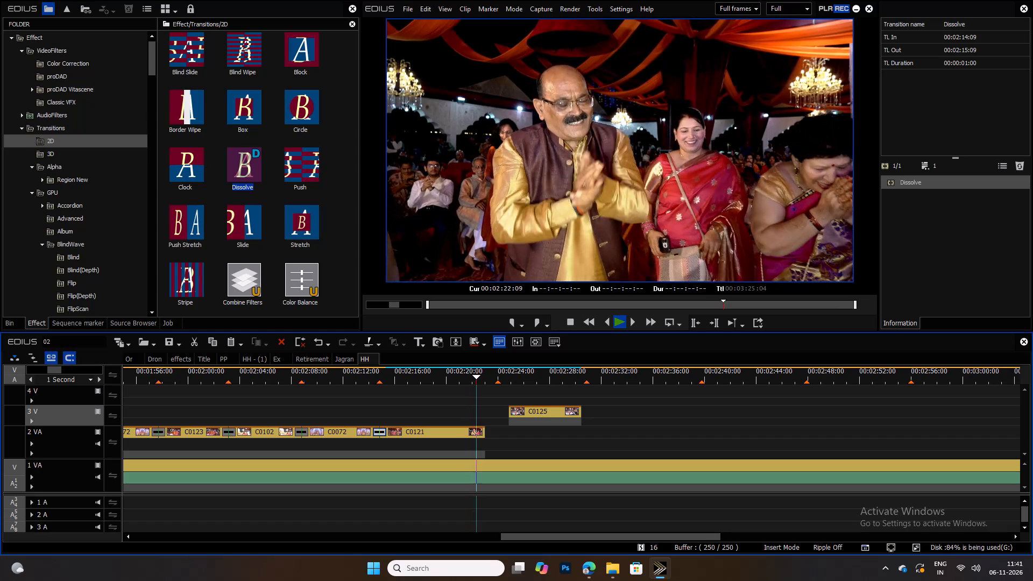
key("space")
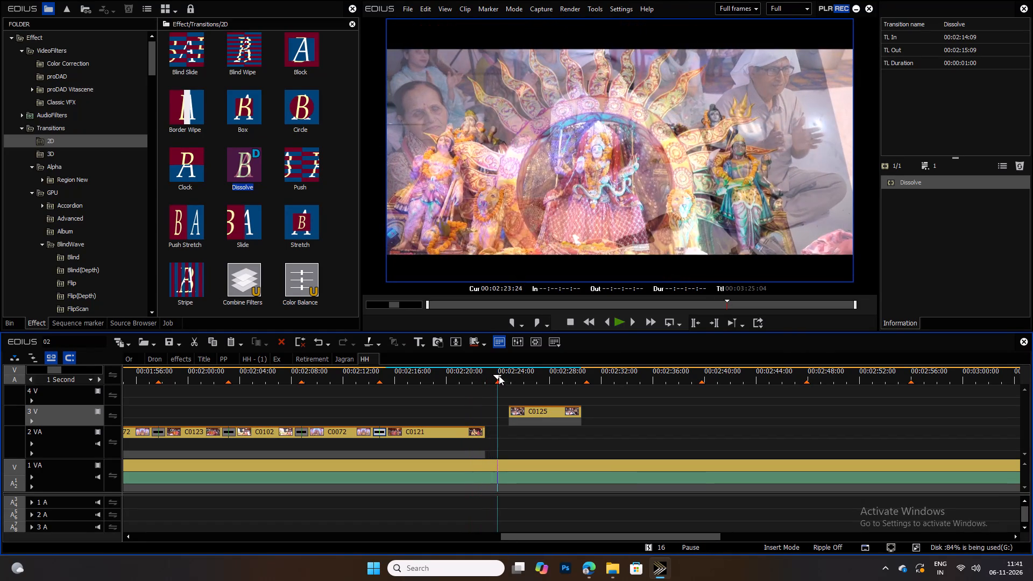
left_click_drag(484, 431, 495, 432)
Preview C0125, extend its start earlier, and move it from track 3 V to track 2 VA right after C0121, starting at 00:02:24:00.
left_click(482, 380)
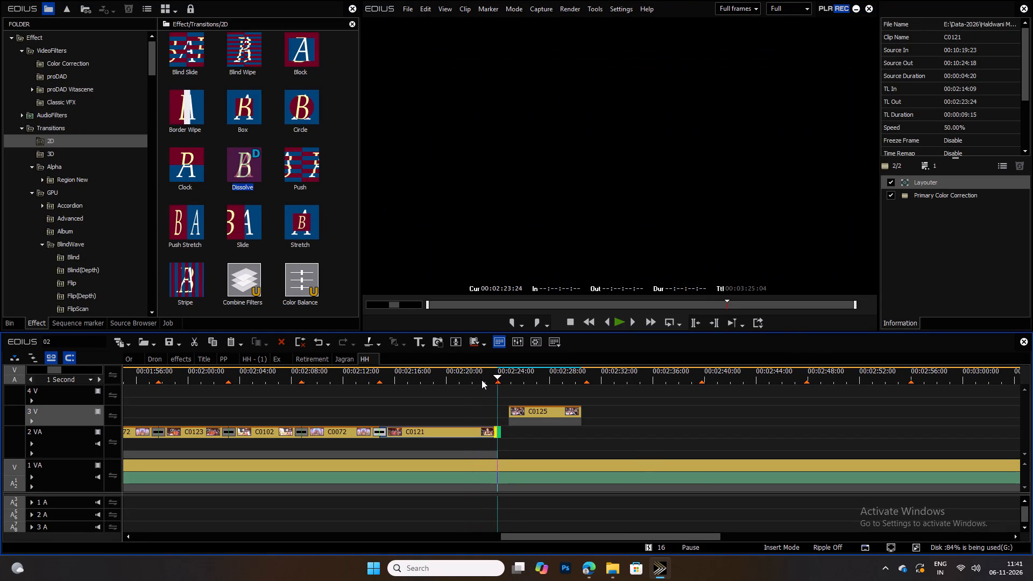
key("space")
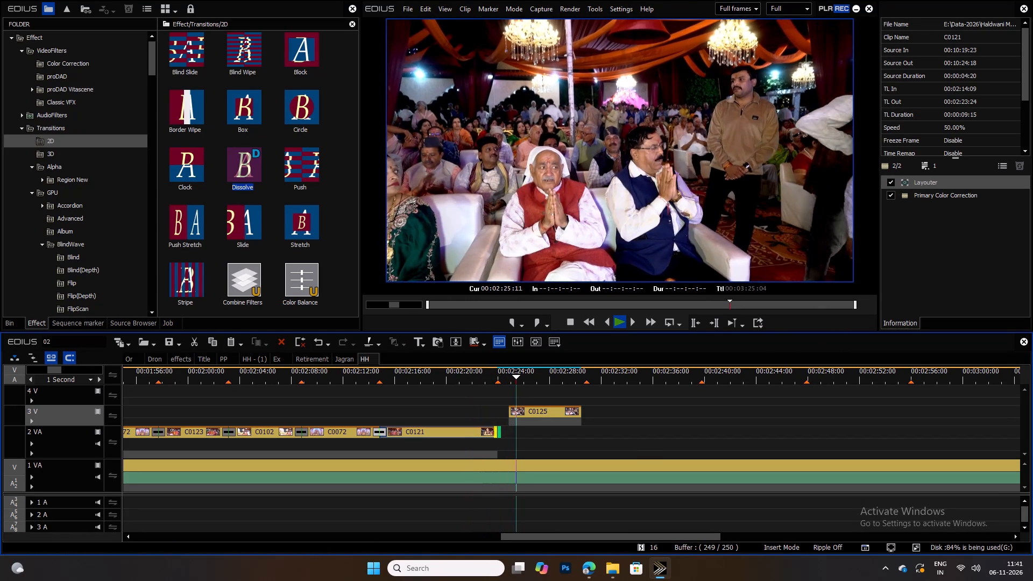
key("space")
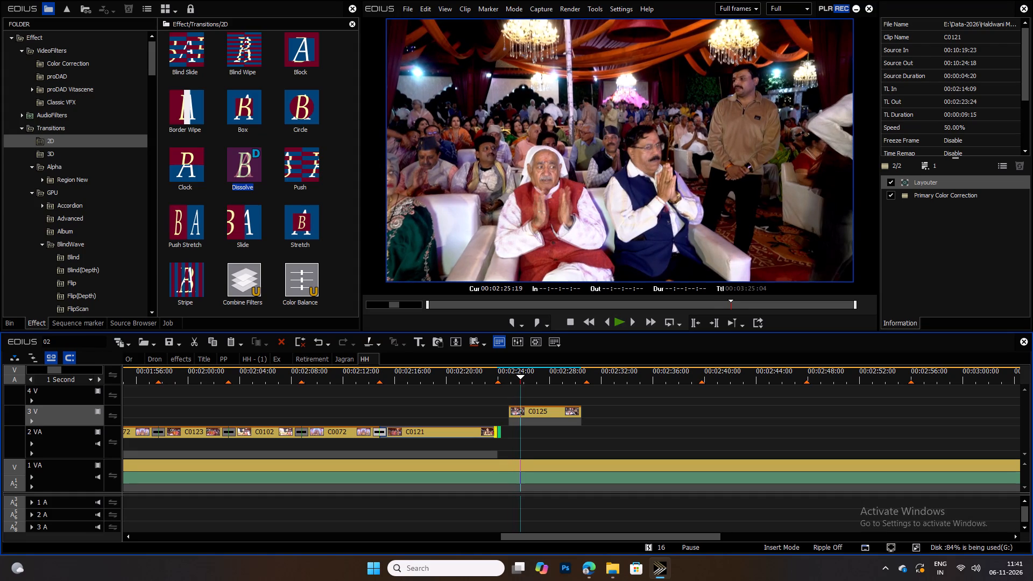
left_click(579, 411)
left_click_drag(512, 411, 481, 411)
left_click_drag(530, 413, 550, 437)
Play C0125 and trim its end to the marker at 00:02:30:22.
key("space")
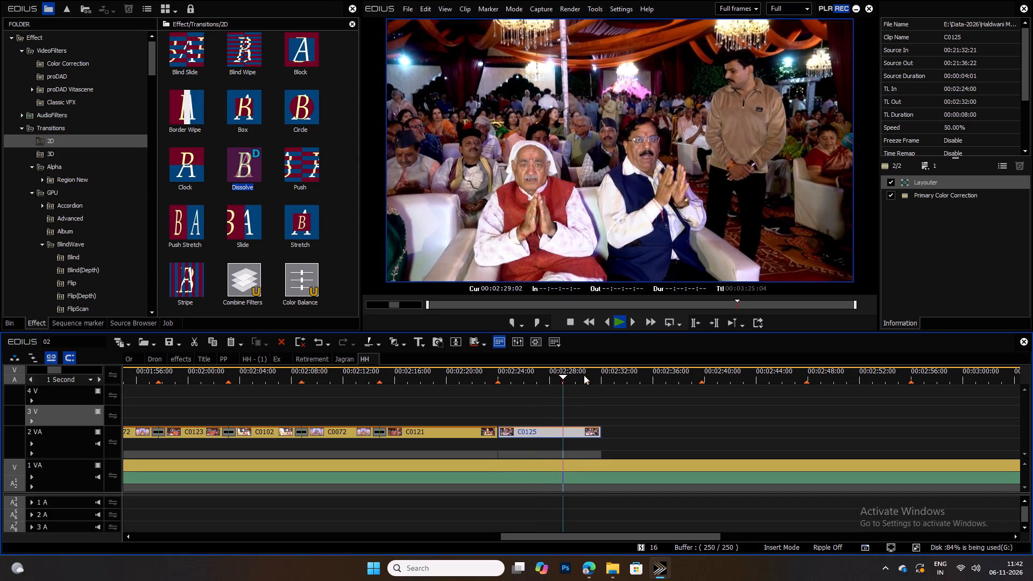
left_click(588, 375)
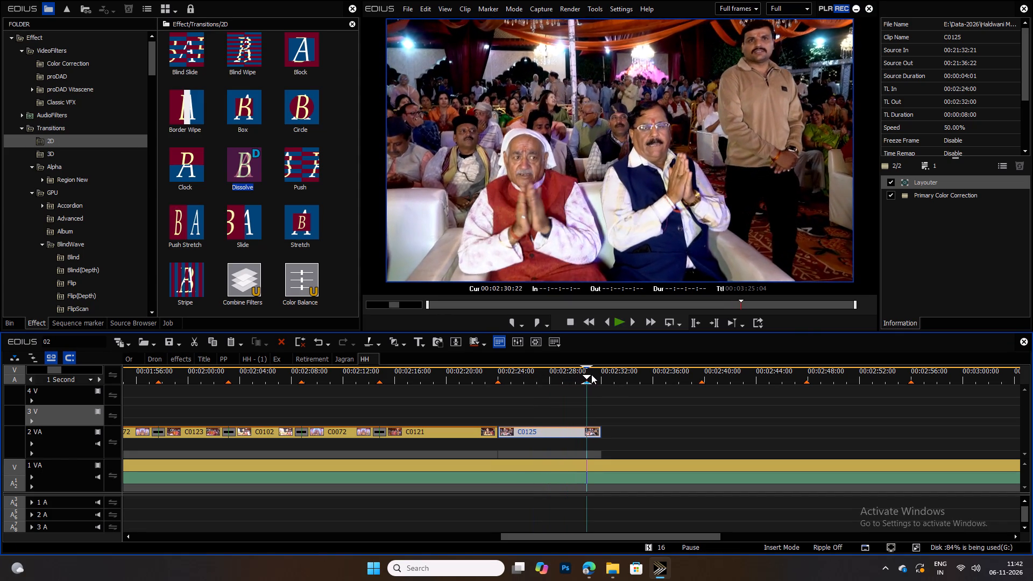
key("m")
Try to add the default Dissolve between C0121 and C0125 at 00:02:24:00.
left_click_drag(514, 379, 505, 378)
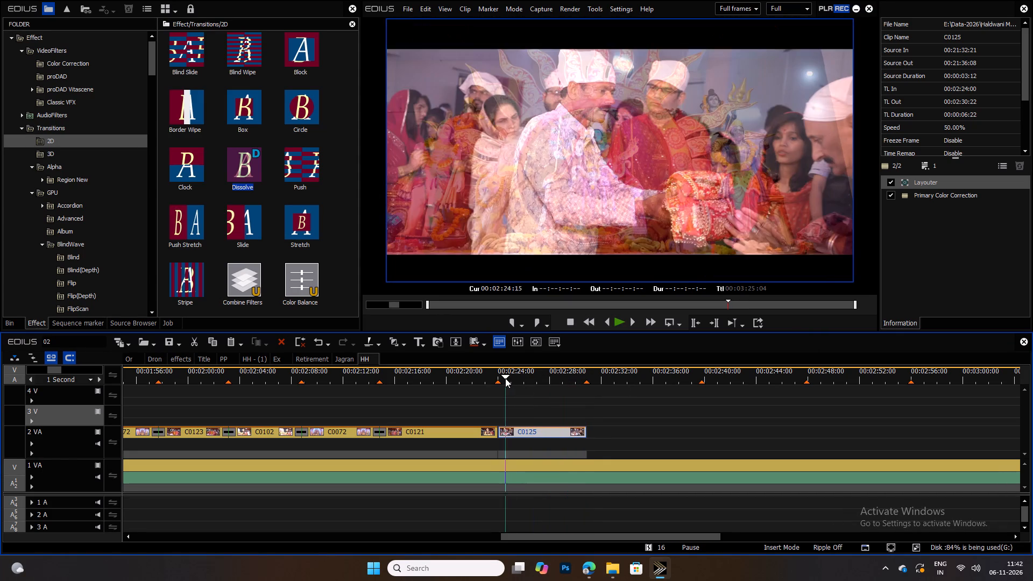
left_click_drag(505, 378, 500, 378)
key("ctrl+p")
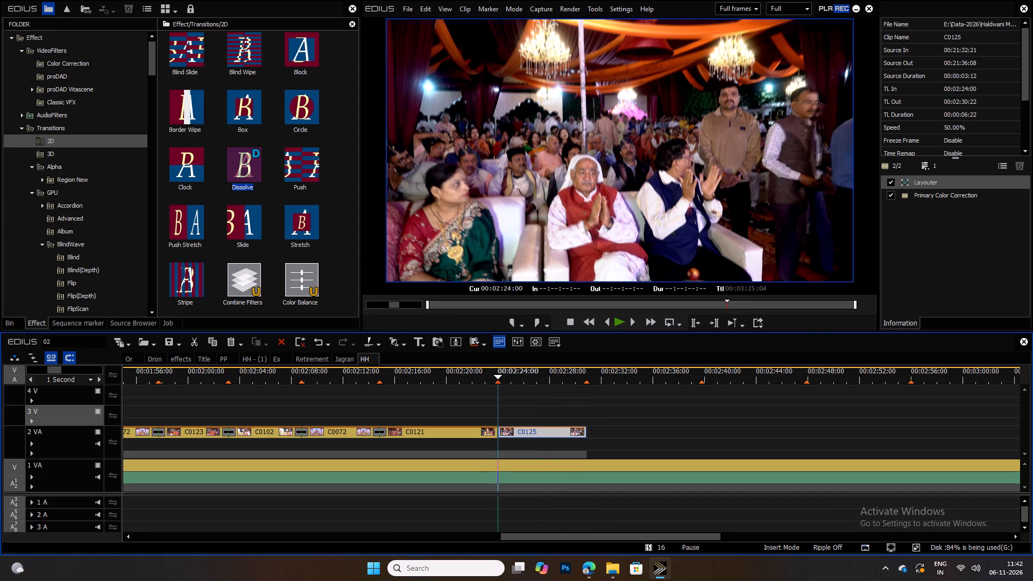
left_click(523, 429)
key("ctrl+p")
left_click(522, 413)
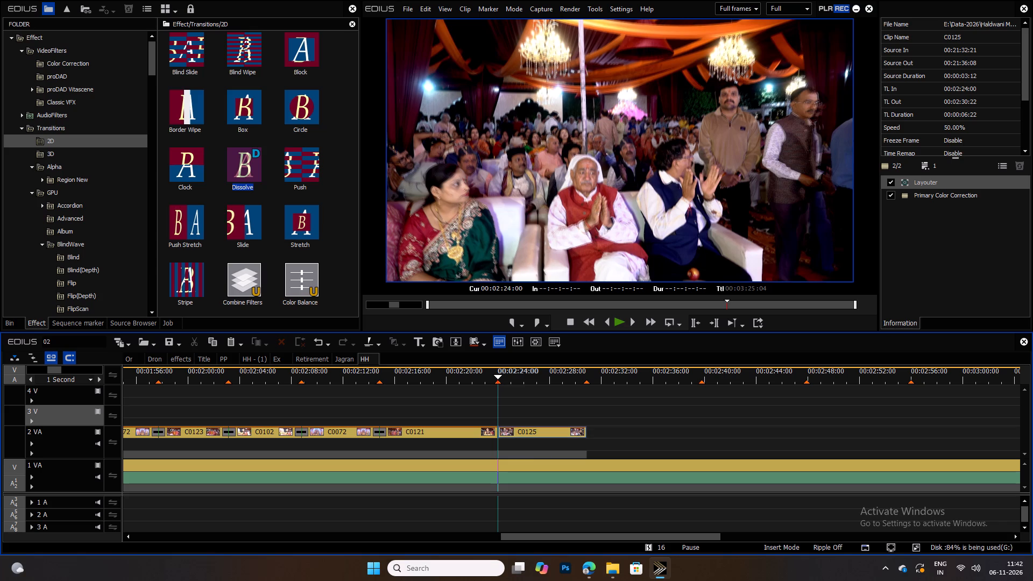
Extend the end of C0121 to 00:02:24:00 so it meets the start of C0125 on track 2 VA.
left_click(514, 432)
scroll(512, 428, "down", 6, "ctrl")
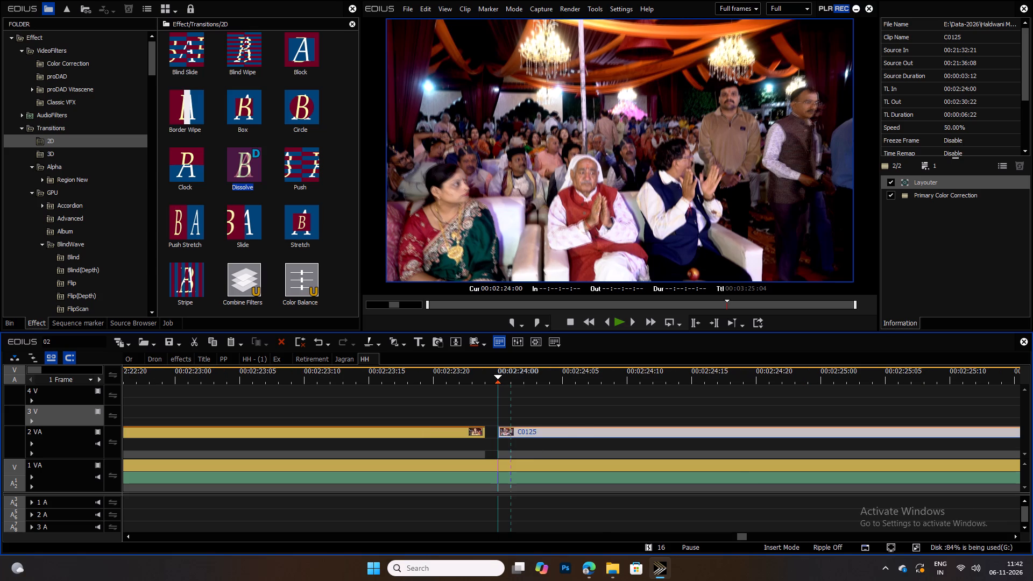
left_click_drag(485, 430, 498, 430)
Add the default Dissolve at the cut between C0121 and C0125, at 00:02:24:00 on track 2 VA.
scroll(516, 430, "up", 3, "ctrl")
left_click(519, 430)
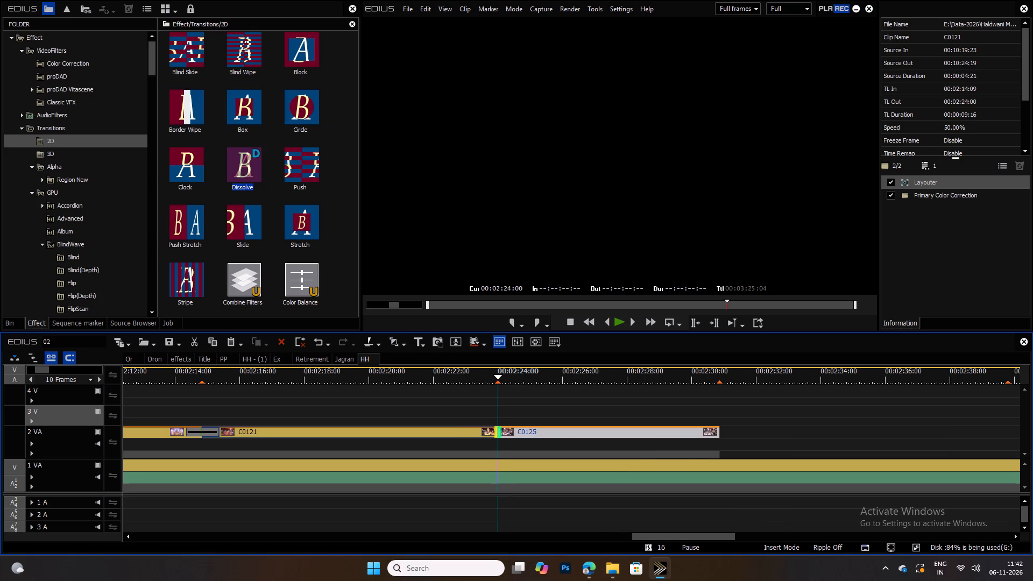
key("ctrl+p")
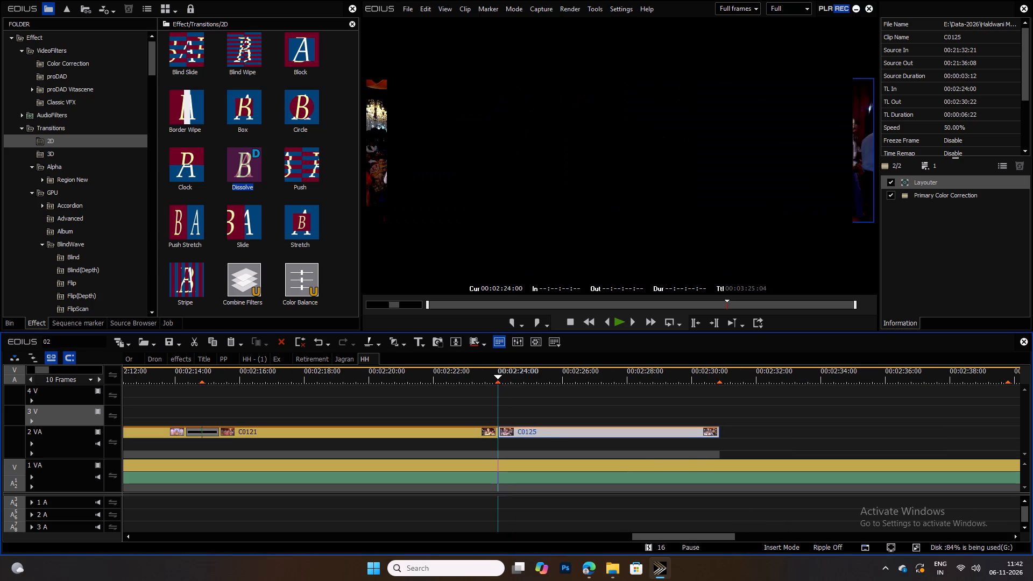
Play the sequence from the C0125 dissolve into the Jagran Song picture past the clip's end, to about 00:02:34.
key("space")
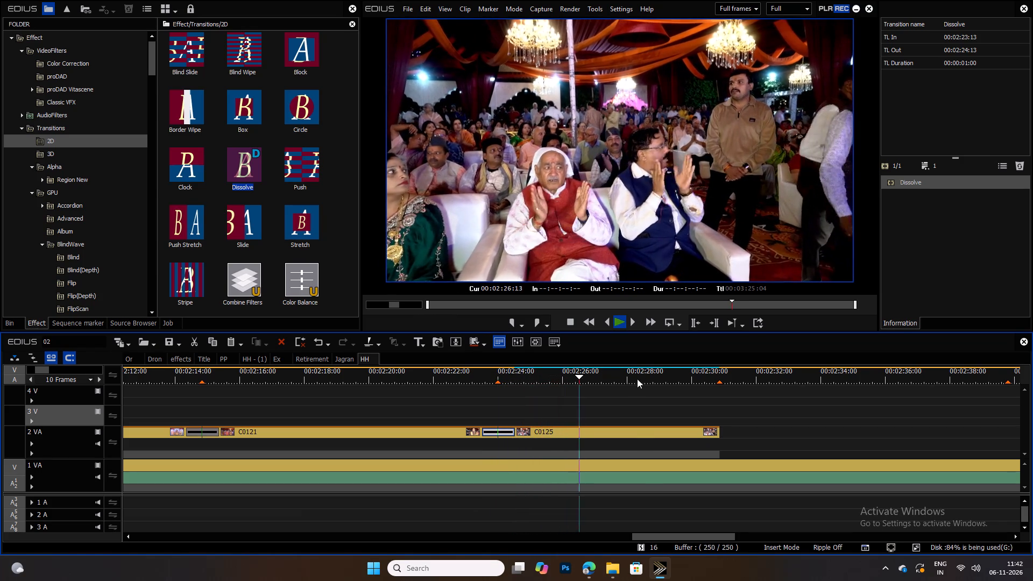
left_click_drag(644, 376, 661, 377)
key("space")
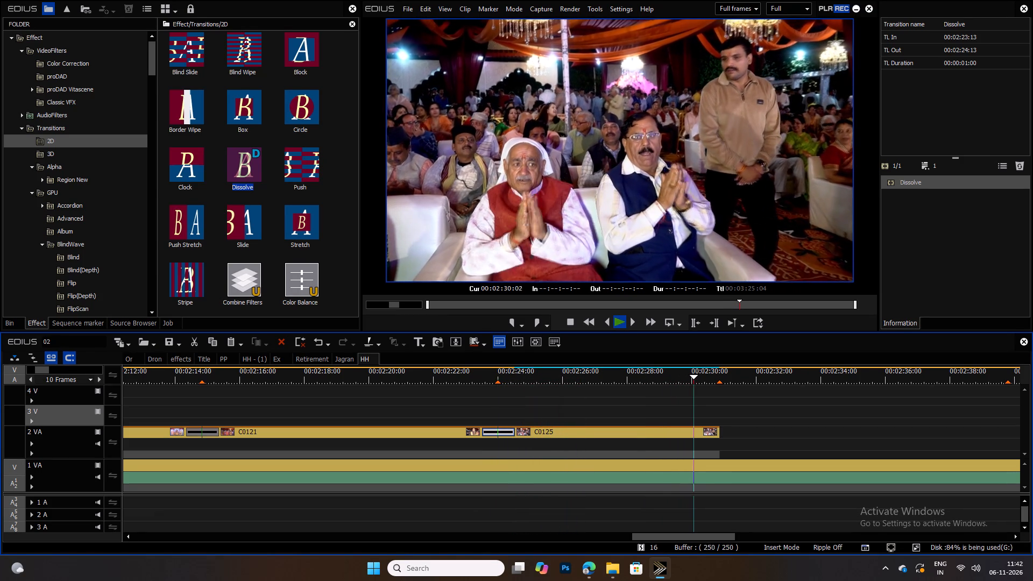
scroll(868, 398, "up", 4, "ctrl")
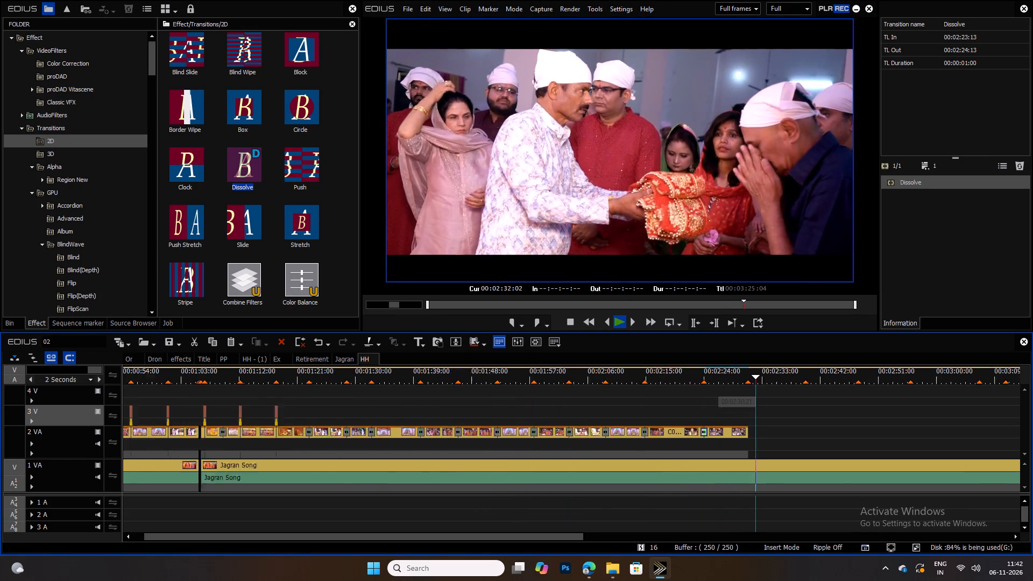
scroll(781, 393, "up", 1, "ctrl")
scroll(619, 399, "down", 3, "ctrl")
key("space")
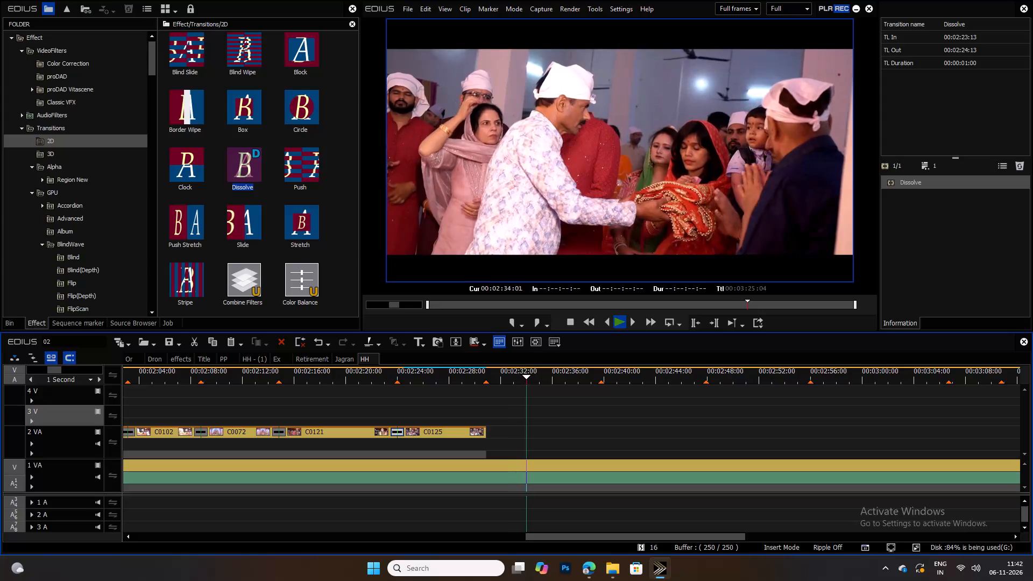
Save the project.
key("ctrl+s")
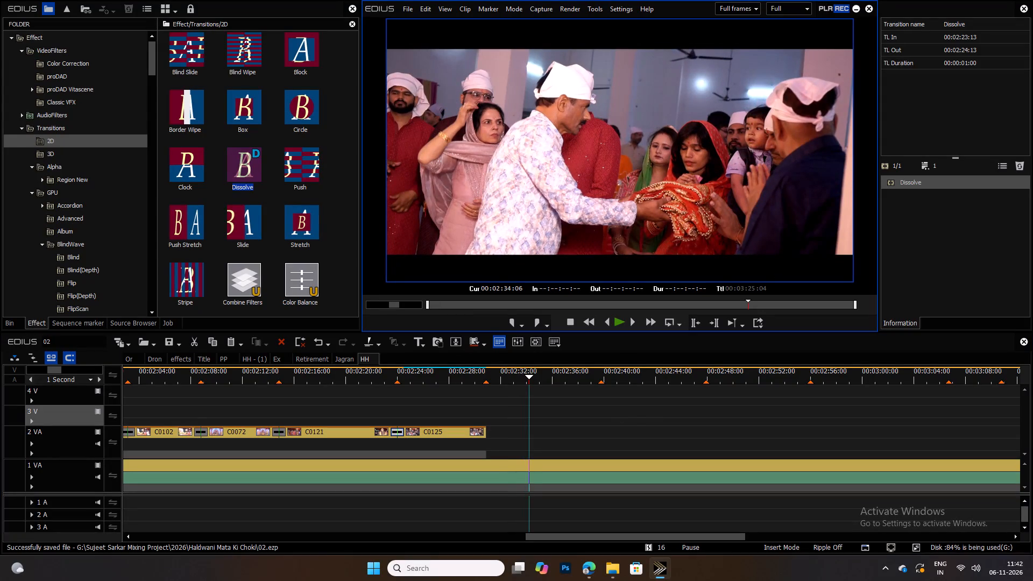
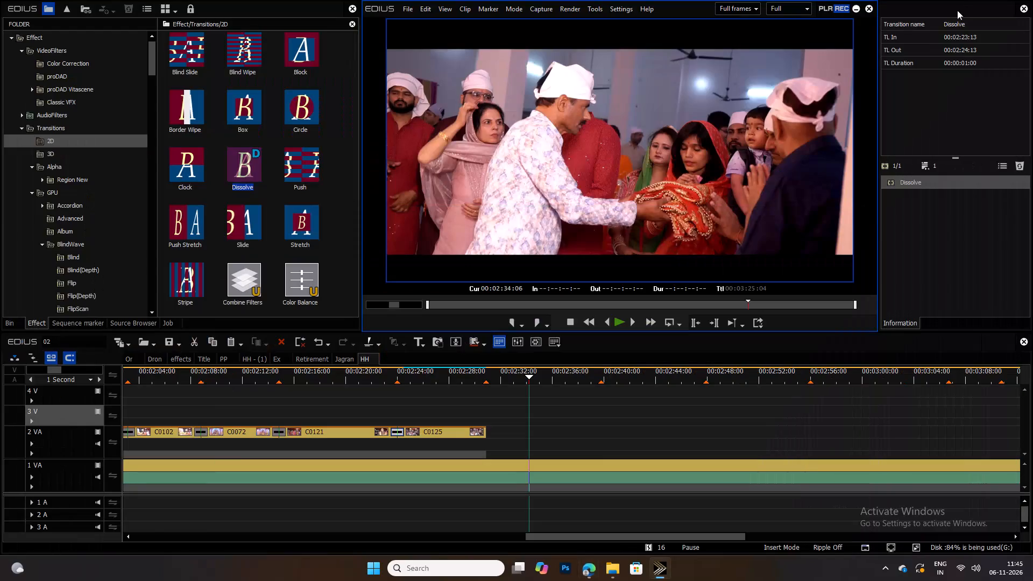
Save the EDIUS project with the HH sequence open.
left_click(610, 454)
key("ctrl+s")
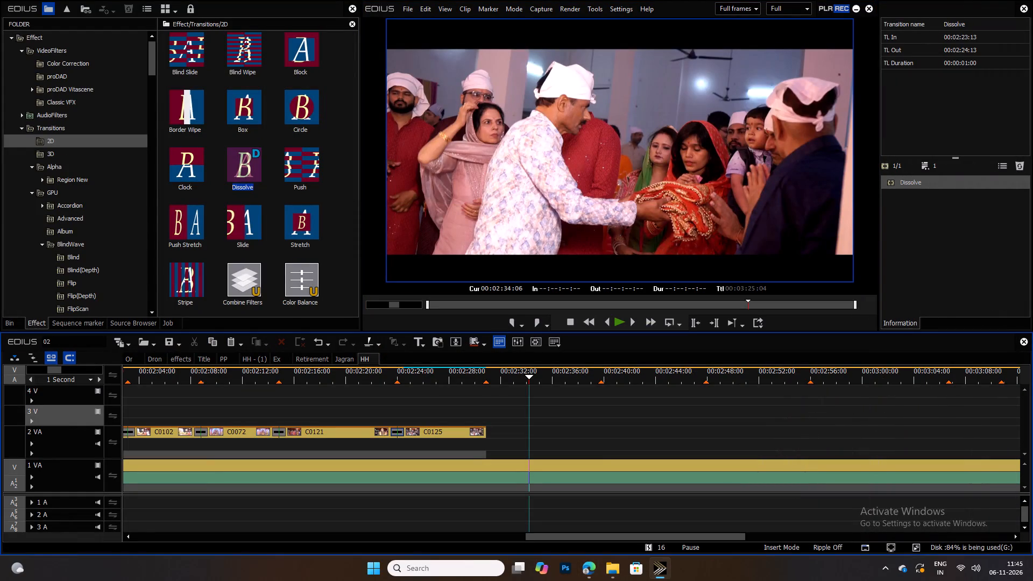
Minimize EDIUS to switch to the Sempal folder in File Explorer.
left_click(858, 8)
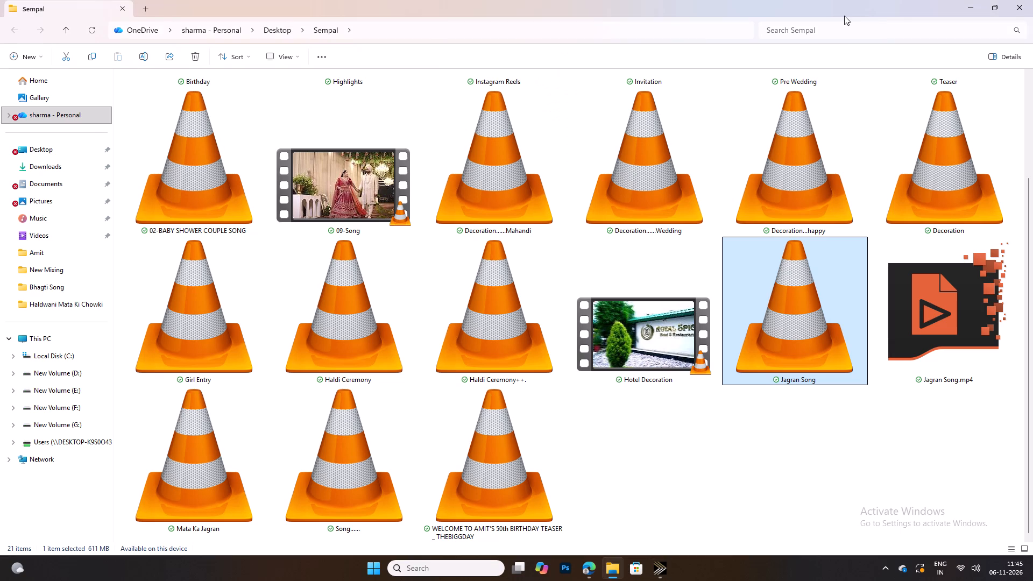